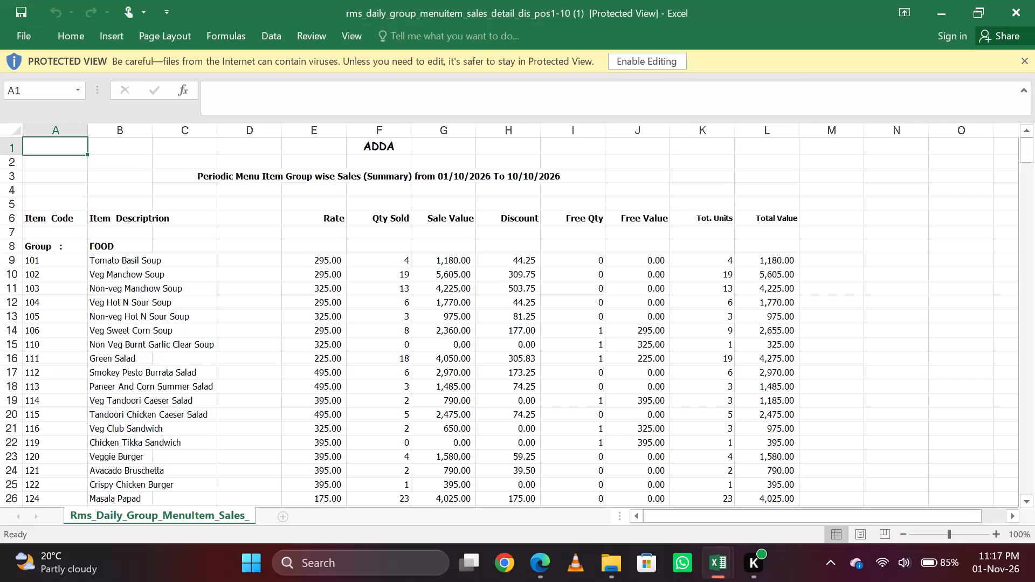
# Enable editing for the protected menu item group sales workbook.
pyautogui.click(654, 66)
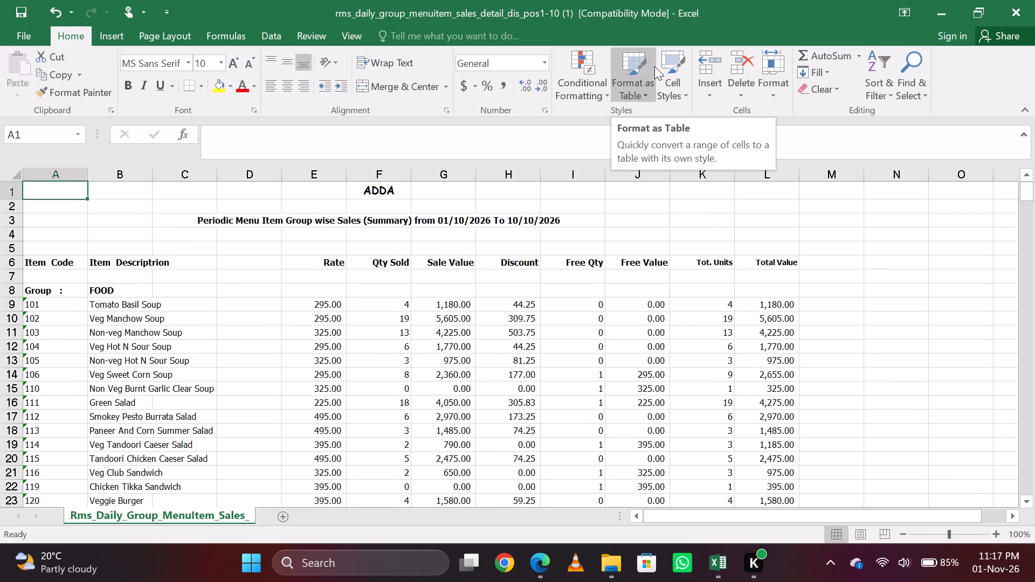
# Examine the Discount column of the periodic sales report, through the FOOD items and into the BEVERAGE group.
pyautogui.press('Down')
pyautogui.press('Down')
pyautogui.press('Down')
pyautogui.press('Down')
pyautogui.press('Down')
pyautogui.press('Down')
pyautogui.press('Down')
pyautogui.press('Down')
pyautogui.press('Down')
pyautogui.press('Down')
pyautogui.press('Right')
pyautogui.press('Down')
pyautogui.press('Right')
pyautogui.press('Down')
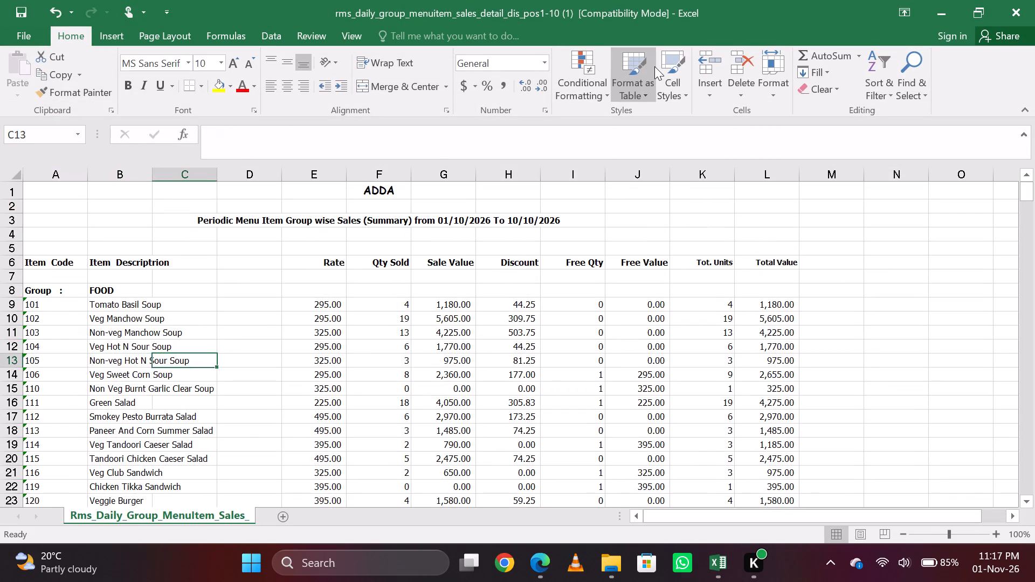
pyautogui.press('Right')
pyautogui.press('Right')
pyautogui.press('Right')
pyautogui.press('Right')
pyautogui.press('Right')
pyautogui.press('Right')
pyautogui.press('Left')
pyautogui.press('Down')
pyautogui.press('Down')
pyautogui.press('Down')
pyautogui.press('Down')
pyautogui.press('Down')
pyautogui.press('Down')
pyautogui.press('Down')
pyautogui.press('Down')
pyautogui.press('Down')
pyautogui.press('Down')
pyautogui.press('Down')
pyautogui.press('Down')
pyautogui.press('Down')
pyautogui.press('Down')
pyautogui.press('Down')
pyautogui.press('Down')
pyautogui.press('Down')
pyautogui.press('Down')
pyautogui.press('Down')
pyautogui.press('Down')
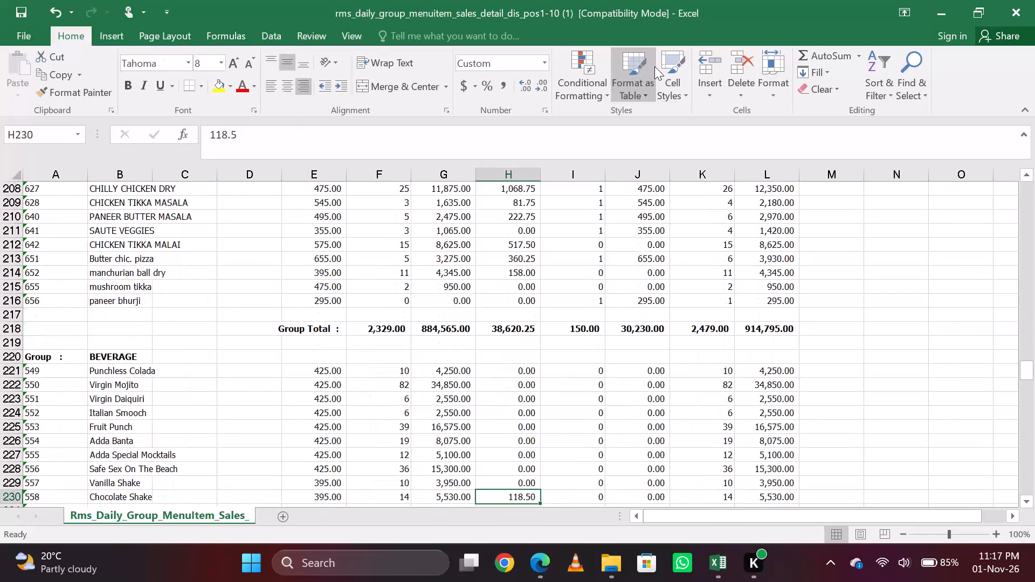
# Switch to the Daily Audit Report's DISCOUNT sheet and check the Food and Beverage group-wise formulas against the sales report.
pyautogui.hotkey('alt', 'Tab')
pyautogui.hotkey('alt', 'Tab')
pyautogui.hotkey('alt', 'Tab')
pyautogui.hotkey('alt', 'Tab')
pyautogui.hotkey('alt', 'Tab')
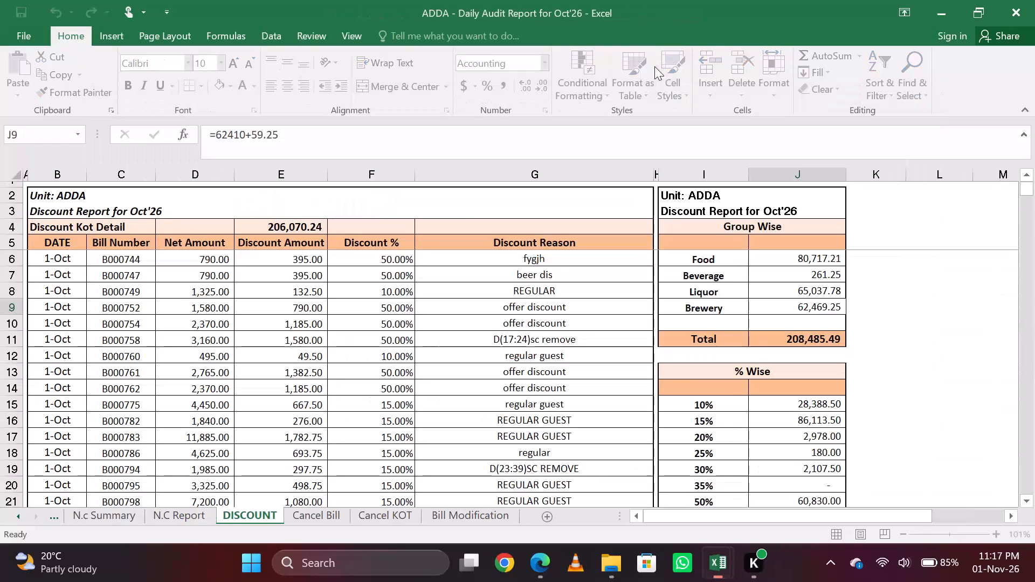
pyautogui.press('Down')
pyautogui.press('Up')
pyautogui.press('Up')
pyautogui.press('Up')
pyautogui.press('Up')
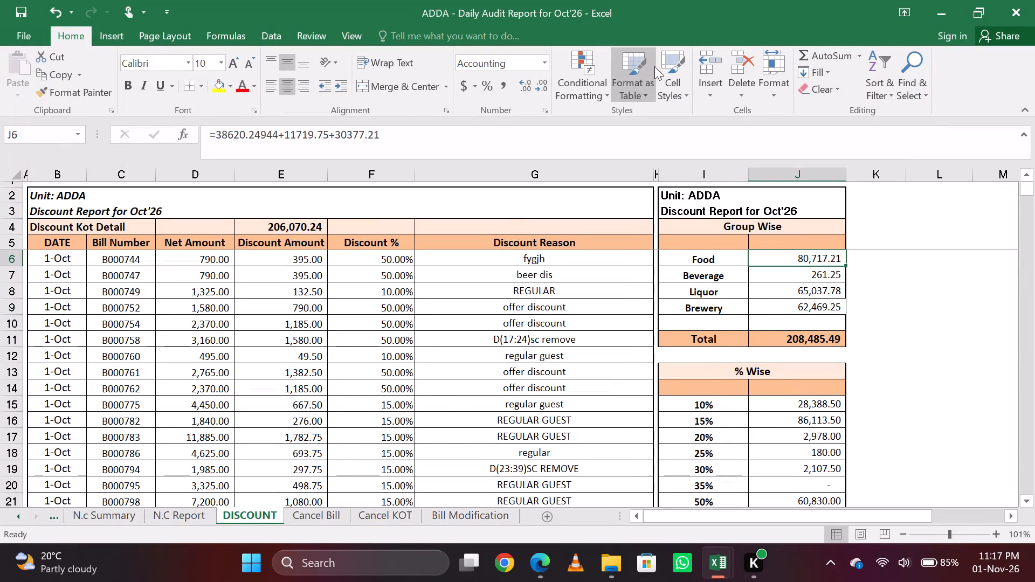
pyautogui.hotkey('alt', 'Tab')
pyautogui.press('Down')
pyautogui.press('Up')
pyautogui.press('Tab')
pyautogui.hotkey('alt', 'Tab')
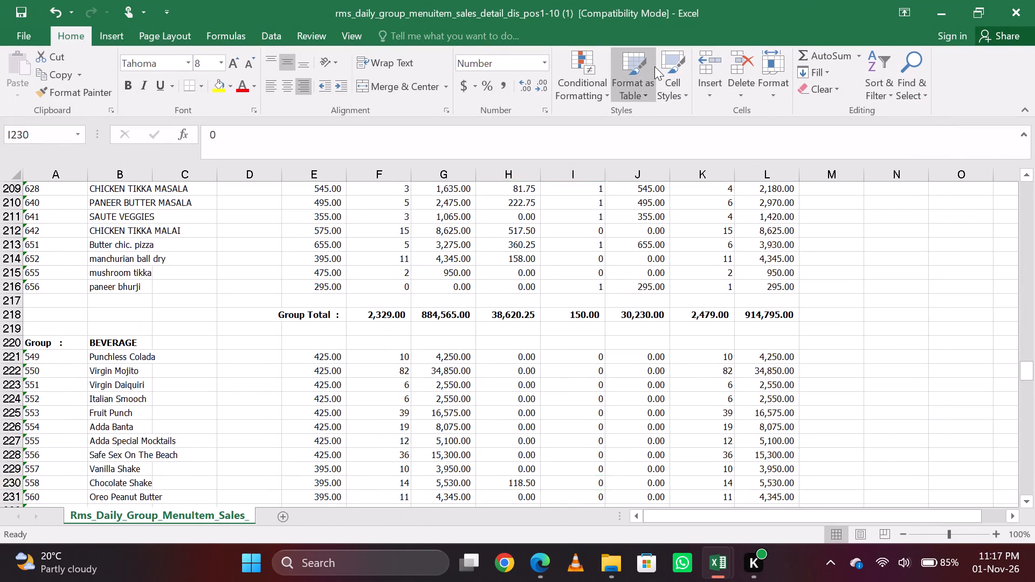
pyautogui.hotkey('alt', 'Tab')
pyautogui.hotkey('alt', 'Tab')
pyautogui.press('Down')
pyautogui.press('Down')
pyautogui.press('Down')
pyautogui.press('Down')
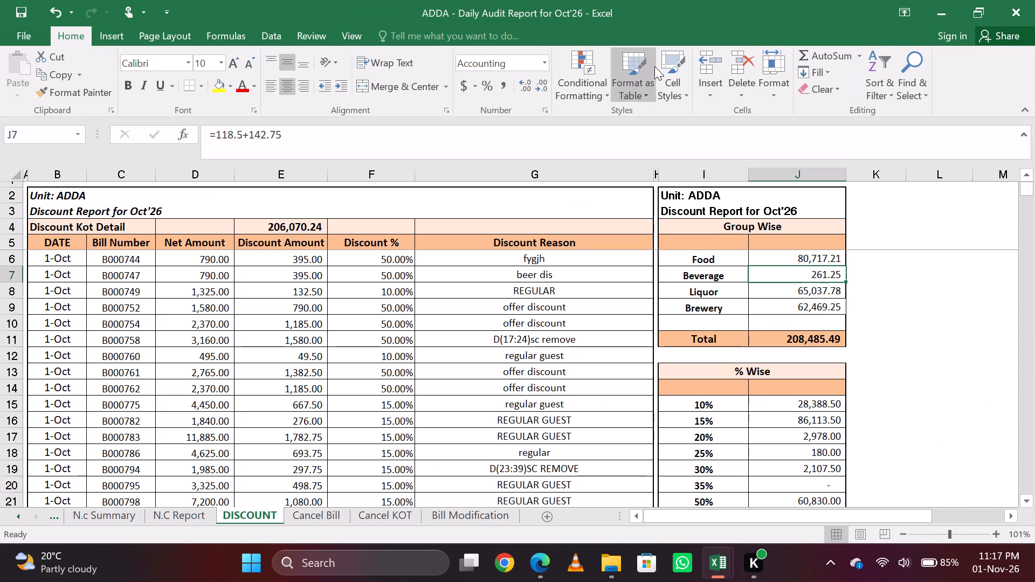
pyautogui.press('Up')
pyautogui.press('Up')
pyautogui.press('Up')
# Return to the menu item sales report and examine the BEVERAGE group's total row, including its discount and free quantity.
pyautogui.hotkey('alt', 'Tab')
pyautogui.press('Down')
pyautogui.press('Down')
pyautogui.press('Down')
pyautogui.press('Down')
pyautogui.press('Down')
pyautogui.press('Down')
pyautogui.press('Down')
pyautogui.press('Down')
pyautogui.press('Down')
pyautogui.press('Down')
pyautogui.press('Down')
pyautogui.press('Down')
pyautogui.press('Down')
pyautogui.press('Down')
pyautogui.press('Down')
pyautogui.press('Down')
pyautogui.press('Down')
pyautogui.press('Down')
pyautogui.press('Down')
pyautogui.press('Down')
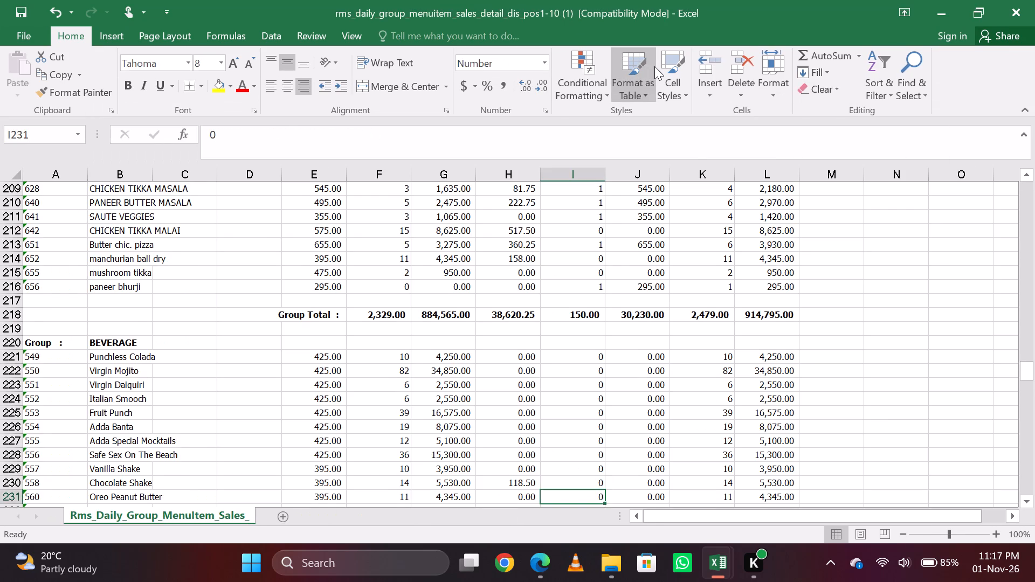
pyautogui.press('Up')
pyautogui.press('Up')
pyautogui.press('Up')
pyautogui.press('Up')
pyautogui.press('Up')
pyautogui.press('Up')
pyautogui.press('Up')
pyautogui.press('Up')
pyautogui.press('Up')
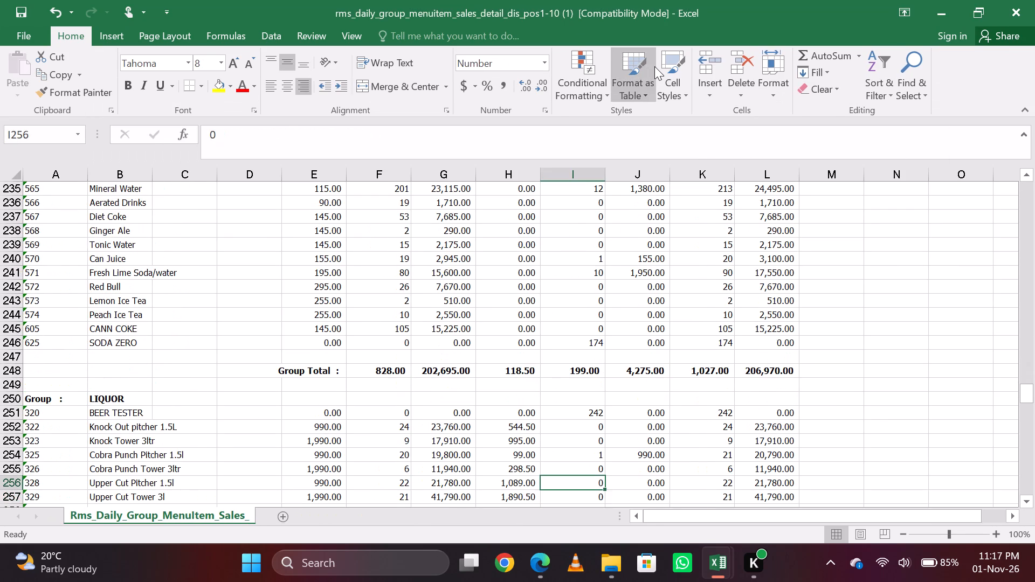
pyautogui.press('Up')
pyautogui.press('Down')
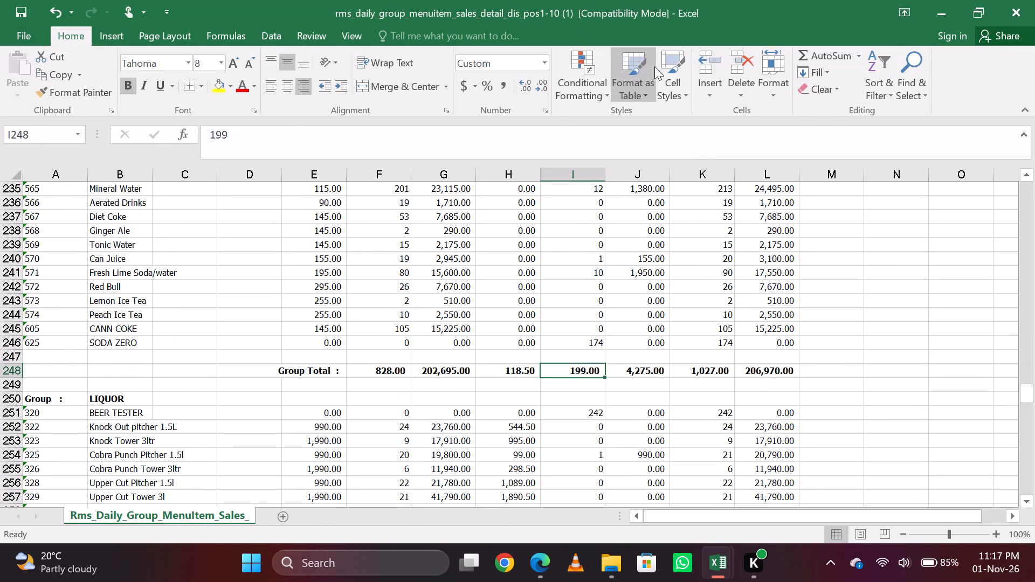
pyautogui.press('Left')
pyautogui.press('Right')
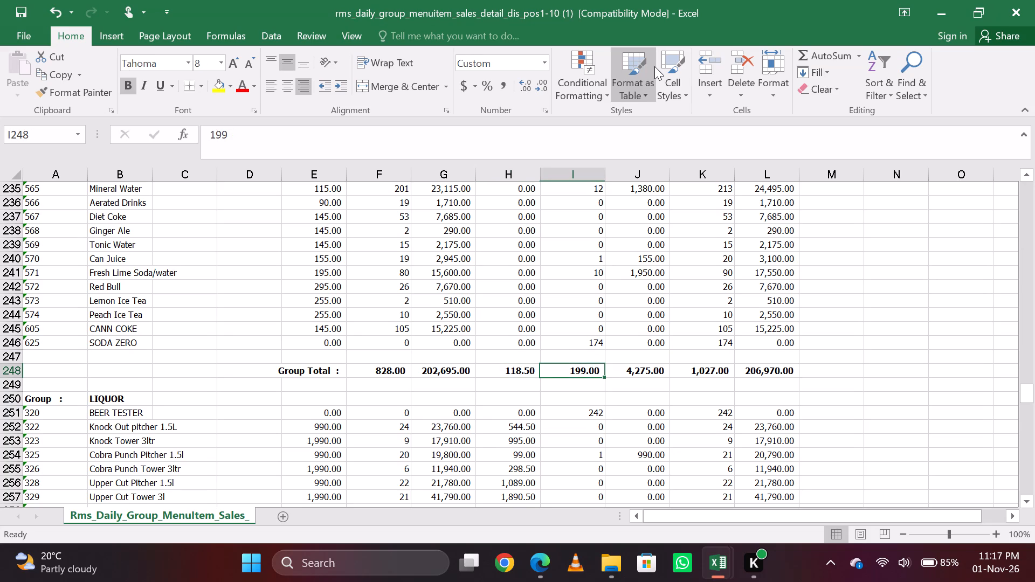
# Review the FOOD group from the beginning of the sales report and inspect its Group Total discount cell.
pyautogui.press('pageup')
pyautogui.press('pageup')
pyautogui.press('pageup')
pyautogui.press('pageup')
pyautogui.press('pageup')
pyautogui.press('pageup')
pyautogui.press('pageup')
pyautogui.press('pageup')
pyautogui.press('pageup')
pyautogui.press('pageup')
pyautogui.press('pageup')
pyautogui.press('pageup')
pyautogui.press('pageup')
pyautogui.press('pageup')
pyautogui.press('pageup')
pyautogui.press('pageup')
pyautogui.press('pageup')
pyautogui.press('pageup')
pyautogui.press('pageup')
pyautogui.press('pageup')
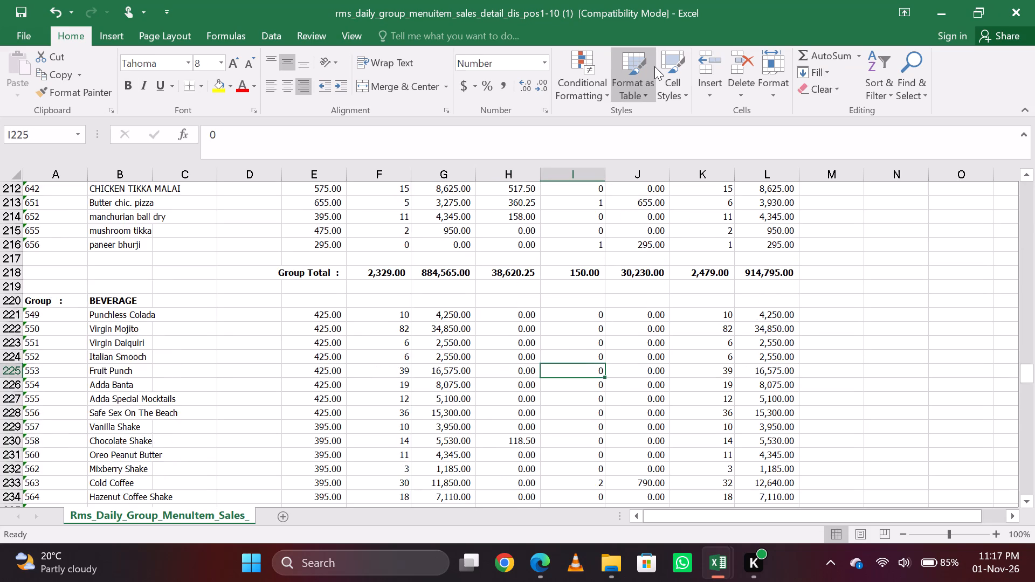
pyautogui.press('pagedown')
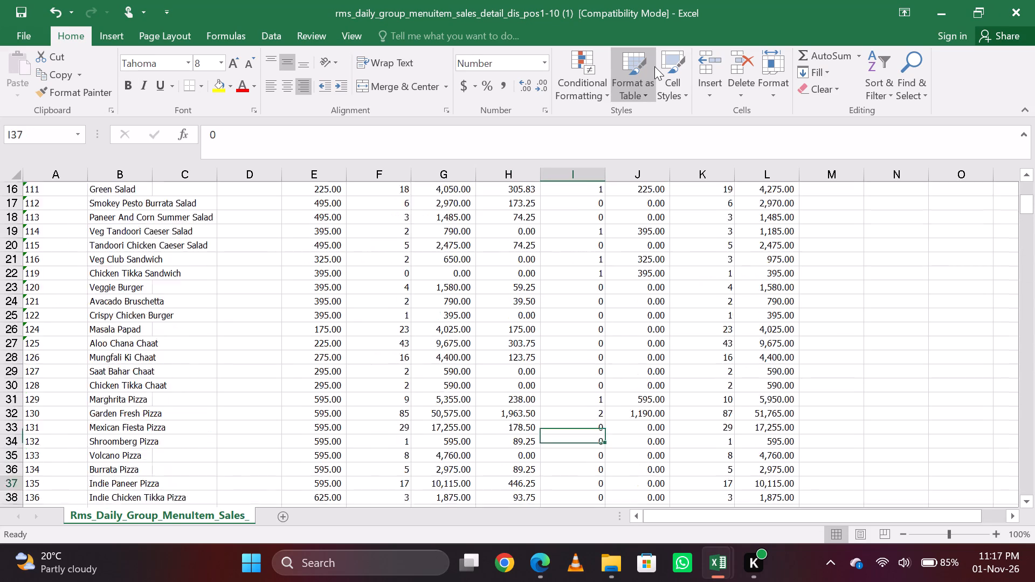
pyautogui.press('pagedown')
pyautogui.press('pagedown')
pyautogui.press('pagedown')
pyautogui.press('pagedown')
pyautogui.press('pagedown')
pyautogui.press('pagedown')
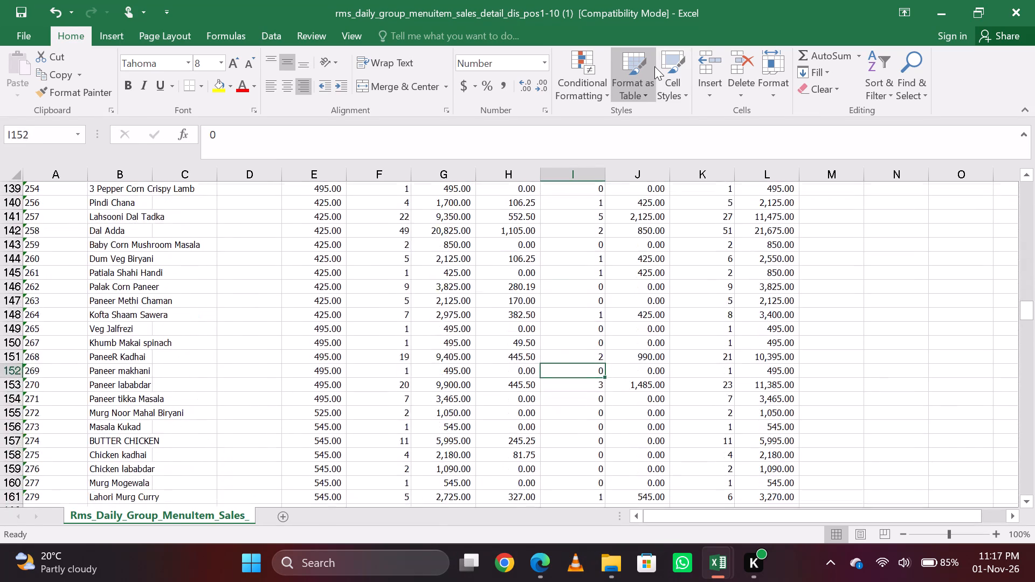
pyautogui.press('pagedown')
pyautogui.press('pagedown')
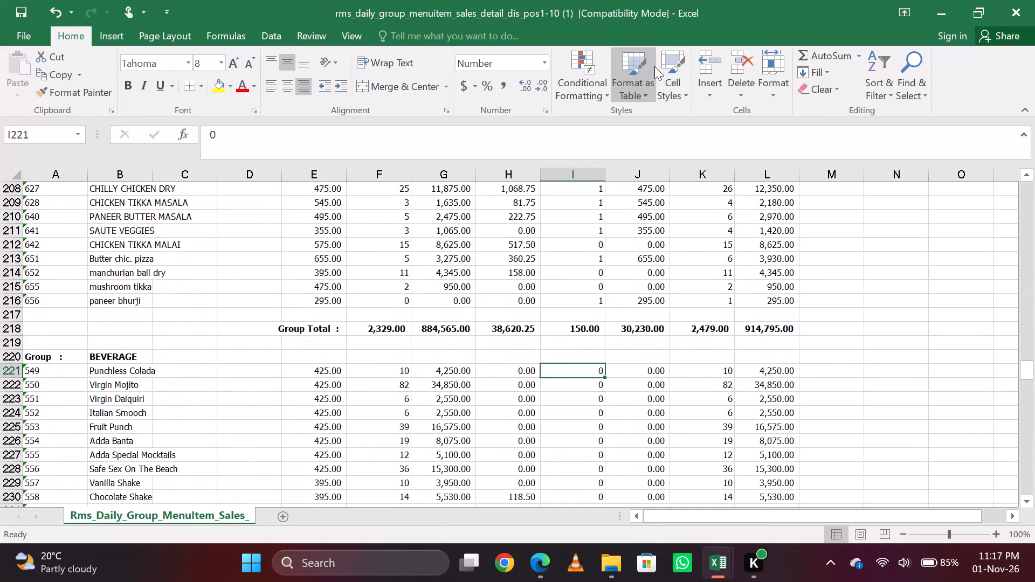
pyautogui.press('Left')
pyautogui.press('Up')
pyautogui.press('Up')
pyautogui.press('Up')
pyautogui.press('Up')
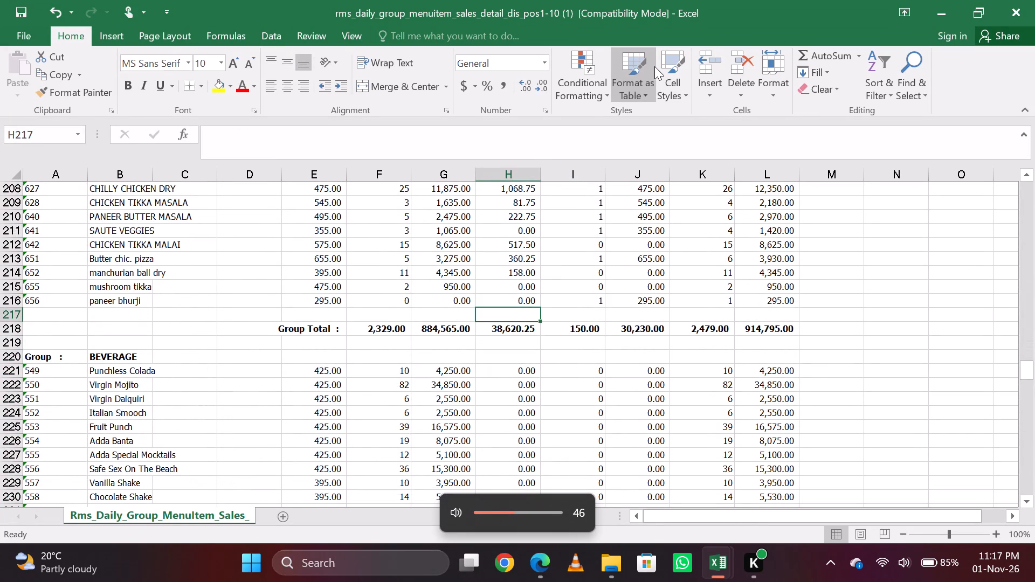
pyautogui.press('Down')
pyautogui.press('Up')
pyautogui.press('Down')
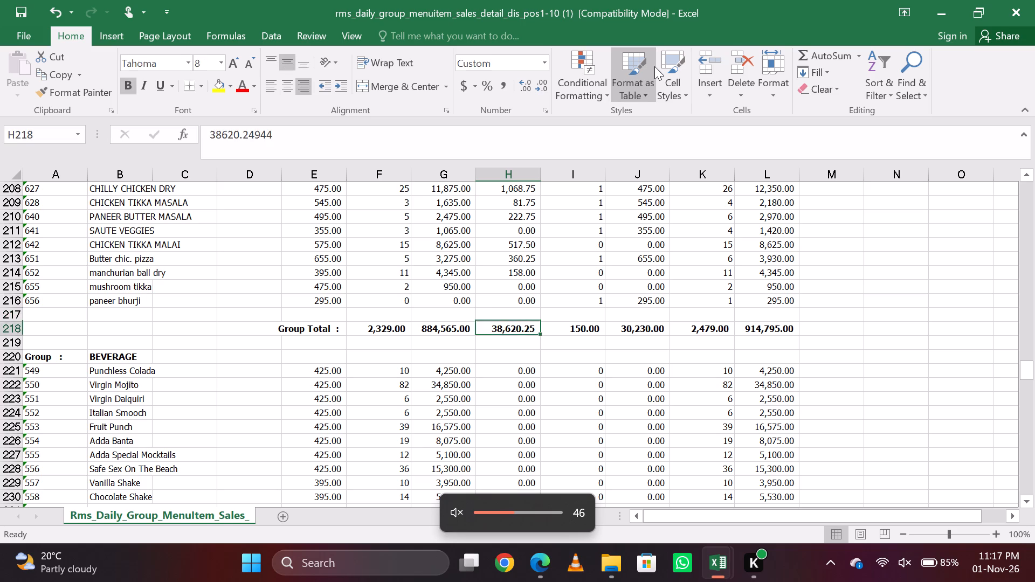
pyautogui.press('Up')
pyautogui.press('Down')
# Compare the FOOD group's total discount in the sales report with the Food formula in the audit report's group-wise discount table.
pyautogui.hotkey('alt', 'Tab')
pyautogui.press('Up')
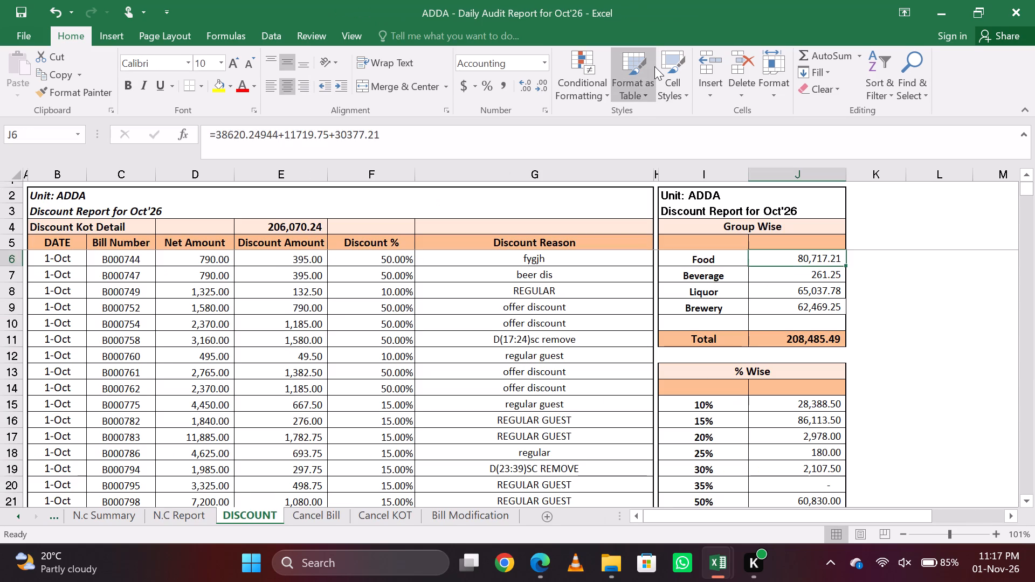
pyautogui.press('Down')
pyautogui.hotkey('alt', 'Tab')
pyautogui.press('Up')
pyautogui.press('Down')
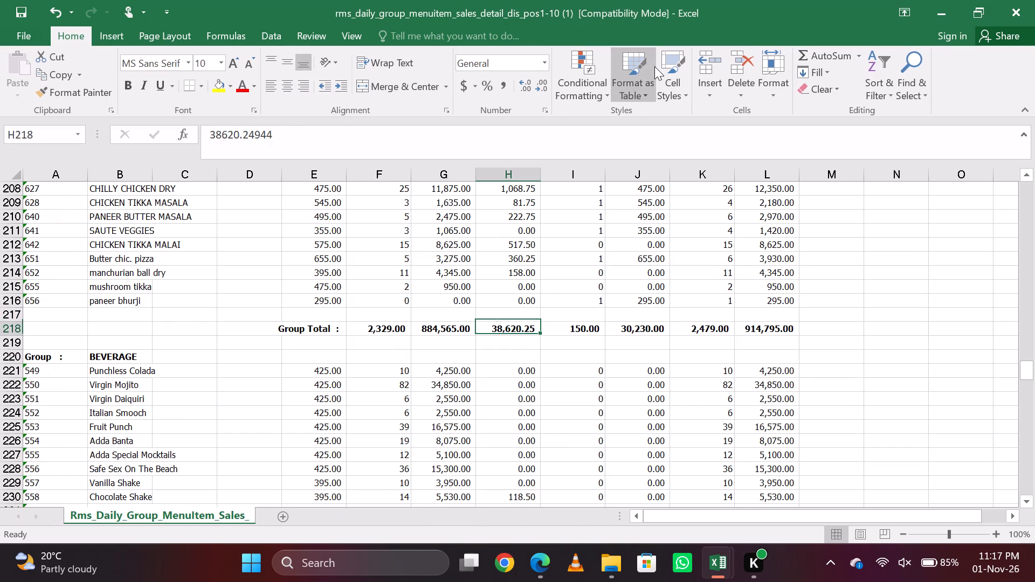
pyautogui.press('Up')
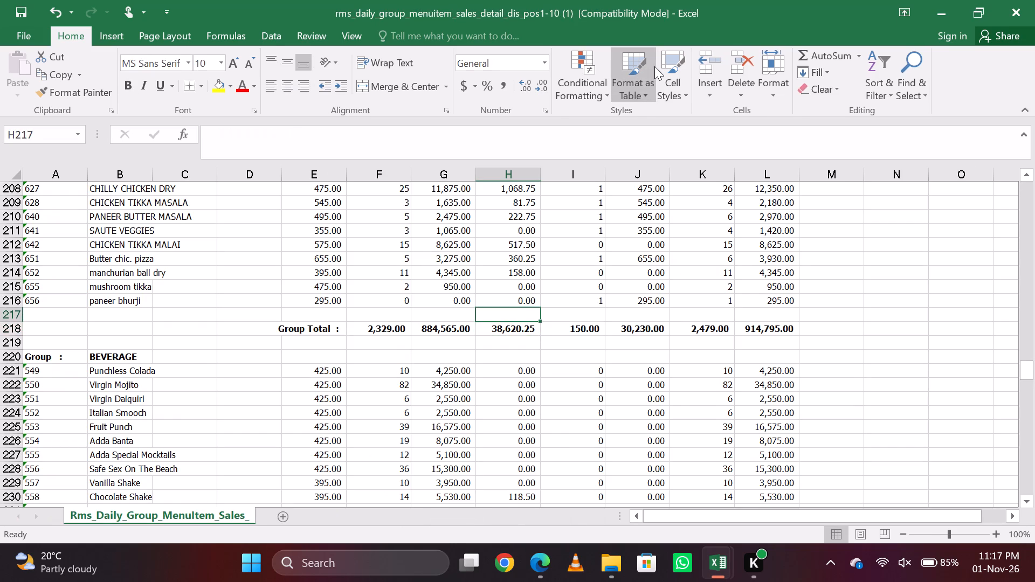
pyautogui.press('Down')
pyautogui.hotkey('alt', 'Tab')
pyautogui.hotkey('alt', 'Tab')
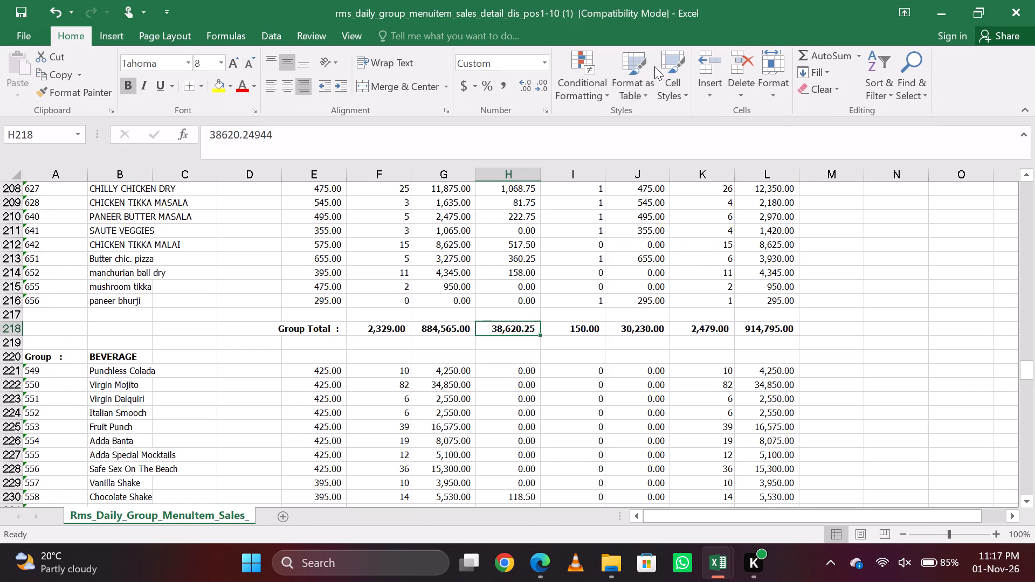
pyautogui.hotkey('alt', 'Tab')
pyautogui.press('Up')
pyautogui.press('Up')
pyautogui.press('Down')
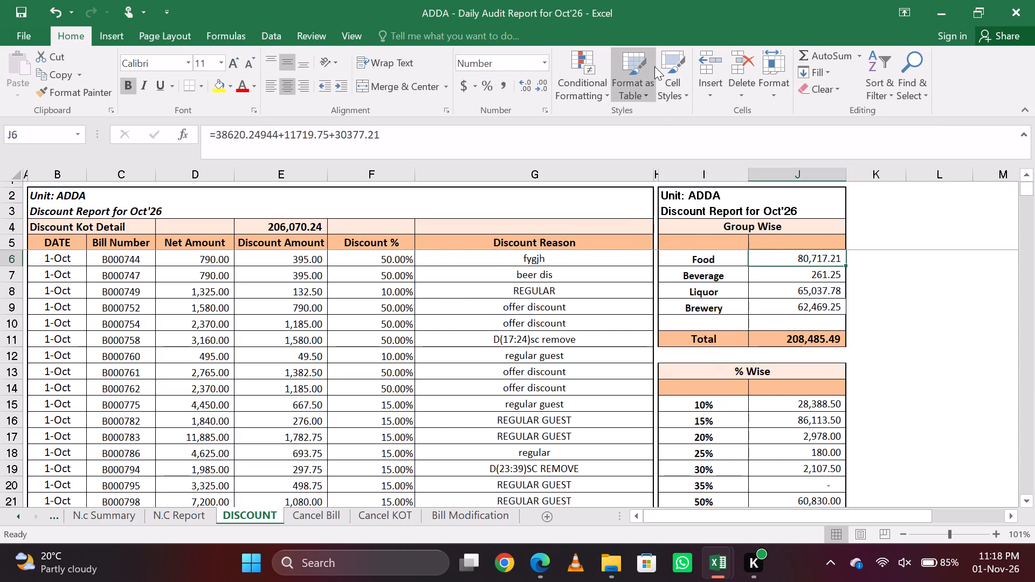
# Return to the 1–10 October menu item sales report and examine the BEVERAGE group down to its Group Total discount.
pyautogui.hotkey('alt', 'Tab')
pyautogui.press('Down')
pyautogui.press('Up')
pyautogui.press('Down')
pyautogui.press('Down')
pyautogui.press('Down')
pyautogui.press('Down')
pyautogui.press('Down')
pyautogui.press('Down')
pyautogui.press('Down')
pyautogui.press('Down')
pyautogui.press('Down')
pyautogui.press('Down')
pyautogui.press('Down')
pyautogui.press('Down')
pyautogui.press('Down')
pyautogui.press('Down')
pyautogui.press('Down')
pyautogui.press('Down')
pyautogui.press('Down')
pyautogui.press('Down')
pyautogui.press('Down')
pyautogui.press('Down')
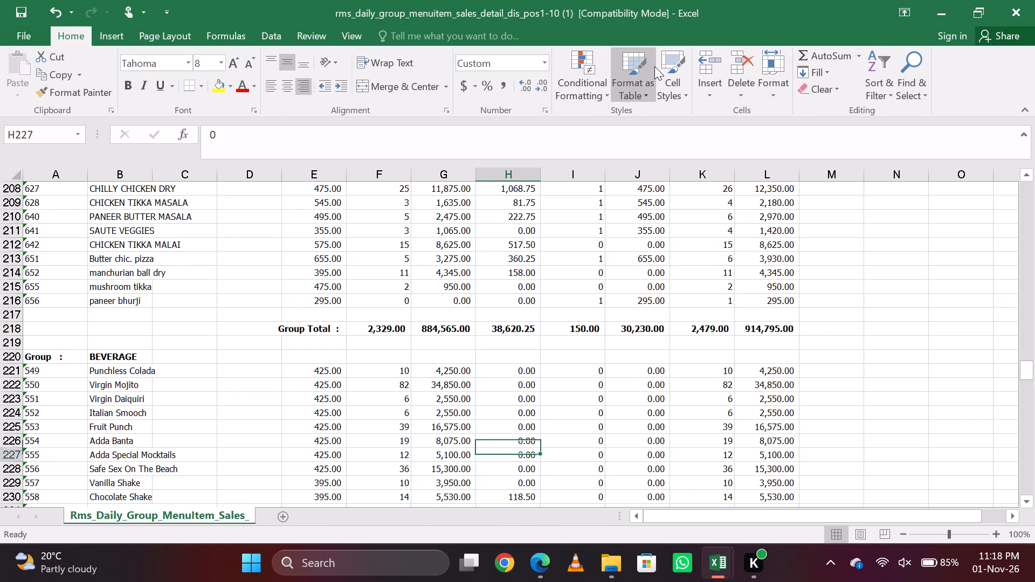
pyautogui.press('Up')
# Compare the Beverage formula in the audit report's group-wise discount table with the BEVERAGE group's total discount in the sales report.
pyautogui.hotkey('alt', 'Tab')
pyautogui.press('Down')
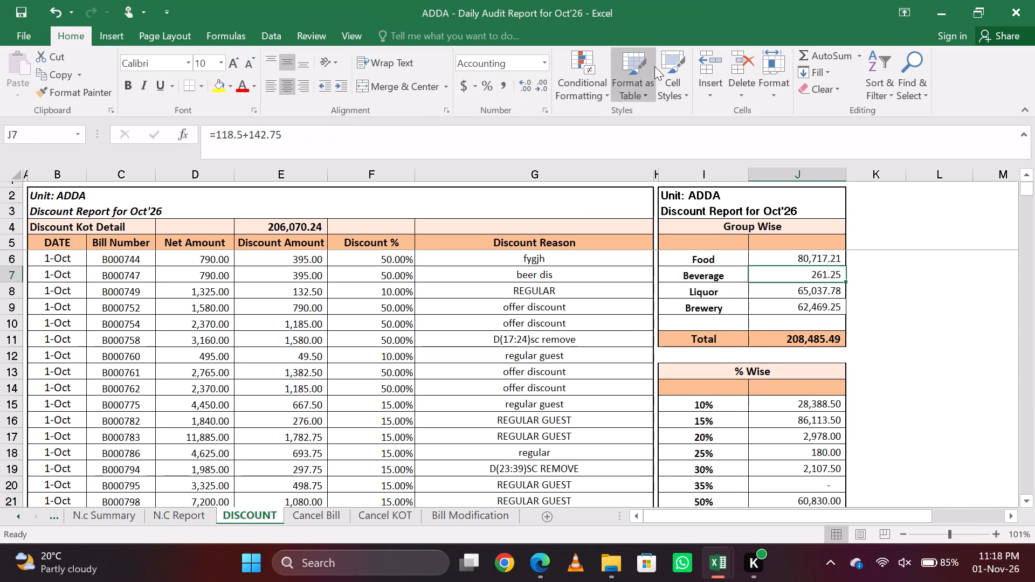
pyautogui.hotkey('alt', 'Tab')
pyautogui.hotkey('alt', 'Tab')
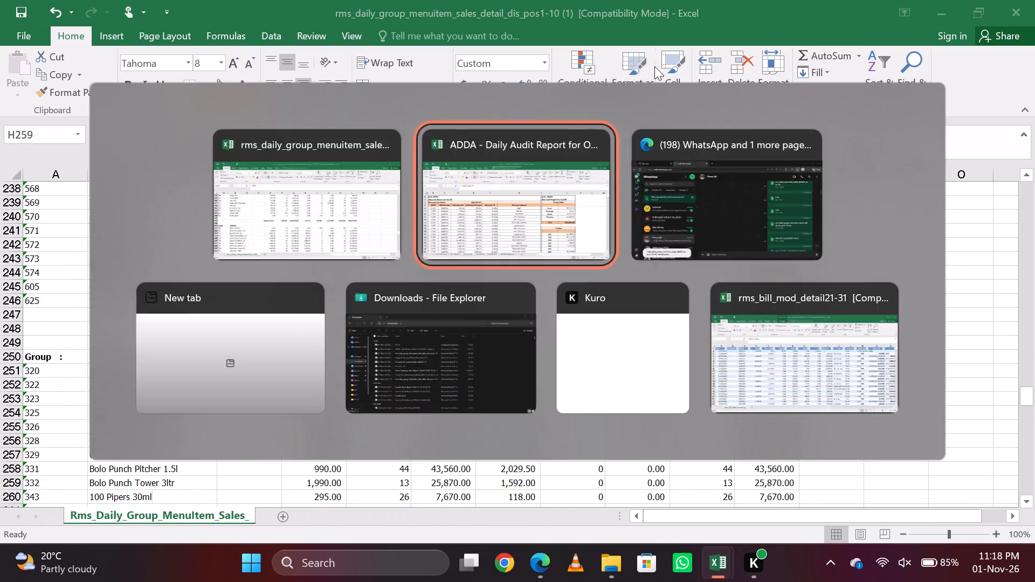
pyautogui.press('Down')
pyautogui.press('Up')
pyautogui.hotkey('alt', 'Tab')
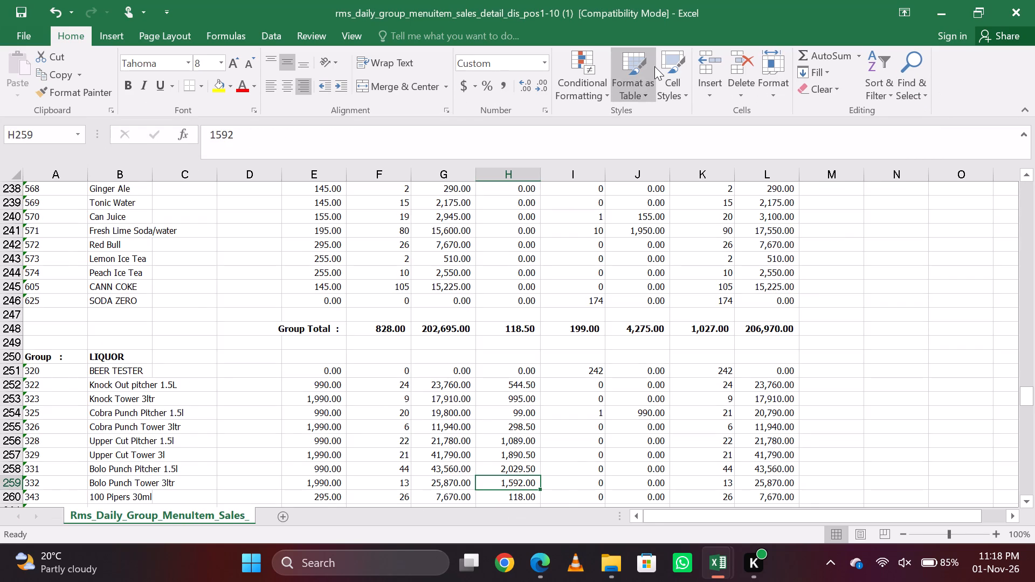
pyautogui.hotkey('alt', 'Tab')
pyautogui.press('Down')
pyautogui.press('Up')
pyautogui.hotkey('alt', 'Tab')
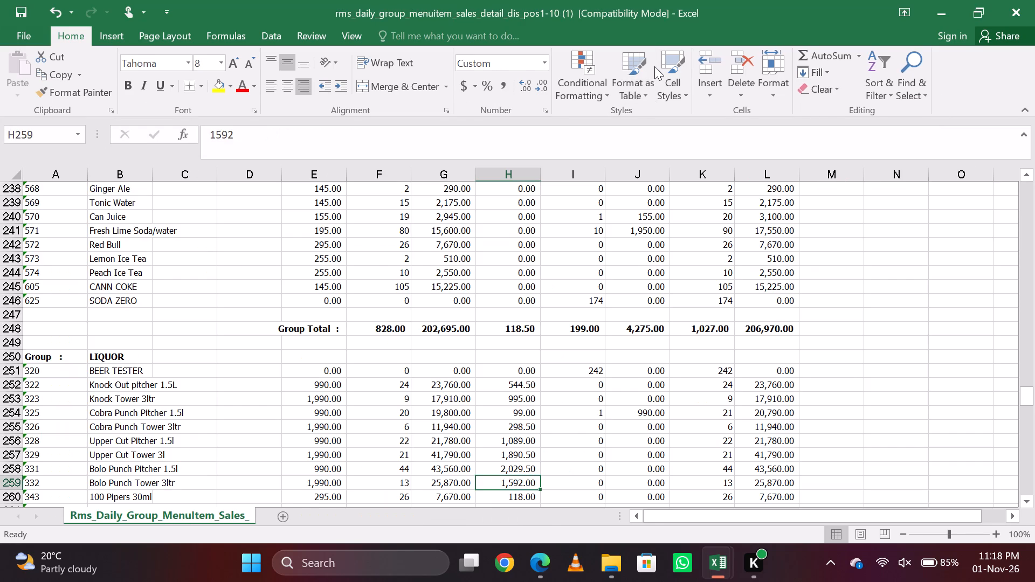
# In the sales report cell below the LIQUOR group's total discount, enter a formula adding the LIQUOR and BTL LIQUOR total discounts, =H336+H349.
pyautogui.press('Down')
pyautogui.press('Down')
pyautogui.press('Down')
pyautogui.press('Down')
pyautogui.press('Down')
pyautogui.press('Down')
pyautogui.press('Down')
pyautogui.press('Down')
pyautogui.press('Down')
pyautogui.press('Down')
pyautogui.press('Down')
pyautogui.press('Down')
pyautogui.press('Down')
pyautogui.press('Down')
pyautogui.press('Down')
pyautogui.press('Down')
pyautogui.press('Down')
pyautogui.press('Down')
pyautogui.press('Down')
pyautogui.press('Down')
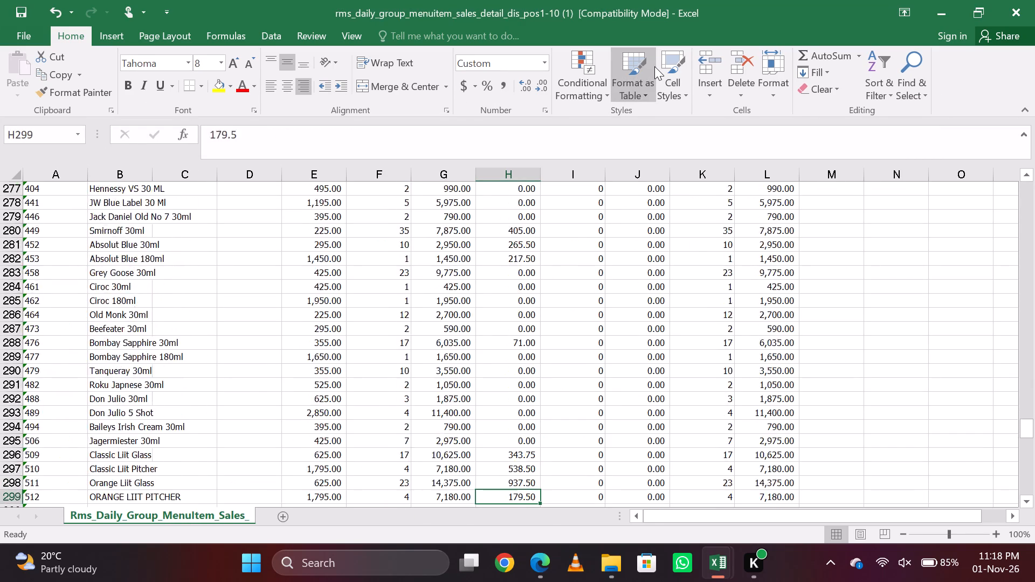
pyautogui.press('Up')
pyautogui.press('Up')
pyautogui.press('Up')
pyautogui.press('Up')
pyautogui.press('Up')
pyautogui.press('Up')
pyautogui.press('Up')
pyautogui.press('Up')
pyautogui.press('Up')
pyautogui.press('Up')
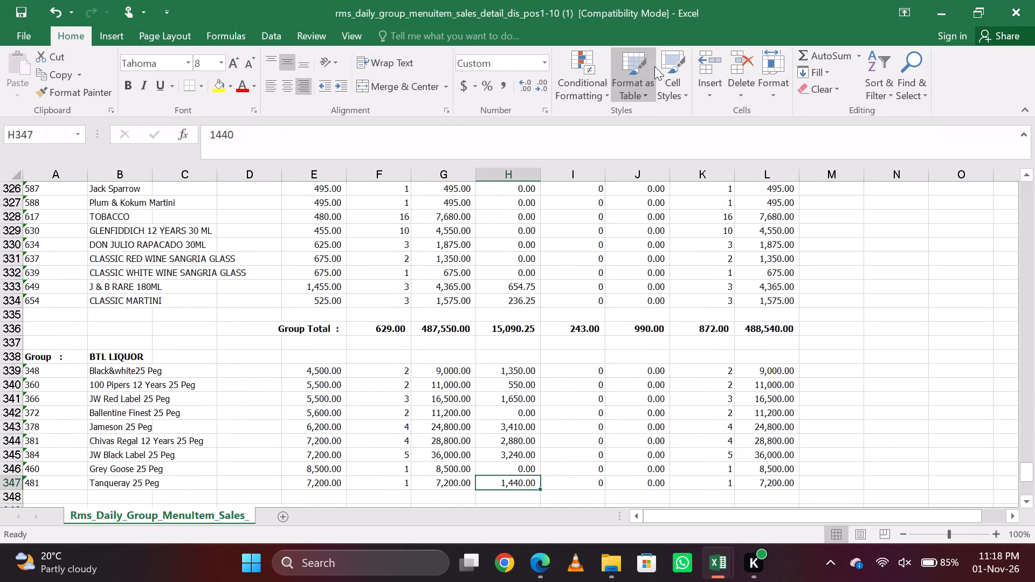
pyautogui.press('Up')
pyautogui.press('=')
pyautogui.press('Down')
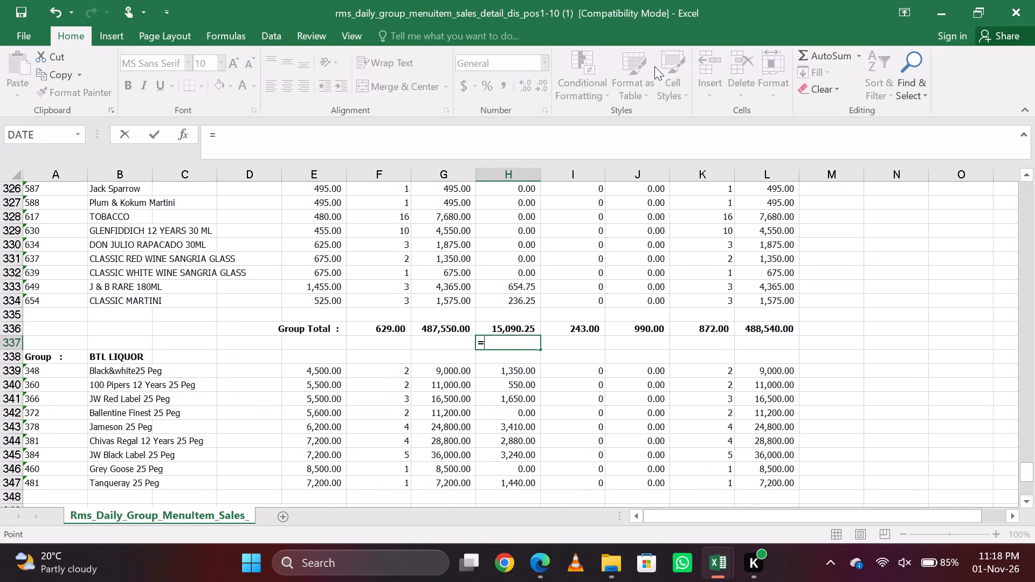
pyautogui.press('Up')
pyautogui.press('Up')
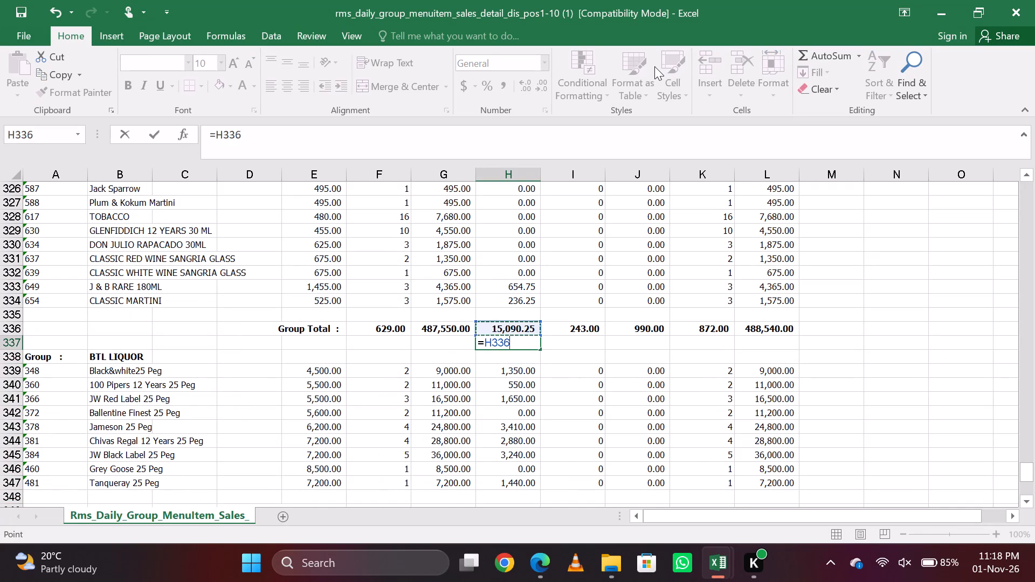
pyautogui.hotkey('shift', '+')
pyautogui.press('Down')
pyautogui.press('Down')
pyautogui.press('Down')
pyautogui.press('Down')
pyautogui.press('Down')
pyautogui.press('Down')
pyautogui.press('Down')
pyautogui.press('Down')
pyautogui.press('Down')
pyautogui.press('Down')
pyautogui.press('Down')
pyautogui.press('Down')
pyautogui.press('Down')
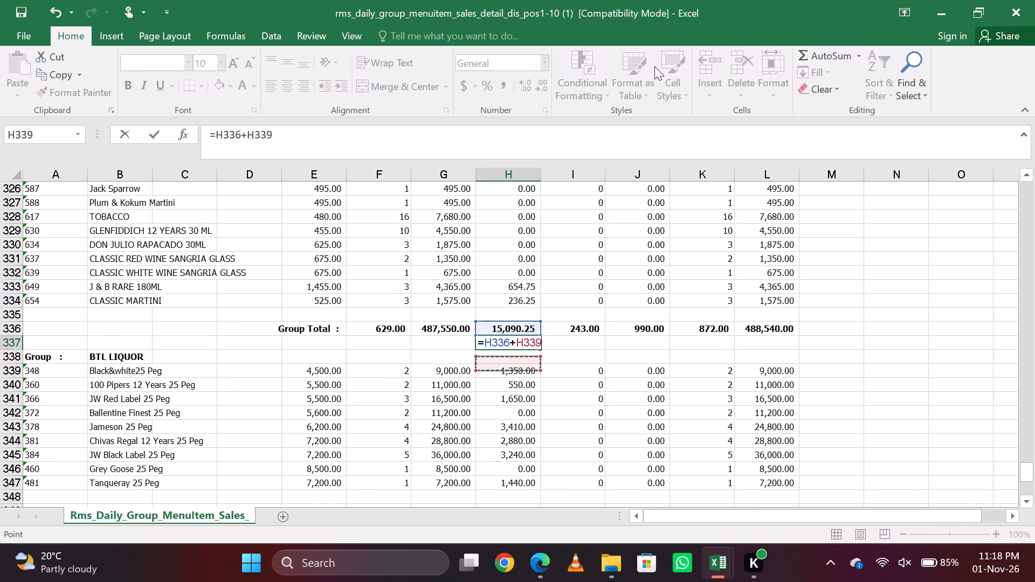
pyautogui.press('Down')
pyautogui.press('Up')
pyautogui.press('Up')
pyautogui.press('Return')
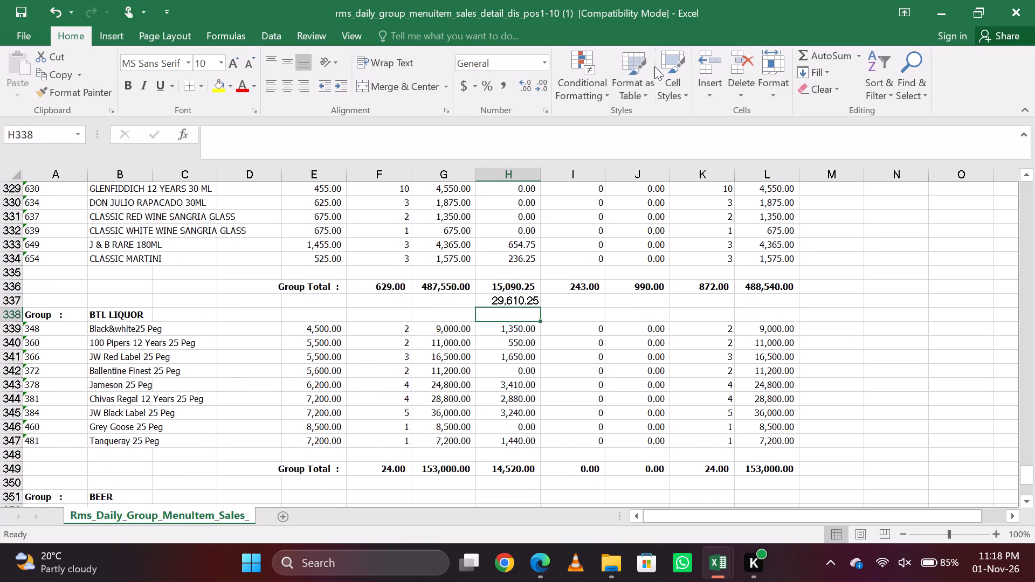
# Check the combined liquor discount against the Liquor formula in the audit report's group-wise discount table.
pyautogui.press('Up')
pyautogui.hotkey('alt', 'Tab')
pyautogui.press('Down')
pyautogui.press('Up')
pyautogui.press('Up')
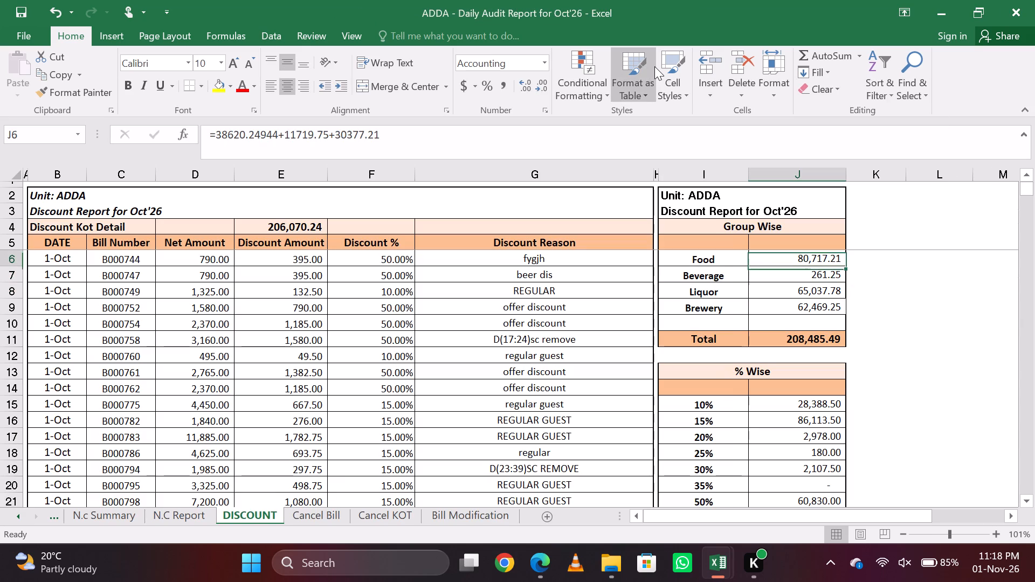
pyautogui.press('Down')
pyautogui.press('Up')
pyautogui.press('Down')
pyautogui.press('Down')
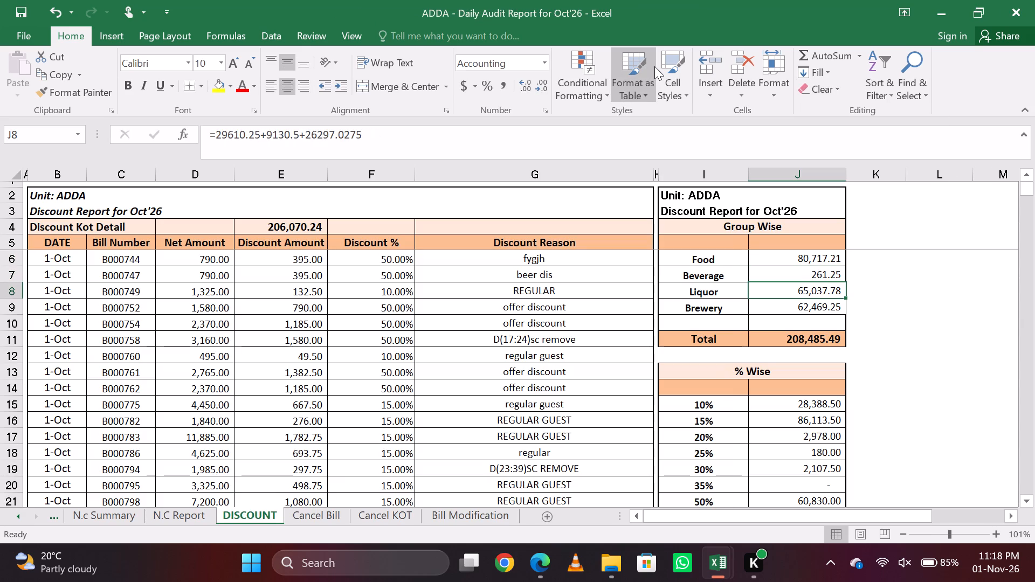
# Examine the BEER group in the sales report, including its Group Total discount and the report's overall total row.
pyautogui.hotkey('alt', 'Tab')
pyautogui.press('Down')
pyautogui.press('Down')
pyautogui.press('Down')
pyautogui.press('Down')
pyautogui.press('Down')
pyautogui.press('Down')
pyautogui.press('Down')
pyautogui.press('Down')
pyautogui.press('Down')
pyautogui.press('Down')
pyautogui.press('Down')
pyautogui.press('Down')
pyautogui.press('Down')
pyautogui.press('Down')
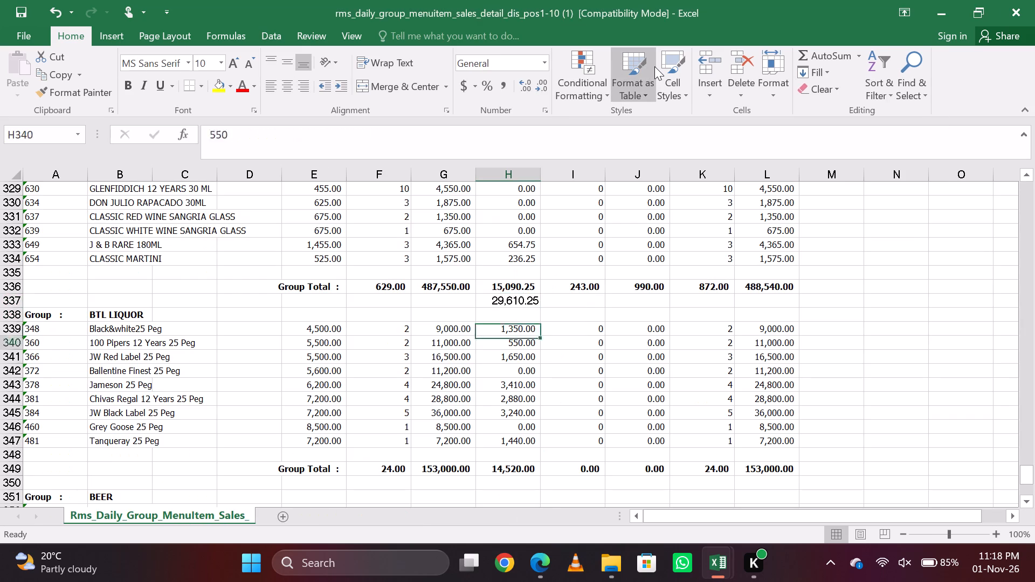
pyautogui.press('Up')
pyautogui.press('Up')
pyautogui.press('Down')
pyautogui.press('Down')
pyautogui.press('Down')
pyautogui.press('Down')
pyautogui.press('Down')
pyautogui.press('Down')
pyautogui.press('Down')
pyautogui.press('Down')
pyautogui.press('Down')
pyautogui.press('Down')
pyautogui.press('Down')
pyautogui.press('Down')
pyautogui.press('Down')
pyautogui.press('Down')
pyautogui.press('Down')
pyautogui.press('Down')
pyautogui.press('Down')
pyautogui.press('Down')
pyautogui.press('Down')
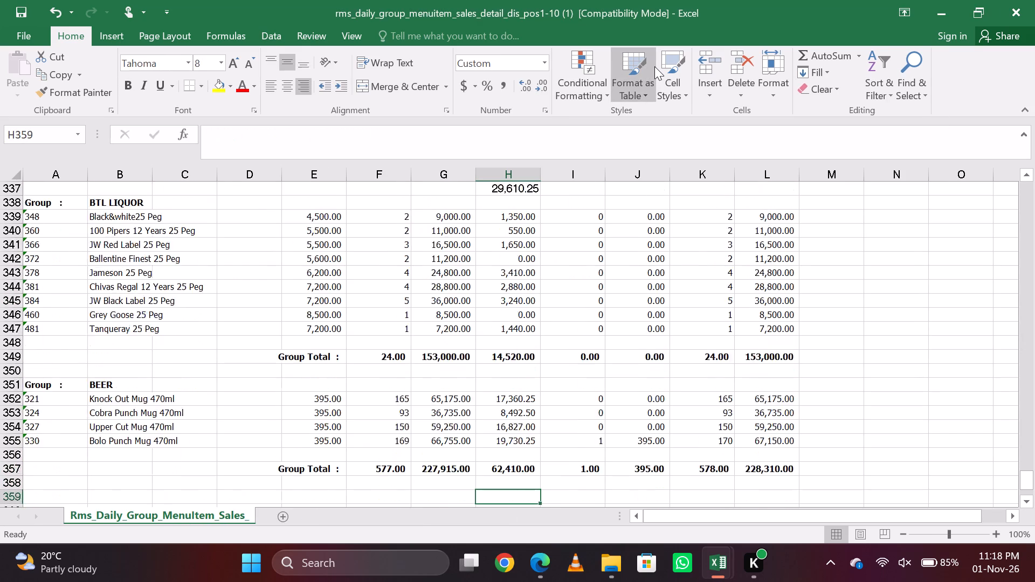
pyautogui.press('Up')
pyautogui.press('Up')
pyautogui.press('Up')
pyautogui.press('Up')
pyautogui.press('Up')
pyautogui.press('Up')
pyautogui.press('Up')
pyautogui.press('Up')
pyautogui.press('Up')
pyautogui.press('Up')
pyautogui.press('Up')
pyautogui.press('Up')
pyautogui.press('Down')
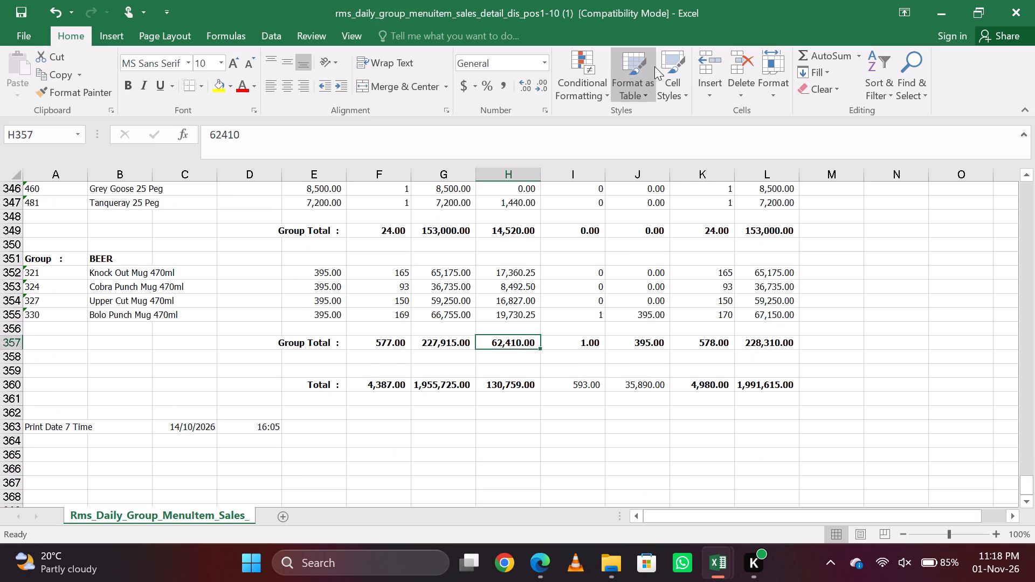
# Compare the BEER group's total discount with the Brewery formula in the audit report's group-wise discount table.
pyautogui.hotkey('alt', 'Tab')
pyautogui.hotkey('alt', 'Tab')
pyautogui.press('Down')
pyautogui.press('Up')
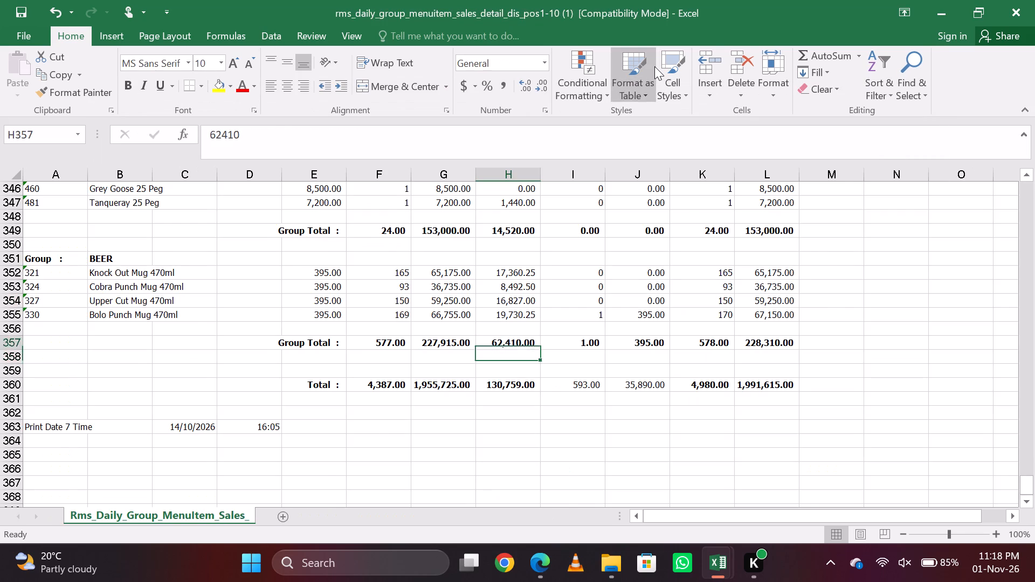
pyautogui.hotkey('alt', 'Tab')
pyautogui.press('Down')
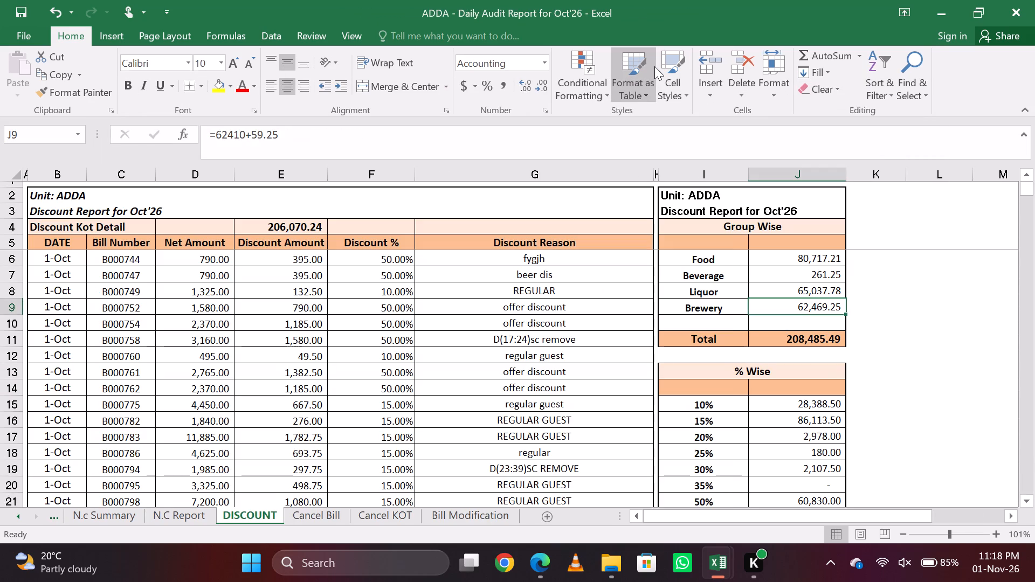
pyautogui.hotkey('alt', 'Tab')
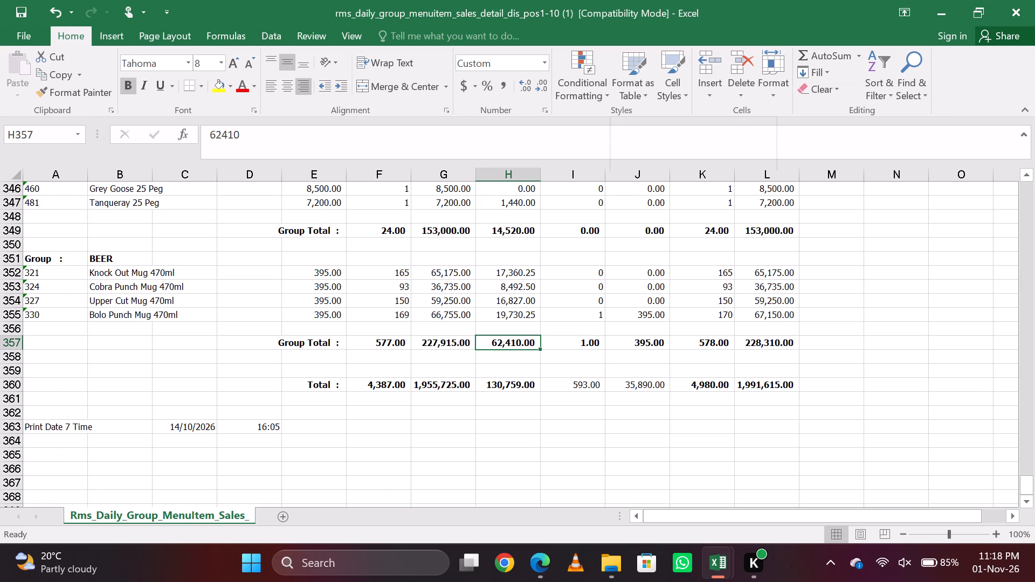
# Open the rms_daily_group_menuitem_sales_detail_dis_pos21-31 workbook from the 21-31 folder under Documents.
pyautogui.click(601, 547)
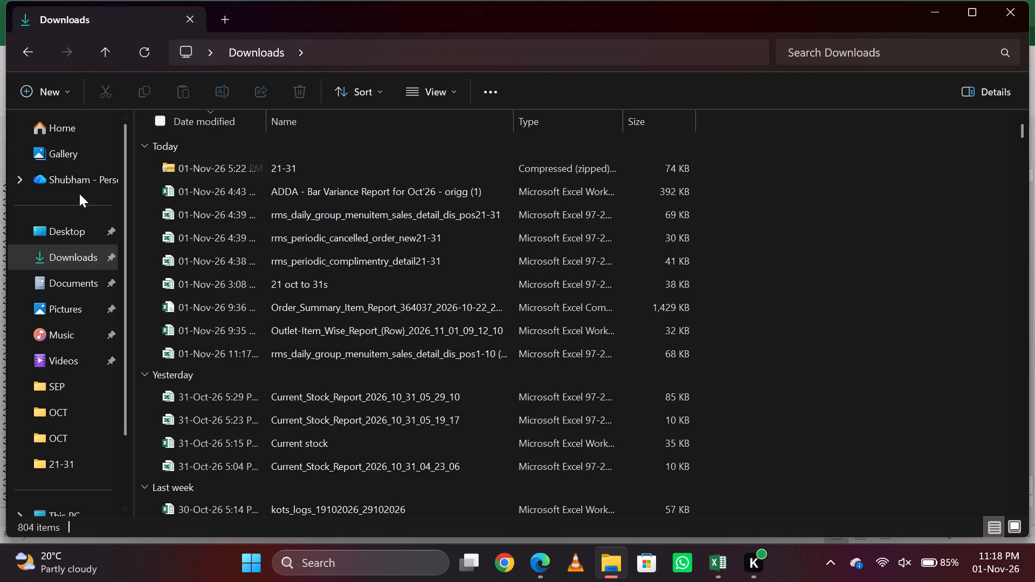
pyautogui.click(90, 286)
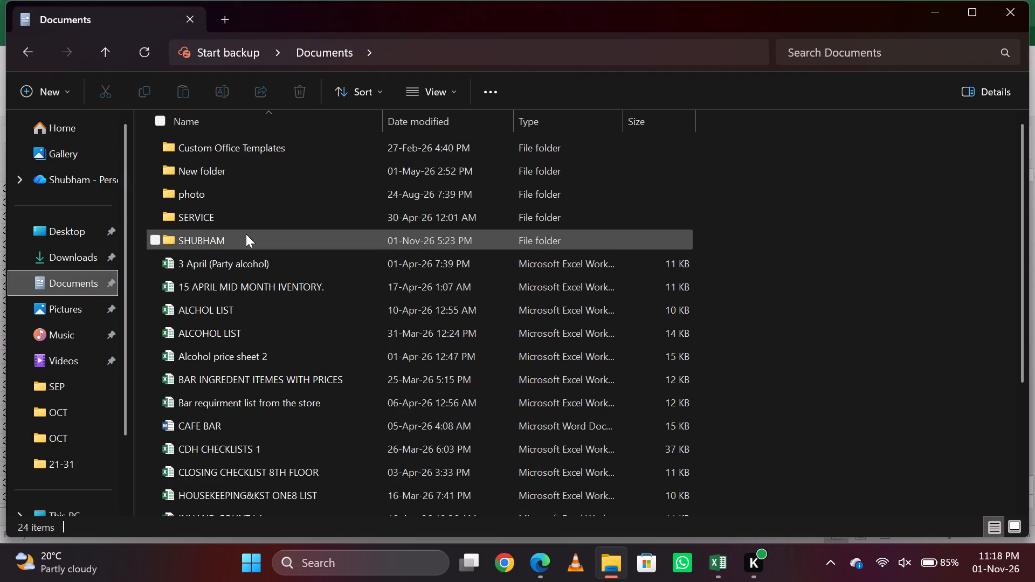
pyautogui.doubleClick(246, 233)
pyautogui.doubleClick(257, 154)
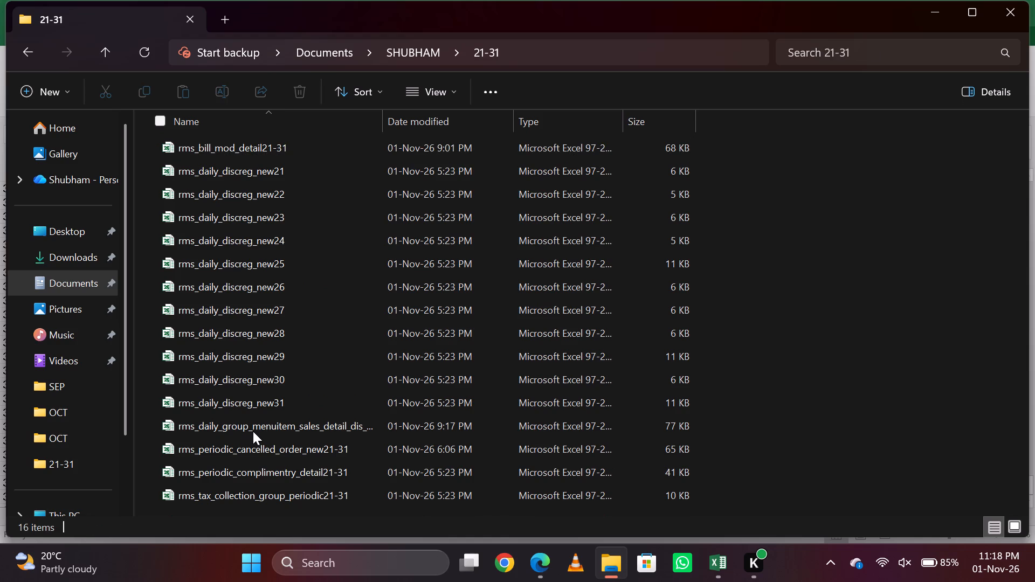
pyautogui.doubleClick(253, 431)
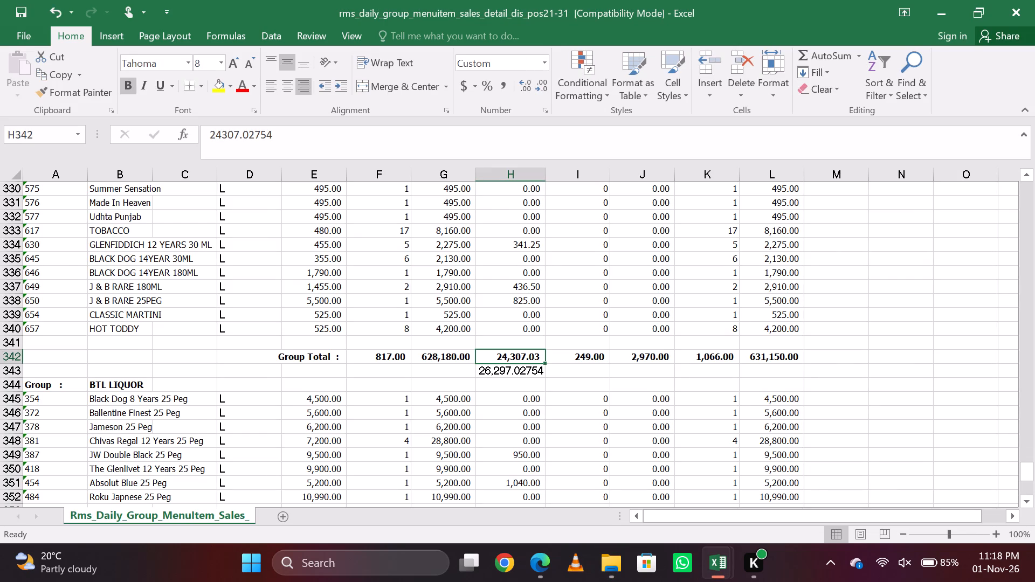
# Examine the food group in the 21–31 October sales report down to its discount Group Total.
pyautogui.press('Down')
pyautogui.press('Up')
pyautogui.press('Up')
pyautogui.press('Up')
pyautogui.press('Up')
pyautogui.press('Up')
pyautogui.press('Up')
pyautogui.press('Up')
pyautogui.press('Up')
pyautogui.press('Up')
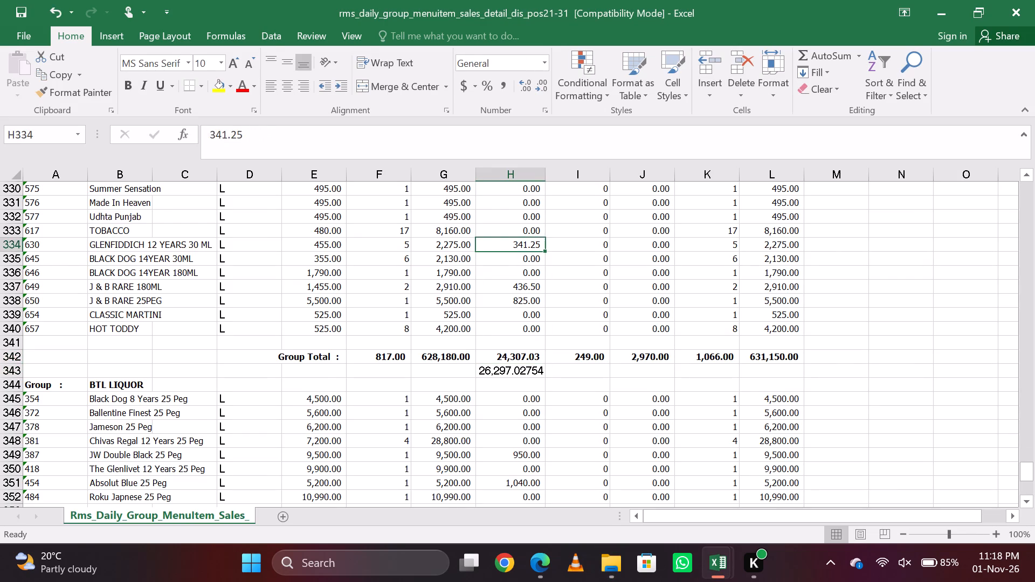
pyautogui.press('pageup')
pyautogui.press('pageup')
pyautogui.press('pageup')
pyautogui.press('pageup')
pyautogui.press('pageup')
pyautogui.press('pageup')
pyautogui.press('pageup')
pyautogui.press('pageup')
pyautogui.press('pageup')
pyautogui.press('pageup')
pyautogui.press('pageup')
pyautogui.press('pageup')
pyautogui.press('pageup')
pyautogui.press('pageup')
pyautogui.press('pageup')
pyautogui.press('pageup')
pyautogui.press('pageup')
pyautogui.press('pageup')
pyautogui.press('pagedown')
pyautogui.press('pagedown')
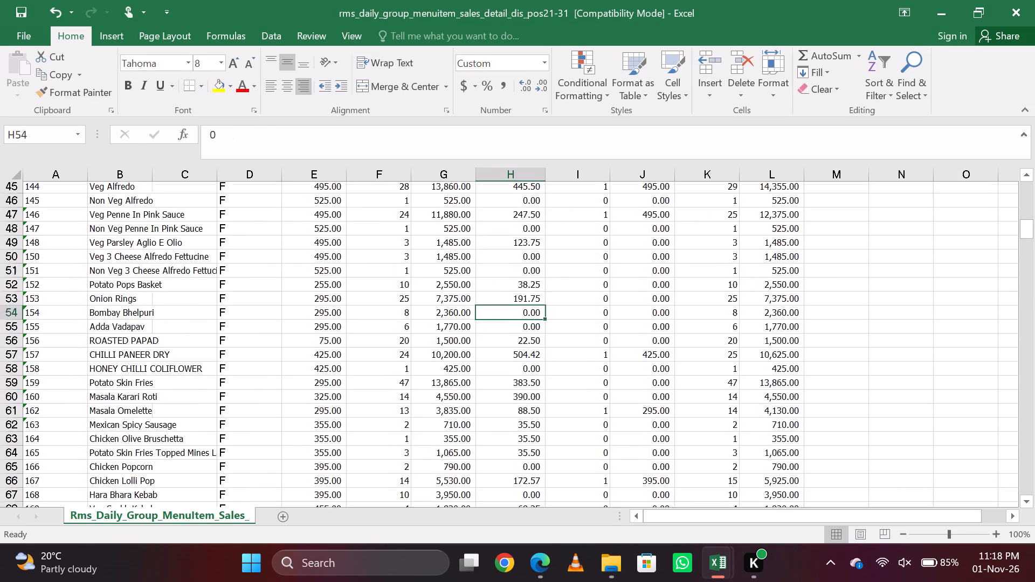
pyautogui.press('pageup')
pyautogui.press('pageup')
pyautogui.press('pageup')
pyautogui.press('pagedown')
pyautogui.press('pagedown')
pyautogui.press('pagedown')
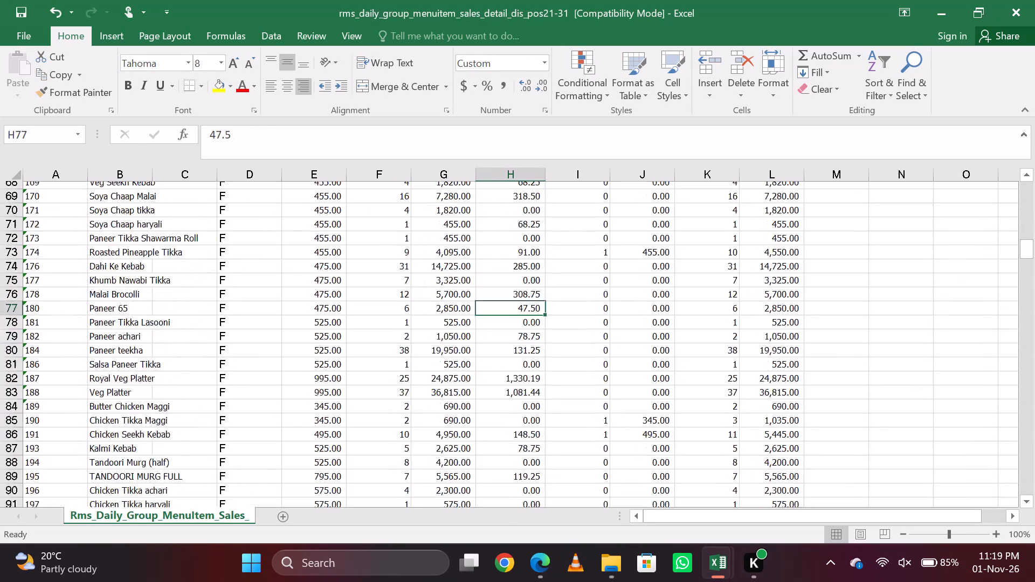
pyautogui.press('pagedown')
pyautogui.press('pagedown')
pyautogui.press('pagedown')
pyautogui.press('pagedown')
pyautogui.press('pagedown')
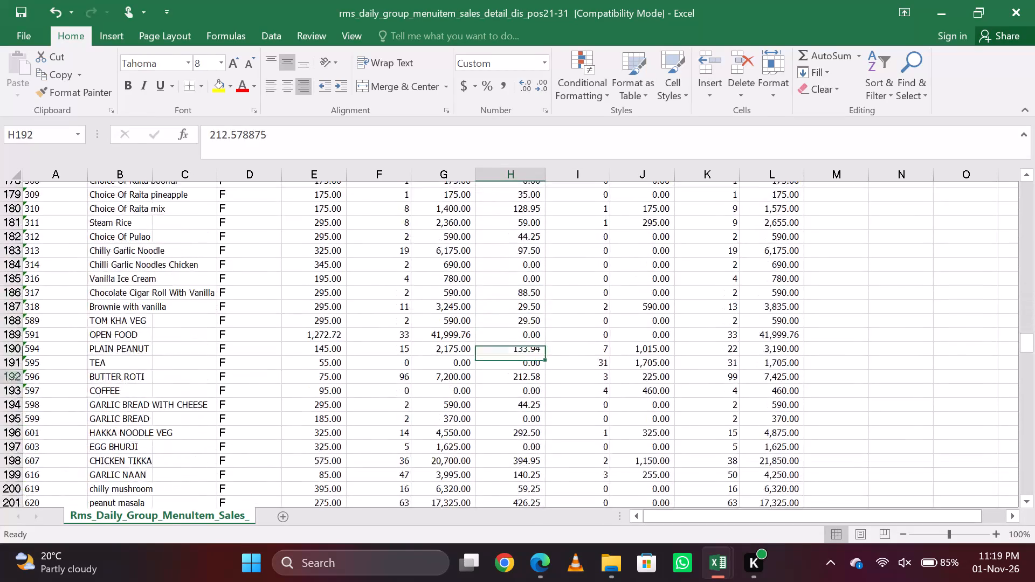
pyautogui.press('pagedown')
pyautogui.press('Down')
pyautogui.press('Down')
pyautogui.press('Down')
pyautogui.press('Down')
pyautogui.press('Down')
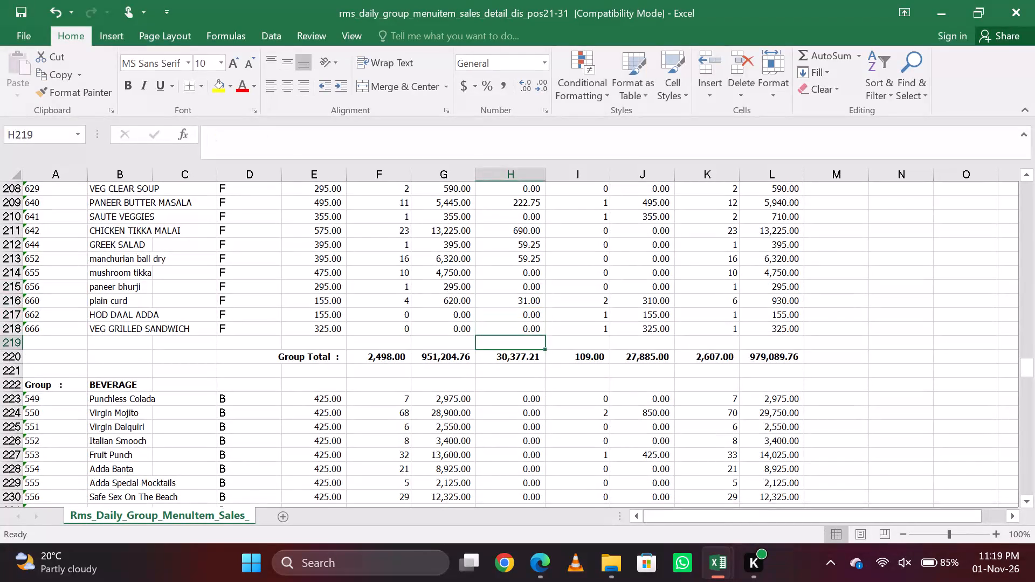
pyautogui.press('Down')
pyautogui.press('Up')
# Display the Food discount formula in the audit report's group-wise discount table.
pyautogui.hotkey('alt', 'Tab')
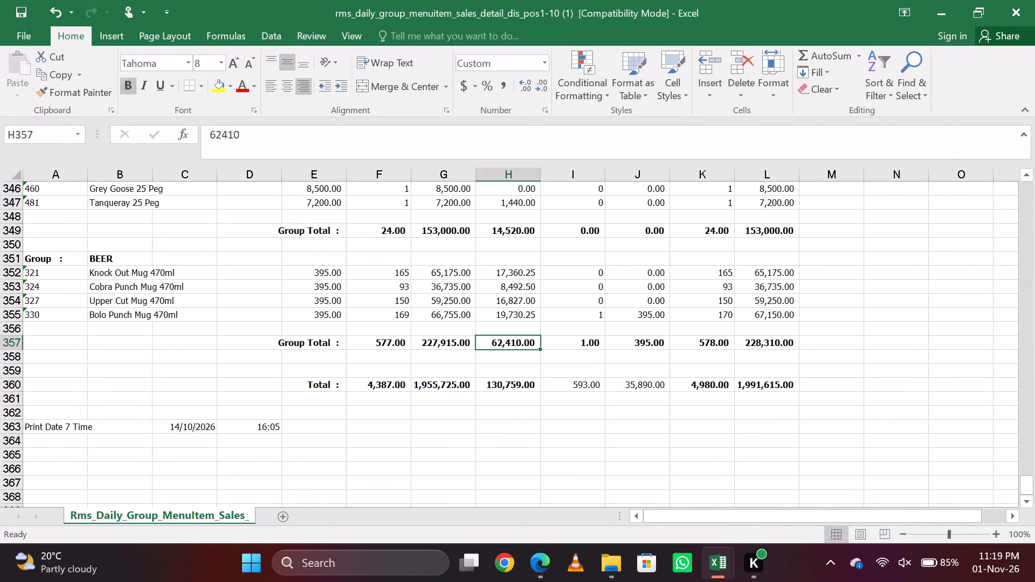
pyautogui.press('Down')
pyautogui.press('Up')
pyautogui.hotkey('alt', 'Tab')
pyautogui.hotkey('alt', 'Tab')
pyautogui.hotkey('alt', 'Tab')
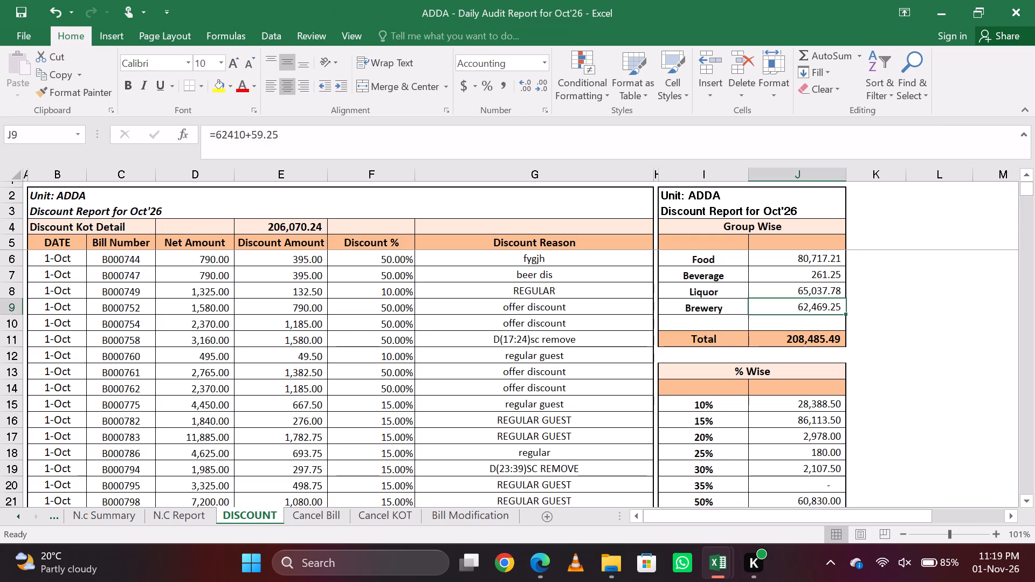
pyautogui.press('Up')
pyautogui.press('Up')
pyautogui.press('Up')
pyautogui.press('Down')
pyautogui.press('Up')
pyautogui.hotkey('alt', 'Tab')
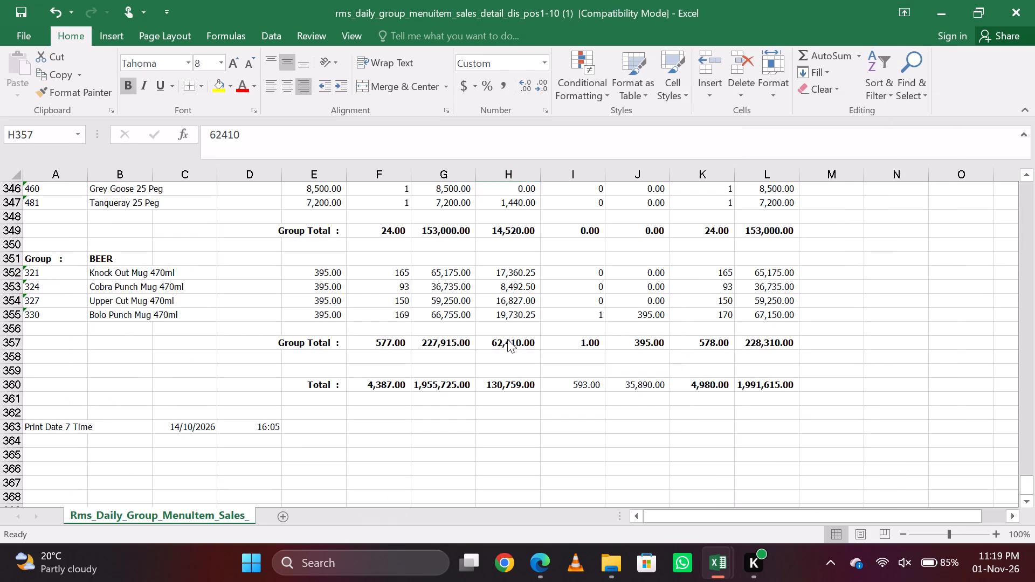
pyautogui.hotkey('alt', 'Tab')
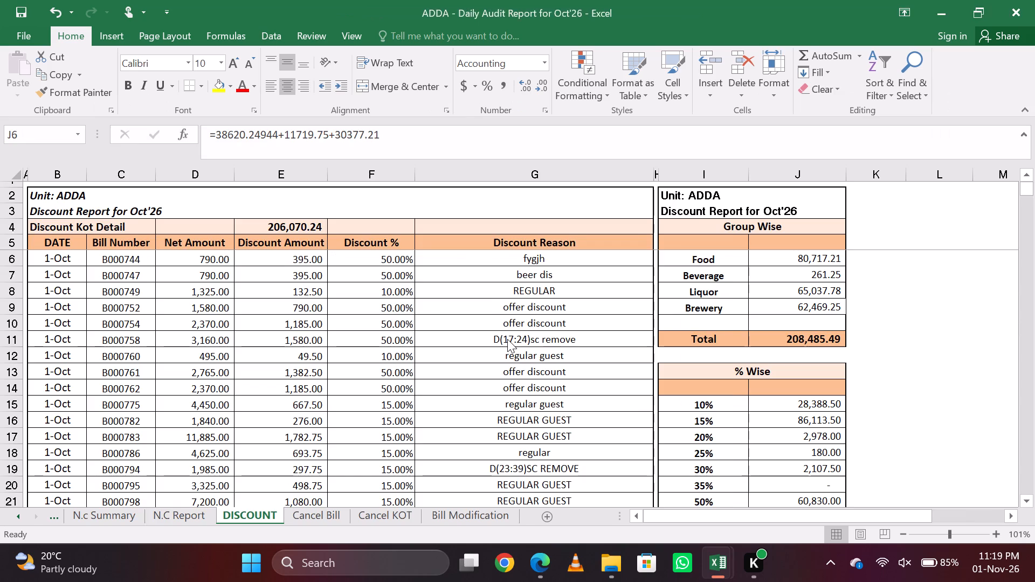
# Close the rms_daily_group_menuitem_sales_detail_dis_pos1-10 (1) workbook without saving its changes.
pyautogui.hotkey('alt', 'Tab')
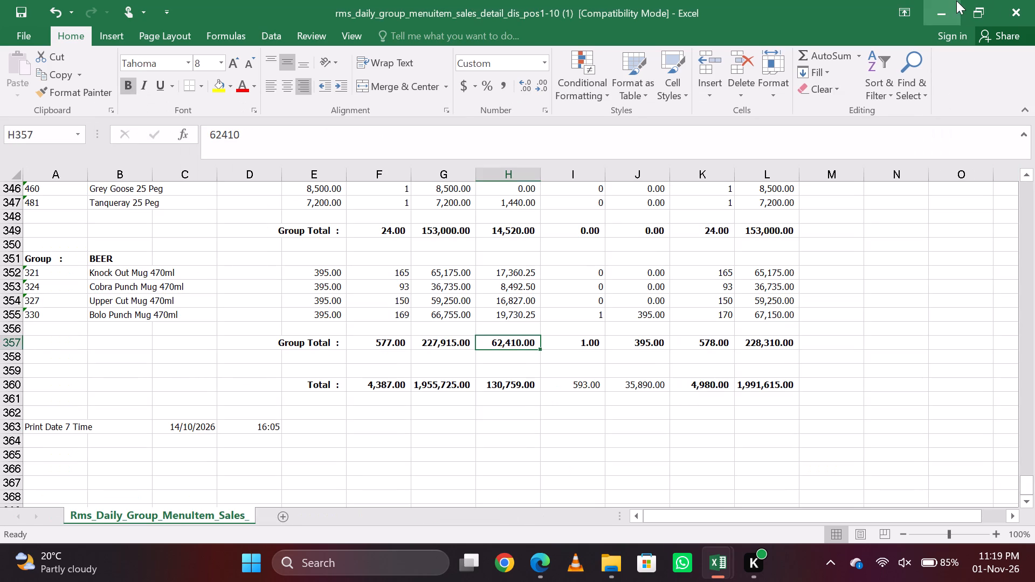
pyautogui.click(1029, 0)
pyautogui.press('Right')
pyautogui.press('Return')
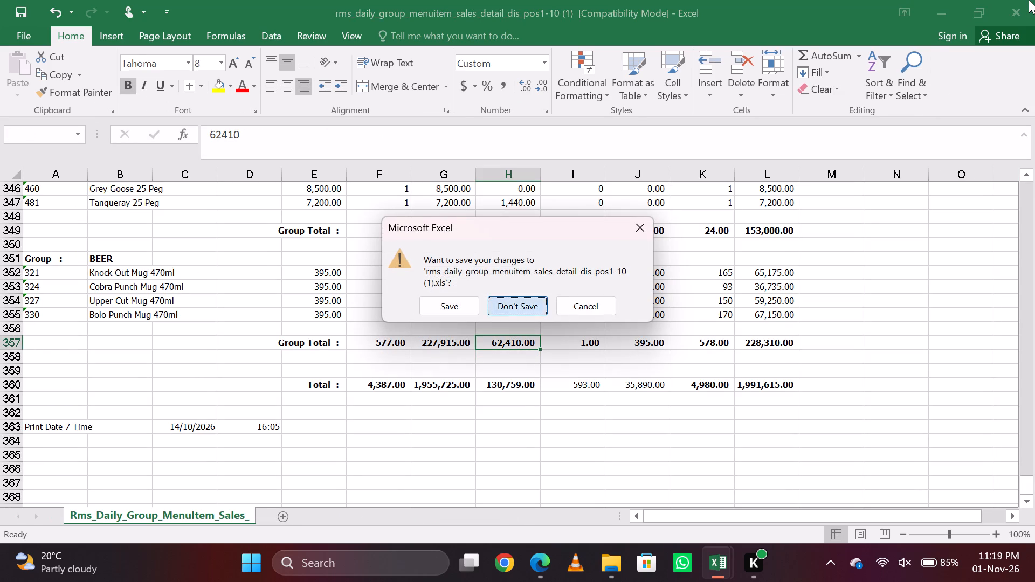
pyautogui.press('Right')
pyautogui.press('Left')
# Compare the food group's total discount in the 21–31 sales report with the Food formula in the audit report's group-wise table.
pyautogui.hotkey('alt', 'Tab')
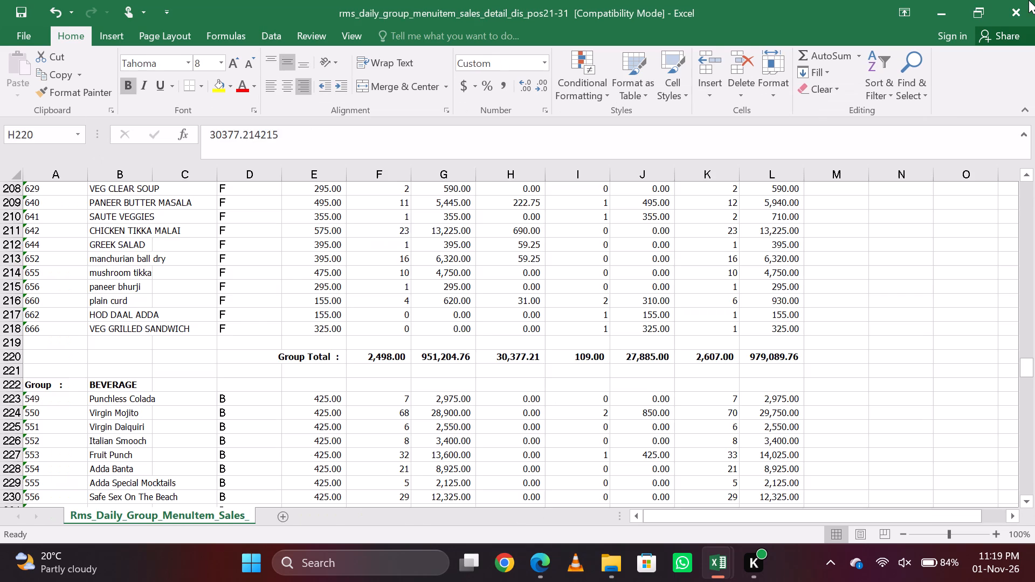
pyautogui.press('Down')
pyautogui.press('Up')
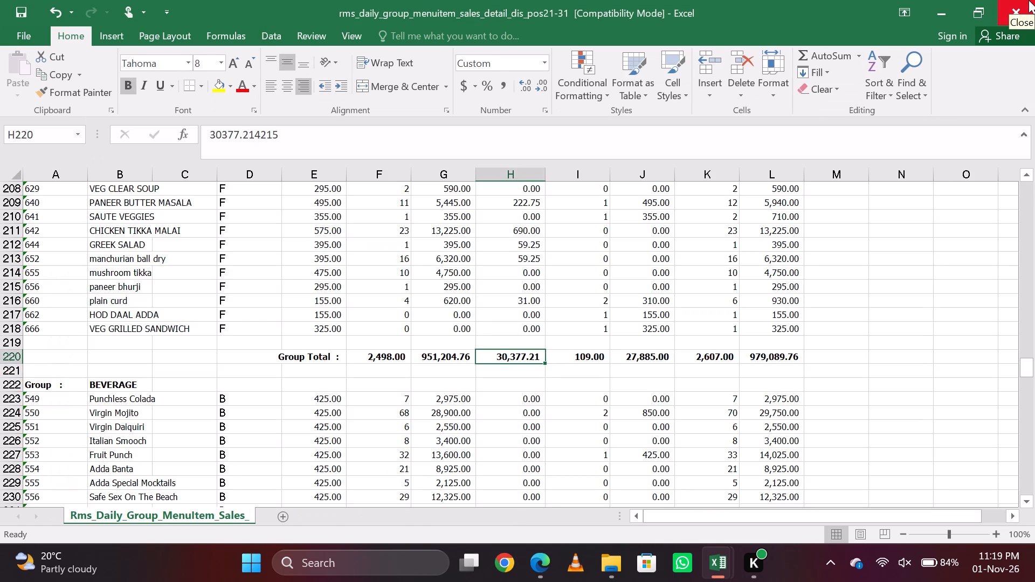
pyautogui.hotkey('alt', 'Tab')
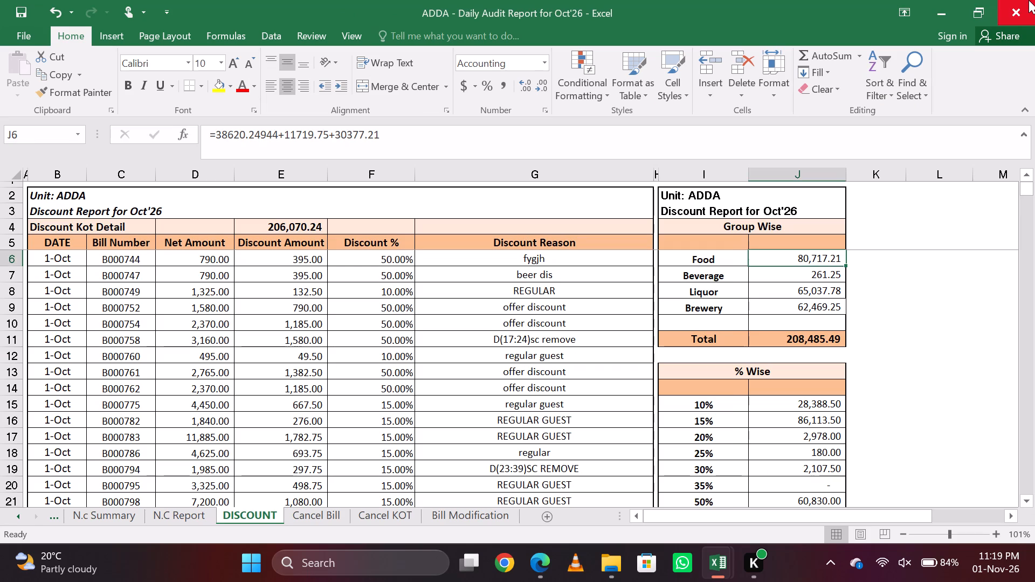
pyautogui.press('Up')
pyautogui.press('Down')
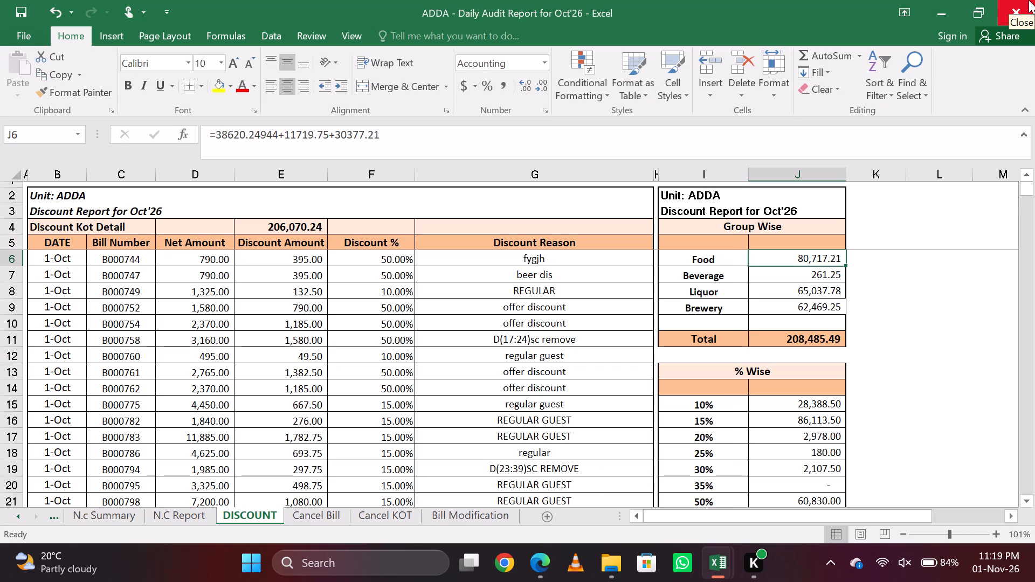
pyautogui.hotkey('alt', 'Tab')
pyautogui.press('Down')
pyautogui.press('Up')
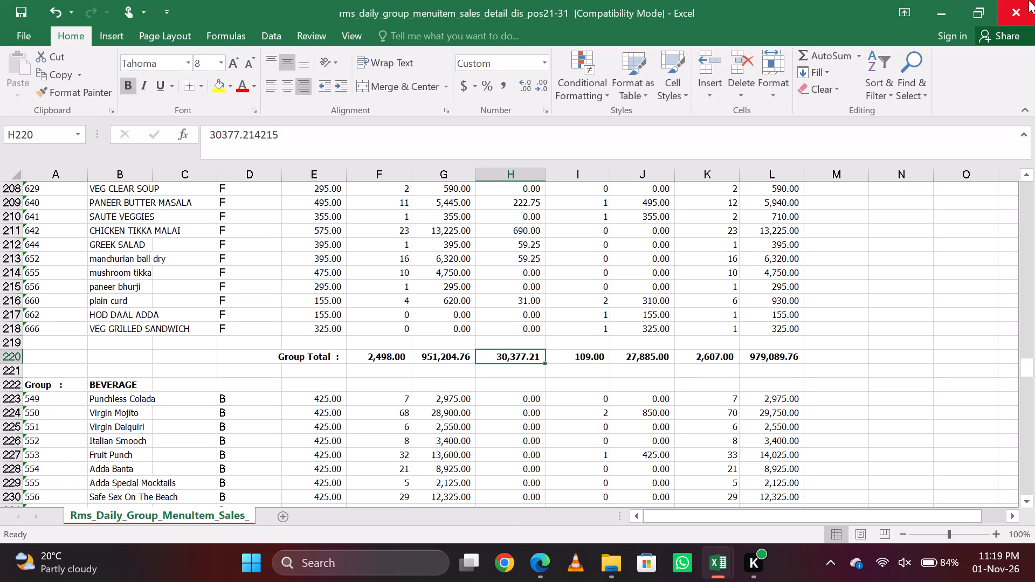
pyautogui.hotkey('alt', 'Tab')
pyautogui.press('Down')
pyautogui.press('Up')
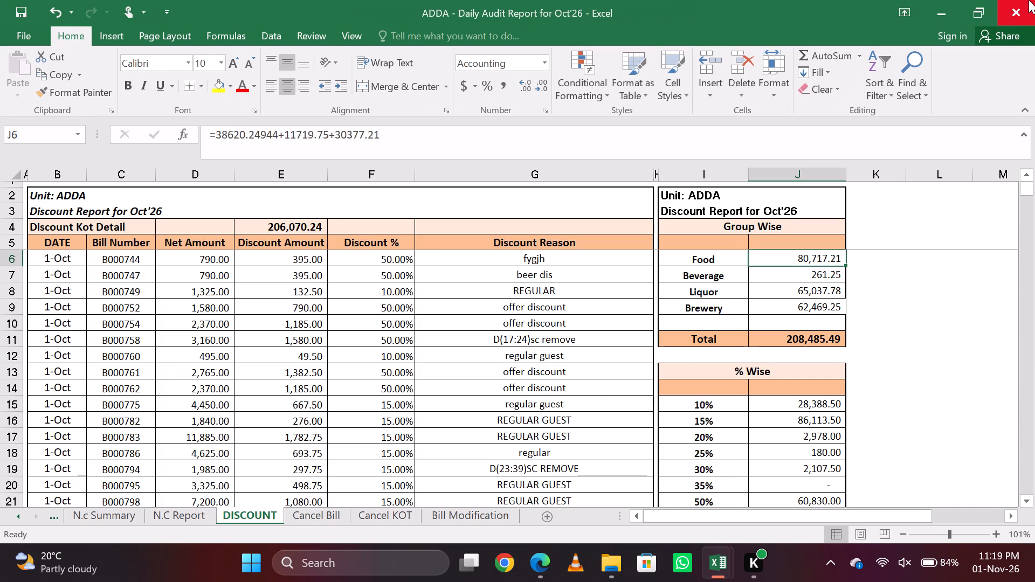
pyautogui.hotkey('alt', 'Tab')
pyautogui.hotkey('alt', 'Tab')
pyautogui.hotkey('alt', 'Tab')
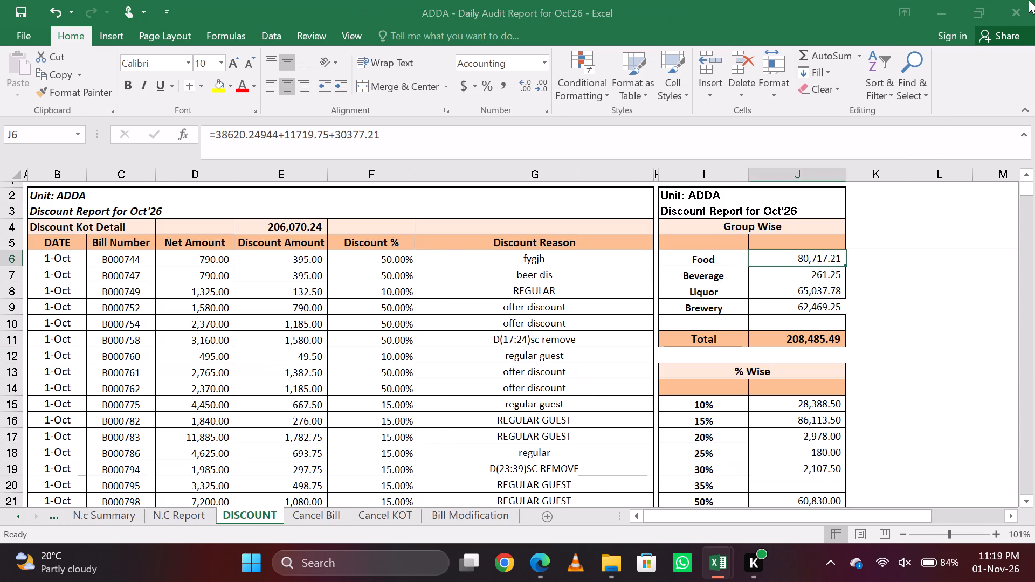
pyautogui.hotkey('alt', 'Tab')
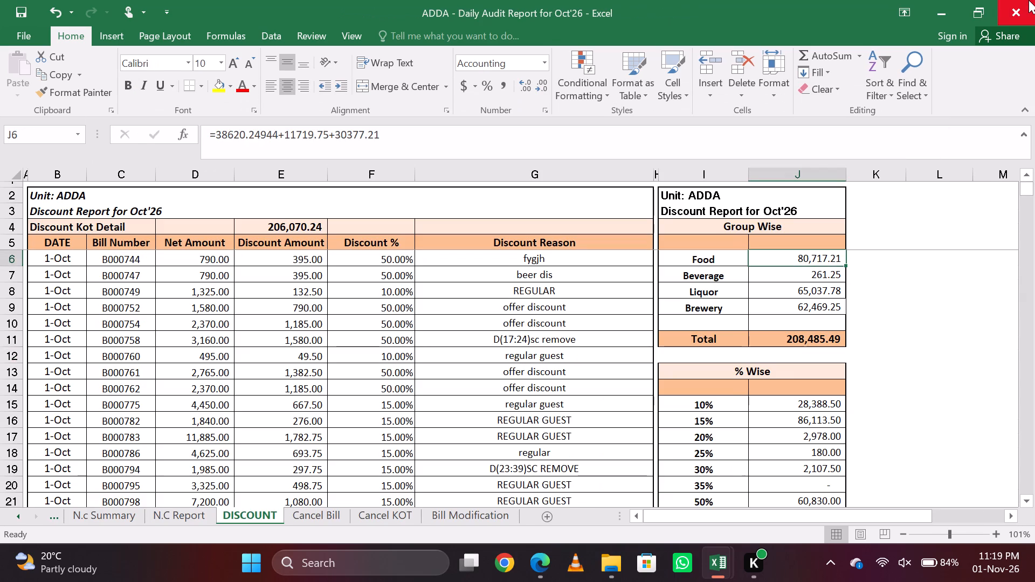
pyautogui.press('Down')
pyautogui.press('Up')
pyautogui.hotkey('alt', 'Tab')
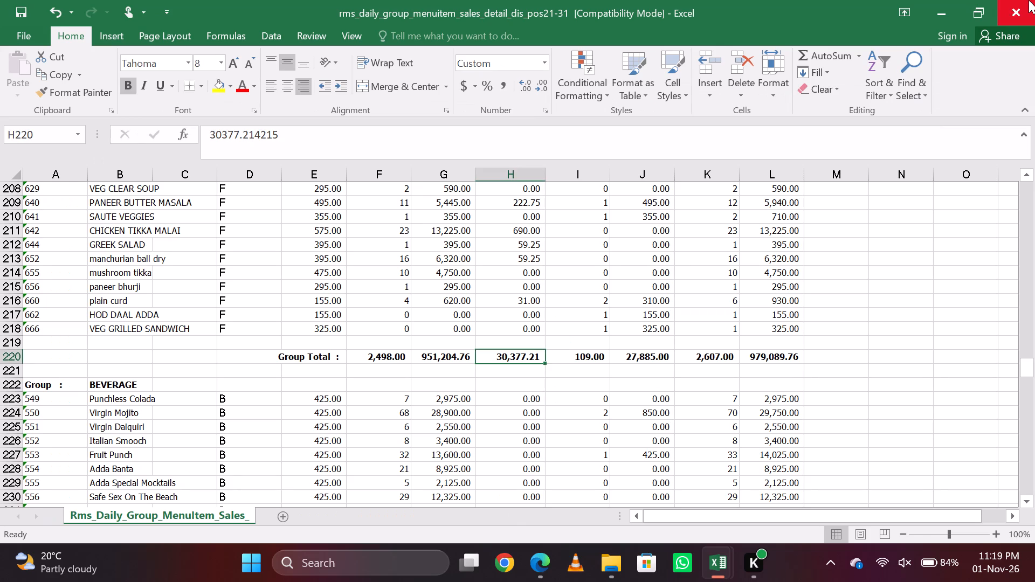
# Check the BEVERAGE group's total discount in the 21–31 sales report against the Beverage formula in the audit report.
pyautogui.press('Down')
pyautogui.press('Down')
pyautogui.press('Down')
pyautogui.press('Down')
pyautogui.press('Down')
pyautogui.press('Down')
pyautogui.press('Down')
pyautogui.press('Down')
pyautogui.press('Down')
pyautogui.press('Down')
pyautogui.press('Down')
pyautogui.press('Down')
pyautogui.press('Down')
pyautogui.press('Down')
pyautogui.press('Down')
pyautogui.press('Down')
pyautogui.press('Down')
pyautogui.press('Down')
pyautogui.press('Down')
pyautogui.press('Down')
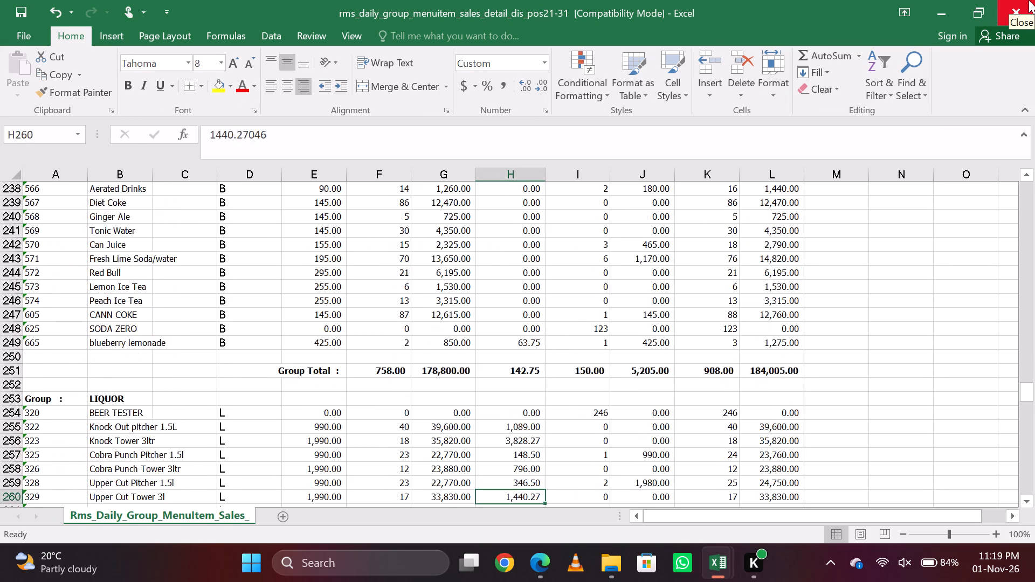
pyautogui.hotkey('alt', 'Tab')
pyautogui.press('Down')
# Compare the combined liquor discount below the LIQUOR Group Total in the 21–31 sales report with the audit report's Liquor formula.
pyautogui.hotkey('alt', 'Tab')
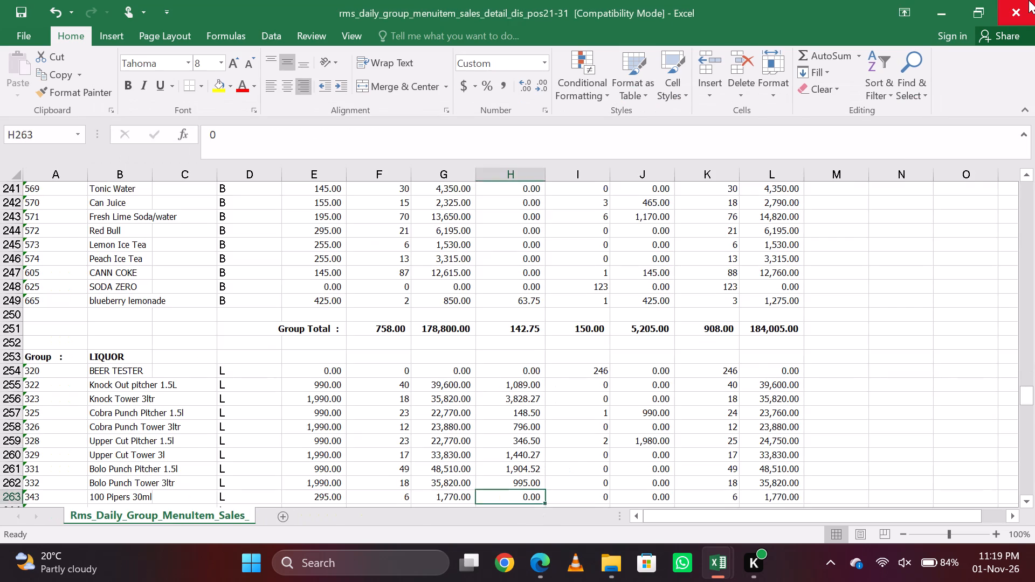
pyautogui.press('Down')
pyautogui.press('Down')
pyautogui.press('Down')
pyautogui.press('Down')
pyautogui.press('Down')
pyautogui.press('Down')
pyautogui.press('Down')
pyautogui.press('Down')
pyautogui.press('Down')
pyautogui.press('Down')
pyautogui.press('Down')
pyautogui.press('Down')
pyautogui.press('Down')
pyautogui.press('Down')
pyautogui.press('Down')
pyautogui.press('Down')
pyautogui.press('Down')
pyautogui.press('Down')
pyautogui.press('Down')
pyautogui.press('Down')
pyautogui.press('Down')
pyautogui.press('Down')
pyautogui.press('Down')
pyautogui.press('Down')
pyautogui.press('Down')
pyautogui.press('Down')
pyautogui.press('Down')
pyautogui.press('Down')
pyautogui.press('Down')
pyautogui.press('Down')
pyautogui.press('Down')
pyautogui.press('Down')
pyautogui.press('Down')
pyautogui.press('Down')
pyautogui.press('Down')
pyautogui.press('Down')
pyautogui.press('Down')
pyautogui.press('Down')
pyautogui.press('Down')
pyautogui.press('Down')
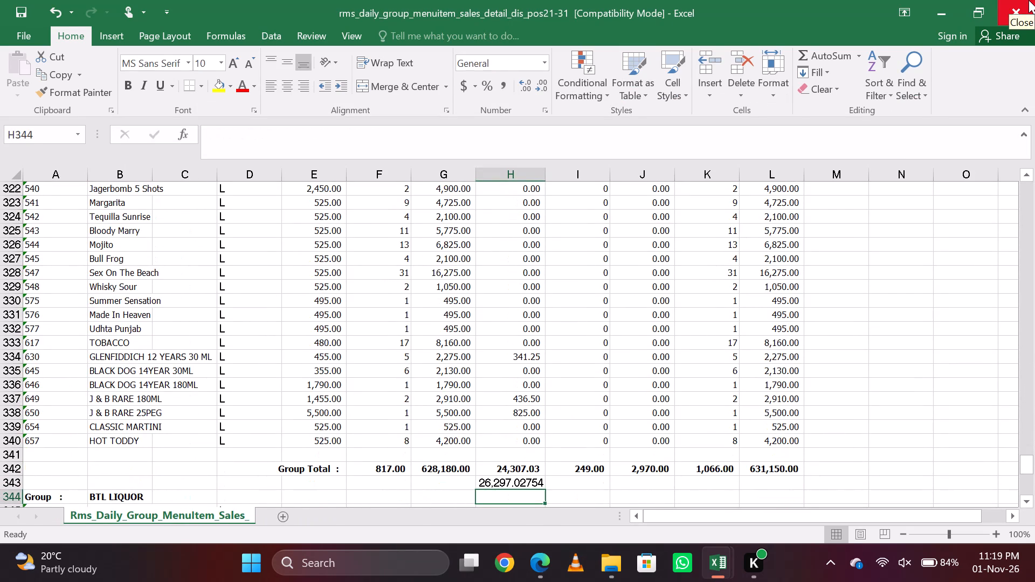
pyautogui.press('Up')
pyautogui.hotkey('alt', 'Tab')
pyautogui.press('Down')
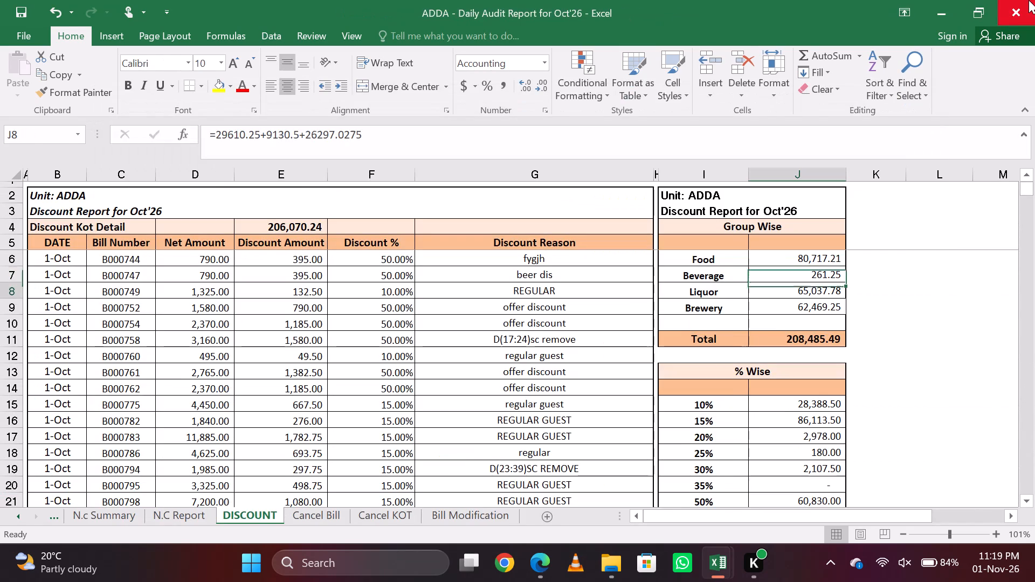
# Compare the BEER group's total discount in the 21–31 sales report with the Brewery formula in the audit report's group-wise table.
pyautogui.hotkey('alt', 'Tab')
pyautogui.press('Down')
pyautogui.press('Down')
pyautogui.press('Down')
pyautogui.press('Down')
pyautogui.press('Down')
pyautogui.press('Down')
pyautogui.press('Down')
pyautogui.press('Down')
pyautogui.press('Down')
pyautogui.press('Down')
pyautogui.press('Down')
pyautogui.press('Down')
pyautogui.press('Down')
pyautogui.press('Down')
pyautogui.press('Down')
pyautogui.press('Down')
pyautogui.press('Down')
pyautogui.press('Down')
pyautogui.press('Down')
pyautogui.press('Down')
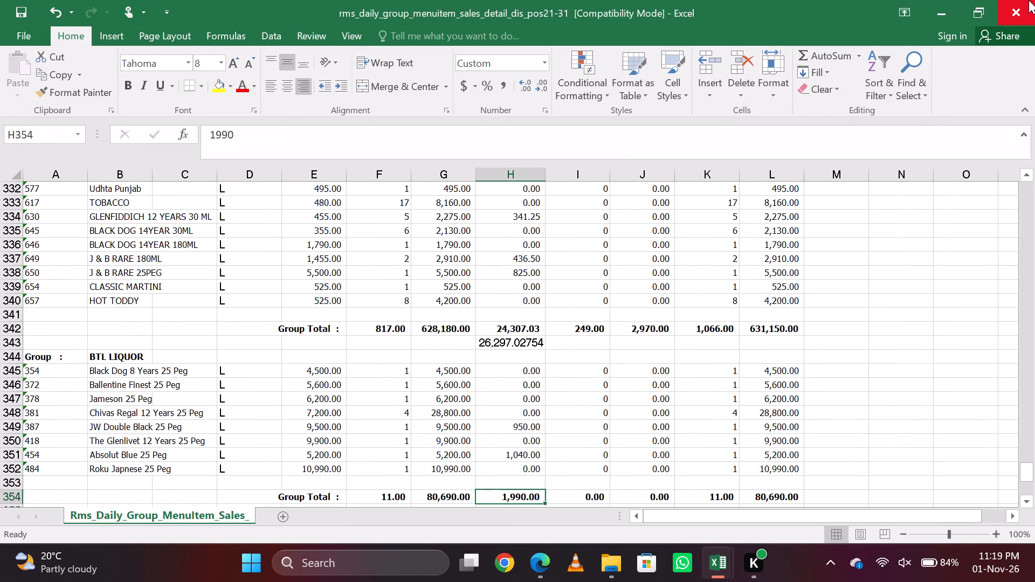
pyautogui.press('Up')
pyautogui.press('Up')
pyautogui.press('Up')
pyautogui.press('Up')
pyautogui.press('Up')
pyautogui.press('Up')
pyautogui.press('Up')
pyautogui.press('Up')
pyautogui.press('Up')
pyautogui.press('Up')
pyautogui.press('Up')
pyautogui.press('Up')
pyautogui.press('Up')
pyautogui.press('Up')
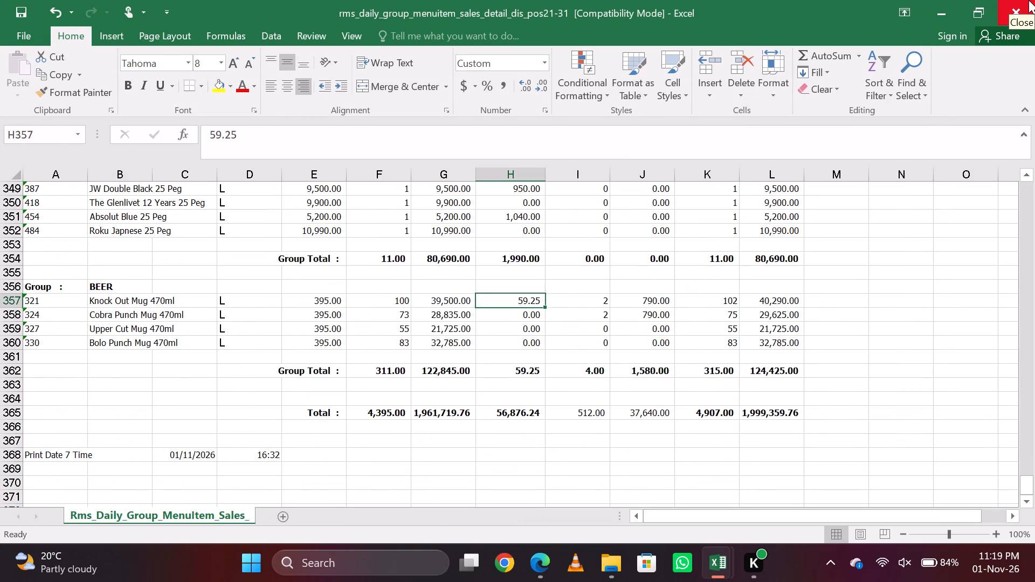
pyautogui.press('Up')
pyautogui.press('Up')
pyautogui.press('Up')
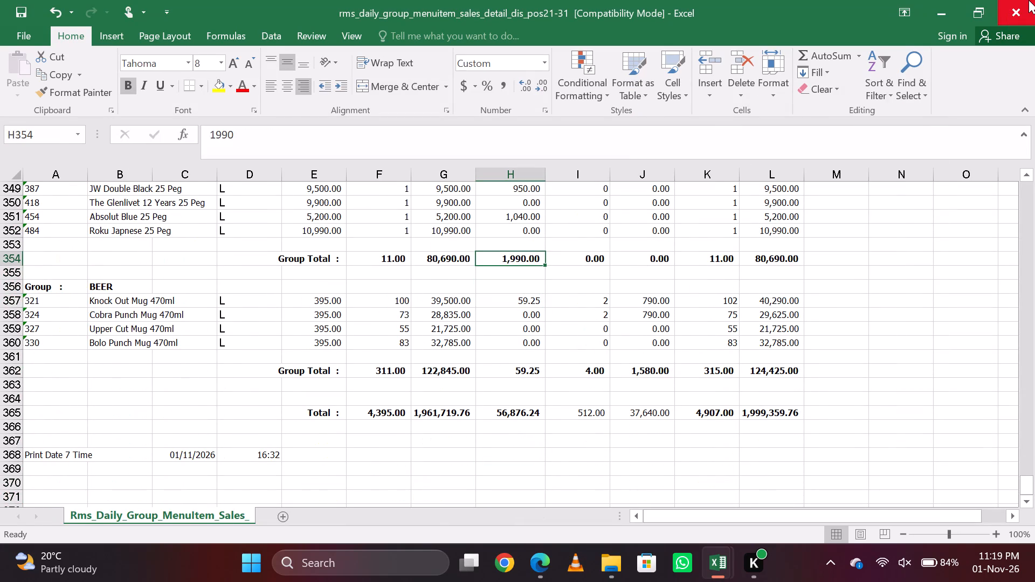
pyautogui.press('Down')
pyautogui.press('Down')
pyautogui.press('Down')
pyautogui.press('Down')
pyautogui.press('Down')
pyautogui.press('Down')
pyautogui.press('Down')
pyautogui.press('Down')
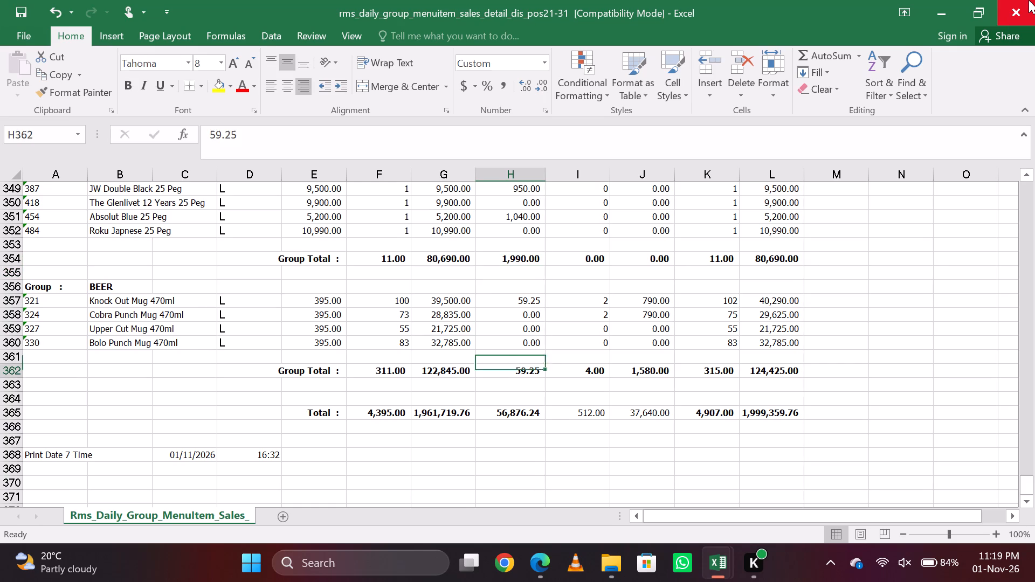
pyautogui.hotkey('alt', 'Tab')
pyautogui.press('Down')
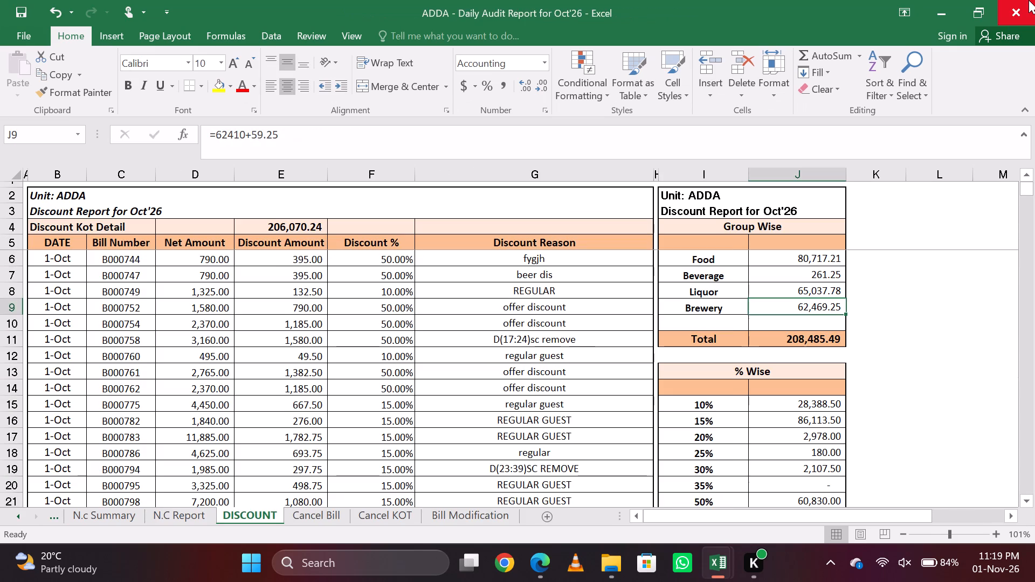
# Examine the % Wise discount table below the group-wise table on the DISCOUNT sheet.
pyautogui.press('Down')
pyautogui.press('Down')
pyautogui.press('Down')
pyautogui.press('Down')
pyautogui.press('Down')
pyautogui.press('Down')
pyautogui.press('Down')
pyautogui.press('Down')
pyautogui.press('Down')
pyautogui.press('Down')
pyautogui.press('Down')
pyautogui.press('Down')
pyautogui.press('Down')
pyautogui.press('Down')
pyautogui.press('Down')
pyautogui.press('Down')
pyautogui.press('Down')
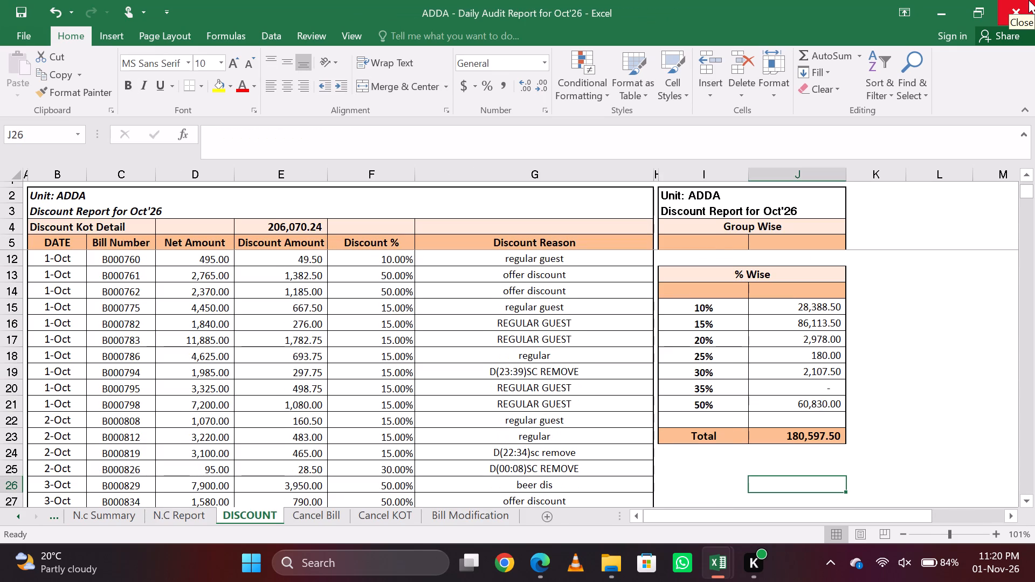
pyautogui.press('Up')
pyautogui.press('Up')
pyautogui.press('Up')
pyautogui.press('Up')
pyautogui.press('Left')
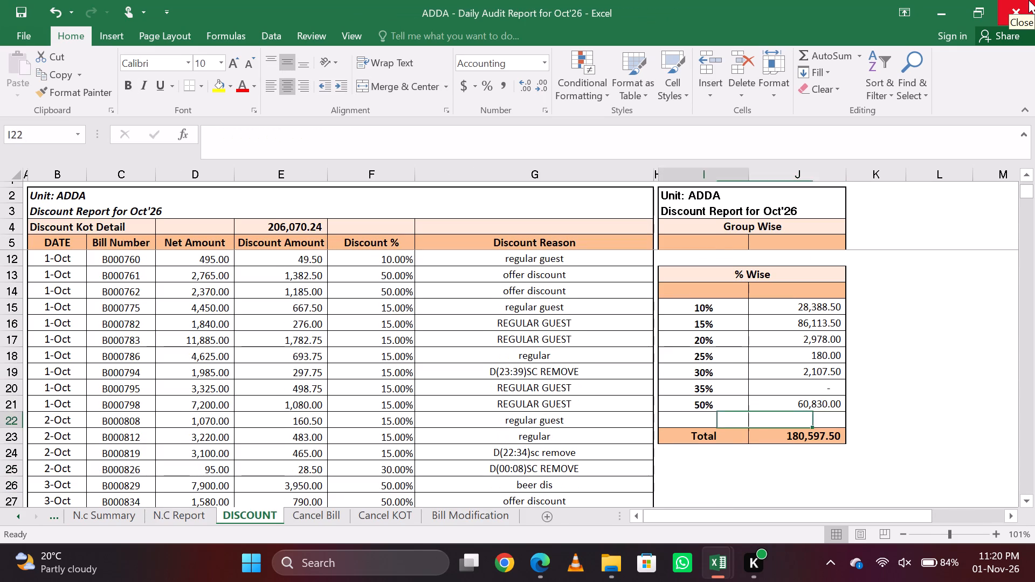
pyautogui.press('Right')
# Check the Discount % column for the first October bills and the header of the Discount Kot Detail table.
pyautogui.press('Left')
pyautogui.press('Left')
pyautogui.press('Left')
pyautogui.press('Left')
pyautogui.press('Left')
pyautogui.press('Left')
pyautogui.press('Left')
pyautogui.press('Left')
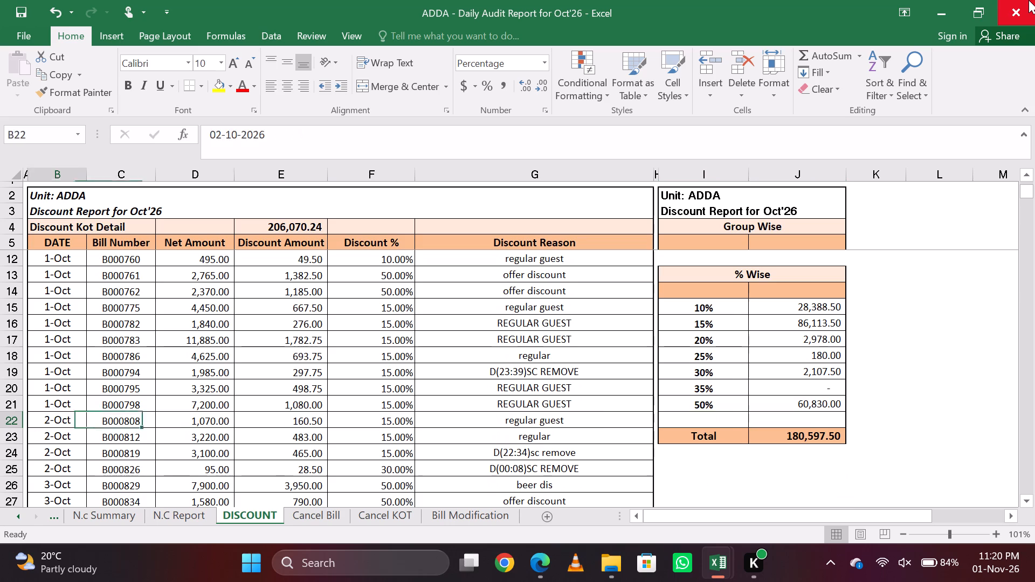
pyautogui.press('Right')
pyautogui.press('Right')
pyautogui.press('Right')
pyautogui.press('Right')
pyautogui.press('Up')
pyautogui.press('Up')
pyautogui.press('Up')
pyautogui.press('Up')
pyautogui.press('Up')
pyautogui.press('Up')
pyautogui.press('Up')
pyautogui.press('Up')
pyautogui.press('Up')
pyautogui.press('Up')
pyautogui.press('Up')
pyautogui.press('Up')
pyautogui.press('Up')
pyautogui.press('Up')
pyautogui.press('Up')
pyautogui.press('Up')
pyautogui.press('Up')
pyautogui.press('Up')
pyautogui.press('Up')
pyautogui.press('Up')
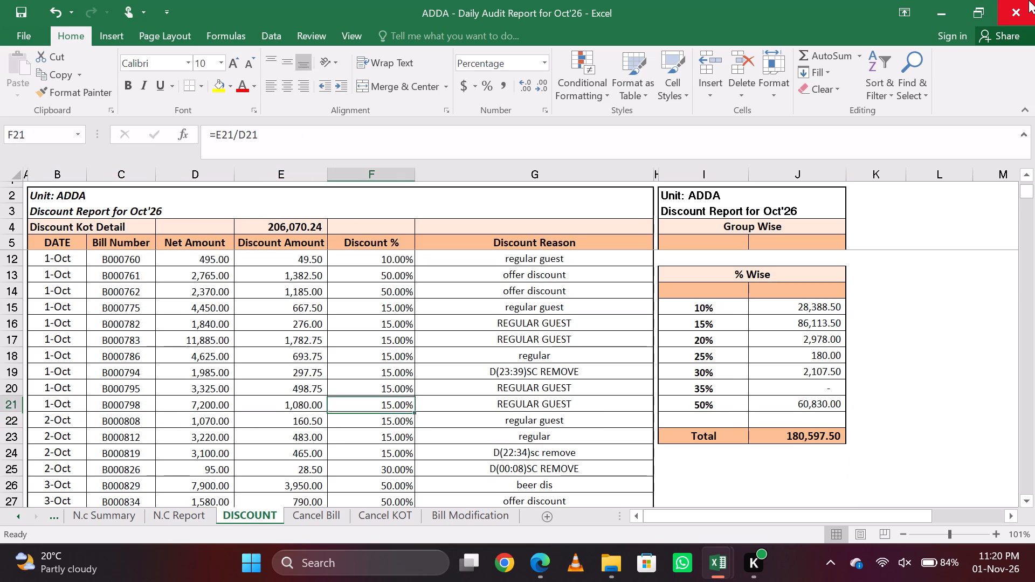
pyautogui.press('Down')
pyautogui.press('Down')
pyautogui.press('Down')
pyautogui.press('Down')
pyautogui.press('Down')
pyautogui.press('Down')
pyautogui.press('Down')
pyautogui.press('Down')
pyautogui.press('Down')
pyautogui.press('Down')
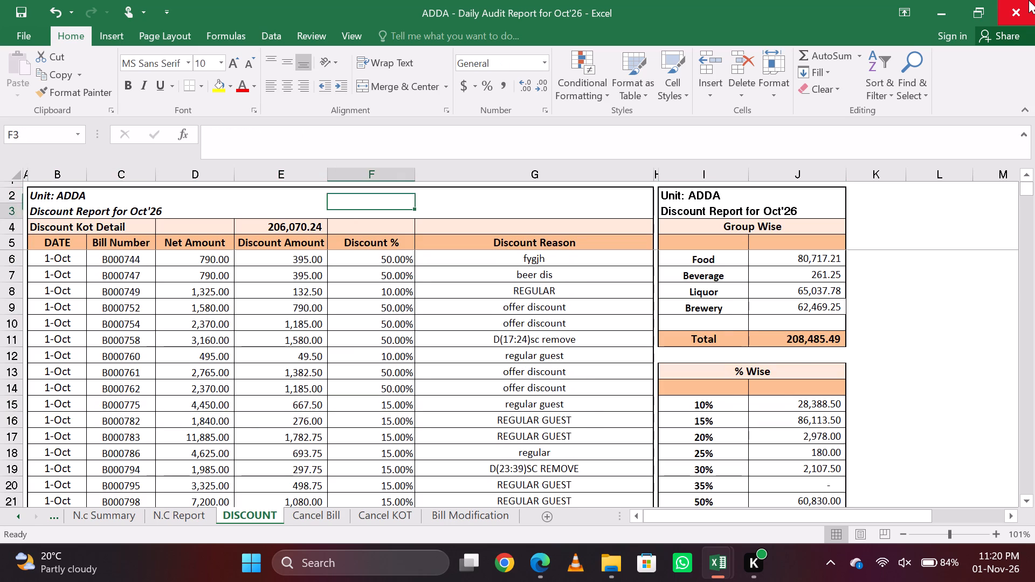
pyautogui.press('Up')
pyautogui.press('Down')
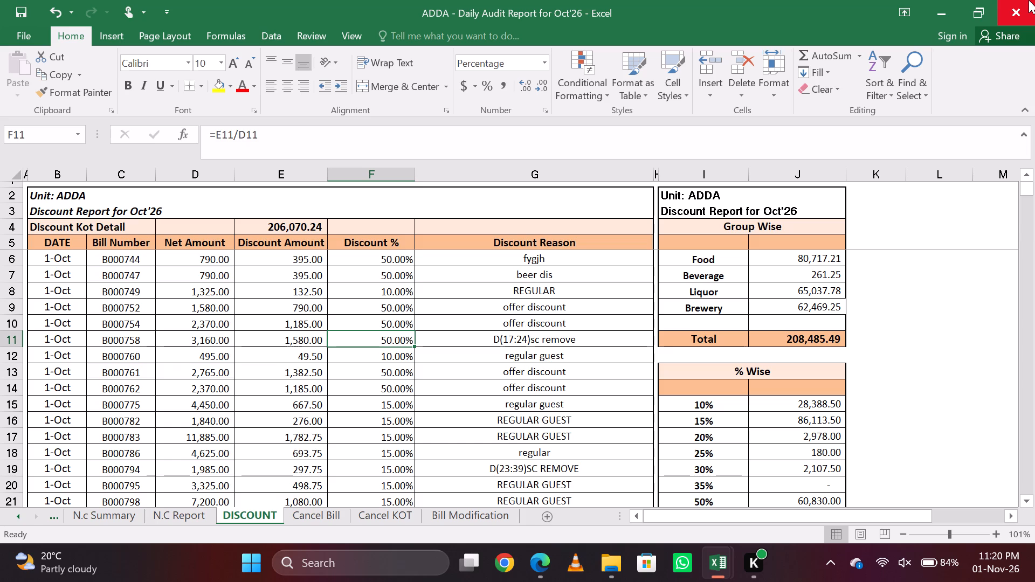
# Review the Discount % column of the Discount Kot Detail table for the 1 to 14 October bills.
pyautogui.press('Down')
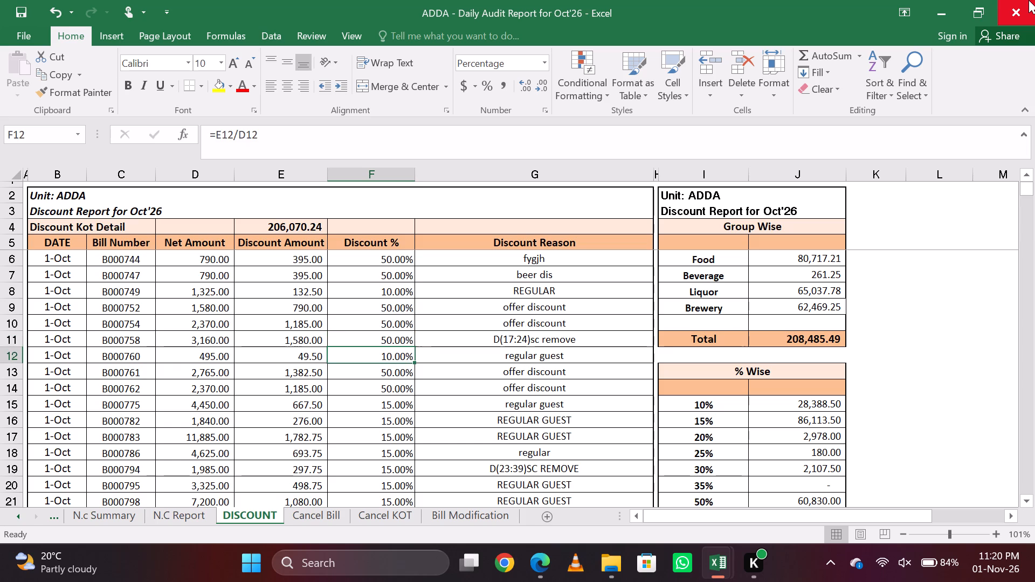
pyautogui.press('pagedown')
pyautogui.press('Down')
pyautogui.press('Down')
pyautogui.press('Down')
pyautogui.press('Down')
pyautogui.press('Down')
pyautogui.press('Down')
pyautogui.press('Down')
pyautogui.press('Down')
pyautogui.press('Down')
pyautogui.press('Down')
pyautogui.press('Down')
pyautogui.press('Down')
pyautogui.press('Down')
pyautogui.press('Down')
pyautogui.press('Down')
pyautogui.press('Down')
pyautogui.press('Down')
pyautogui.press('Down')
pyautogui.press('Down')
pyautogui.press('Down')
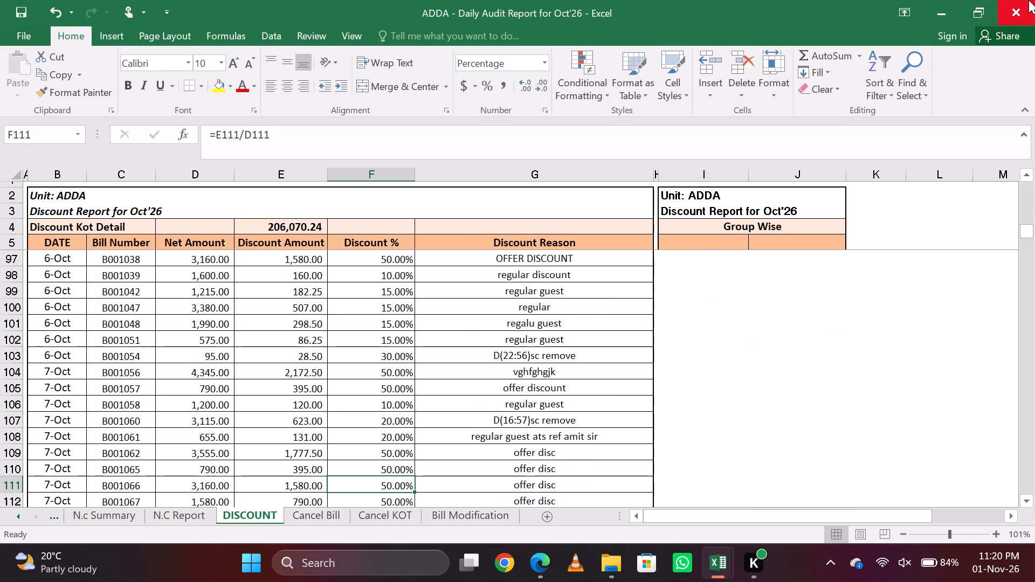
pyautogui.press('Down')
pyautogui.press('Down')
pyautogui.press('Down')
pyautogui.press('Down')
pyautogui.press('Down')
pyautogui.press('Down')
pyautogui.press('Down')
pyautogui.press('Down')
pyautogui.press('Down')
pyautogui.press('Down')
pyautogui.press('Down')
pyautogui.press('Down')
pyautogui.press('Down')
pyautogui.press('Down')
pyautogui.press('Down')
pyautogui.press('Down')
pyautogui.press('Down')
pyautogui.press('Down')
pyautogui.press('Down')
pyautogui.press('Down')
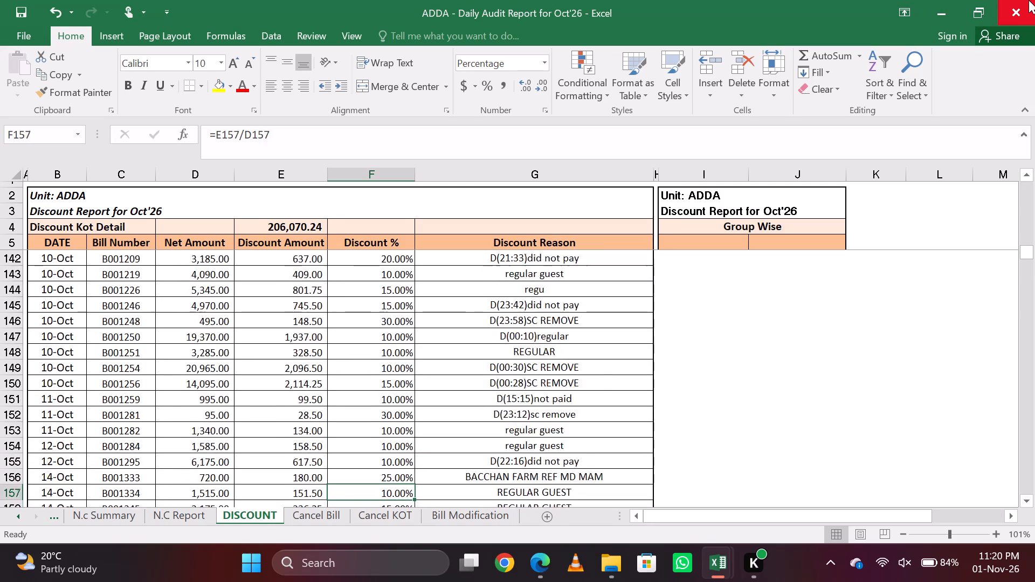
# Review the Discount Amount column from the 14 October bills down to the end of the bill list.
pyautogui.press('Left')
pyautogui.press('Down')
pyautogui.press('Down')
pyautogui.press('Down')
pyautogui.press('Down')
pyautogui.press('Down')
pyautogui.press('Down')
pyautogui.press('Down')
pyautogui.press('Down')
pyautogui.press('Down')
pyautogui.press('Down')
pyautogui.press('Down')
pyautogui.press('Down')
pyautogui.press('Down')
pyautogui.press('Down')
pyautogui.press('Down')
pyautogui.press('Down')
pyautogui.press('Down')
pyautogui.press('Down')
pyautogui.press('Down')
pyautogui.press('Down')
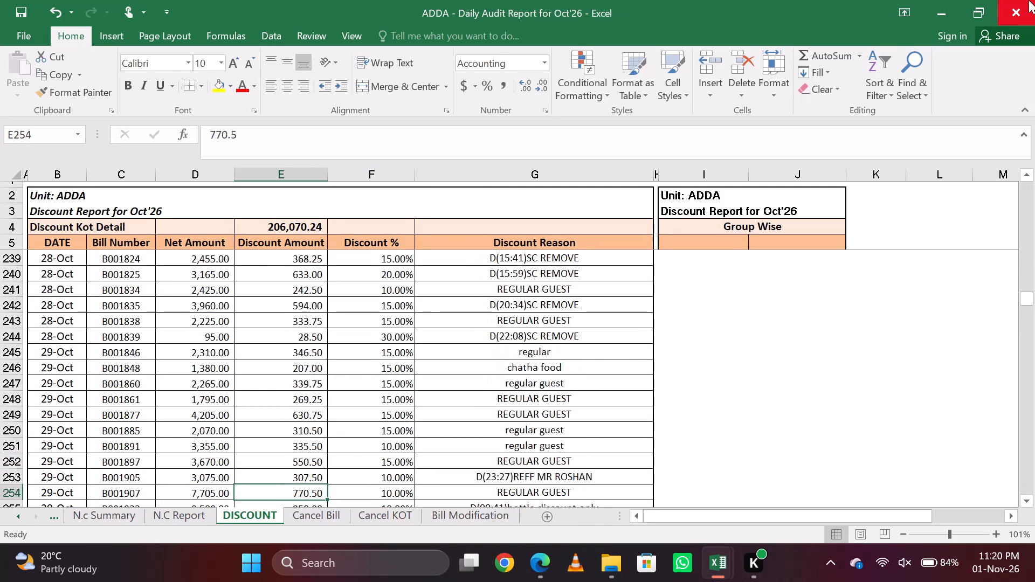
# Examine the discount amounts, percentages and reasons of the 30 and 31 October bills at the end of the list.
pyautogui.press('Up')
pyautogui.press('Up')
pyautogui.press('Up')
pyautogui.press('Up')
pyautogui.press('Up')
pyautogui.press('Up')
pyautogui.press('Up')
pyautogui.press('Up')
pyautogui.press('Up')
pyautogui.press('Up')
pyautogui.press('Up')
pyautogui.press('Up')
pyautogui.press('Up')
pyautogui.press('Up')
pyautogui.press('Up')
pyautogui.press('Up')
pyautogui.press('Up')
pyautogui.press('Up')
pyautogui.press('Up')
pyautogui.press('Up')
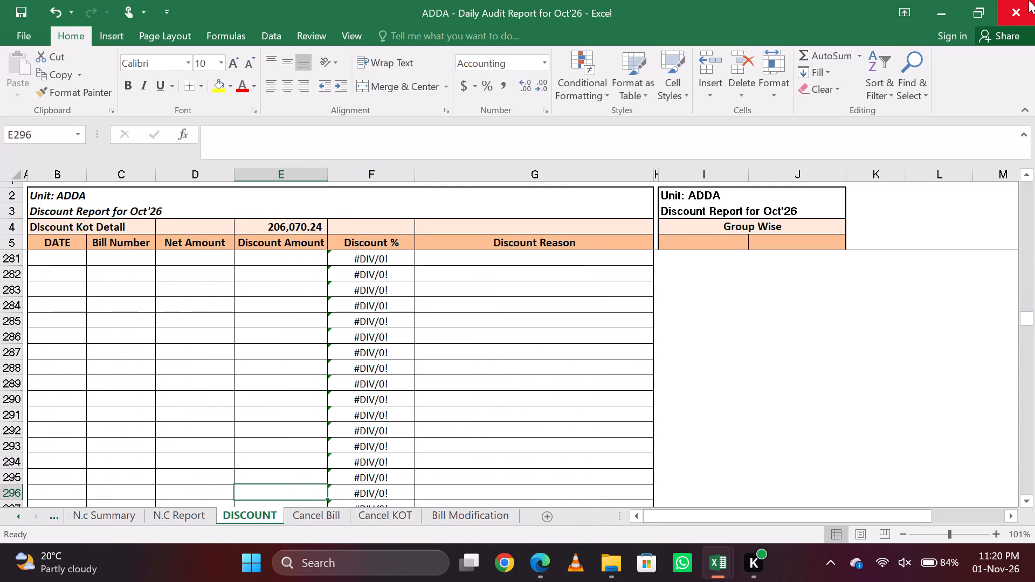
pyautogui.press('Down')
pyautogui.press('Down')
pyautogui.press('Down')
pyautogui.press('Down')
pyautogui.press('Down')
pyautogui.press('Down')
pyautogui.press('Down')
pyautogui.press('Down')
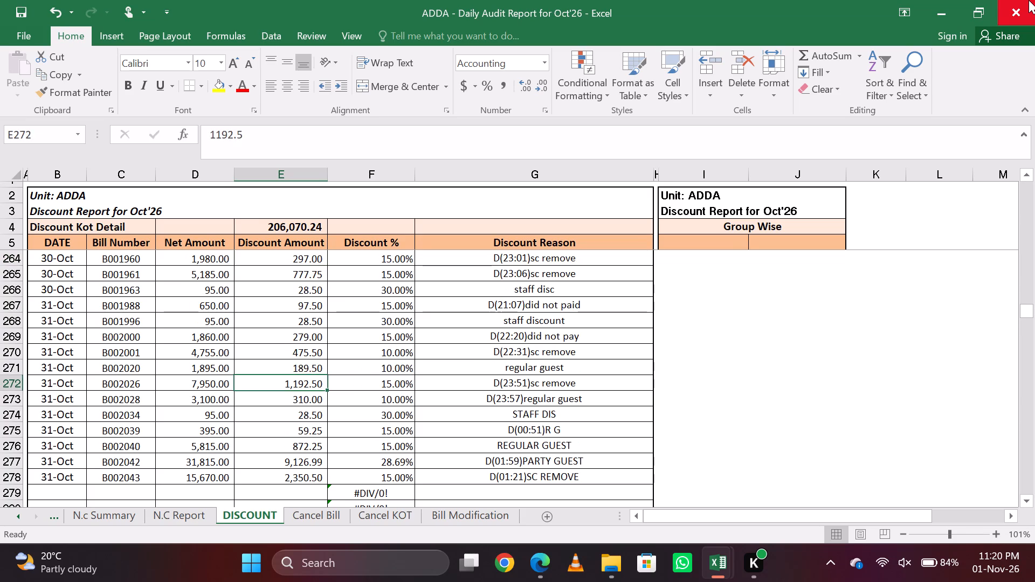
pyautogui.press('Up')
pyautogui.press('Up')
pyautogui.press('Up')
pyautogui.press('Up')
pyautogui.press('Up')
pyautogui.press('Up')
pyautogui.press('Up')
pyautogui.press('Up')
pyautogui.press('Down')
pyautogui.press('Up')
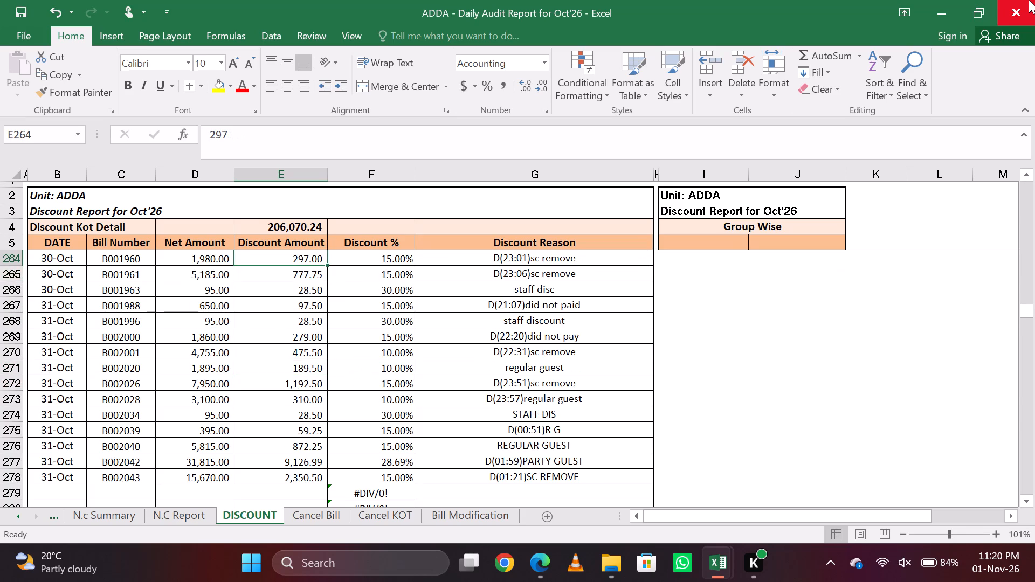
# Recheck the Discount Amount entries from the late October bills down to the end of the bill list.
pyautogui.press('Up')
pyautogui.press('Down')
pyautogui.press('Up')
pyautogui.press('Up')
pyautogui.press('Up')
pyautogui.press('Up')
pyautogui.press('Up')
pyautogui.press('Up')
pyautogui.press('Up')
pyautogui.press('Up')
pyautogui.press('Up')
pyautogui.press('Up')
pyautogui.press('Up')
pyautogui.press('Up')
pyautogui.press('Up')
pyautogui.press('Up')
pyautogui.press('Up')
pyautogui.press('Up')
pyautogui.press('Up')
pyautogui.press('Up')
pyautogui.press('Up')
pyautogui.press('Up')
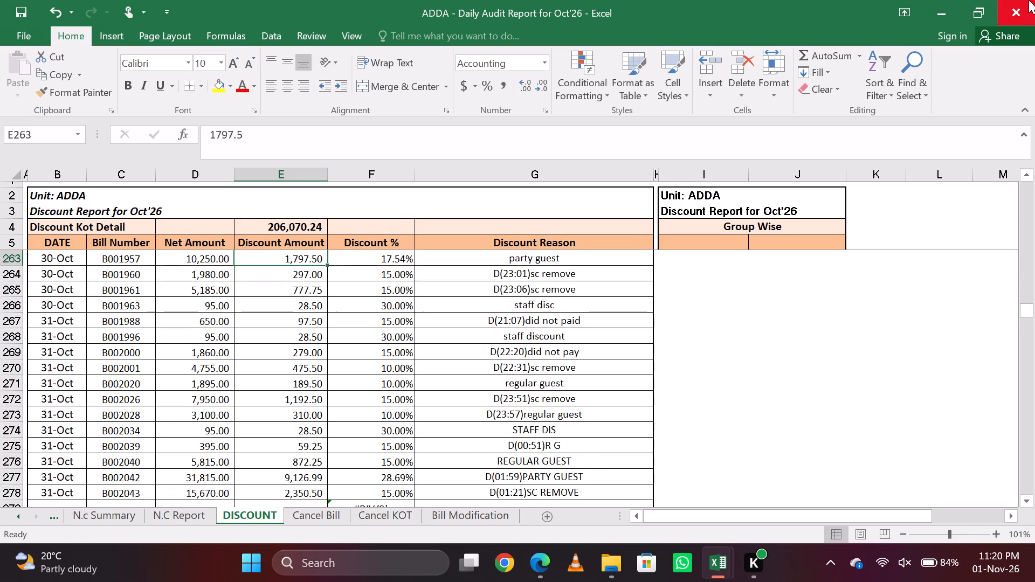
pyautogui.press('Down')
pyautogui.press('Down')
pyautogui.press('Down')
pyautogui.press('Down')
pyautogui.press('Down')
pyautogui.press('Down')
pyautogui.press('Down')
pyautogui.press('Down')
pyautogui.press('Down')
pyautogui.press('Down')
pyautogui.press('Down')
pyautogui.press('Down')
pyautogui.press('Down')
pyautogui.press('Down')
pyautogui.press('Down')
pyautogui.press('Down')
pyautogui.press('Down')
pyautogui.press('Down')
pyautogui.press('Down')
pyautogui.press('Down')
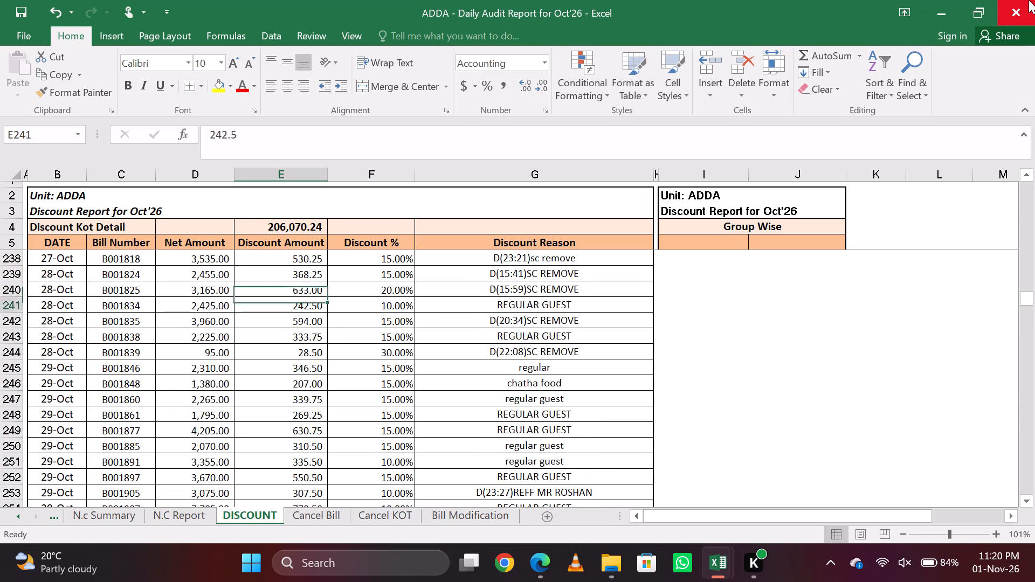
# Review the discount amounts, percentages and reasons of the 29 to 31 October bills once more.
pyautogui.press('Up')
pyautogui.press('Up')
pyautogui.press('Up')
pyautogui.press('Up')
pyautogui.press('Up')
pyautogui.press('Up')
pyautogui.press('Up')
pyautogui.press('Up')
pyautogui.press('Up')
pyautogui.press('Up')
pyautogui.press('Up')
pyautogui.press('Up')
pyautogui.press('Up')
pyautogui.press('Up')
pyautogui.press('Up')
pyautogui.press('Up')
pyautogui.press('Up')
pyautogui.press('Up')
pyautogui.press('Up')
pyautogui.press('Up')
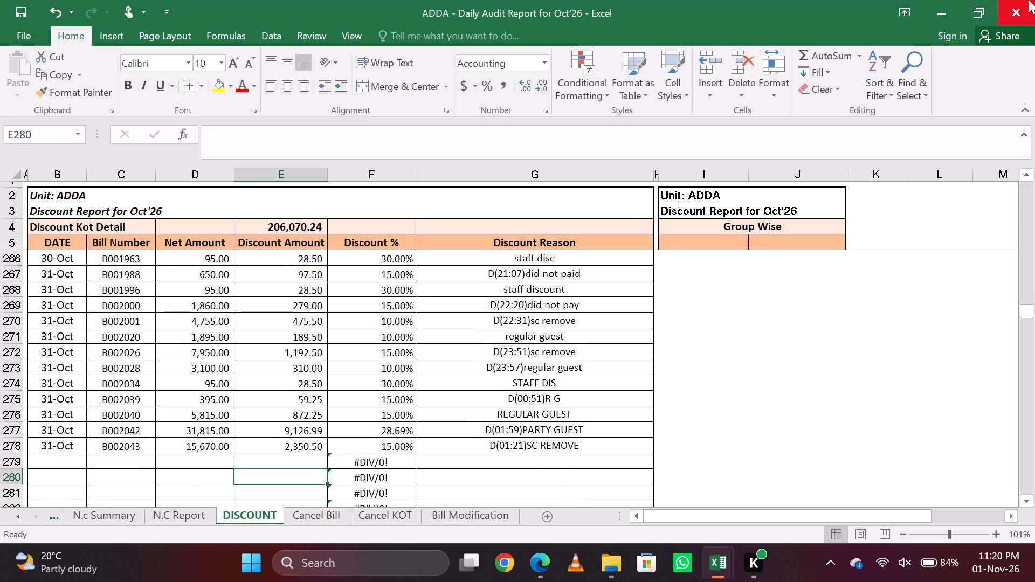
pyautogui.press('Down')
pyautogui.press('Down')
pyautogui.press('Down')
pyautogui.press('Down')
pyautogui.press('Down')
pyautogui.press('Down')
pyautogui.press('Down')
pyautogui.press('Down')
pyautogui.press('Down')
pyautogui.press('Down')
pyautogui.press('Down')
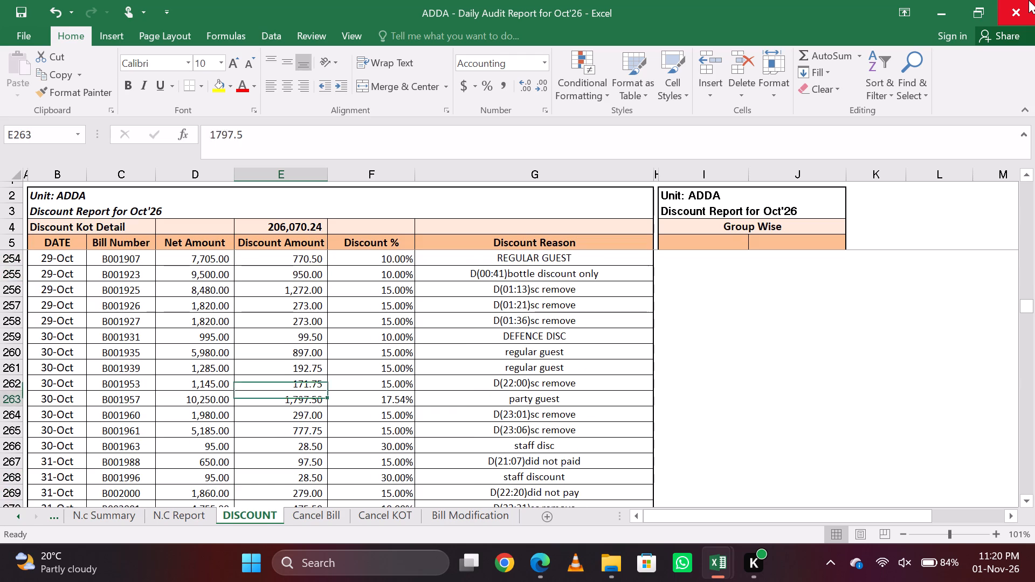
pyautogui.press('Down')
pyautogui.press('Down')
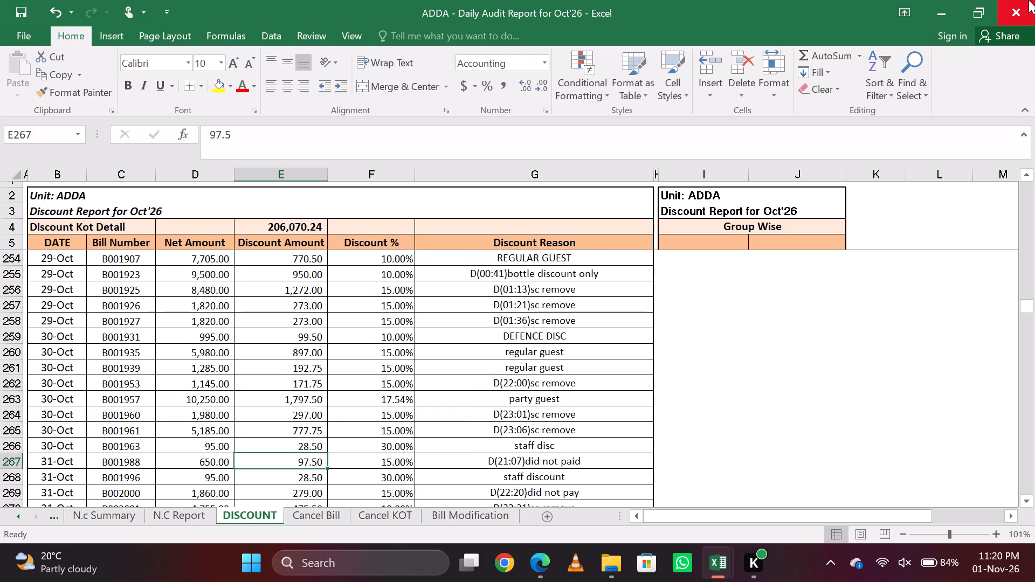
# Examine the Group Wise discount table at the top of the sheet, including the formula behind the Beverage figure.
pyautogui.press('Up')
pyautogui.press('Down')
pyautogui.press('Up')
pyautogui.press('Up')
pyautogui.press('Up')
pyautogui.press('Up')
pyautogui.press('Up')
pyautogui.press('Up')
pyautogui.press('Up')
pyautogui.press('Up')
pyautogui.press('Up')
pyautogui.press('Up')
pyautogui.press('Up')
pyautogui.press('Up')
pyautogui.press('Up')
pyautogui.press('Up')
pyautogui.press('Up')
pyautogui.press('Up')
pyautogui.press('Up')
pyautogui.press('Up')
pyautogui.press('Up')
pyautogui.press('Up')
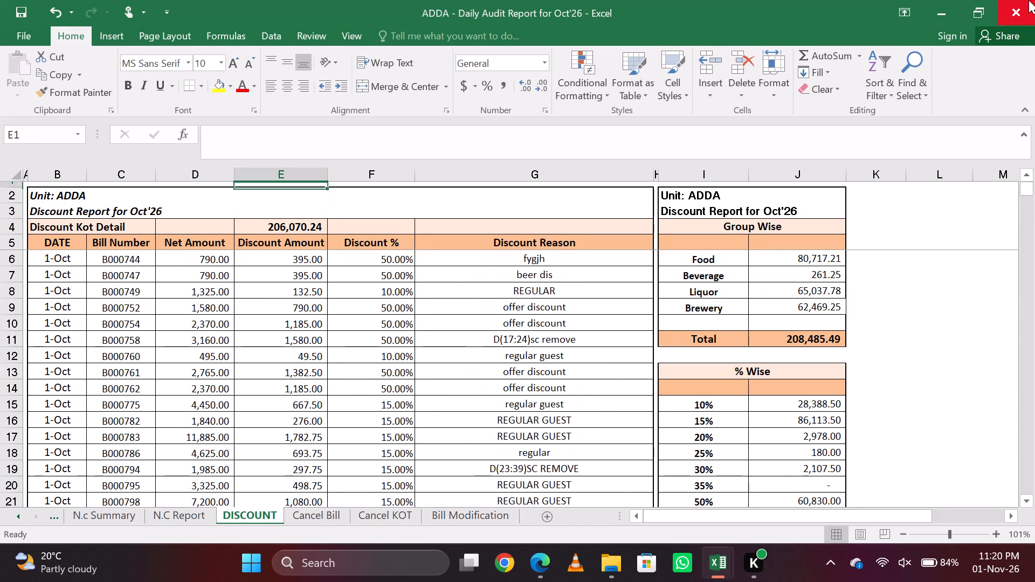
pyautogui.press('Right')
pyautogui.press('Right')
pyautogui.press('Right')
pyautogui.press('Right')
pyautogui.press('Right')
pyautogui.press('Right')
pyautogui.press('Right')
pyautogui.press('Down')
pyautogui.press('Left')
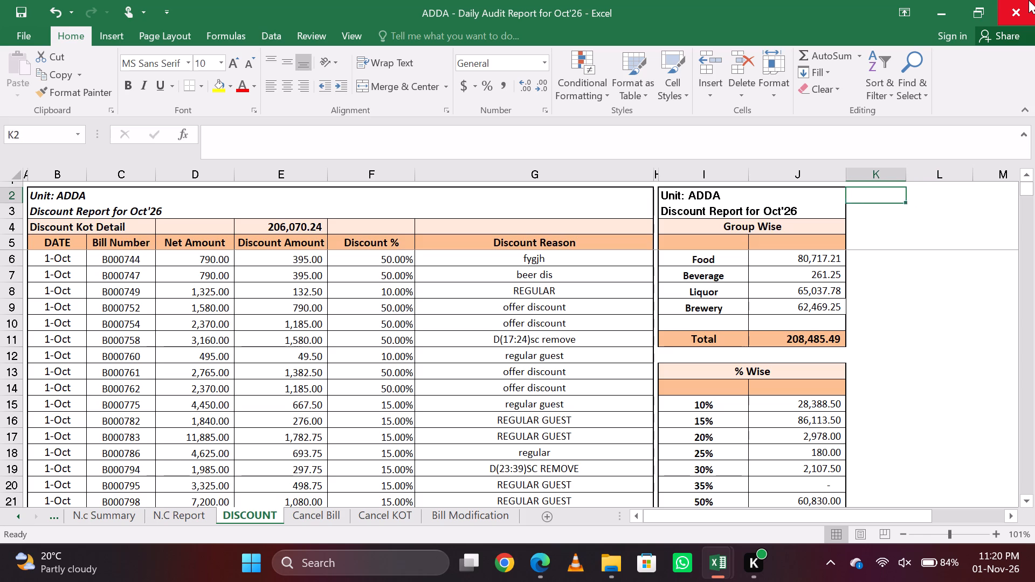
pyautogui.press('Down')
pyautogui.press('Left')
pyautogui.press('Down')
pyautogui.press('Down')
pyautogui.press('Down')
pyautogui.press('Down')
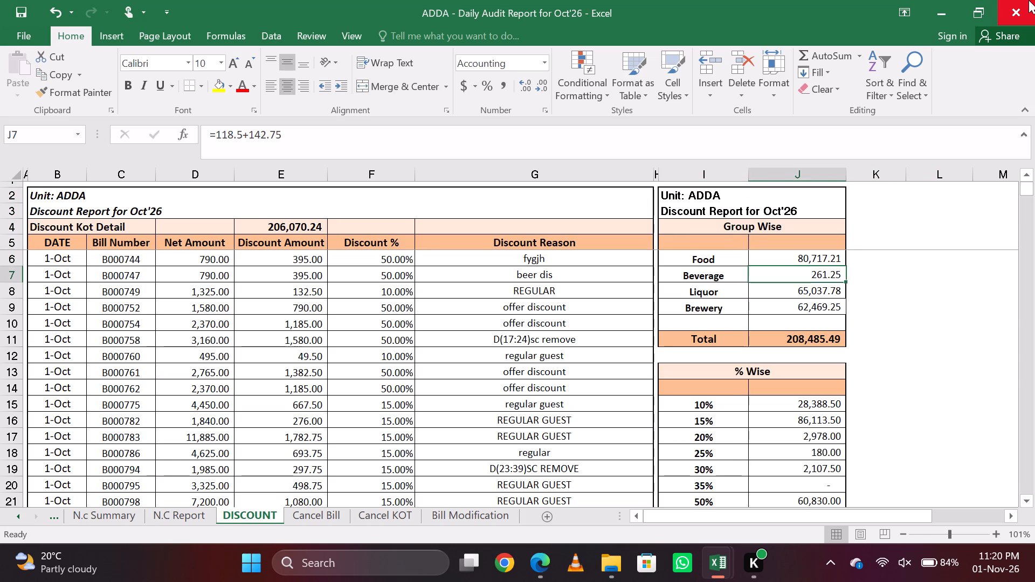
# Review the Discount Amount column of the Discount Kot Detail table for the 1 to 3 October bills.
pyautogui.press('Left')
pyautogui.press('Left')
pyautogui.press('Left')
pyautogui.press('Left')
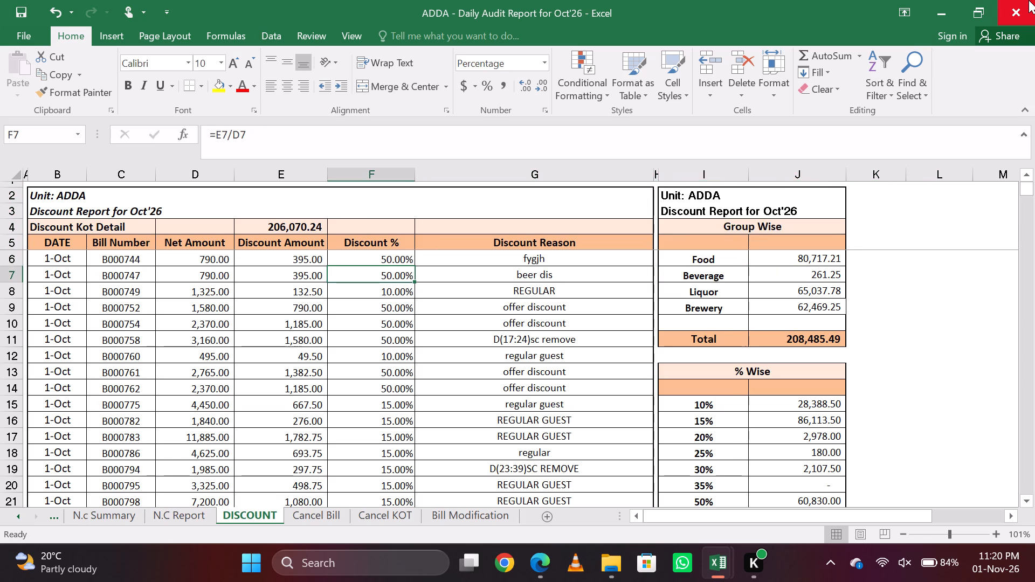
pyautogui.press('Left')
pyautogui.press('Down')
pyautogui.press('Down')
pyautogui.press('Down')
pyautogui.press('Down')
pyautogui.press('Down')
pyautogui.press('Down')
pyautogui.press('Down')
pyautogui.press('Down')
pyautogui.press('Down')
pyautogui.press('Down')
pyautogui.press('Down')
pyautogui.press('Down')
pyautogui.press('Down')
pyautogui.press('Down')
pyautogui.press('Down')
pyautogui.press('Down')
pyautogui.press('Down')
pyautogui.press('Down')
pyautogui.press('Down')
pyautogui.press('Down')
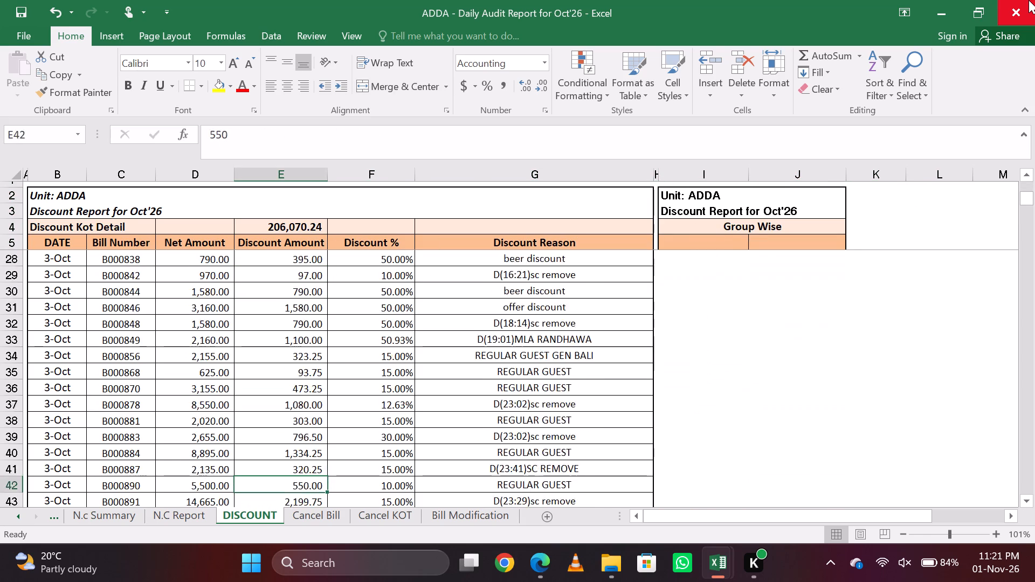
# Skim the bill-wise discounts from 3 October through the later October bills, going back to the 16 to 18 October entries.
pyautogui.press('pagedown')
pyautogui.press('pagedown')
pyautogui.press('pagedown')
pyautogui.press('pagedown')
pyautogui.press('pagedown')
pyautogui.press('pagedown')
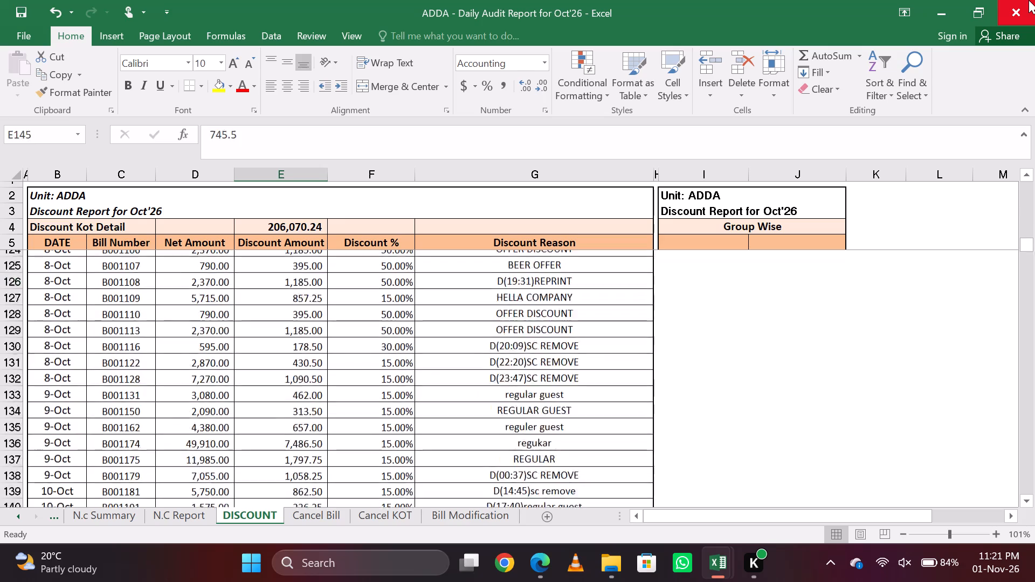
pyautogui.press('pagedown')
pyautogui.press('pagedown')
pyautogui.press('pagedown')
pyautogui.press('pagedown')
pyautogui.press('pagedown')
pyautogui.press('pagedown')
pyautogui.press('pageup')
pyautogui.press('pageup')
pyautogui.press('pageup')
pyautogui.press('pageup')
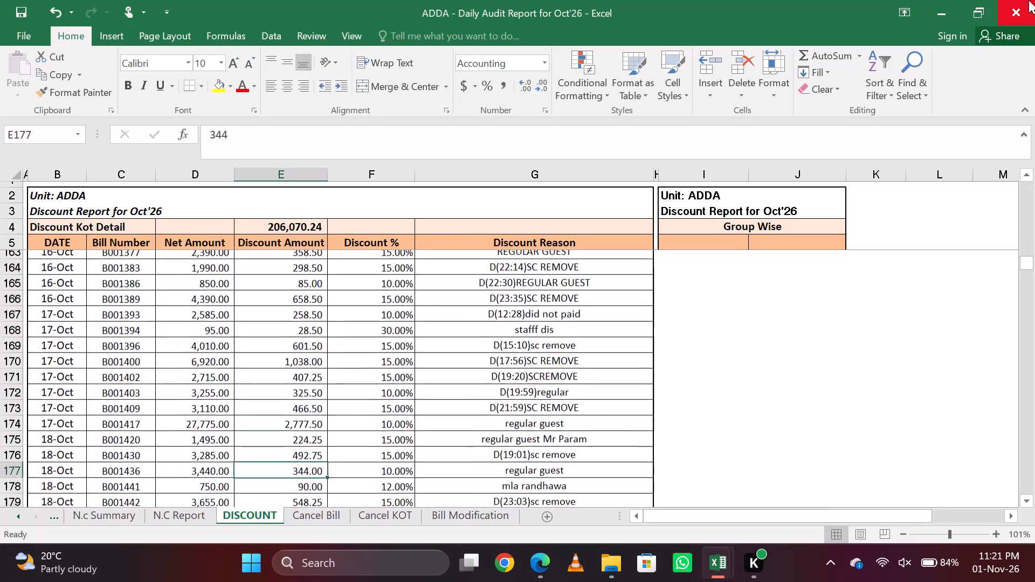
# Review the Discount Amount column of the Discount Kot Detail table for the 18 to 21 October bills.
pyautogui.press('Down')
pyautogui.press('pagedown')
pyautogui.press('Down')
pyautogui.press('Up')
pyautogui.press('Up')
pyautogui.press('Up')
pyautogui.press('Up')
pyautogui.press('Up')
pyautogui.press('Up')
pyautogui.press('Up')
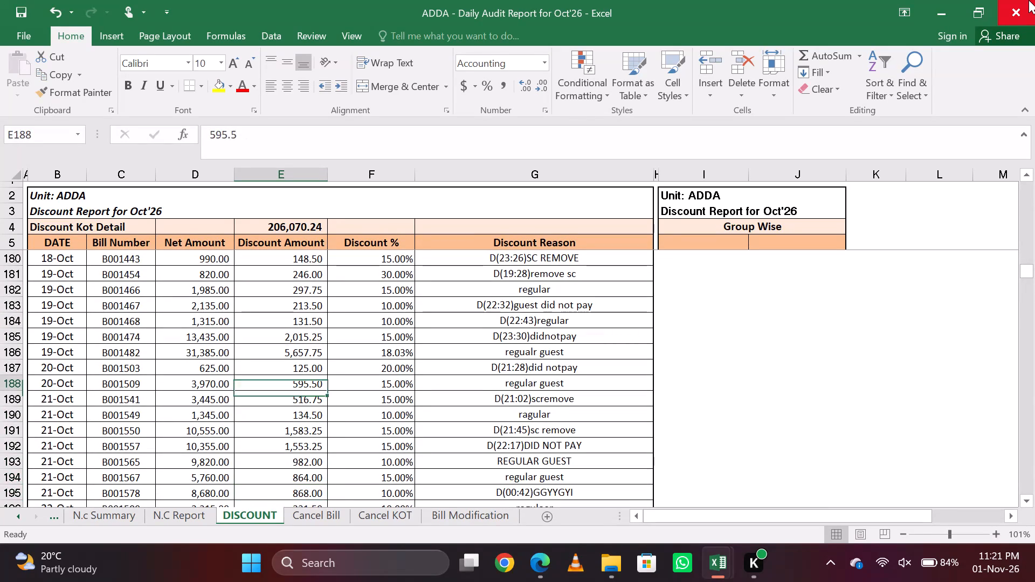
pyautogui.press('Down')
pyautogui.press('Down')
# Open the 21 October discount register, rms_daily_discreg_new21, from the 21-31 folder.
pyautogui.hotkey('alt', 'Tab')
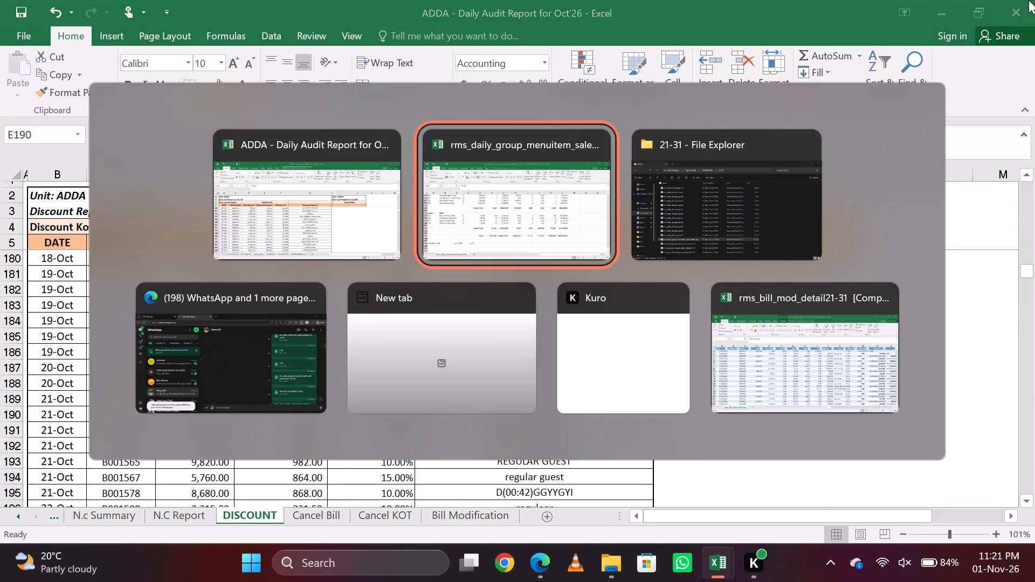
pyautogui.hotkey('alt', 'Tab')
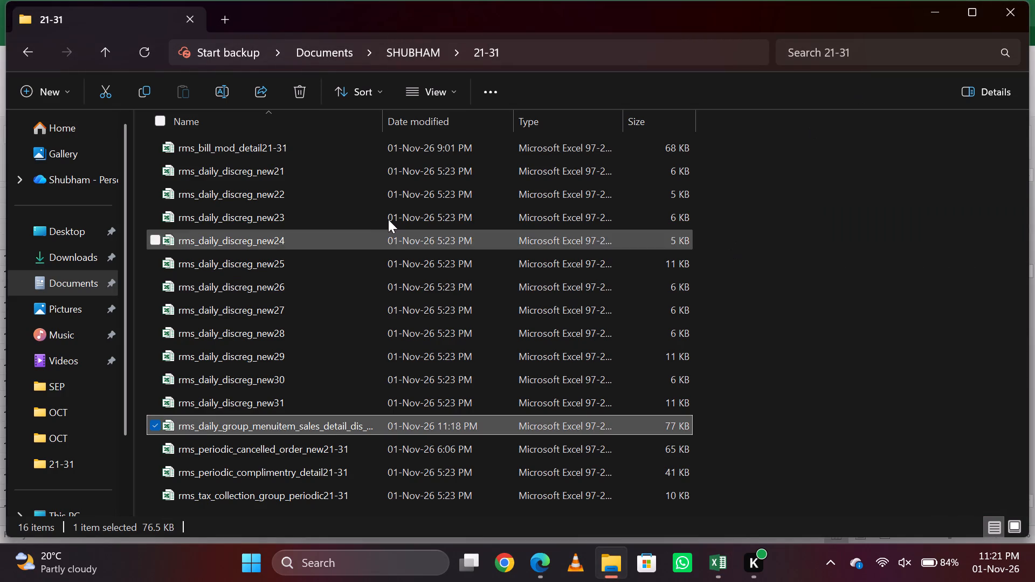
pyautogui.doubleClick(303, 181)
pyautogui.doubleClick(307, 172)
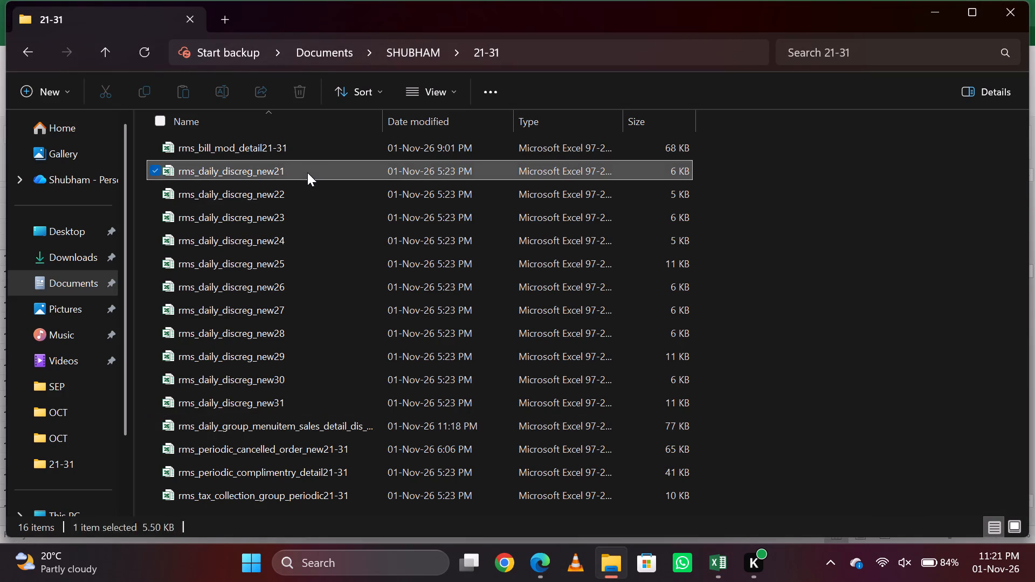
# Examine the Dis On Amt and Dis Amt figures of the bills in the 21 October discount register.
pyautogui.press('Down')
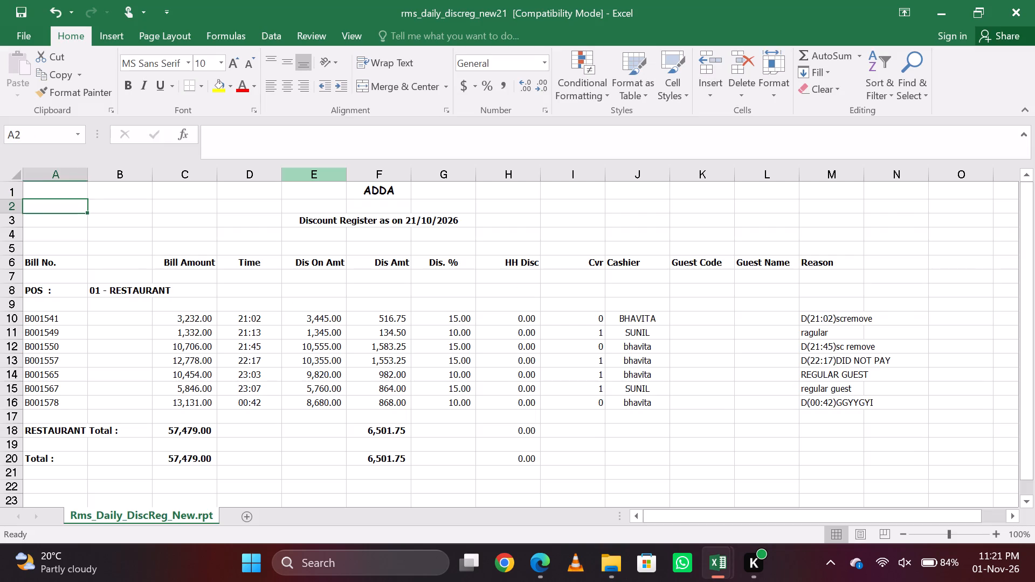
pyautogui.press('Right')
pyautogui.press('Right')
pyautogui.press('Right')
pyautogui.press('Right')
pyautogui.press('Down')
pyautogui.press('Down')
pyautogui.press('Down')
pyautogui.press('Down')
pyautogui.press('Down')
pyautogui.press('Down')
pyautogui.press('Down')
pyautogui.press('Down')
pyautogui.press('Down')
pyautogui.press('Down')
pyautogui.press('Right')
pyautogui.press('Up')
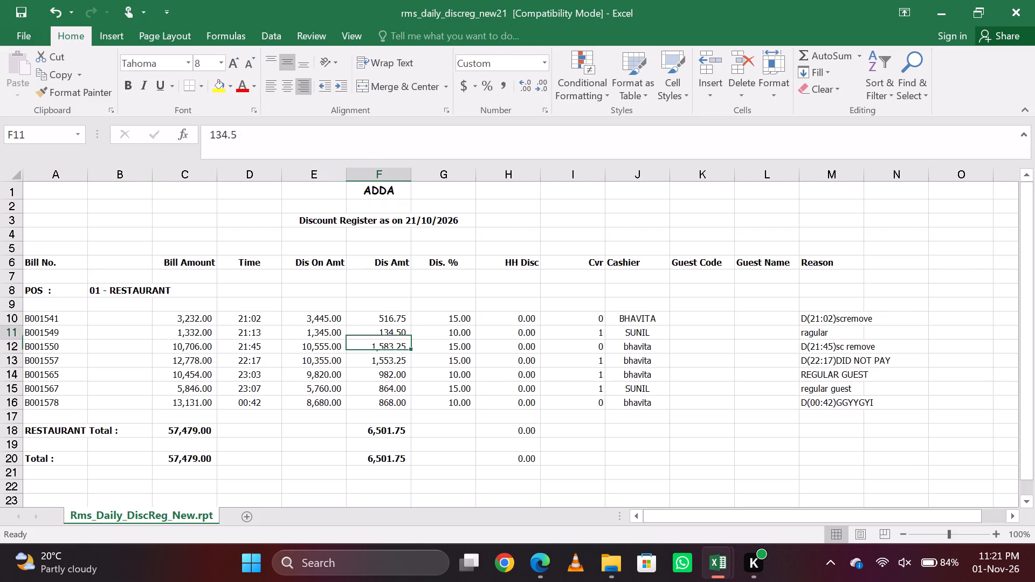
pyautogui.press('Up')
pyautogui.press('Left')
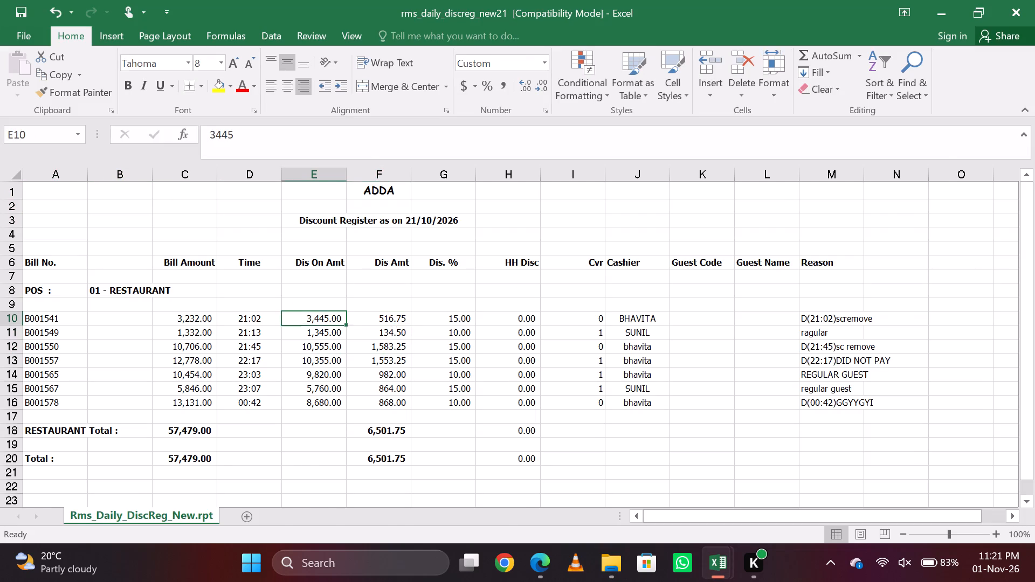
# Compare the audit report's Net Amount for 21 October bills B001541 to B001557 with the register's Dis On Amt.
pyautogui.hotkey('alt', 'Tab')
pyautogui.press('Left')
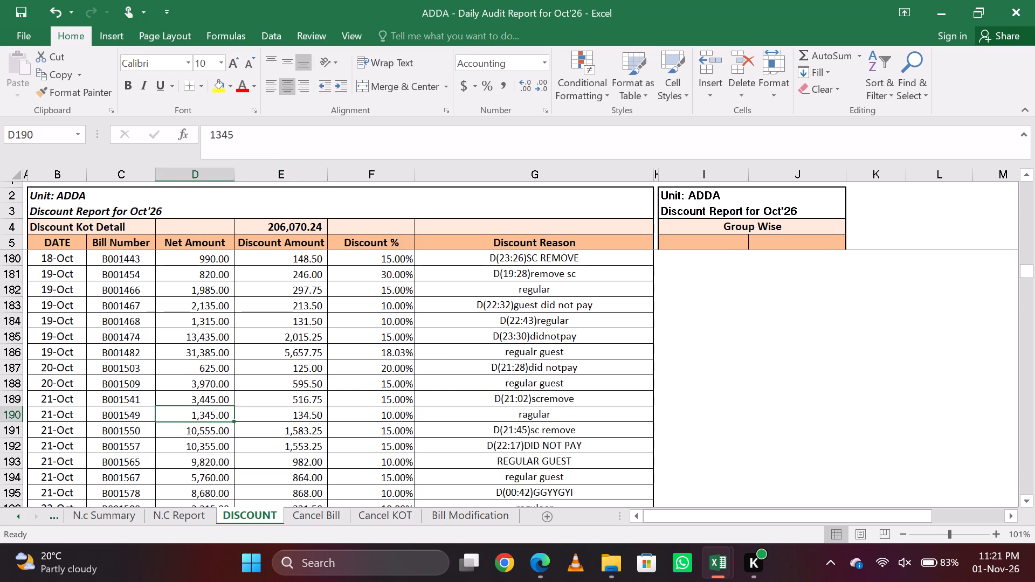
pyautogui.press('Up')
pyautogui.hotkey('alt', 'Tab')
pyautogui.press('Down')
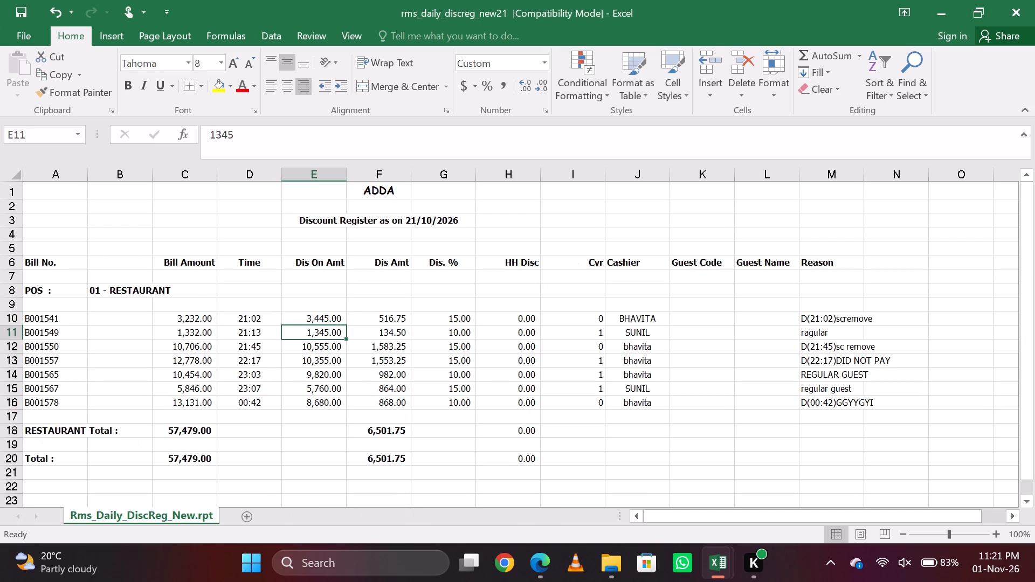
pyautogui.hotkey('alt', 'Tab')
pyautogui.press('Down')
pyautogui.hotkey('alt', 'Tab')
pyautogui.press('Down')
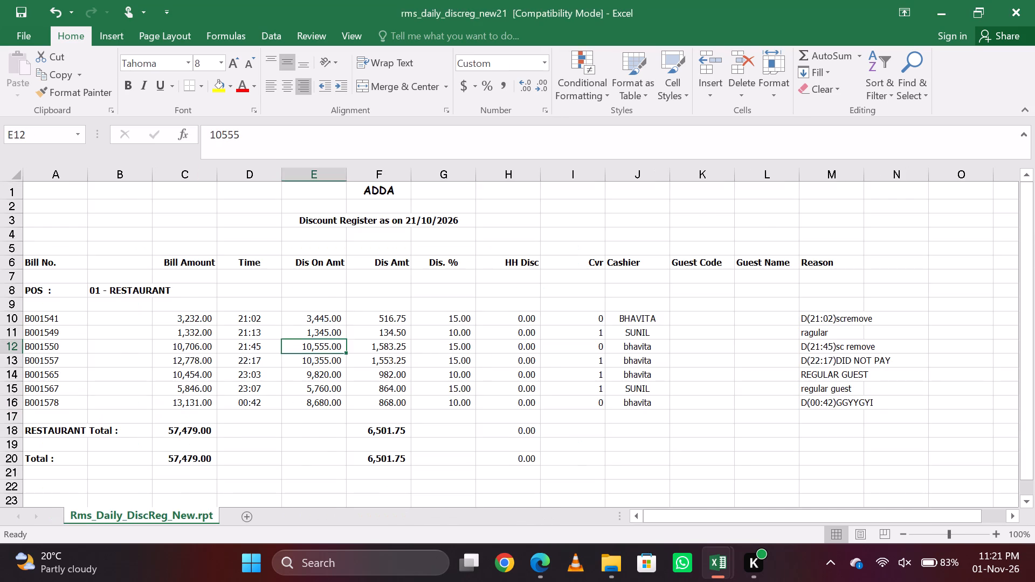
pyautogui.hotkey('alt', 'Tab')
pyautogui.press('Down')
pyautogui.hotkey('alt', 'Tab')
pyautogui.press('Down')
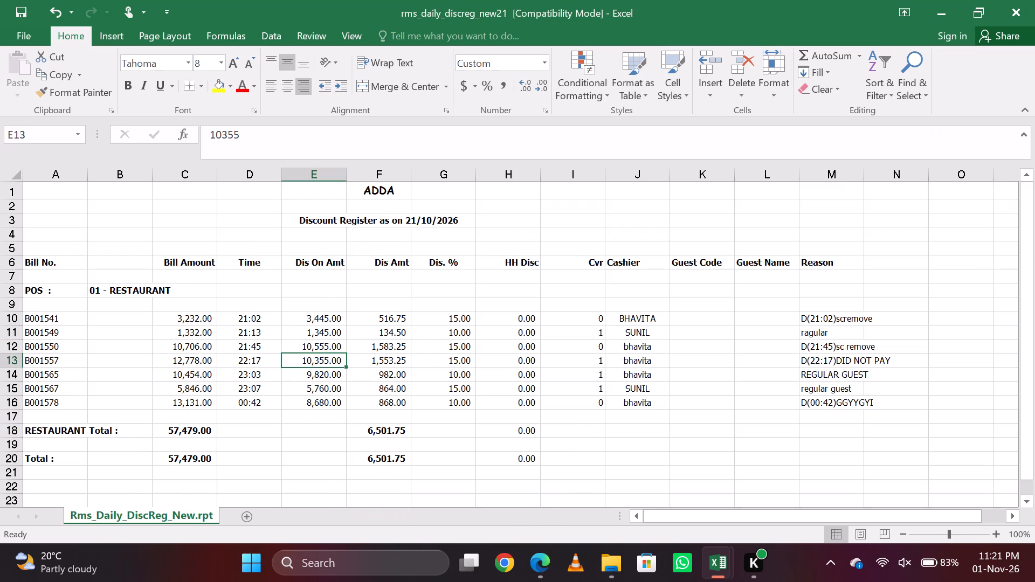
# Compare the net amounts of the remaining 21 October bills, B001565 to B001578, with the register and close the register.
pyautogui.hotkey('alt', 'Tab')
pyautogui.press('Down')
pyautogui.hotkey('alt', 'Tab')
pyautogui.press('Down')
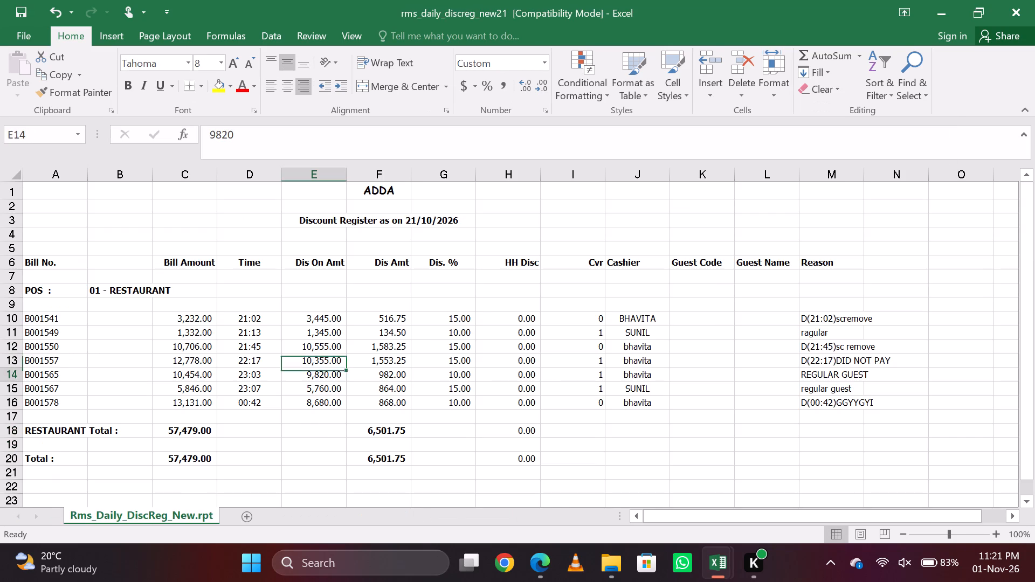
pyautogui.hotkey('alt', 'Tab')
pyautogui.press('Down')
pyautogui.hotkey('alt', 'Tab')
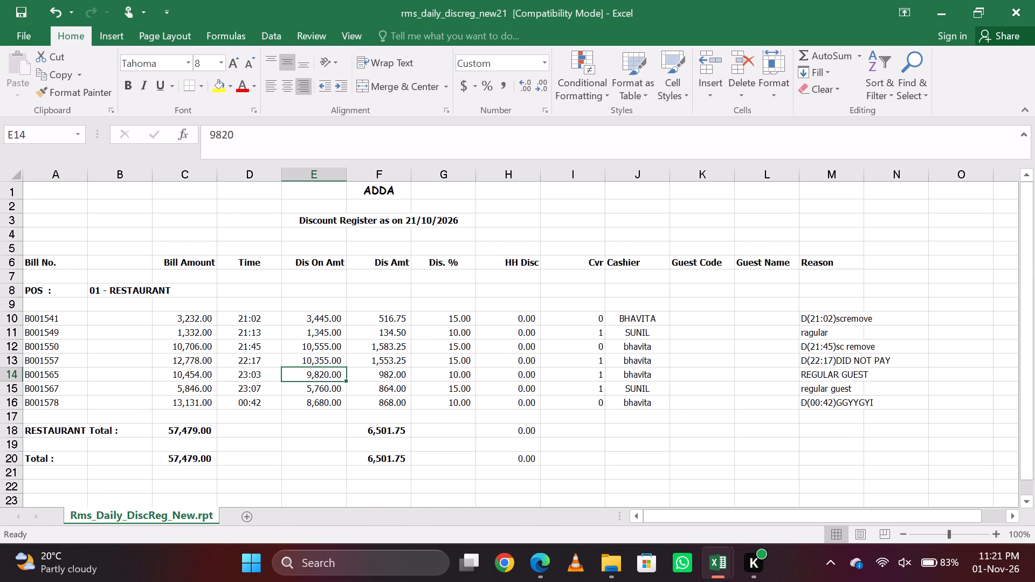
pyautogui.press('Down')
pyautogui.hotkey('alt', 'Tab')
pyautogui.press('Down')
pyautogui.press('Up')
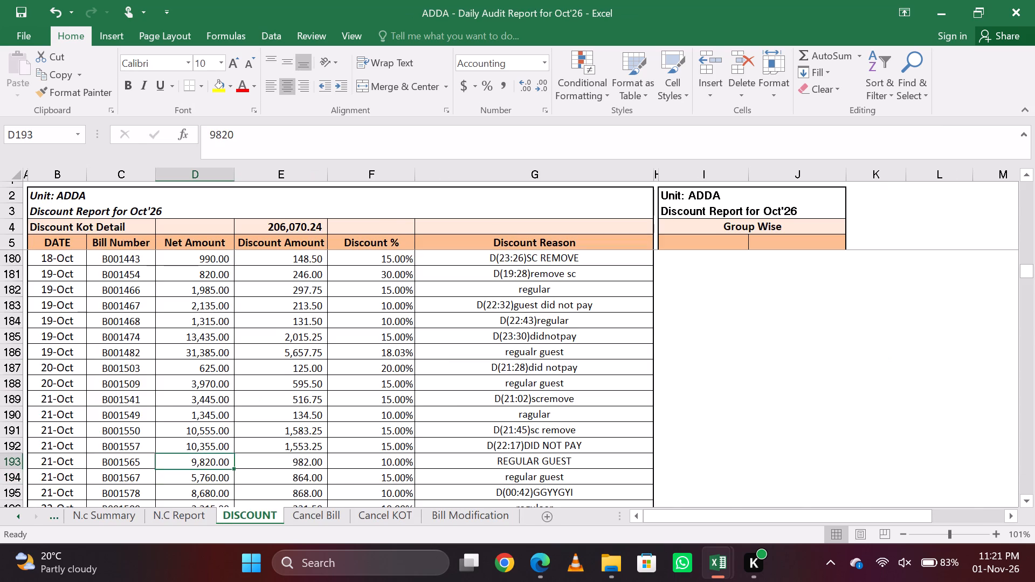
pyautogui.hotkey('alt', 'Tab')
pyautogui.press('Up')
pyautogui.press('Down')
pyautogui.hotkey('alt', 'Tab')
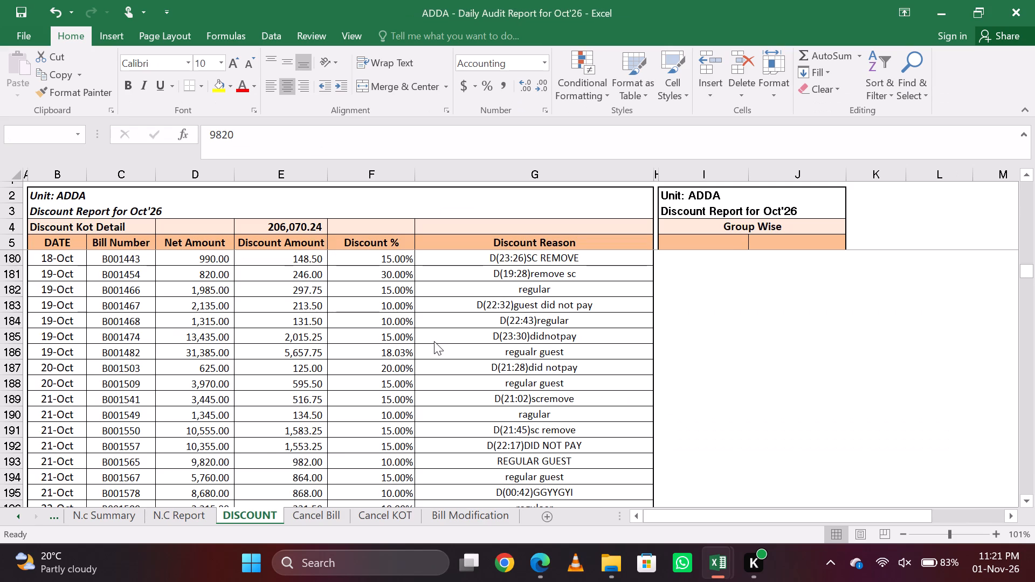
pyautogui.press('Down')
pyautogui.press('Down')
pyautogui.press('Down')
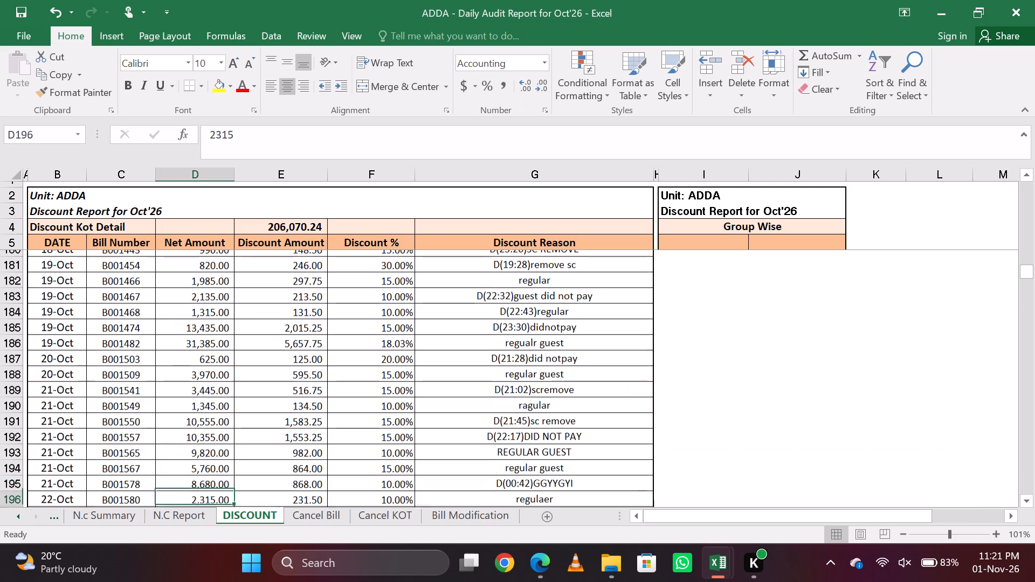
pyautogui.press('Up')
pyautogui.hotkey('alt', 'Tab')
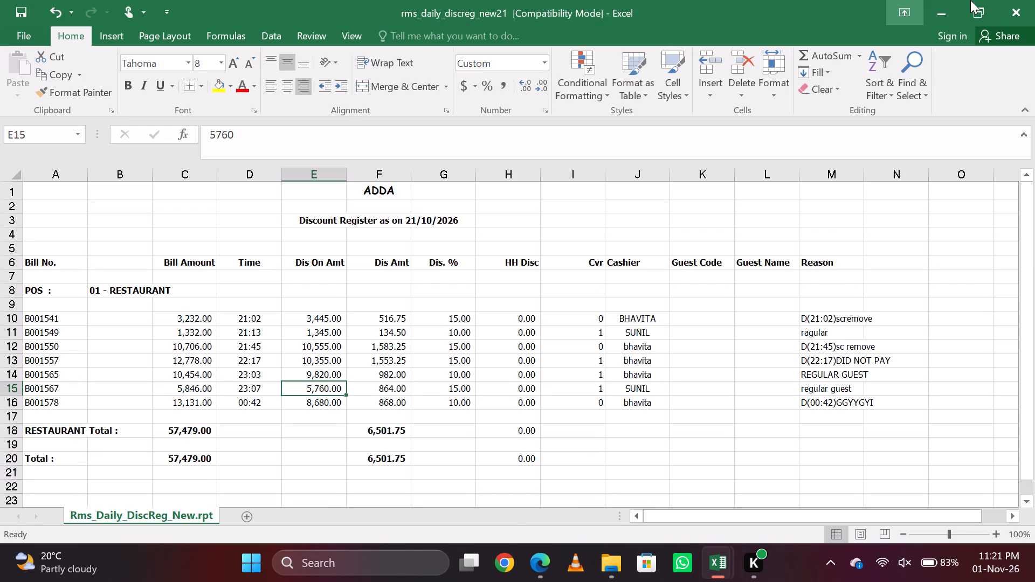
pyautogui.click(1034, 1)
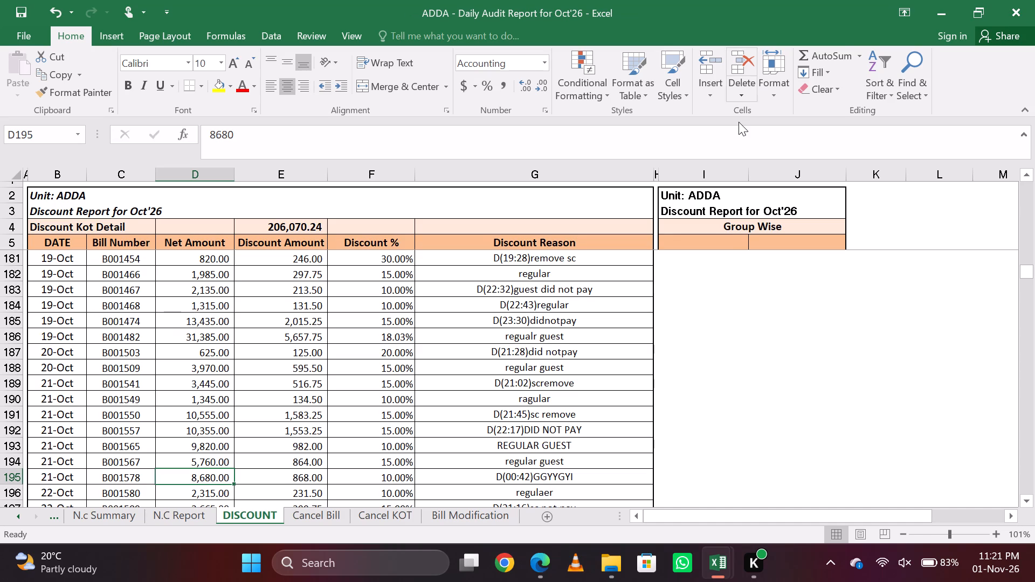
# Open the rms_daily_discreg_new22 register and locate bill B001580's amount in both the register and the audit report's DISCOUNT sheet.
pyautogui.hotkey('alt', 'Tab')
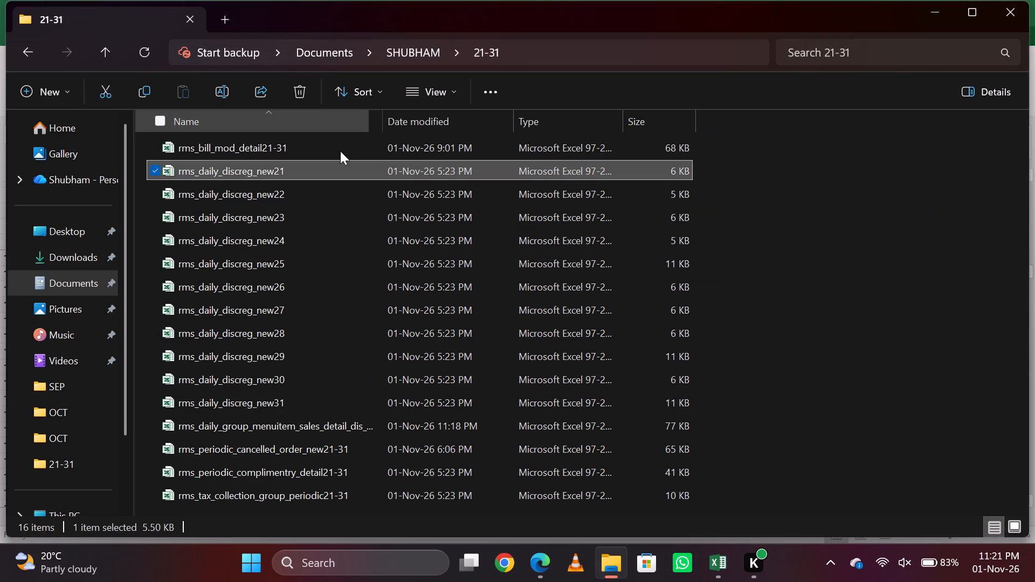
pyautogui.doubleClick(321, 185)
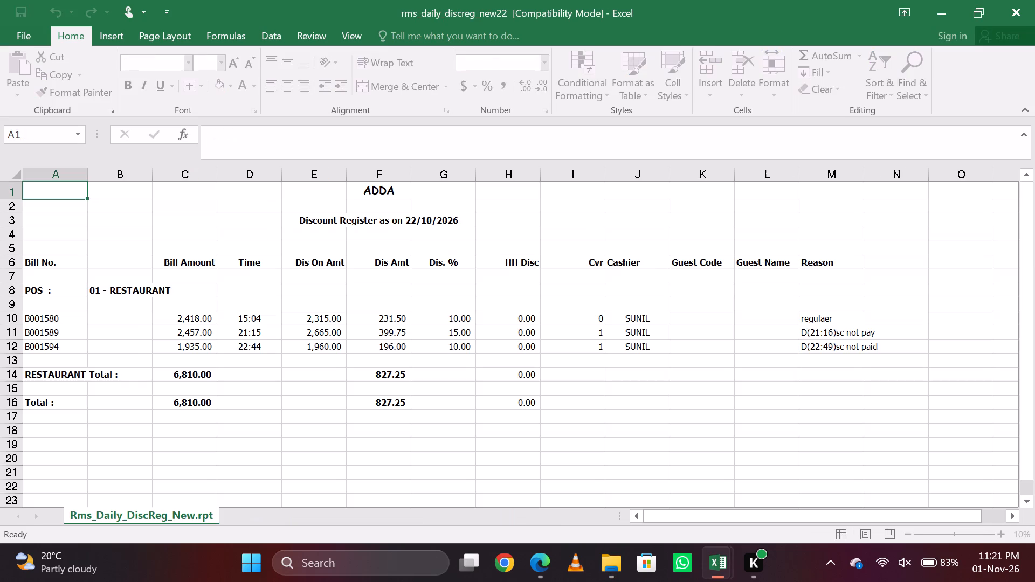
pyautogui.press('Down')
pyautogui.press('Down')
pyautogui.press('Down')
pyautogui.press('Down')
pyautogui.press('Down')
pyautogui.press('Down')
pyautogui.press('Down')
pyautogui.press('Down')
pyautogui.press('Down')
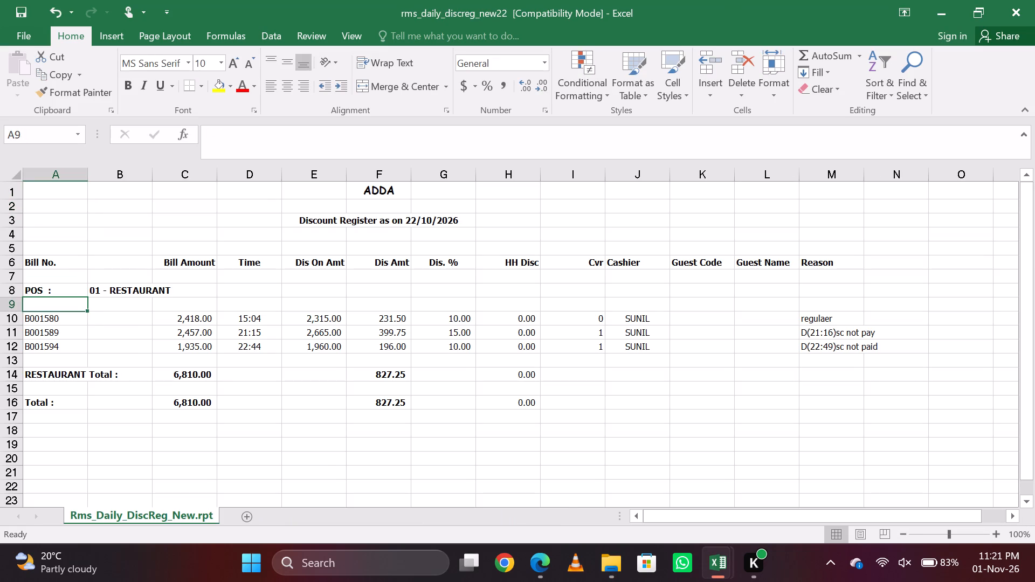
pyautogui.hotkey('alt', 'Tab')
pyautogui.press('Down')
pyautogui.hotkey('alt', 'Tab')
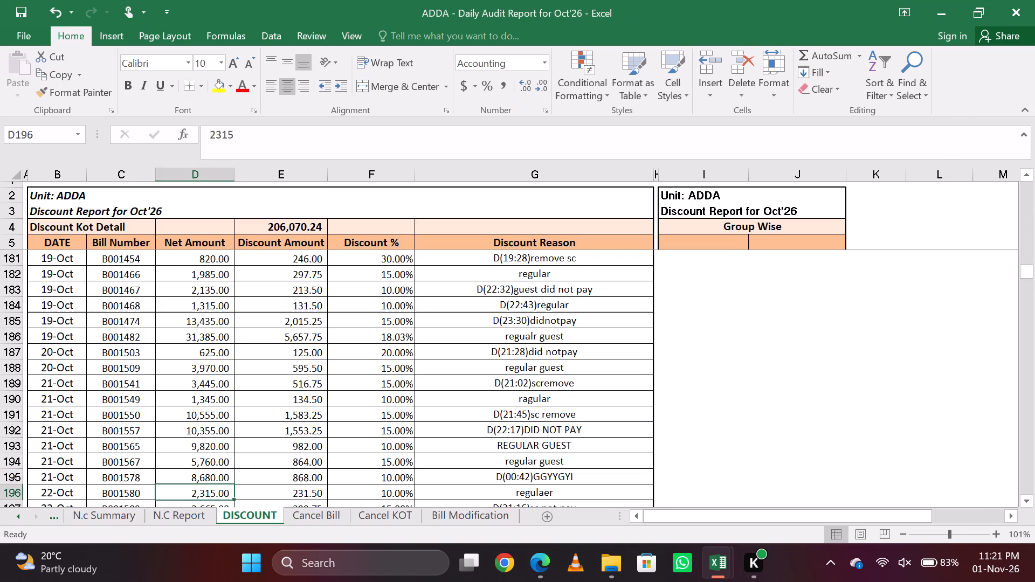
pyautogui.press('Right')
pyautogui.press('Right')
pyautogui.press('Right')
pyautogui.press('Right')
# Compare the net amounts of 22 October bills B001580 to B001594 between the register and audit report, and close the register.
pyautogui.hotkey('alt', 'Tab')
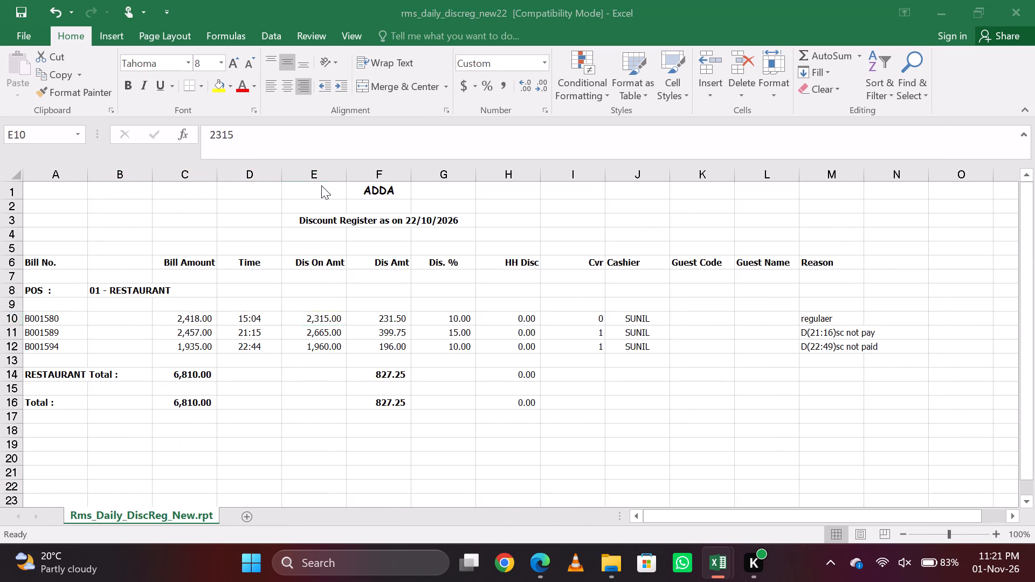
pyautogui.press('Down')
pyautogui.hotkey('alt', 'Tab')
pyautogui.press('Down')
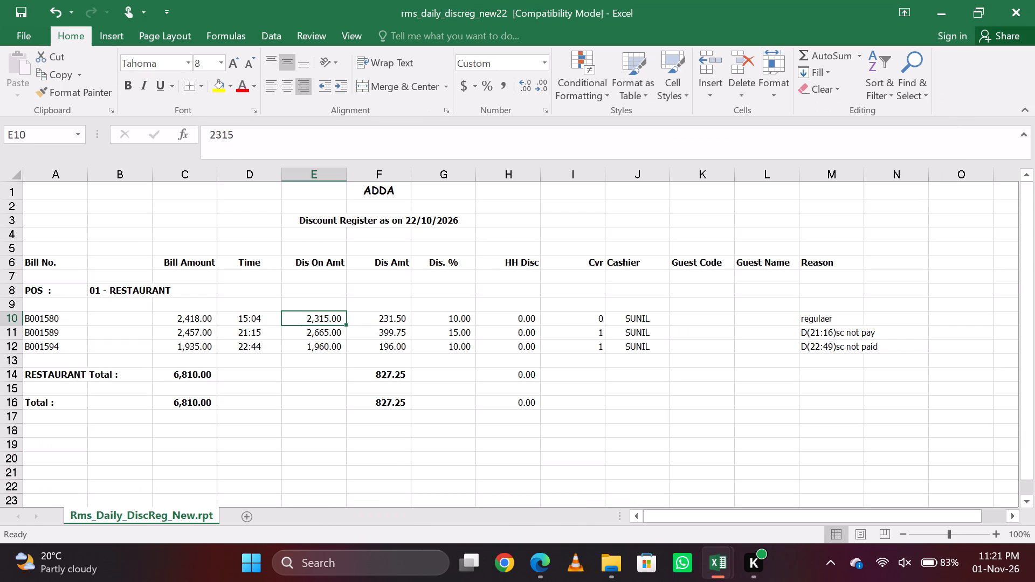
pyautogui.press('Down')
pyautogui.hotkey('alt', 'Tab')
pyautogui.press('Down')
pyautogui.press('Down')
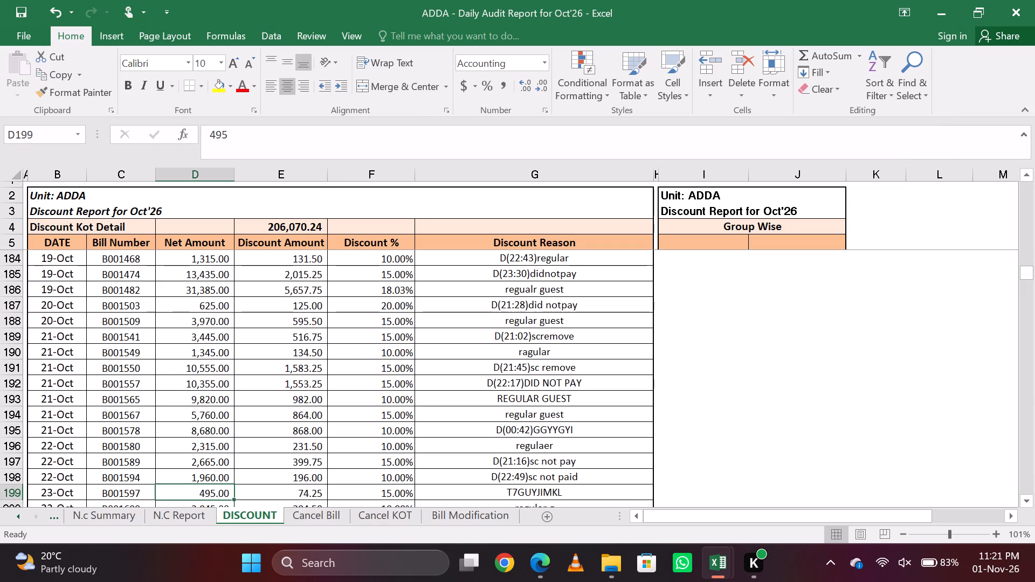
pyautogui.press('Up')
pyautogui.press('Up')
pyautogui.press('Down')
pyautogui.press('Down')
pyautogui.hotkey('alt', 'Tab')
pyautogui.click(1034, 0)
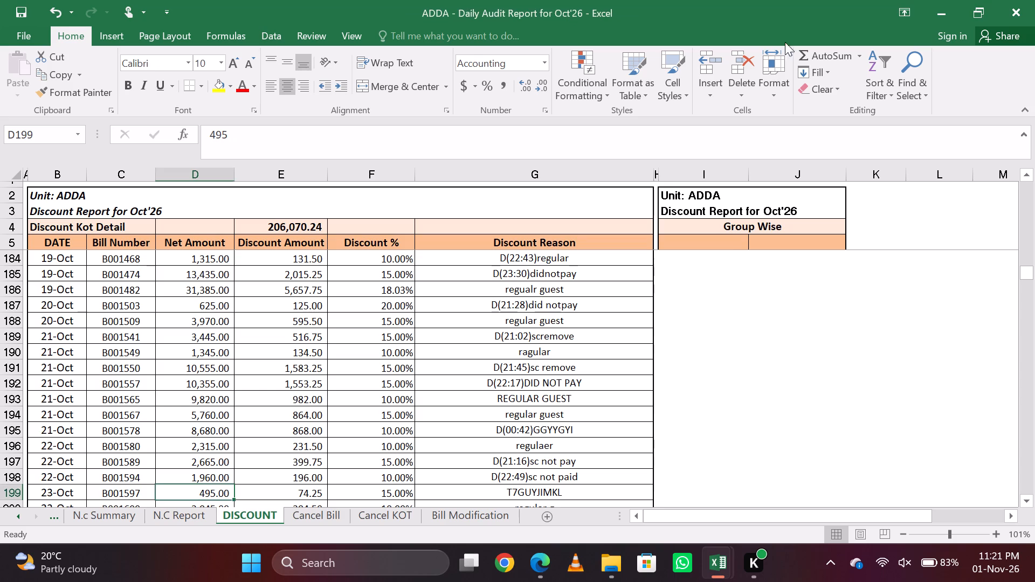
# Open the rms_daily_discreg_new23 register from the 21-31 folder and go to the Dis On Amt of bill B001597.
pyautogui.hotkey('alt', 'Tab')
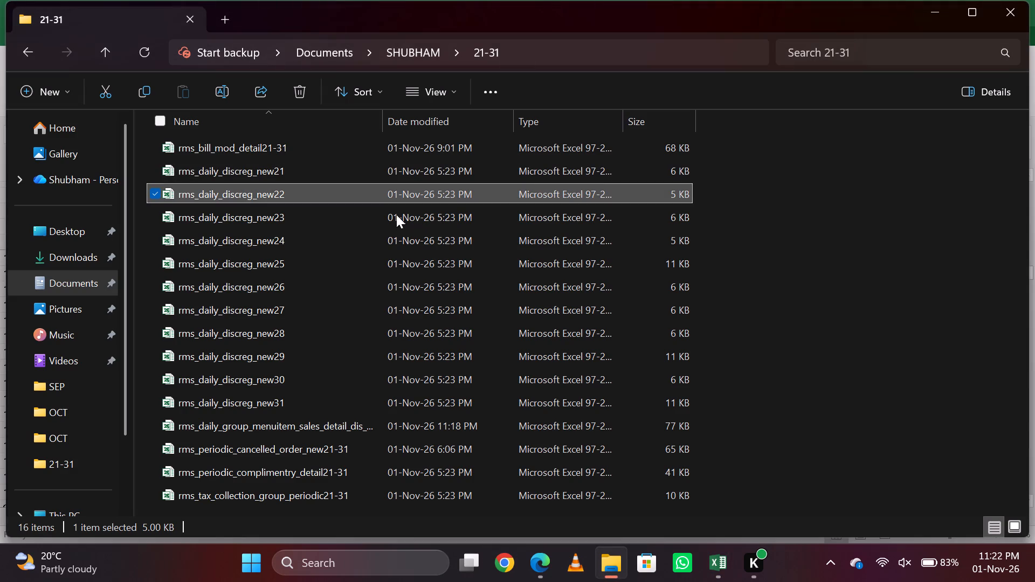
pyautogui.doubleClick(397, 214)
pyautogui.press('Down')
pyautogui.press('Down')
pyautogui.press('Down')
pyautogui.press('Down')
pyautogui.press('Down')
pyautogui.press('Down')
pyautogui.press('Right')
pyautogui.press('Right')
pyautogui.press('Right')
pyautogui.press('Right')
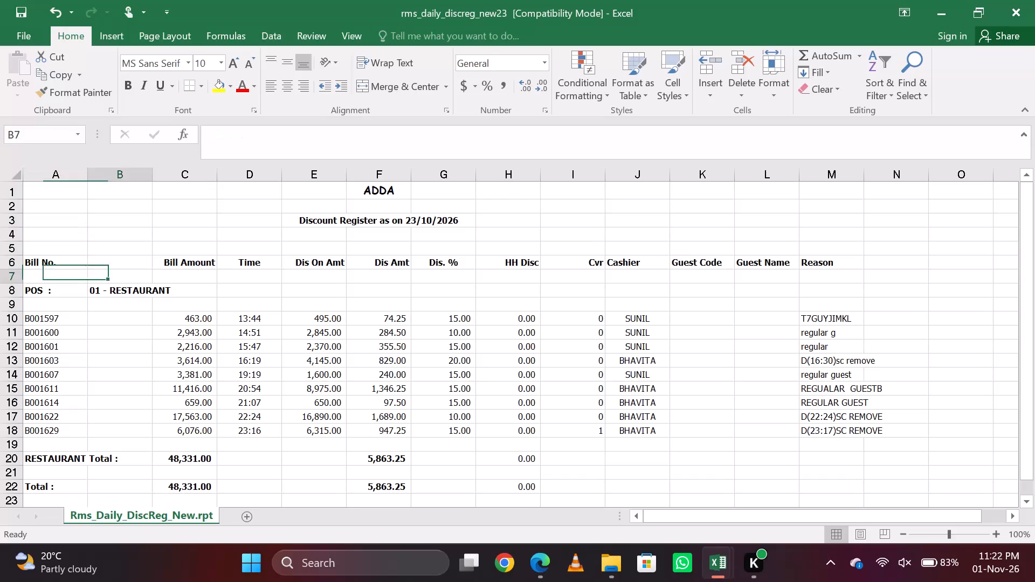
pyautogui.press('Down')
pyautogui.press('Down')
pyautogui.press('Down')
# Compare the net amounts of 23 October bills B001597 and B001600 between the audit report's DISCOUNT sheet and the register's Dis On Amt.
pyautogui.hotkey('alt', 'Tab')
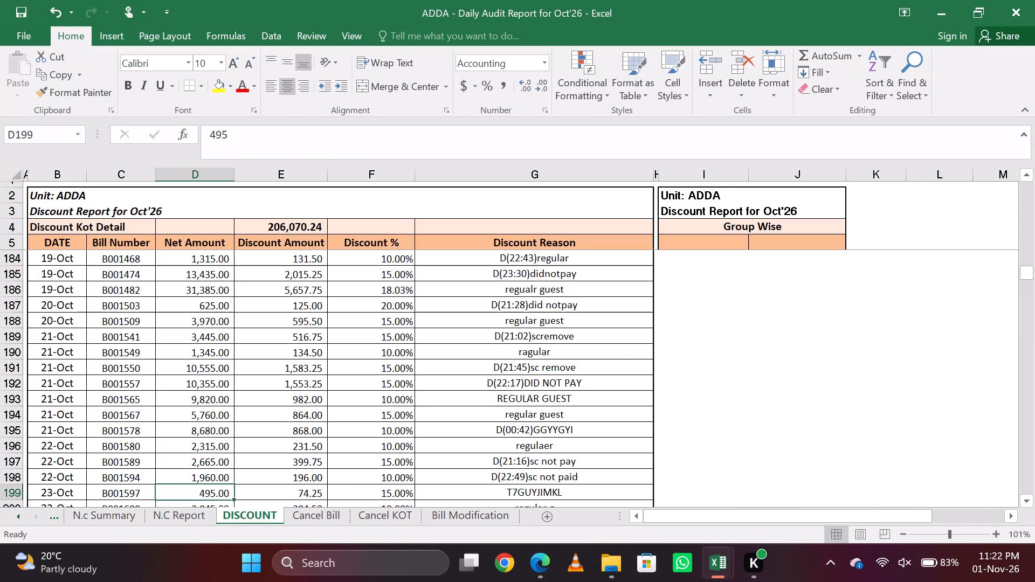
pyautogui.press('Up')
pyautogui.press('Down')
pyautogui.hotkey('alt', 'Tab')
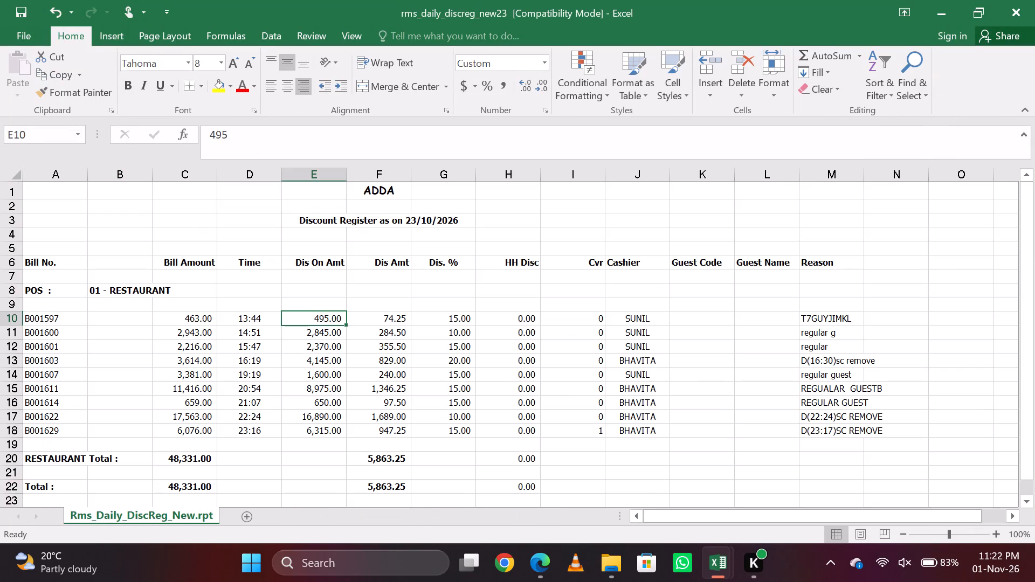
pyautogui.hotkey('alt', 'Tab')
pyautogui.press('Up')
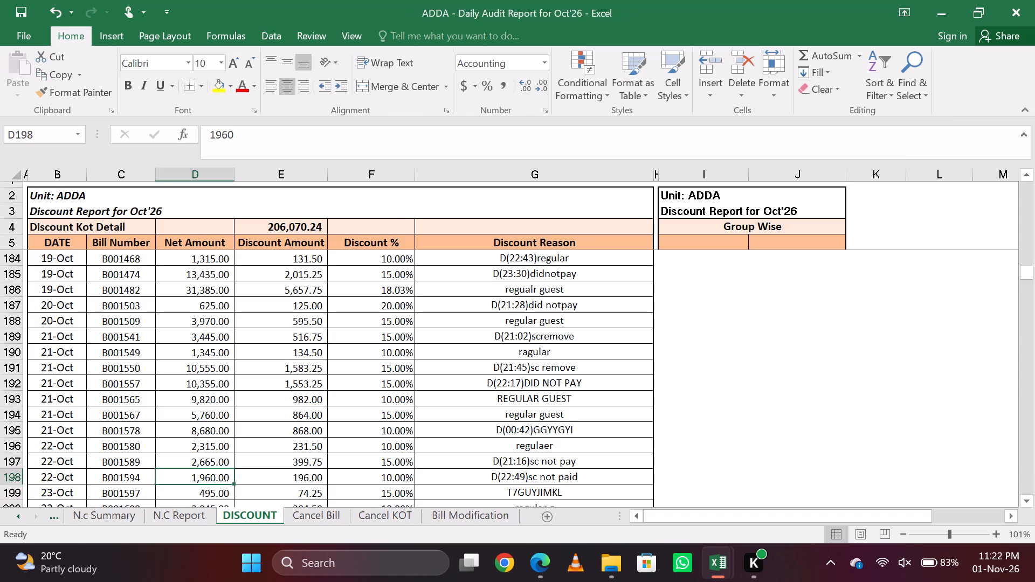
pyautogui.press('Down')
pyautogui.press('Down')
pyautogui.press('Down')
pyautogui.press('Up')
pyautogui.hotkey('alt', 'Tab')
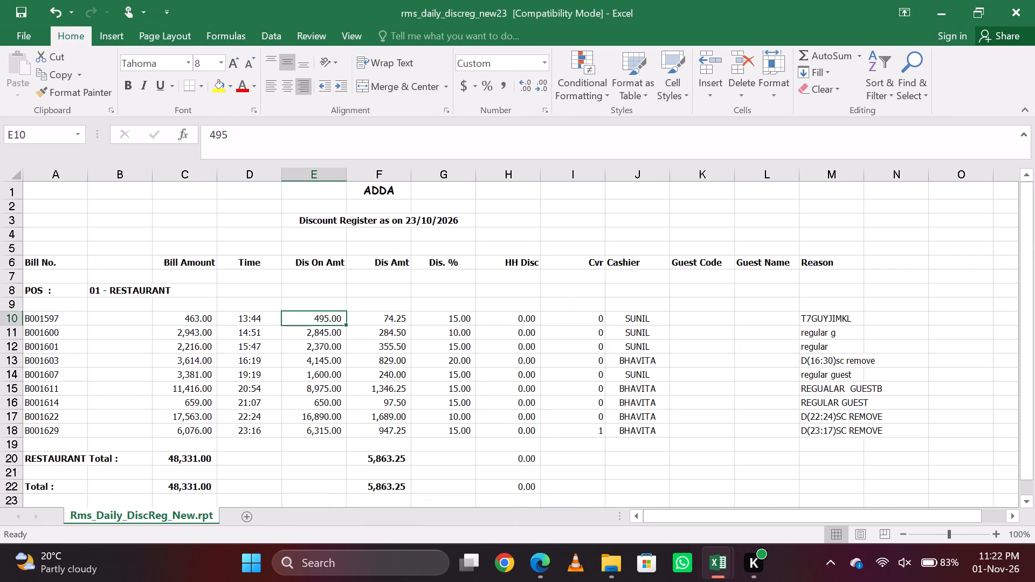
pyautogui.press('Down')
pyautogui.hotkey('alt', 'Tab')
pyautogui.press('Down')
pyautogui.hotkey('alt', 'Tab')
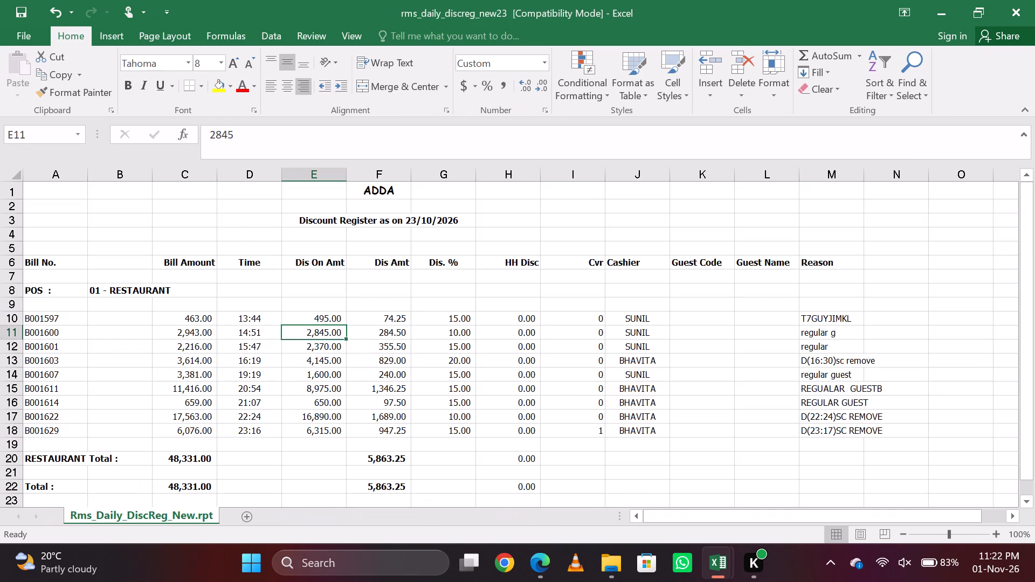
# Compare the net amounts of 23 October bills B001601 to B001611 between the register and the audit report.
pyautogui.press('Down')
pyautogui.hotkey('alt', 'Tab')
pyautogui.press('Down')
pyautogui.hotkey('alt', 'Tab')
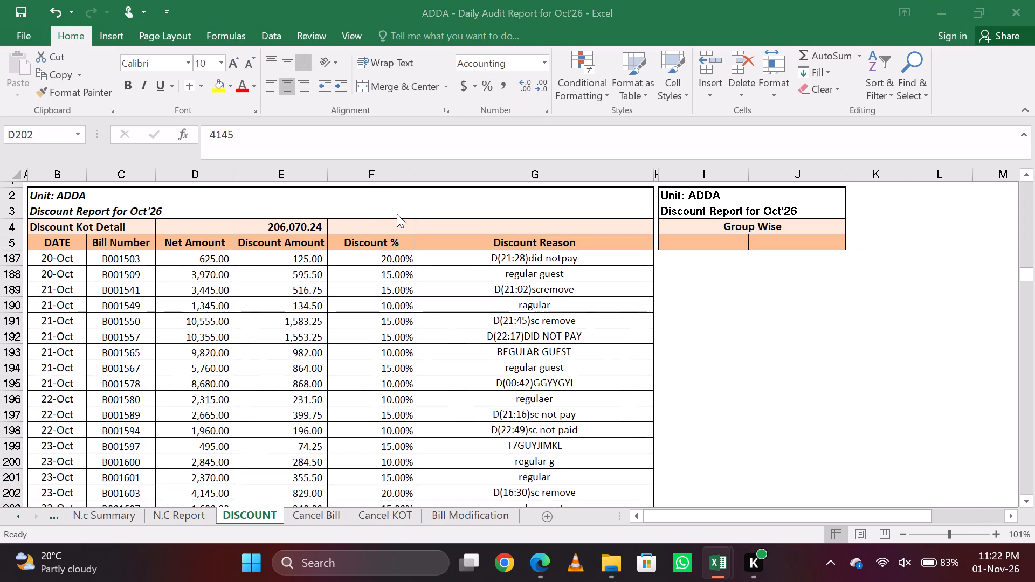
pyautogui.press('Down')
pyautogui.hotkey('alt', 'Tab')
pyautogui.press('Down')
pyautogui.hotkey('alt', 'Tab')
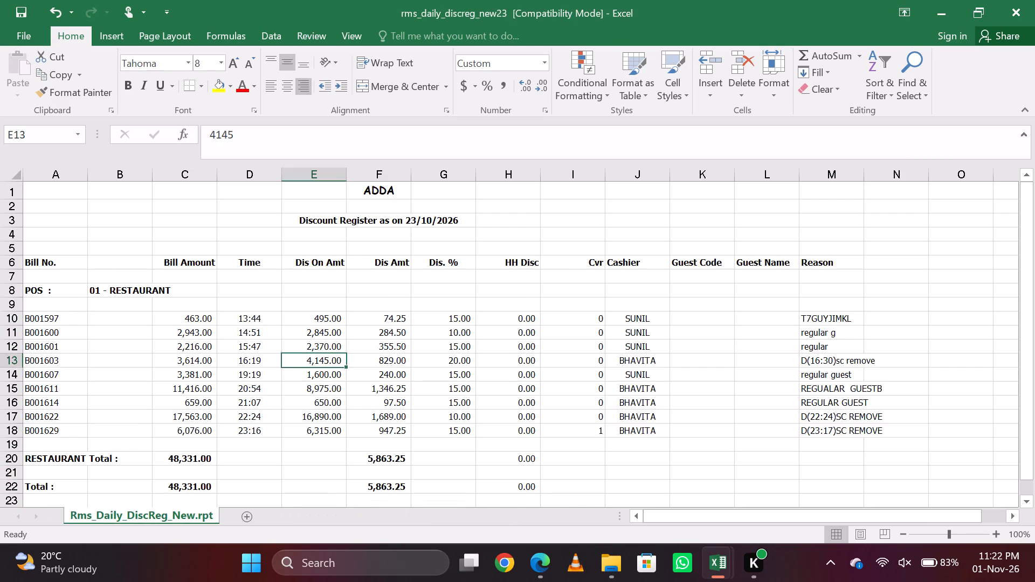
pyautogui.press('Down')
pyautogui.hotkey('alt', 'Tab')
pyautogui.press('Down')
pyautogui.hotkey('alt', 'Tab')
pyautogui.press('Down')
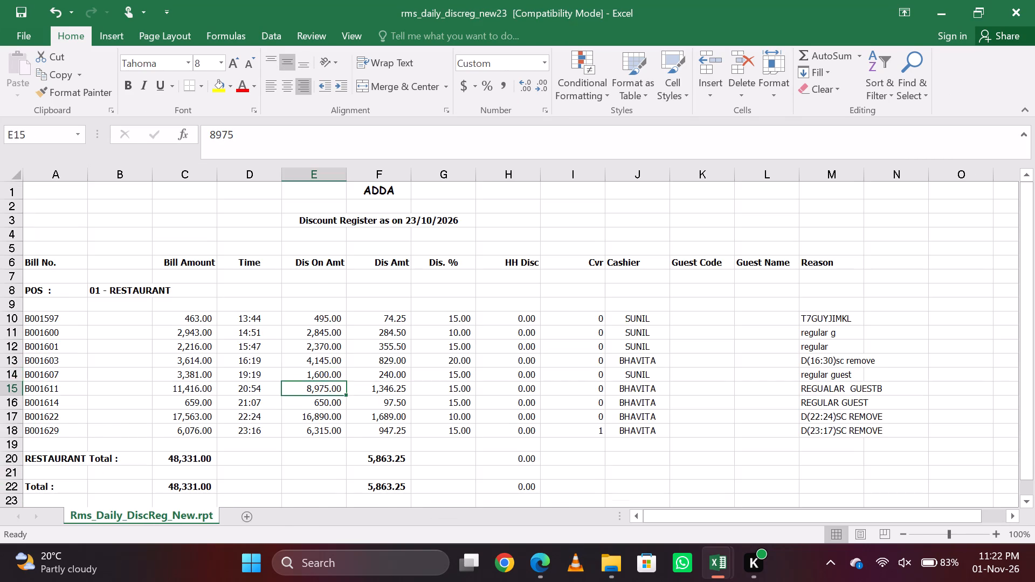
pyautogui.hotkey('alt', 'Tab')
pyautogui.press('Down')
pyautogui.hotkey('alt', 'Tab')
# Compare the net amounts of the remaining 23 October bills, B001614 to B001629, with the audit report and close the register.
pyautogui.press('Down')
pyautogui.hotkey('alt', 'Tab')
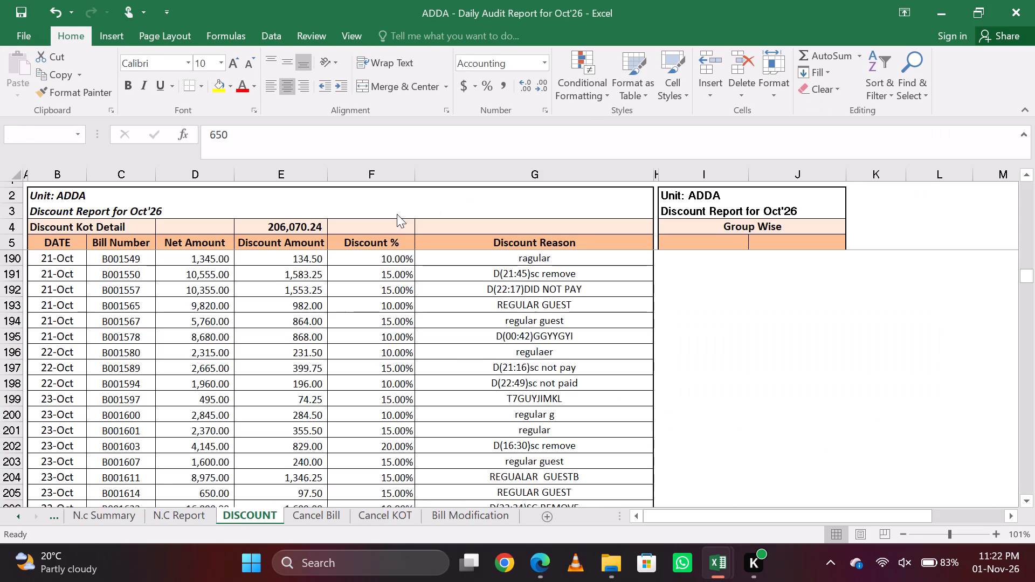
pyautogui.press('Down')
pyautogui.hotkey('alt', 'Tab')
pyautogui.press('Down')
pyautogui.hotkey('alt', 'Tab')
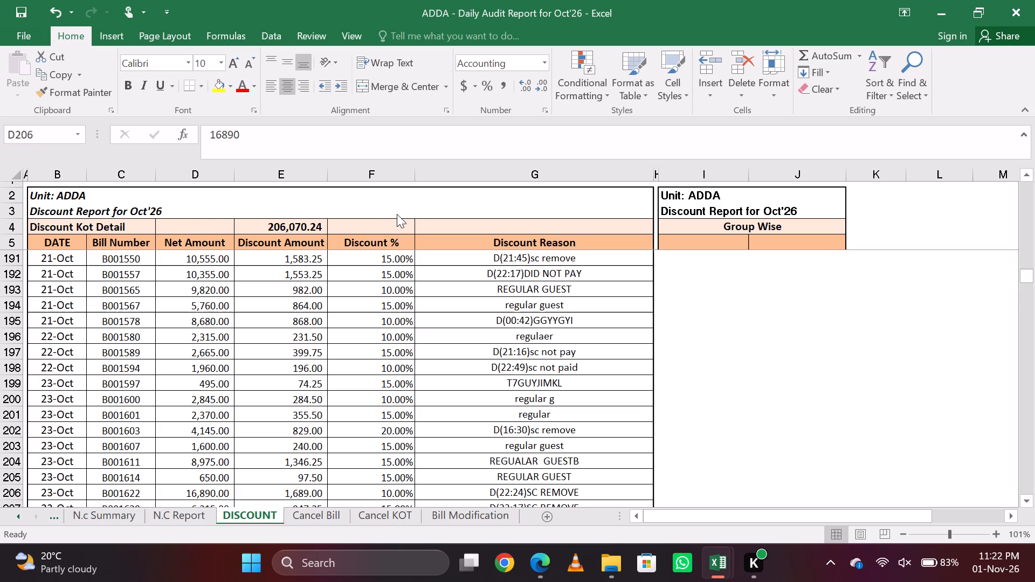
pyautogui.press('Down')
pyautogui.hotkey('alt', 'Tab')
pyautogui.press('Down')
pyautogui.hotkey('alt', 'Tab')
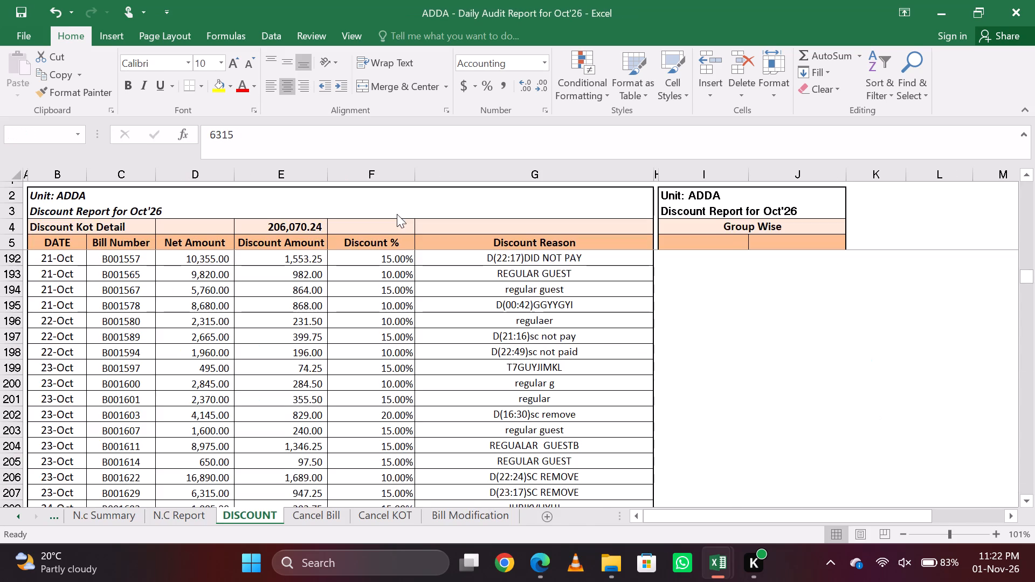
pyautogui.press('Down')
pyautogui.hotkey('alt', 'Tab')
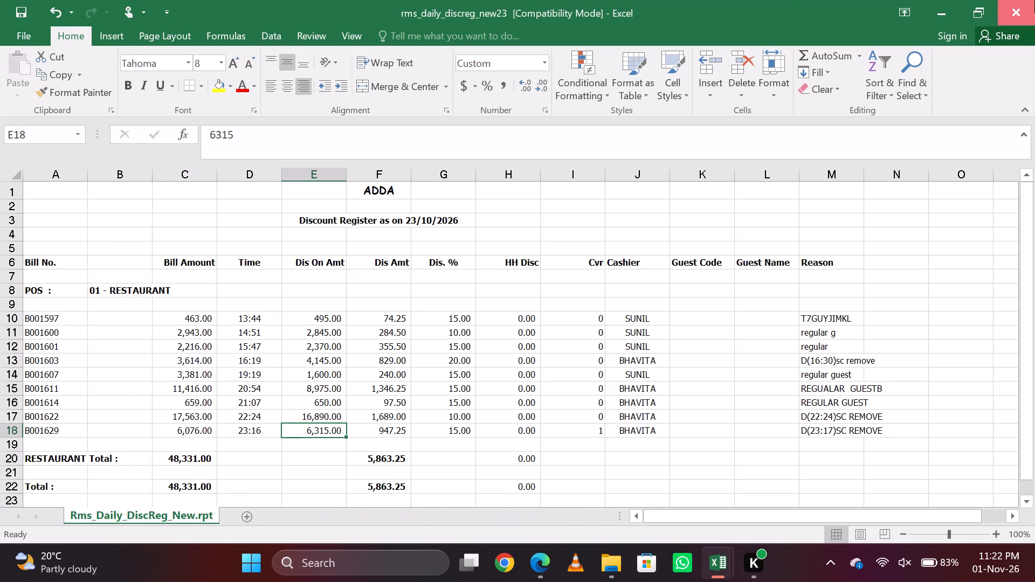
pyautogui.click(1034, 0)
pyautogui.click(78, 220)
# Open the rms_daily_discreg_new24 register from the 21-31 folder and go to the Dis On Amt of bill B001682.
pyautogui.hotkey('alt', 'Tab')
pyautogui.press('Down')
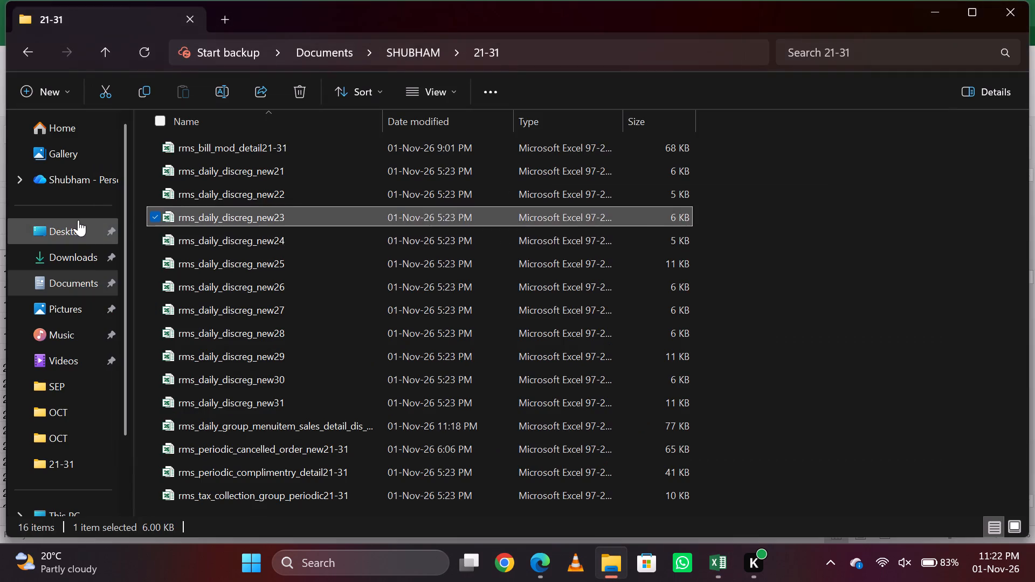
pyautogui.press('Return')
pyautogui.press('Right')
pyautogui.press('Right')
pyautogui.press('Right')
pyautogui.press('Right')
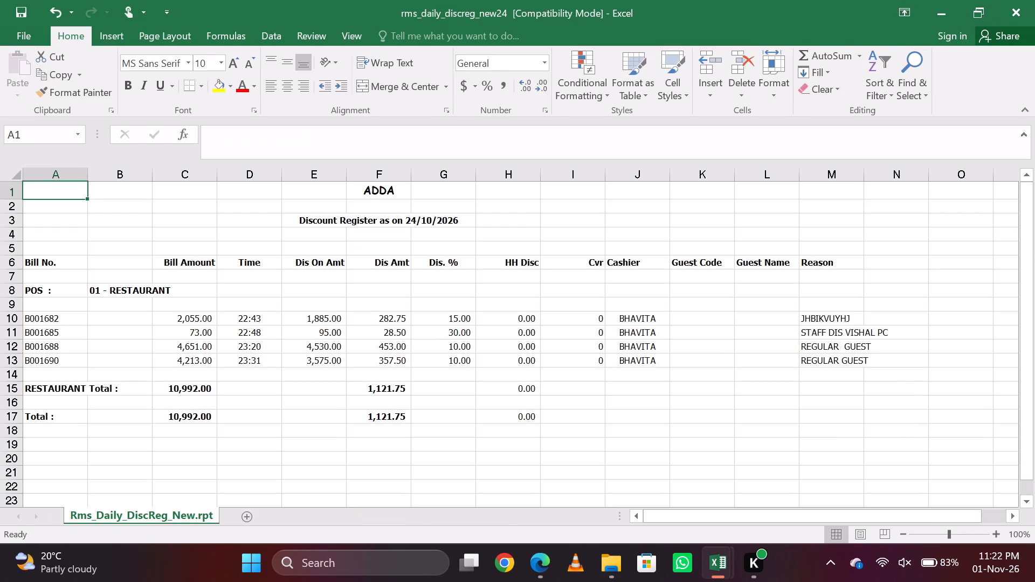
pyautogui.press('Down')
pyautogui.press('Down')
pyautogui.press('Down')
pyautogui.press('Down')
pyautogui.press('Down')
pyautogui.press('Down')
pyautogui.press('Down')
pyautogui.press('Down')
pyautogui.press('Down')
# Locate the net amount of 24 October bill B001682 in the audit report's DISCOUNT sheet.
pyautogui.hotkey('alt', 'Tab')
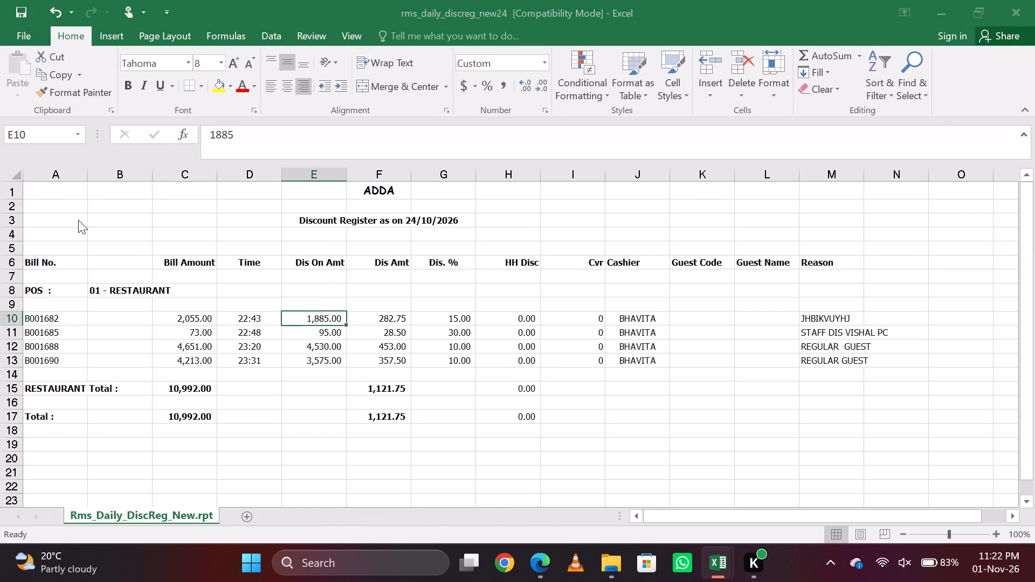
pyautogui.press('Up')
pyautogui.press('Down')
pyautogui.press('Down')
pyautogui.press('Up')
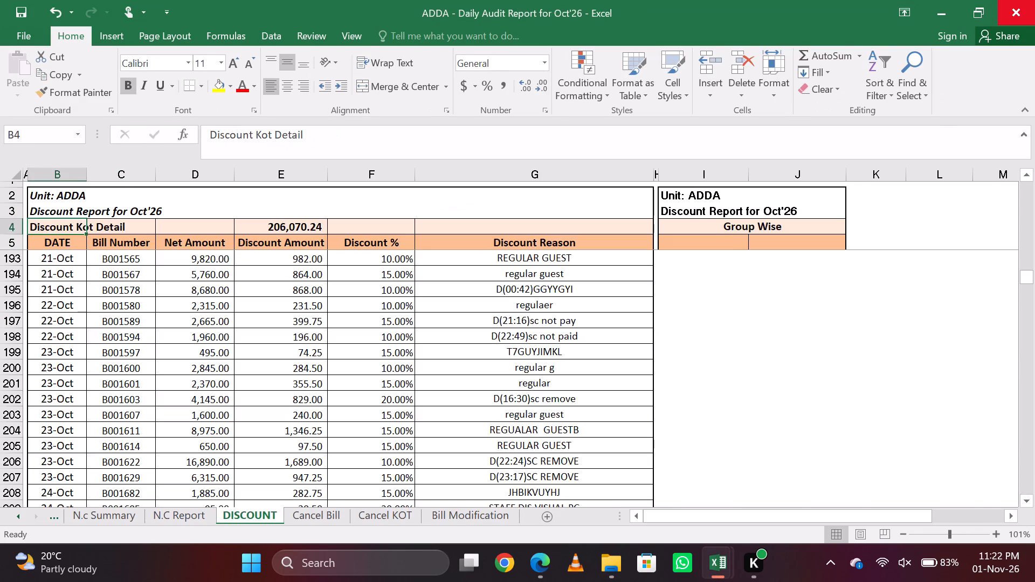
pyautogui.press('Right')
pyautogui.press('Down')
pyautogui.press('Down')
pyautogui.press('Down')
pyautogui.press('Down')
pyautogui.press('Down')
pyautogui.press('Down')
pyautogui.press('Down')
pyautogui.press('Down')
pyautogui.press('Down')
pyautogui.press('Down')
pyautogui.press('Down')
pyautogui.press('Down')
pyautogui.press('Down')
pyautogui.press('Down')
pyautogui.press('Right')
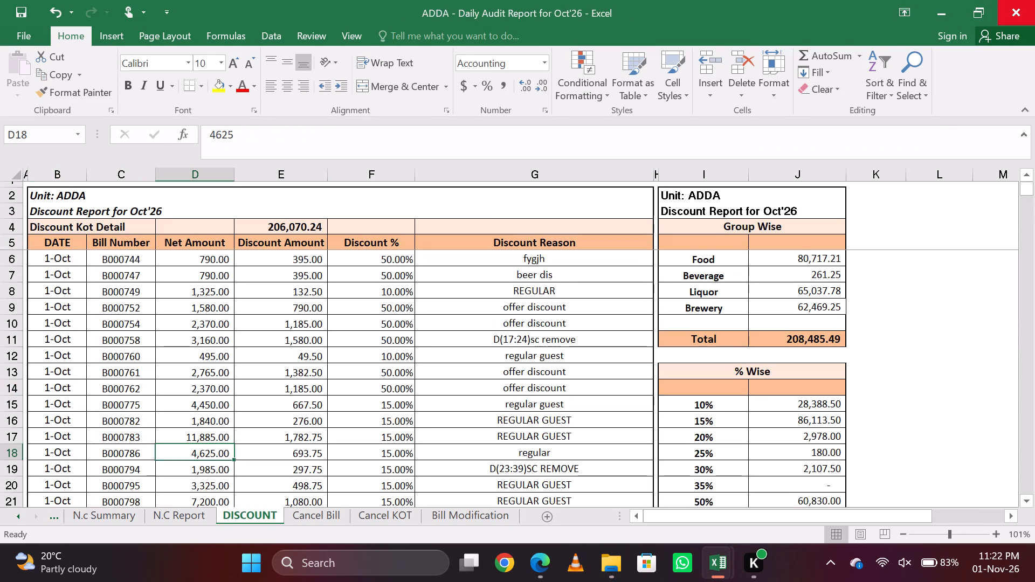
pyautogui.press('pagedown')
pyautogui.press('pagedown')
pyautogui.press('pagedown')
pyautogui.press('pagedown')
pyautogui.press('pagedown')
pyautogui.press('pagedown')
pyautogui.press('pagedown')
pyautogui.press('pagedown')
pyautogui.press('pagedown')
pyautogui.press('pagedown')
pyautogui.press('pagedown')
pyautogui.press('pagedown')
pyautogui.press('pagedown')
pyautogui.press('pagedown')
pyautogui.press('pagedown')
pyautogui.press('pagedown')
pyautogui.press('pagedown')
pyautogui.press('pagedown')
pyautogui.press('pagedown')
pyautogui.press('pagedown')
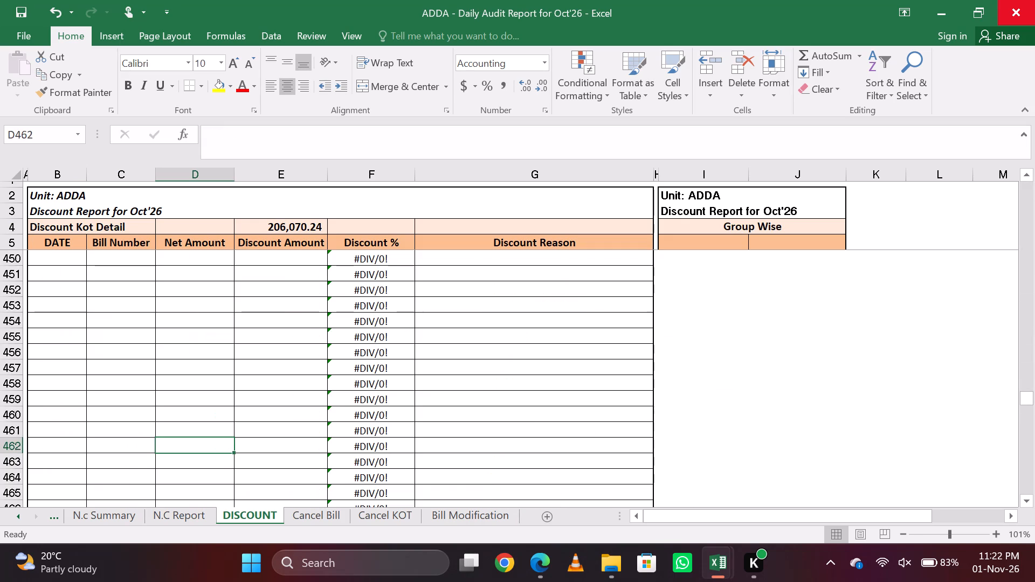
pyautogui.press('pageup')
pyautogui.press('pageup')
pyautogui.press('pageup')
pyautogui.press('pageup')
pyautogui.press('pageup')
pyautogui.press('pageup')
pyautogui.press('pageup')
pyautogui.press('pageup')
pyautogui.press('pageup')
pyautogui.press('pageup')
pyautogui.press('pageup')
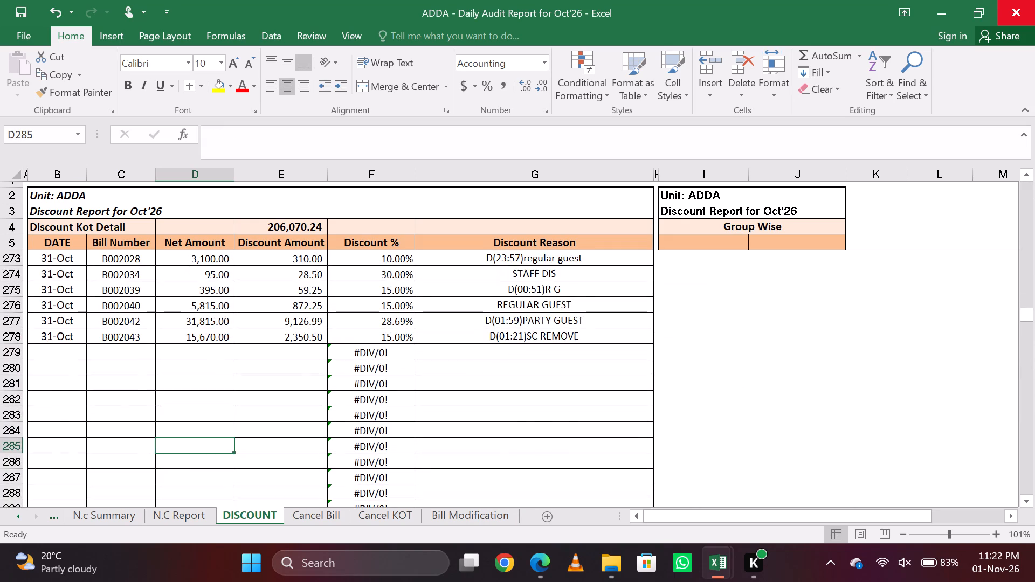
pyautogui.press('pageup')
pyautogui.press('pageup')
pyautogui.press('pageup')
pyautogui.press('pageup')
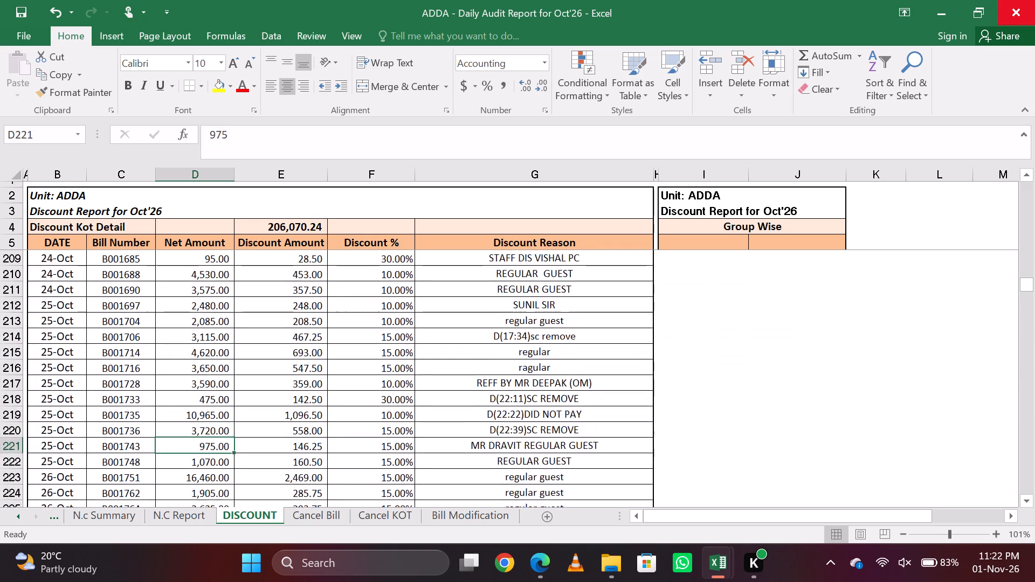
pyautogui.press('pageup')
pyautogui.press('Down')
pyautogui.press('Up')
pyautogui.press('Down')
pyautogui.press('Down')
pyautogui.press('Down')
pyautogui.press('Down')
pyautogui.press('Down')
pyautogui.press('Down')
pyautogui.press('Down')
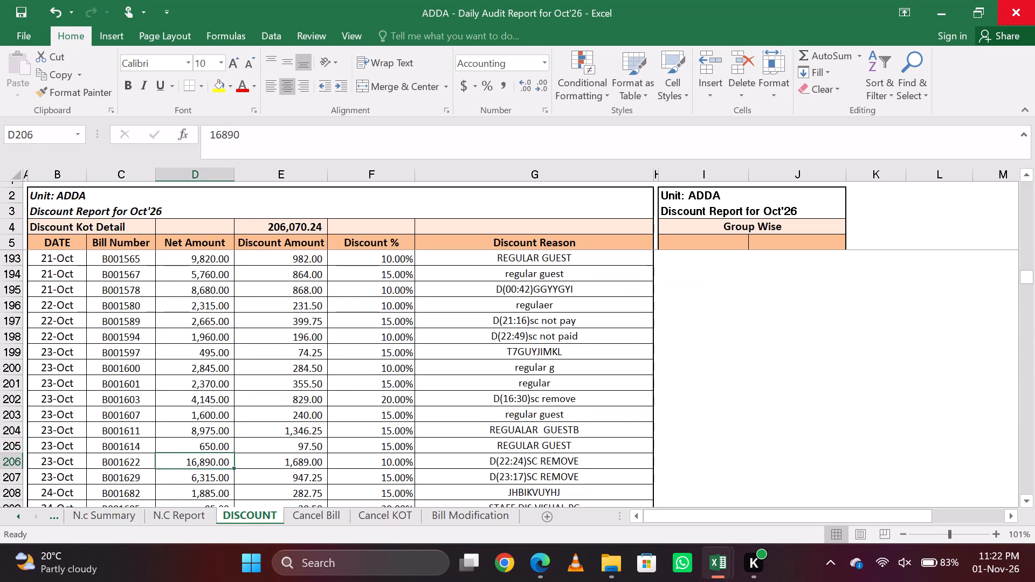
pyautogui.press('Up')
pyautogui.press('Up')
pyautogui.press('Up')
pyautogui.press('Up')
# Compare the net amounts of 24 October bills B001682, B001685 and B001688 between the register and the audit report.
pyautogui.hotkey('alt', 'Tab')
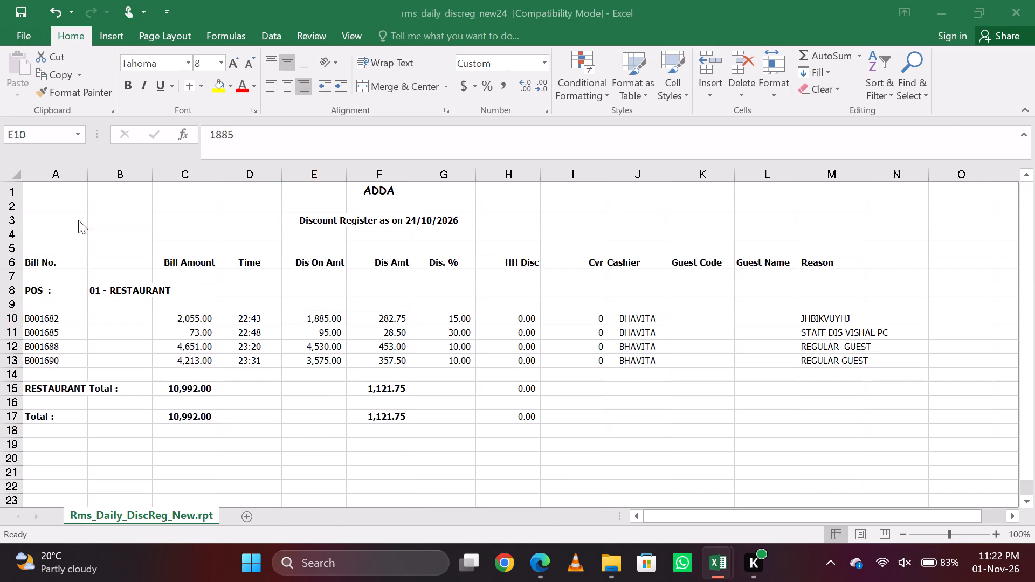
pyautogui.hotkey('alt', 'Tab')
pyautogui.press('Down')
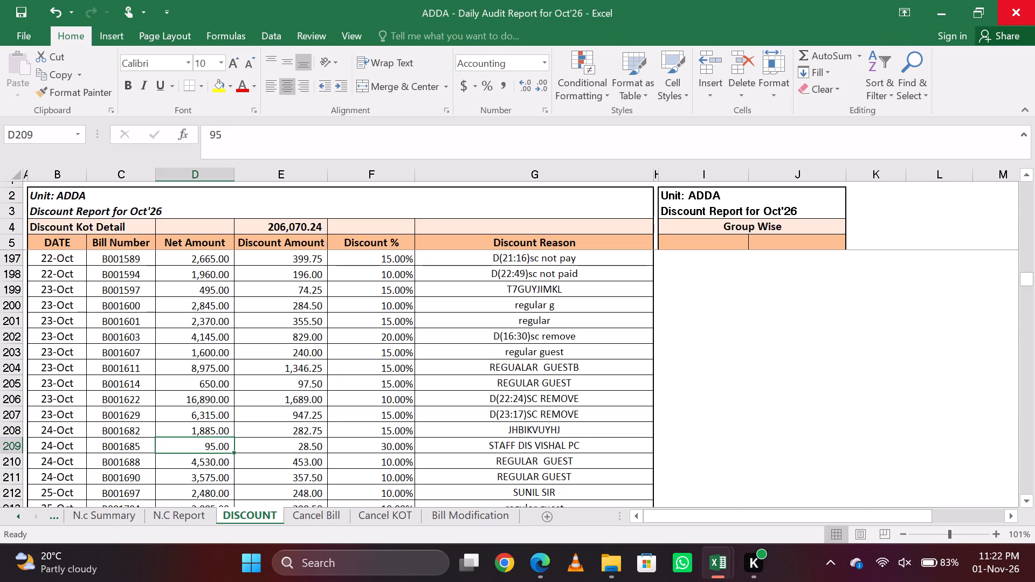
pyautogui.hotkey('alt', 'Tab')
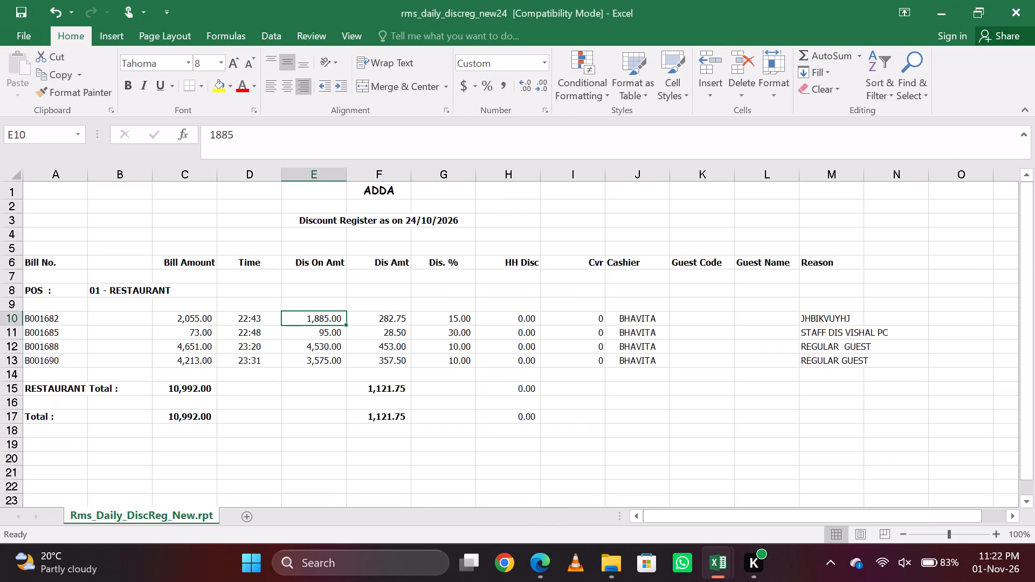
pyautogui.press('Down')
pyautogui.hotkey('alt', 'Tab')
pyautogui.press('Down')
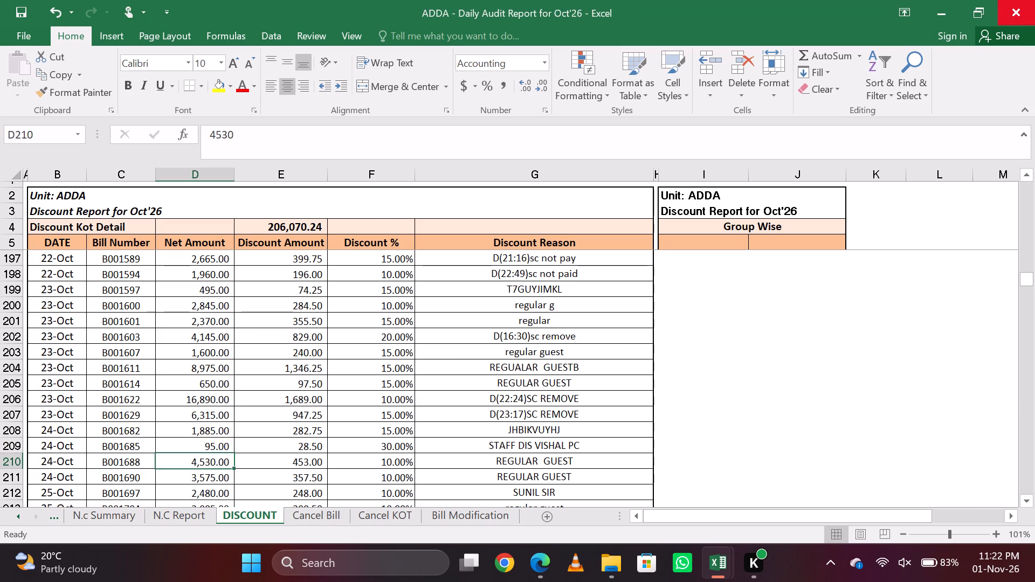
pyautogui.hotkey('alt', 'Tab')
pyautogui.press('Down')
pyautogui.hotkey('alt', 'Tab')
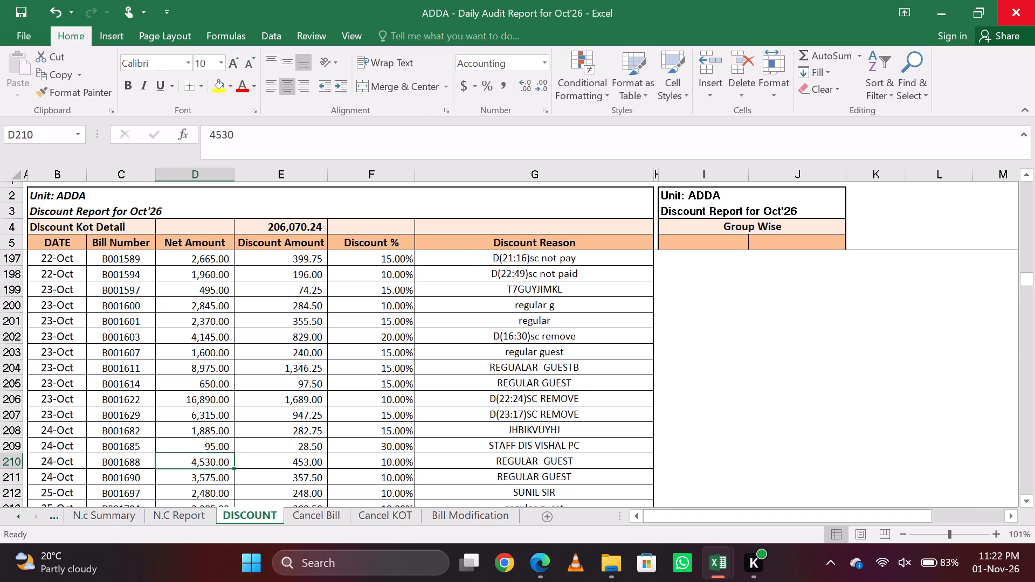
pyautogui.press('Down')
pyautogui.hotkey('alt', 'Tab')
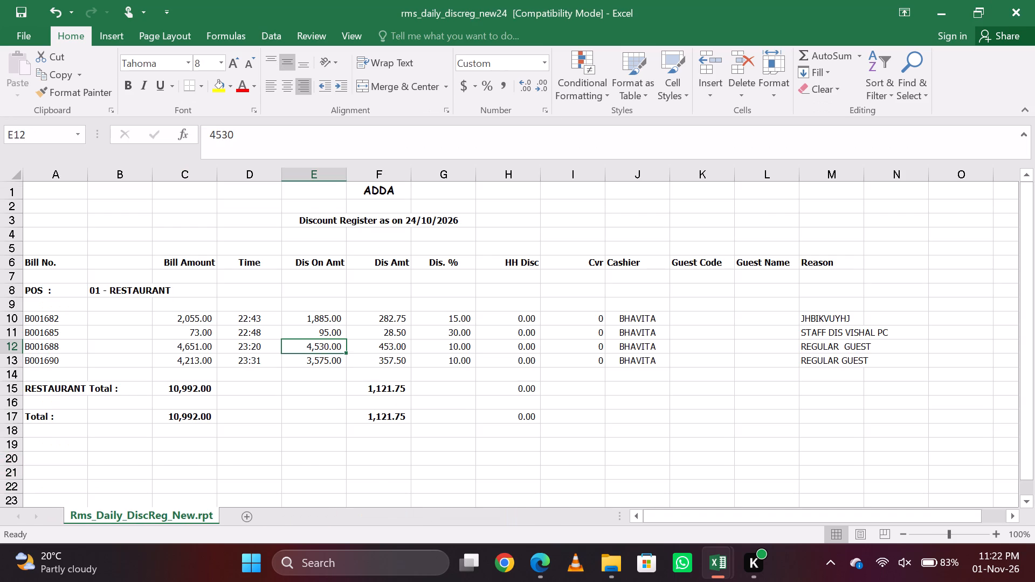
# Check the net amount of bill B001690 in the audit report against the last entries of the 24 October register.
pyautogui.hotkey('alt', 'Tab')
pyautogui.press('Down')
pyautogui.hotkey('alt', 'Tab')
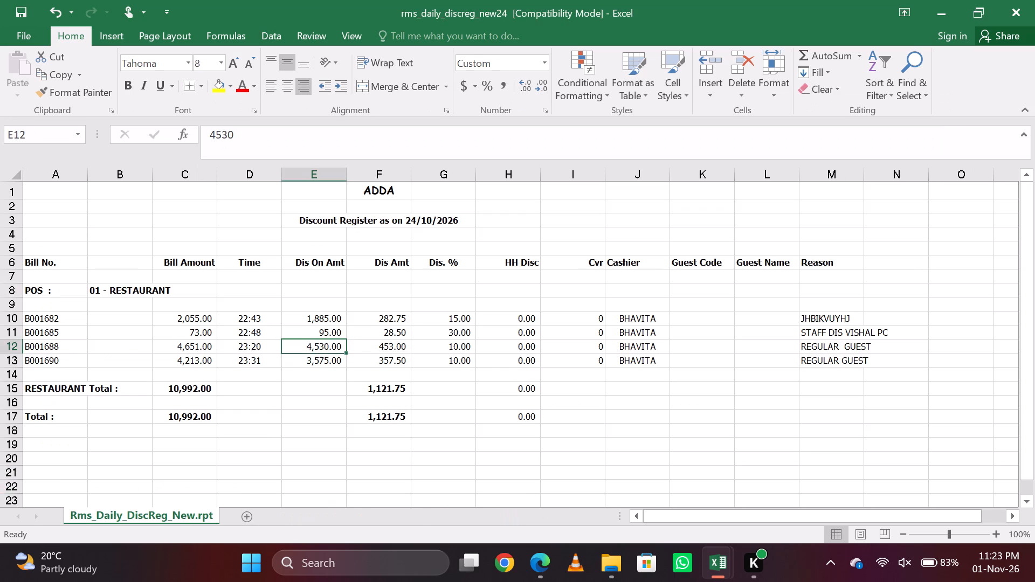
pyautogui.press('Up')
pyautogui.press('Down')
pyautogui.press('Down')
pyautogui.press('Up')
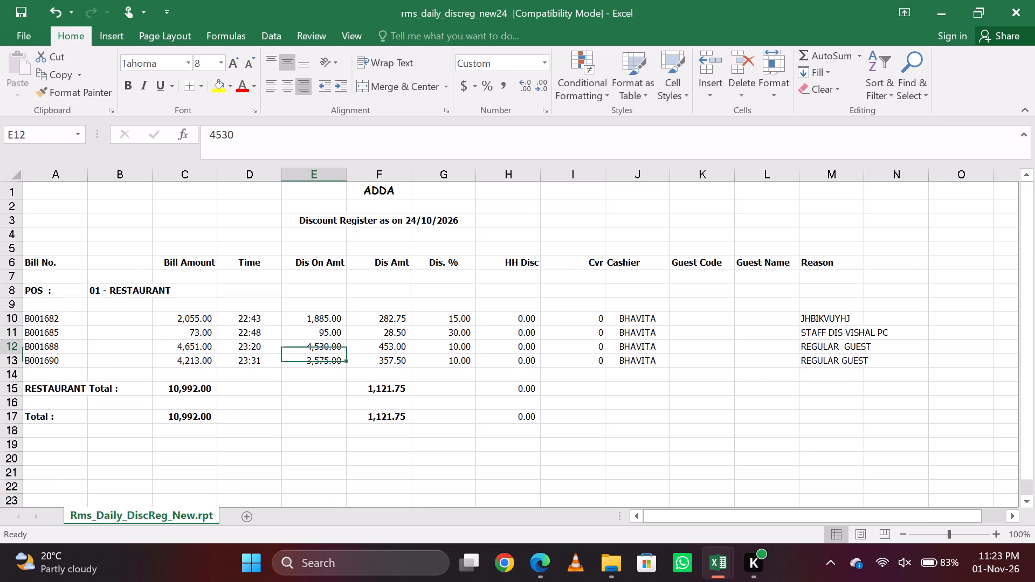
pyautogui.press('Down')
pyautogui.press('Down')
pyautogui.press('Up')
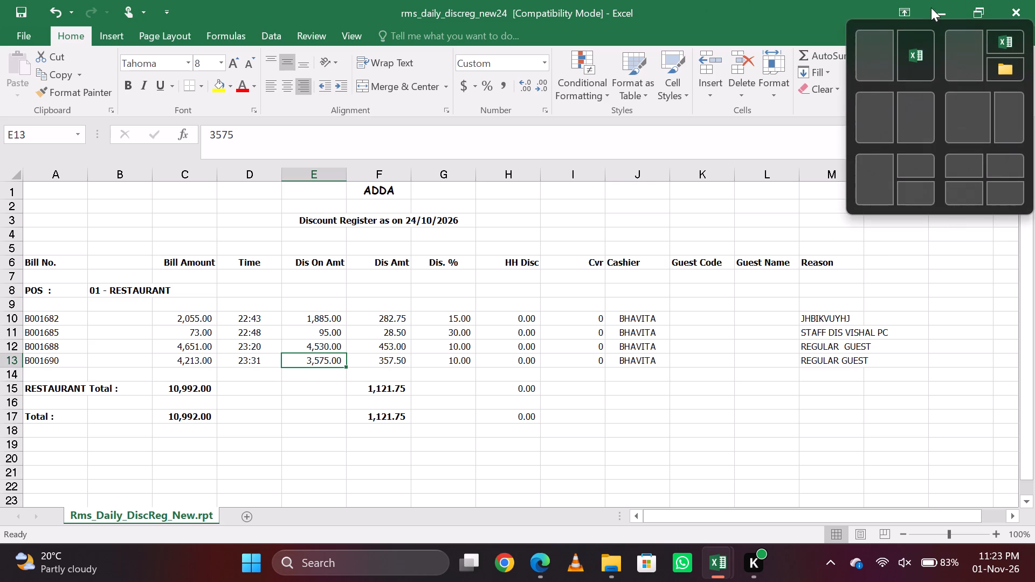
pyautogui.press('Down')
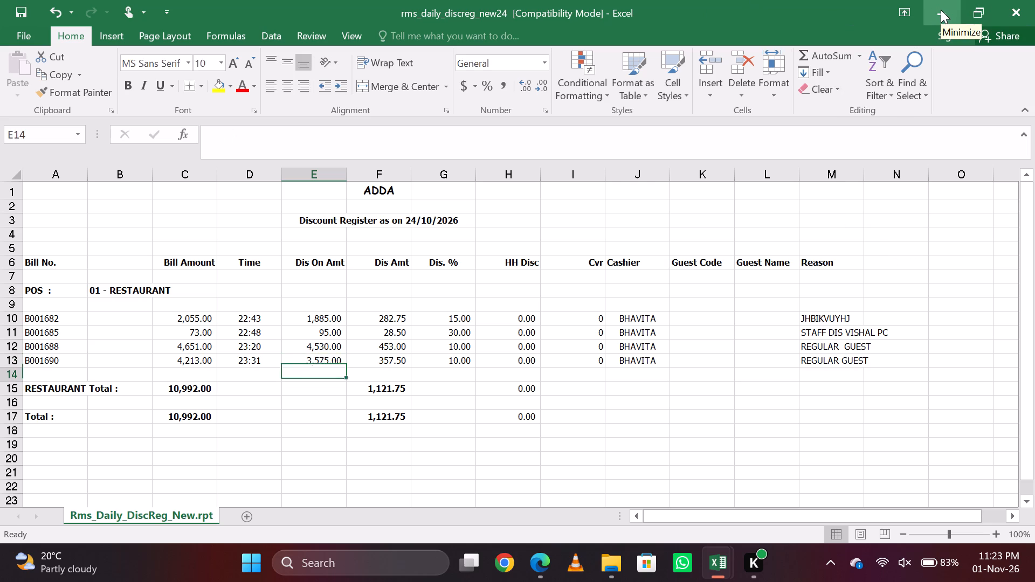
# Recheck the net amount of 24 October bill B001690 in both files and close the rms_daily_discreg_new24 register.
pyautogui.press('Up')
pyautogui.hotkey('alt', 'Tab')
pyautogui.press('Down')
pyautogui.press('Up')
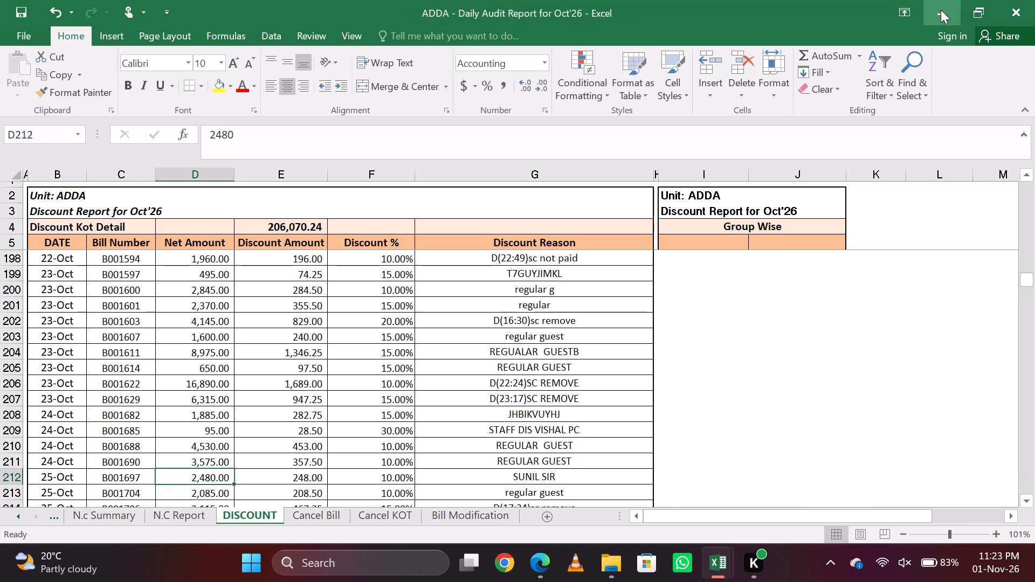
pyautogui.press('Up')
pyautogui.press('Down')
pyautogui.press('Up')
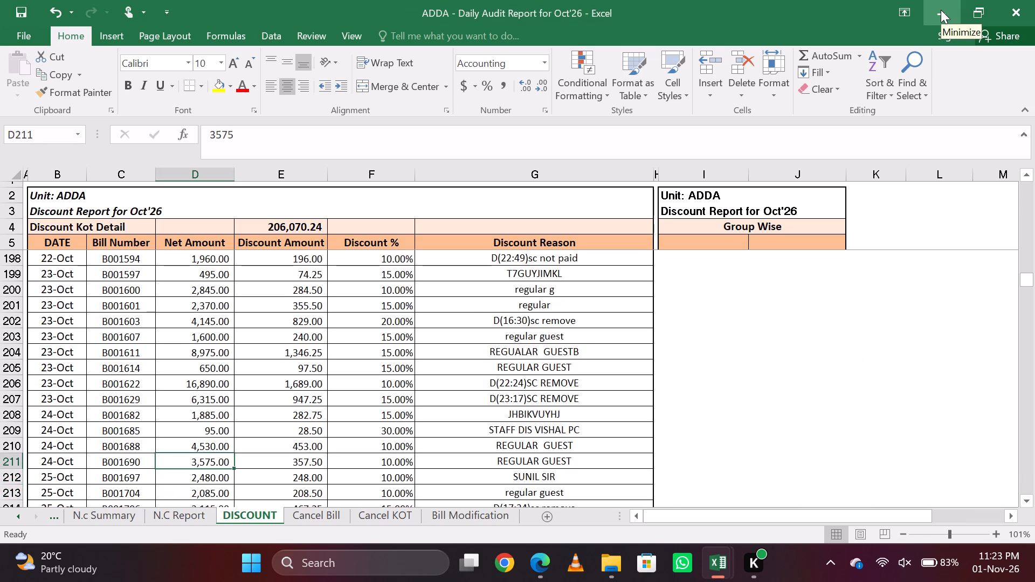
pyautogui.hotkey('alt', 'Tab')
pyautogui.hotkey('alt', 'Tab')
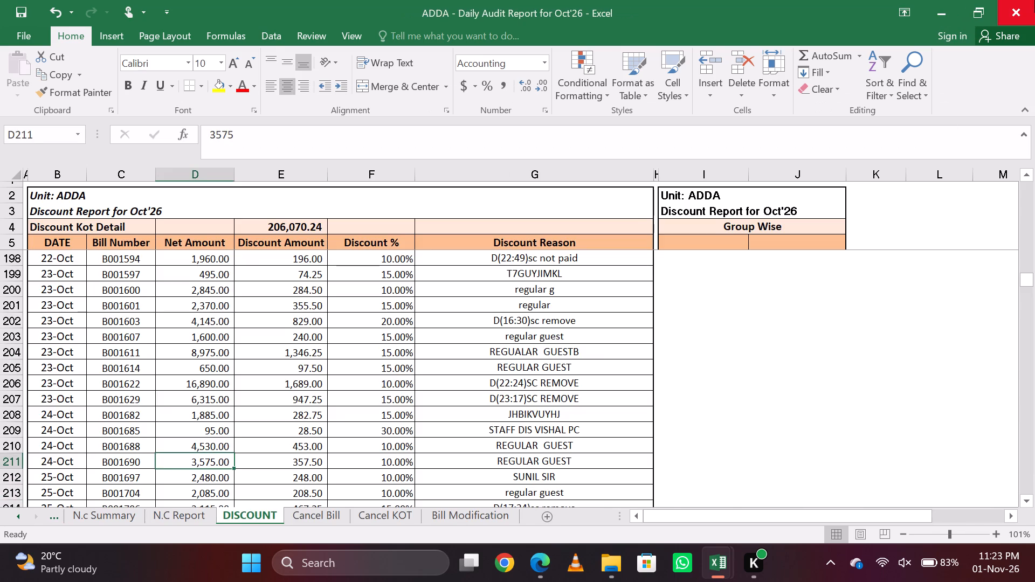
pyautogui.hotkey('alt', 'Tab')
pyautogui.click(1034, 1)
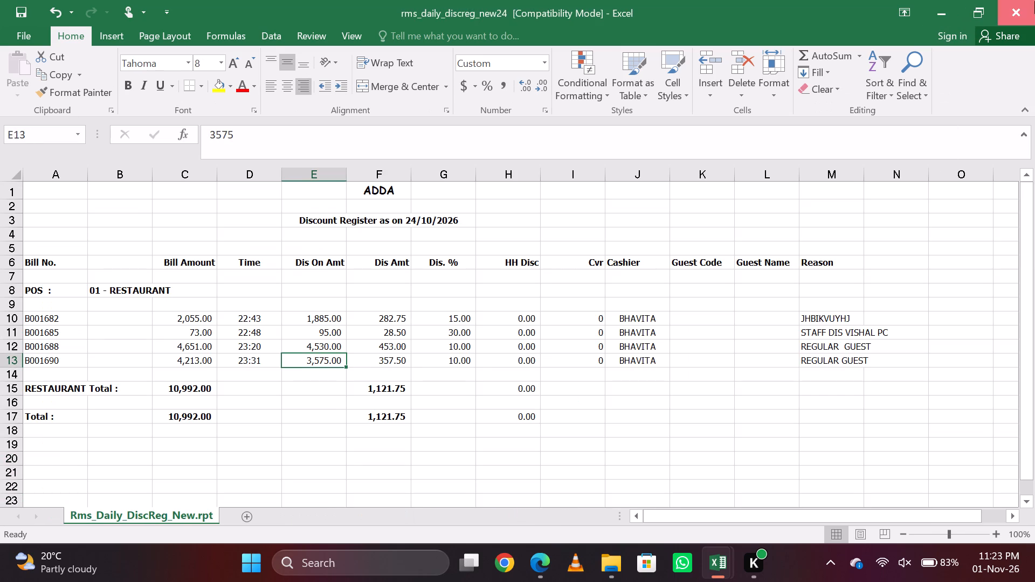
# Open the rms_daily_discreg_new25 register from the 21-31 folder and go to the Dis On Amt of bill B001697.
pyautogui.press('Down')
pyautogui.hotkey('alt', 'Tab')
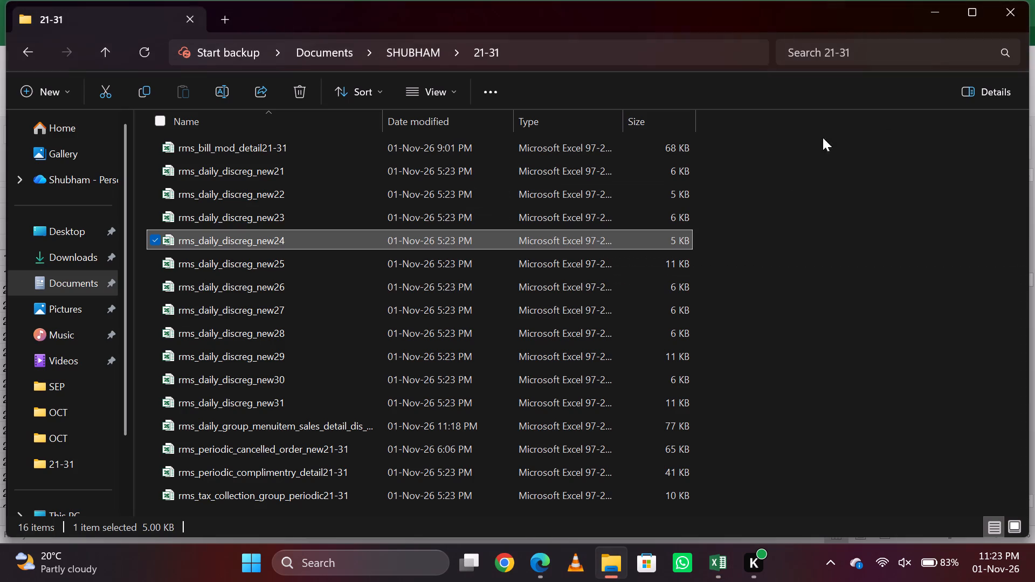
pyautogui.doubleClick(548, 253)
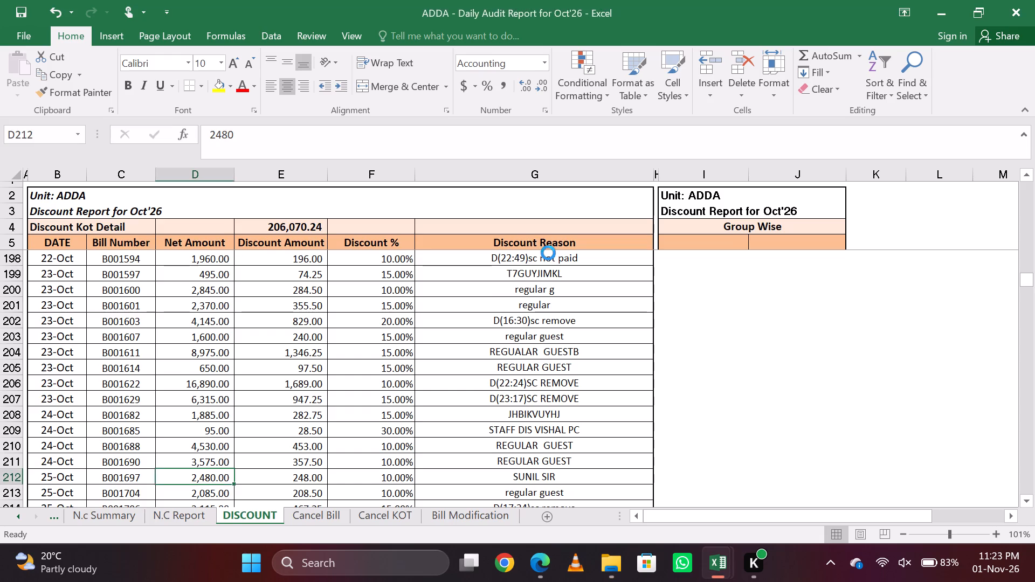
pyautogui.press('Down')
pyautogui.press('Down')
pyautogui.press('Down')
pyautogui.press('Down')
pyautogui.press('Down')
pyautogui.press('Down')
pyautogui.press('Down')
pyautogui.press('Down')
pyautogui.press('Down')
pyautogui.press('Right')
pyautogui.press('Right')
pyautogui.press('Right')
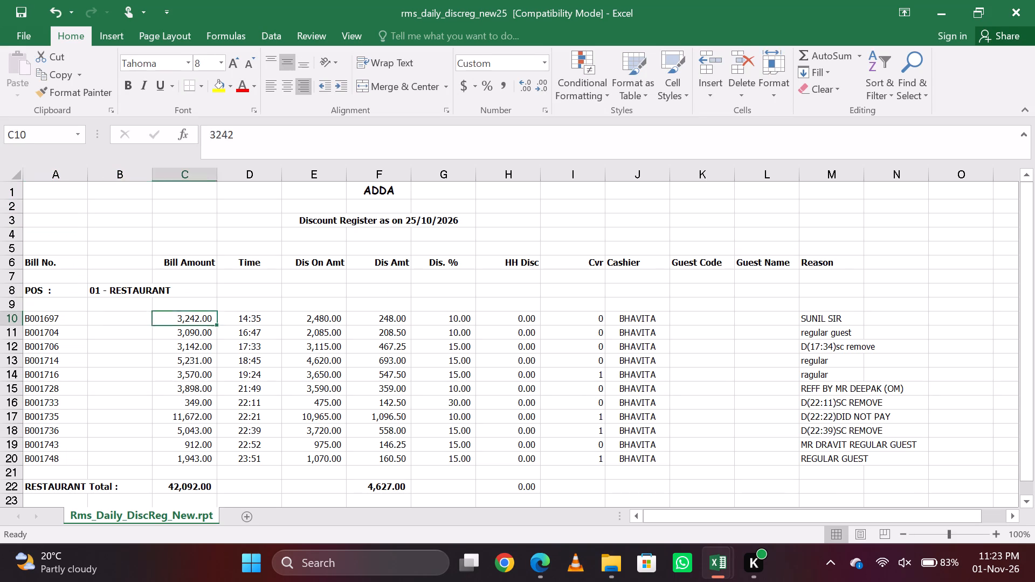
pyautogui.press('Right')
pyautogui.press('Right')
pyautogui.press('Left')
pyautogui.press('Down')
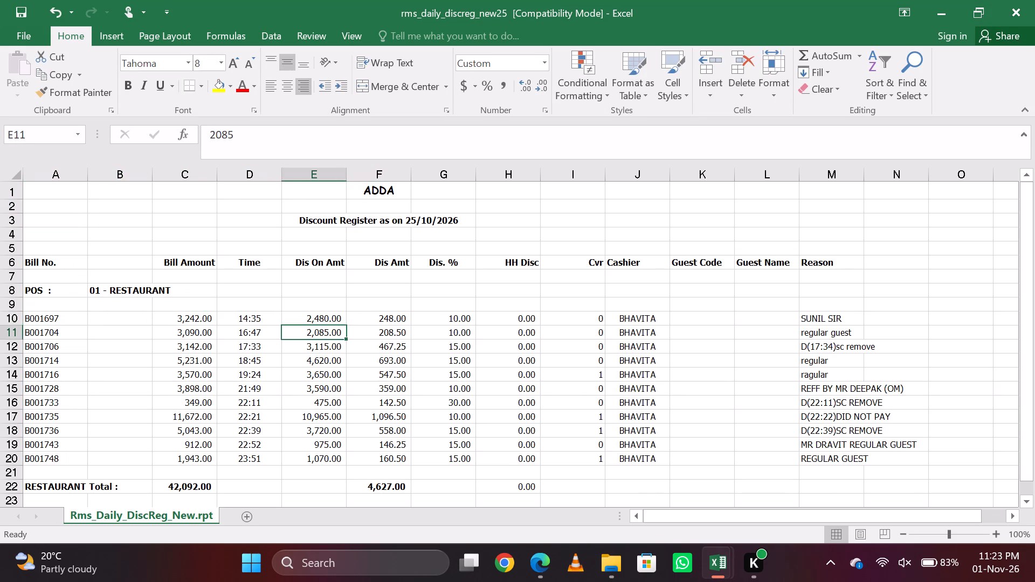
pyautogui.press('Up')
# Compare the net amounts of 25 October bills B001697, B001704 and B001706 between the register and the audit report.
pyautogui.hotkey('alt', 'Tab')
pyautogui.press('Down')
pyautogui.press('Up')
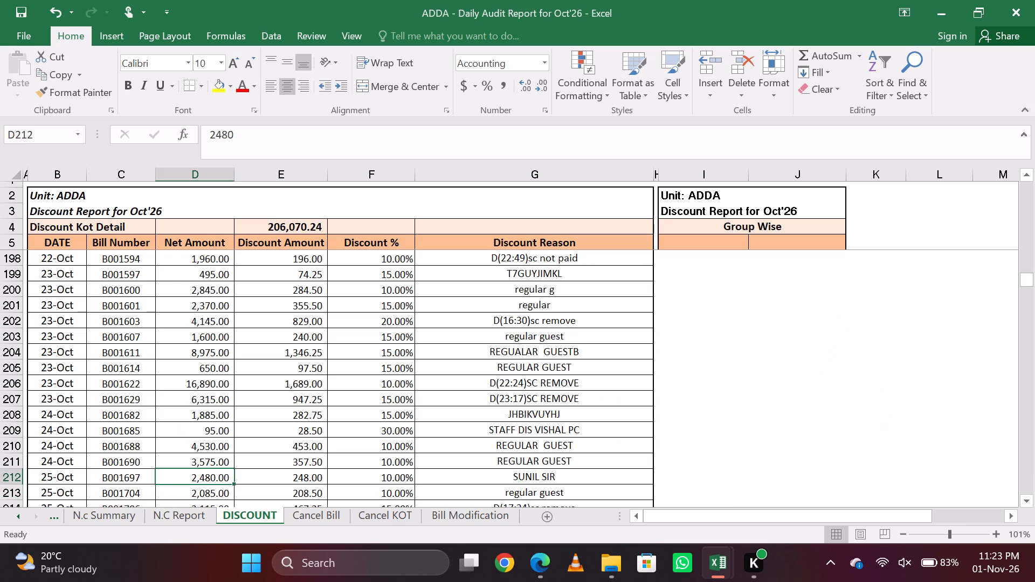
pyautogui.hotkey('alt', 'Tab')
pyautogui.press('Down')
pyautogui.hotkey('alt', 'Tab')
pyautogui.press('Down')
pyautogui.press('Down')
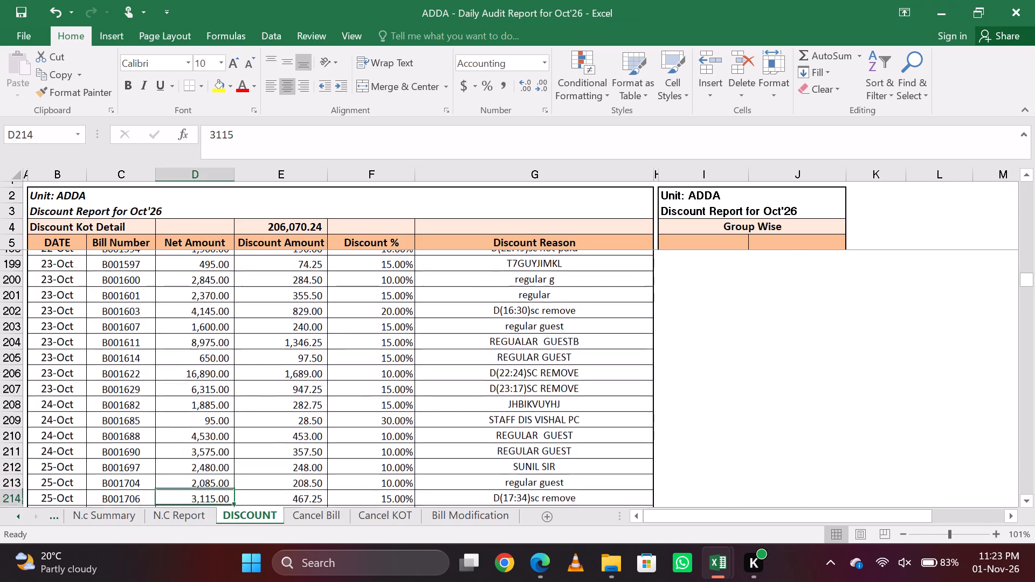
pyautogui.hotkey('alt', 'Tab')
pyautogui.press('Down')
pyautogui.hotkey('alt', 'Tab')
pyautogui.press('Down')
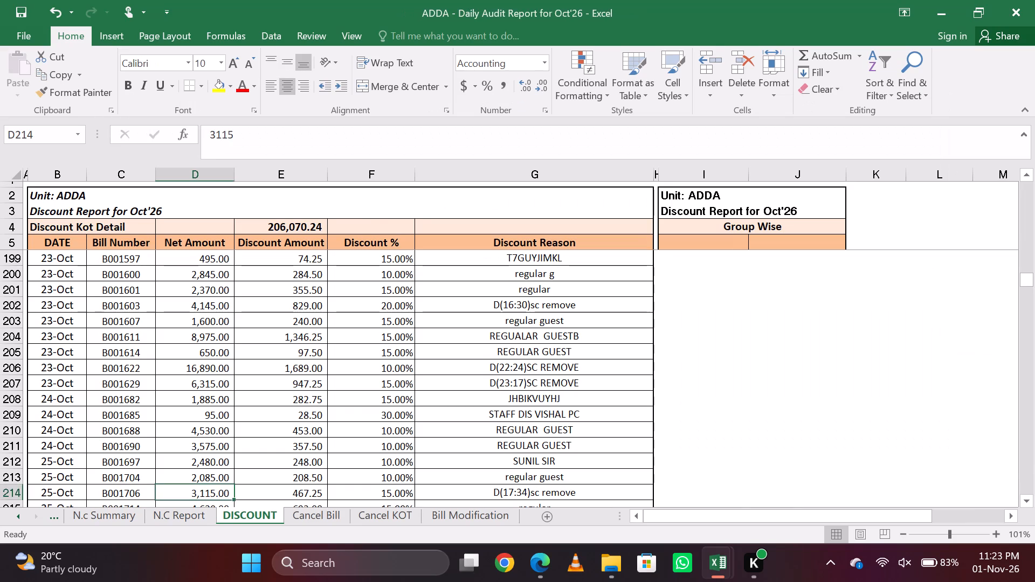
# Compare the net amounts of 25 October bills B001714, B001716 and B001728 between the register and the audit report.
pyautogui.hotkey('alt', 'Tab')
pyautogui.press('Down')
pyautogui.hotkey('alt', 'Tab')
pyautogui.press('Down')
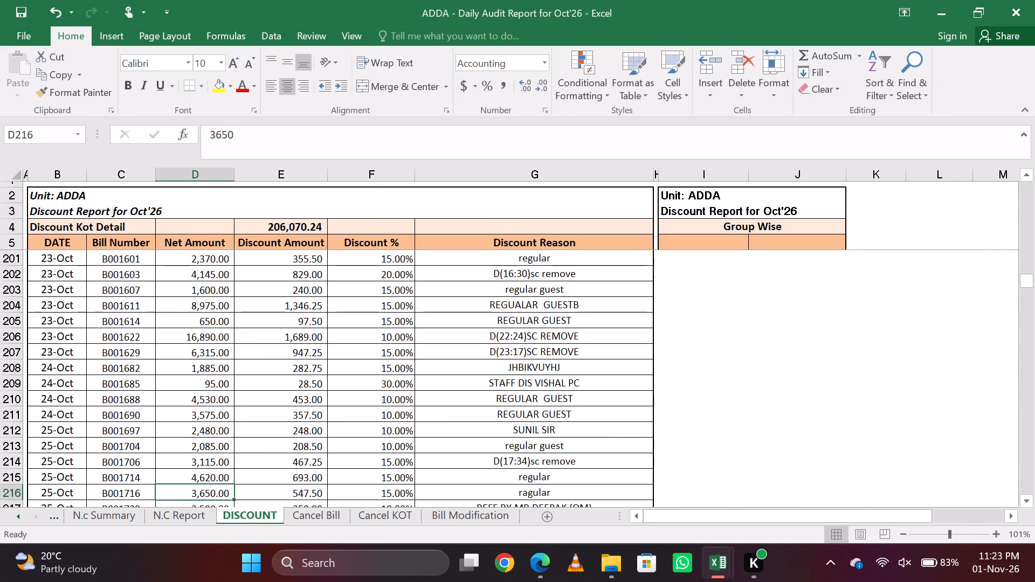
pyautogui.hotkey('alt', 'Tab')
pyautogui.press('Down')
pyautogui.hotkey('alt', 'Tab')
pyautogui.press('Down')
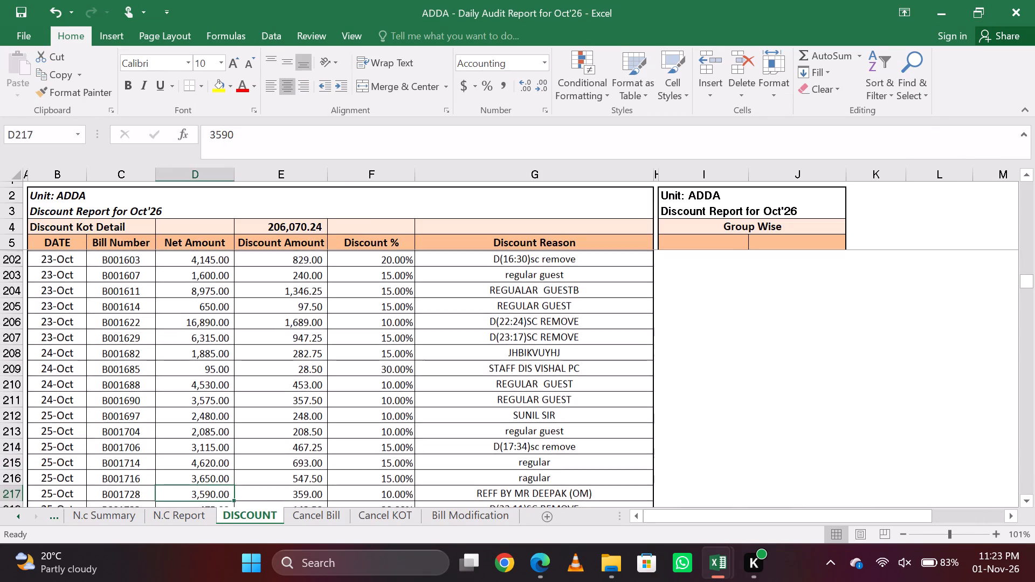
pyautogui.hotkey('alt', 'Tab')
pyautogui.press('Down')
pyautogui.hotkey('alt', 'Tab')
pyautogui.press('Down')
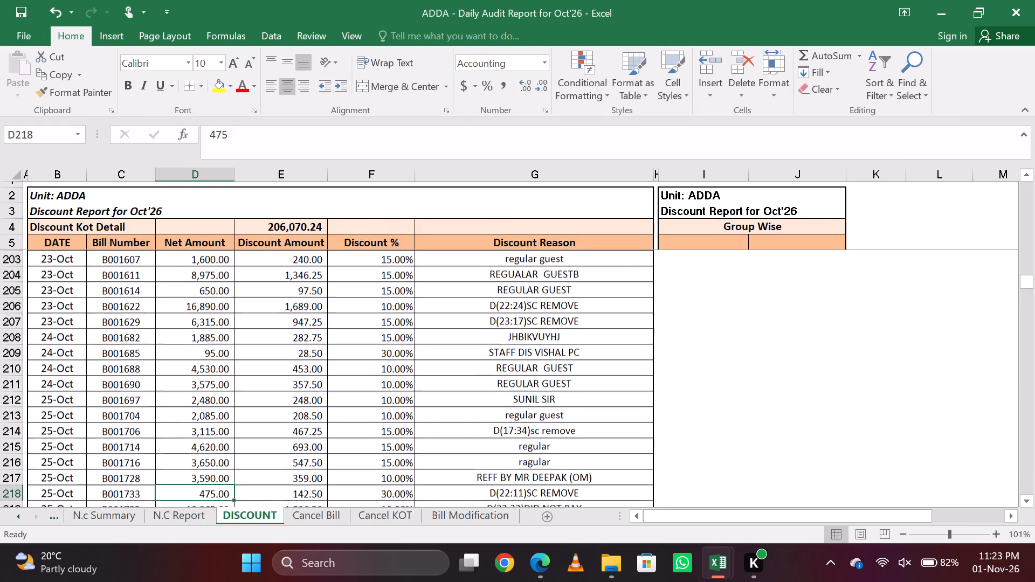
# Compare the net amounts of 25 October bills B001733, B001735 and B001736 between the register and the audit report.
pyautogui.hotkey('alt', 'Tab')
pyautogui.press('Down')
pyautogui.hotkey('alt', 'Tab')
pyautogui.press('Down')
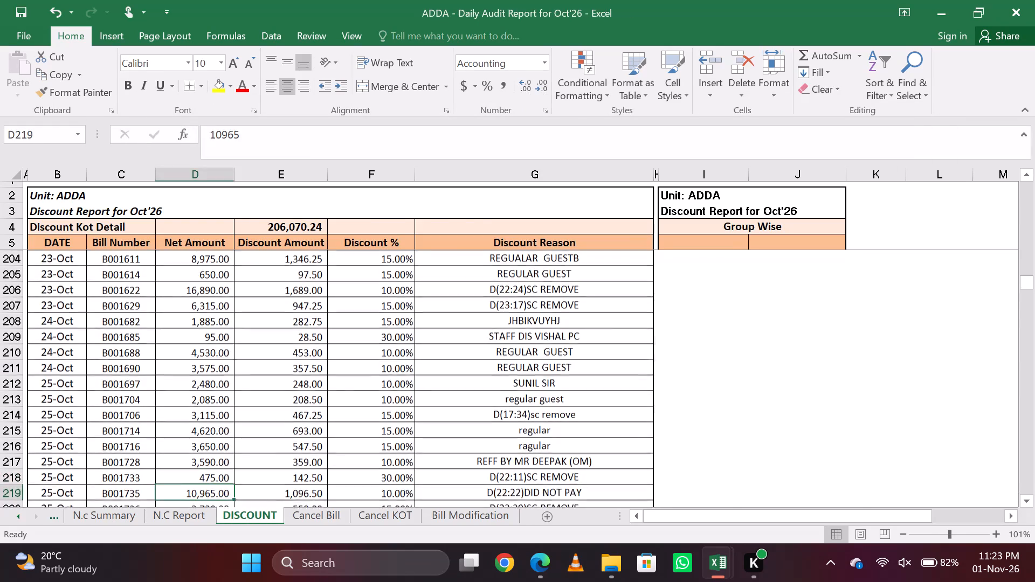
pyautogui.hotkey('alt', 'Tab')
pyautogui.press('Down')
pyautogui.hotkey('alt', 'Tab')
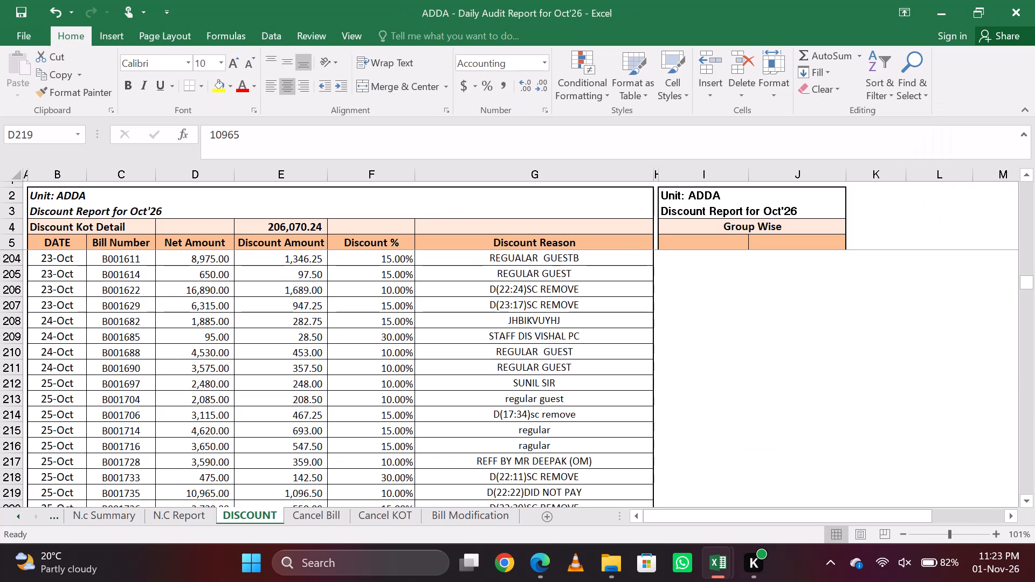
pyautogui.press('Down')
pyautogui.hotkey('alt', 'Tab')
pyautogui.press('Down')
pyautogui.press('Down')
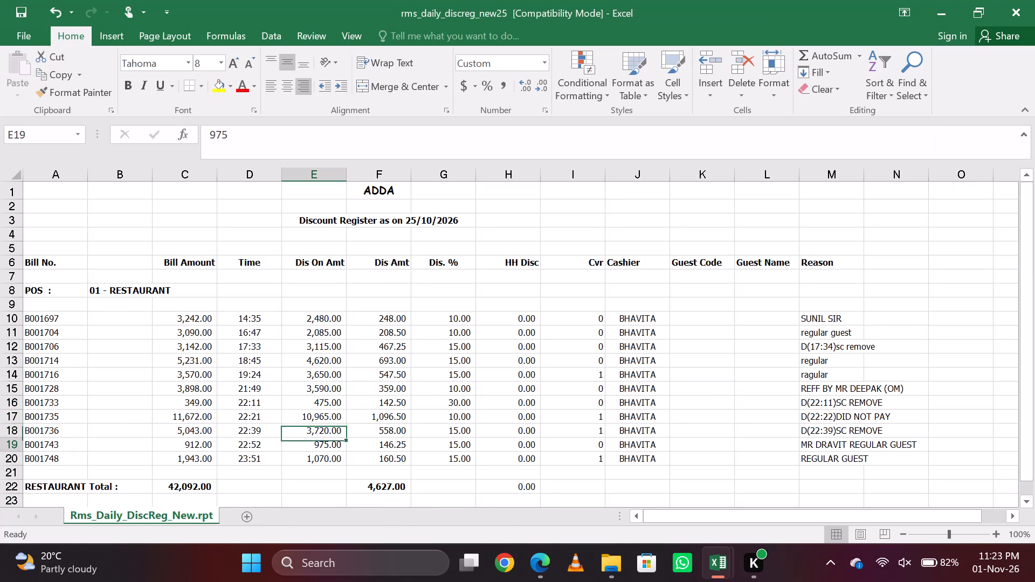
# Compare the net amounts of 25 October bills B001743 and B001748 in both files and close the rms_daily_discreg_new25 register.
pyautogui.hotkey('alt', 'Tab')
pyautogui.press('Down')
pyautogui.hotkey('alt', 'Tab')
pyautogui.press('Down')
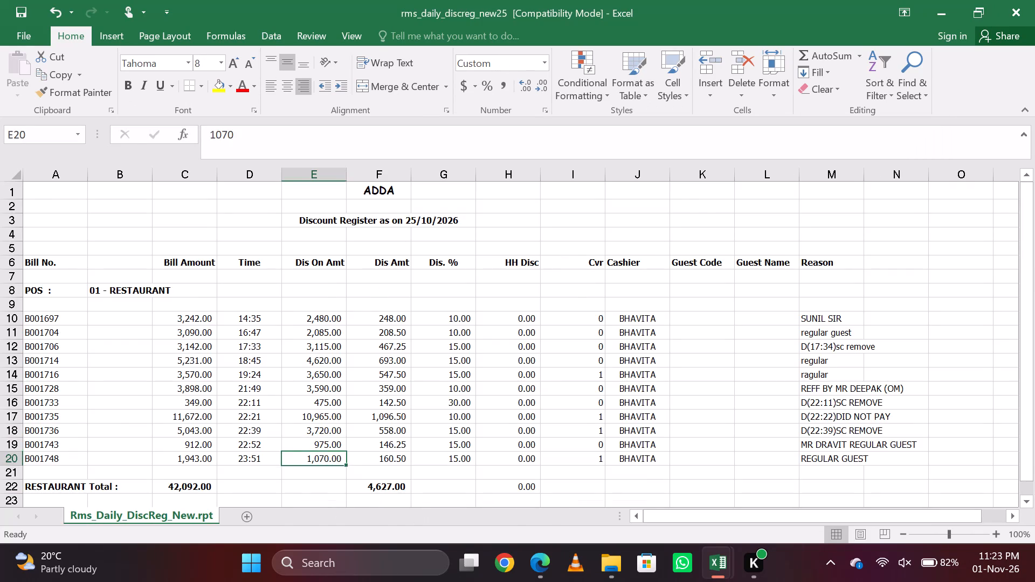
pyautogui.hotkey('alt', 'Tab')
pyautogui.press('Down')
pyautogui.press('Down')
pyautogui.press('Up')
pyautogui.press('Down')
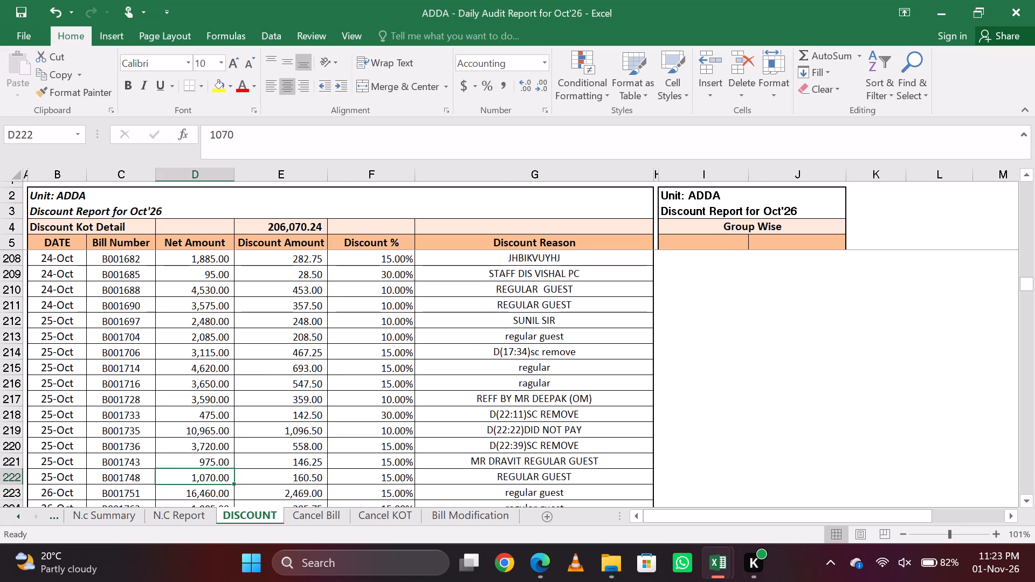
pyautogui.hotkey('alt', 'Tab')
pyautogui.click(1027, 0)
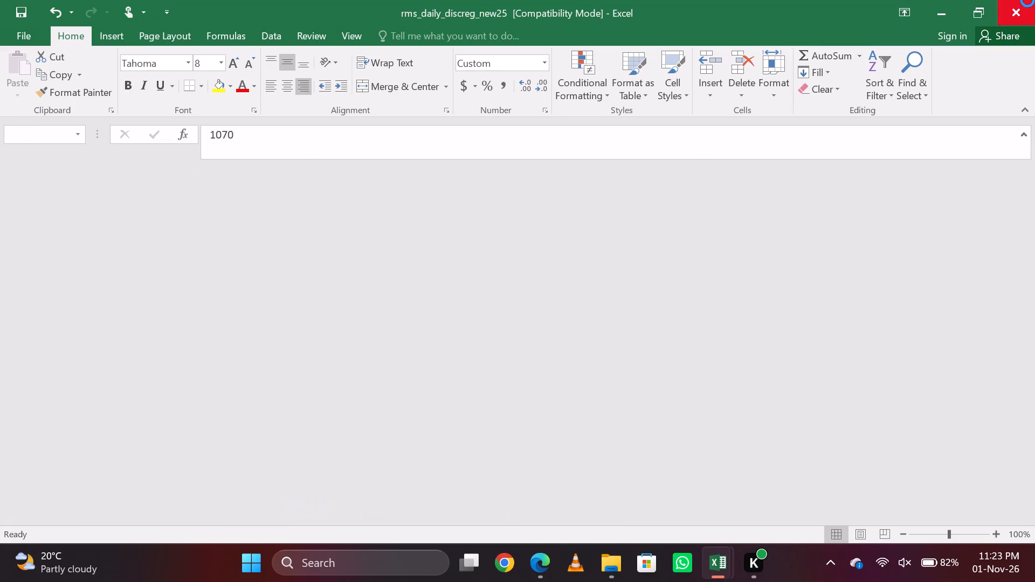
# Return from the first rows of the DISCOUNT sheet to the late-October bills in the Discount Amount column.
pyautogui.click(574, 238)
pyautogui.press('Down')
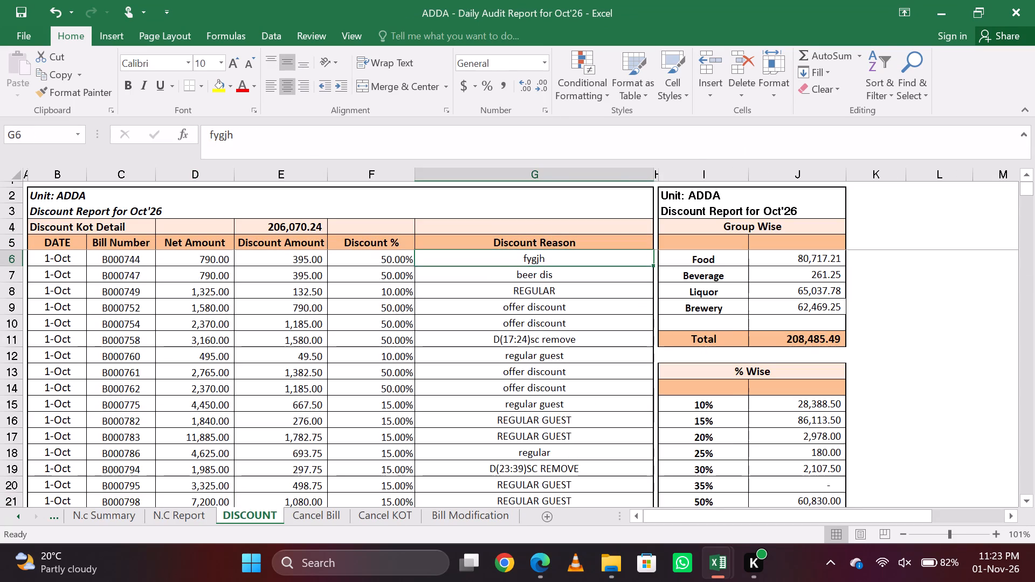
pyautogui.press('Up')
pyautogui.press('Down')
pyautogui.press('pagedown')
pyautogui.press('pagedown')
pyautogui.press('pagedown')
pyautogui.press('pagedown')
pyautogui.press('pagedown')
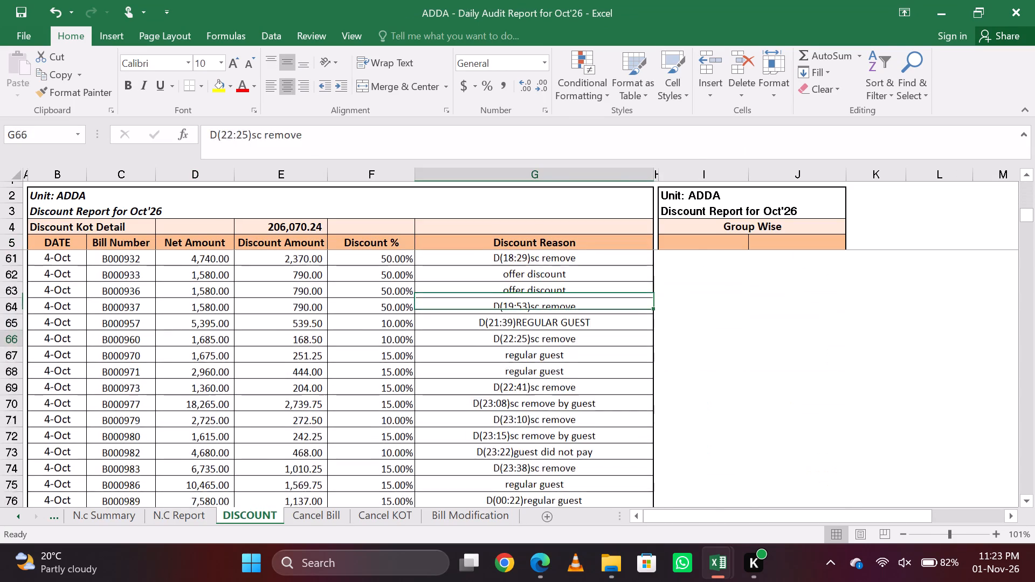
pyautogui.press('pagedown')
pyautogui.press('pagedown')
pyautogui.press('pagedown')
pyautogui.press('pagedown')
pyautogui.press('pagedown')
pyautogui.press('pagedown')
pyautogui.press('Left')
pyautogui.press('Left')
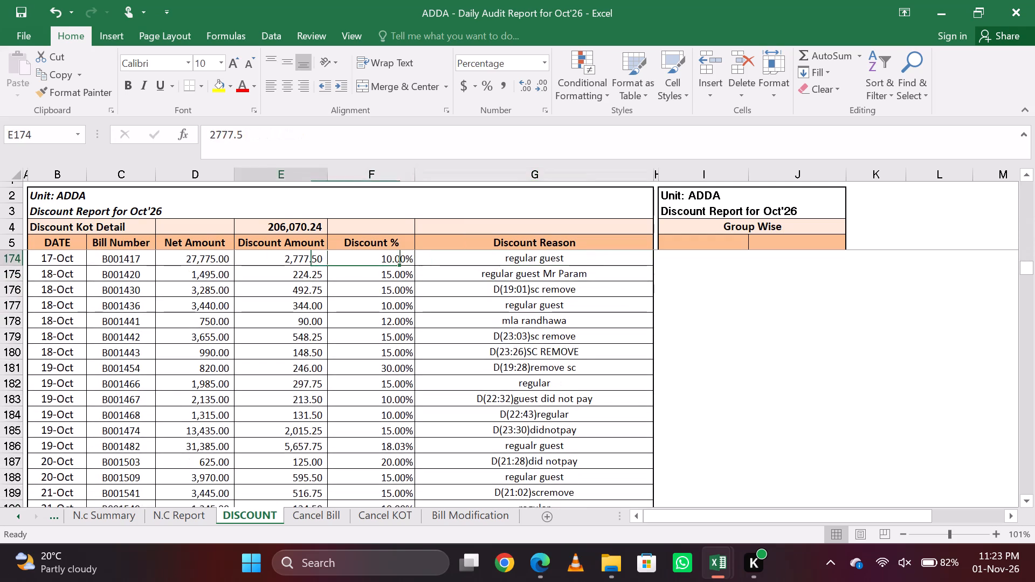
pyautogui.press('Down')
pyautogui.press('Down')
pyautogui.press('Down')
pyautogui.press('Down')
pyautogui.press('Down')
pyautogui.press('Down')
pyautogui.press('Down')
pyautogui.press('Down')
pyautogui.press('Down')
pyautogui.press('Down')
pyautogui.press('Down')
pyautogui.press('Down')
pyautogui.press('Down')
pyautogui.press('Down')
pyautogui.press('Down')
pyautogui.press('Down')
pyautogui.press('Down')
pyautogui.press('Down')
pyautogui.press('Down')
pyautogui.press('Down')
# Open the rms_daily_discreg_new26 register from the 21-31 folder.
pyautogui.hotkey('alt', 'Tab')
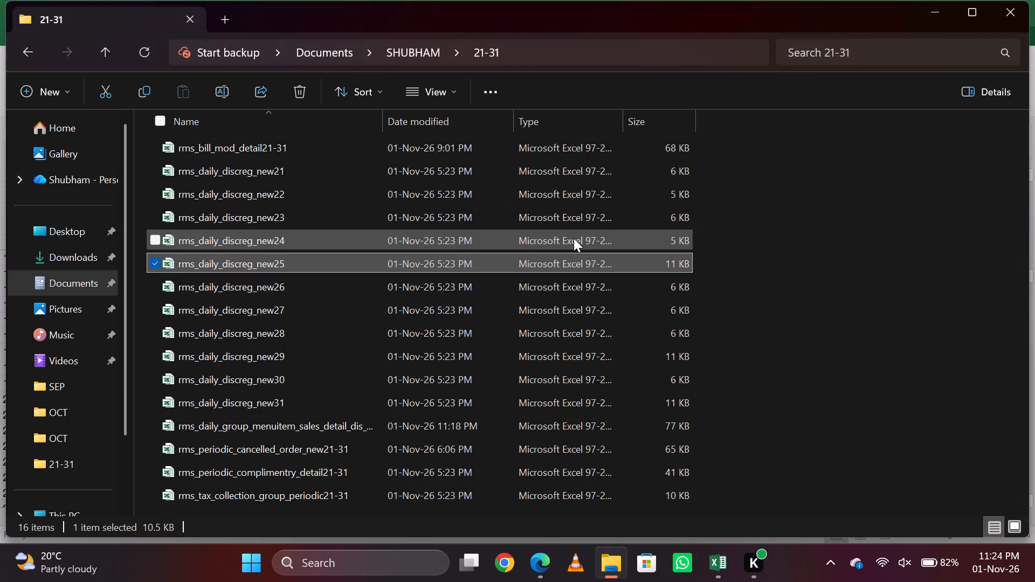
pyautogui.press('Down')
pyautogui.press('Return')
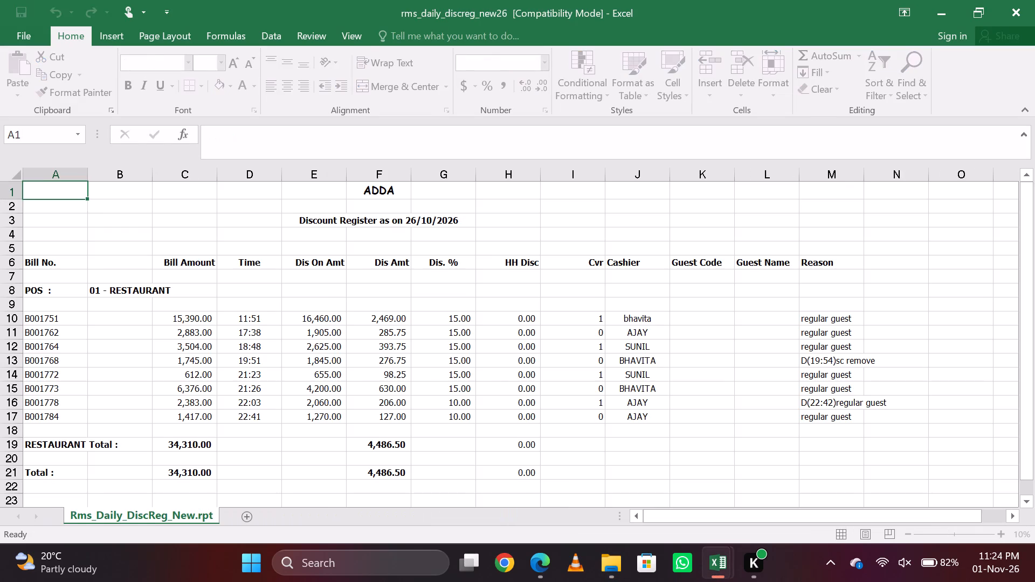
# Locate the discount amount of 26 October bill B001751 in the audit report's DISCOUNT sheet.
pyautogui.hotkey('alt', 'Tab')
pyautogui.press('pagedown')
pyautogui.press('pagedown')
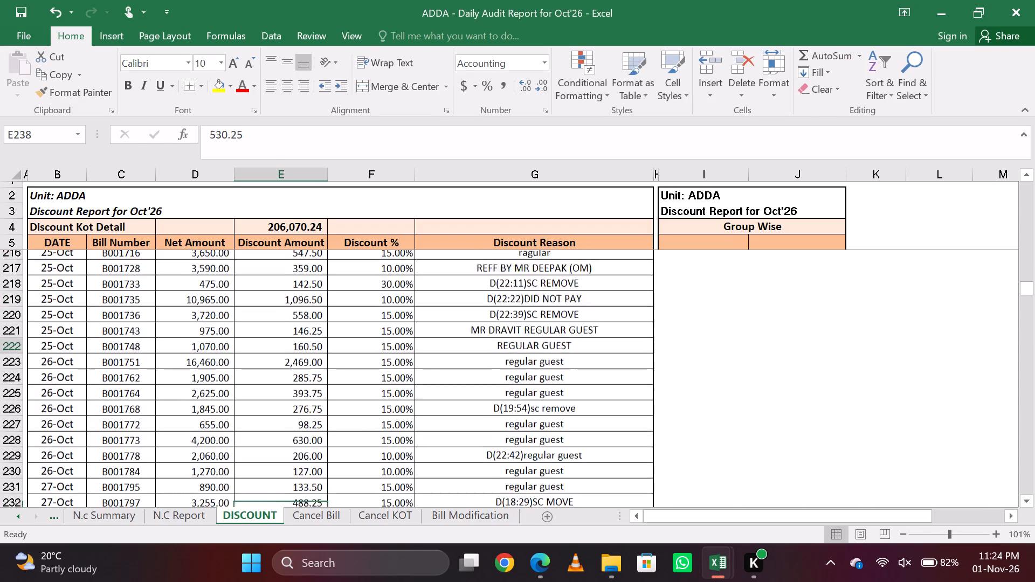
pyautogui.press('Up')
pyautogui.press('Up')
pyautogui.press('Up')
pyautogui.press('Up')
pyautogui.press('Up')
pyautogui.press('Up')
pyautogui.press('Up')
pyautogui.press('Up')
pyautogui.press('Up')
pyautogui.press('Up')
pyautogui.press('Up')
pyautogui.press('Up')
pyautogui.press('Up')
pyautogui.press('Up')
pyautogui.press('Up')
pyautogui.press('Up')
pyautogui.press('Up')
pyautogui.press('Up')
pyautogui.press('Down')
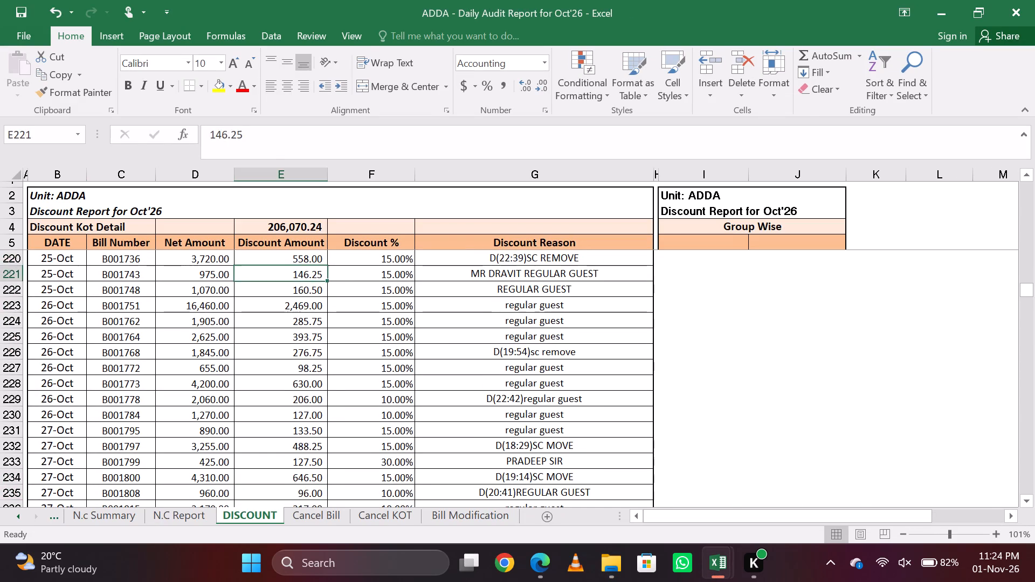
pyautogui.press('Down')
pyautogui.press('Down')
# Check the Dis On Amt and discount of 26 October bill B001751 in the register against its audit report row.
pyautogui.hotkey('alt', 'Tab')
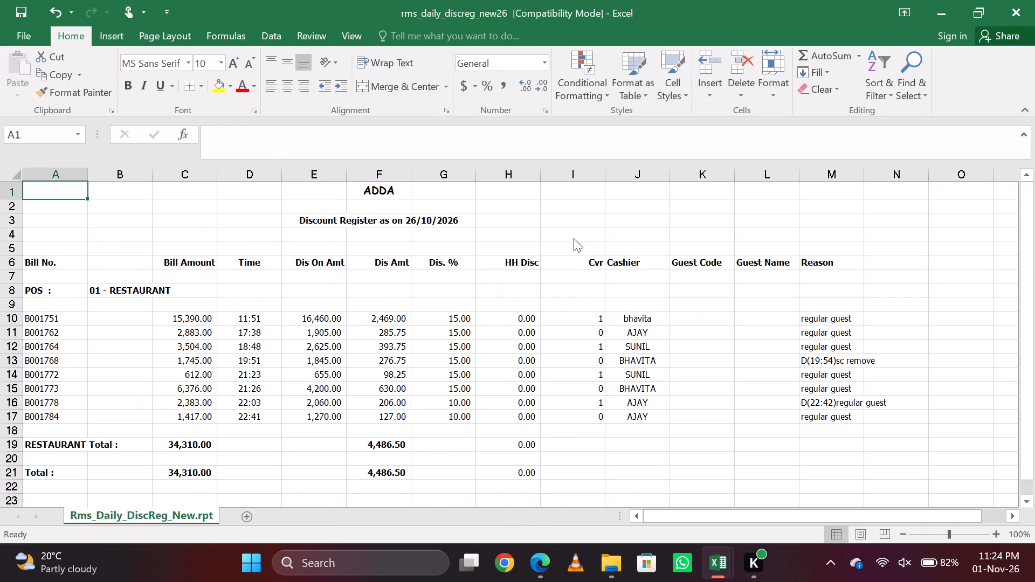
pyautogui.press('Right')
pyautogui.press('Right')
pyautogui.press('Right')
pyautogui.press('Down')
pyautogui.press('Down')
pyautogui.press('Down')
pyautogui.press('Down')
pyautogui.press('Down')
pyautogui.press('Down')
pyautogui.press('Down')
pyautogui.press('Down')
pyautogui.press('Right')
pyautogui.press('Down')
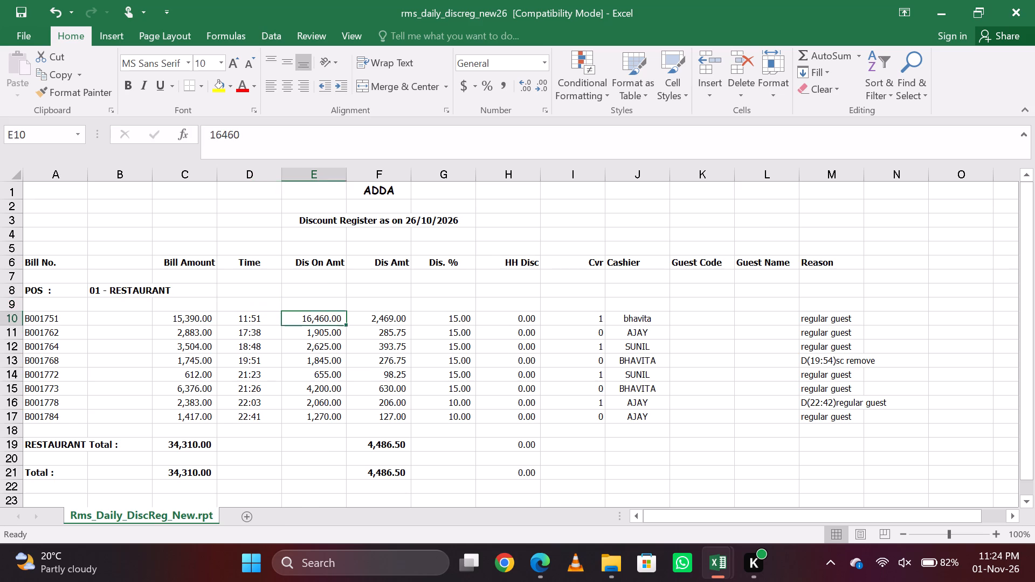
pyautogui.hotkey('alt', 'Tab')
pyautogui.press('Down')
pyautogui.press('Up')
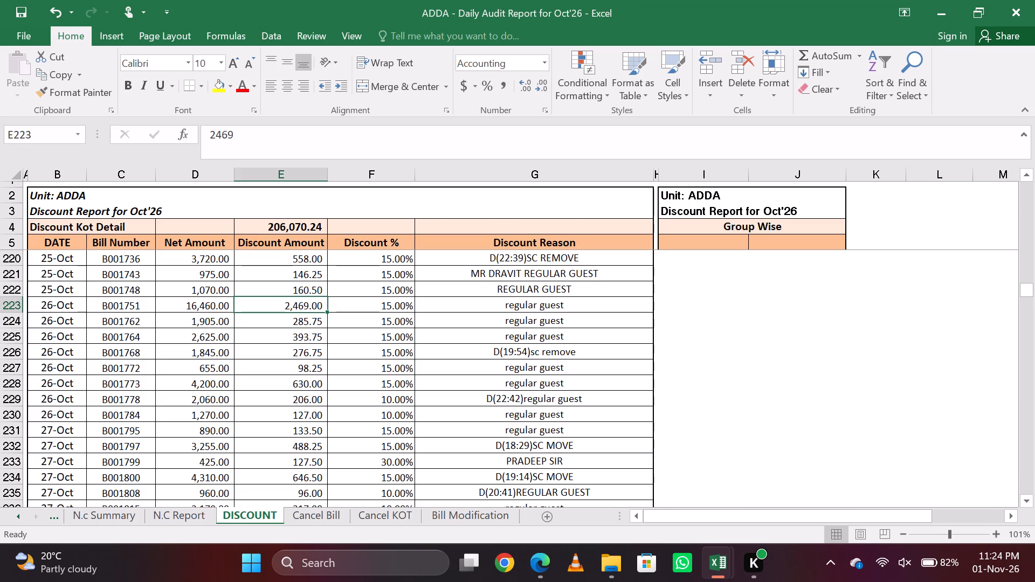
# Compare the Net Amounts of 26 October bills B001762, B001764 and B001768 with the register's Dis On Amt entries.
pyautogui.press('Left')
pyautogui.hotkey('alt', 'Tab')
pyautogui.press('Down')
pyautogui.hotkey('alt', 'Tab')
pyautogui.press('Down')
pyautogui.hotkey('alt', 'Tab')
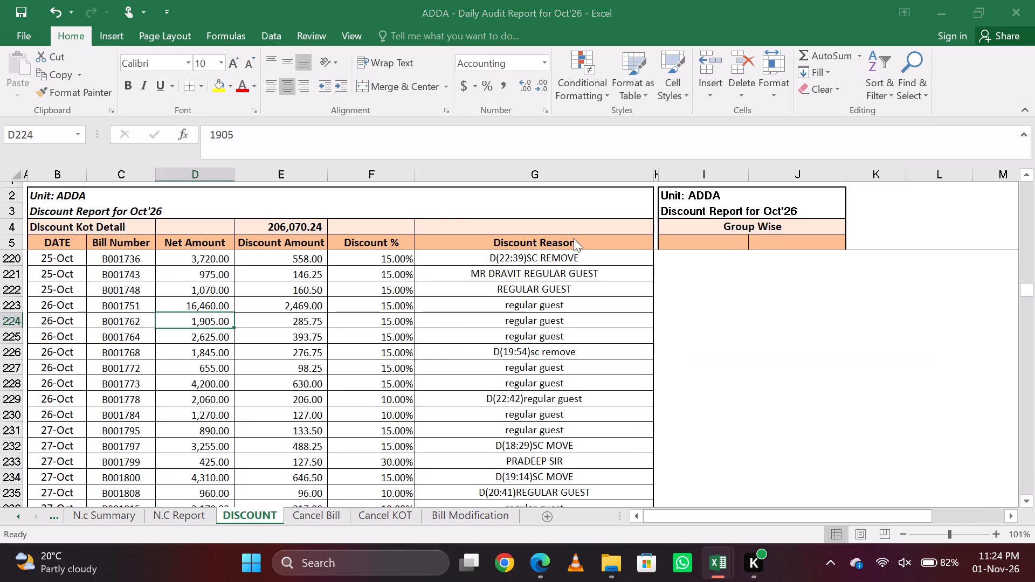
pyautogui.press('Down')
pyautogui.hotkey('alt', 'Tab')
pyautogui.press('Down')
pyautogui.hotkey('alt', 'Tab')
pyautogui.press('Down')
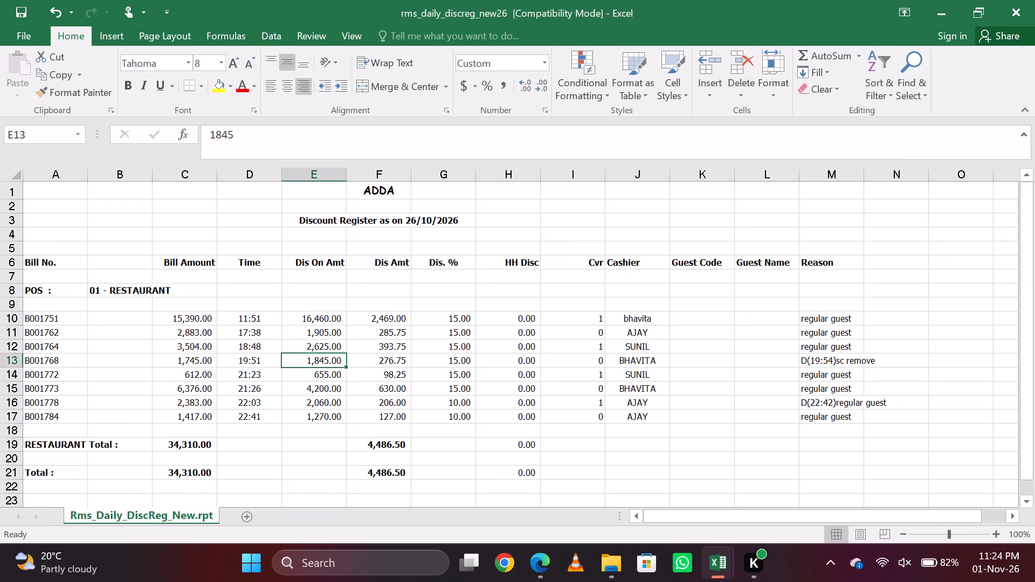
pyautogui.hotkey('alt', 'Tab')
pyautogui.press('Down')
pyautogui.hotkey('alt', 'Tab')
# Compare the Net Amounts of 26 October bills B001772 to B001784 with the register's Dis On Amt entries.
pyautogui.press('Down')
pyautogui.hotkey('alt', 'Tab')
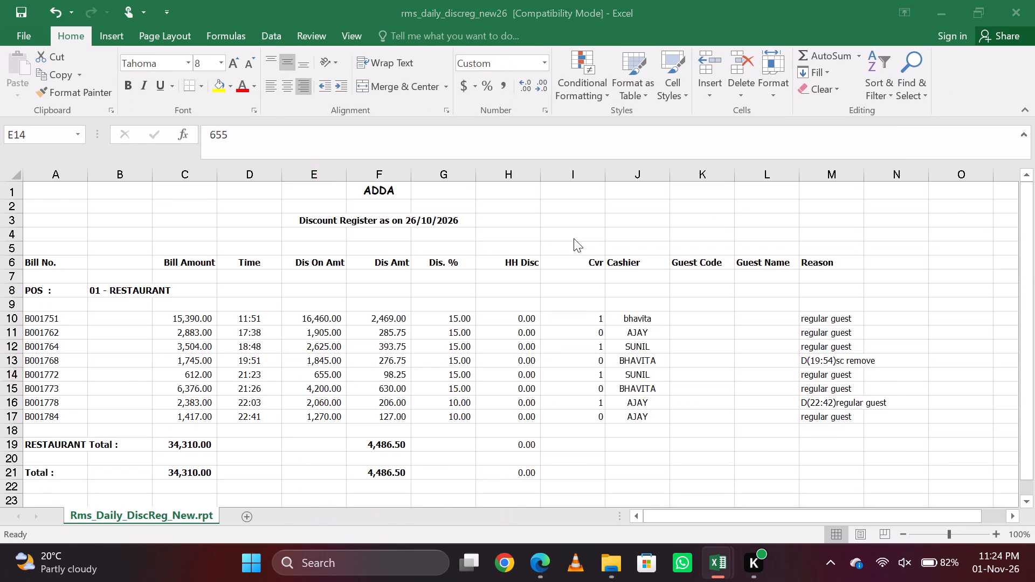
pyautogui.press('Down')
pyautogui.hotkey('alt', 'Tab')
pyautogui.press('Down')
pyautogui.hotkey('alt', 'Tab')
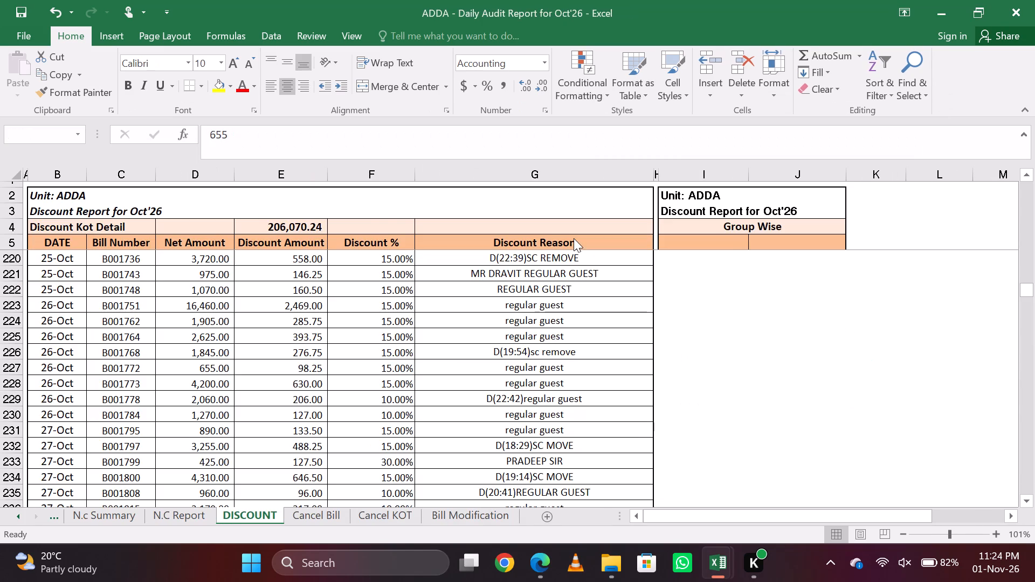
pyautogui.press('Down')
pyautogui.hotkey('alt', 'Tab')
pyautogui.press('Down')
pyautogui.hotkey('alt', 'Tab')
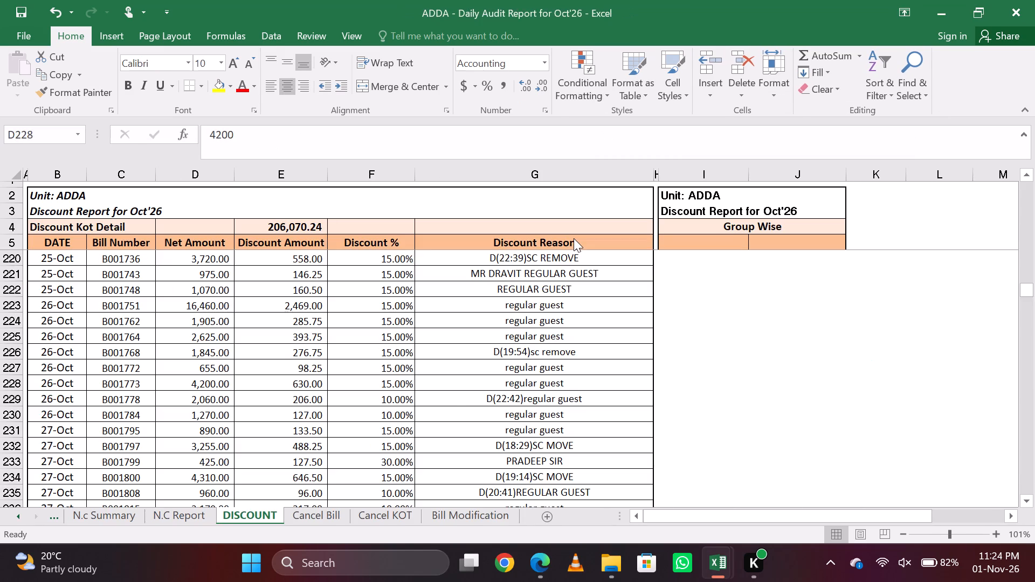
pyautogui.press('Down')
pyautogui.hotkey('alt', 'Tab')
pyautogui.press('Down')
pyautogui.hotkey('alt', 'Tab')
pyautogui.press('Down')
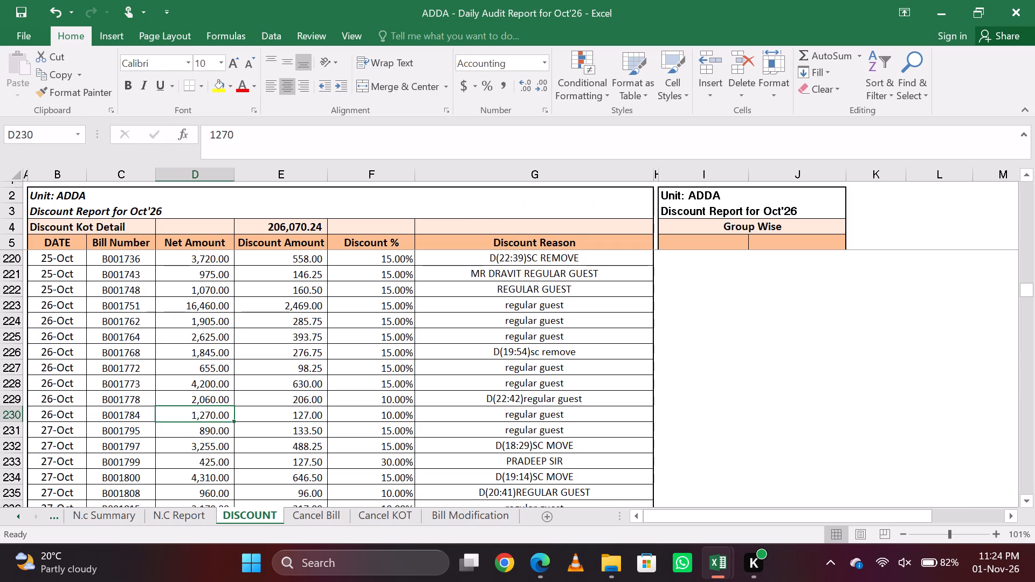
pyautogui.press('Down')
# Recheck the last 26 October bills, B001778 and B001784, in the register against their rows in the DISCOUNT sheet.
pyautogui.hotkey('alt', 'Tab')
pyautogui.hotkey('alt', 'Tab')
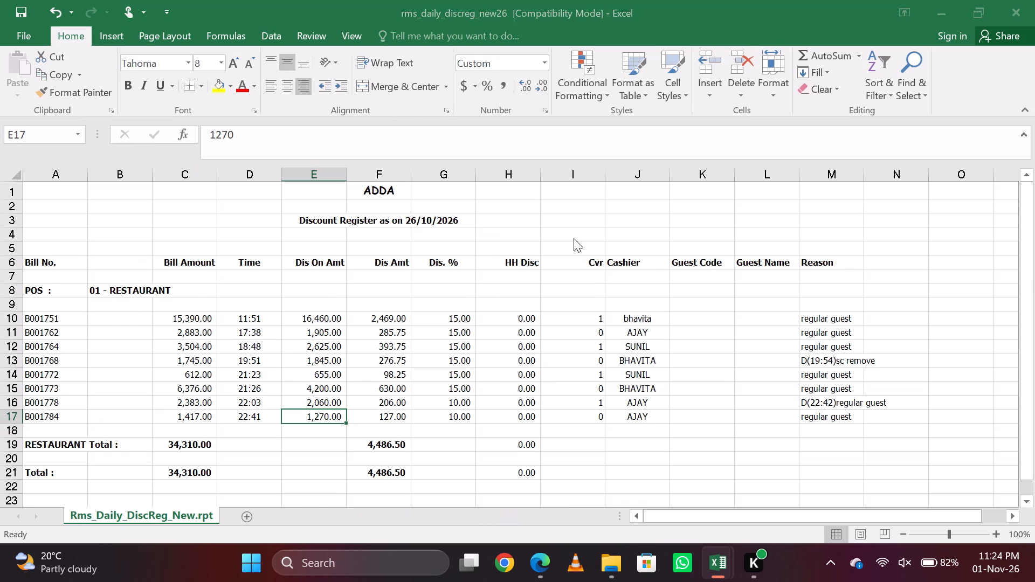
pyautogui.press('Down')
pyautogui.press('Up')
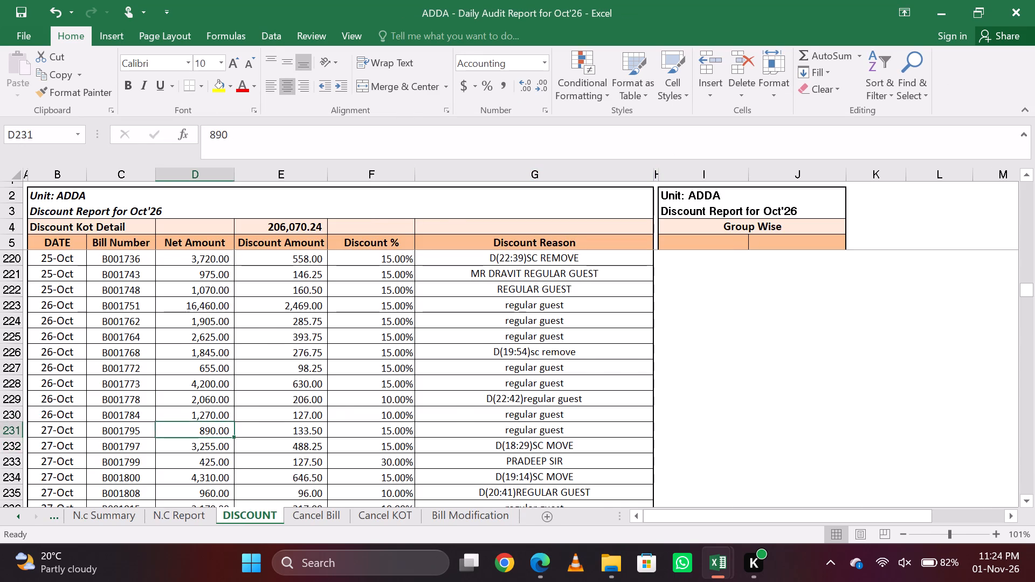
pyautogui.hotkey('alt', 'Tab')
pyautogui.press('Up')
pyautogui.press('Down')
pyautogui.press('Up')
pyautogui.hotkey('alt', 'Tab')
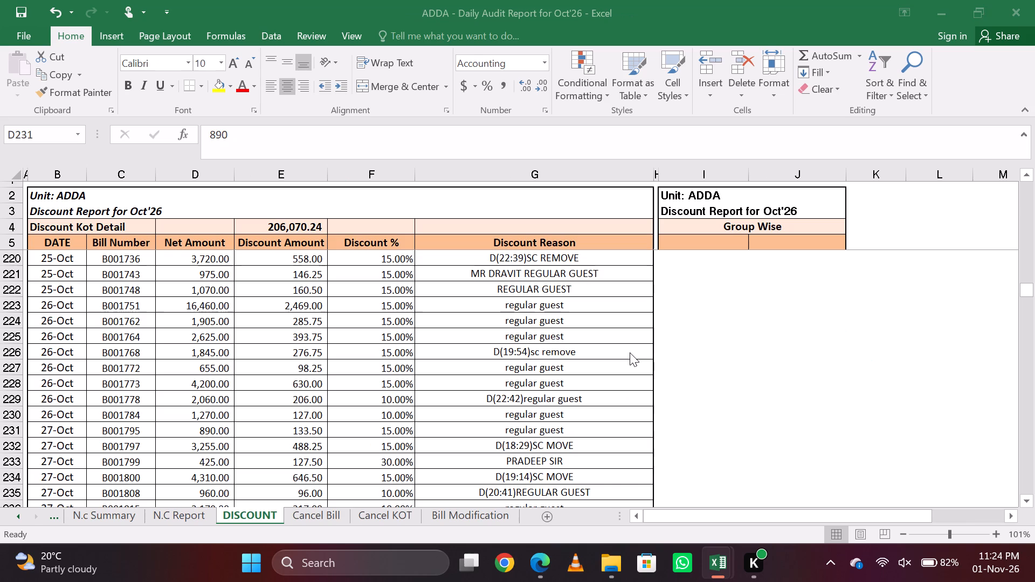
pyautogui.press('Up')
pyautogui.hotkey('alt', 'Tab')
pyautogui.press('Down')
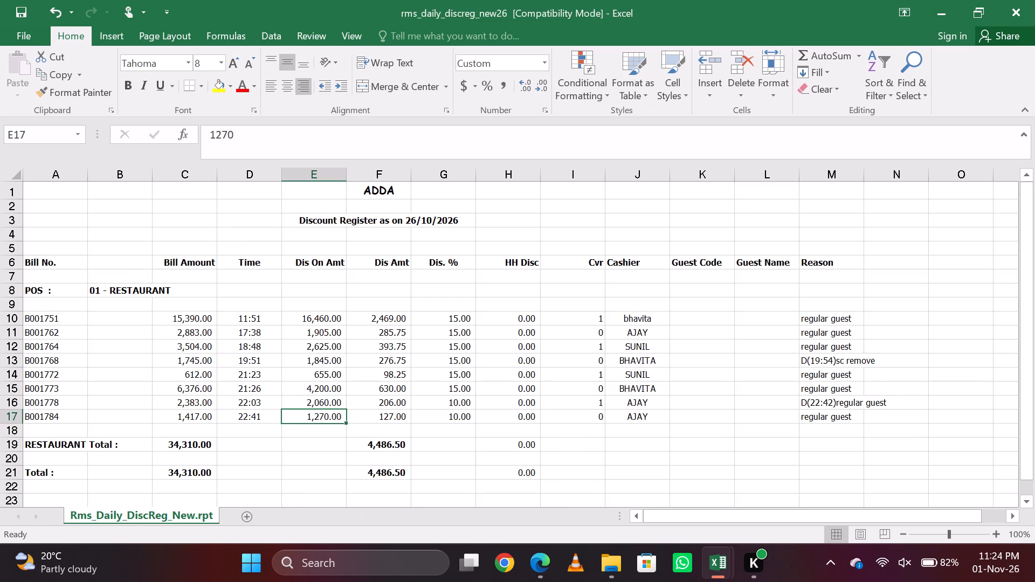
pyautogui.press('Up')
pyautogui.hotkey('alt', 'Tab')
pyautogui.press('Down')
pyautogui.hotkey('alt', 'Tab')
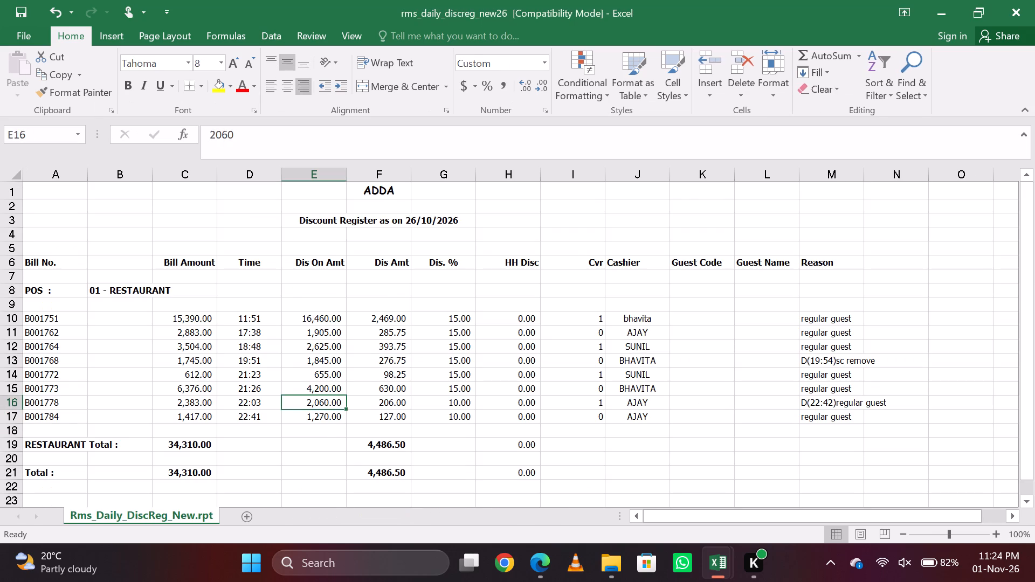
pyautogui.hotkey('alt', 'Tab')
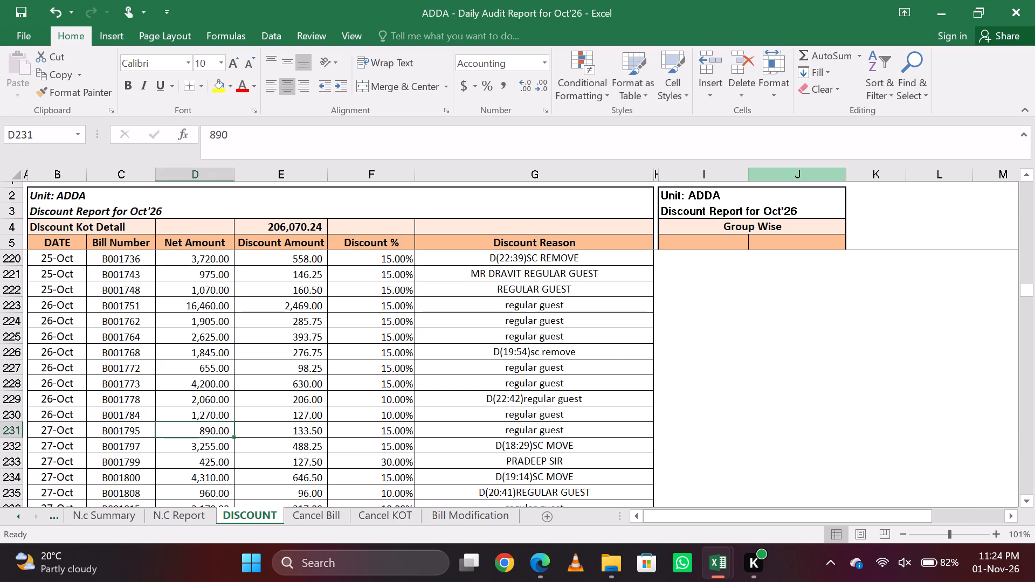
pyautogui.hotkey('alt', 'Tab')
# Close the 26 October register and open rms_daily_discreg_new27 from the 21-31 folder.
pyautogui.click(1034, 0)
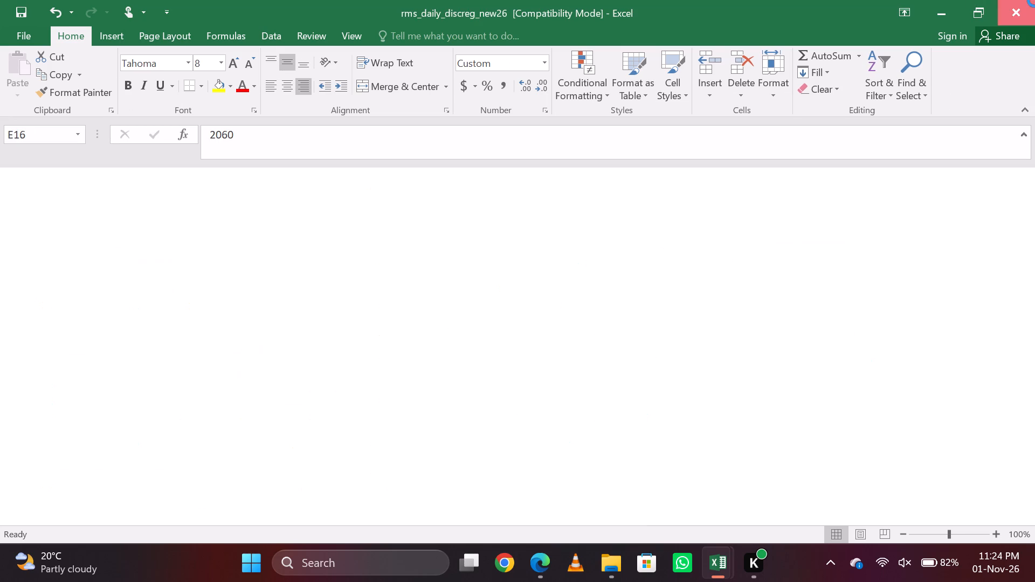
pyautogui.hotkey('alt', 'Tab')
pyautogui.press('Down')
pyautogui.press('Return')
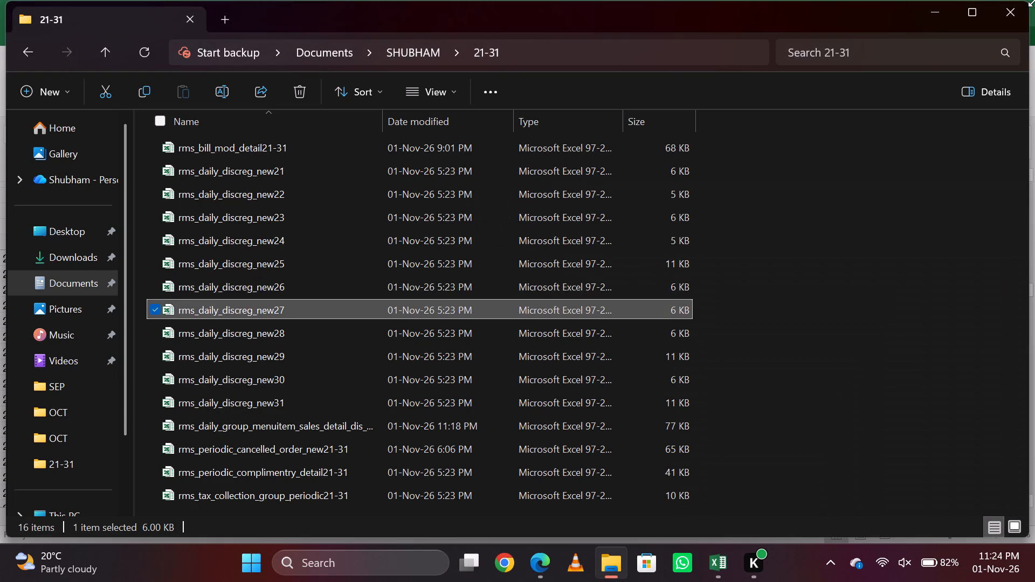
# Compare the Dis On Amt of 27 October bill B001795 in the register with its Net Amount in the DISCOUNT sheet.
pyautogui.press('Down')
pyautogui.press('Down')
pyautogui.press('Down')
pyautogui.press('Down')
pyautogui.press('Down')
pyautogui.press('Down')
pyautogui.press('Down')
pyautogui.press('Down')
pyautogui.press('Down')
pyautogui.press('Down')
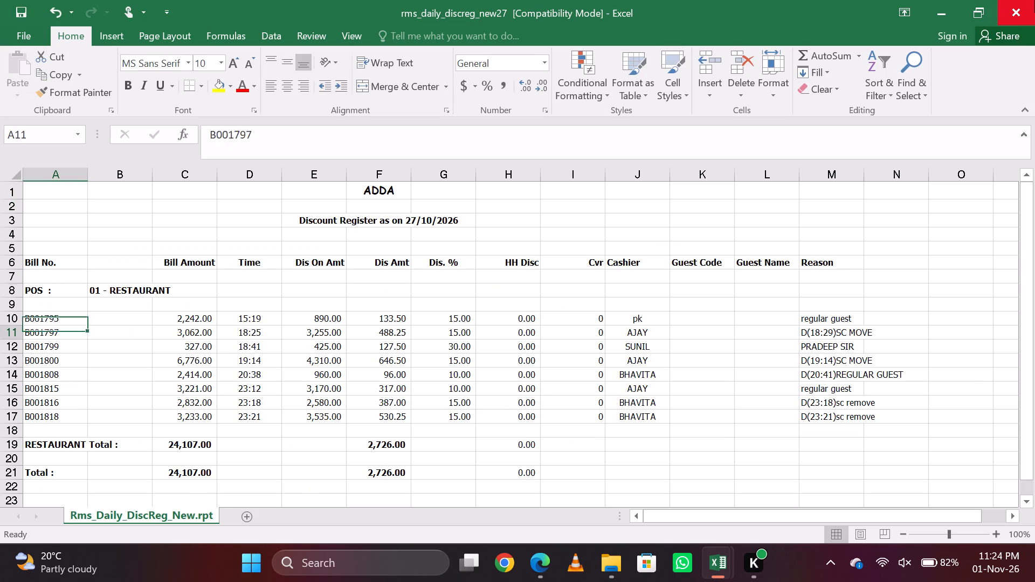
pyautogui.press('Right')
pyautogui.press('Right')
pyautogui.press('Right')
pyautogui.press('Up')
pyautogui.press('Right')
pyautogui.hotkey('alt', 'Tab')
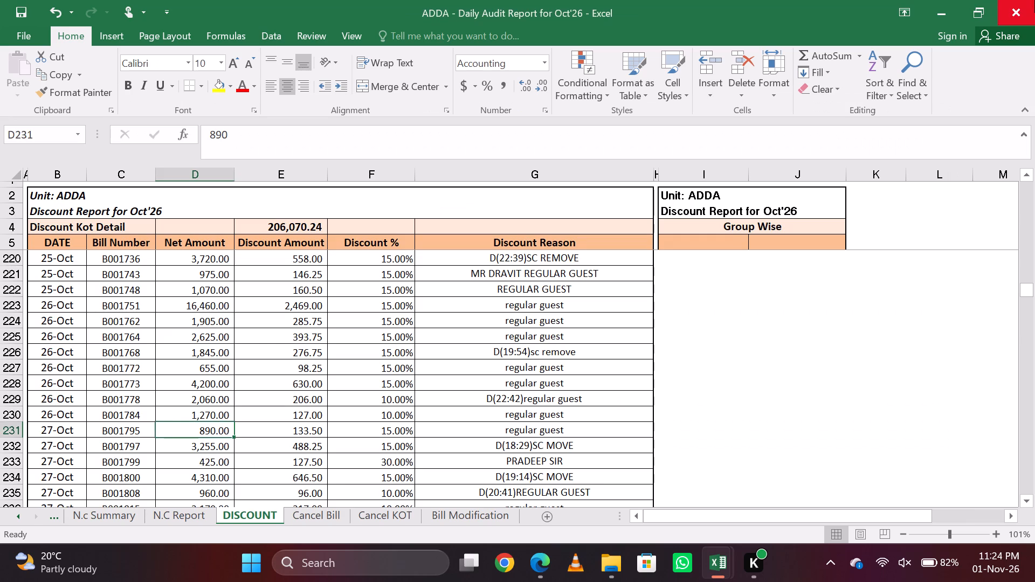
pyautogui.press('Down')
pyautogui.press('Up')
pyautogui.hotkey('alt', 'Tab')
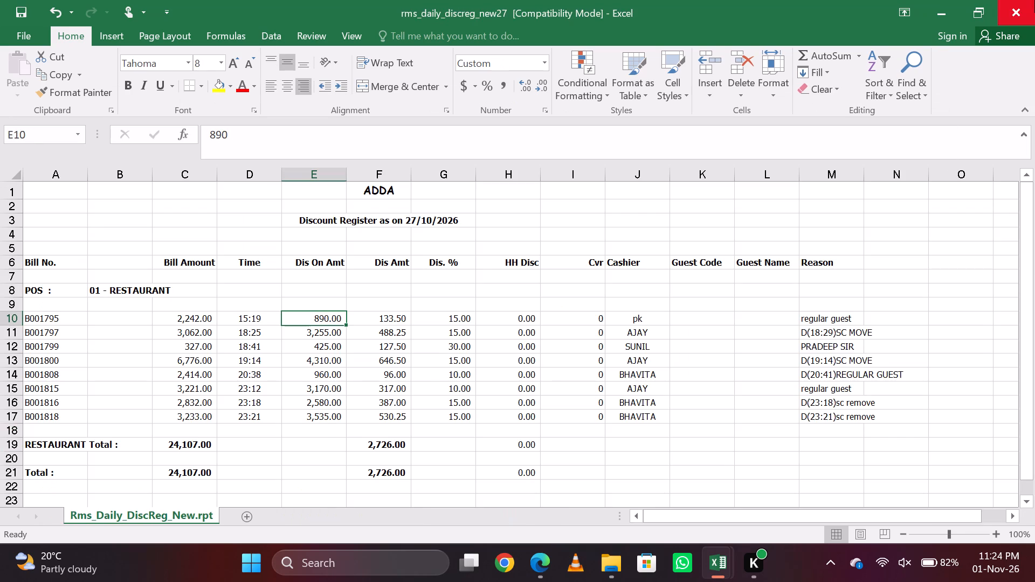
# Compare the Net Amounts of 27 October bills B001797, B001799 and B001800 with the register's Dis On Amt entries.
pyautogui.hotkey('alt', 'Tab')
pyautogui.press('Down')
pyautogui.hotkey('alt', 'Tab')
pyautogui.press('Down')
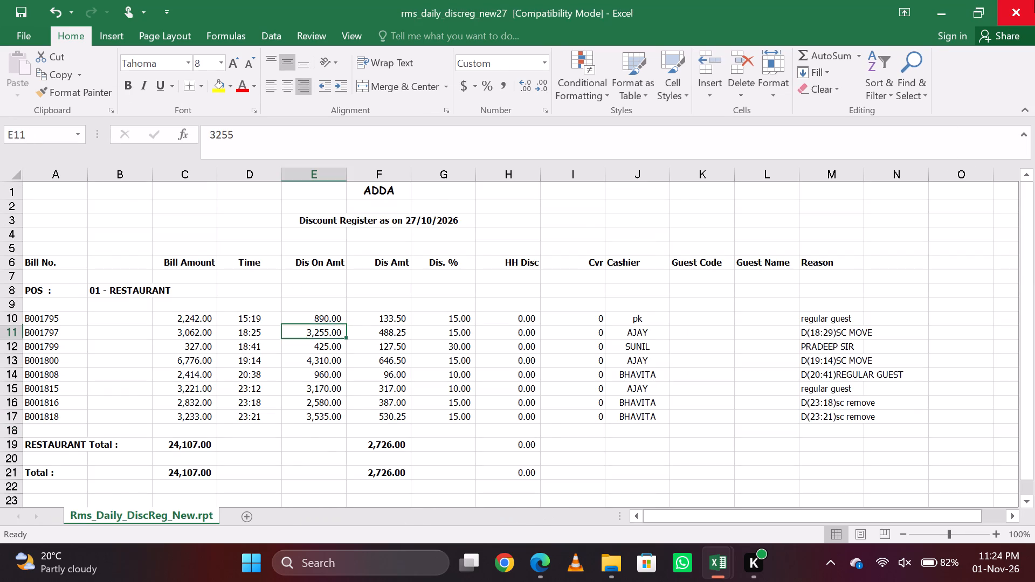
pyautogui.hotkey('alt', 'Tab')
pyautogui.press('Down')
pyautogui.hotkey('alt', 'Tab')
pyautogui.press('Down')
pyautogui.hotkey('alt', 'Tab')
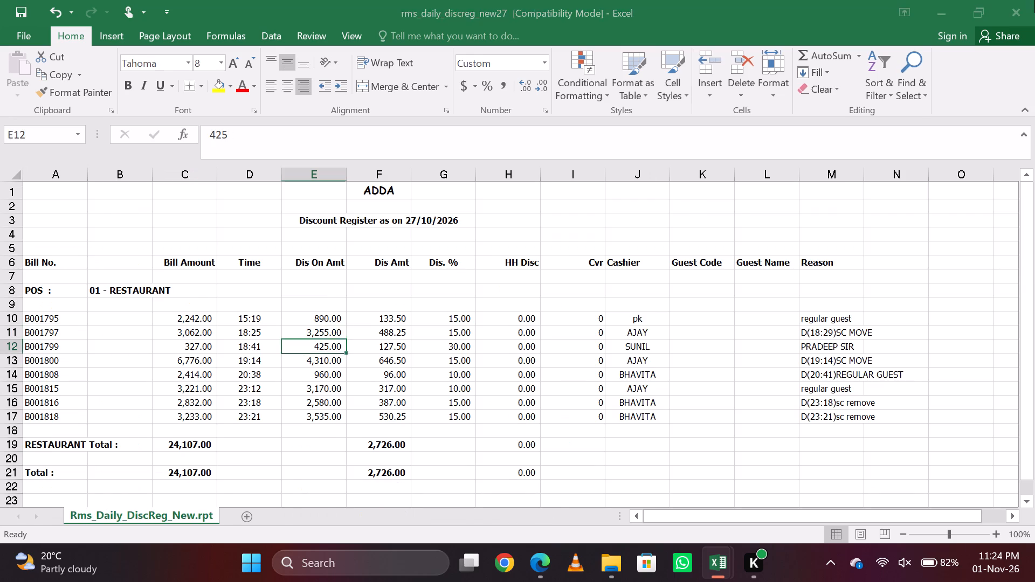
pyautogui.press('Down')
pyautogui.hotkey('alt', 'Tab')
pyautogui.press('Down')
pyautogui.hotkey('alt', 'Tab')
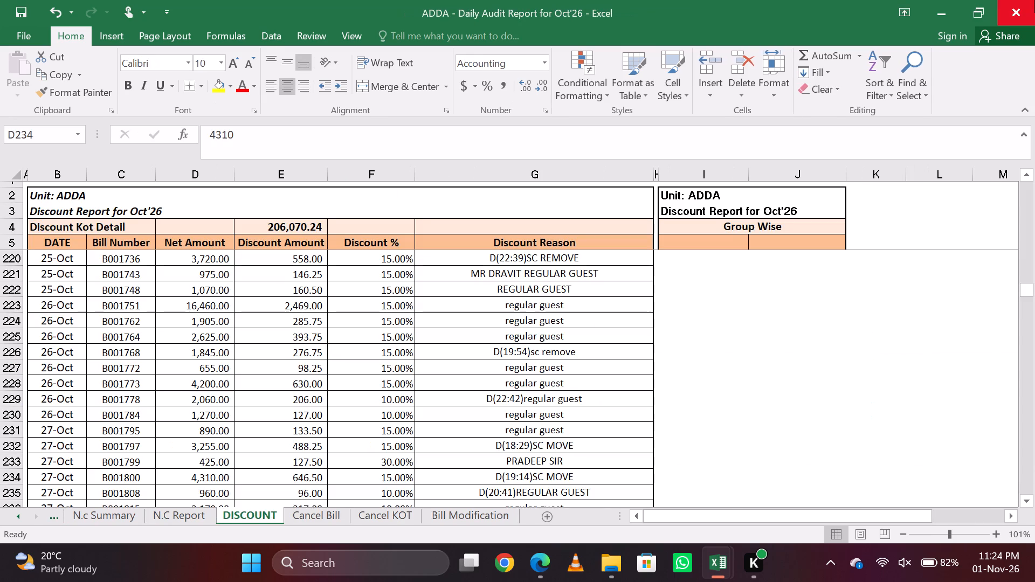
pyautogui.press('Down')
pyautogui.press('Up')
pyautogui.press('Down')
pyautogui.press('Up')
pyautogui.hotkey('alt', 'Tab')
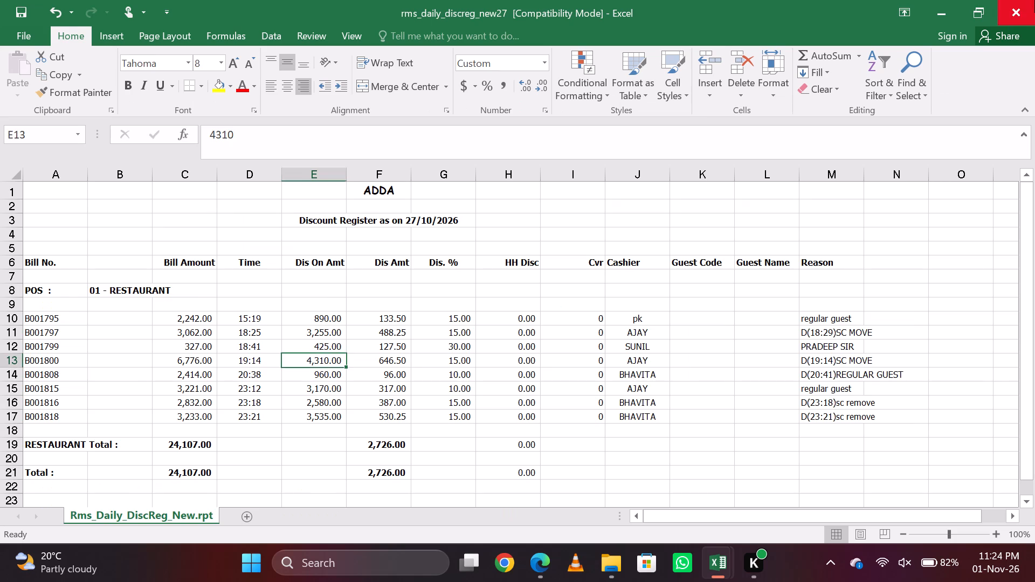
# Compare the Net Amounts of 27 October bills B001808 to B001818 with the register's Dis On Amt entries.
pyautogui.press('Down')
pyautogui.hotkey('alt', 'Tab')
pyautogui.press('Down')
pyautogui.press('Down')
pyautogui.hotkey('alt', 'Tab')
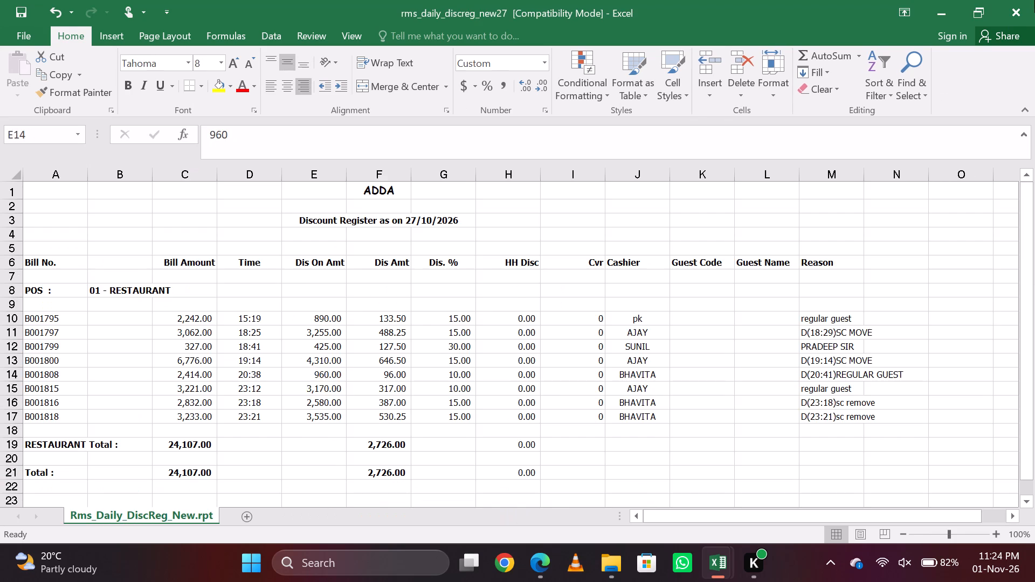
pyautogui.press('Down')
pyautogui.hotkey('alt', 'Tab')
pyautogui.press('Down')
pyautogui.hotkey('alt', 'Tab')
pyautogui.press('Down')
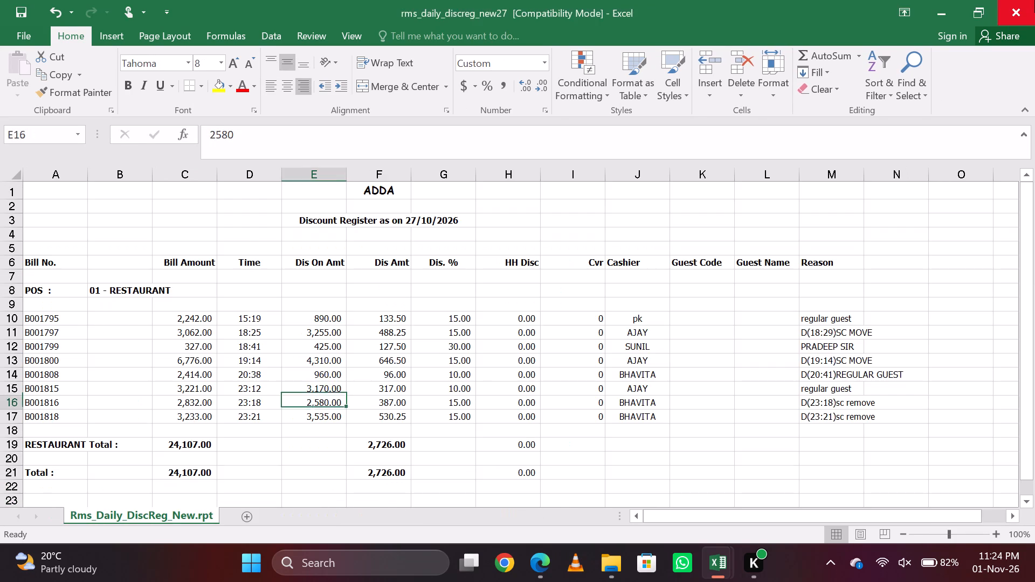
pyautogui.hotkey('alt', 'Tab')
pyautogui.press('Down')
pyautogui.hotkey('alt', 'Tab')
pyautogui.press('Down')
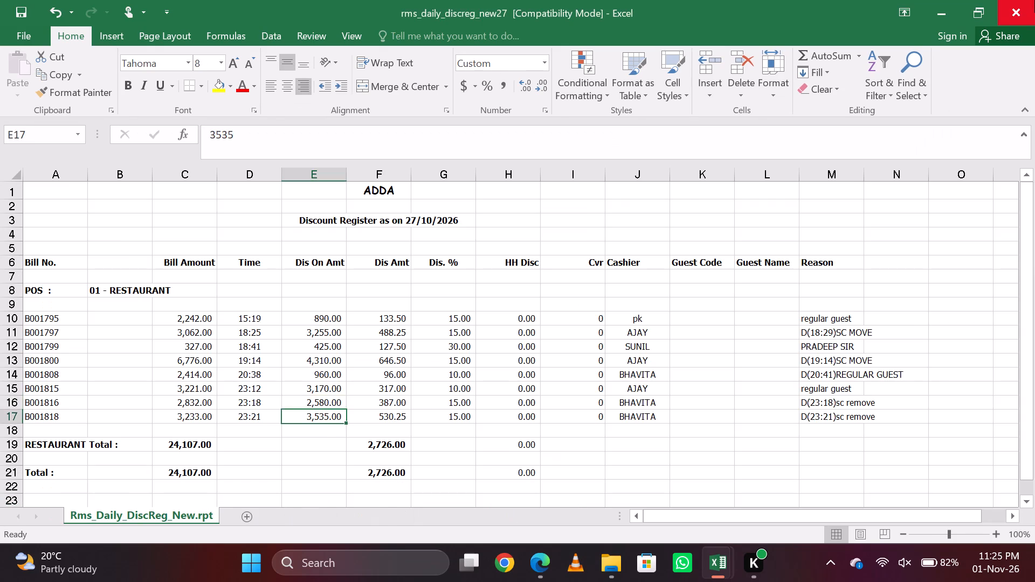
pyautogui.hotkey('alt', 'Tab')
pyautogui.press('Down')
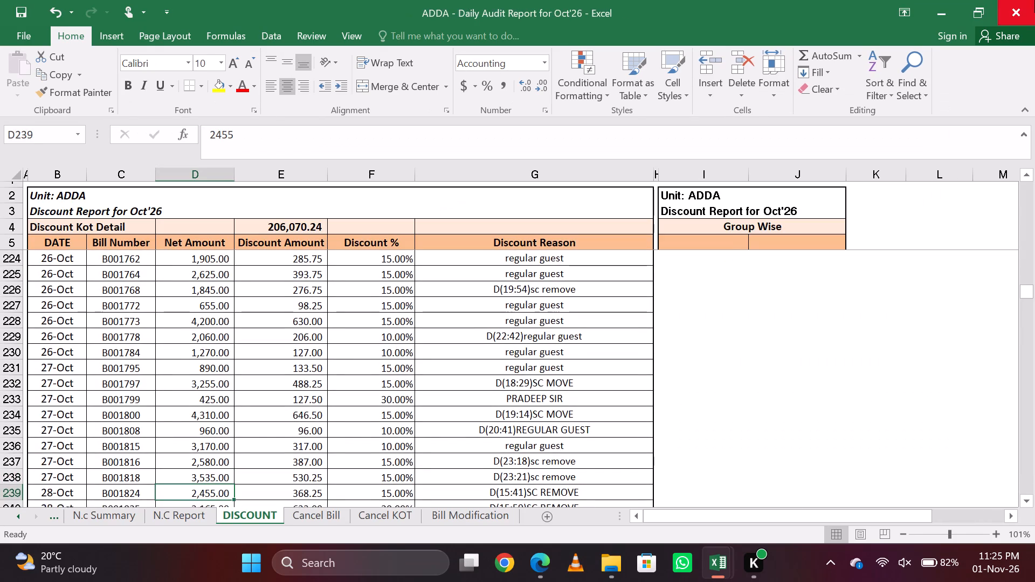
pyautogui.hotkey('alt', 'Tab')
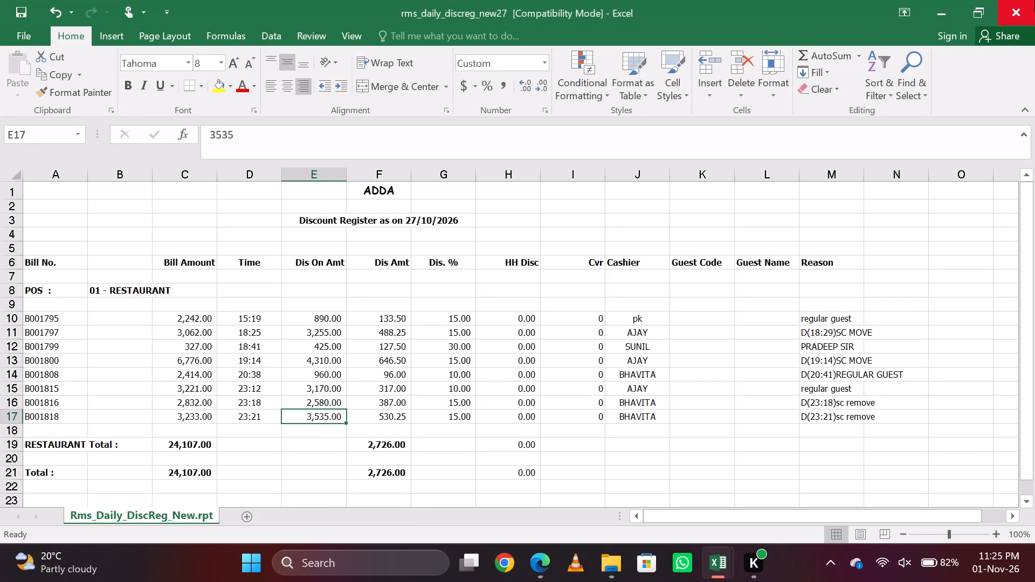
# Close the 27 October register and open rms_daily_discreg_new28 from the 21-31 folder.
pyautogui.click(1034, 0)
pyautogui.hotkey('alt', 'Tab')
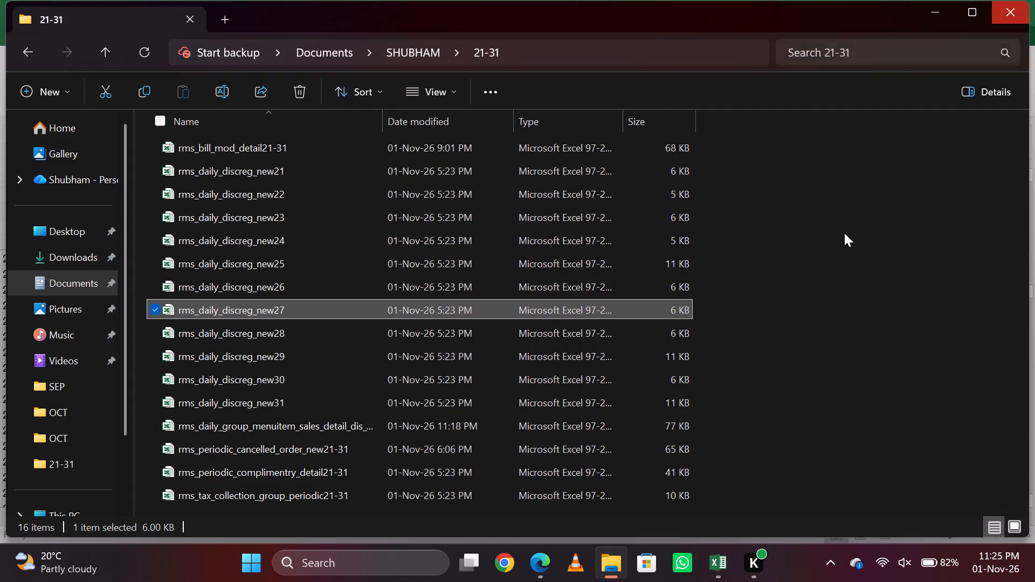
pyautogui.doubleClick(440, 341)
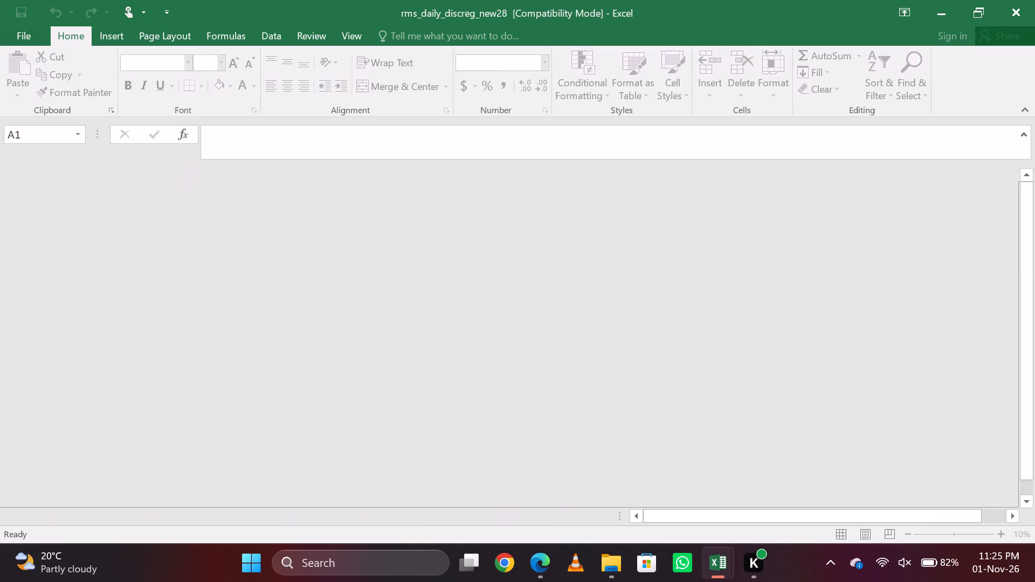
# Compare the Dis On Amt of 28 October bill B001824 in the register with its Net Amount in the DISCOUNT sheet.
pyautogui.press('Down')
pyautogui.press('Down')
pyautogui.press('Down')
pyautogui.press('Down')
pyautogui.press('Down')
pyautogui.press('Down')
pyautogui.press('Down')
pyautogui.press('Down')
pyautogui.press('Right')
pyautogui.press('Right')
pyautogui.press('Right')
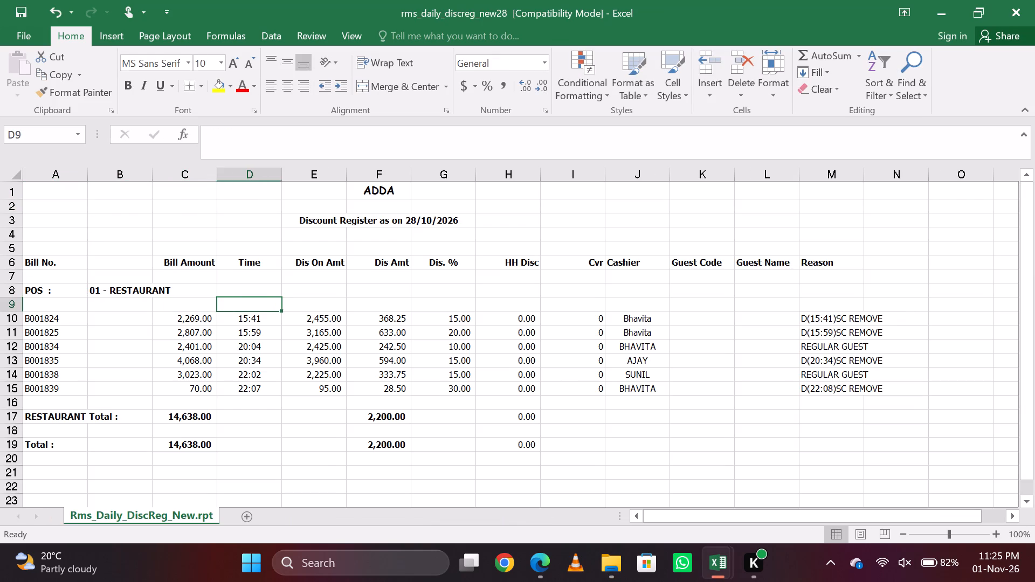
pyautogui.press('Right')
pyautogui.press('Down')
pyautogui.hotkey('alt', 'Tab')
pyautogui.press('Down')
pyautogui.press('Up')
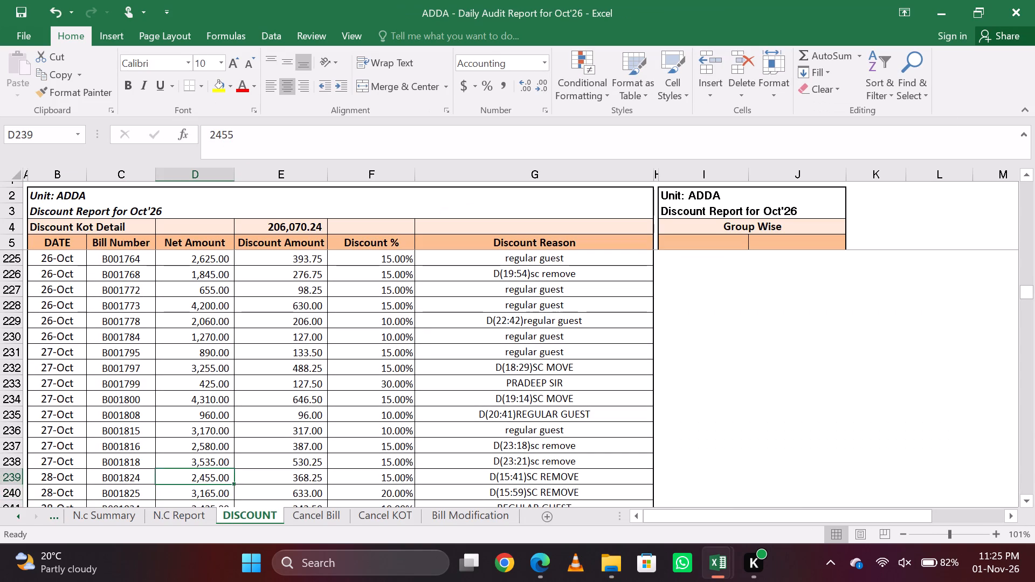
# Compare the Net Amounts of 28 October bills B001825, B001834 and B001835 with the register's Dis On Amt entries.
pyautogui.press('Down')
pyautogui.hotkey('alt', 'Tab')
pyautogui.press('Down')
pyautogui.hotkey('alt', 'Tab')
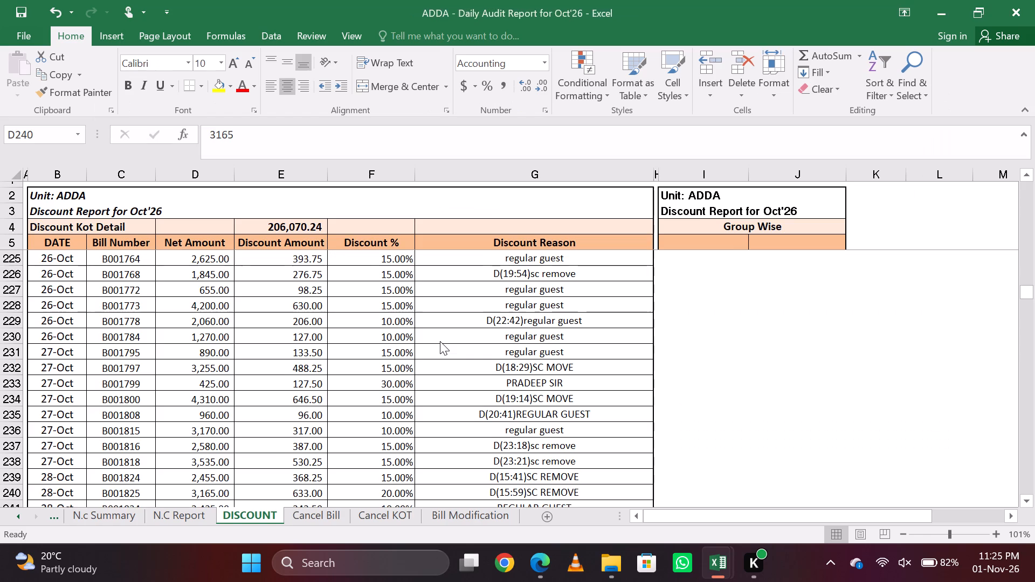
pyautogui.press('Down')
pyautogui.hotkey('alt', 'Tab')
pyautogui.press('Down')
pyautogui.hotkey('alt', 'Tab')
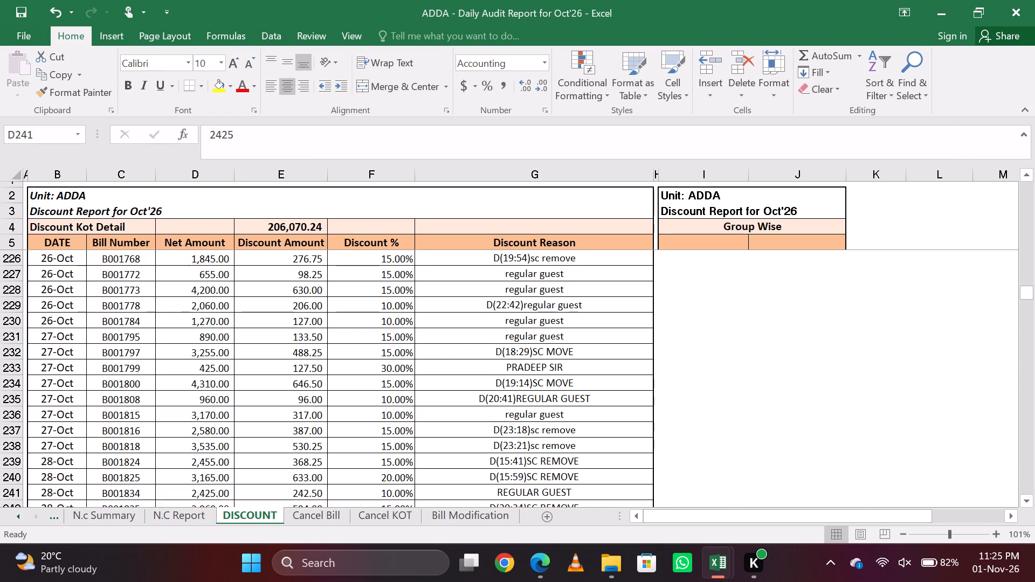
pyautogui.press('Down')
pyautogui.hotkey('alt', 'Tab')
pyautogui.press('Down')
pyautogui.hotkey('alt', 'Tab')
# Compare 28 October bills B001838 and B001839 with the register, and continue to 29 October bill B001846 in the DISCOUNT sheet.
pyautogui.press('Down')
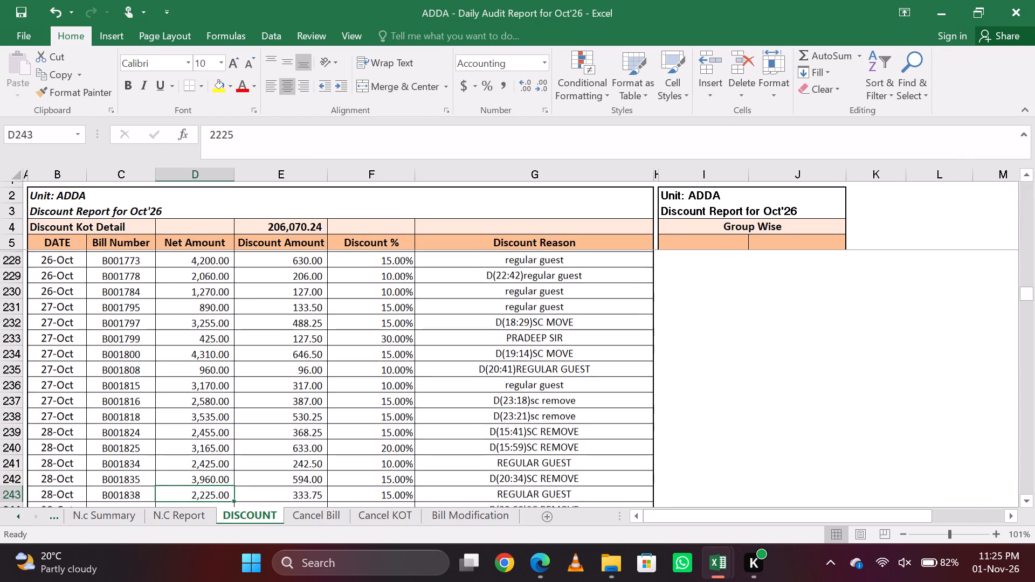
pyautogui.hotkey('alt', 'Tab')
pyautogui.press('Down')
pyautogui.hotkey('alt', 'Tab')
pyautogui.press('Down')
pyautogui.hotkey('alt', 'Tab')
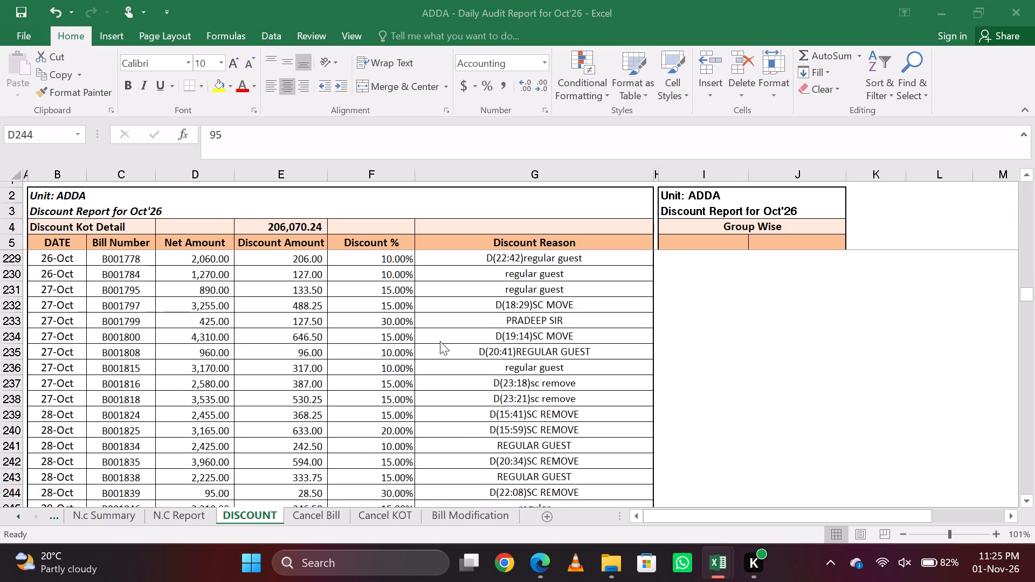
pyautogui.press('Down')
pyautogui.hotkey('alt', 'Tab')
pyautogui.press('Down')
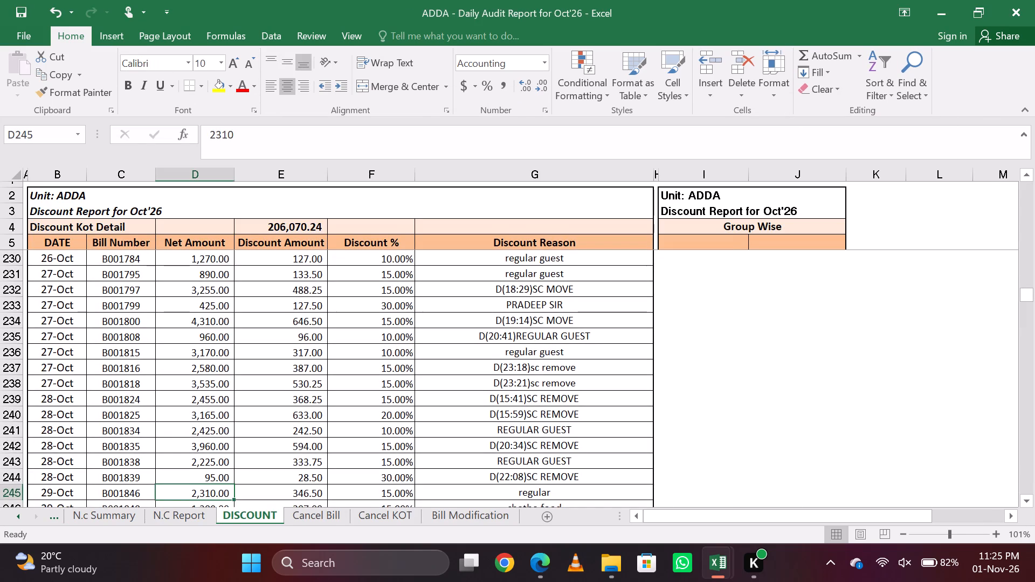
# Close the 28 October register and open rms_daily_discreg_new29 from the 21-31 folder.
pyautogui.press('Down')
pyautogui.press('Up')
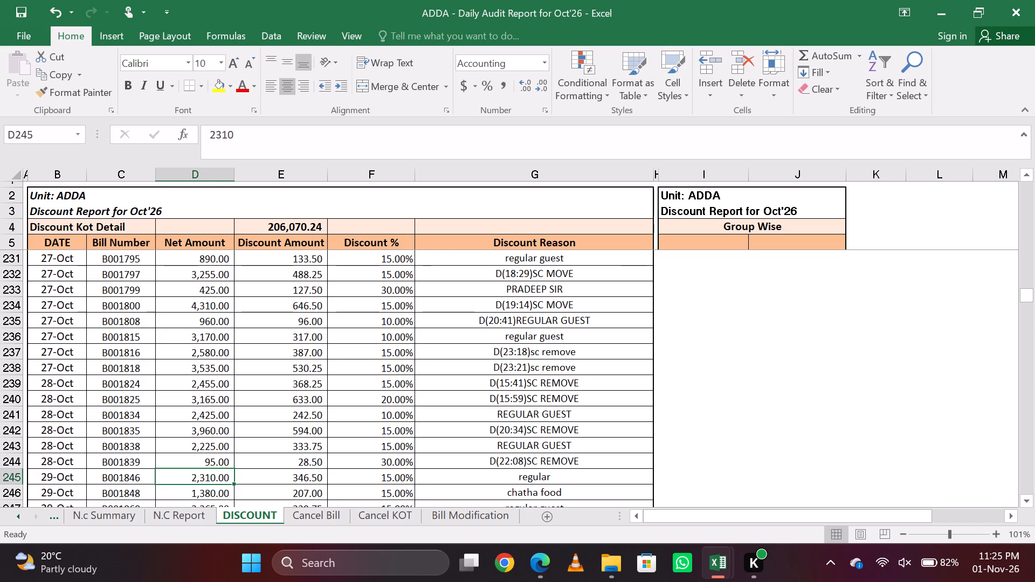
pyautogui.press('Down')
pyautogui.press('Up')
pyautogui.press('Down')
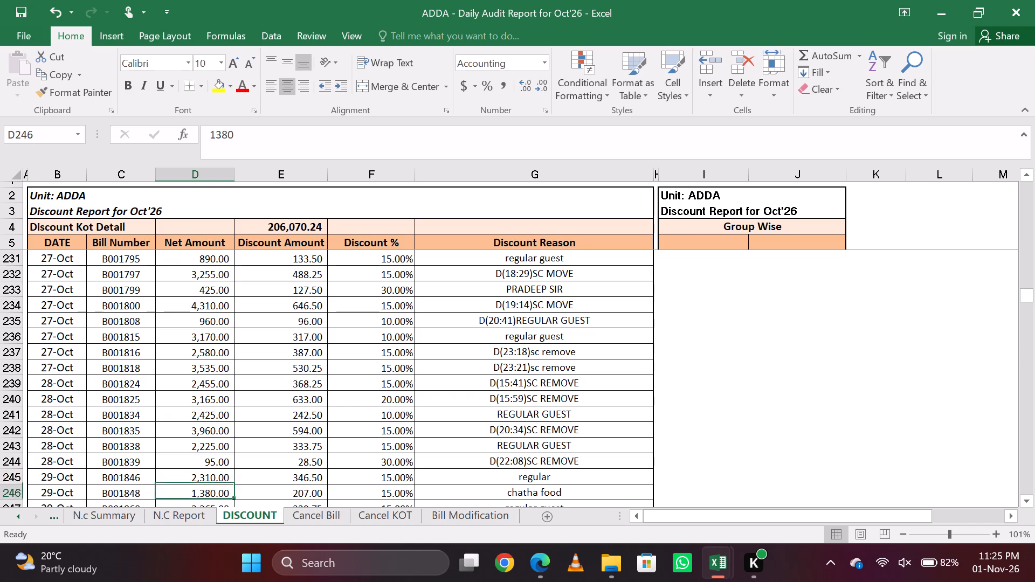
pyautogui.press('Up')
pyautogui.hotkey('alt', 'Tab')
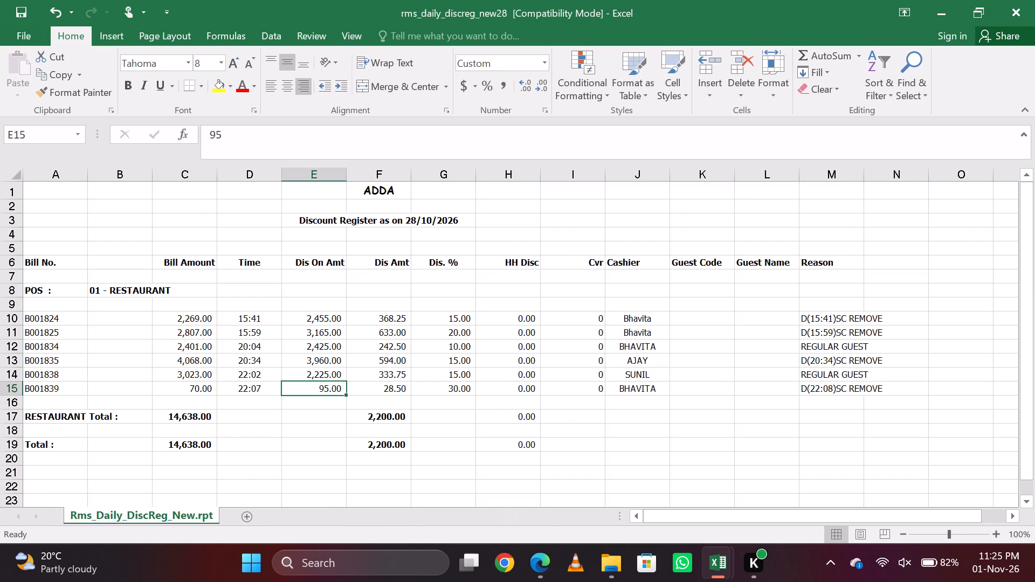
pyautogui.hotkey('alt', 'Tab')
pyautogui.hotkey('alt', 'Tab')
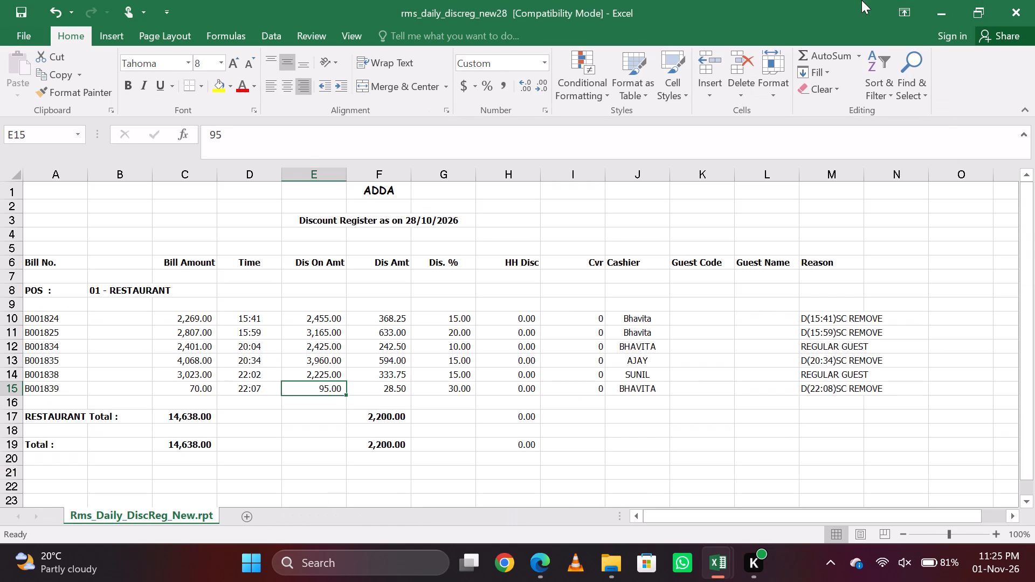
pyautogui.click(1034, 0)
pyautogui.hotkey('alt', 'Tab')
pyautogui.press('Down')
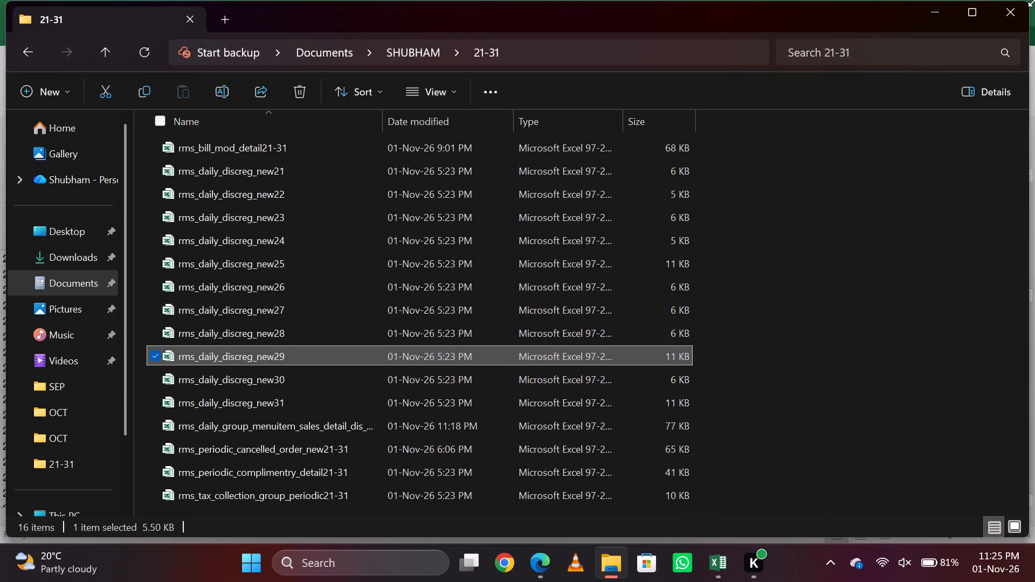
pyautogui.press('Return')
# Check the first 29 October bills, B001846 and B001848, in the register's Dis On Amt column against the DISCOUNT sheet's Net Amounts.
pyautogui.press('Down')
pyautogui.press('Down')
pyautogui.press('Down')
pyautogui.press('Down')
pyautogui.press('Down')
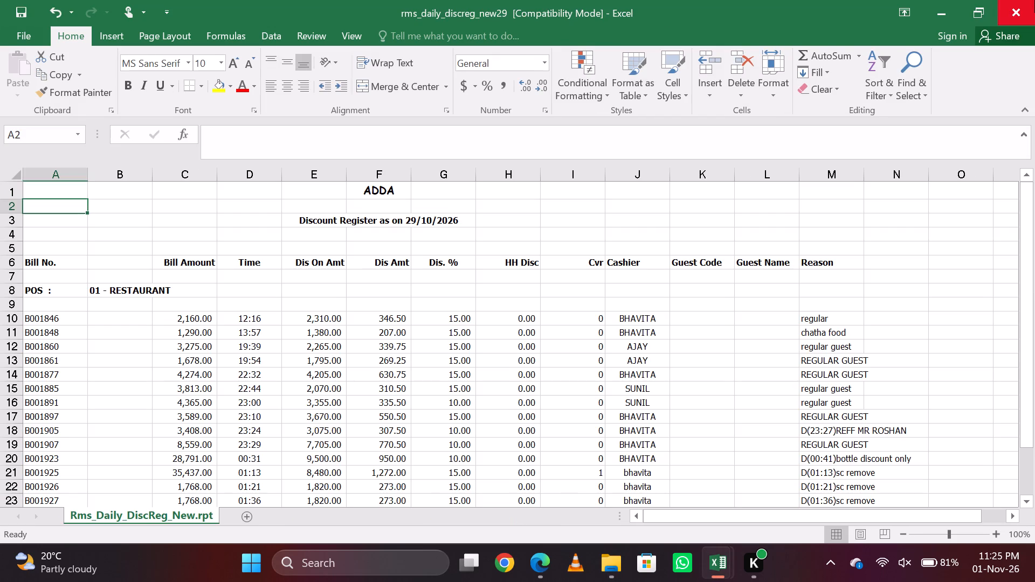
pyautogui.press('Right')
pyautogui.press('Right')
pyautogui.press('Right')
pyautogui.press('Down')
pyautogui.press('Right')
pyautogui.press('Down')
pyautogui.press('Down')
pyautogui.press('Down')
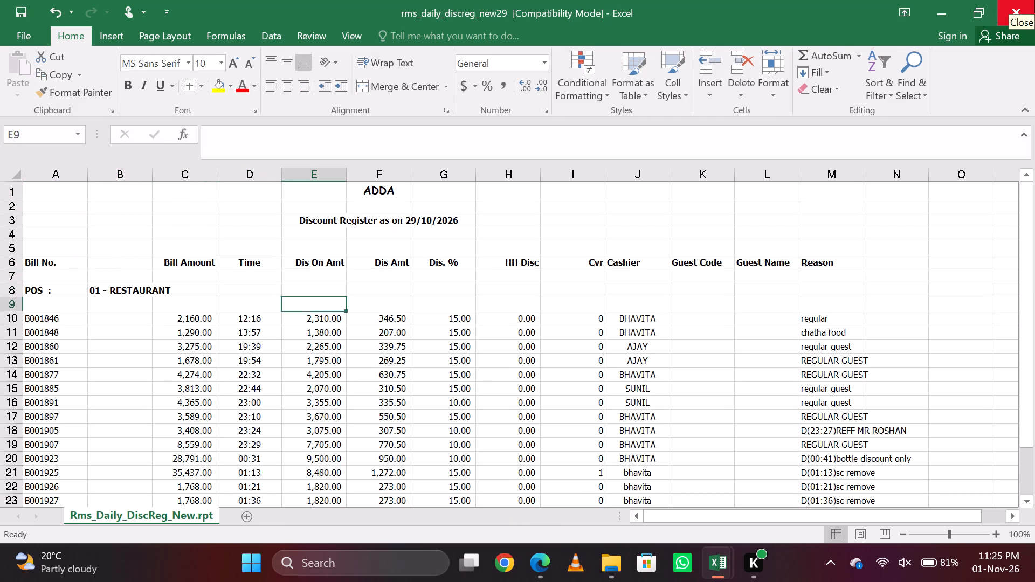
pyautogui.press('Down')
pyautogui.press('Up')
pyautogui.hotkey('alt', 'Tab')
pyautogui.press('Down')
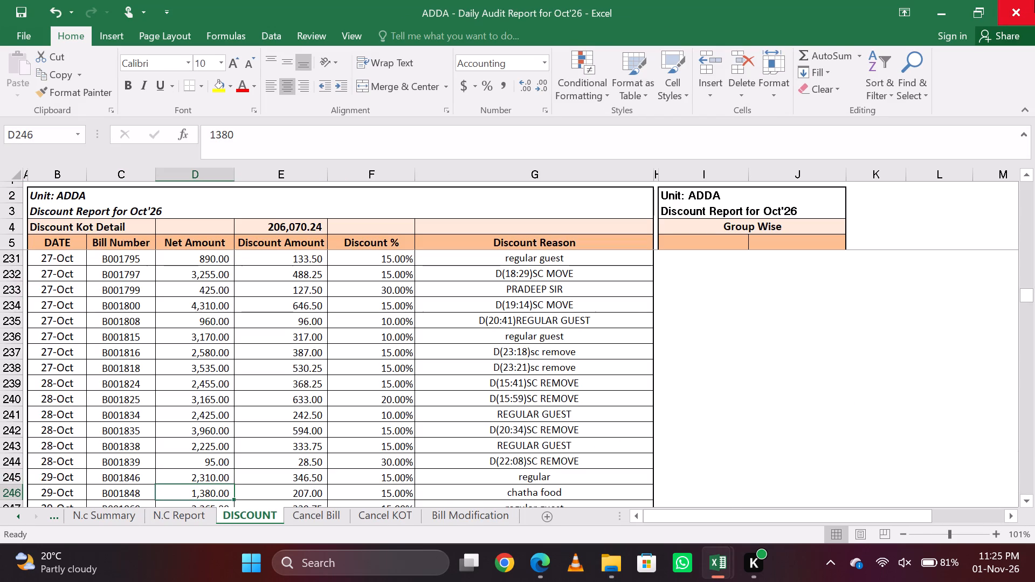
pyautogui.hotkey('alt', 'Tab')
pyautogui.press('Down')
pyautogui.press('Up')
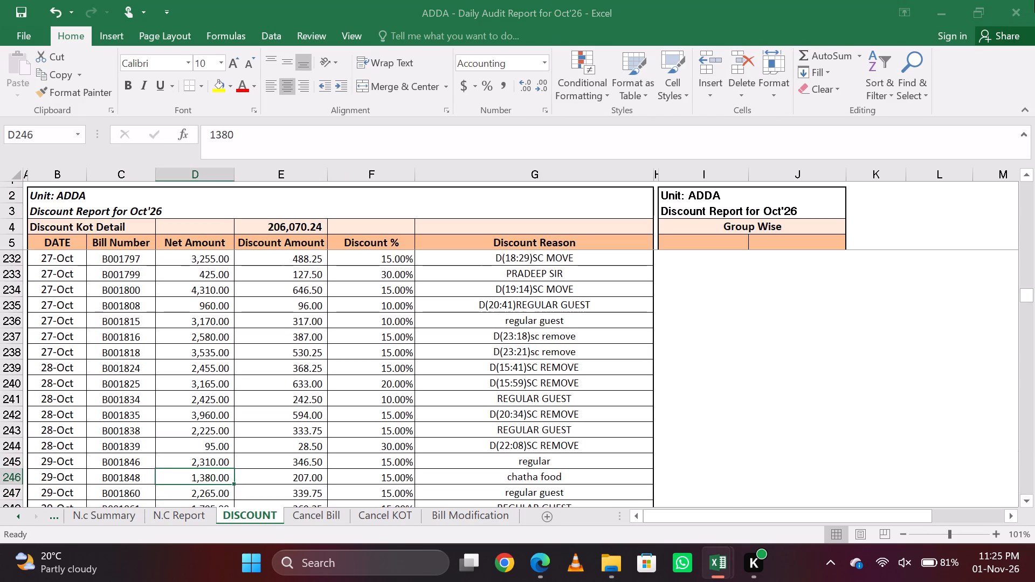
pyautogui.press('Down')
pyautogui.hotkey('alt', 'Tab')
pyautogui.press('Down')
# Review the DISCOUNT sheet's Net Amount entries back to 25 October and return to 29 October bill B001846.
pyautogui.press('Up')
pyautogui.press('Up')
pyautogui.press('Up')
pyautogui.press('Up')
pyautogui.press('Up')
pyautogui.press('Up')
pyautogui.press('Up')
pyautogui.press('Up')
pyautogui.press('Up')
pyautogui.press('Up')
pyautogui.press('Up')
pyautogui.press('Up')
pyautogui.press('Up')
pyautogui.press('Up')
pyautogui.press('Up')
pyautogui.press('Up')
pyautogui.press('Up')
pyautogui.press('Up')
pyautogui.press('Up')
pyautogui.press('Up')
pyautogui.press('Up')
pyautogui.press('Up')
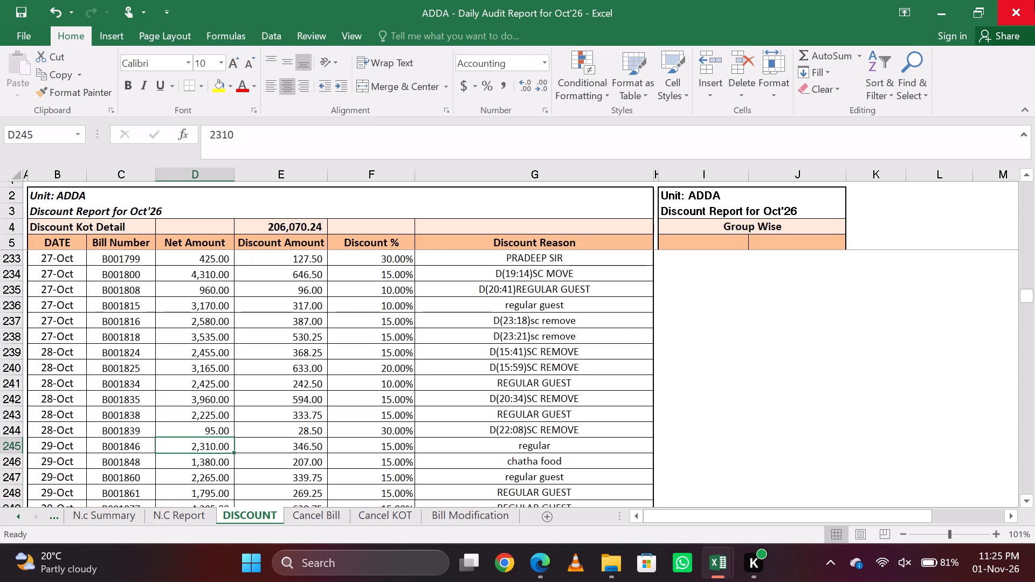
pyautogui.press('Down')
pyautogui.press('Up')
pyautogui.press('Up')
pyautogui.press('Up')
pyautogui.press('Up')
pyautogui.press('Up')
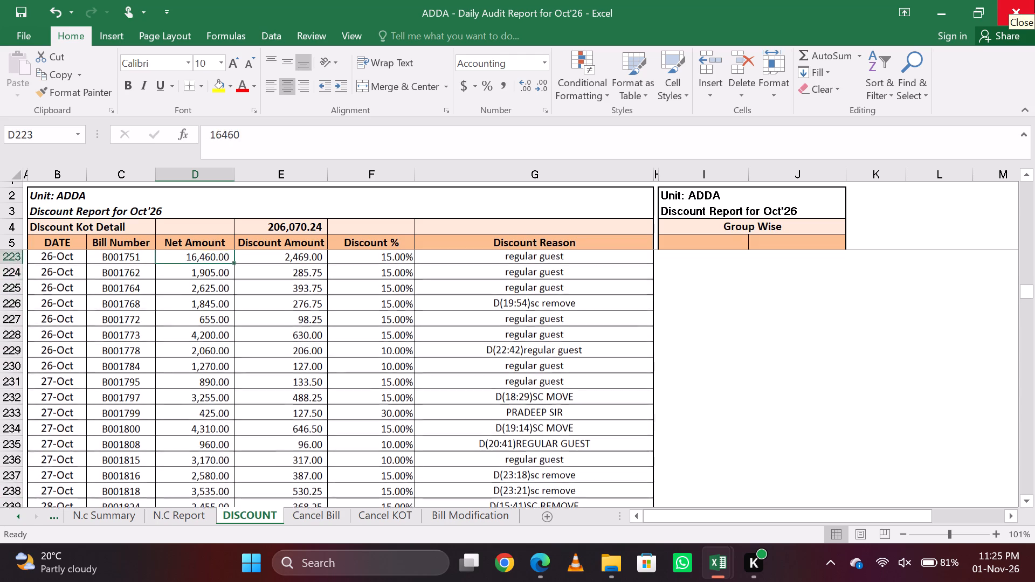
pyautogui.press('Up')
pyautogui.press('Up')
pyautogui.press('Up')
pyautogui.press('Up')
pyautogui.press('Up')
pyautogui.press('Up')
pyautogui.press('Up')
pyautogui.press('Up')
pyautogui.press('Up')
pyautogui.press('Up')
pyautogui.press('Down')
pyautogui.press('Down')
pyautogui.press('Down')
pyautogui.press('Down')
pyautogui.press('Down')
pyautogui.press('Down')
pyautogui.press('Down')
pyautogui.press('Down')
pyautogui.press('Down')
pyautogui.press('Down')
pyautogui.press('Down')
pyautogui.press('Down')
pyautogui.press('Down')
pyautogui.press('Down')
pyautogui.press('Down')
pyautogui.press('Down')
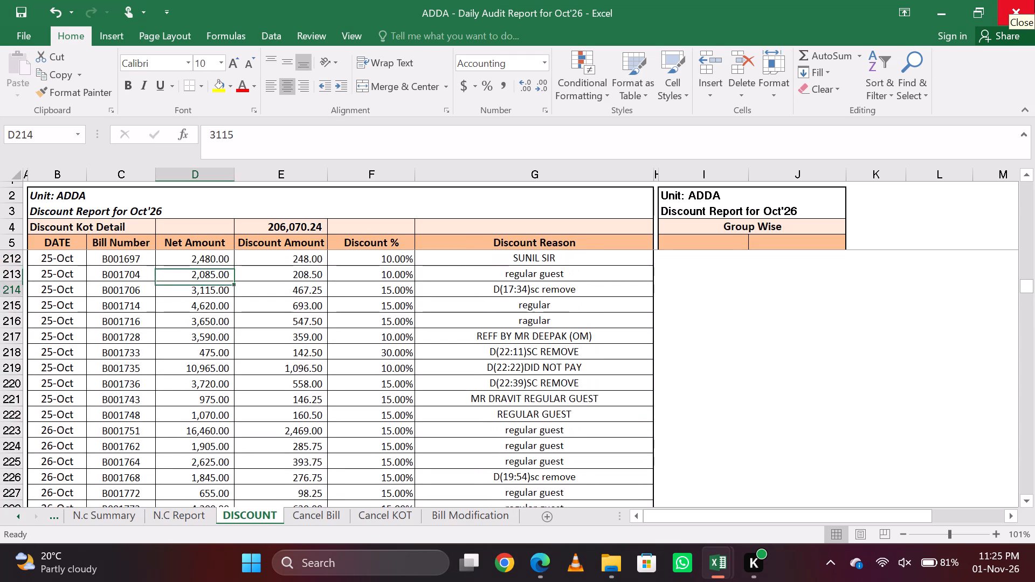
pyautogui.hotkey('alt', 'Tab')
pyautogui.hotkey('alt', 'Tab')
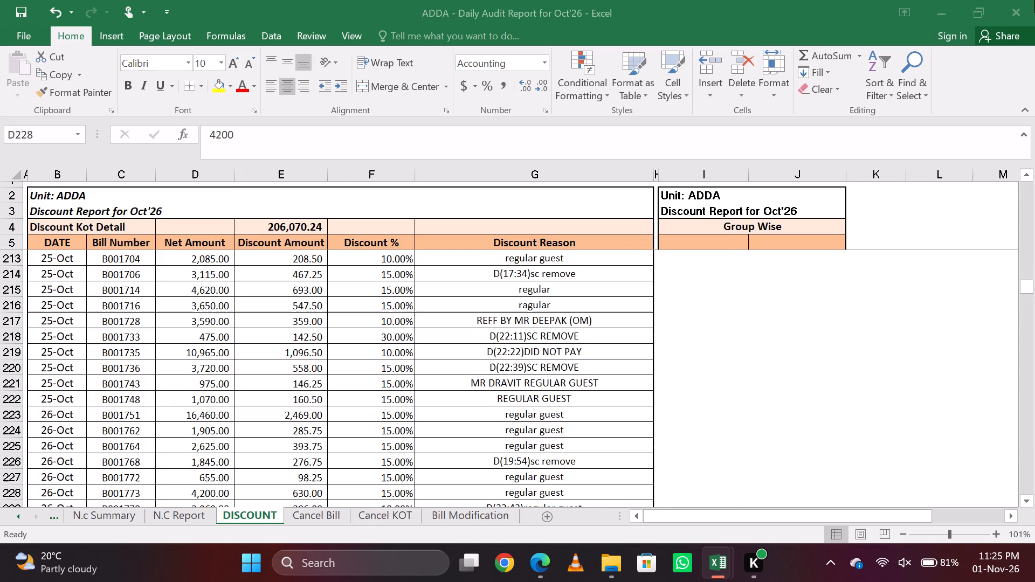
pyautogui.press('Down')
pyautogui.press('Down')
pyautogui.press('Down')
pyautogui.press('Down')
pyautogui.press('Down')
pyautogui.press('Down')
pyautogui.press('Down')
pyautogui.press('Down')
pyautogui.press('Down')
pyautogui.press('Down')
pyautogui.press('Down')
pyautogui.press('Down')
pyautogui.press('Down')
pyautogui.press('Down')
pyautogui.press('Down')
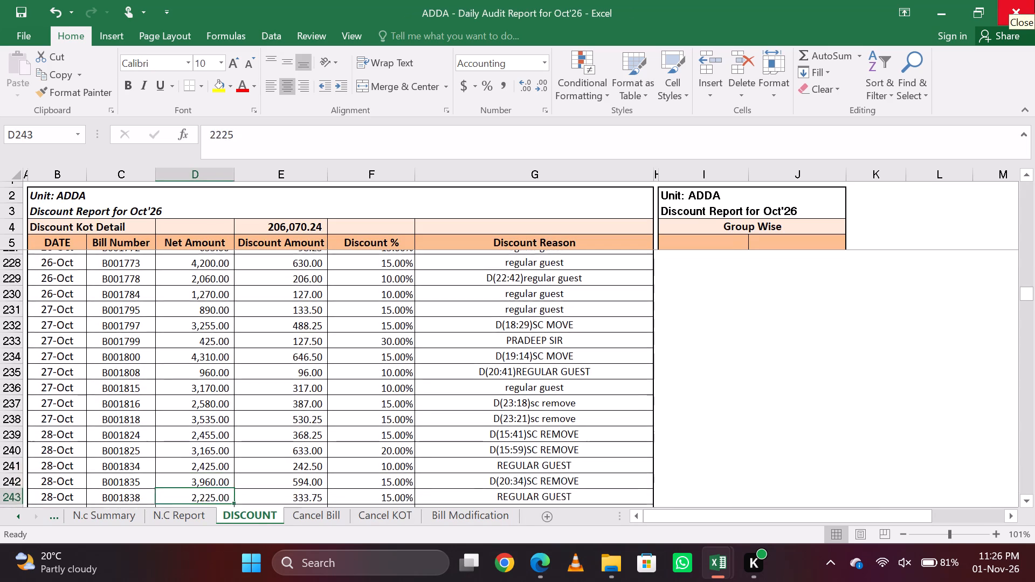
pyautogui.press('Down')
pyautogui.press('Down')
pyautogui.press('Down')
pyautogui.press('Up')
# Compare the Net Amounts of 29 October bills B001846, B001848, B001860 and B001861 with the register's Dis On Amt entries.
pyautogui.hotkey('alt', 'Tab')
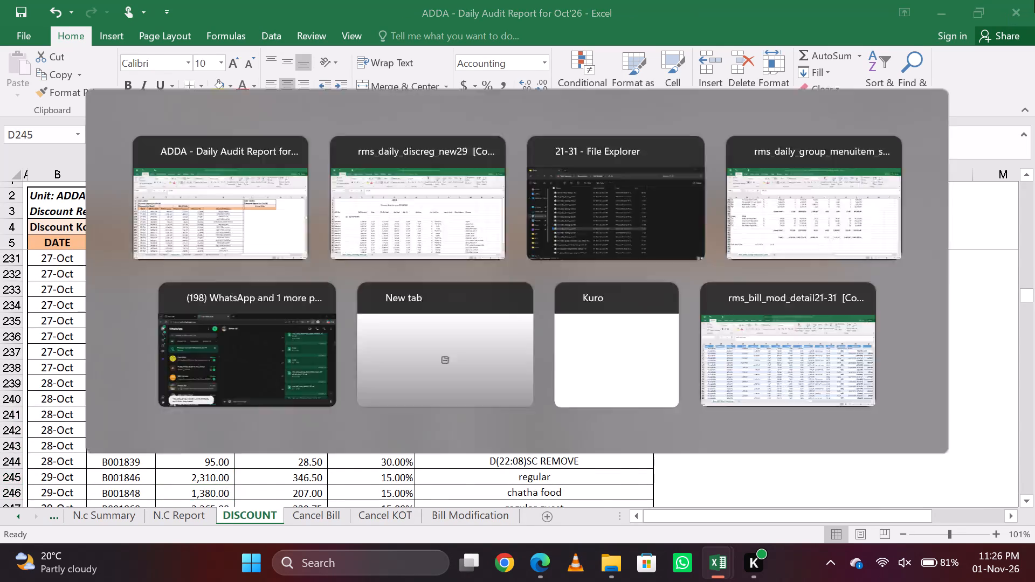
pyautogui.press('Down')
pyautogui.press('Up')
pyautogui.hotkey('alt', 'Tab')
pyautogui.press('Down')
pyautogui.hotkey('alt', 'Tab')
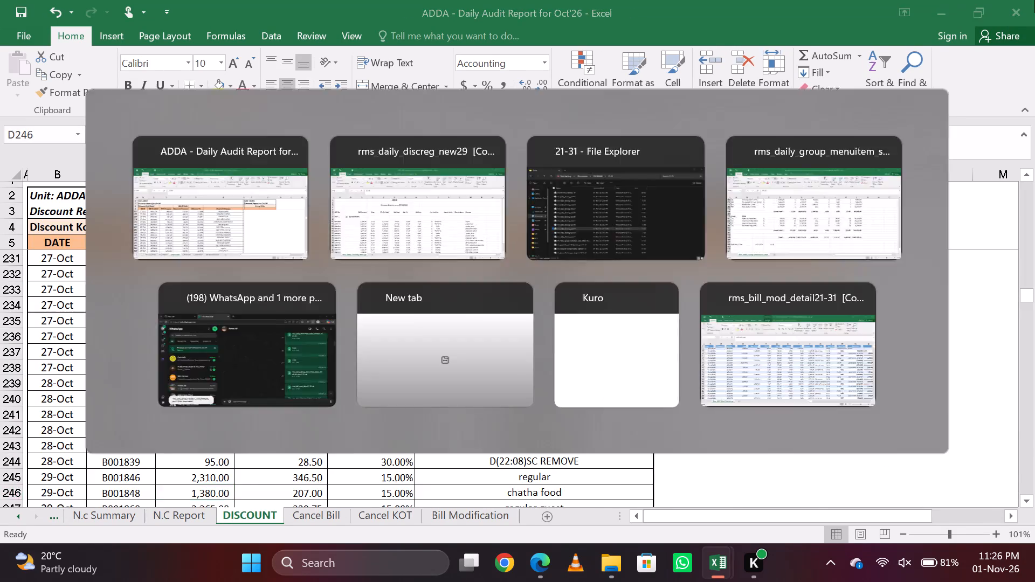
pyautogui.press('Down')
pyautogui.hotkey('alt', 'Tab')
pyautogui.press('Down')
pyautogui.hotkey('alt', 'Tab')
pyautogui.press('Down')
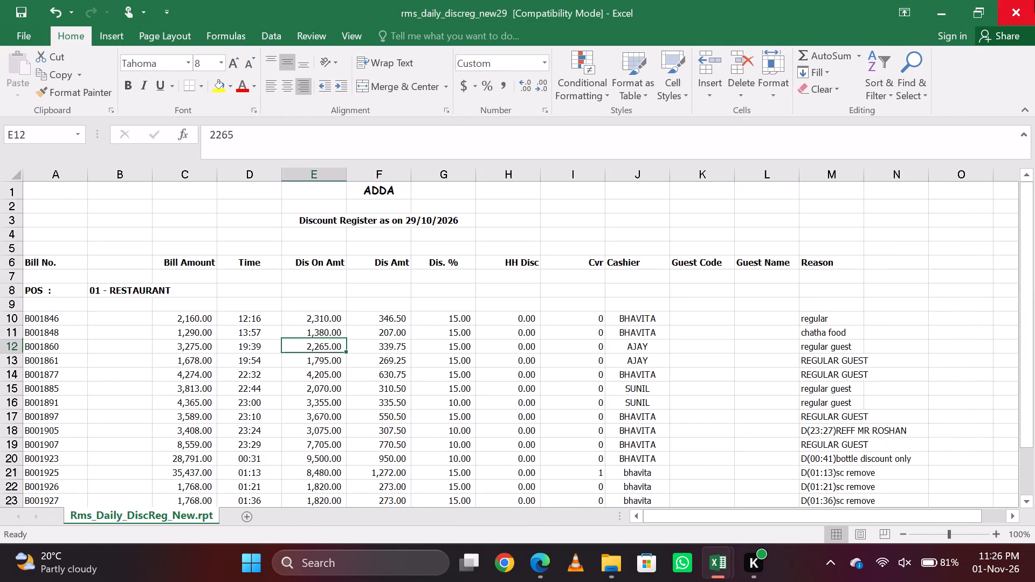
pyautogui.hotkey('alt', 'Tab')
pyautogui.press('Down')
pyautogui.hotkey('alt', 'Tab')
pyautogui.press('Down')
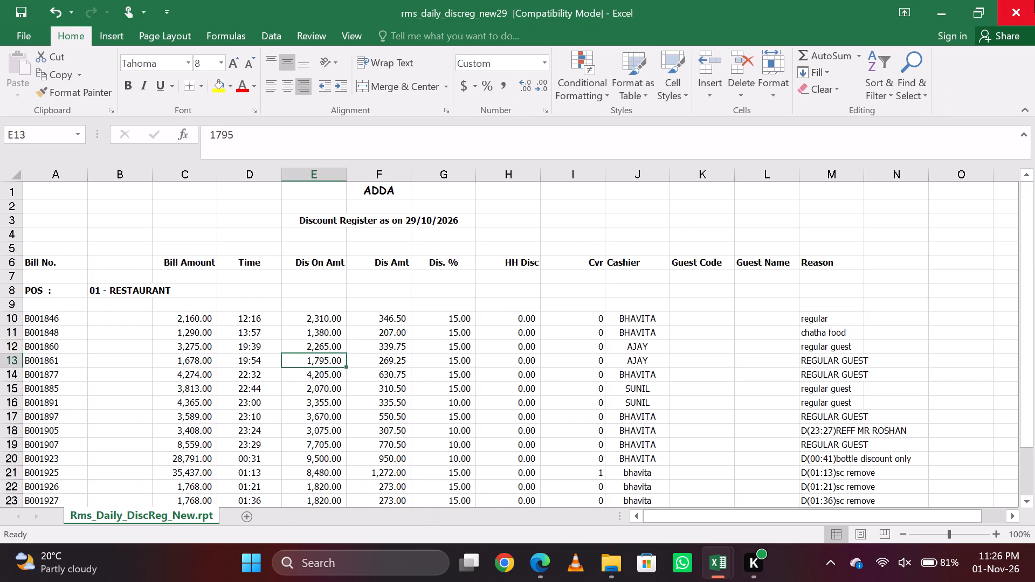
# Compare the Net Amounts of 29 October bills B001877, B001885, B001891 and B001897 with the register's Dis On Amt entries.
pyautogui.hotkey('alt', 'Tab')
pyautogui.press('Down')
pyautogui.hotkey('alt', 'Tab')
pyautogui.press('Down')
pyautogui.hotkey('alt', 'Tab')
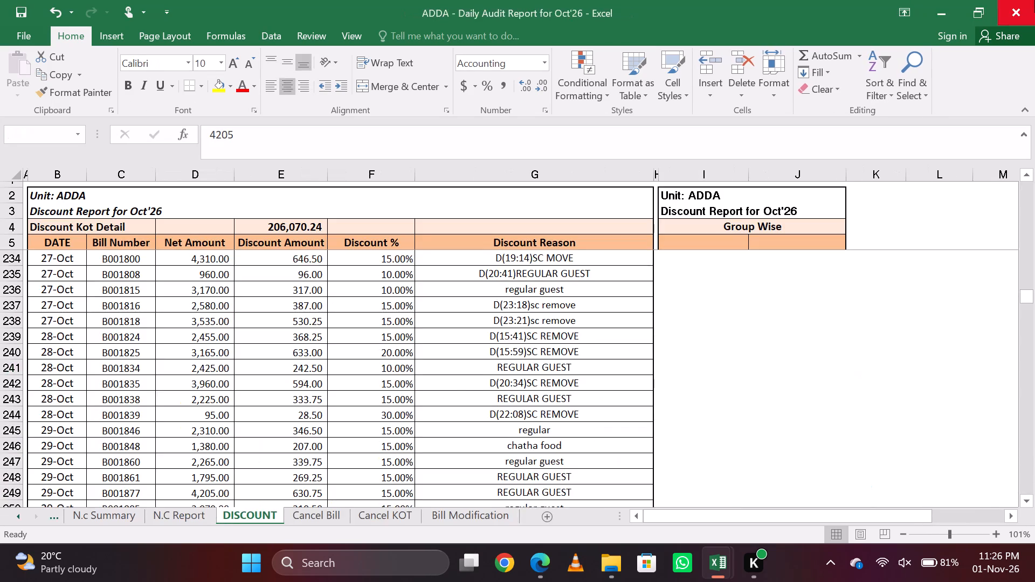
pyautogui.press('Down')
pyautogui.hotkey('alt', 'Tab')
pyautogui.press('Down')
pyautogui.hotkey('alt', 'Tab')
pyautogui.press('Down')
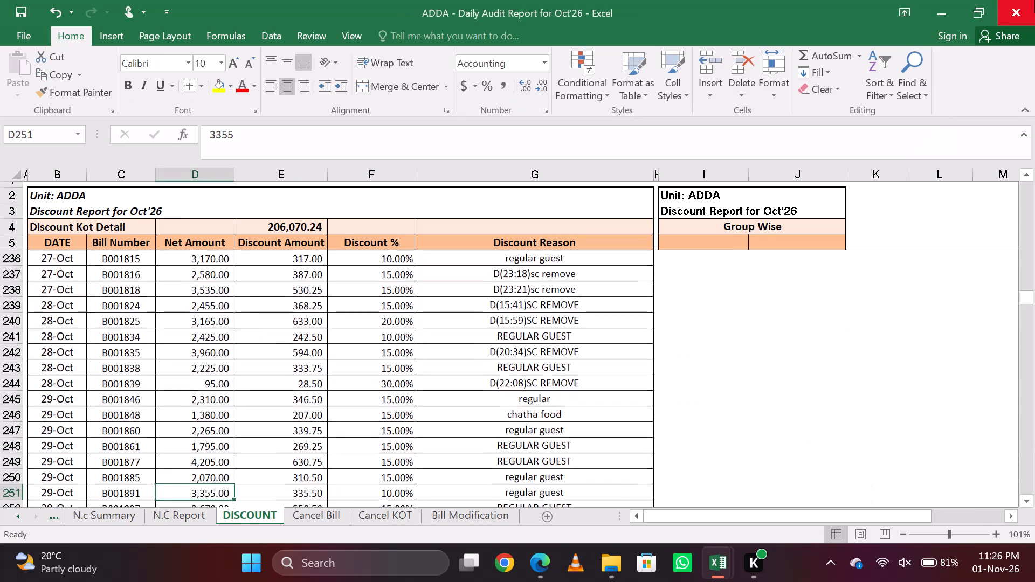
pyautogui.hotkey('alt', 'Tab')
pyautogui.press('Down')
pyautogui.hotkey('alt', 'Tab')
pyautogui.press('Down')
pyautogui.hotkey('alt', 'Tab')
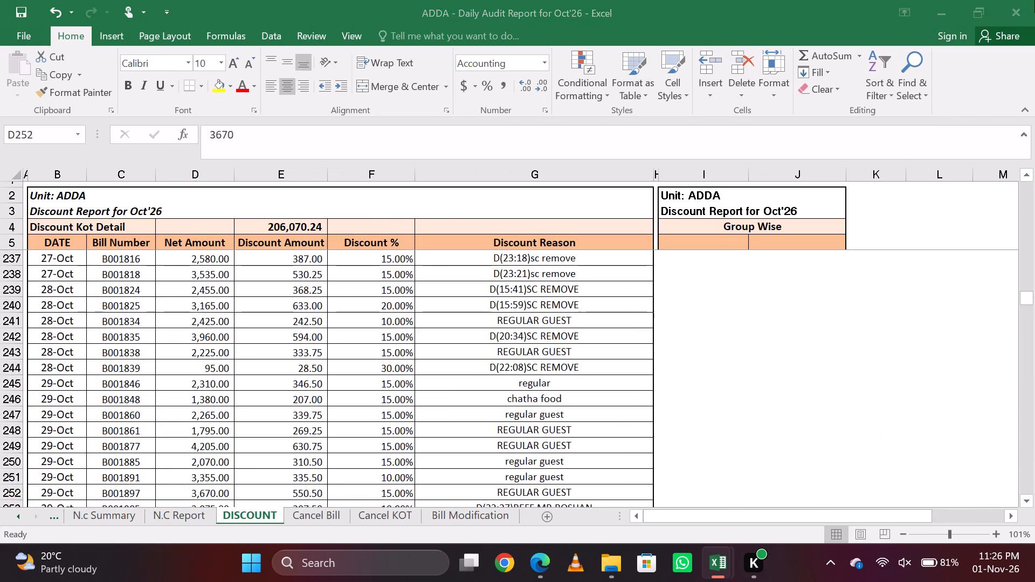
pyautogui.press('Down')
# Compare the Net Amounts of 29 October bills B001905, B001907, B001923 and B001925 with the register's Dis On Amt entries.
pyautogui.hotkey('alt', 'Tab')
pyautogui.press('Down')
pyautogui.hotkey('alt', 'Tab')
pyautogui.press('Down')
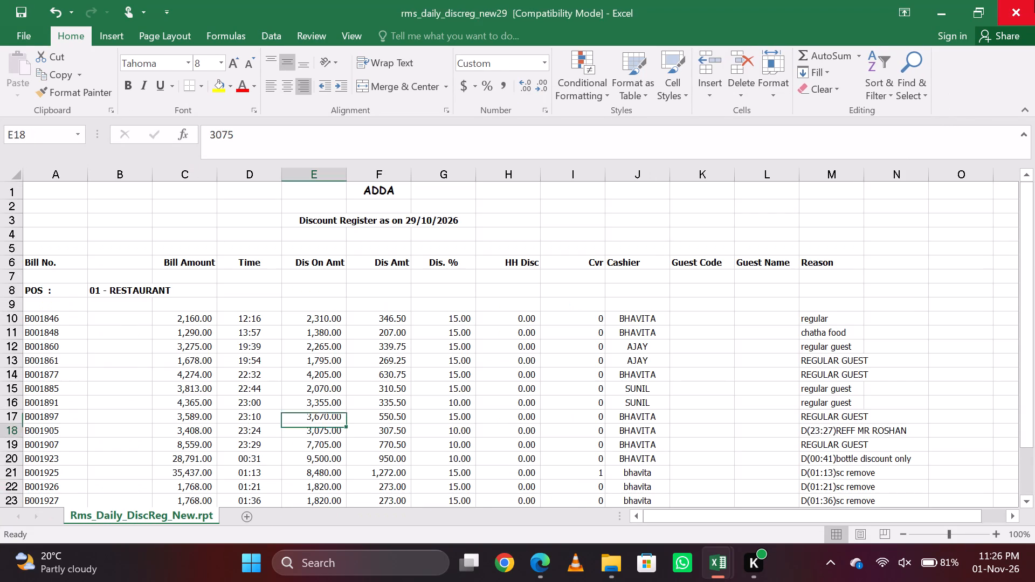
pyautogui.hotkey('alt', 'Tab')
pyautogui.press('Down')
pyautogui.hotkey('alt', 'Tab')
pyautogui.press('Down')
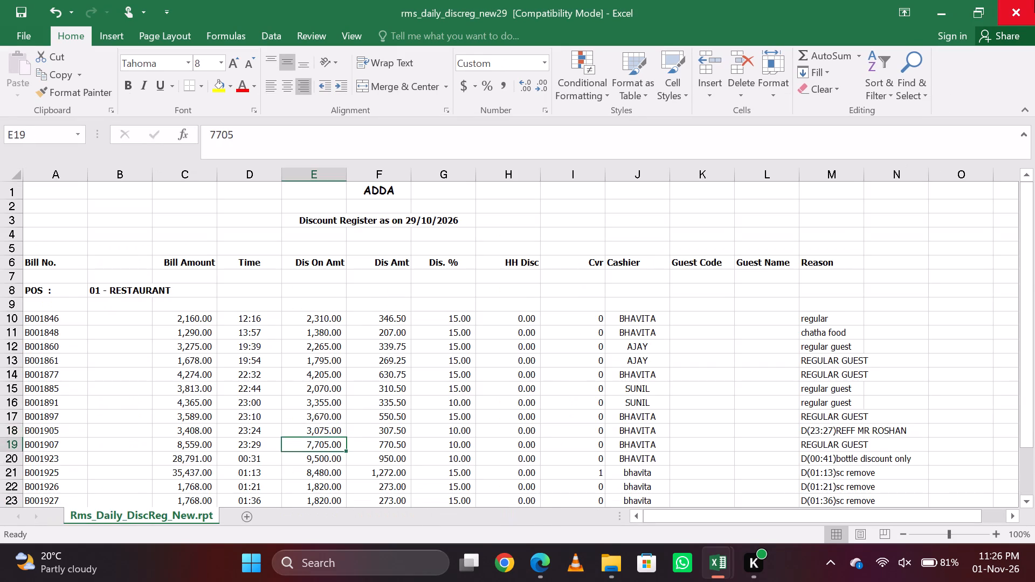
pyautogui.press('Down')
pyautogui.hotkey('alt', 'Tab')
pyautogui.press('Down')
pyautogui.press('Down')
pyautogui.hotkey('alt', 'Tab')
pyautogui.press('Down')
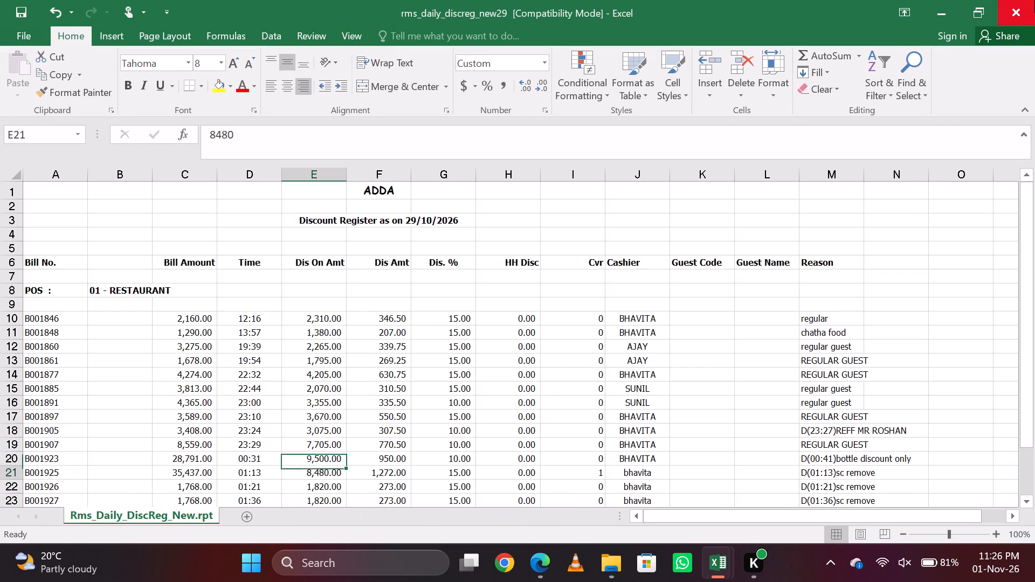
# Compare the Net Amounts of 29 October bills B001926 and B001927 with the register's Dis On Amt entries and close that register.
pyautogui.press('Down')
pyautogui.hotkey('alt', 'Tab')
pyautogui.press('Down')
pyautogui.press('Down')
pyautogui.hotkey('alt', 'Tab')
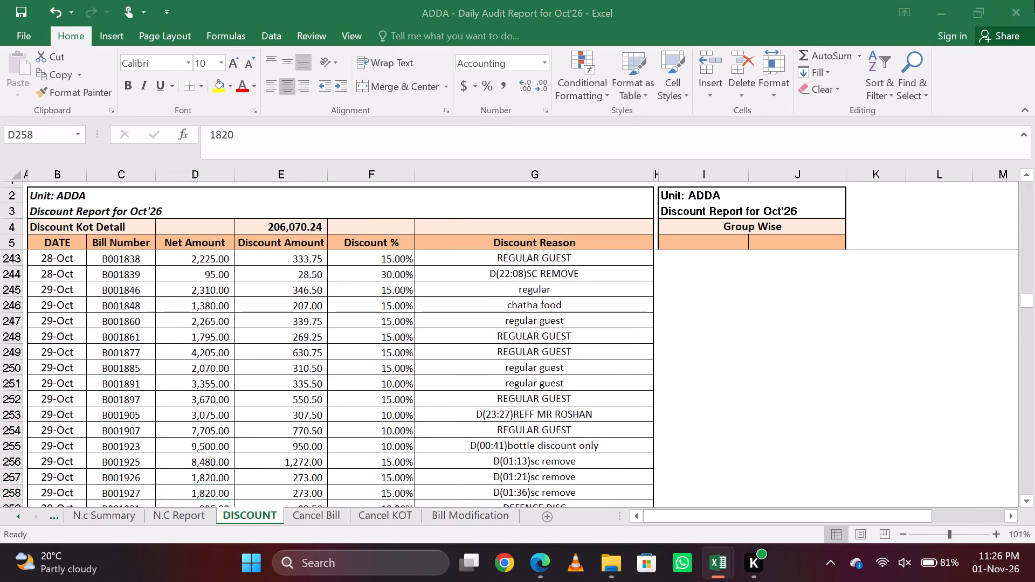
pyautogui.press('Down')
pyautogui.press('Down')
pyautogui.hotkey('alt', 'Tab')
pyautogui.hotkey('alt', 'Tab')
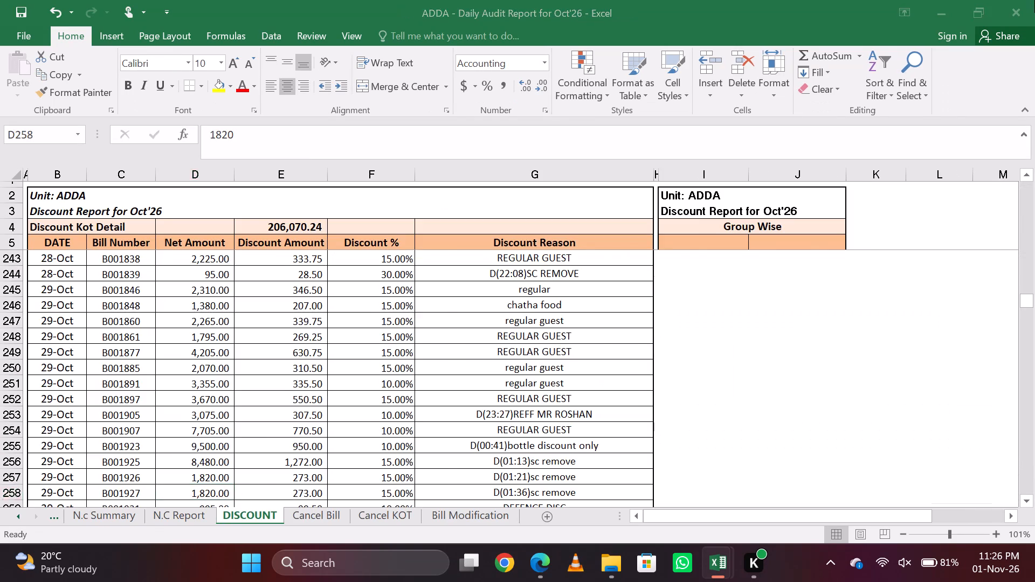
pyautogui.click(1034, 1)
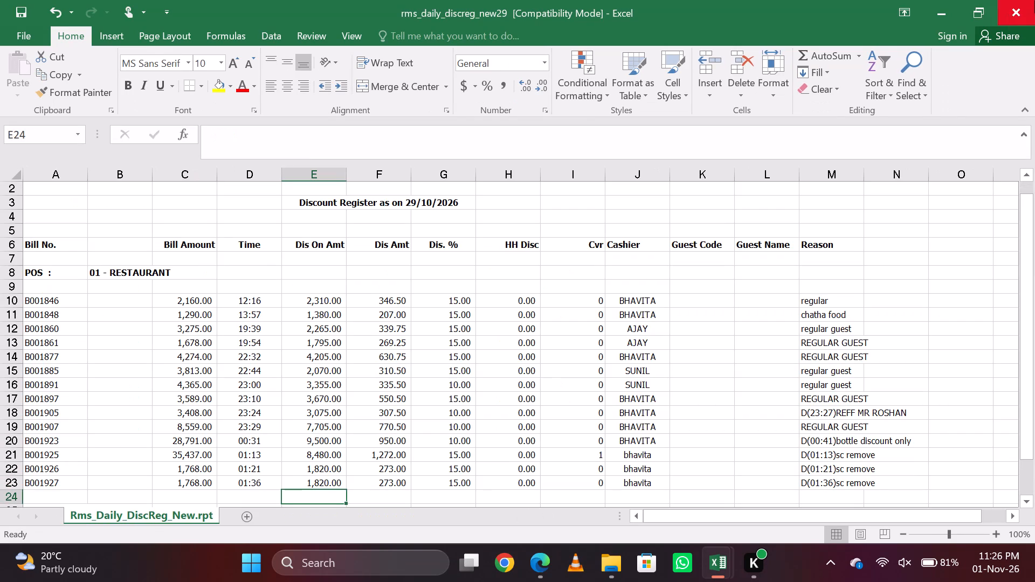
pyautogui.press('Down')
pyautogui.press('Up')
# Open the 30 October discount register rms_daily_discreg_new30 and go to the Dis On Amt entry of bill B001931.
pyautogui.hotkey('alt', 'Tab')
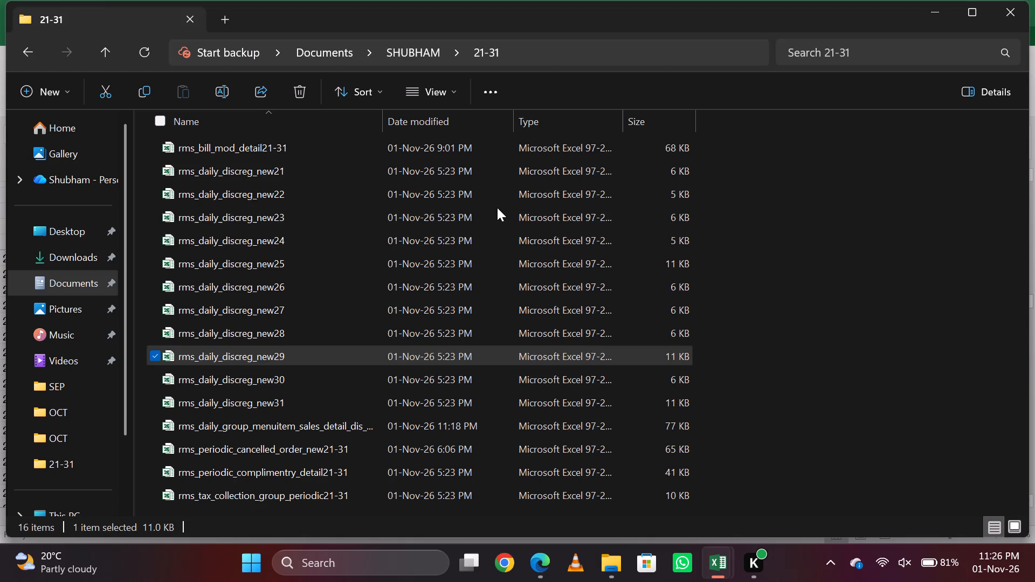
pyautogui.press('Down')
pyautogui.press('Return')
pyautogui.press('Down')
pyautogui.press('Down')
pyautogui.press('Down')
pyautogui.press('Down')
pyautogui.press('Down')
pyautogui.press('Down')
pyautogui.press('Down')
pyautogui.press('Down')
pyautogui.press('Down')
pyautogui.press('Down')
pyautogui.press('Down')
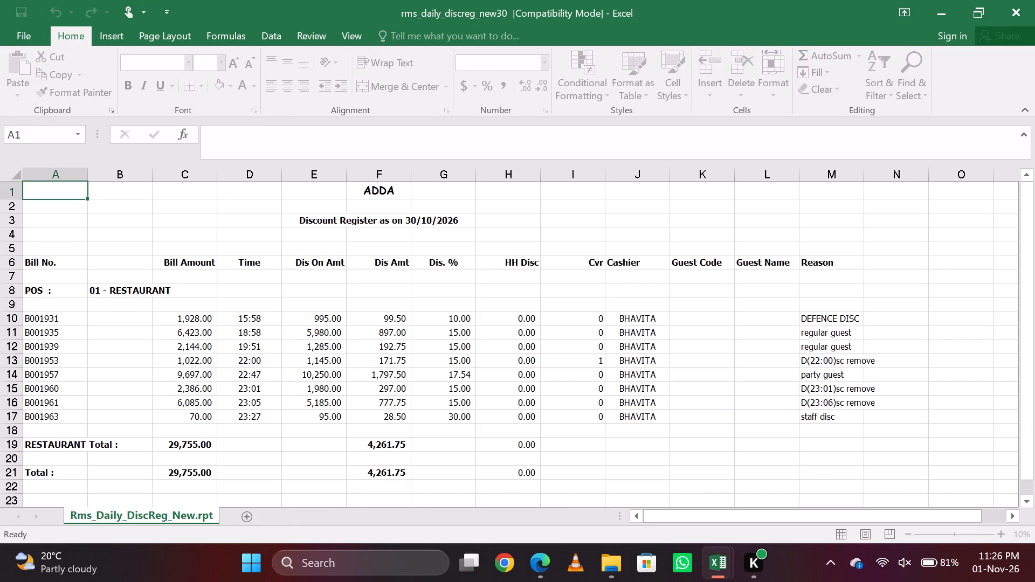
pyautogui.press('Right')
pyautogui.press('Tab')
pyautogui.press('Right')
pyautogui.press('Right')
pyautogui.press('Up')
pyautogui.press('Up')
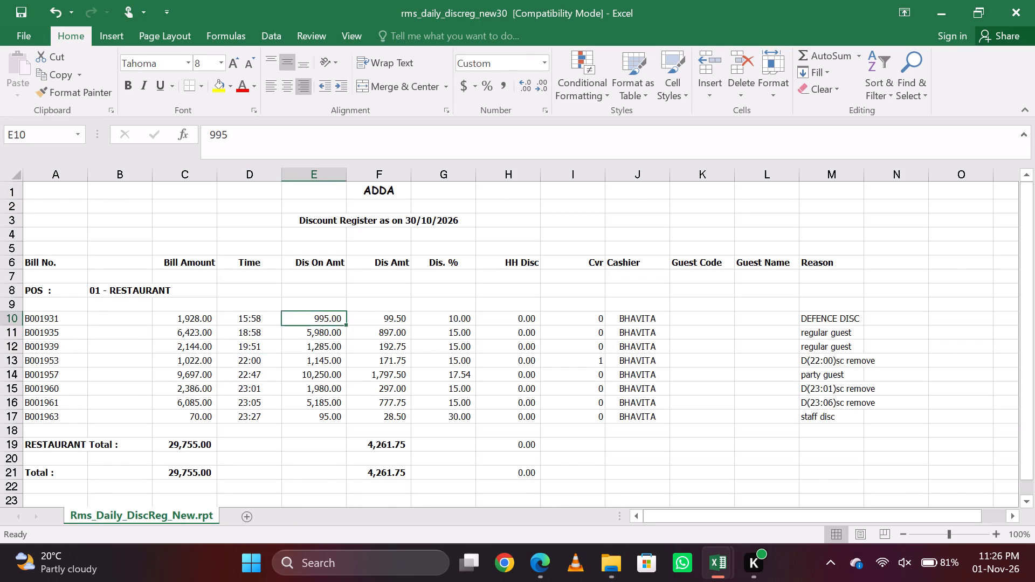
pyautogui.hotkey('alt', 'Tab')
pyautogui.press('Down')
pyautogui.press('Down')
pyautogui.hotkey('alt', 'Tab')
pyautogui.press('Down')
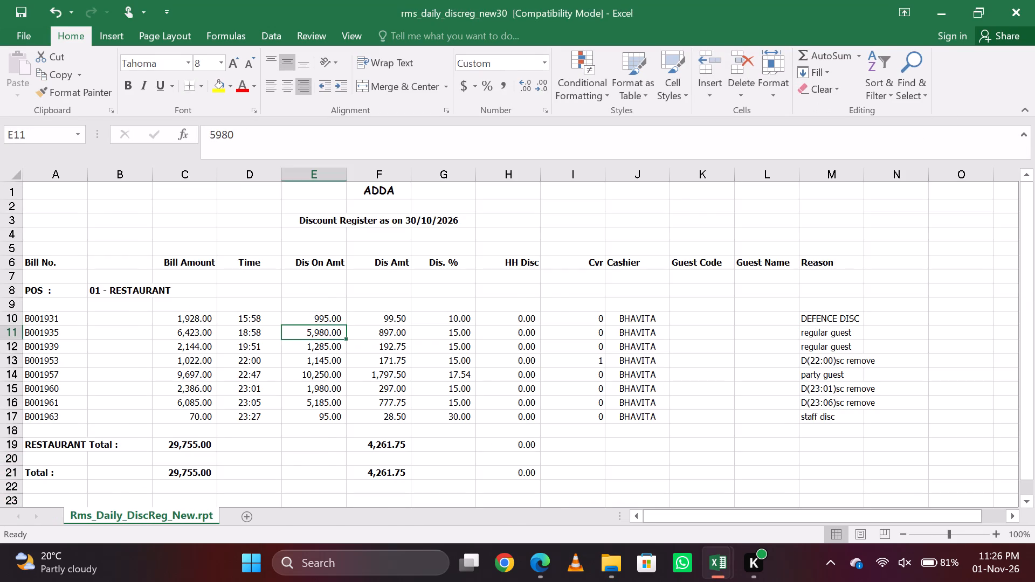
pyautogui.hotkey('alt', 'Tab')
pyautogui.press('Down')
pyautogui.hotkey('alt', 'Tab')
pyautogui.press('Down')
pyautogui.hotkey('alt', 'Tab')
pyautogui.press('Down')
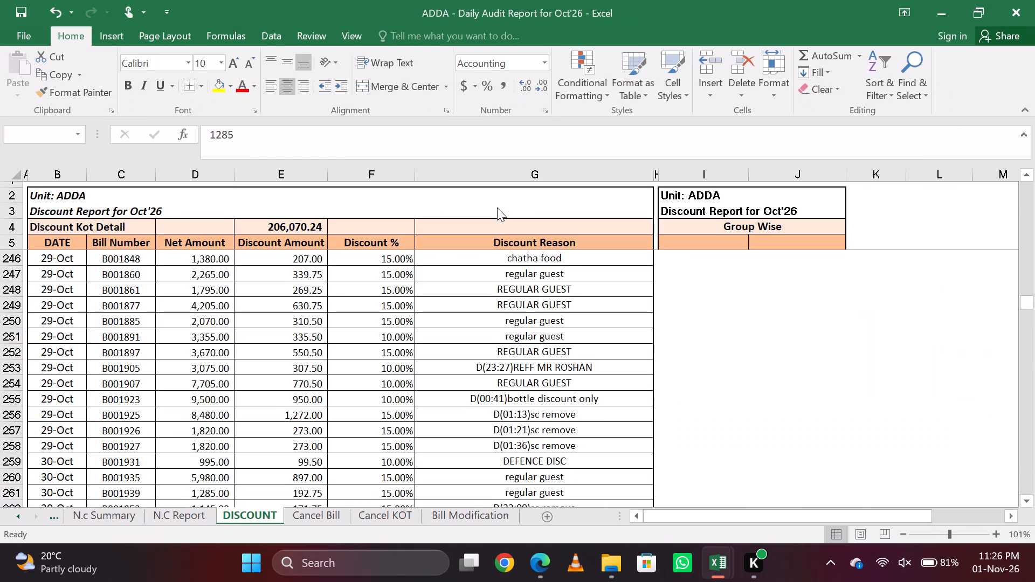
pyautogui.hotkey('alt', 'Tab')
pyautogui.press('Down')
# Compare the Net Amounts of 30 October bills B001957, B001960, B001961 and B001963 with the register's Dis On Amt entries and close that register.
pyautogui.hotkey('alt', 'Tab')
pyautogui.press('Down')
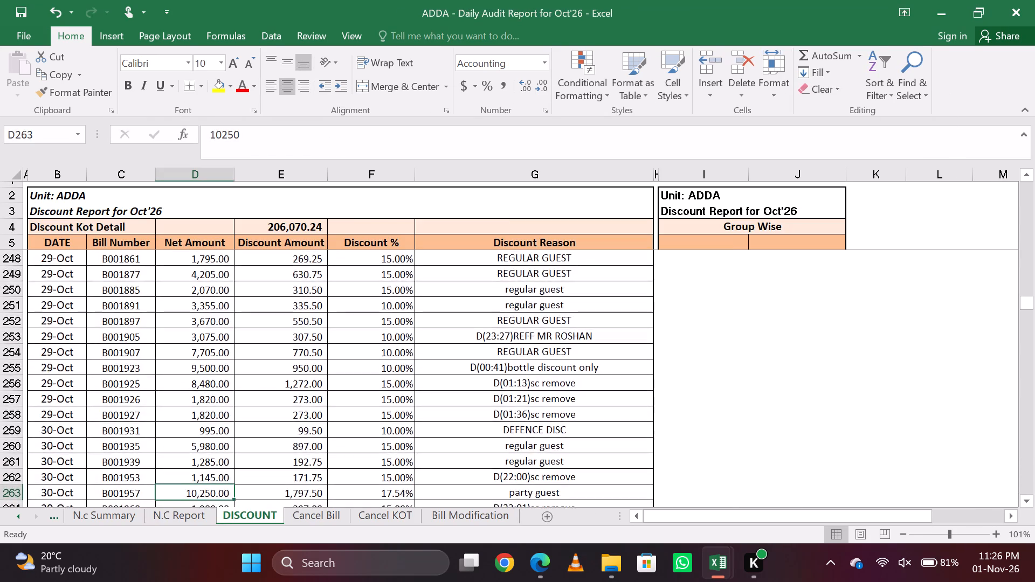
pyautogui.hotkey('alt', 'Tab')
pyautogui.press('Down')
pyautogui.hotkey('alt', 'Tab')
pyautogui.press('Down')
pyautogui.hotkey('alt', 'Tab')
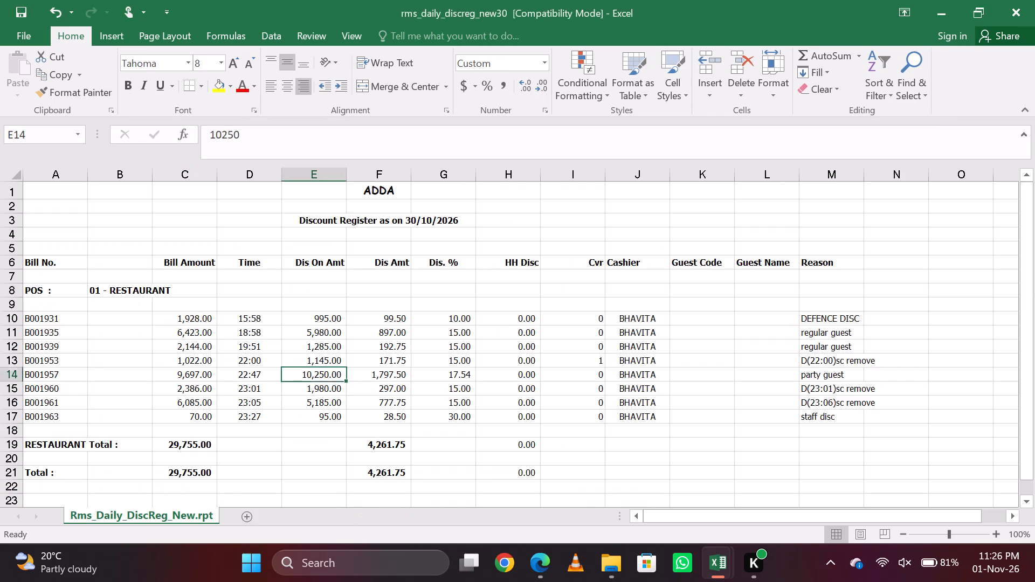
pyautogui.press('Down')
pyautogui.hotkey('alt', 'Tab')
pyautogui.press('Down')
pyautogui.hotkey('alt', 'Tab')
pyautogui.press('Down')
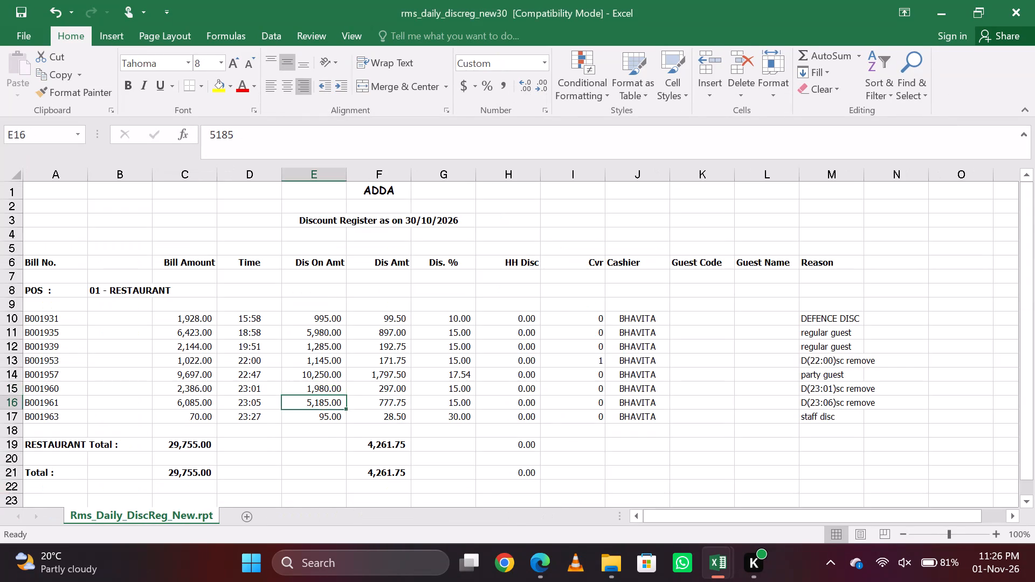
pyautogui.hotkey('alt', 'Tab')
pyautogui.press('Down')
pyautogui.hotkey('alt', 'Tab')
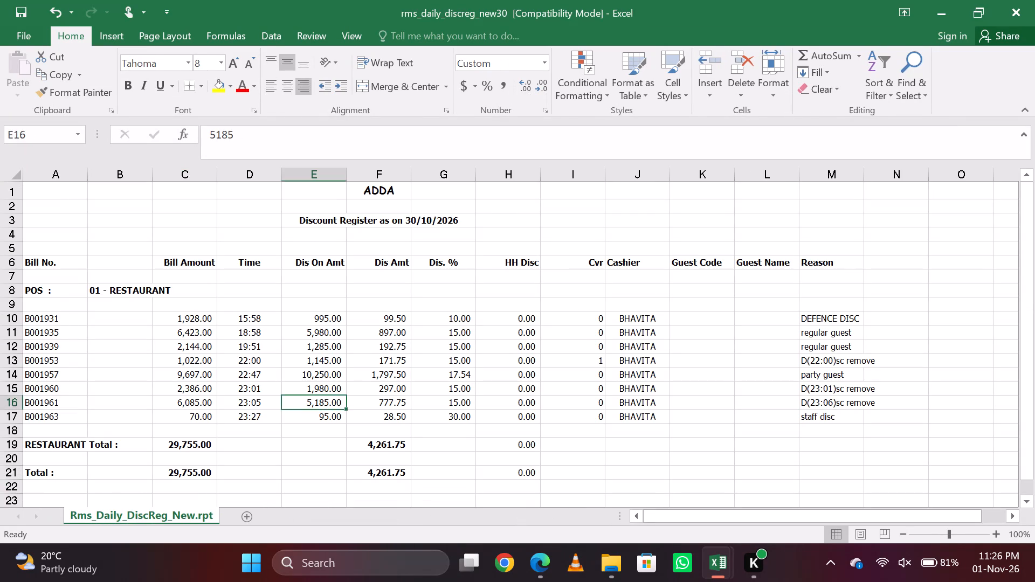
pyautogui.click(1004, 0)
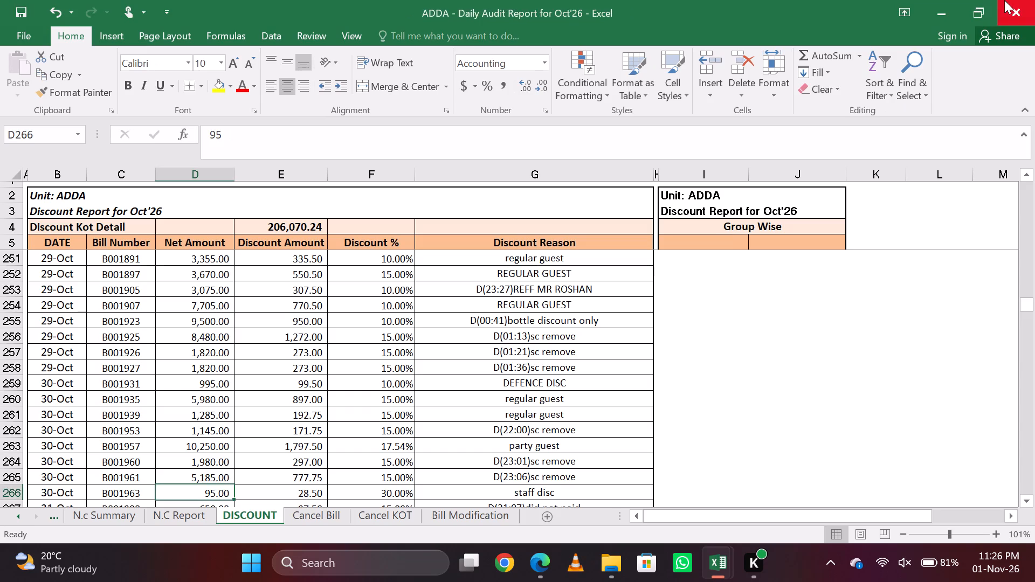
# Open the 31 October discount register rms_daily_discreg_new31 and go to the Dis On Amt entry of bill B001988.
pyautogui.hotkey('alt', 'Tab')
pyautogui.press('Down')
pyautogui.press('Return')
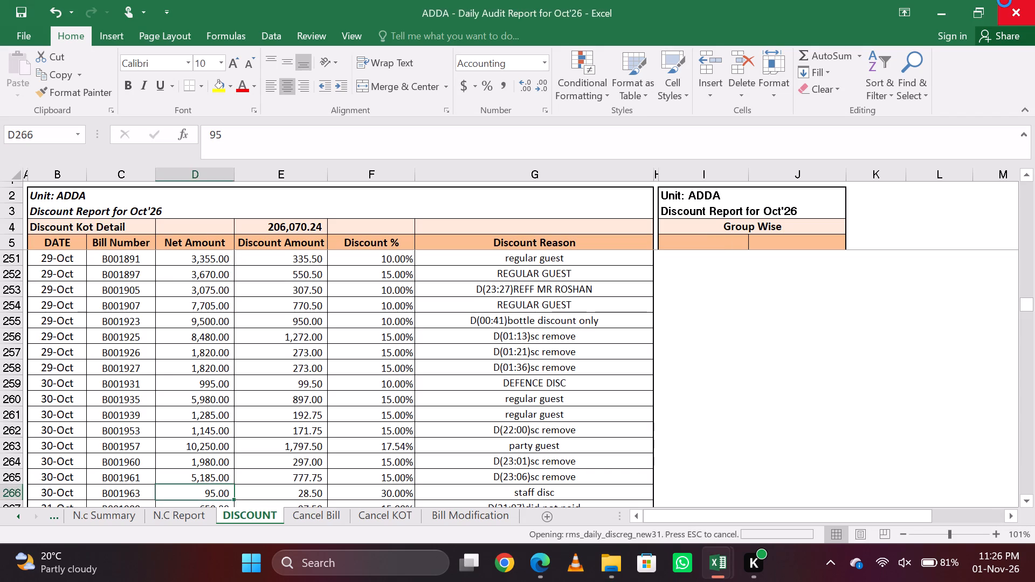
pyautogui.press('Down')
pyautogui.press('Down')
pyautogui.press('Down')
pyautogui.press('Right')
pyautogui.press('Right')
pyautogui.press('Down')
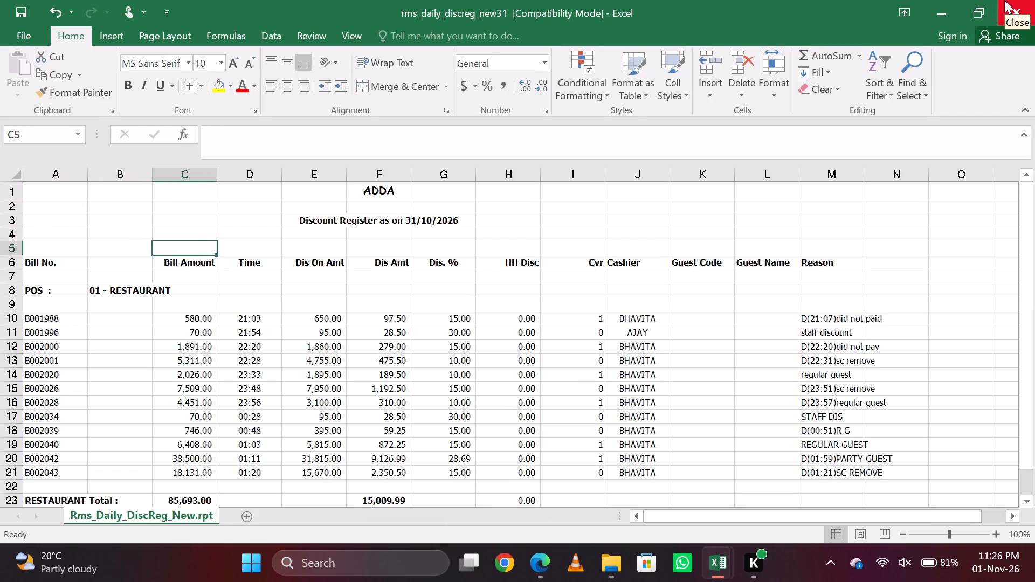
pyautogui.press('Right')
pyautogui.press('Right')
pyautogui.press('Right')
pyautogui.press('Down')
pyautogui.press('Down')
pyautogui.press('Left')
pyautogui.press('Down')
pyautogui.press('Down')
pyautogui.press('Down')
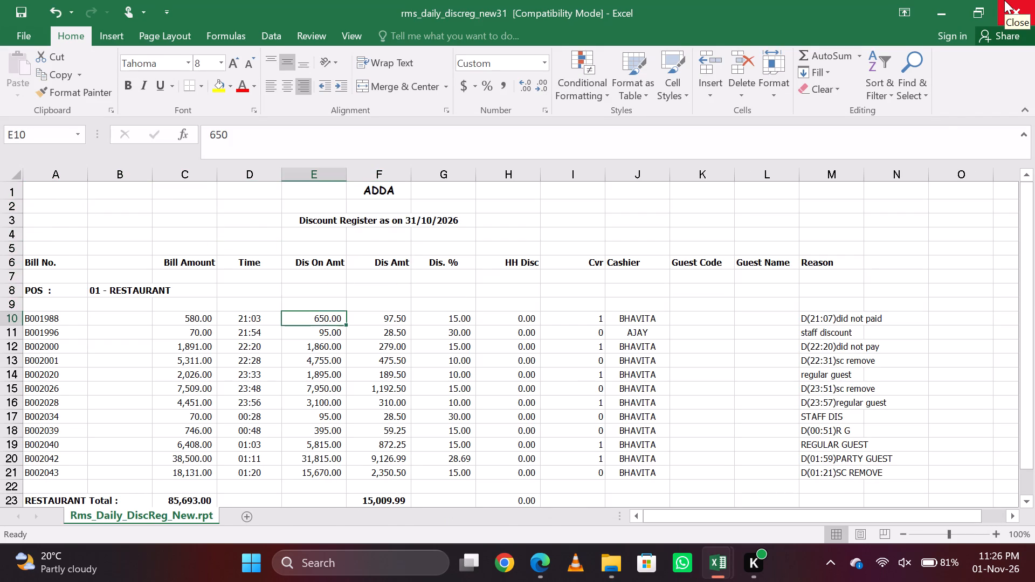
# Compare the Net Amounts of 31 October bills B001988, B001996, B002000 and B002001 with the register's Dis On Amt entries.
pyautogui.hotkey('alt', 'Tab')
pyautogui.press('Down')
pyautogui.press('Up')
pyautogui.press('Down')
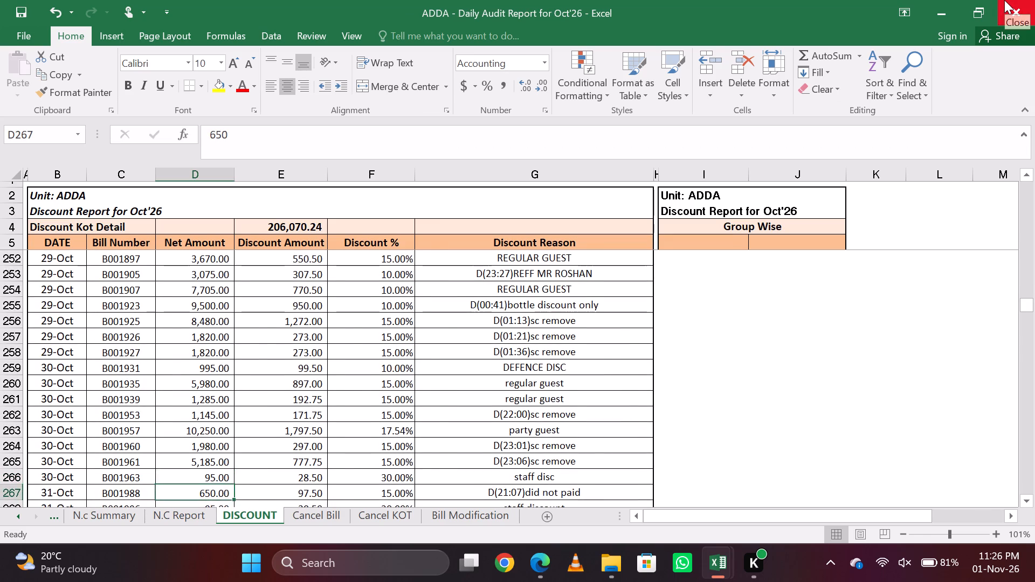
pyautogui.hotkey('alt', 'Tab')
pyautogui.press('Down')
pyautogui.press('Up')
pyautogui.press('Down')
pyautogui.hotkey('alt', 'Tab')
pyautogui.press('Down')
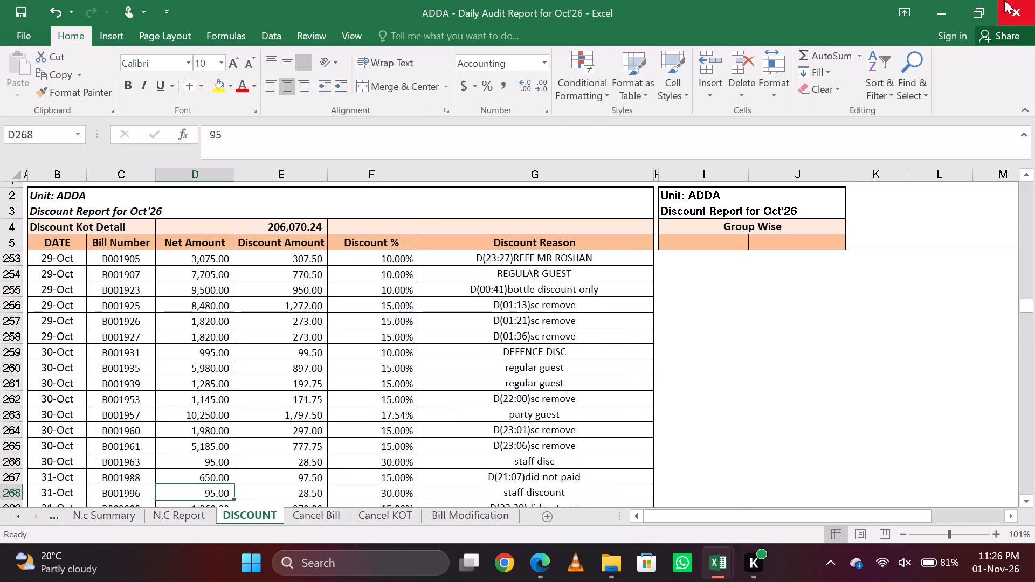
pyautogui.hotkey('alt', 'Tab')
pyautogui.press('Down')
pyautogui.hotkey('alt', 'Tab')
pyautogui.press('Down')
pyautogui.hotkey('alt', 'Tab')
pyautogui.press('Down')
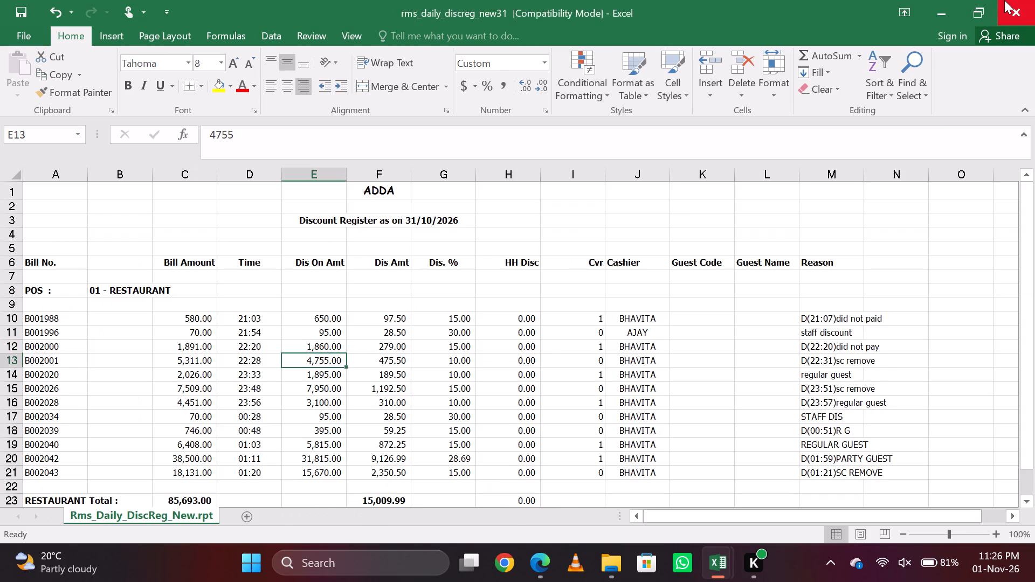
pyautogui.hotkey('alt', 'Tab')
pyautogui.press('Down')
# Compare the Net Amounts of 31 October bills B002020, B002026, B002028 and B002034 with the register's Dis On Amt entries.
pyautogui.hotkey('alt', 'Tab')
pyautogui.press('Down')
pyautogui.hotkey('alt', 'Tab')
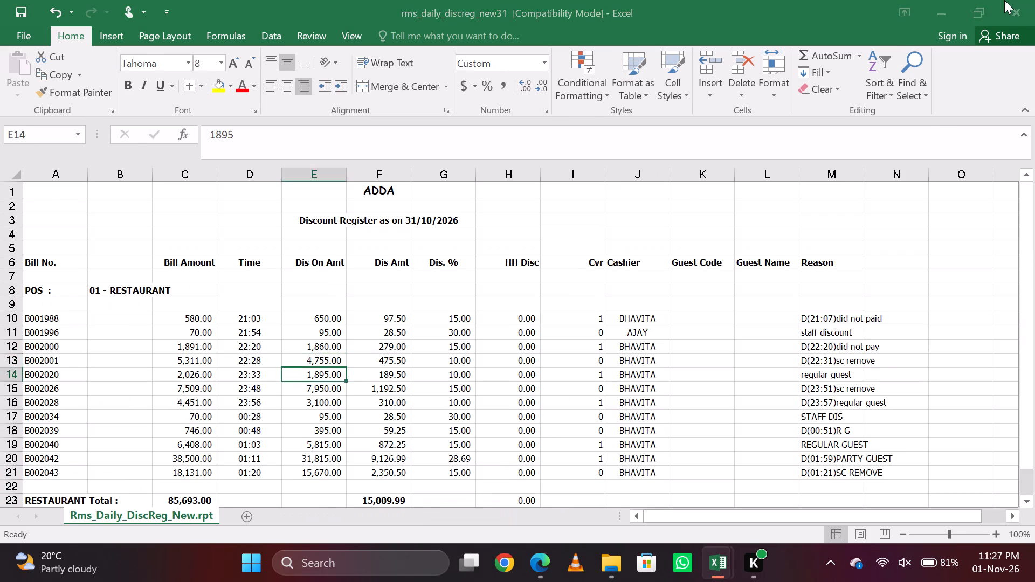
pyautogui.press('Down')
pyautogui.hotkey('alt', 'Tab')
pyautogui.press('Down')
pyautogui.hotkey('alt', 'Tab')
pyautogui.press('Down')
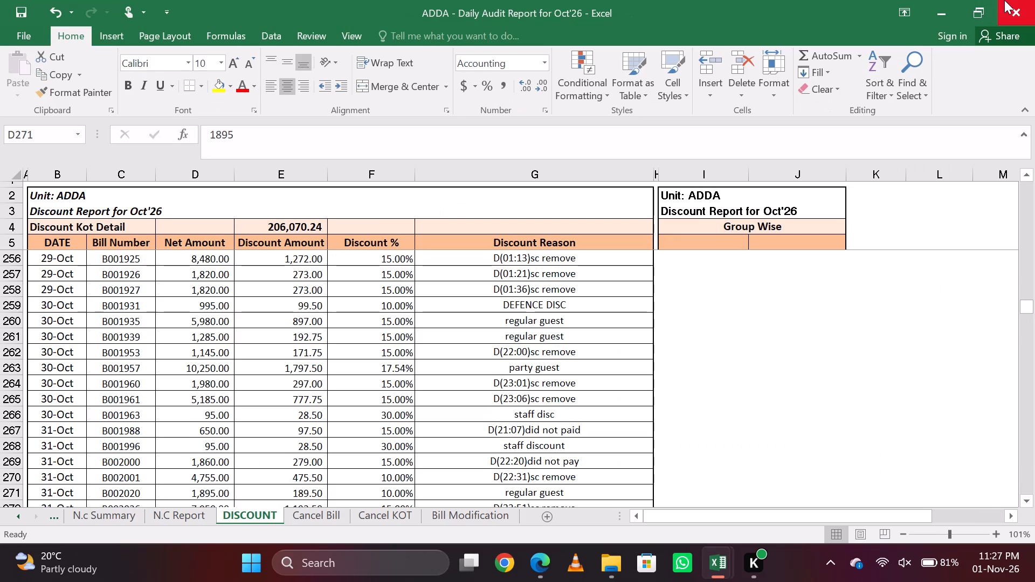
pyautogui.hotkey('alt', 'Tab')
pyautogui.press('Down')
pyautogui.hotkey('alt', 'Tab')
pyautogui.press('Down')
pyautogui.hotkey('alt', 'Tab')
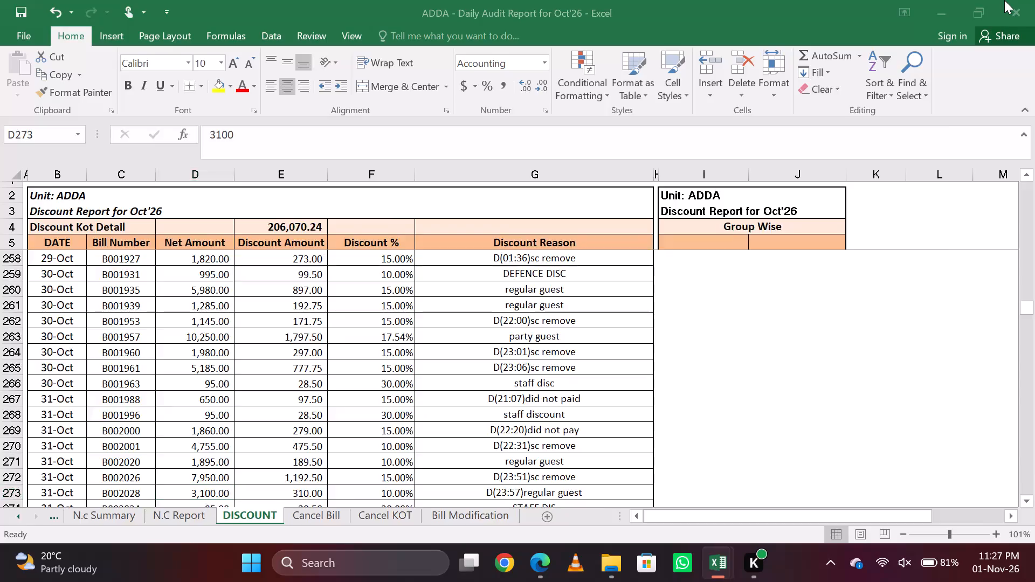
pyautogui.press('Down')
pyautogui.hotkey('alt', 'Tab')
pyautogui.press('Down')
# Compare the Net Amounts of 31 October bills B002039, B002040, B002042 and B002043 with the register's Dis On Amt entries.
pyautogui.hotkey('alt', 'Tab')
pyautogui.press('Down')
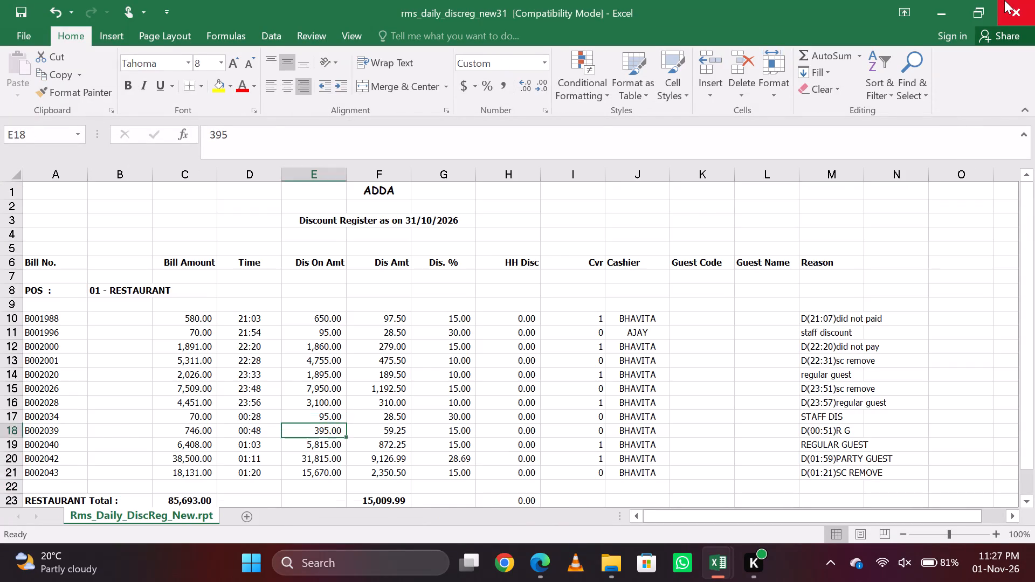
pyautogui.hotkey('alt', 'Tab')
pyautogui.press('Down')
pyautogui.hotkey('alt', 'Tab')
pyautogui.press('Down')
pyautogui.hotkey('alt', 'Tab')
pyautogui.press('Down')
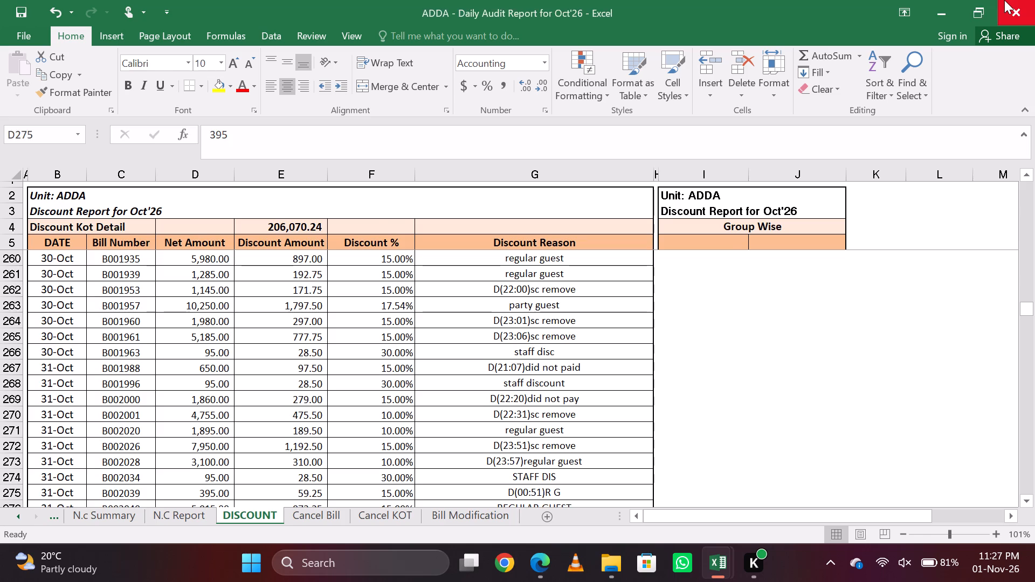
pyautogui.hotkey('alt', 'Tab')
pyautogui.press('Down')
pyautogui.hotkey('alt', 'Tab')
pyautogui.press('Down')
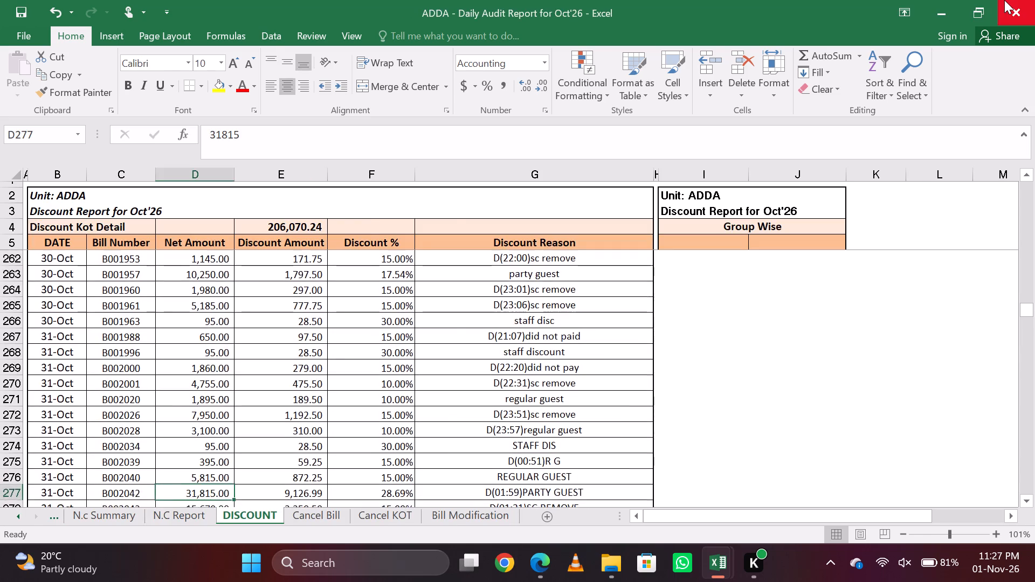
pyautogui.hotkey('alt', 'Tab')
pyautogui.press('Down')
pyautogui.hotkey('alt', 'Tab')
pyautogui.press('Down')
pyautogui.press('Down')
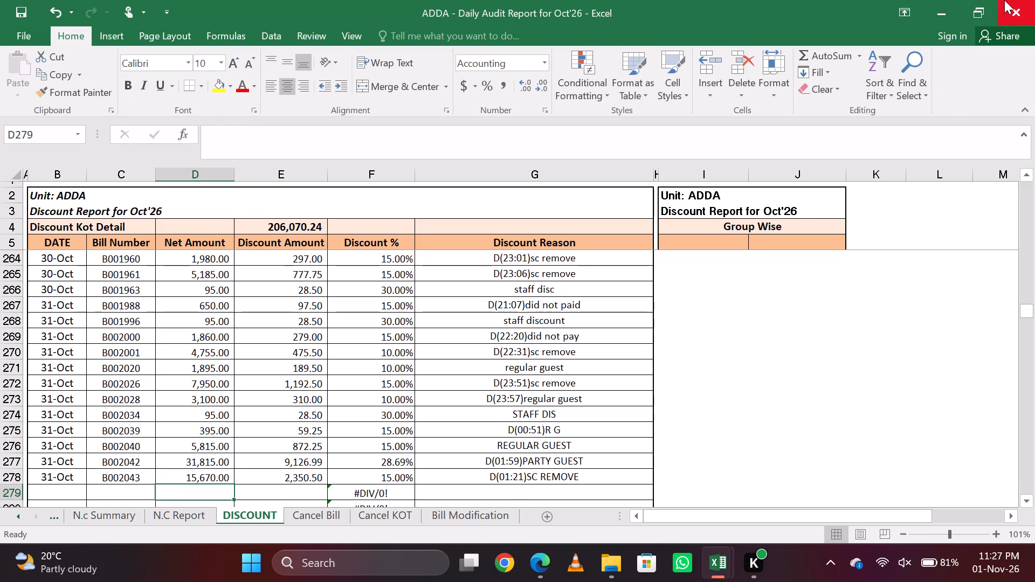
# Review the Discount % column of the DISCOUNT sheet from the 31 October bills back up to the first 1 October bill.
pyautogui.press('Up')
pyautogui.press('Right')
pyautogui.press('Right')
pyautogui.press('Up')
pyautogui.press('Up')
pyautogui.press('Up')
pyautogui.press('Up')
pyautogui.press('Up')
pyautogui.press('Up')
pyautogui.press('Up')
pyautogui.press('Up')
pyautogui.press('Up')
pyautogui.press('Up')
pyautogui.press('Up')
pyautogui.press('Up')
pyautogui.press('Up')
pyautogui.press('Up')
pyautogui.press('Up')
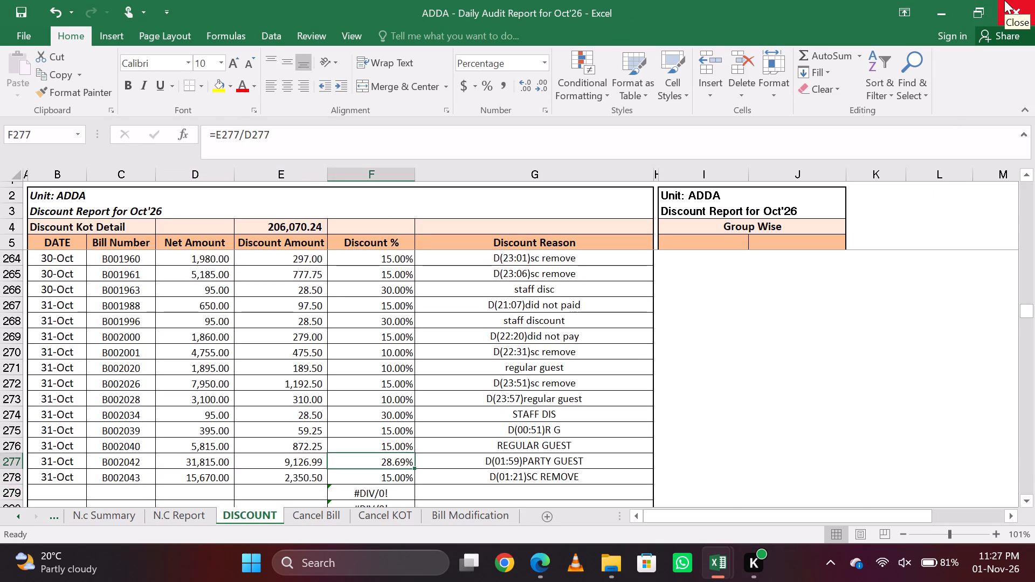
pyautogui.press('pageup')
pyautogui.press('pageup')
pyautogui.press('pageup')
pyautogui.press('pageup')
pyautogui.press('pageup')
pyautogui.press('pageup')
pyautogui.press('pageup')
pyautogui.press('pageup')
pyautogui.press('pageup')
pyautogui.press('pageup')
pyautogui.press('pageup')
pyautogui.press('pageup')
pyautogui.press('pageup')
pyautogui.press('pageup')
pyautogui.press('pageup')
pyautogui.press('pageup')
pyautogui.press('pageup')
pyautogui.press('pageup')
pyautogui.press('pageup')
pyautogui.press('pageup')
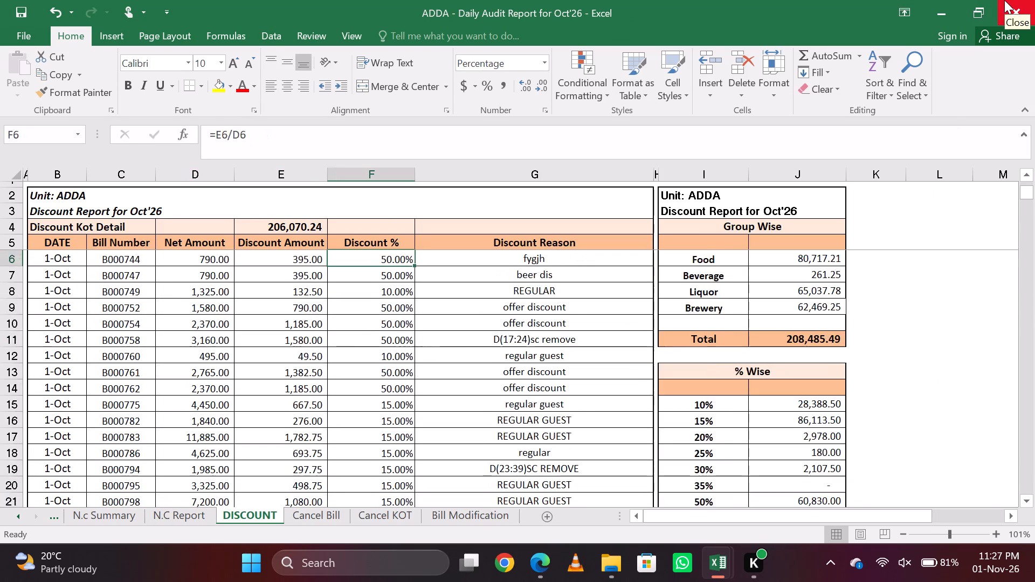
pyautogui.press('pagedown')
pyautogui.press('pageup')
pyautogui.press('pageup')
pyautogui.press('pageup')
pyautogui.press('pageup')
pyautogui.press('pageup')
pyautogui.press('pageup')
pyautogui.press('pageup')
pyautogui.press('pageup')
pyautogui.press('pageup')
pyautogui.press('pageup')
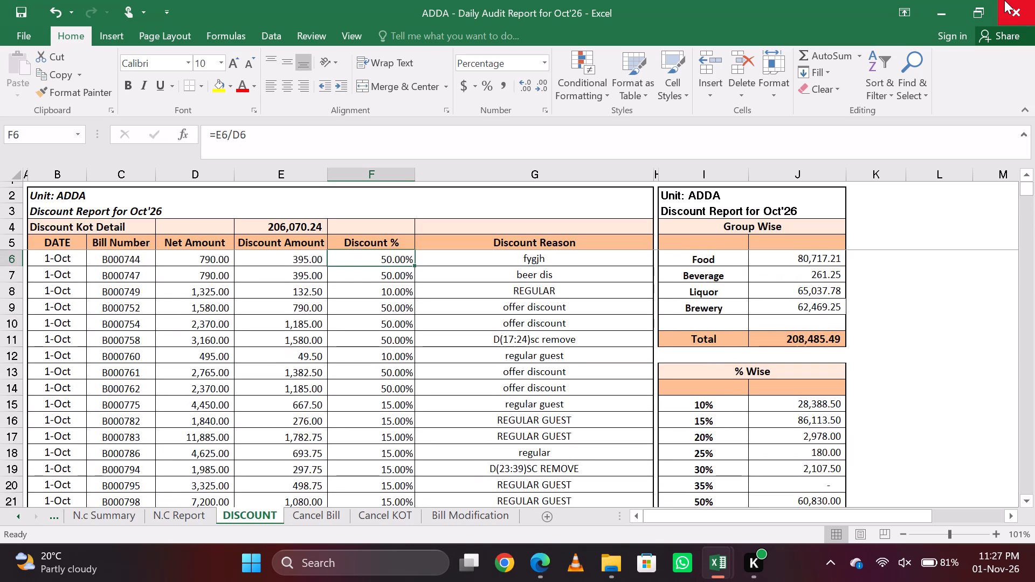
# Examine the Group Wise and % Wise discount summaries beside the bill list on the DISCOUNT sheet.
pyautogui.press('Right')
pyautogui.press('Right')
pyautogui.press('Right')
pyautogui.press('Right')
pyautogui.press('Right')
pyautogui.press('Right')
pyautogui.press('Right')
pyautogui.press('Right')
pyautogui.press('Left')
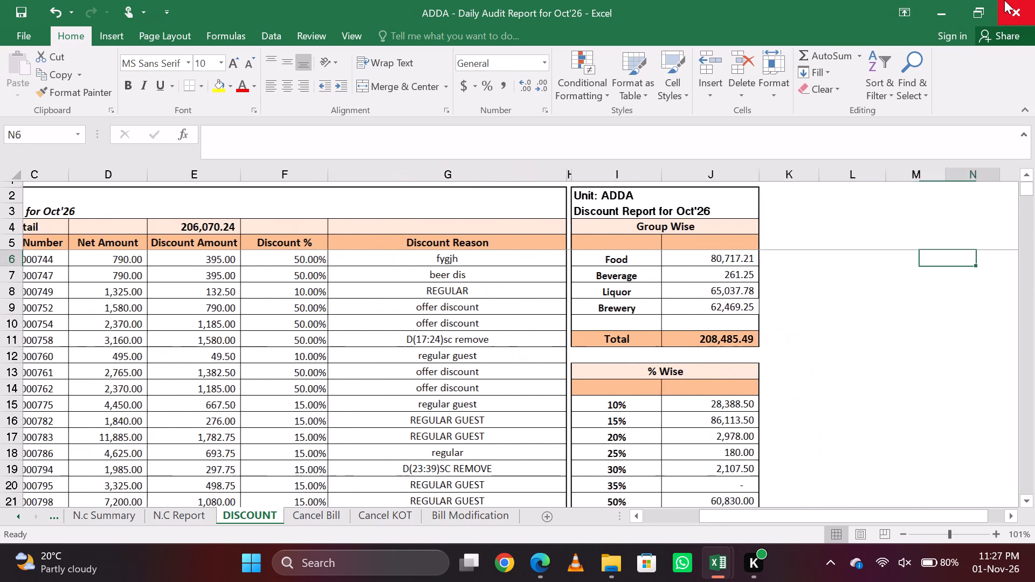
pyautogui.press('Left')
pyautogui.press('Left')
pyautogui.press('Left')
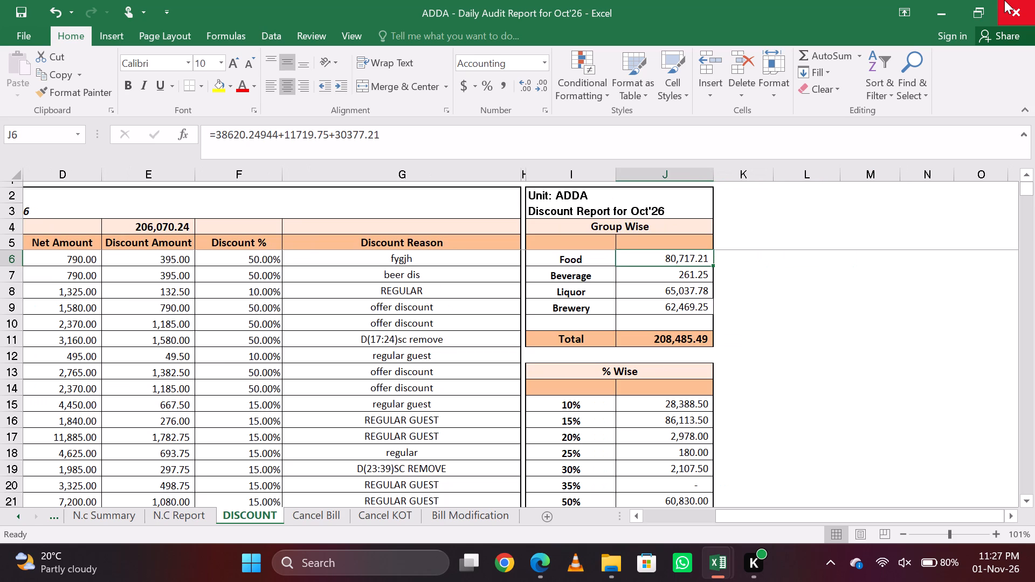
pyautogui.press('Left')
pyautogui.press('Left')
pyautogui.press('Left')
pyautogui.press('Left')
pyautogui.press('Left')
pyautogui.press('Left')
pyautogui.press('Right')
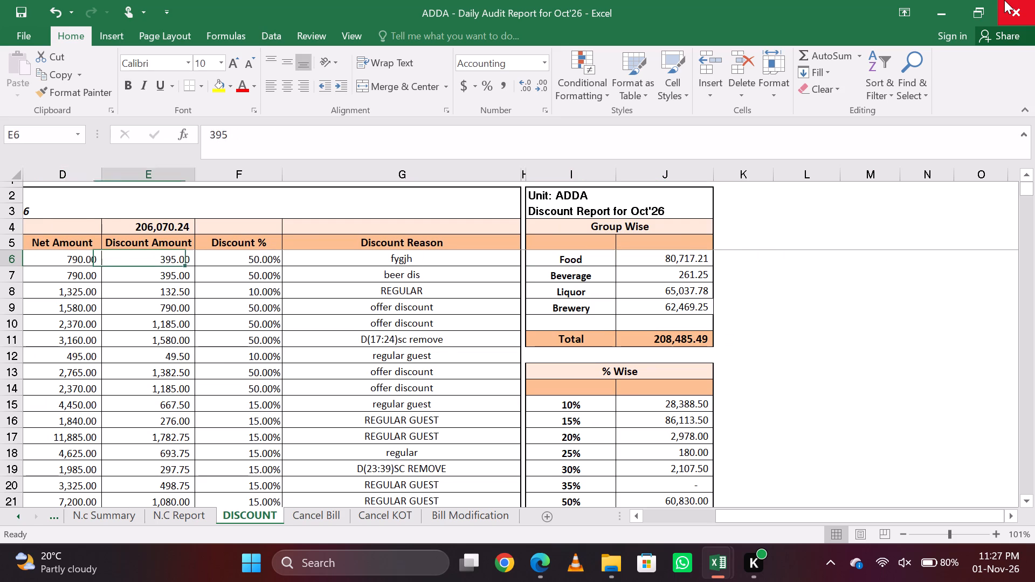
# Examine the Discount % column from row 6 through the early October bills for irregular percentages, returning to row 33.
pyautogui.press('Right')
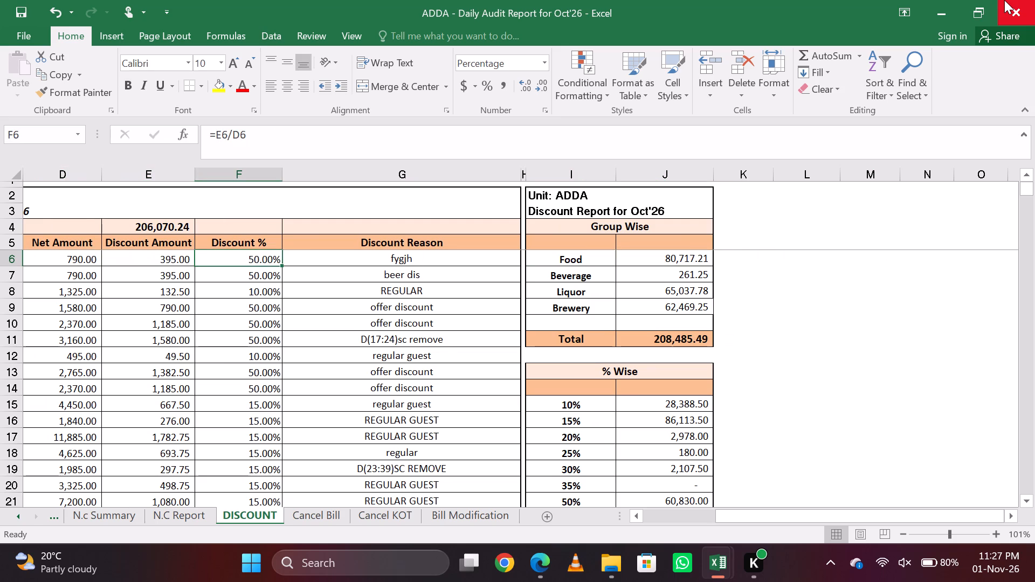
pyautogui.press('Down')
pyautogui.press('Down')
pyautogui.press('Down')
pyautogui.press('Down')
pyautogui.press('Down')
pyautogui.press('Down')
pyautogui.press('Down')
pyautogui.press('Down')
pyautogui.press('Down')
pyautogui.press('Down')
pyautogui.press('Down')
pyautogui.press('Down')
pyautogui.press('Down')
pyautogui.press('Down')
pyautogui.press('Down')
pyautogui.press('Down')
pyautogui.press('Down')
pyautogui.press('Down')
pyautogui.press('Down')
pyautogui.press('Down')
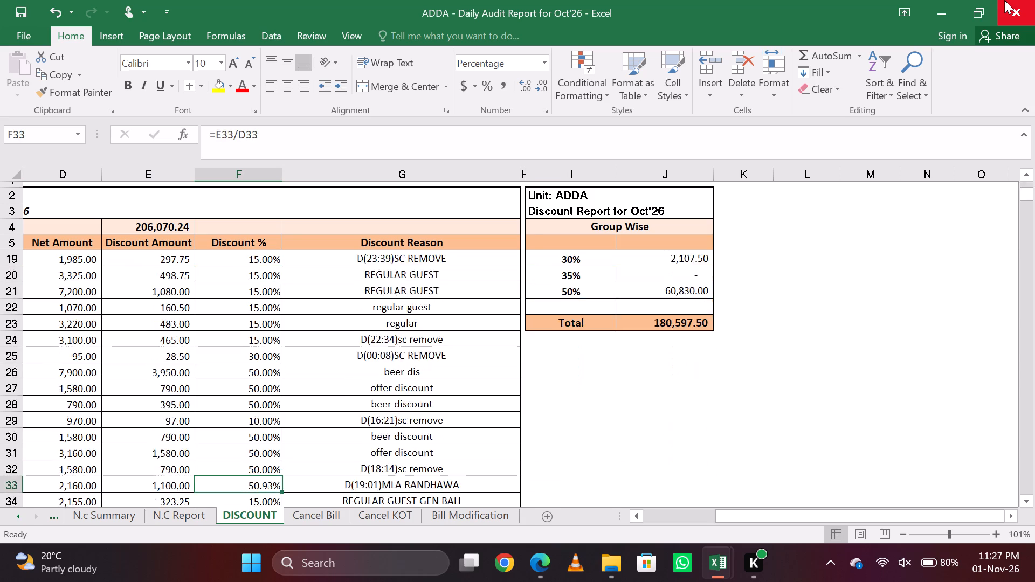
pyautogui.press('Down')
pyautogui.press('Down')
pyautogui.press('Down')
pyautogui.press('Down')
pyautogui.press('Down')
pyautogui.press('Down')
pyautogui.press('Down')
pyautogui.press('Down')
pyautogui.press('Up')
pyautogui.press('Up')
pyautogui.press('Up')
pyautogui.press('Up')
pyautogui.press('Up')
pyautogui.press('Up')
pyautogui.press('Up')
pyautogui.press('Up')
pyautogui.press('Up')
pyautogui.press('Up')
pyautogui.press('Up')
pyautogui.press('Up')
pyautogui.press('Up')
pyautogui.press('Up')
pyautogui.press('Up')
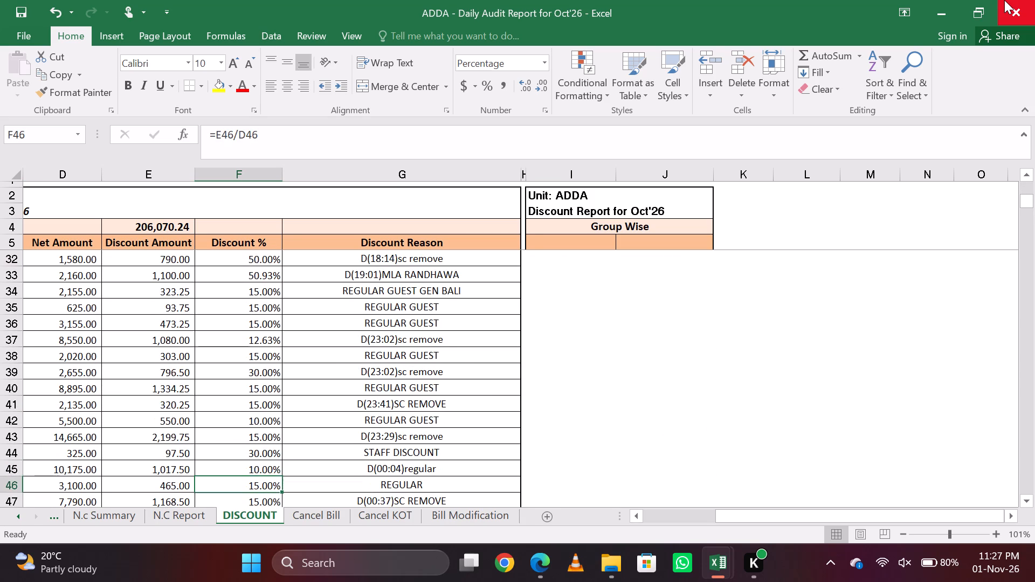
pyautogui.press('Down')
pyautogui.press('Down')
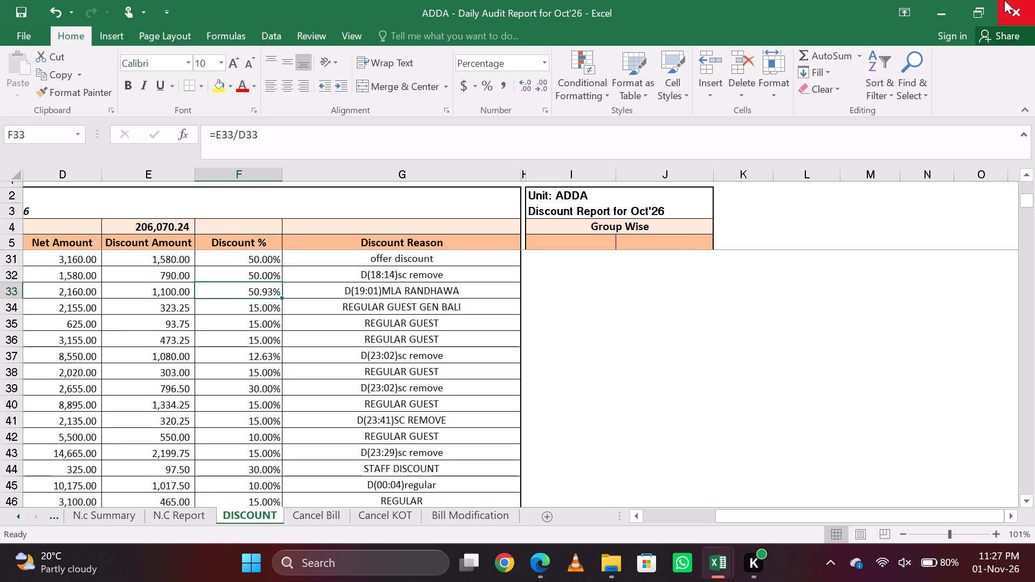
pyautogui.press('Up')
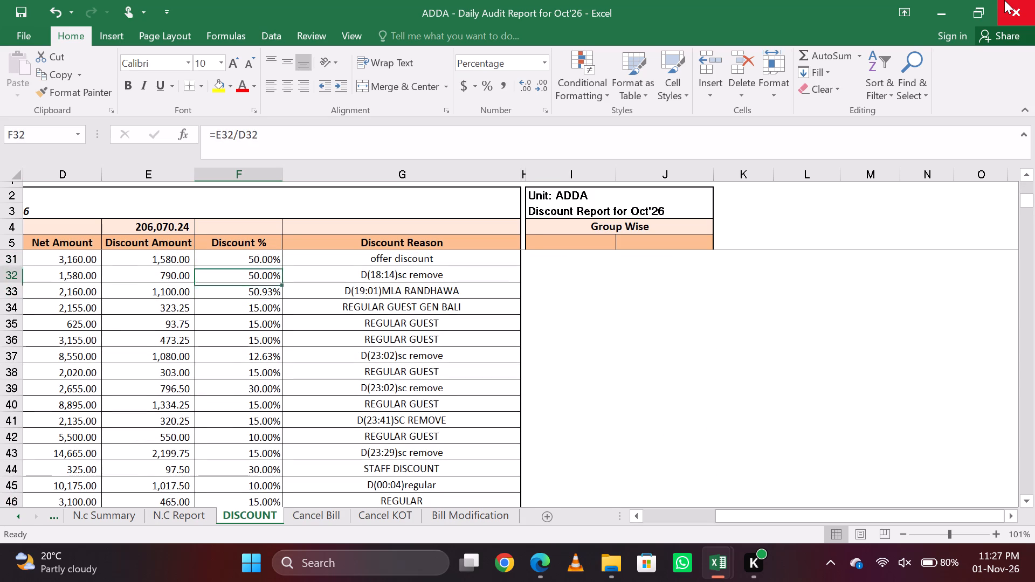
pyautogui.press('Down')
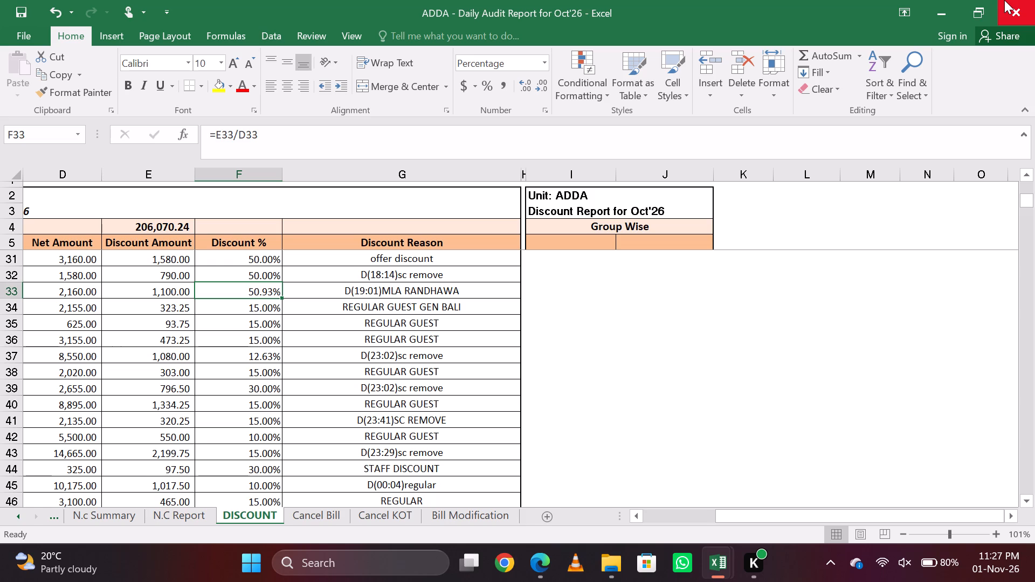
pyautogui.press('Up')
pyautogui.press('Down')
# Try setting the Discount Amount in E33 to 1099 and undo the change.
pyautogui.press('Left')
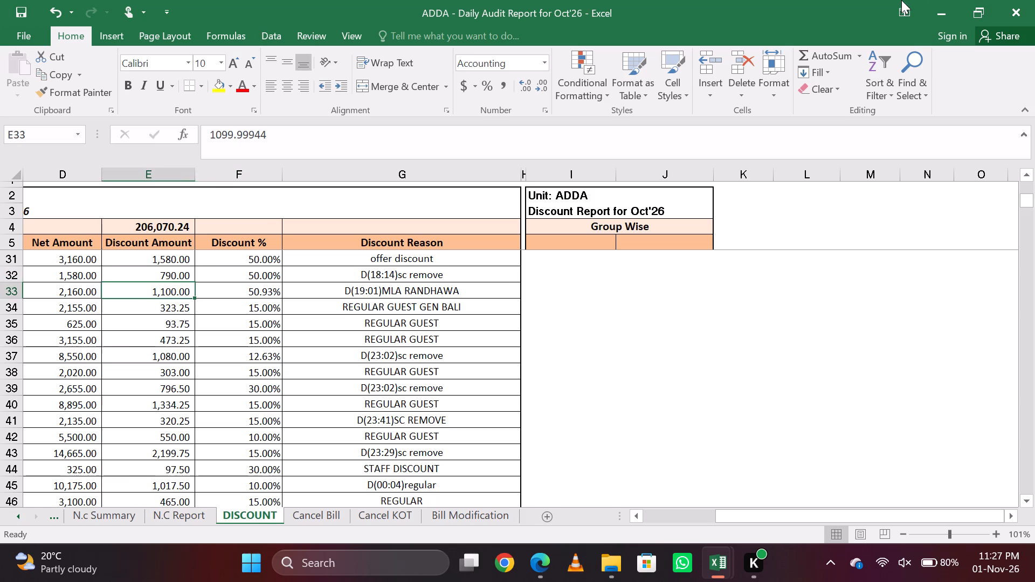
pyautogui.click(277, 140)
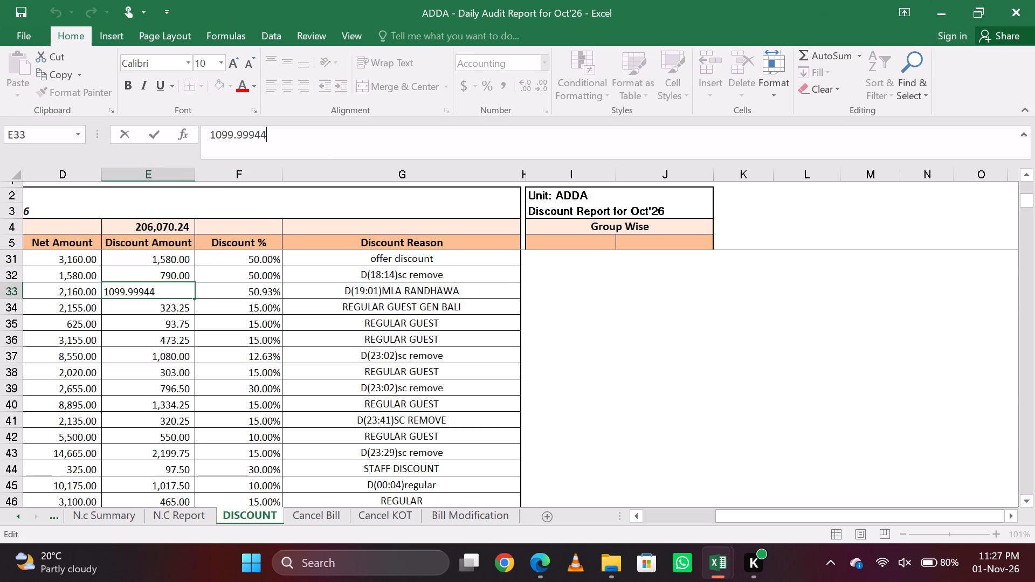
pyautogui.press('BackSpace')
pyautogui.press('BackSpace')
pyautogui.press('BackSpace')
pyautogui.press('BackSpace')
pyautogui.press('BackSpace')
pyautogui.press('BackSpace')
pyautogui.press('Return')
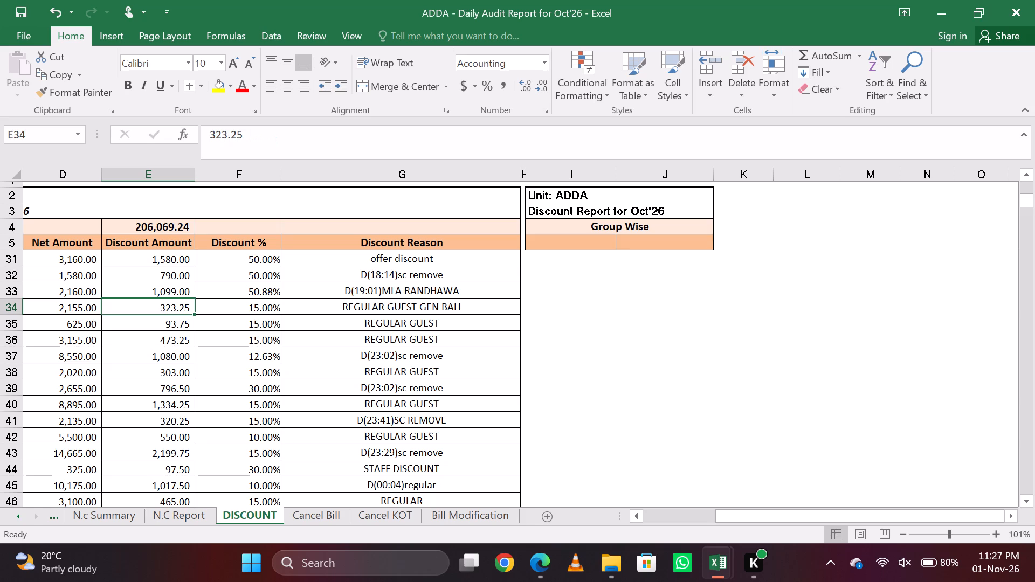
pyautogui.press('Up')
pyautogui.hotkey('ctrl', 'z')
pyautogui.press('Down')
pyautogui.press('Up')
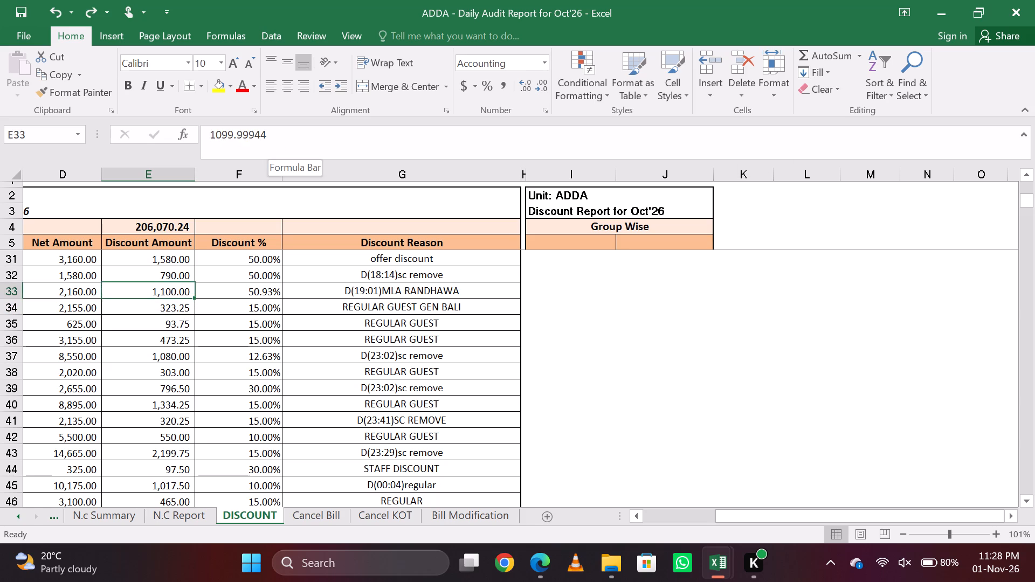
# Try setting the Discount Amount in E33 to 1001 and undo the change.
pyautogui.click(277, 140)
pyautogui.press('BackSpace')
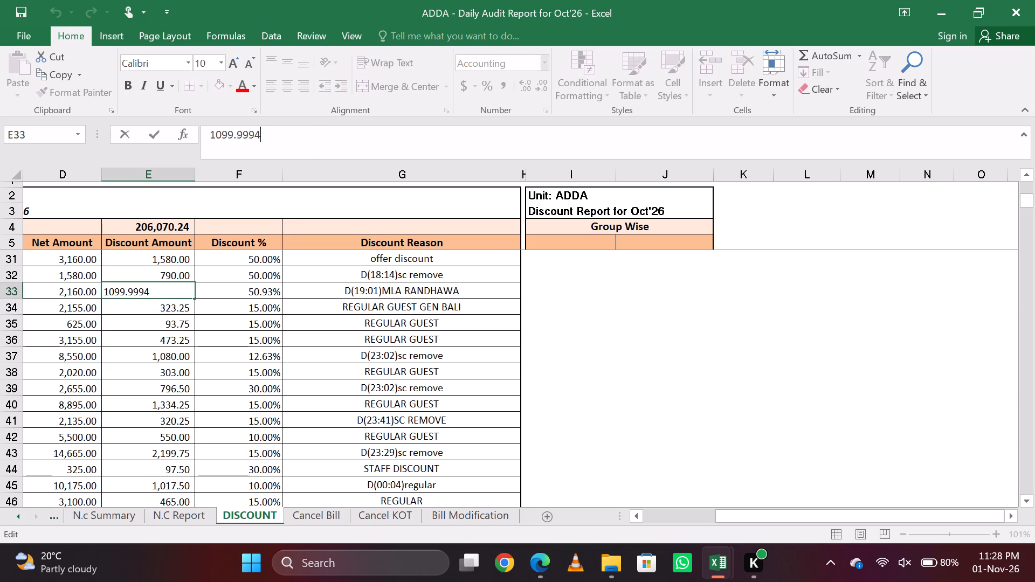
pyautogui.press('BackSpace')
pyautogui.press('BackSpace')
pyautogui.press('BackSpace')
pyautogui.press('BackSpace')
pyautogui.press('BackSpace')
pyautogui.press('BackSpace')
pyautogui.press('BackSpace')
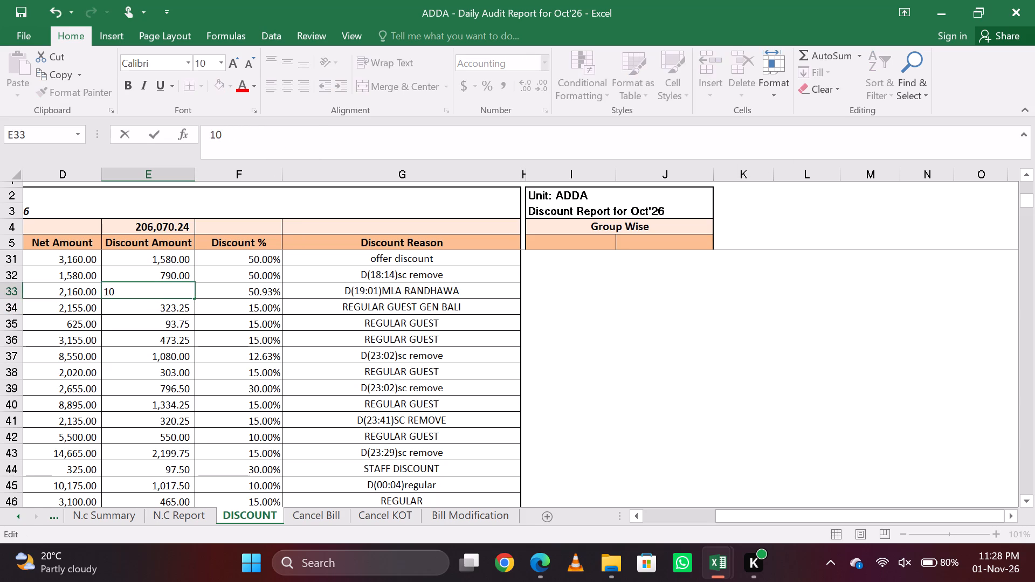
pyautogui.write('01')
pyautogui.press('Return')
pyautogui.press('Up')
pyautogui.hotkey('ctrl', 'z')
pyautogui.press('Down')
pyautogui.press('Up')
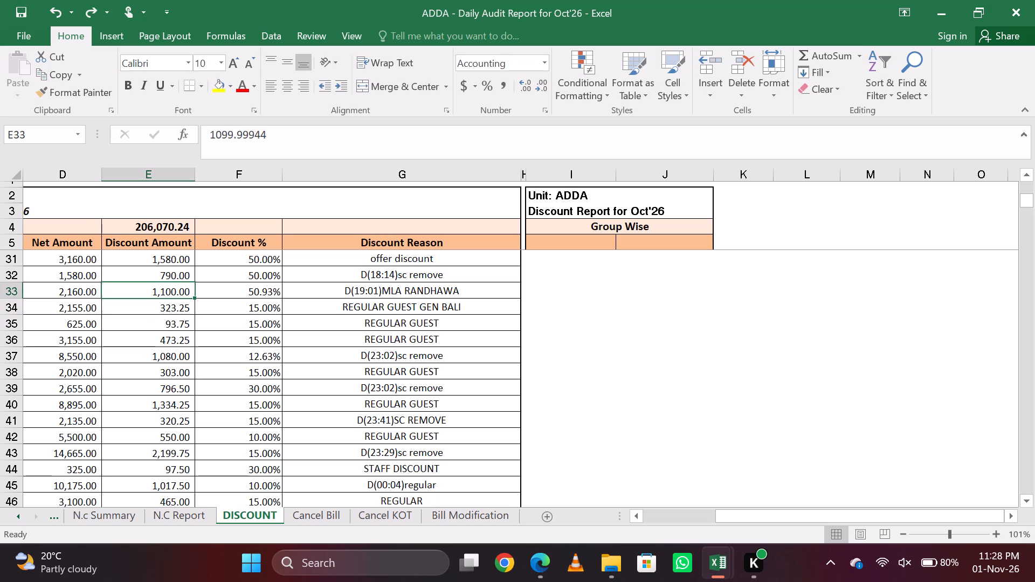
# Set the Discount Amount in E33 to 1100.
pyautogui.click(277, 140)
pyautogui.press('BackSpace')
pyautogui.press('BackSpace')
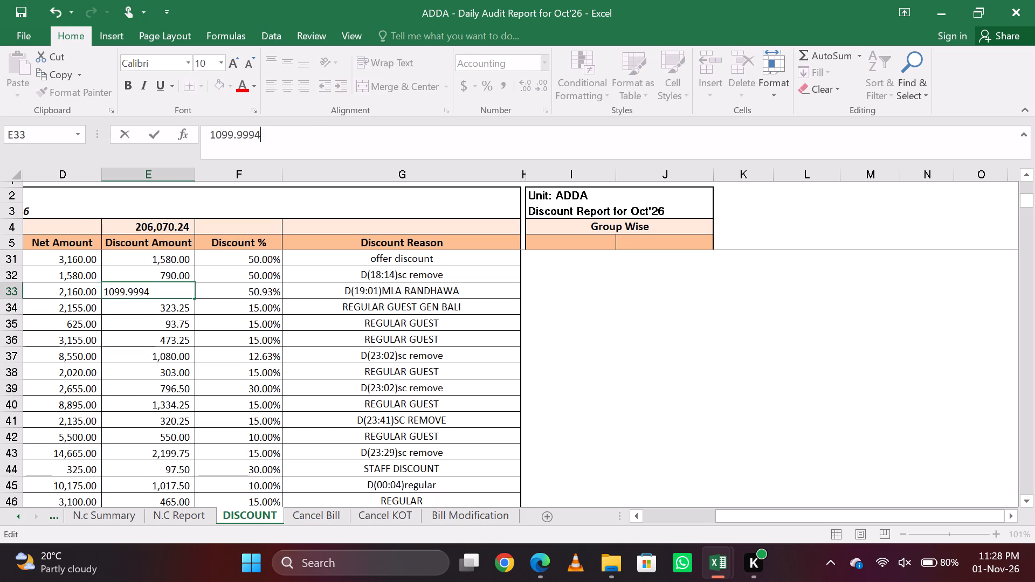
pyautogui.press('BackSpace')
pyautogui.press('BackSpace')
pyautogui.press('BackSpace')
pyautogui.press('BackSpace')
pyautogui.press('BackSpace')
pyautogui.press('BackSpace')
pyautogui.press('BackSpace')
pyautogui.write('100')
pyautogui.press('Return')
pyautogui.press('Up')
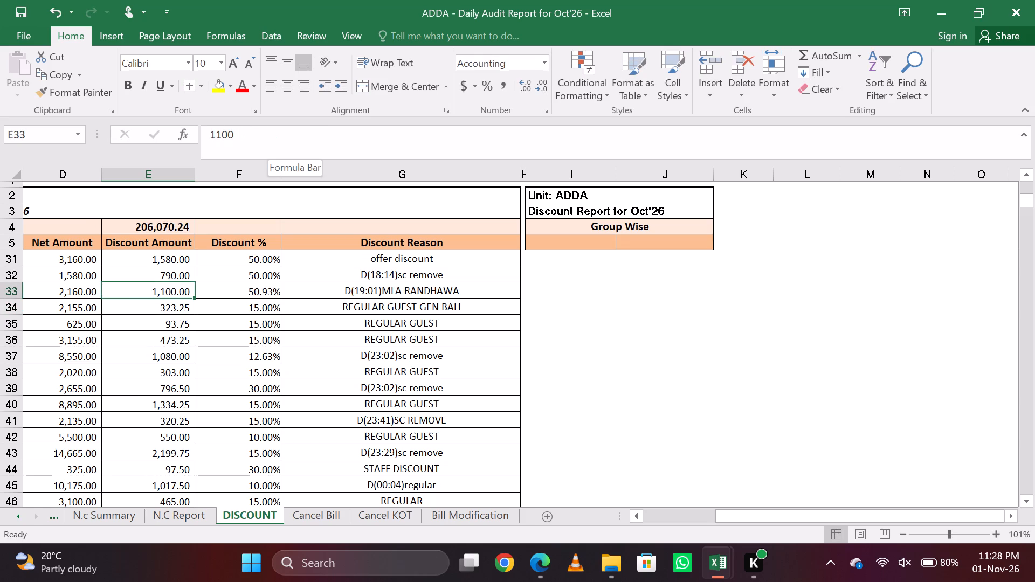
# Undo the last Discount Amount change in E33.
pyautogui.hotkey('ctrl', 'z')
pyautogui.press('Down')
pyautogui.press('Up')
pyautogui.press('Down')
pyautogui.press('Up')
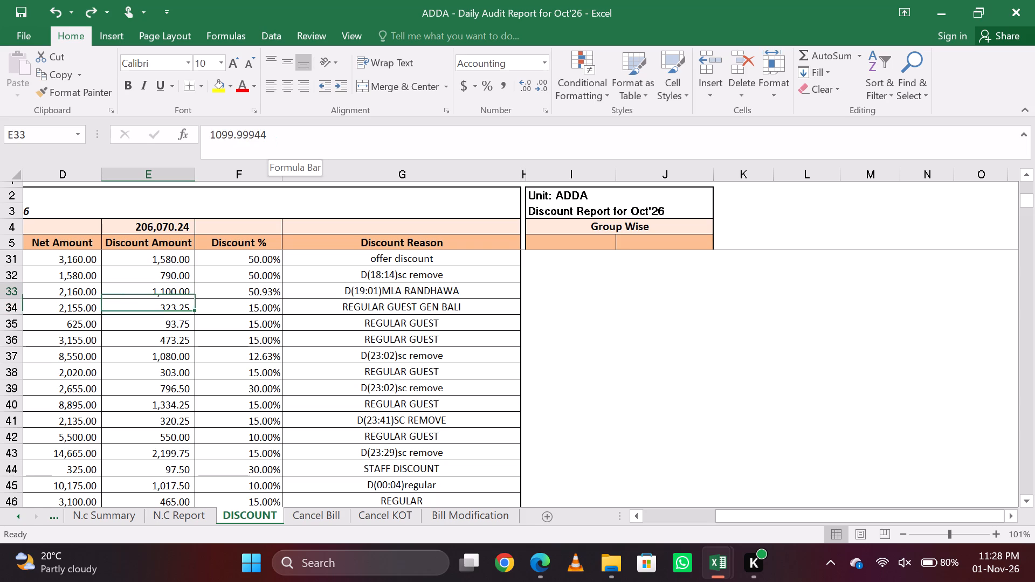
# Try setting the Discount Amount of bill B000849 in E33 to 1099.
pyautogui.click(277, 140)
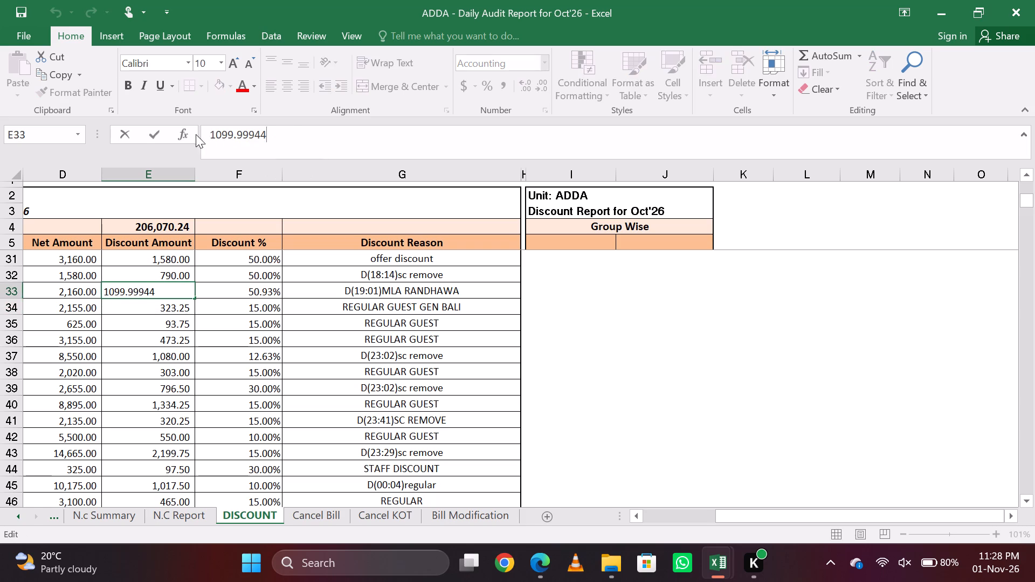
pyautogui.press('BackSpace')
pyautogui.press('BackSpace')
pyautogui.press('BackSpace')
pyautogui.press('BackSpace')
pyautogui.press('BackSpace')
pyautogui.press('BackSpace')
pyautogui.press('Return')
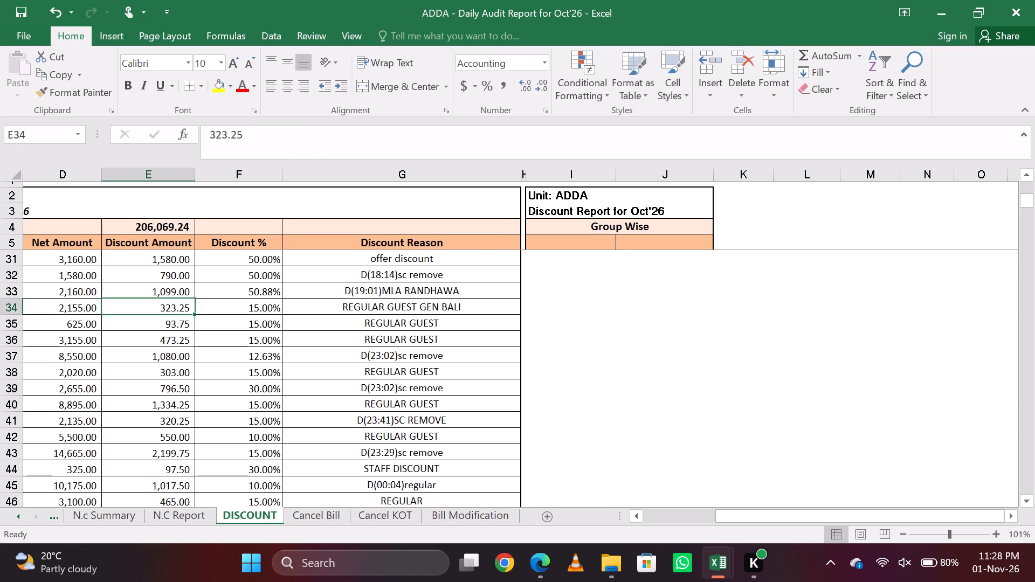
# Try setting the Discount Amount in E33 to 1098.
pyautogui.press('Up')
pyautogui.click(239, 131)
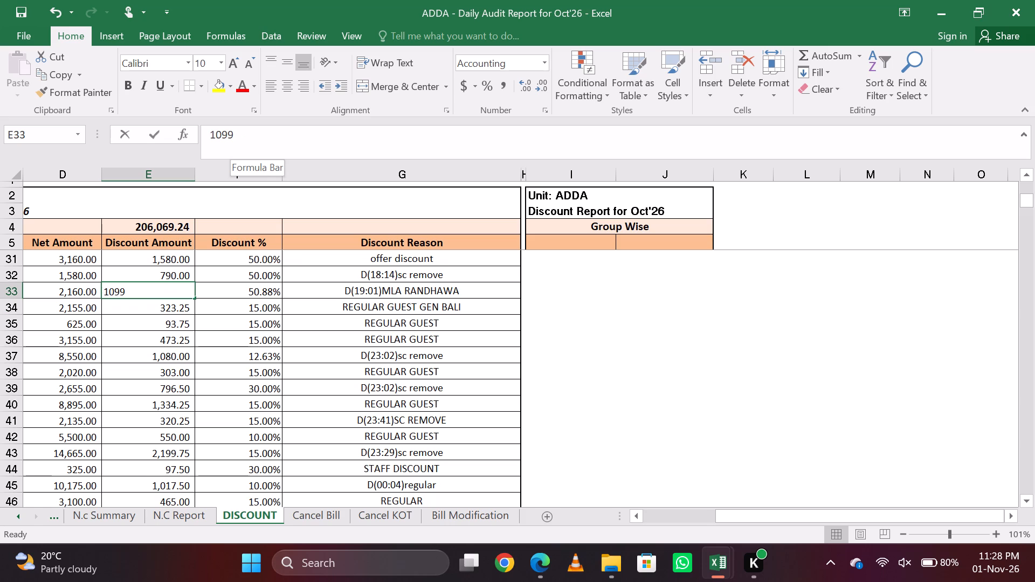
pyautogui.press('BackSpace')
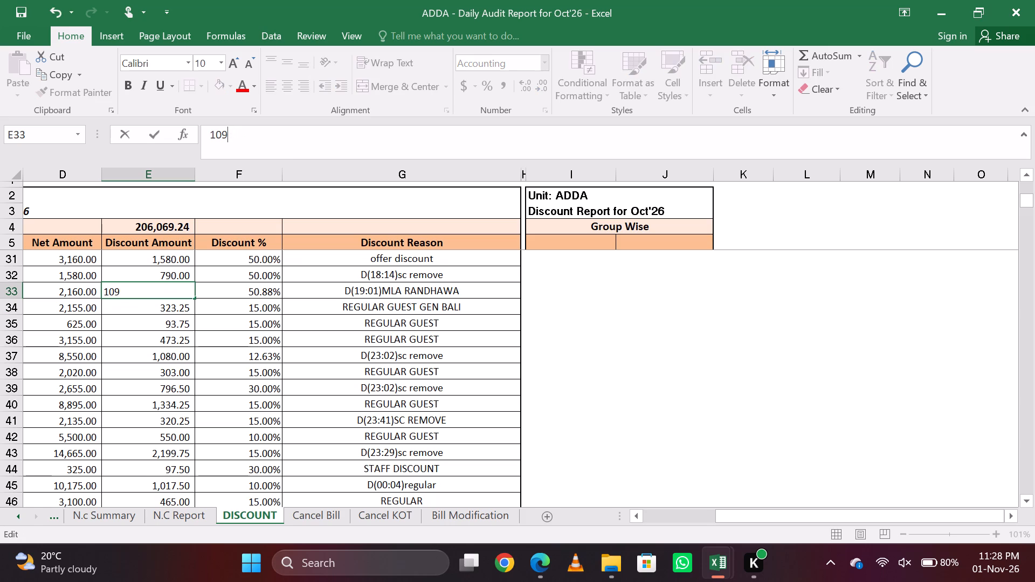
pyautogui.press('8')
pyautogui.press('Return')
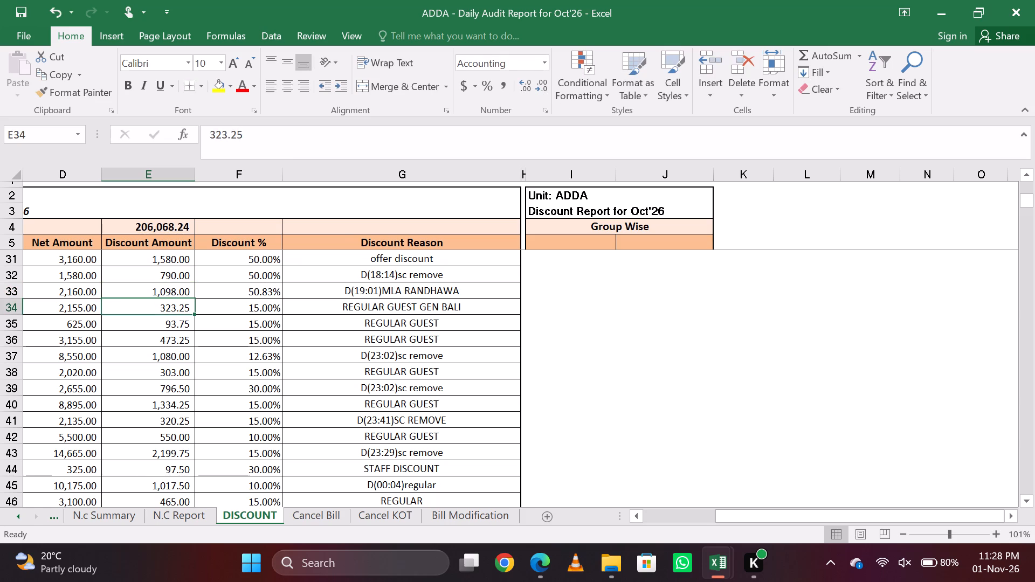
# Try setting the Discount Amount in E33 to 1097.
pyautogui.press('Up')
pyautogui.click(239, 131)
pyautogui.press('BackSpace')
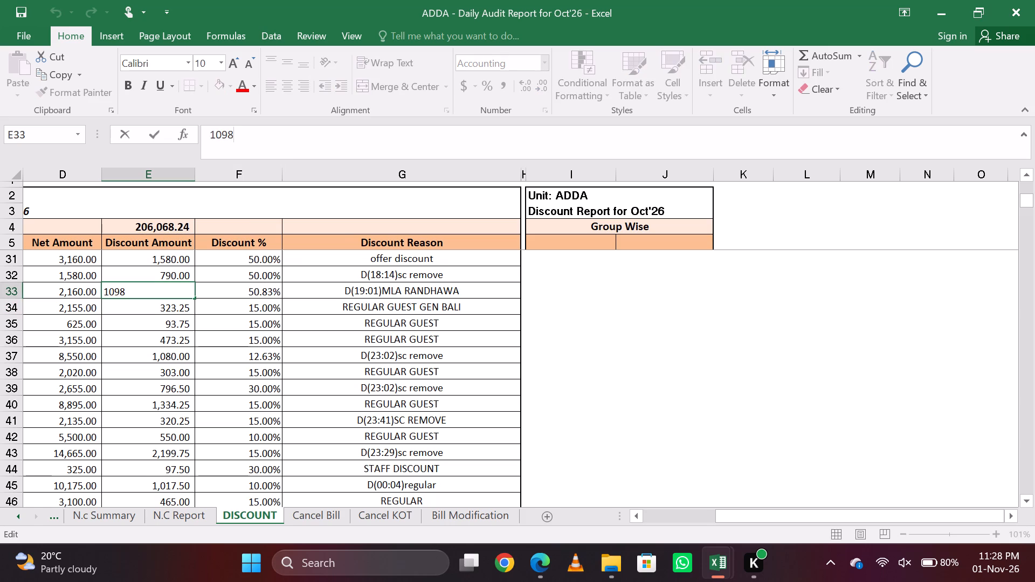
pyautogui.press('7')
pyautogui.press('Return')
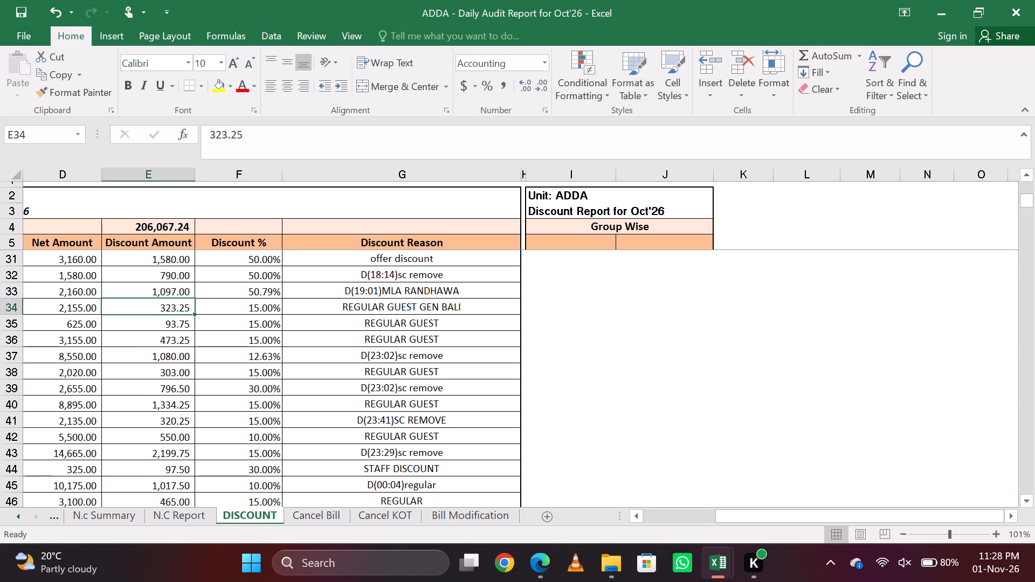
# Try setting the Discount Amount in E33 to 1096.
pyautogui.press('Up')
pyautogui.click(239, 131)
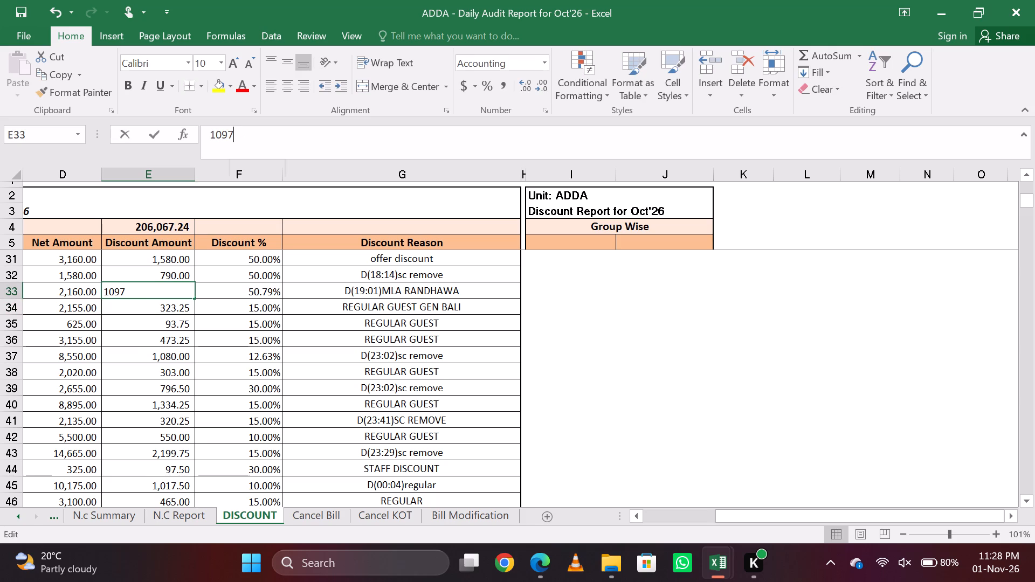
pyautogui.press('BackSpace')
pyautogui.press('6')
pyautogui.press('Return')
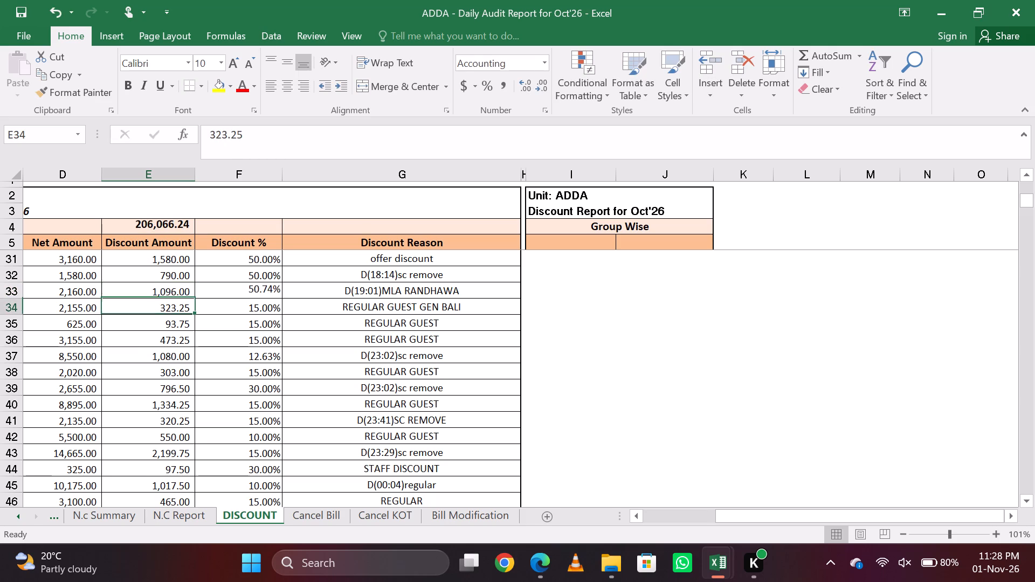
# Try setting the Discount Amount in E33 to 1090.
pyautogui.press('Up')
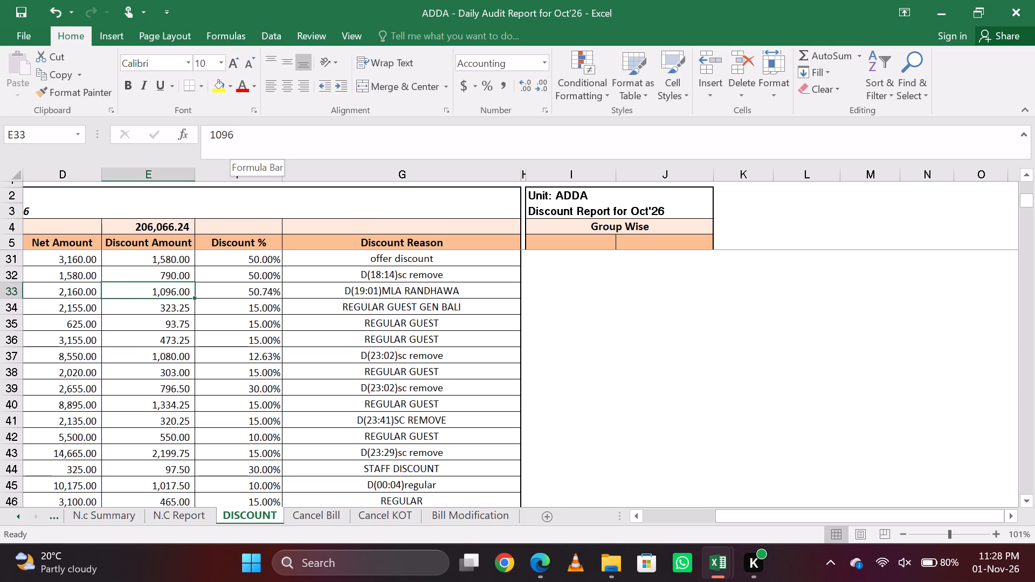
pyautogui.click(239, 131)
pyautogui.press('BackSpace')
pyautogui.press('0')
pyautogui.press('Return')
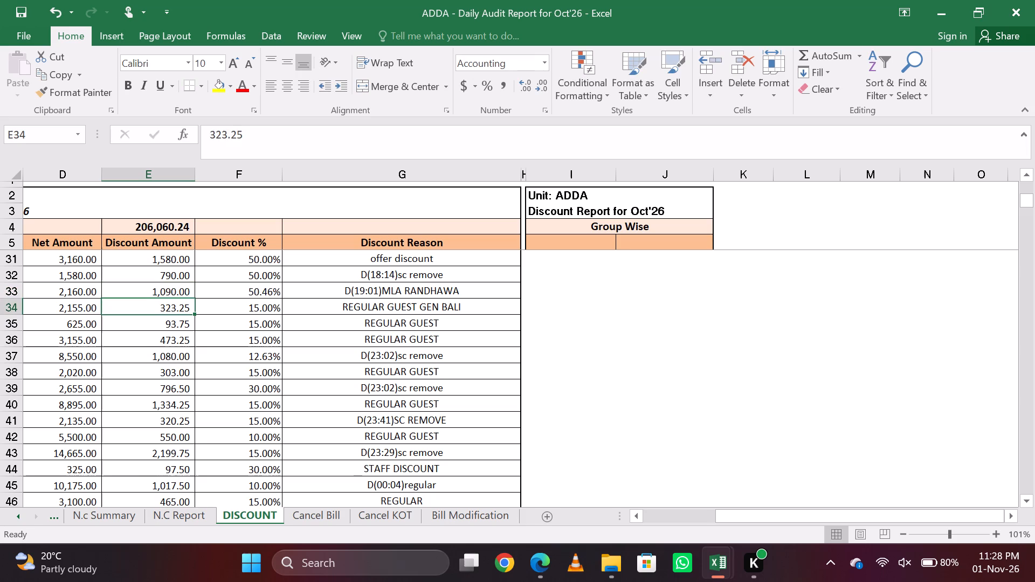
# Examine row 33's date, bill number, net amount, discount amount and Discount % formula.
pyautogui.press('Up')
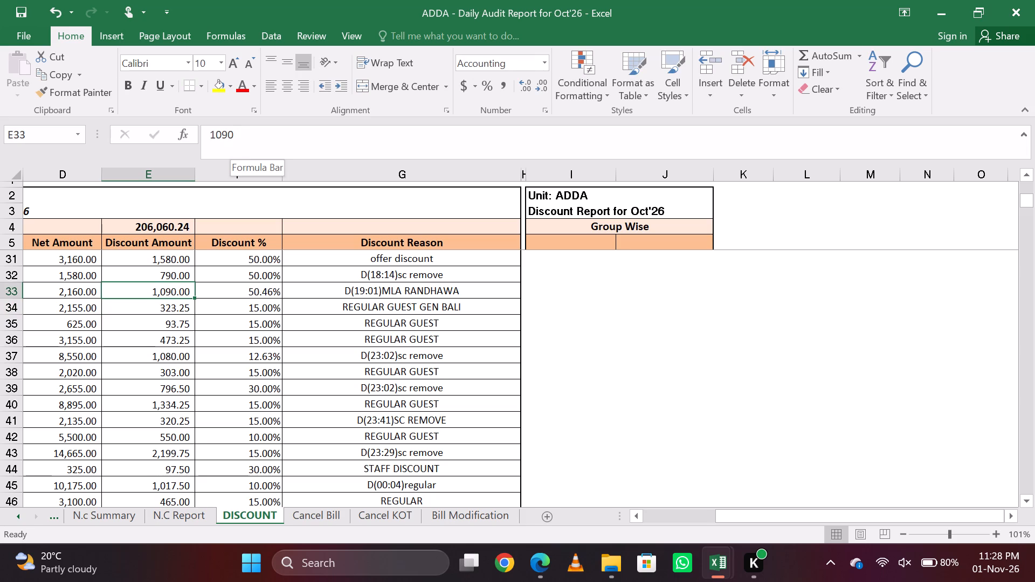
pyautogui.press('Left')
pyautogui.press('Right')
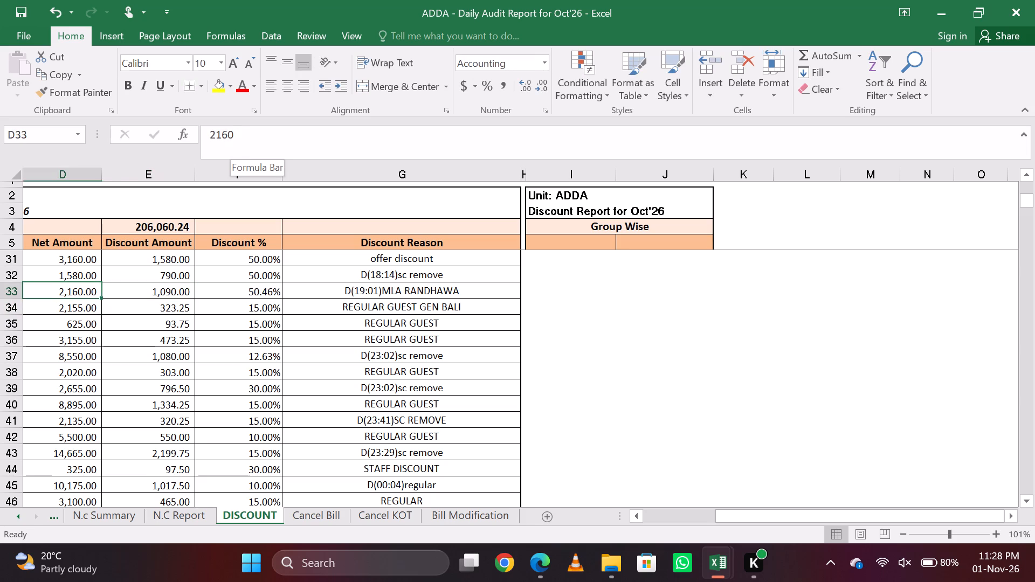
pyautogui.press('Left')
pyautogui.press('Right')
pyautogui.press('Right')
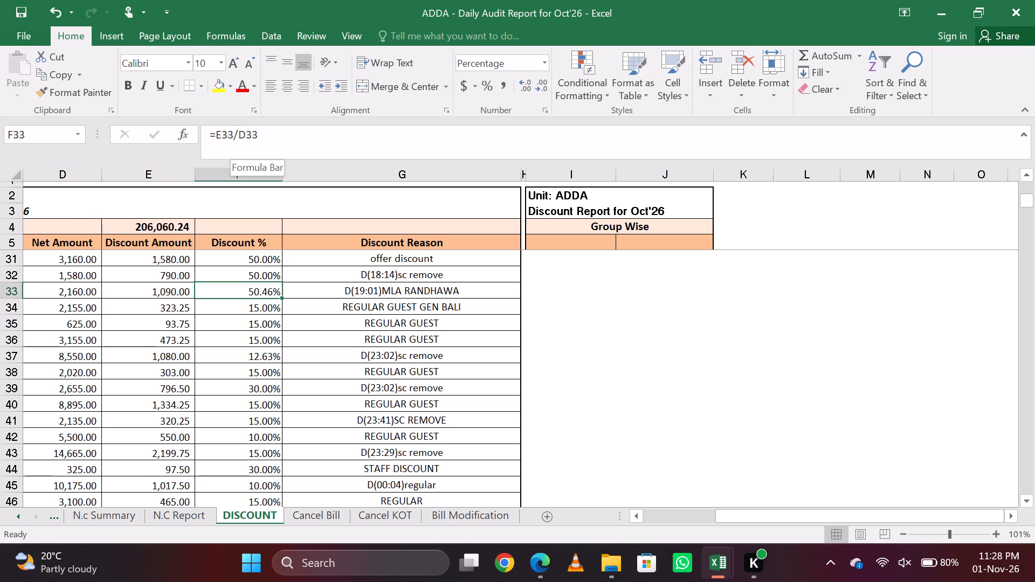
pyautogui.press('Left')
pyautogui.press('Left')
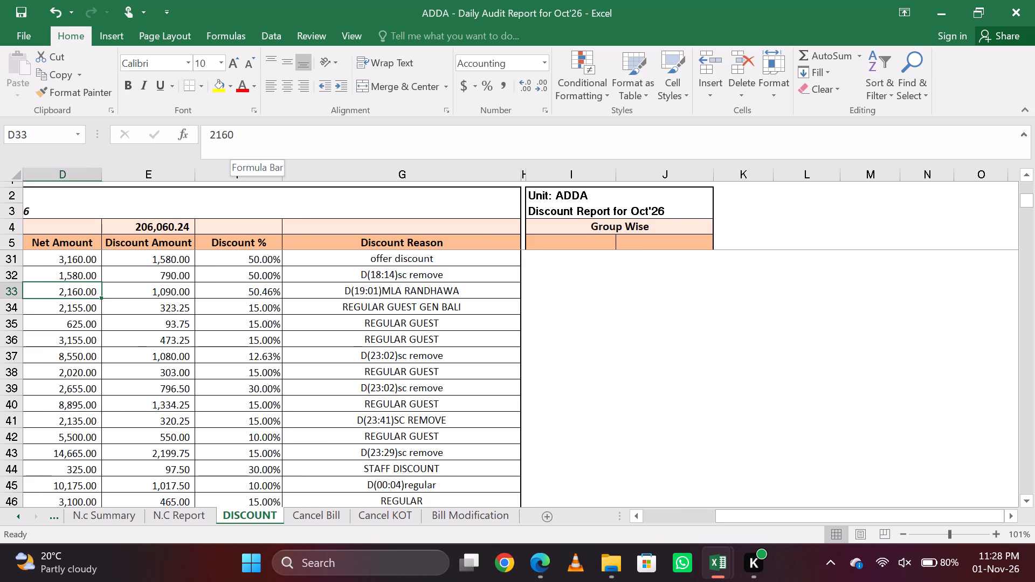
pyautogui.press('Left')
pyautogui.press('Left')
pyautogui.press('Left')
pyautogui.press('Right')
pyautogui.press('Right')
pyautogui.press('Right')
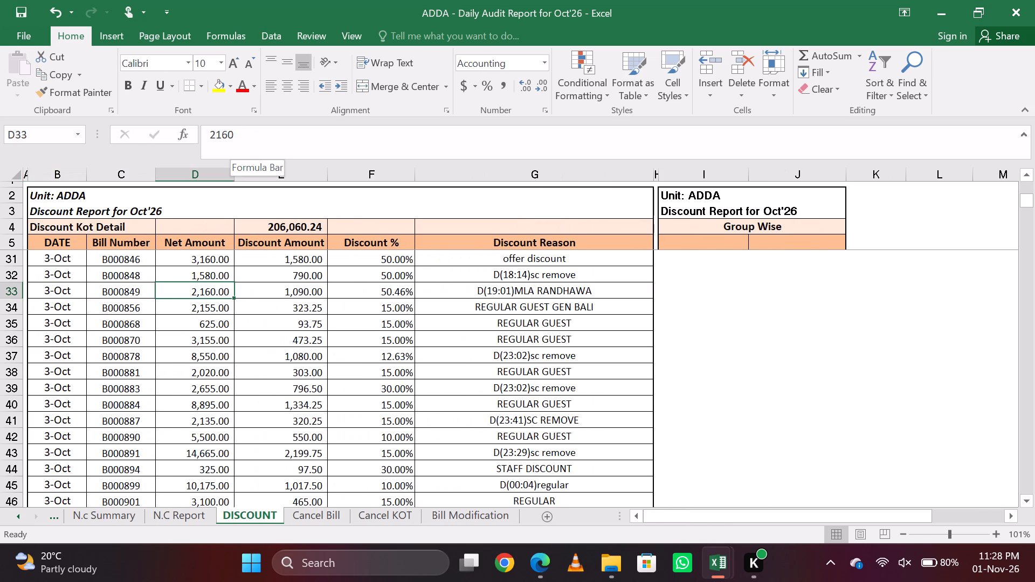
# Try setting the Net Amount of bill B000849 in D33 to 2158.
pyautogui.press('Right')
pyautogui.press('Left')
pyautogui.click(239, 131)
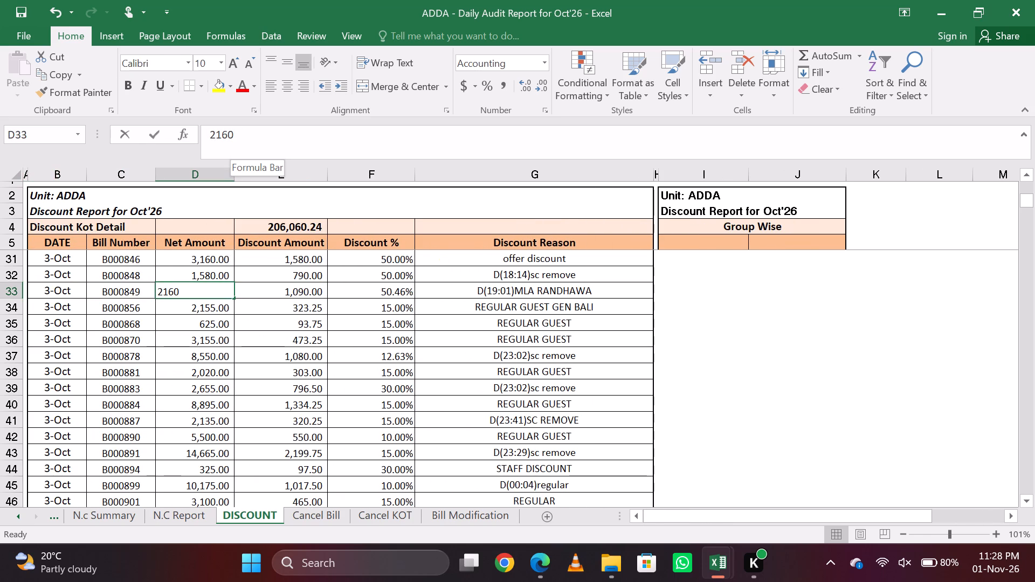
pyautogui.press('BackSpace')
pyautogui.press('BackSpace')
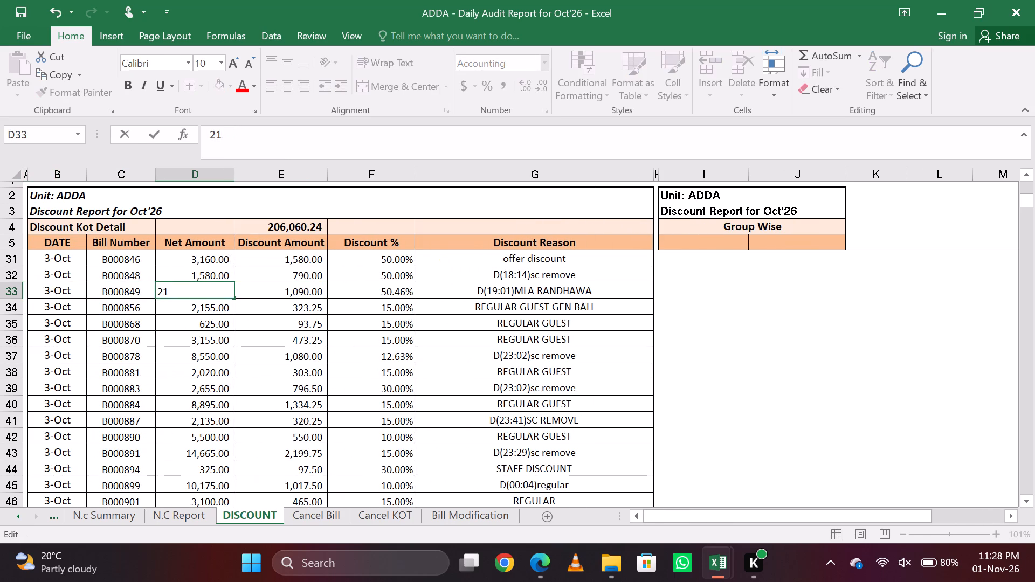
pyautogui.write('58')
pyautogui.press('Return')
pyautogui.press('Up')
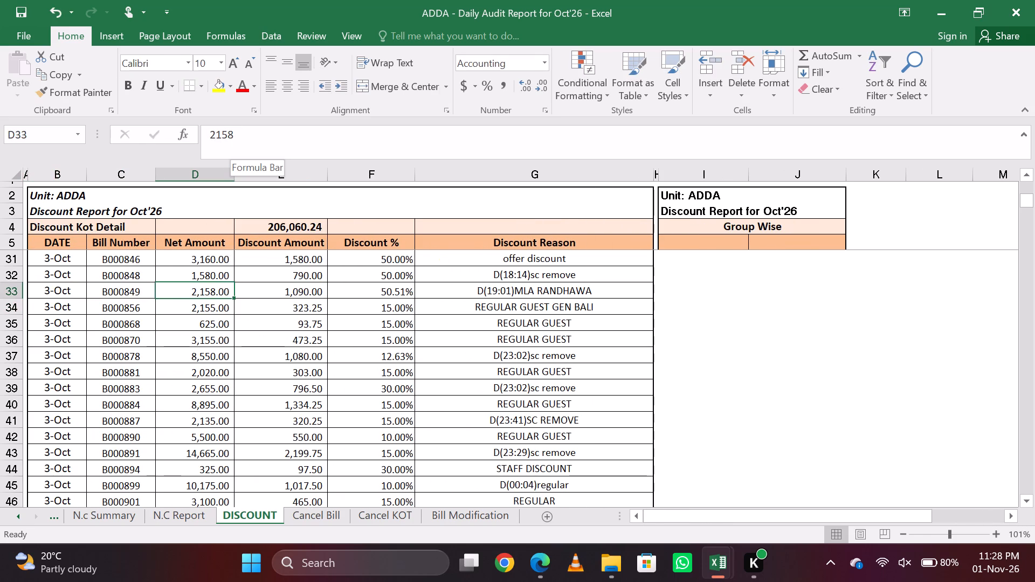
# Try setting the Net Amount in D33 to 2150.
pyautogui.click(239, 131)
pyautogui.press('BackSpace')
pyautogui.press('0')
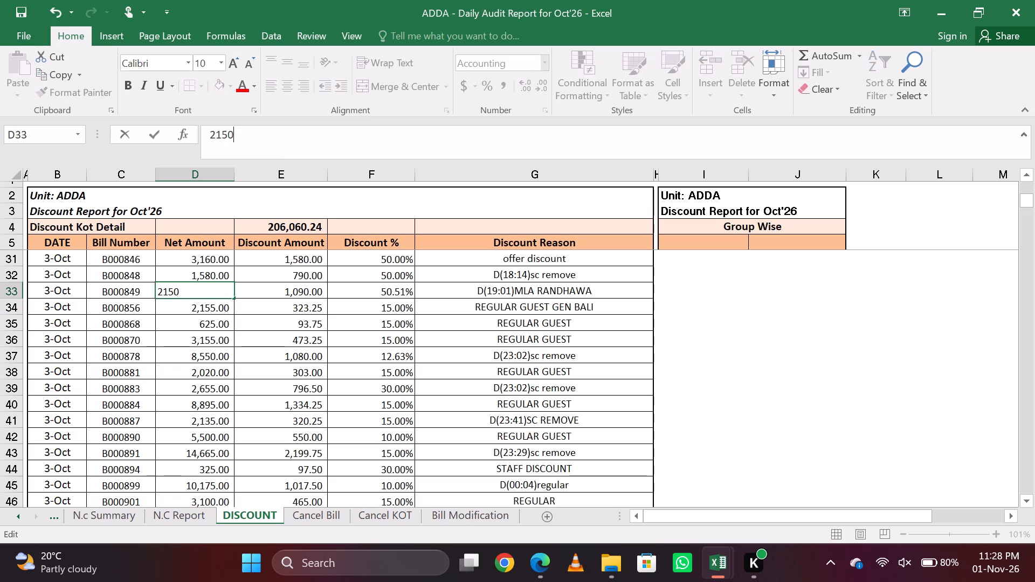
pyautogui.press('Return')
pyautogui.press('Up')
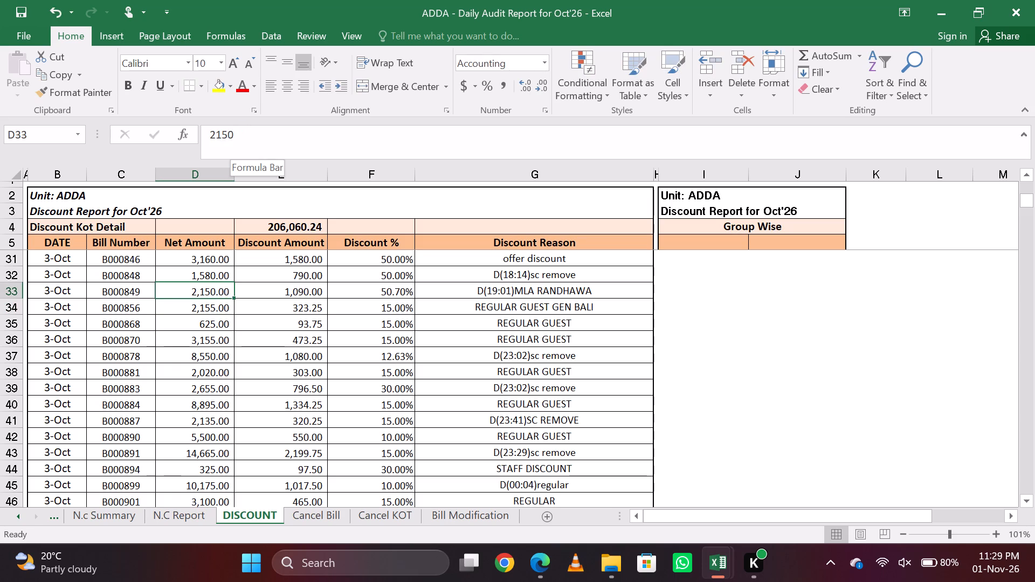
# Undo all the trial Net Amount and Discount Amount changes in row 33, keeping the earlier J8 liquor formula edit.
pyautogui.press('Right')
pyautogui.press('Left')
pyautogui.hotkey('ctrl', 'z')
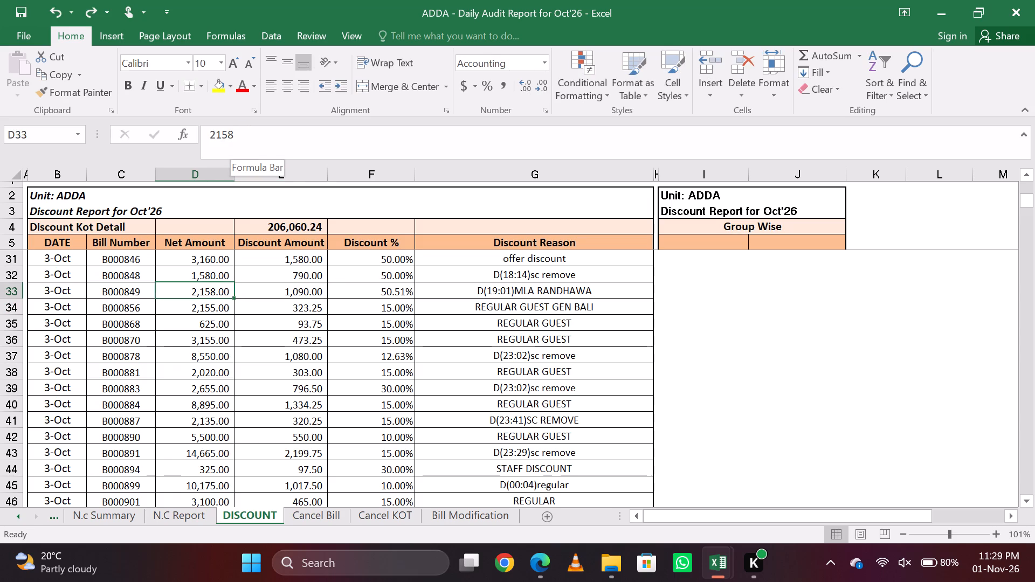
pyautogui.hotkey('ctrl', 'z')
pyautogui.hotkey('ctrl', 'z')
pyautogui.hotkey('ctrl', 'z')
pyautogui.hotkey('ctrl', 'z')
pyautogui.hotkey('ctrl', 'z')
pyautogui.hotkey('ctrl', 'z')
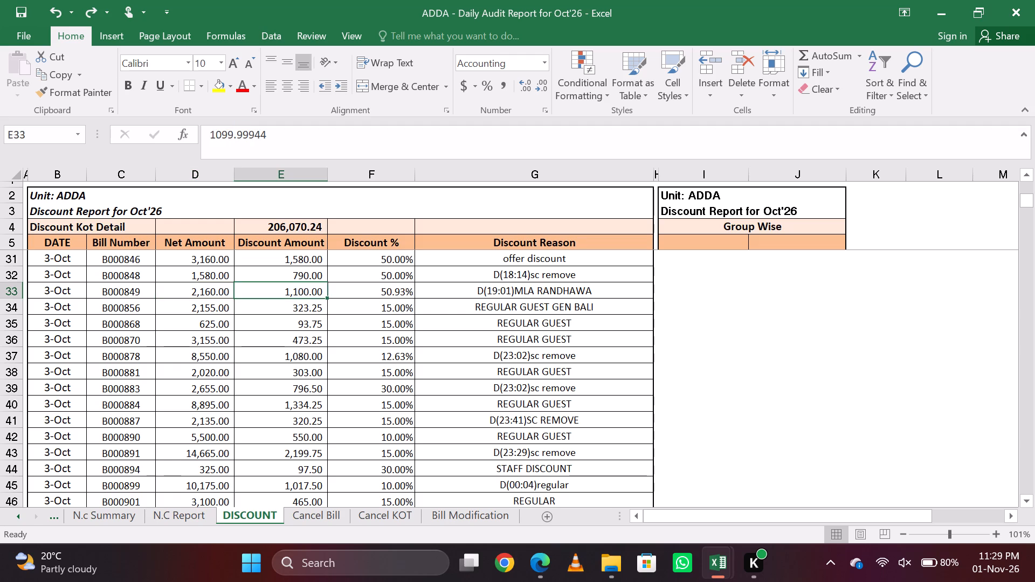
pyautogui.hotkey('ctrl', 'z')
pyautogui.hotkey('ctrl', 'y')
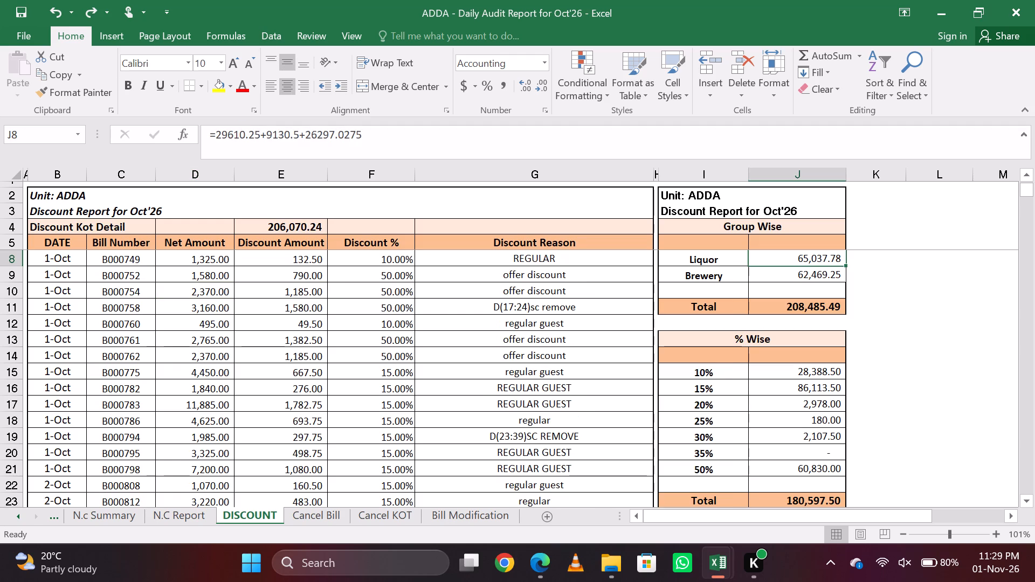
# Examine the Discount % column from row 6 down to the first 5-Oct bills for irregular percentages.
pyautogui.press('Down')
pyautogui.press('Up')
pyautogui.press('Left')
pyautogui.press('Left')
pyautogui.press('Left')
pyautogui.press('Left')
pyautogui.press('Left')
pyautogui.press('Left')
pyautogui.press('Left')
pyautogui.press('Left')
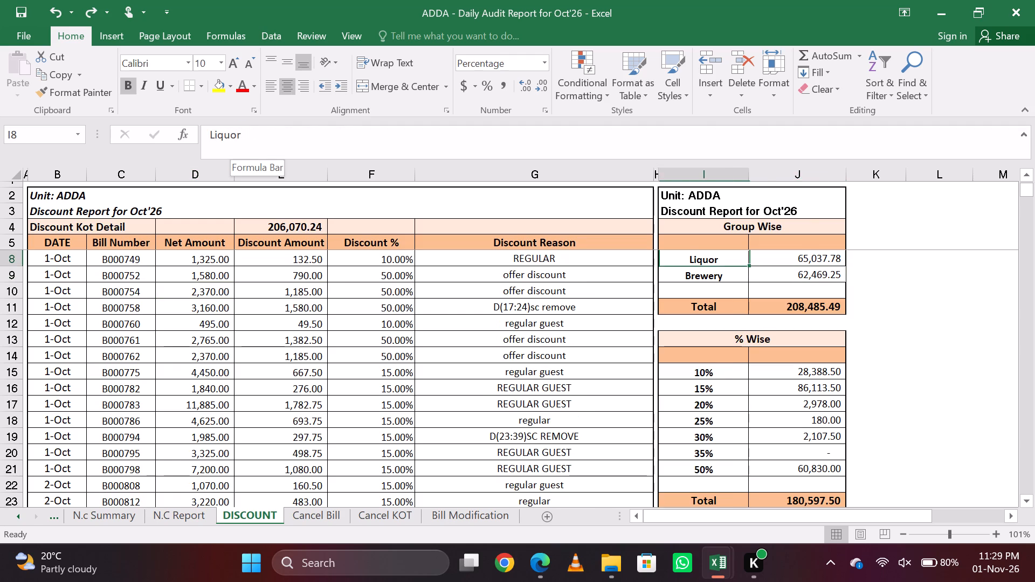
pyautogui.press('Up')
pyautogui.press('Up')
pyautogui.press('Up')
pyautogui.press('Up')
pyautogui.press('Up')
pyautogui.press('Right')
pyautogui.press('Right')
pyautogui.press('Right')
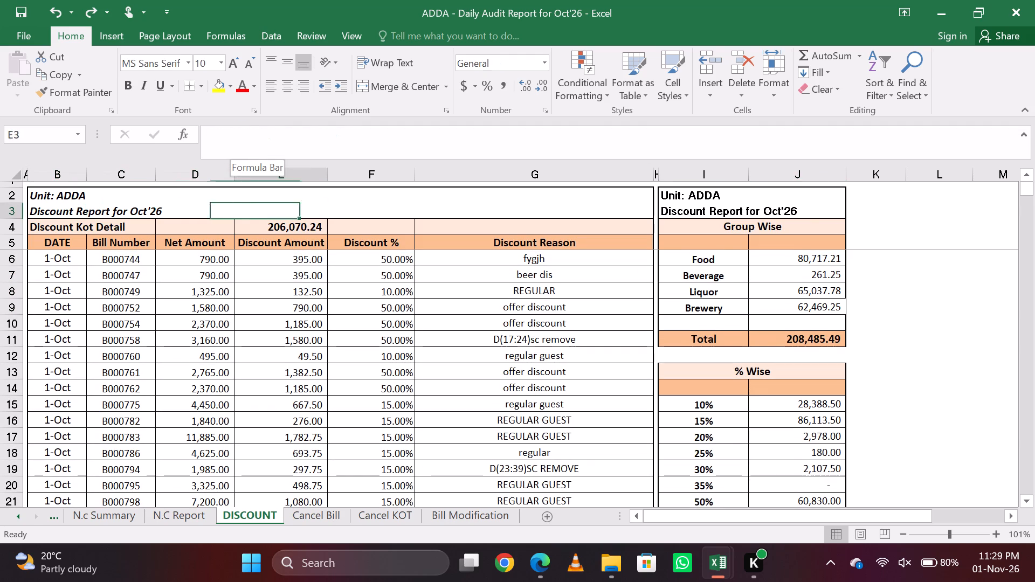
pyautogui.press('Right')
pyautogui.press('Down')
pyautogui.press('Down')
pyautogui.press('Down')
pyautogui.press('Down')
pyautogui.press('Up')
pyautogui.press('Up')
pyautogui.press('Down')
pyautogui.press('Down')
pyautogui.press('Down')
pyautogui.press('Down')
pyautogui.press('Down')
pyautogui.press('Down')
pyautogui.press('Down')
pyautogui.press('Down')
pyautogui.press('Down')
pyautogui.press('Down')
pyautogui.press('Down')
pyautogui.press('Down')
pyautogui.press('Down')
pyautogui.press('Down')
pyautogui.press('Down')
pyautogui.press('Down')
pyautogui.press('Down')
pyautogui.press('Down')
pyautogui.press('Down')
pyautogui.press('Down')
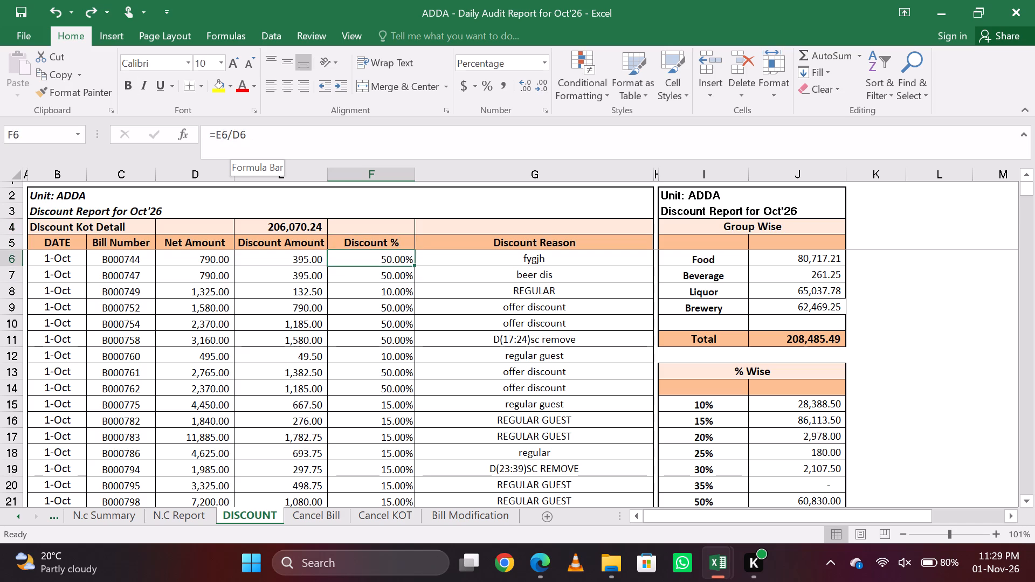
pyautogui.press('Down')
pyautogui.press('Down')
pyautogui.press('Down')
pyautogui.press('Down')
pyautogui.press('Down')
pyautogui.press('Down')
pyautogui.press('Down')
pyautogui.press('Down')
pyautogui.press('Down')
pyautogui.press('Down')
pyautogui.press('Down')
pyautogui.press('Down')
pyautogui.press('Down')
pyautogui.press('Down')
pyautogui.press('Down')
pyautogui.press('Down')
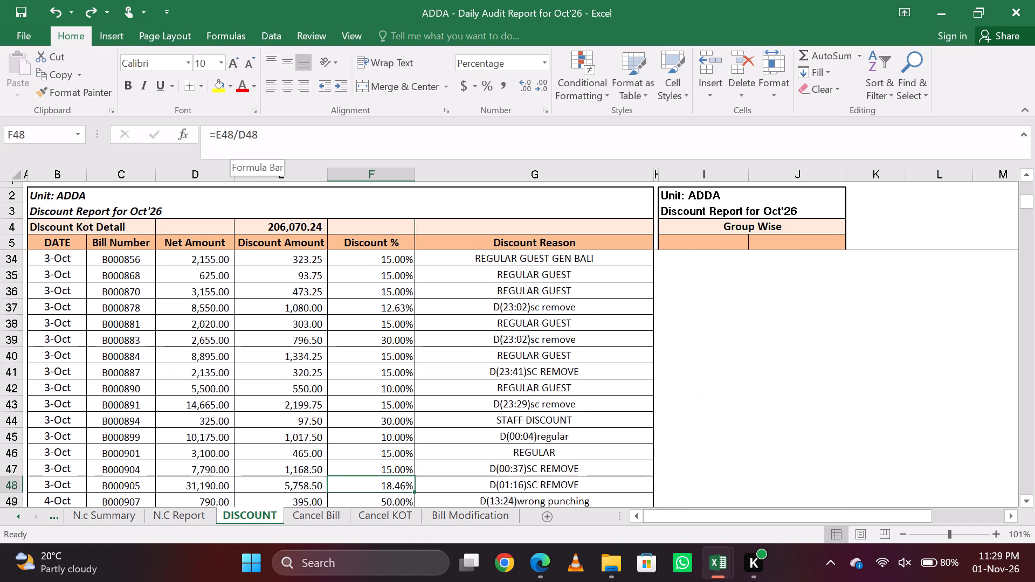
pyautogui.press('Down')
pyautogui.press('Down')
pyautogui.press('Down')
pyautogui.press('Down')
pyautogui.press('Down')
pyautogui.press('Down')
pyautogui.press('Down')
pyautogui.press('Down')
pyautogui.press('Down')
pyautogui.press('Down')
pyautogui.press('Down')
pyautogui.press('Down')
pyautogui.press('Down')
pyautogui.press('Down')
pyautogui.press('Down')
pyautogui.press('Down')
pyautogui.press('Down')
pyautogui.press('Down')
pyautogui.press('Down')
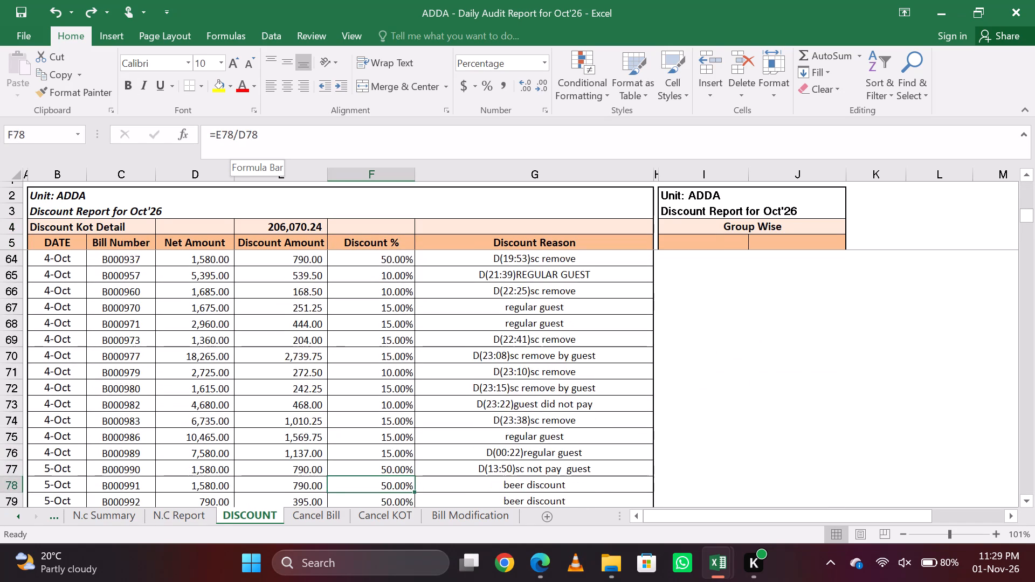
# Examine the Discount % column from the 5-Oct bills down to the last 31-Oct bills for irregular percentages.
pyautogui.press('pagedown')
pyautogui.press('pagedown')
pyautogui.press('pagedown')
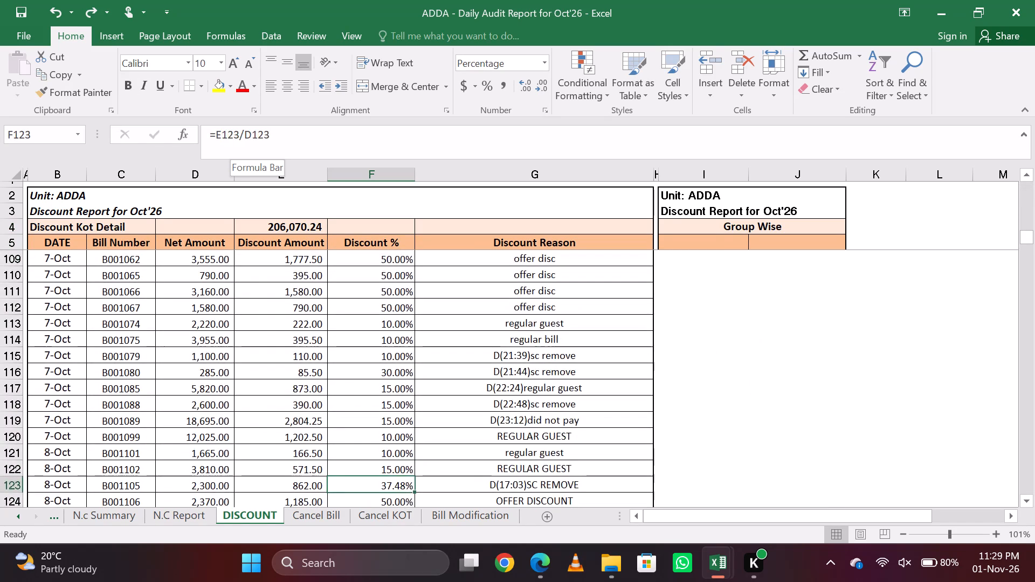
pyautogui.press('pagedown')
pyautogui.press('pagedown')
pyautogui.press('pagedown')
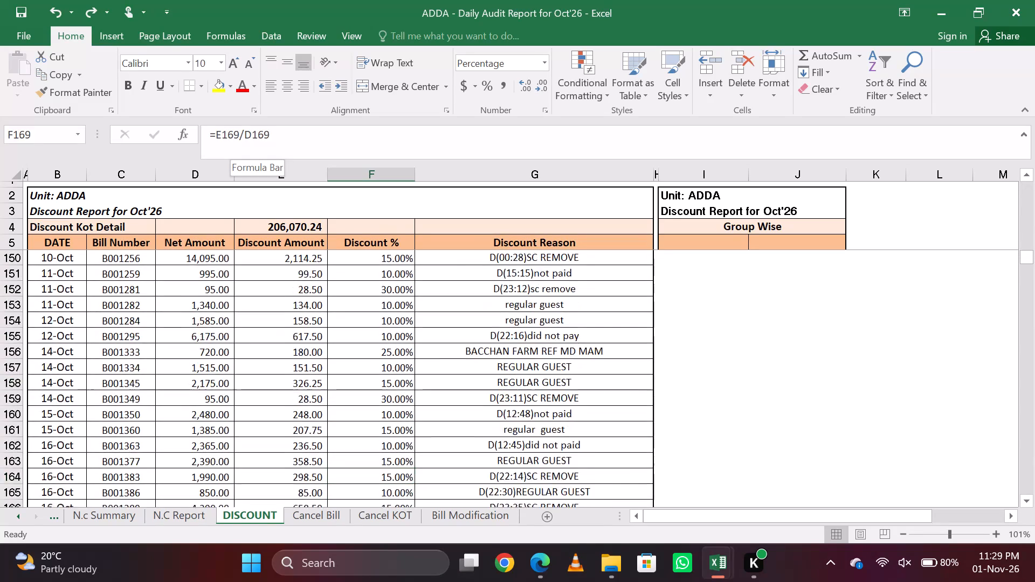
pyautogui.press('pagedown')
pyautogui.press('pagedown')
pyautogui.press('pagedown')
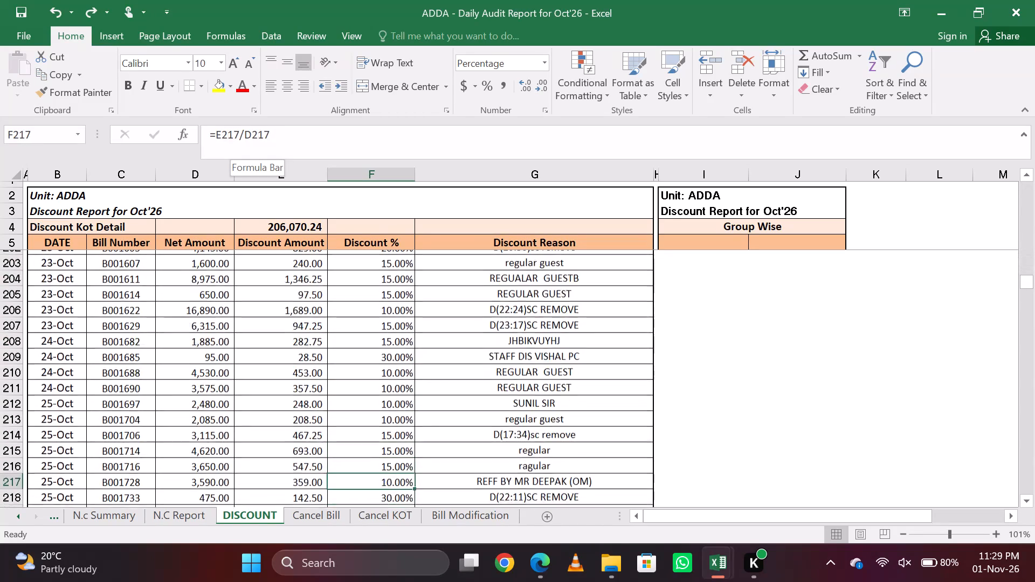
pyautogui.press('pagedown')
pyautogui.press('pagedown')
pyautogui.press('pagedown')
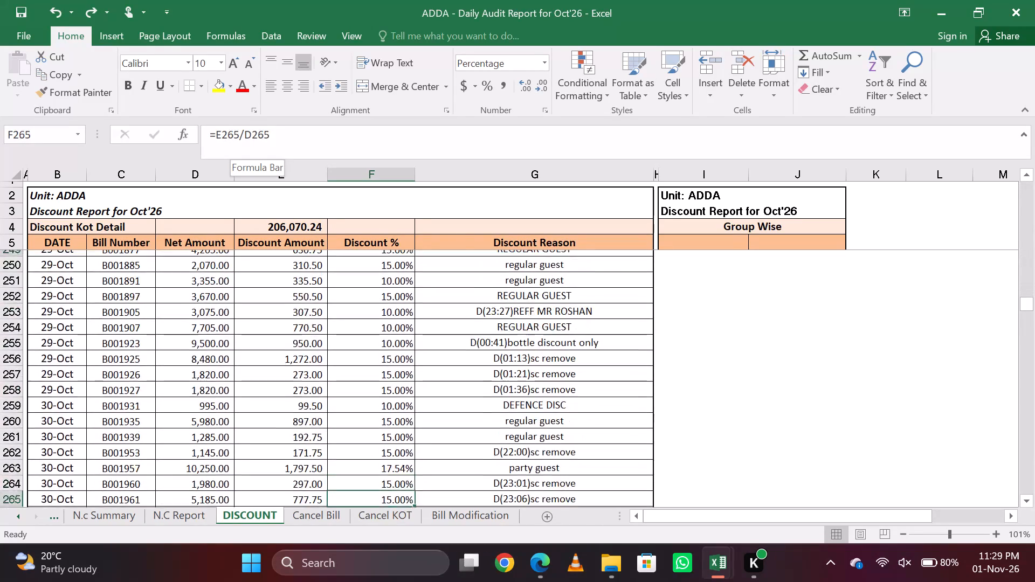
pyautogui.press('pagedown')
pyautogui.press('Up')
pyautogui.press('Up')
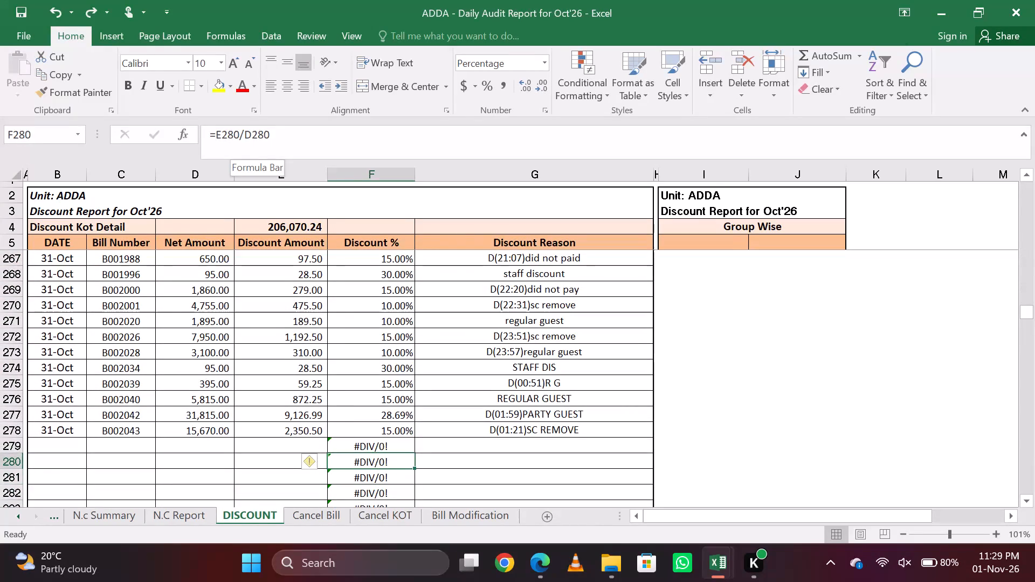
pyautogui.press('Up')
pyautogui.press('Up')
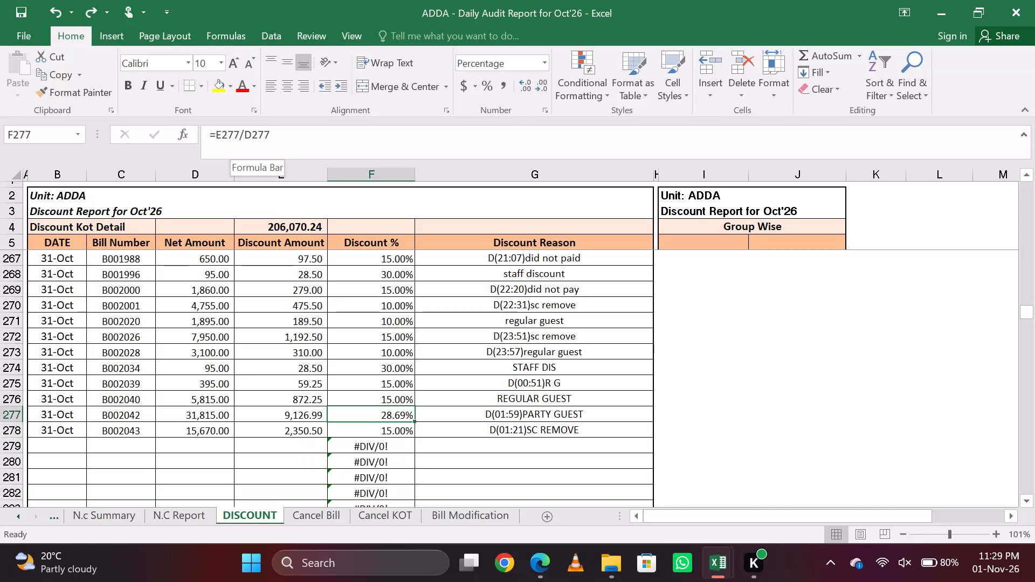
pyautogui.press('Right')
pyautogui.press('Left')
pyautogui.press('Right')
pyautogui.press('Left')
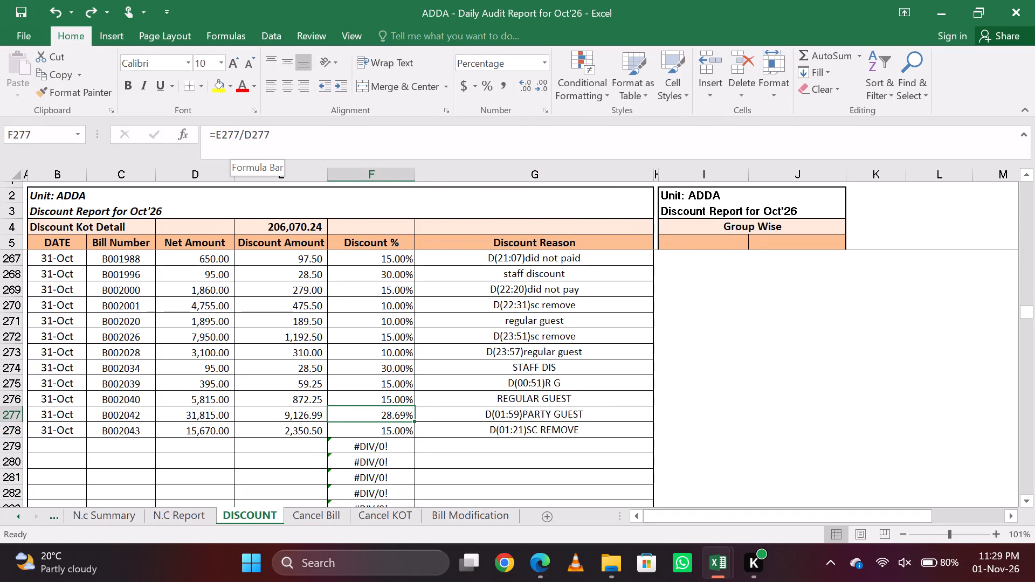
pyautogui.press('Left')
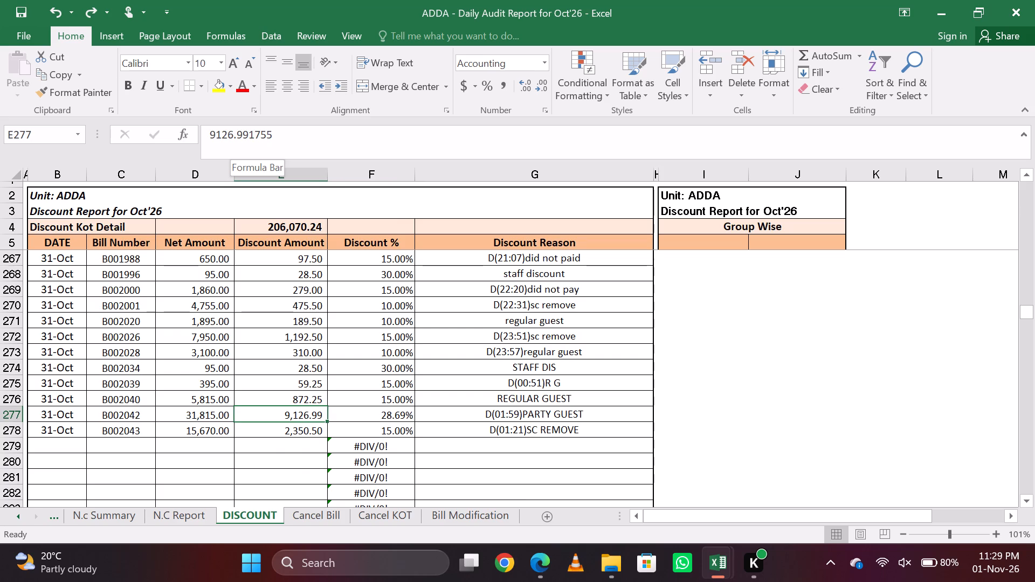
pyautogui.hotkey('alt', 'Tab')
pyautogui.press('Down')
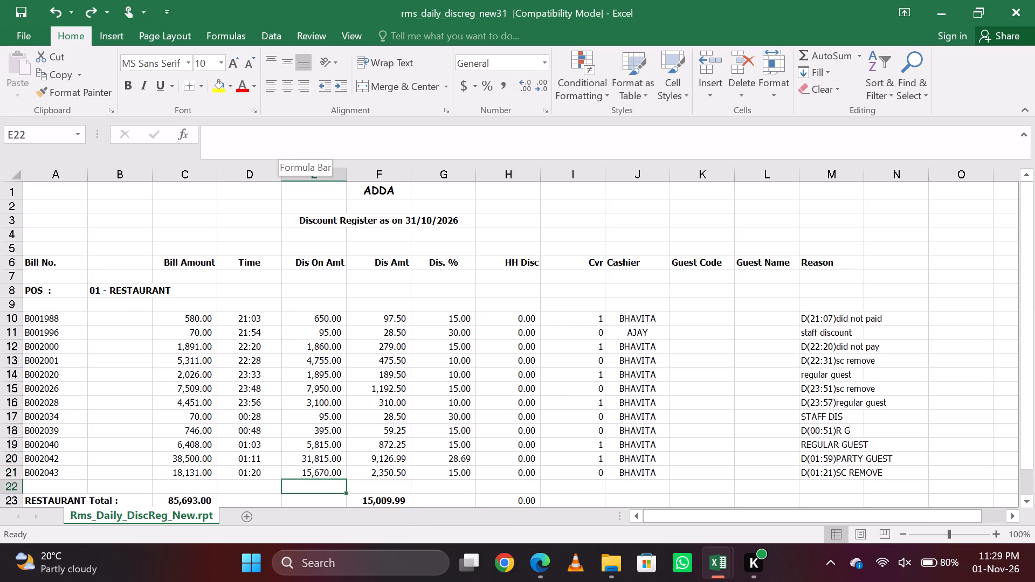
pyautogui.press('Up')
pyautogui.press('Up')
pyautogui.press('Right')
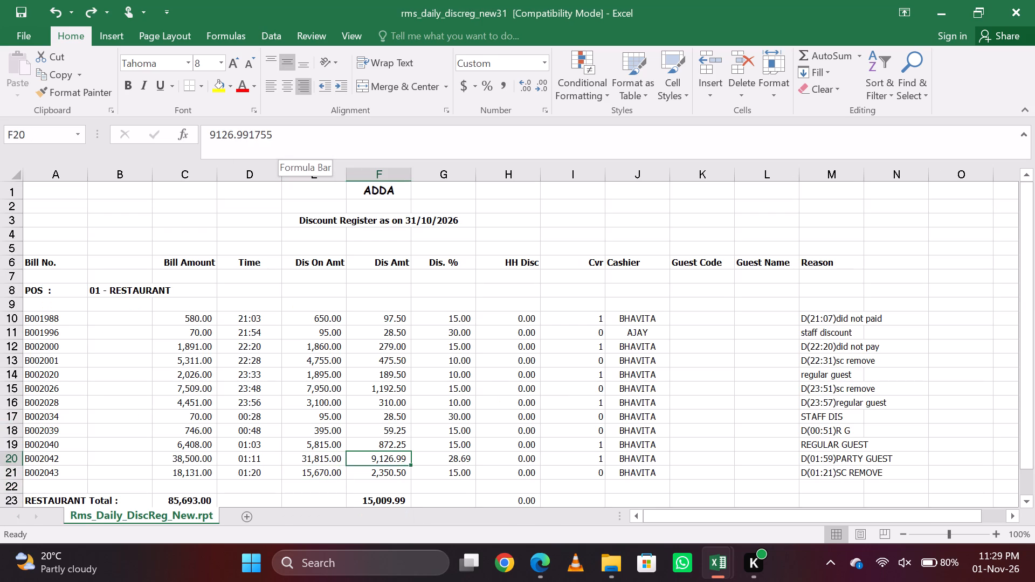
pyautogui.hotkey('alt', 'Tab')
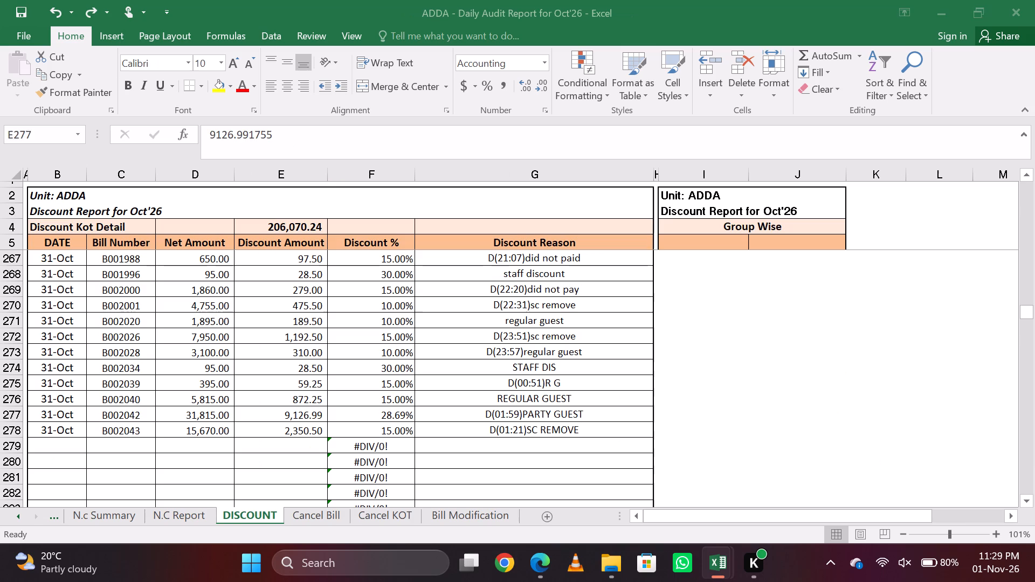
# Return to the Group Wise summary at the top of the DISCOUNT sheet and save the audit report.
pyautogui.press('Down')
pyautogui.press('Up')
pyautogui.press('Right')
pyautogui.press('Right')
pyautogui.press('Up')
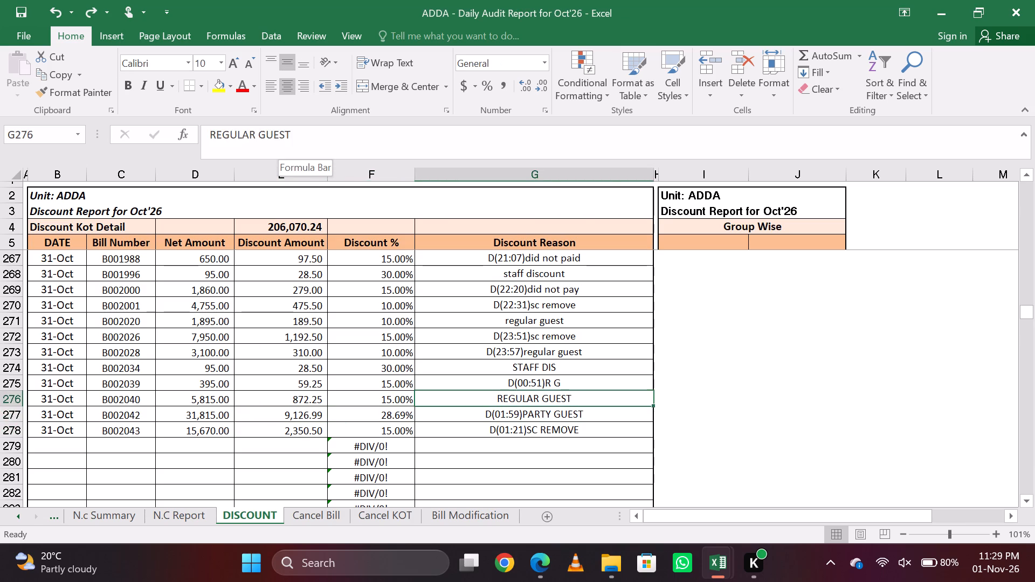
pyautogui.press('Down')
pyautogui.press('Up')
pyautogui.press('Right')
pyautogui.press('Up')
pyautogui.press('Up')
pyautogui.press('Up')
pyautogui.press('Up')
pyautogui.press('Up')
pyautogui.press('Up')
pyautogui.press('Up')
pyautogui.press('Up')
pyautogui.press('Up')
pyautogui.press('Up')
pyautogui.press('Up')
pyautogui.press('Up')
pyautogui.press('Right')
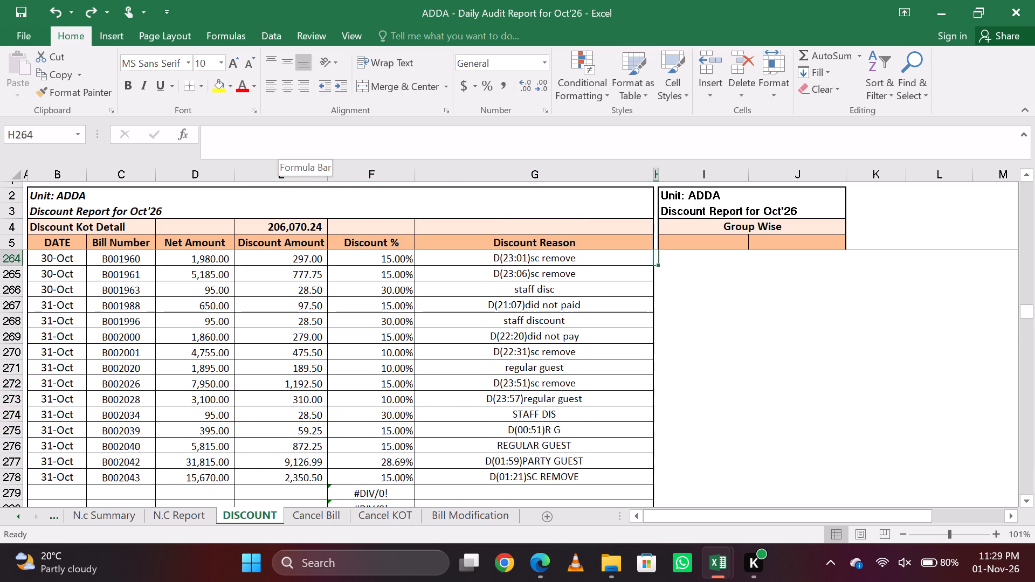
pyautogui.press('Up')
pyautogui.press('Up')
pyautogui.press('Up')
pyautogui.press('Up')
pyautogui.press('Up')
pyautogui.press('Up')
pyautogui.press('Up')
pyautogui.press('Up')
pyautogui.press('Up')
pyautogui.press('Up')
pyautogui.press('Up')
pyautogui.press('Up')
pyautogui.press('Up')
pyautogui.press('Up')
pyautogui.press('Up')
pyautogui.press('Up')
pyautogui.press('Up')
pyautogui.press('Up')
pyautogui.press('Up')
pyautogui.press('Up')
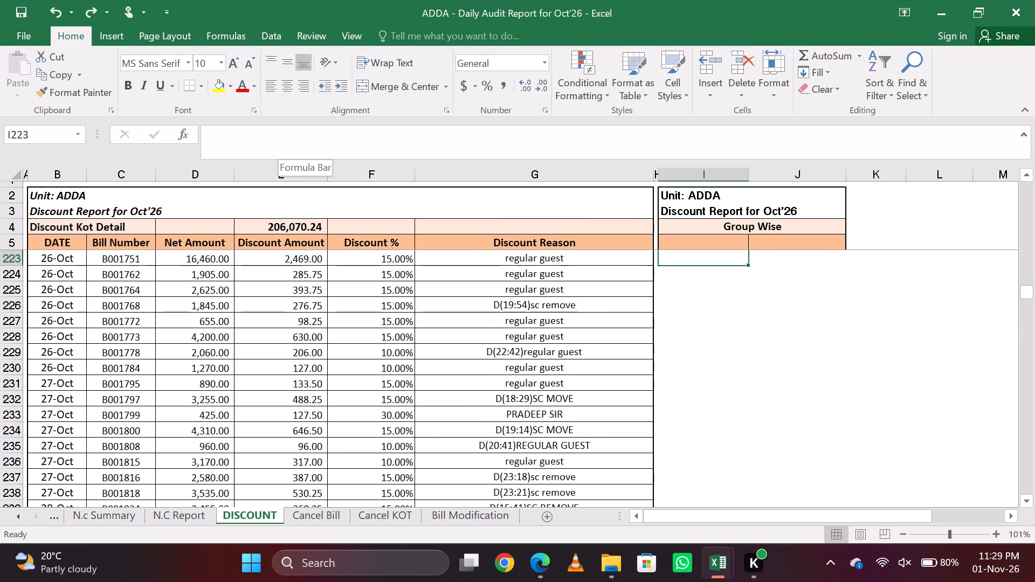
pyautogui.hotkey('ctrl', 'Up')
pyautogui.hotkey('ctrl', 'Up')
pyautogui.hotkey('ctrl', 'Up')
pyautogui.hotkey('ctrl', 'Up')
pyautogui.hotkey('ctrl', 'Up')
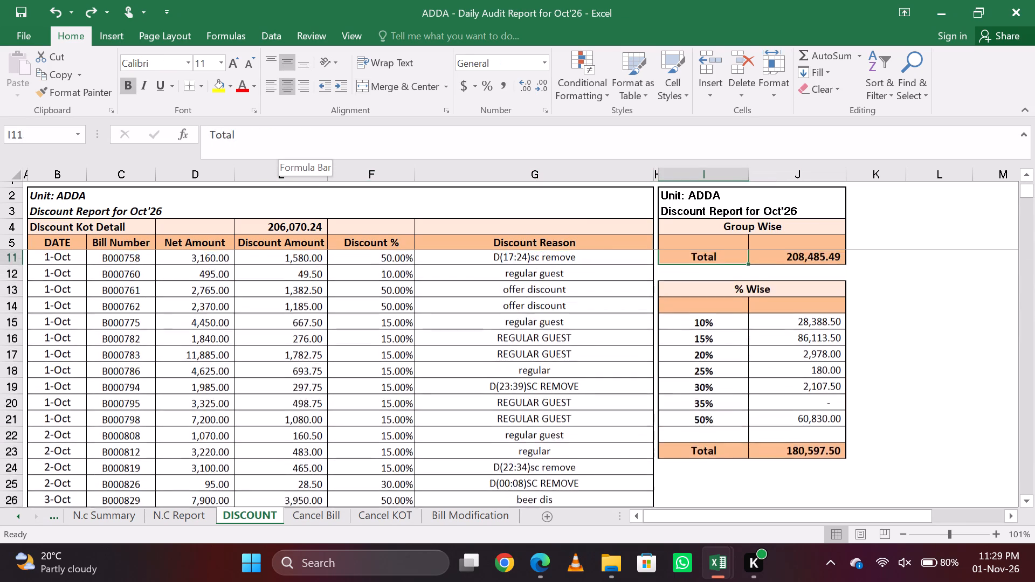
pyautogui.hotkey('ctrl', 'Up')
pyautogui.hotkey('ctrl', 'Up')
pyautogui.hotkey('ctrl', 'Up')
pyautogui.hotkey('ctrl', 'Up')
pyautogui.hotkey('ctrl', 'Up')
pyautogui.hotkey('ctrl', 'Up')
pyautogui.hotkey('ctrl', 'Up')
pyautogui.hotkey('ctrl', 'Up')
pyautogui.hotkey('ctrl', 'Up')
pyautogui.hotkey('ctrl', 'Up')
pyautogui.hotkey('ctrl', 'Up')
pyautogui.hotkey('ctrl', 'Up')
pyautogui.hotkey('ctrl', 'Up')
pyautogui.hotkey('ctrl', 'Up')
pyautogui.hotkey('ctrl', 'Up')
pyautogui.hotkey('ctrl', 'Up')
pyautogui.press('Down')
pyautogui.press('Down')
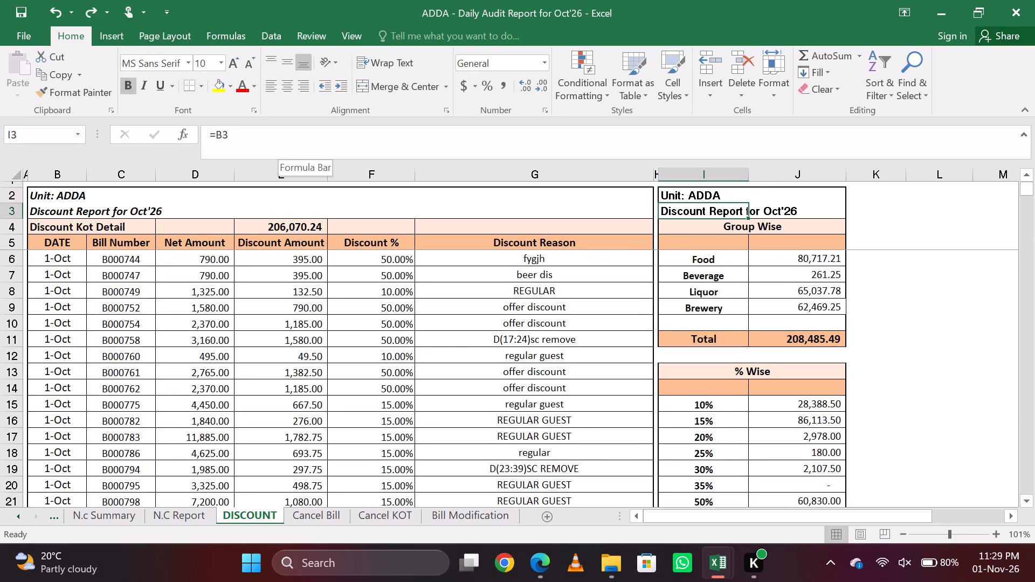
pyautogui.hotkey('ctrl', 's')
# Leave the DISCOUNT sheet for the bill modification data and close the 31-Oct discount register workbook.
pyautogui.hotkey('ctrl', 'pagedown')
pyautogui.hotkey('ctrl', 'pagedown')
pyautogui.hotkey('ctrl', 'pagedown')
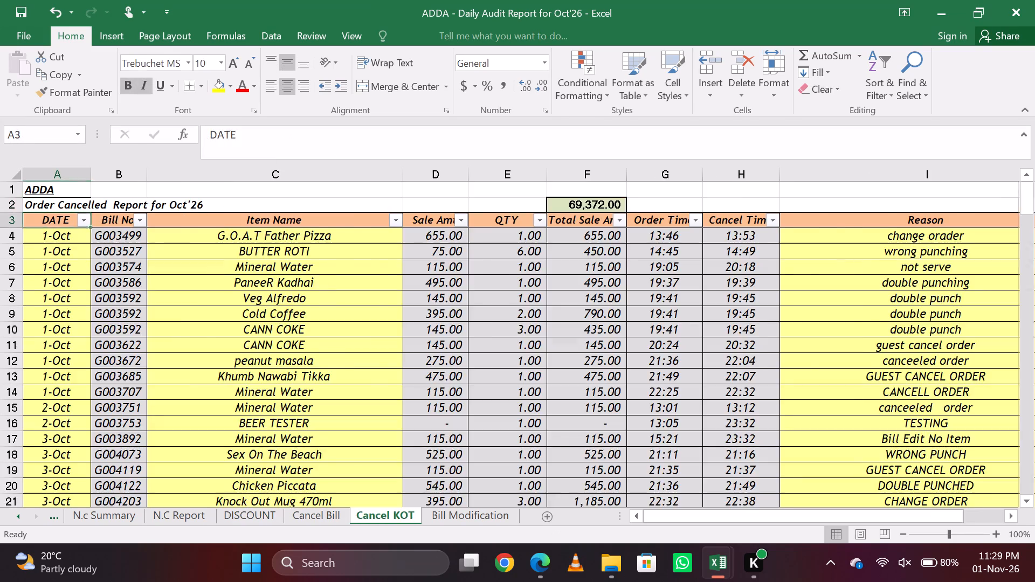
pyautogui.hotkey('alt', 'Tab')
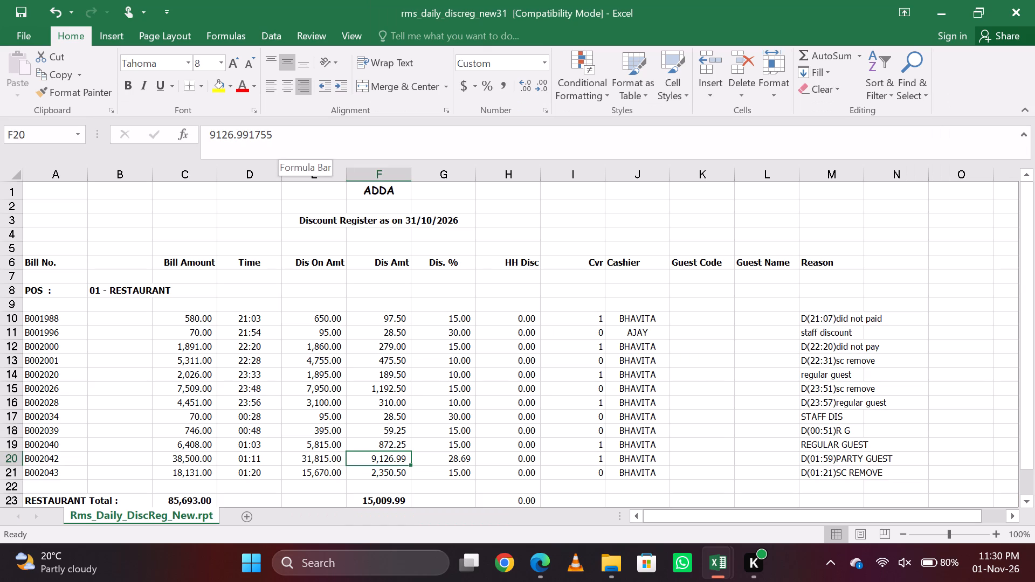
pyautogui.click(1034, 0)
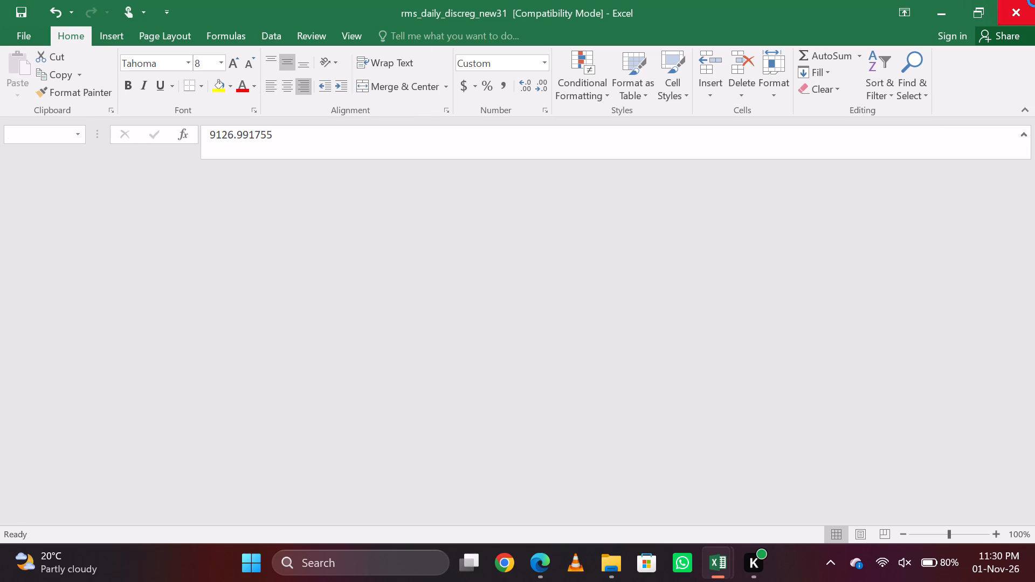
# Clear the Taxable through Total amounts (C367:H367) for bill B001514 on the Bill Modification sheet and save the workbook.
pyautogui.press('Right')
pyautogui.press('Left')
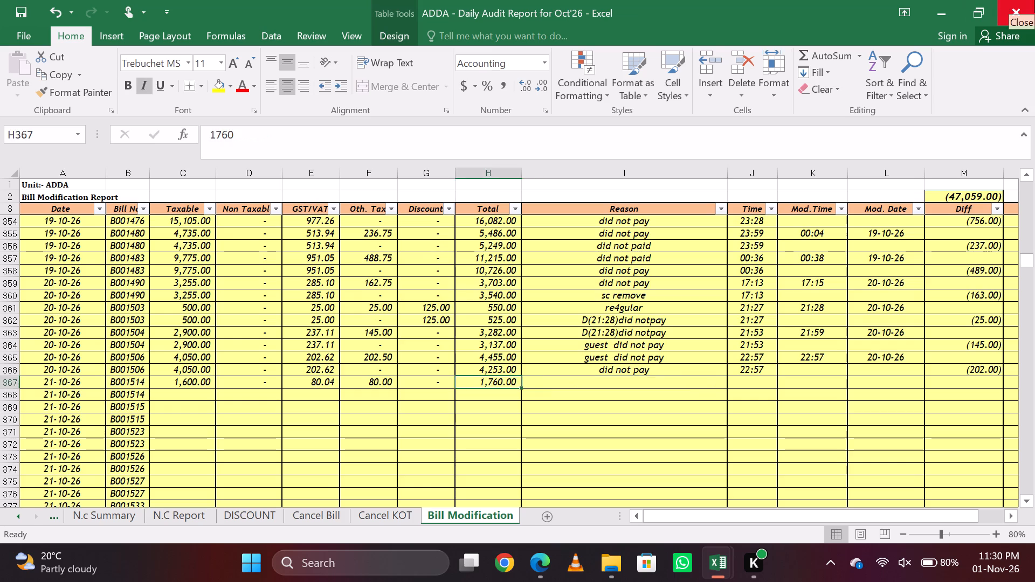
pyautogui.press('Left')
pyautogui.press('Left')
pyautogui.press('Left')
pyautogui.press('Left')
pyautogui.press('Left')
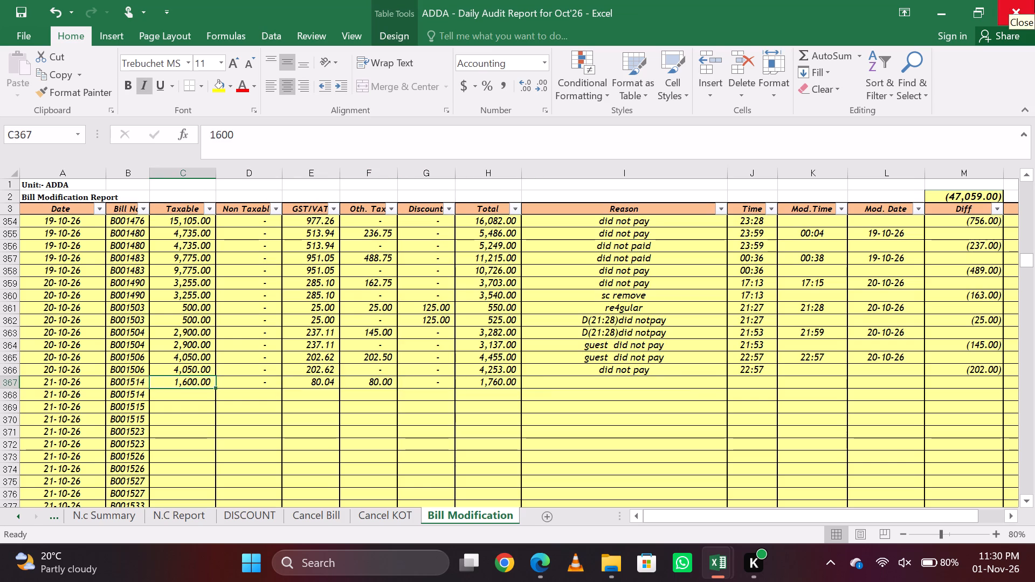
pyautogui.hotkey('shift', 'Right')
pyautogui.hotkey('shift', 'Right')
pyautogui.hotkey('shift', 'Right')
pyautogui.hotkey('shift', 'Right')
pyautogui.hotkey('shift', 'Right')
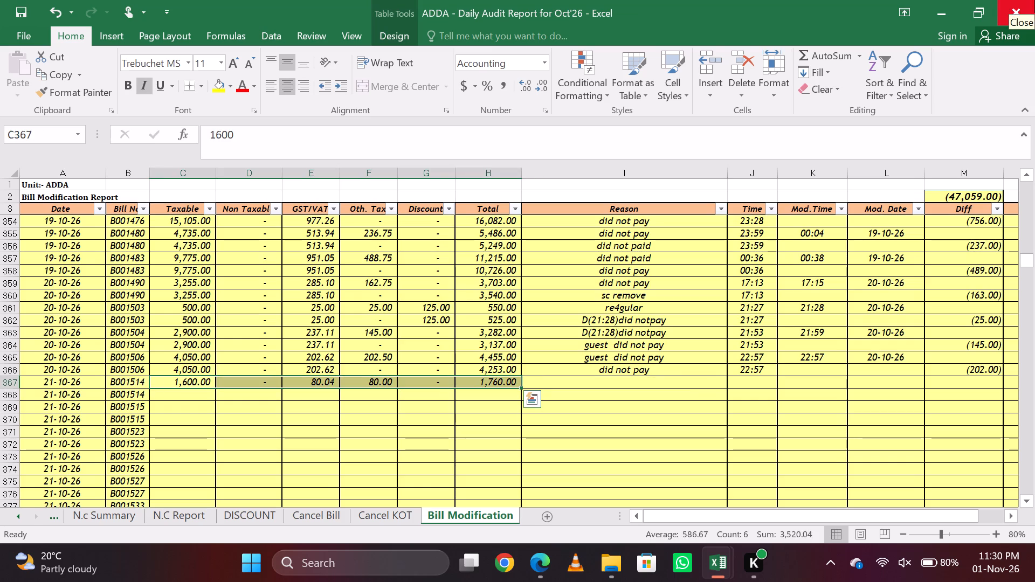
pyautogui.press('Delete')
pyautogui.press('Right')
pyautogui.press('Left')
pyautogui.hotkey('ctrl', 's')
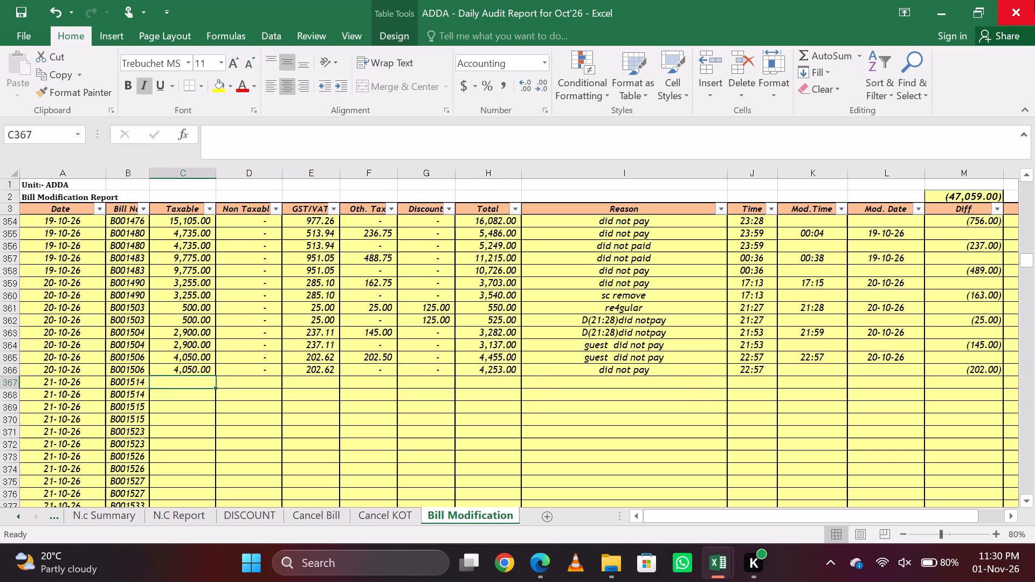
# Switch to the group menu item sales detail workbook for days 21-31 and close it.
pyautogui.hotkey('alt', 'Tab')
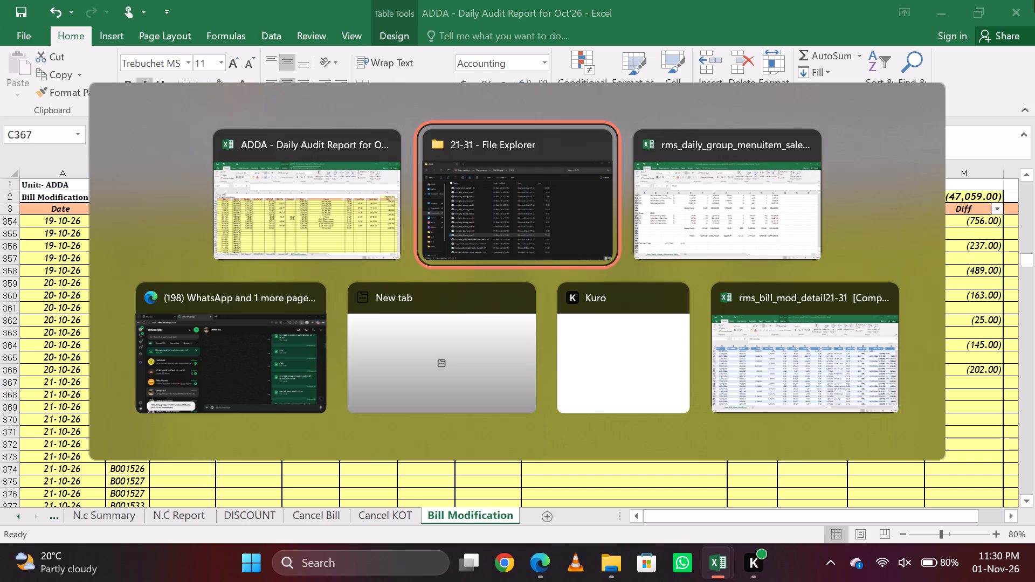
pyautogui.hotkey('alt', 'Tab')
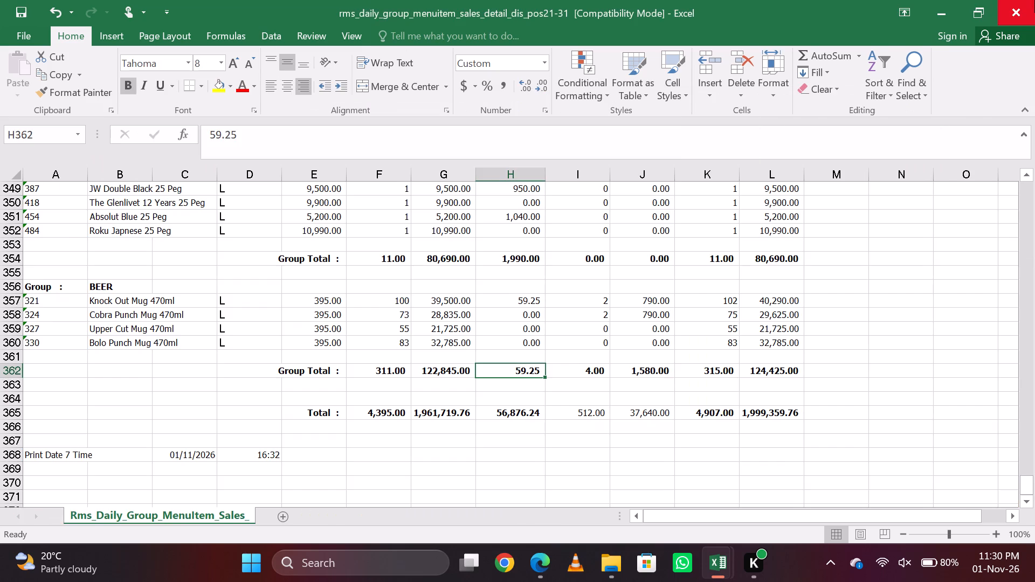
pyautogui.click(1034, 0)
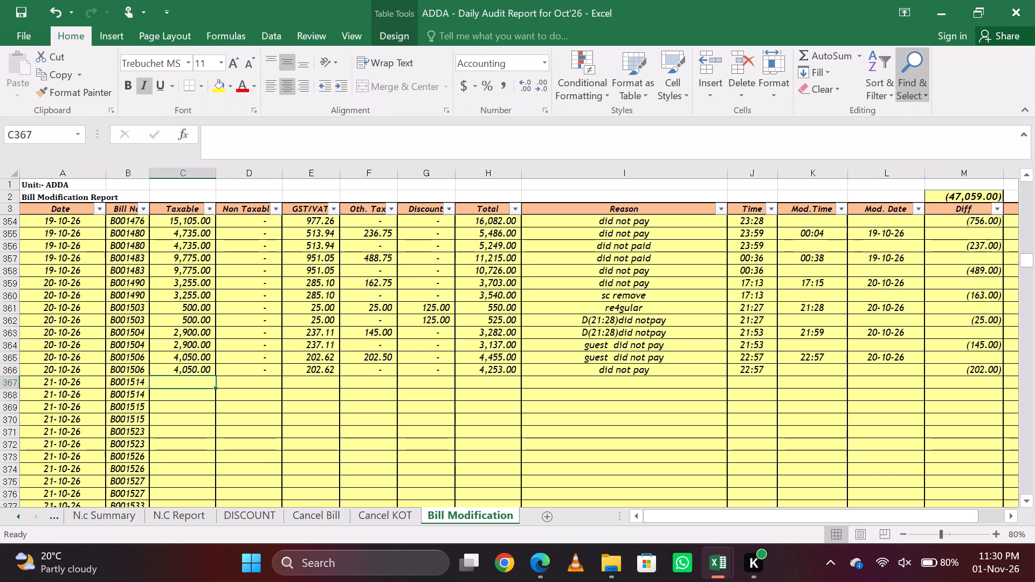
# Review the Summary sheet and the F&B Sale sheet's daily net and gross sales through the October-2026 total columns.
pyautogui.hotkey('ctrl', 'pageup')
pyautogui.hotkey('ctrl', 'pageup')
pyautogui.hotkey('ctrl', 'pageup')
pyautogui.hotkey('ctrl', 'pageup')
pyautogui.hotkey('ctrl', 'pageup')
pyautogui.hotkey('ctrl', 'pageup')
pyautogui.hotkey('ctrl', 'pageup')
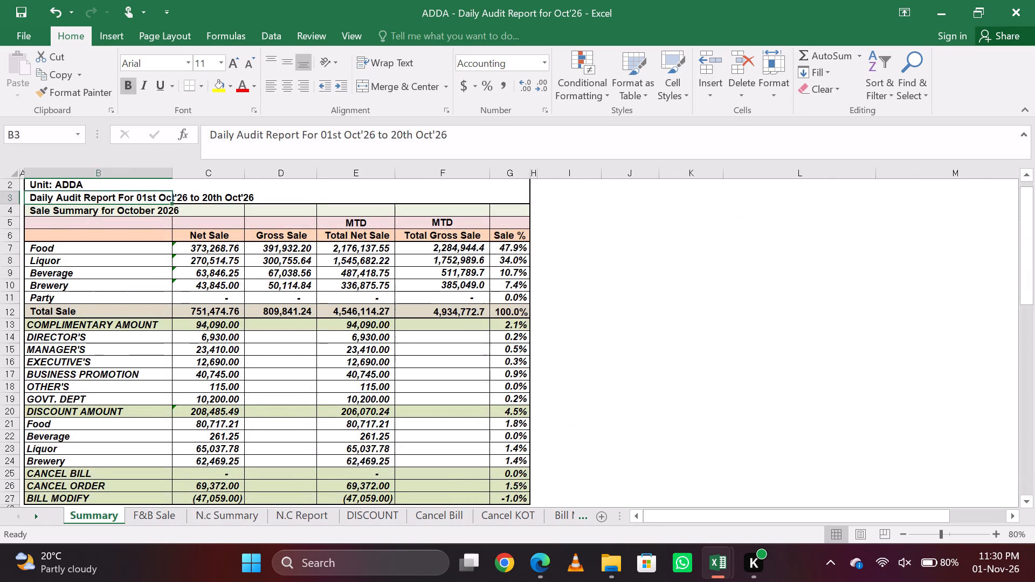
pyautogui.hotkey('ctrl', 'pagedown')
pyautogui.press('Down')
pyautogui.press('Right')
pyautogui.press('Down')
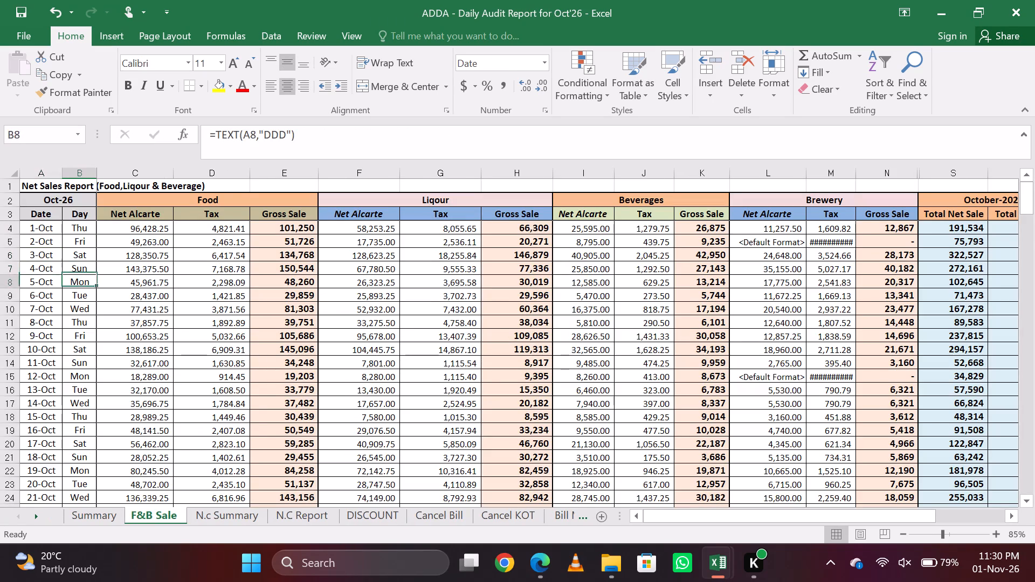
pyautogui.press('pagedown')
pyautogui.press('pagedown')
pyautogui.press('pageup')
pyautogui.press('pagedown')
pyautogui.press('pageup')
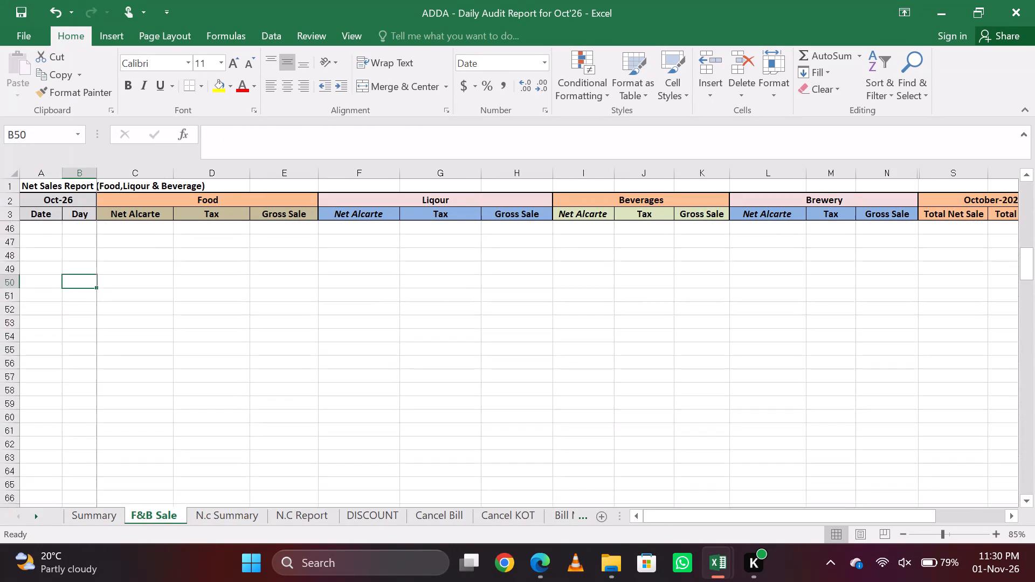
pyautogui.press('Right')
pyautogui.press('Right')
pyautogui.press('Right')
pyautogui.press('Right')
pyautogui.press('Right')
pyautogui.press('Right')
pyautogui.press('Right')
pyautogui.press('Right')
pyautogui.press('Right')
pyautogui.press('Right')
pyautogui.press('Right')
pyautogui.press('Right')
pyautogui.press('Right')
pyautogui.press('Right')
pyautogui.press('Right')
pyautogui.press('Right')
pyautogui.press('Right')
pyautogui.press('Down')
pyautogui.press('Down')
pyautogui.press('Down')
pyautogui.press('Down')
pyautogui.press('Down')
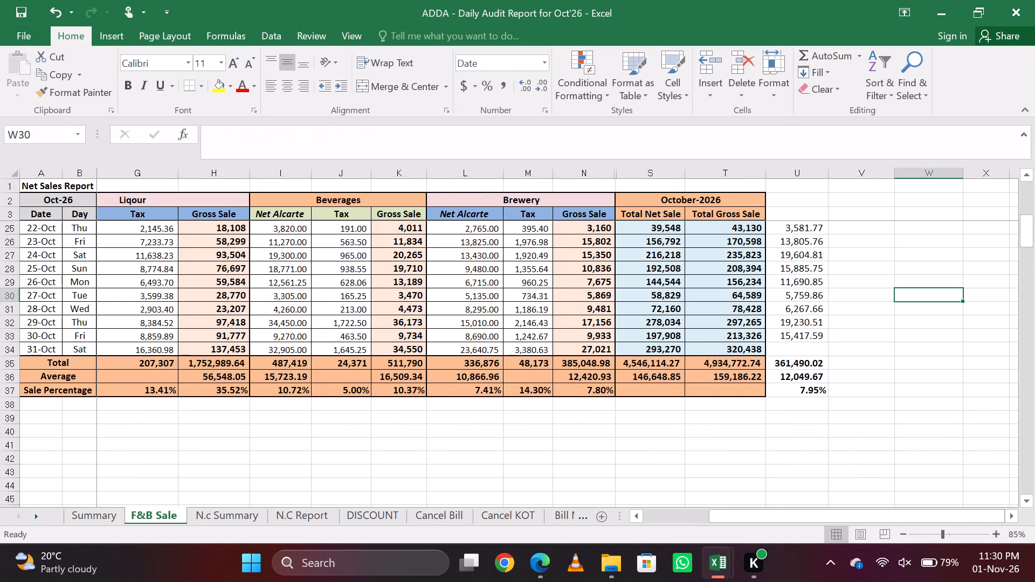
# Fill the gross-minus-net sale formula down into the 31-Oct row (U34) of the F&B Sale sheet and save the workbook.
pyautogui.press('Left')
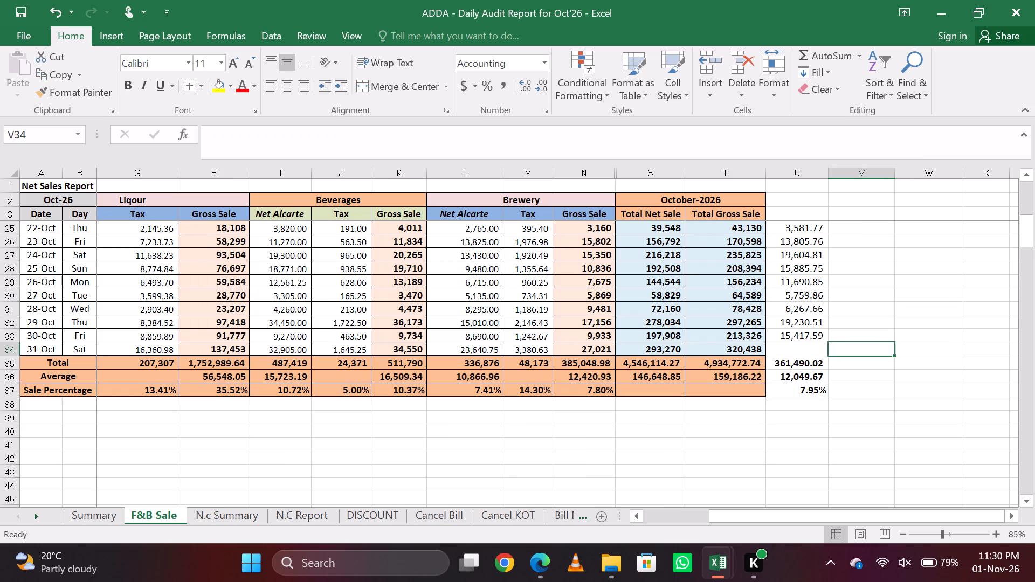
pyautogui.press('Left')
pyautogui.press('Left')
pyautogui.press('Left')
pyautogui.press('Left')
pyautogui.press('Left')
pyautogui.press('Right')
pyautogui.press('Right')
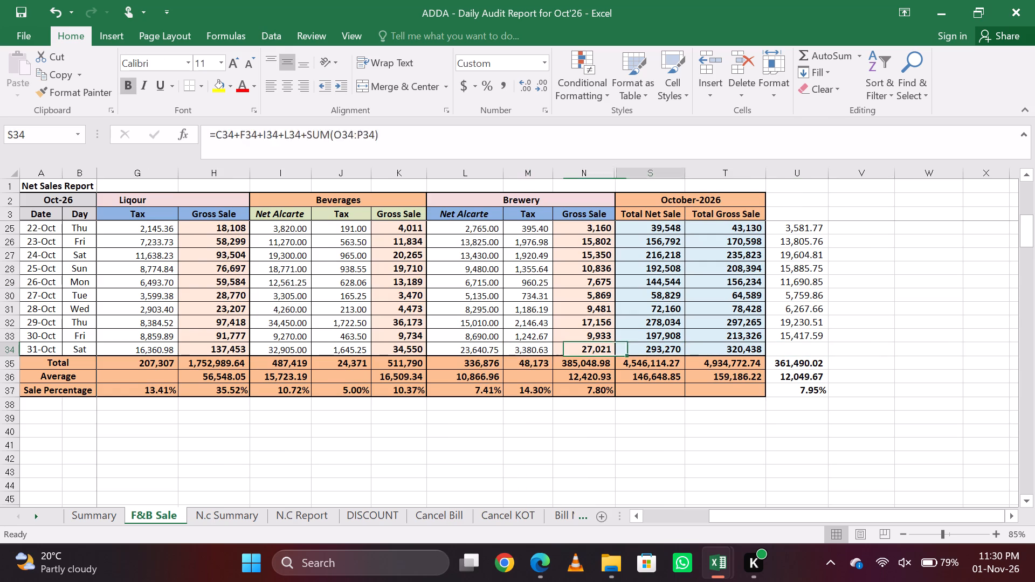
pyautogui.press('Right')
pyautogui.press('Right')
pyautogui.hotkey('ctrl', 'd')
pyautogui.press('Right')
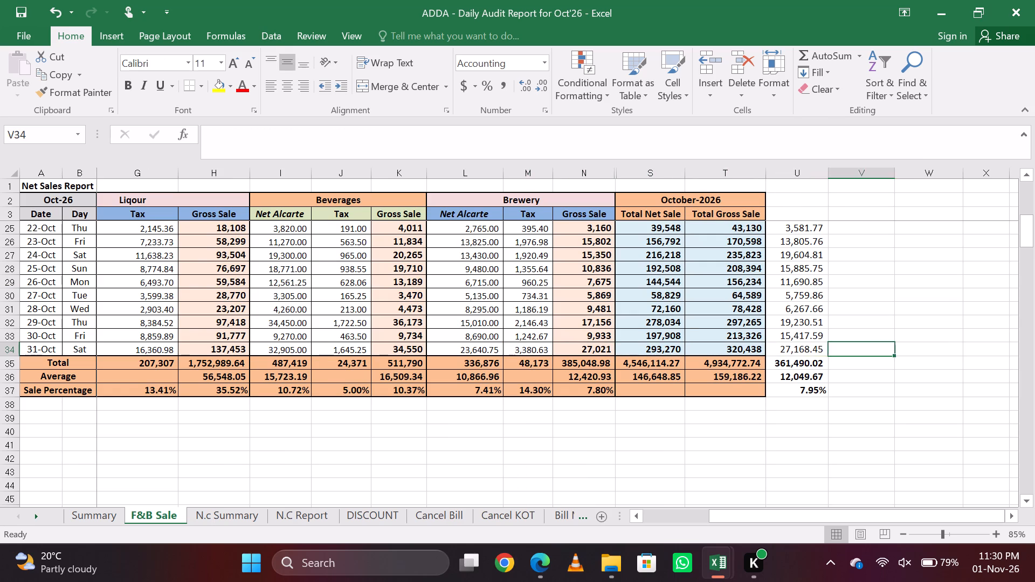
pyautogui.press('Left')
pyautogui.hotkey('ctrl', 's')
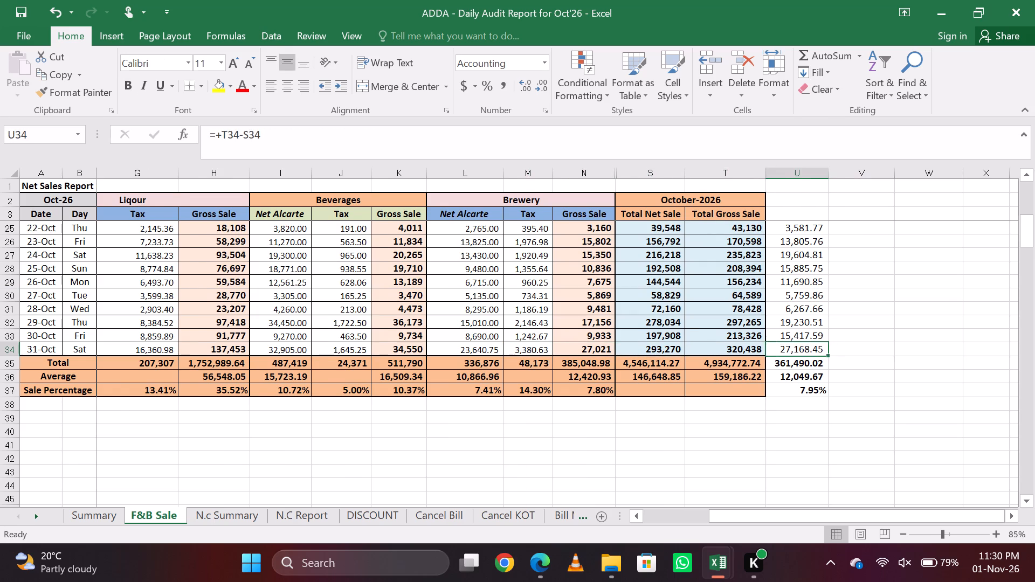
# Change the end date in the Summary sheet's report title (B3) to 31st Oct'26.
pyautogui.hotkey('ctrl', 'pageup')
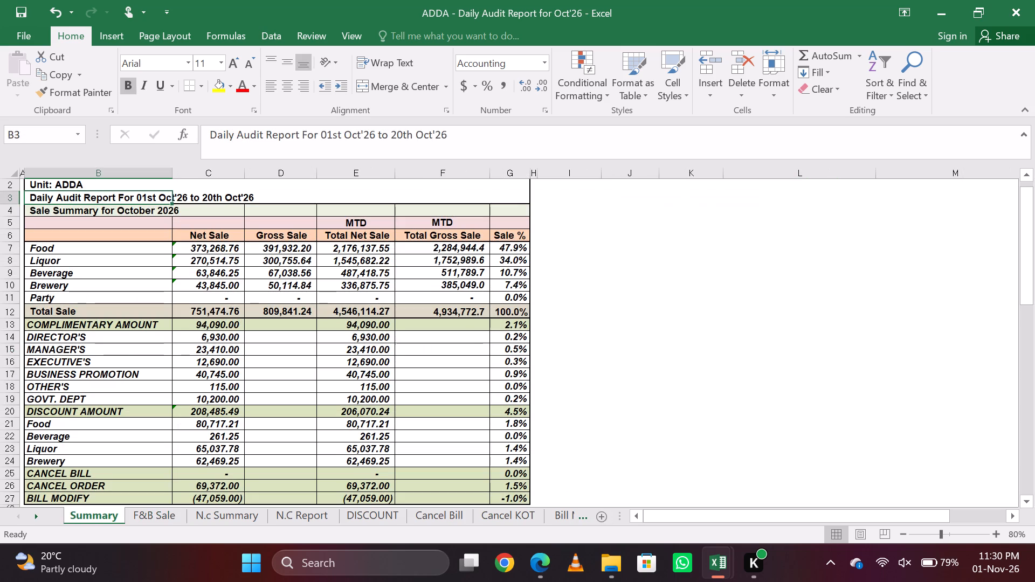
pyautogui.press('Right')
pyautogui.hotkey('ctrl', 'pagedown')
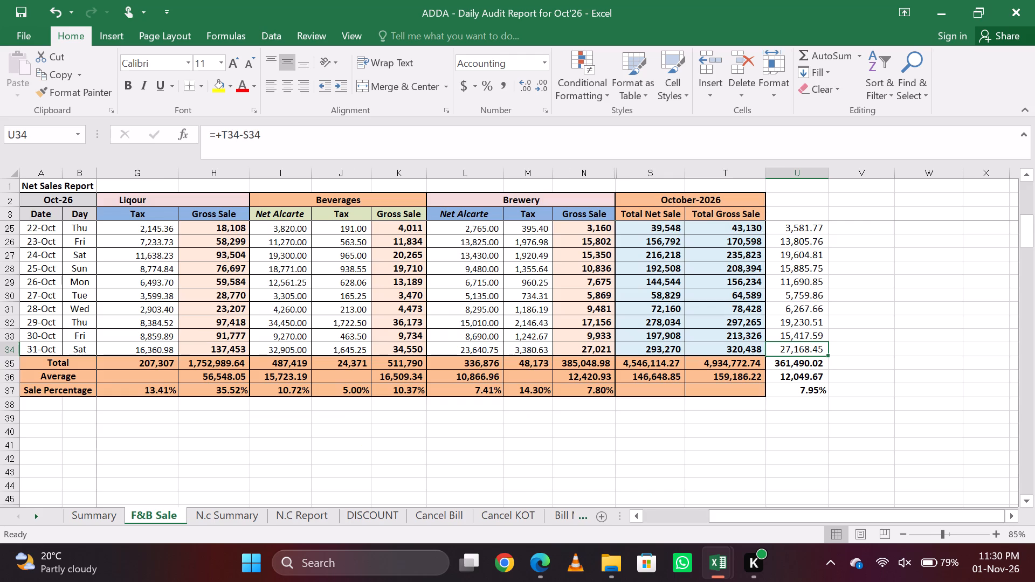
pyautogui.hotkey('ctrl', 'pageup')
pyautogui.press('Up')
pyautogui.press('Left')
pyautogui.press('Left')
pyautogui.press('Down')
pyautogui.press('Right')
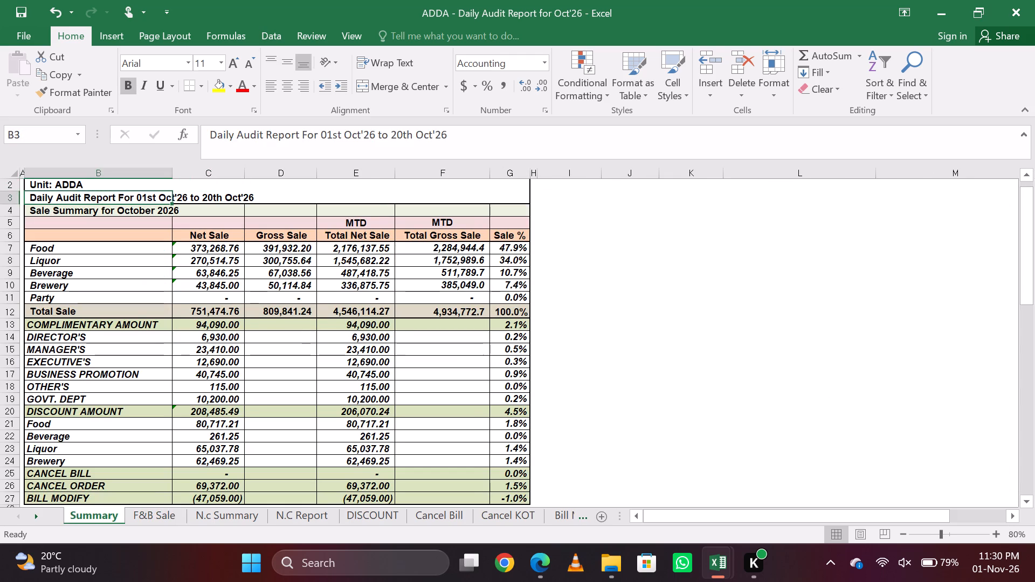
pyautogui.click(410, 135)
pyautogui.press('BackSpace')
pyautogui.press('BackSpace')
pyautogui.press('BackSpace')
pyautogui.press('BackSpace')
pyautogui.write('31TH')
pyautogui.press('BackSpace')
pyautogui.press('BackSpace')
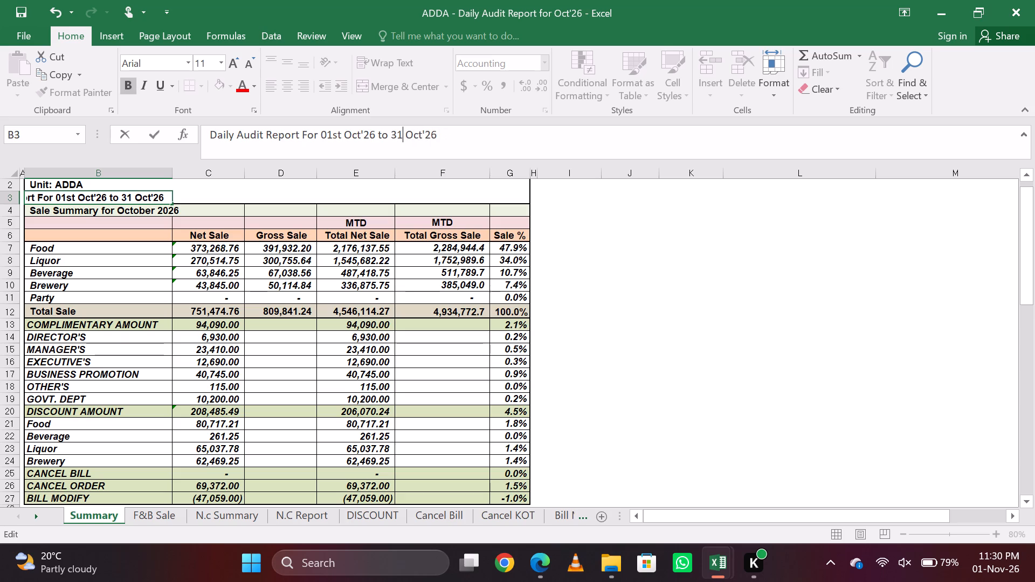
pyautogui.press('Return')
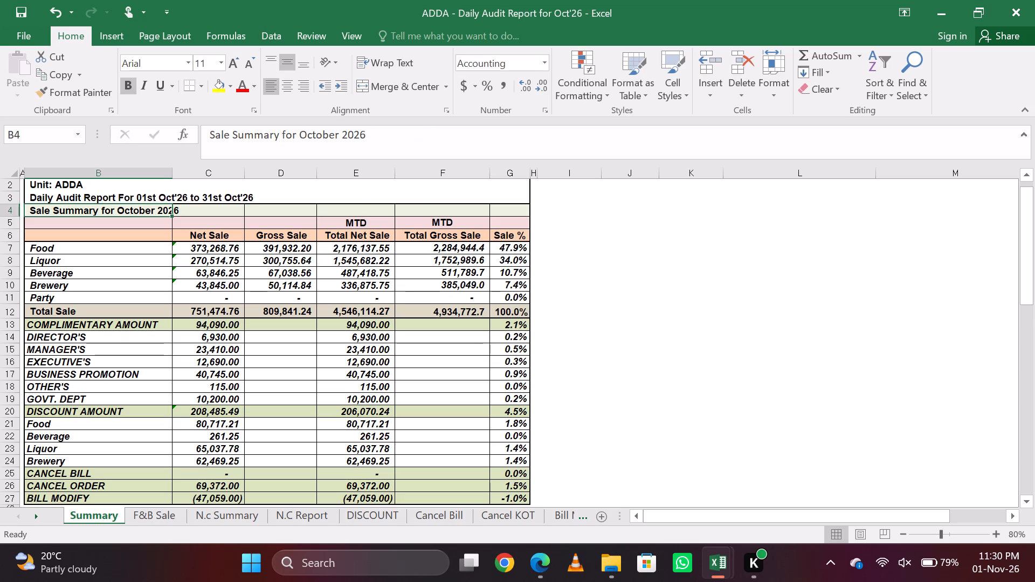
pyautogui.press('Up')
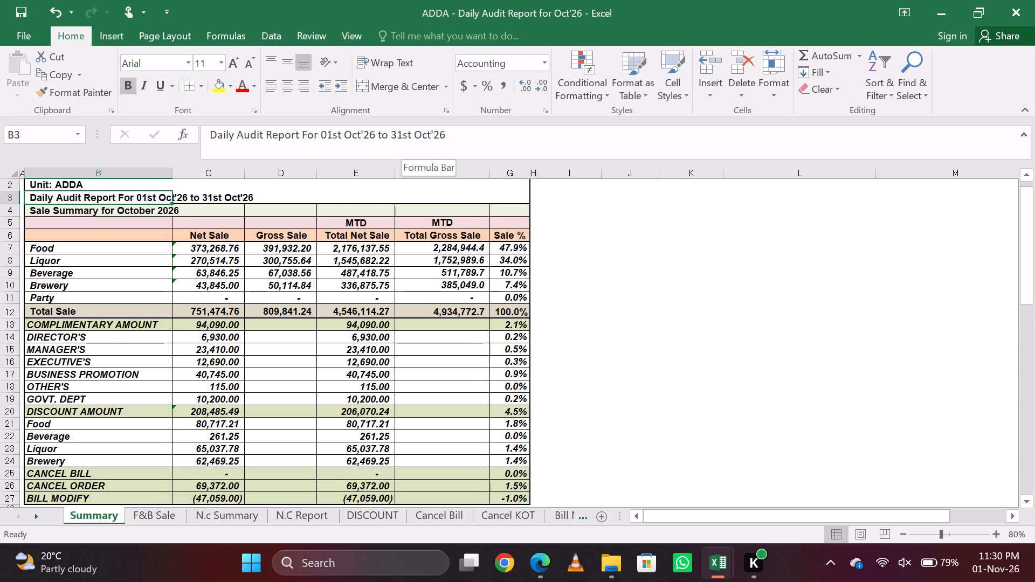
pyautogui.press('Down')
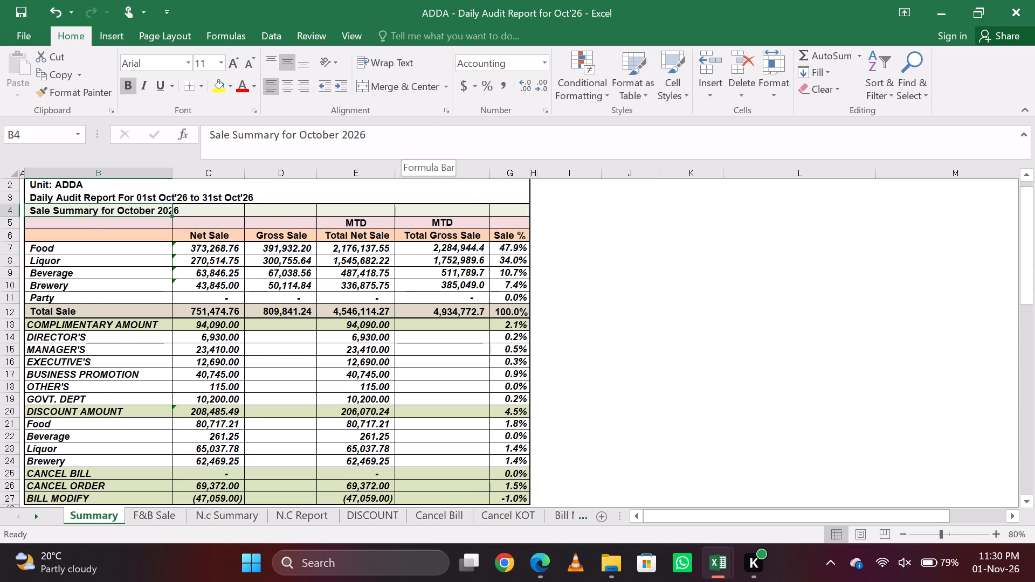
# Examine the complimentary figures on the N.c Summary sheet and the last 31-Oct entries on the N.C Report sheet.
pyautogui.hotkey('ctrl', 'pagedown')
pyautogui.hotkey('ctrl', 'pagedown')
pyautogui.hotkey('ctrl', 'pagedown')
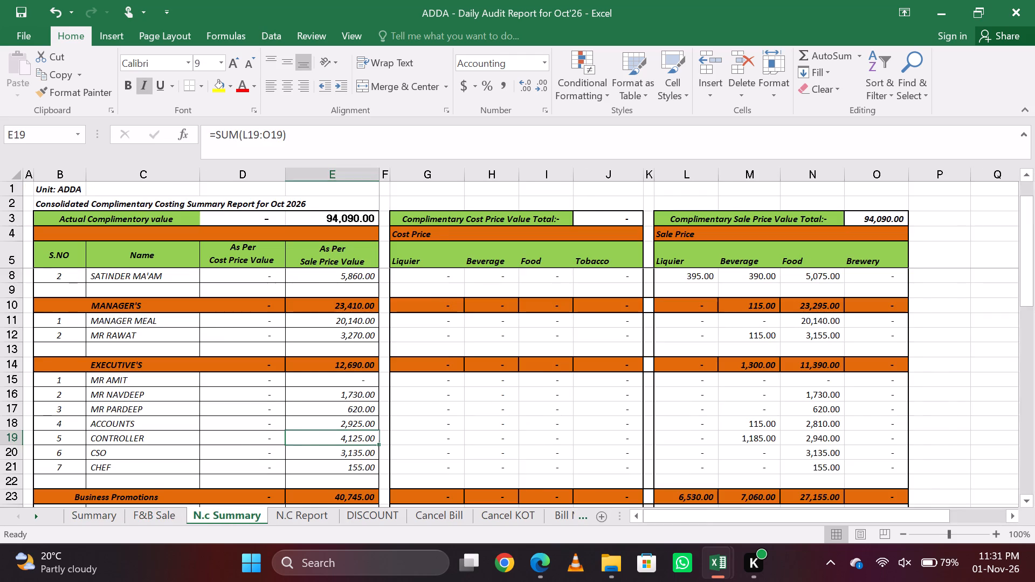
pyautogui.press('Right')
pyautogui.press('Down')
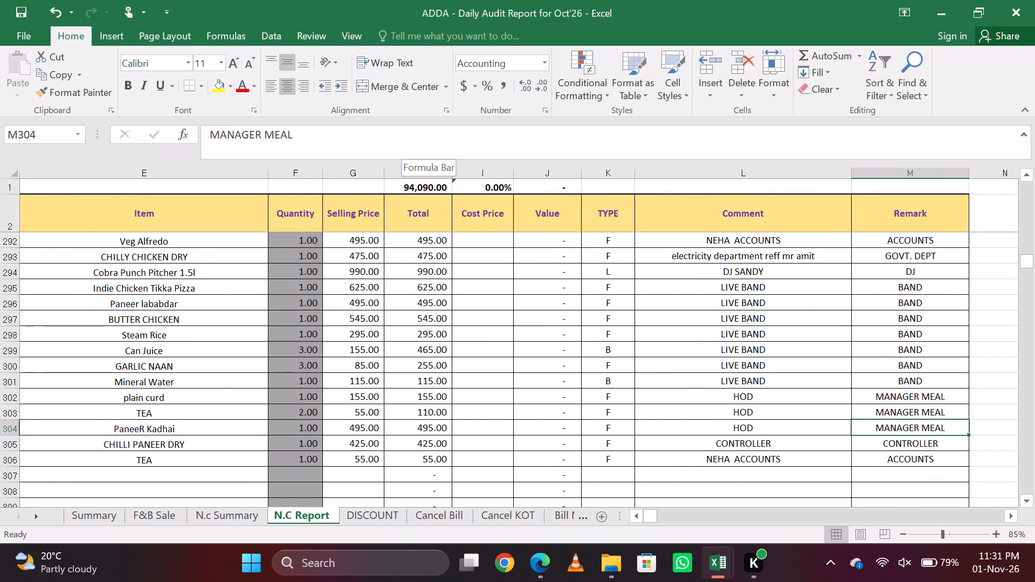
pyautogui.press('Down')
pyautogui.press('Down')
pyautogui.press('Left')
pyautogui.press('Left')
pyautogui.press('Left')
pyautogui.press('Left')
pyautogui.press('Left')
pyautogui.press('Left')
pyautogui.press('Left')
pyautogui.press('Left')
pyautogui.press('Left')
pyautogui.press('Left')
pyautogui.press('Left')
pyautogui.press('Left')
pyautogui.press('Left')
pyautogui.press('Left')
pyautogui.press('Left')
pyautogui.press('Left')
pyautogui.press('Left')
pyautogui.press('Left')
pyautogui.press('Left')
pyautogui.press('Left')
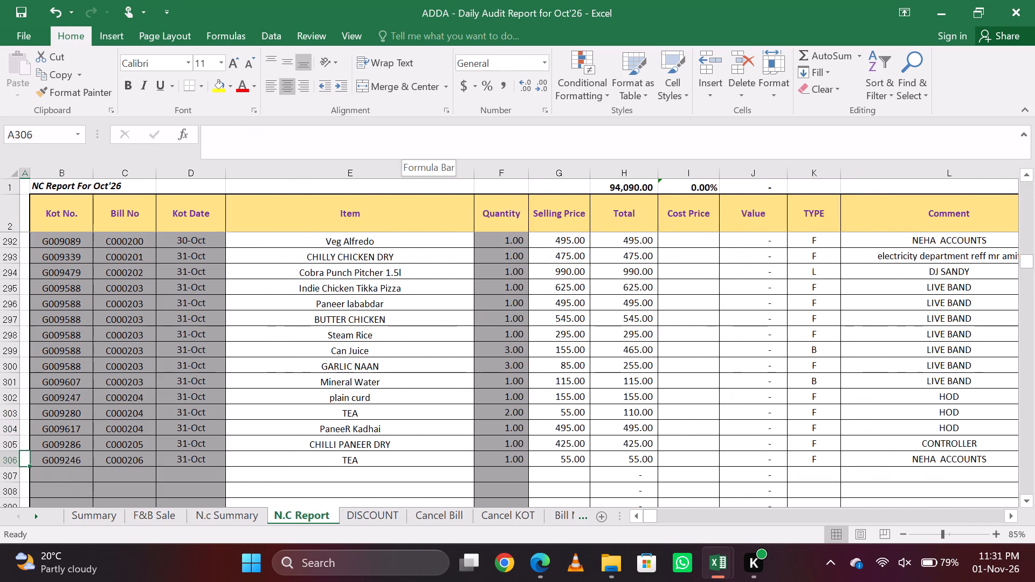
pyautogui.hotkey('ctrl', 'pageup')
pyautogui.hotkey('ctrl', 'pagedown')
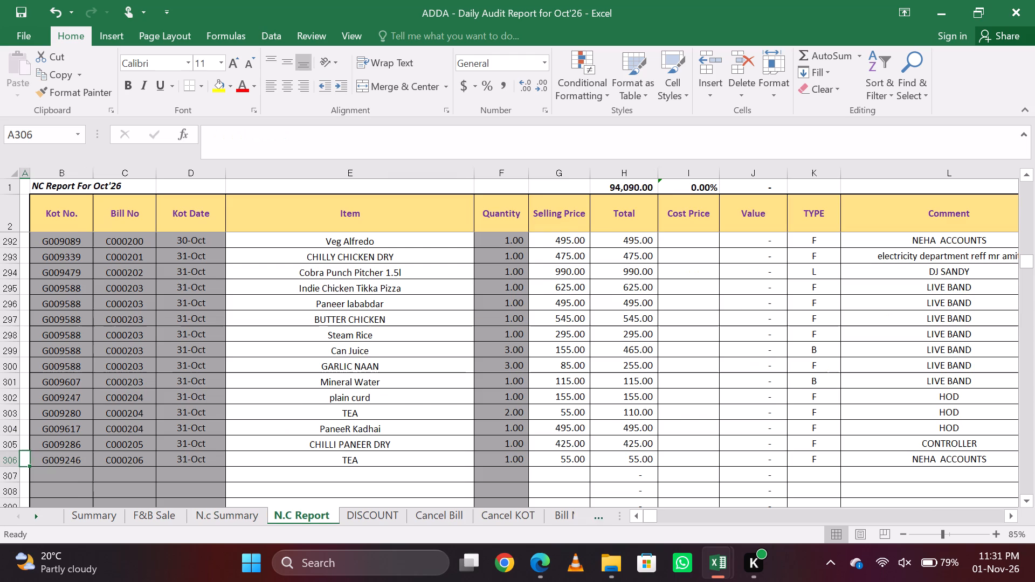
# Check the DISCOUNT sheet, the cancelled-order total and entries on Cancel KOT, and the Bill Modification sheet.
pyautogui.hotkey('ctrl', 'pagedown')
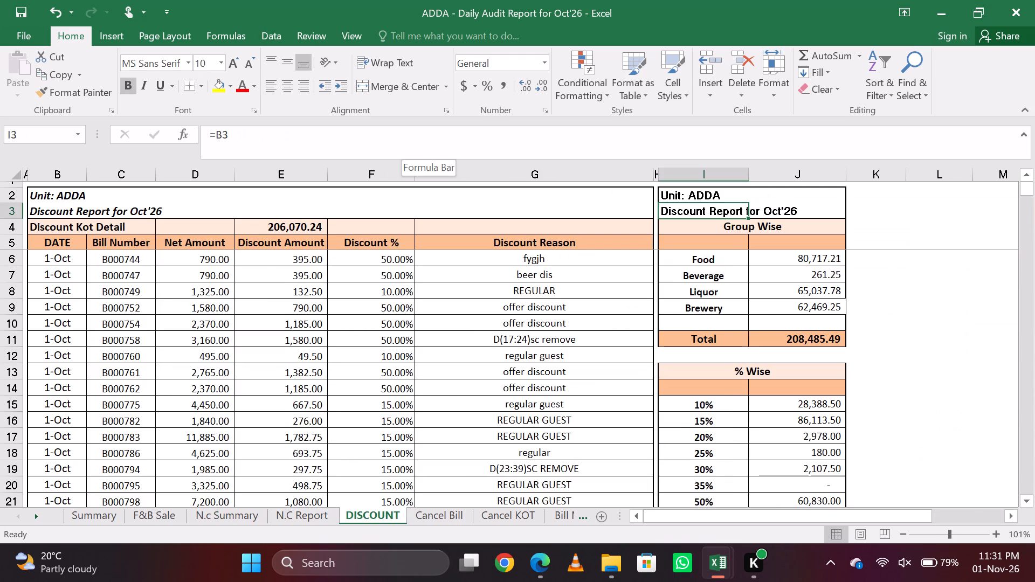
pyautogui.hotkey('ctrl', 'pagedown')
pyautogui.hotkey('ctrl', 'pagedown')
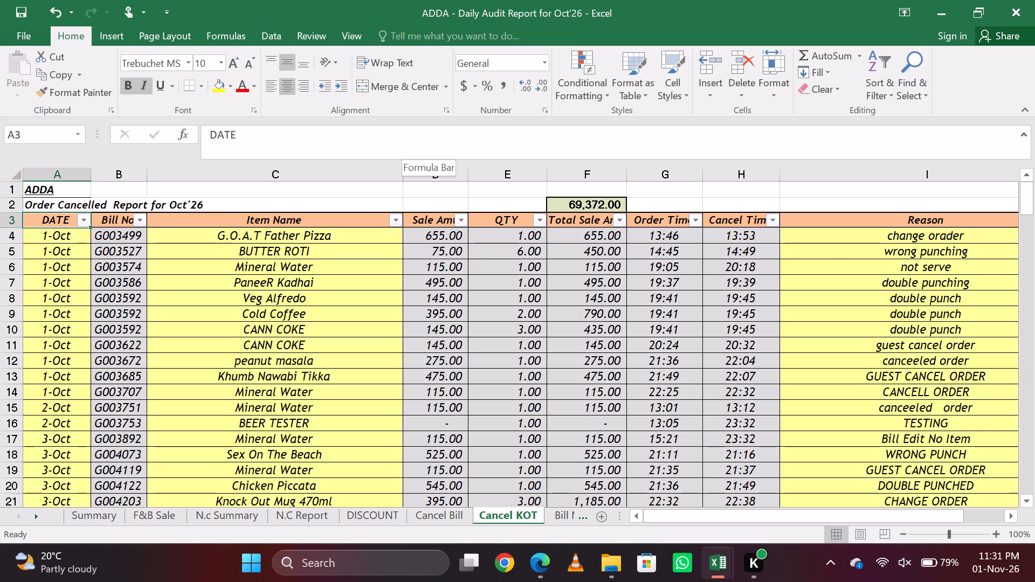
pyautogui.hotkey('ctrl', 'pagedown')
pyautogui.hotkey('ctrl', 'pageup')
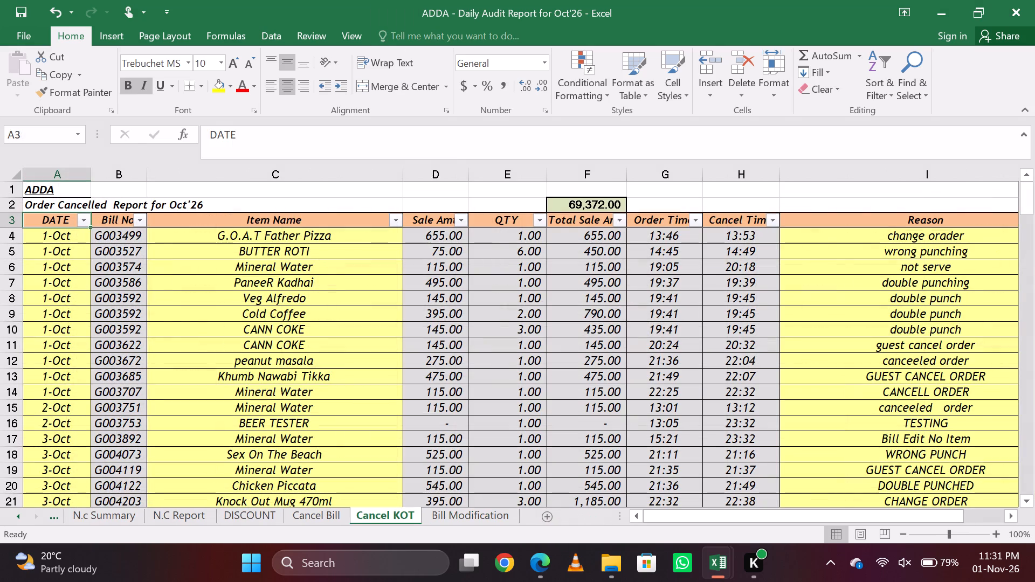
pyautogui.press('Down')
pyautogui.press('Right')
pyautogui.press('Right')
pyautogui.press('Right')
pyautogui.press('Right')
pyautogui.press('Right')
pyautogui.press('Right')
pyautogui.press('Right')
pyautogui.press('Left')
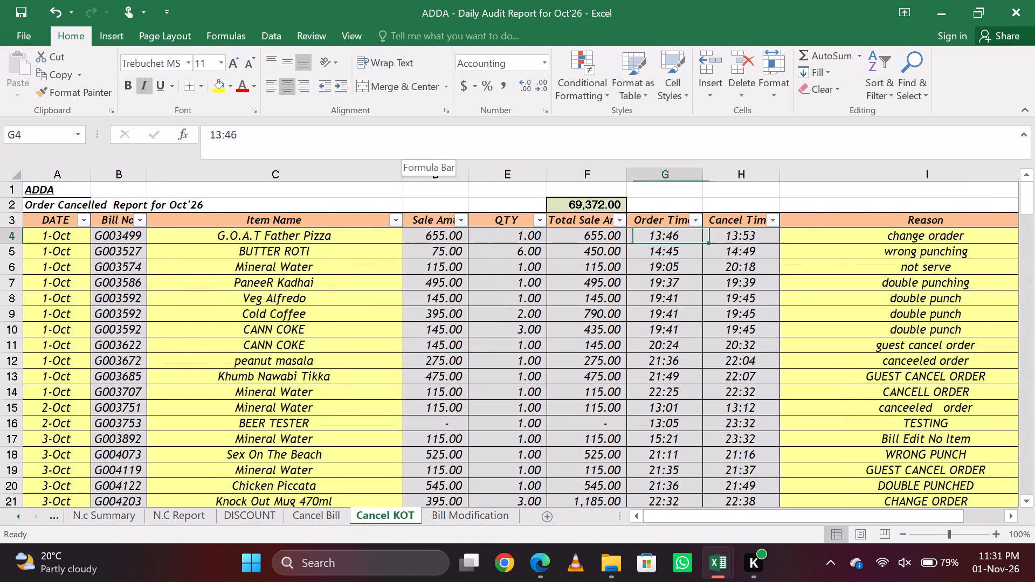
pyautogui.press('Up')
pyautogui.press('Up')
pyautogui.press('Left')
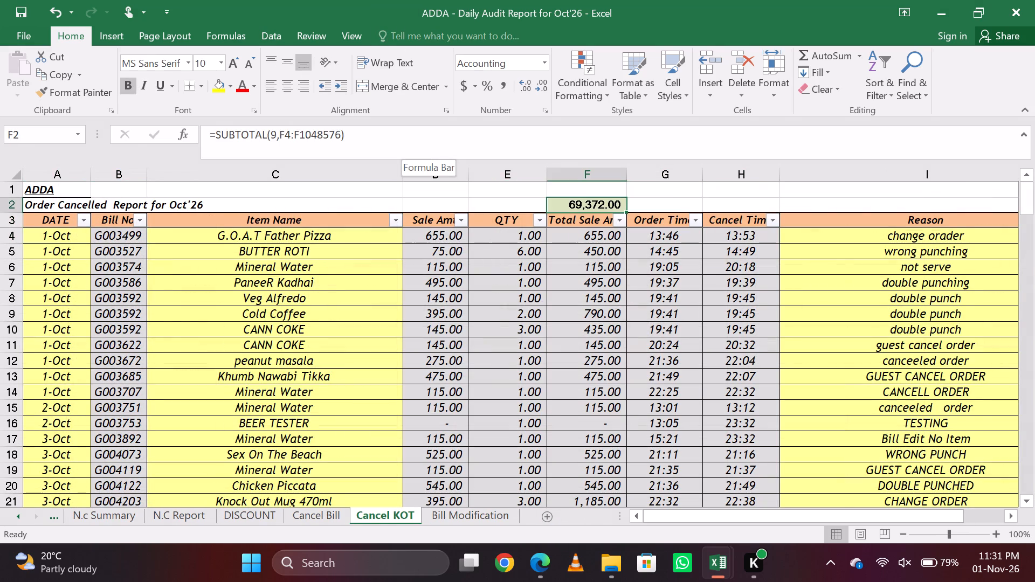
pyautogui.press('pagedown')
pyautogui.hotkey('ctrl', 'pagedown')
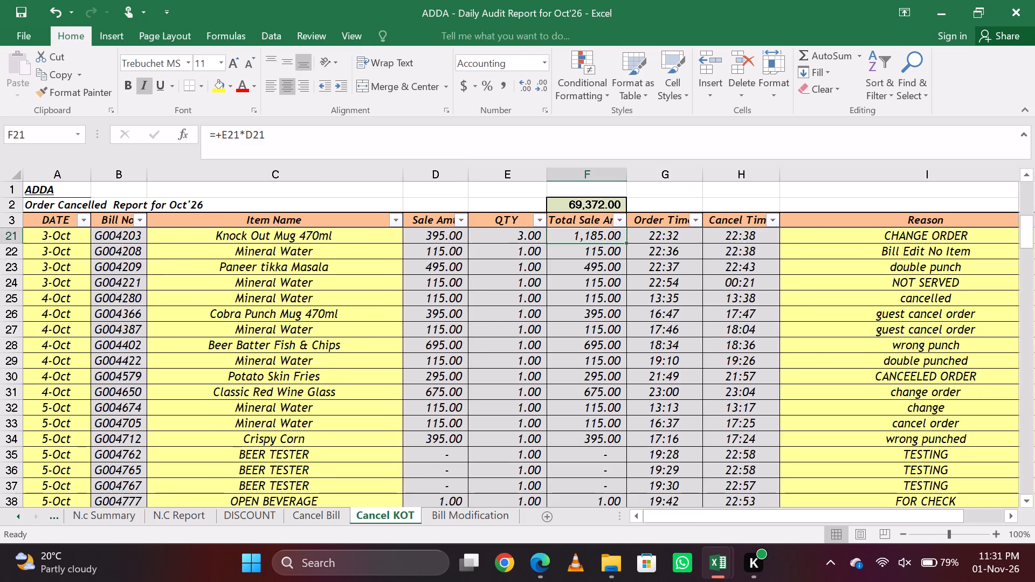
pyautogui.press('Down')
pyautogui.press('Up')
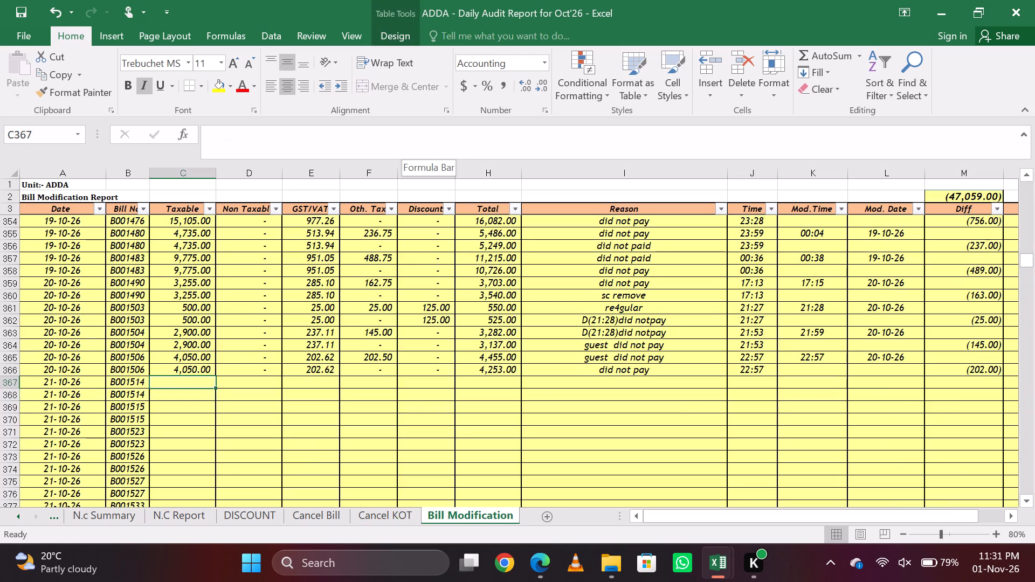
# Close the October daily audit report workbook, saving its changes.
pyautogui.click(1034, 0)
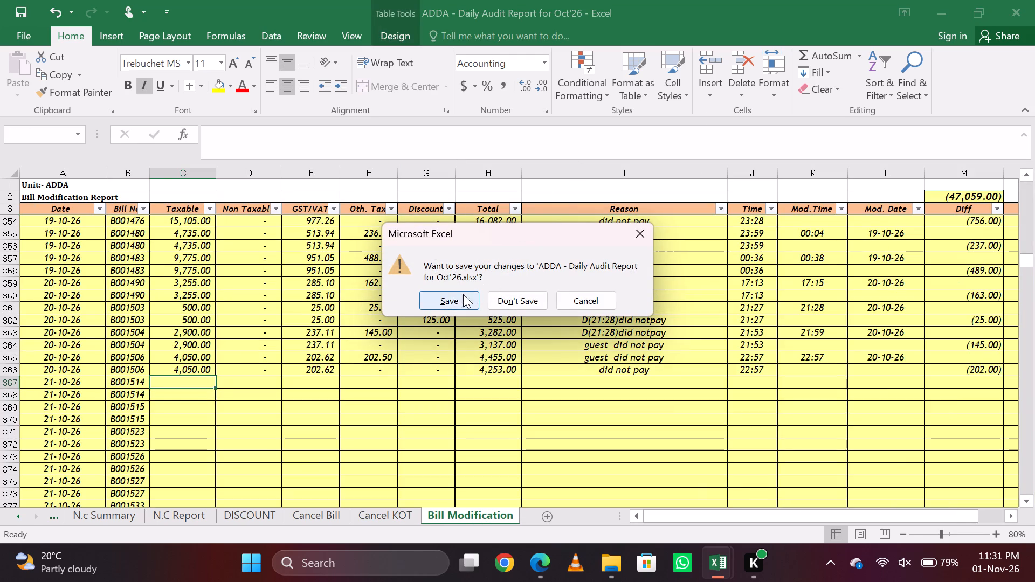
pyautogui.click(450, 296)
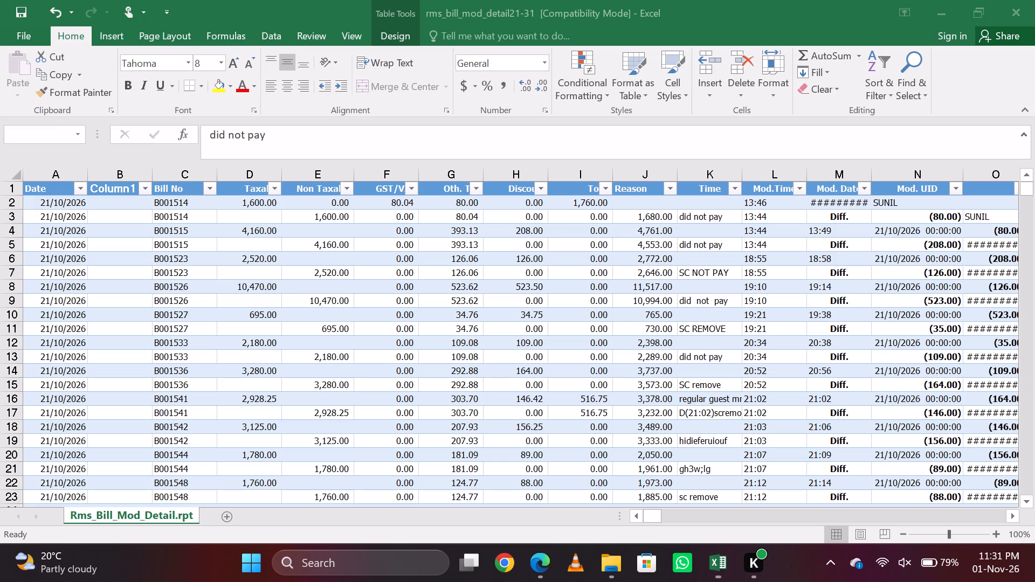
# Close the rms_bill_mod_detail21-31 workbook, saving its changes in the existing Excel 97-2003 format.
pyautogui.click(1034, 0)
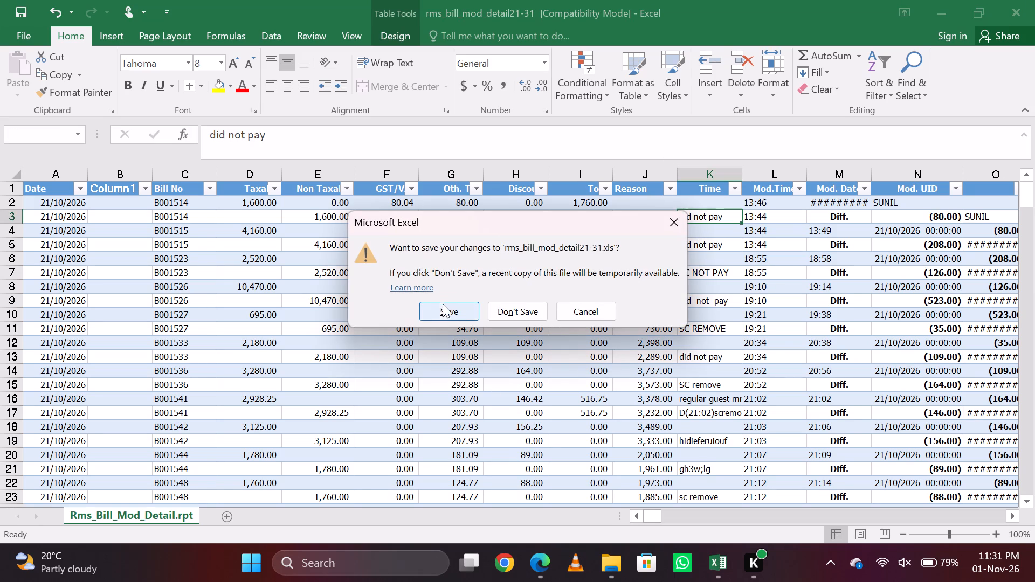
pyautogui.click(443, 309)
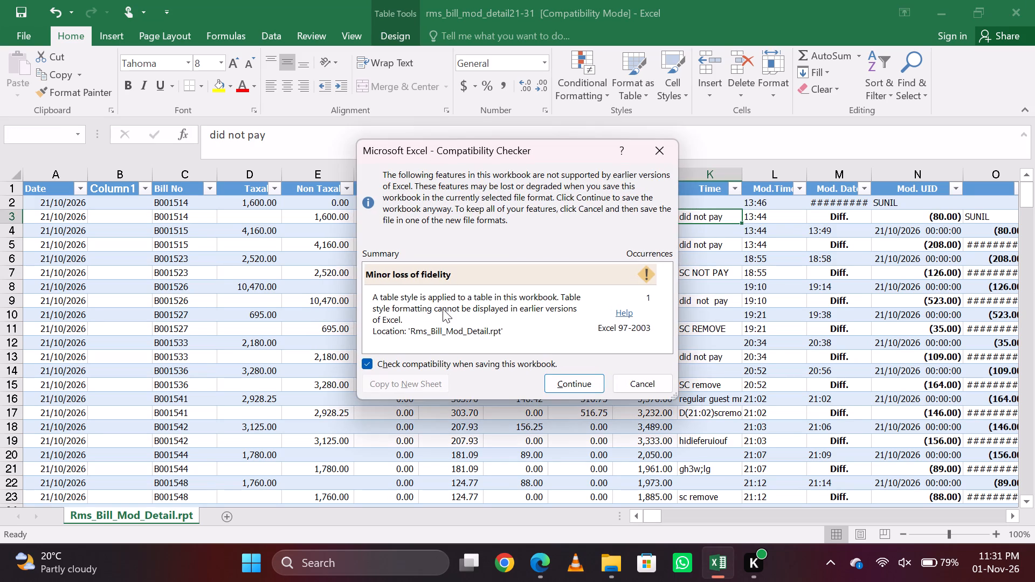
pyautogui.click(589, 387)
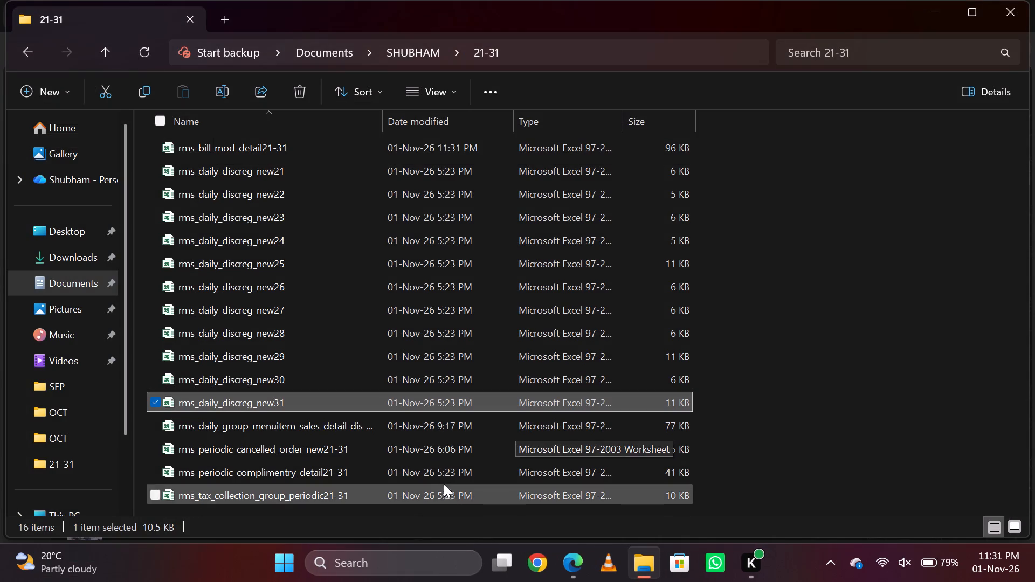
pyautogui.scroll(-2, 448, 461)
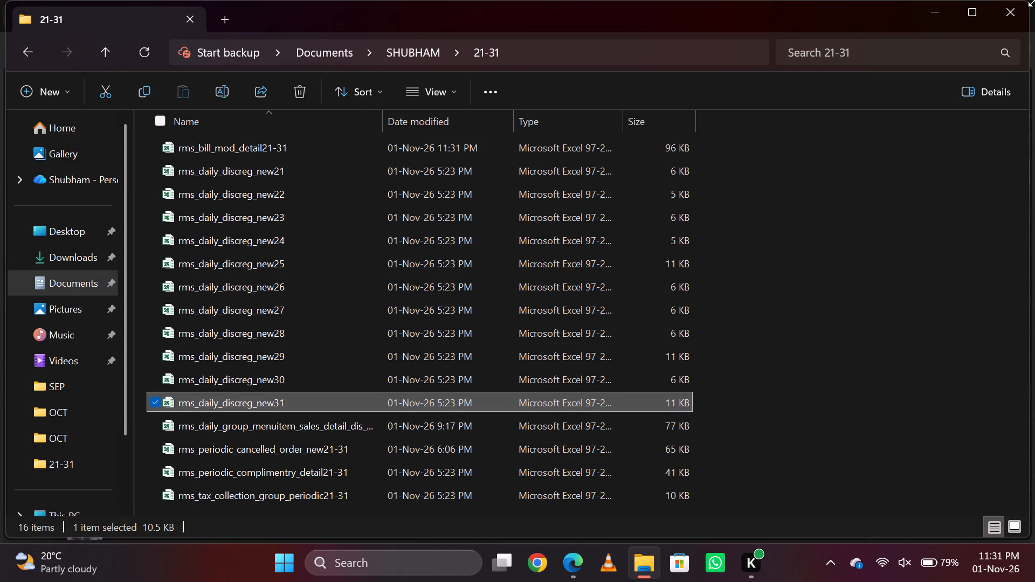
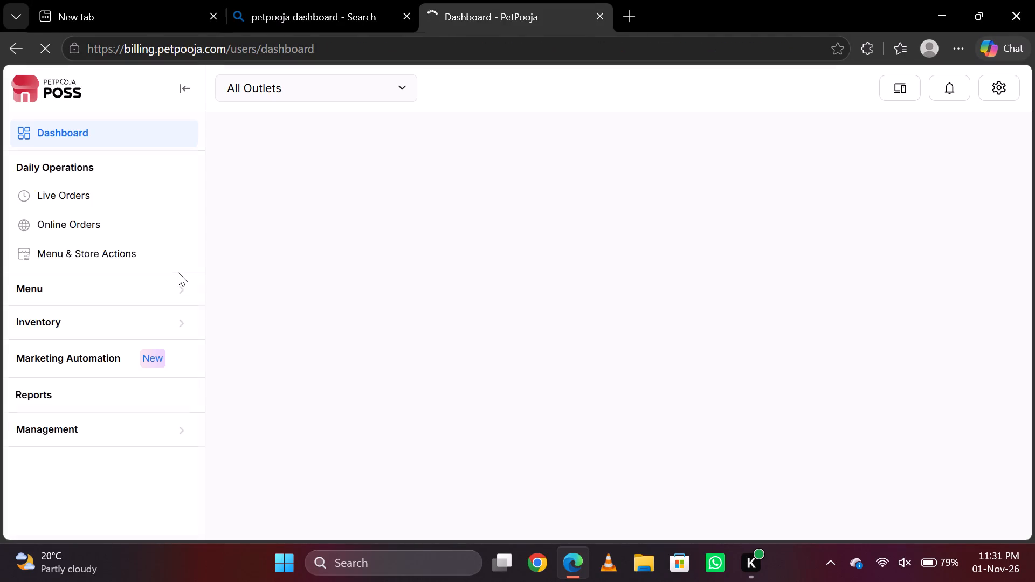
# In the PetPooja dashboard in Edge, select the AGR HOSPITALITY PVT LTD outlet and open its Other Reports page.
pyautogui.click(361, 86)
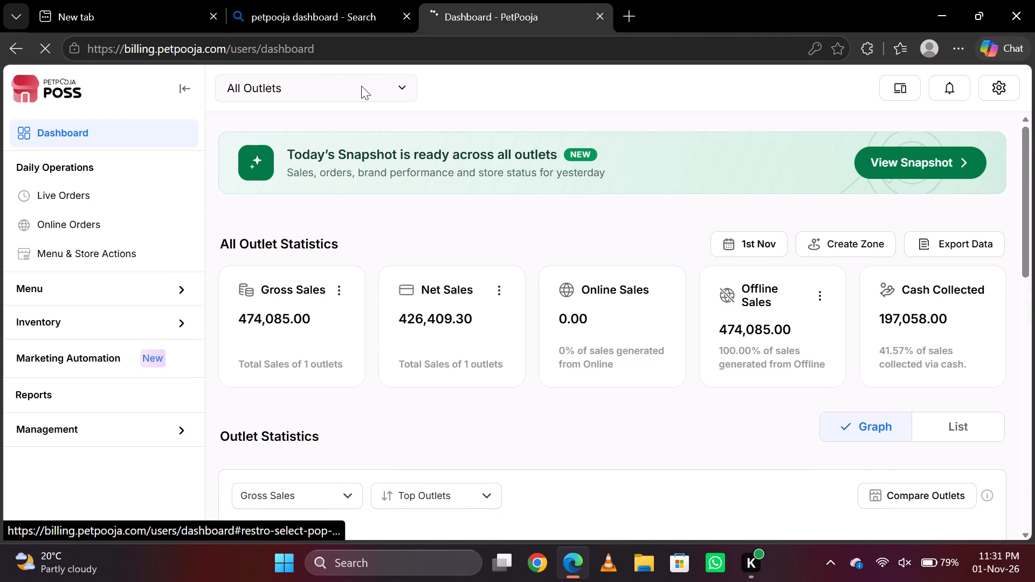
pyautogui.click(353, 274)
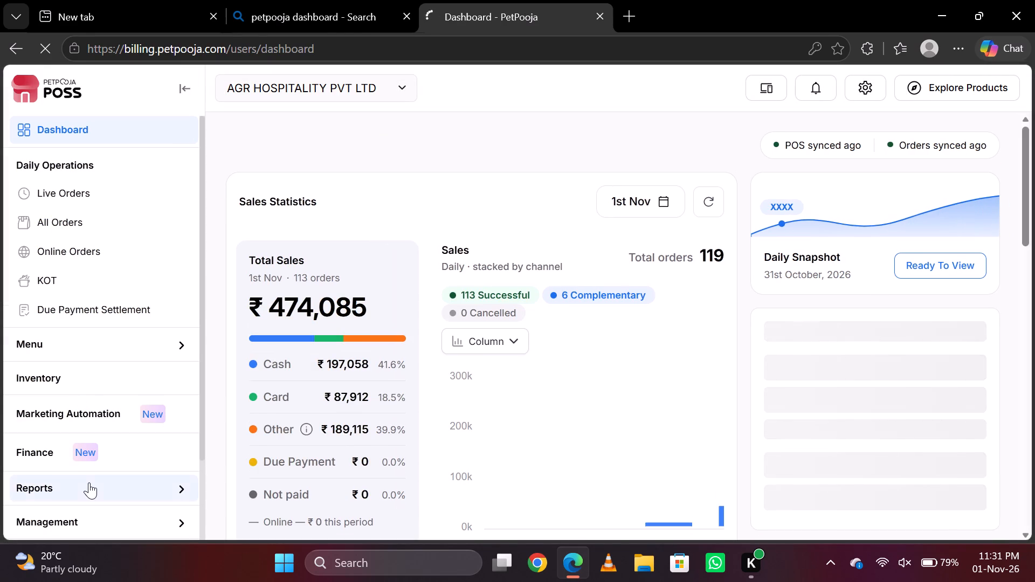
pyautogui.click(89, 482)
pyautogui.scroll(-2, 89, 482)
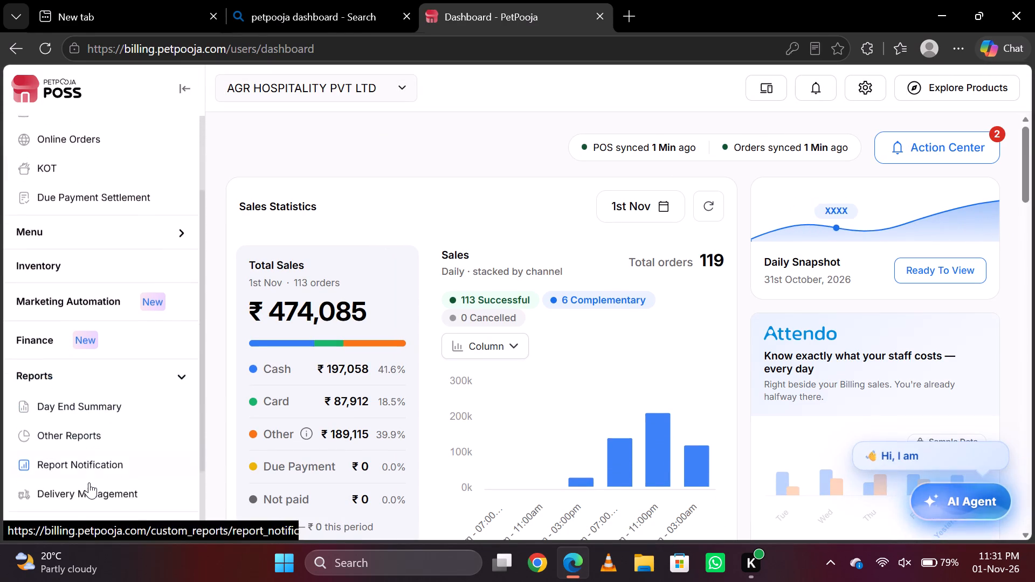
pyautogui.click(137, 397)
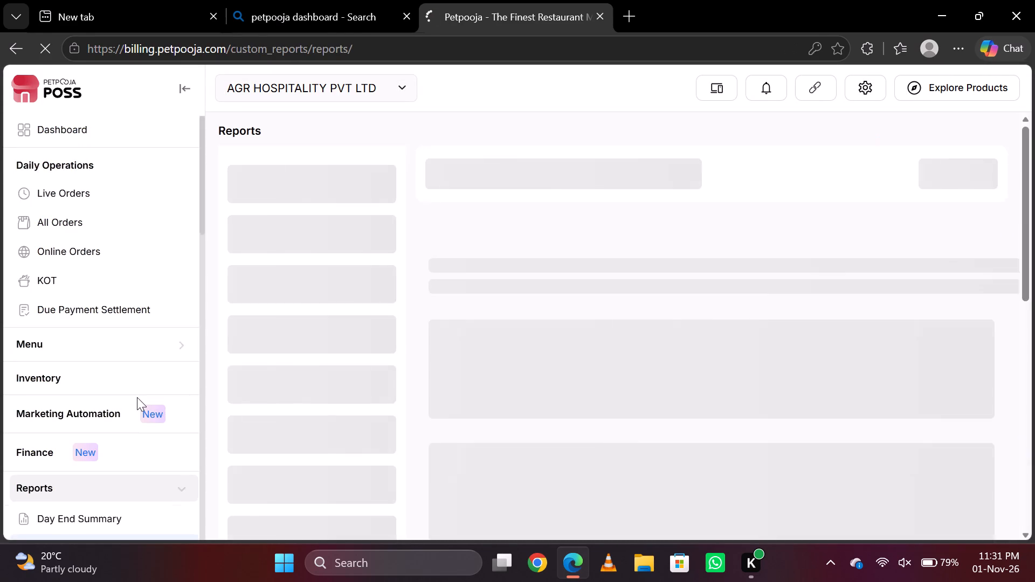
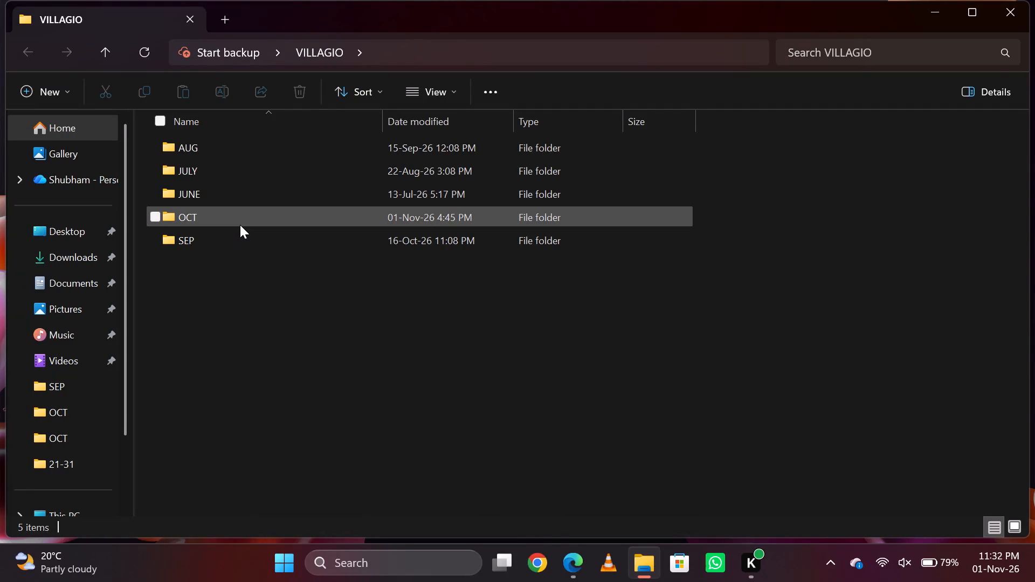
# Open the Vilagio - Daily Audit Report of Oct'26 workbook from the VILLAGIO OCT folder and maximize its window.
pyautogui.doubleClick(240, 225)
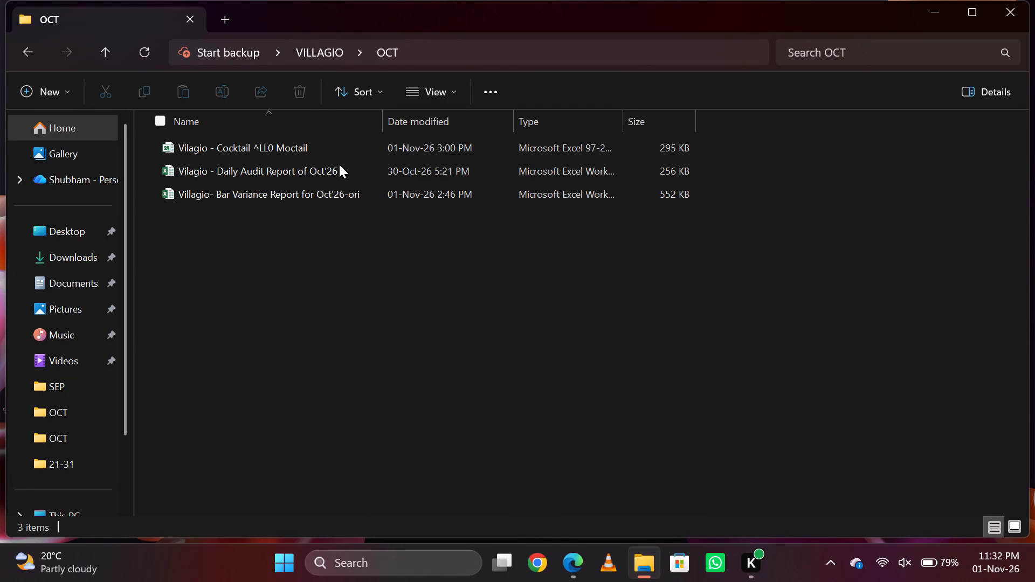
pyautogui.doubleClick(358, 165)
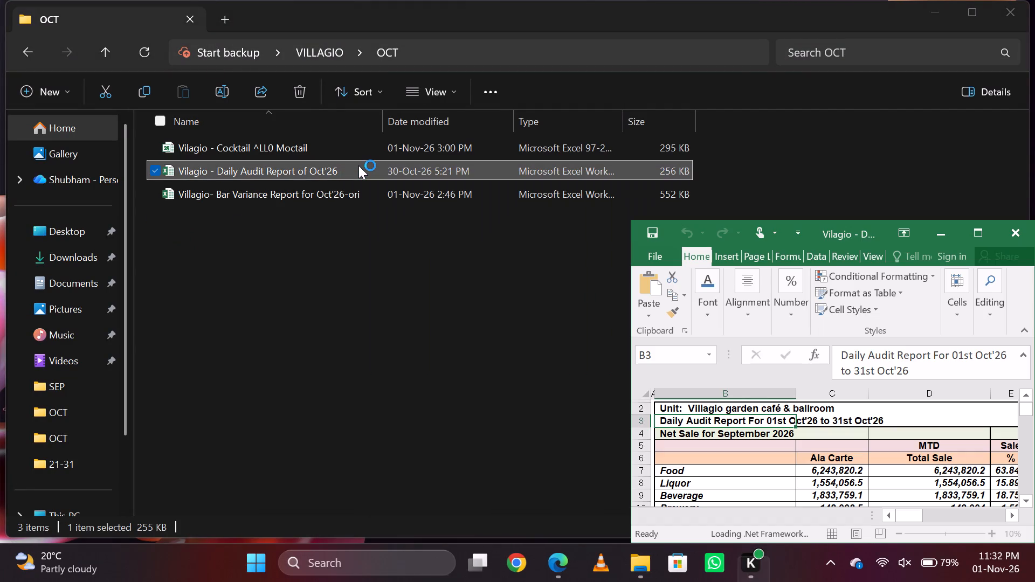
pyautogui.click(976, 227)
# Go to the F&B Sale sheet and find the 30-Oct row in the daily sales table.
pyautogui.press('Down')
pyautogui.press('Up')
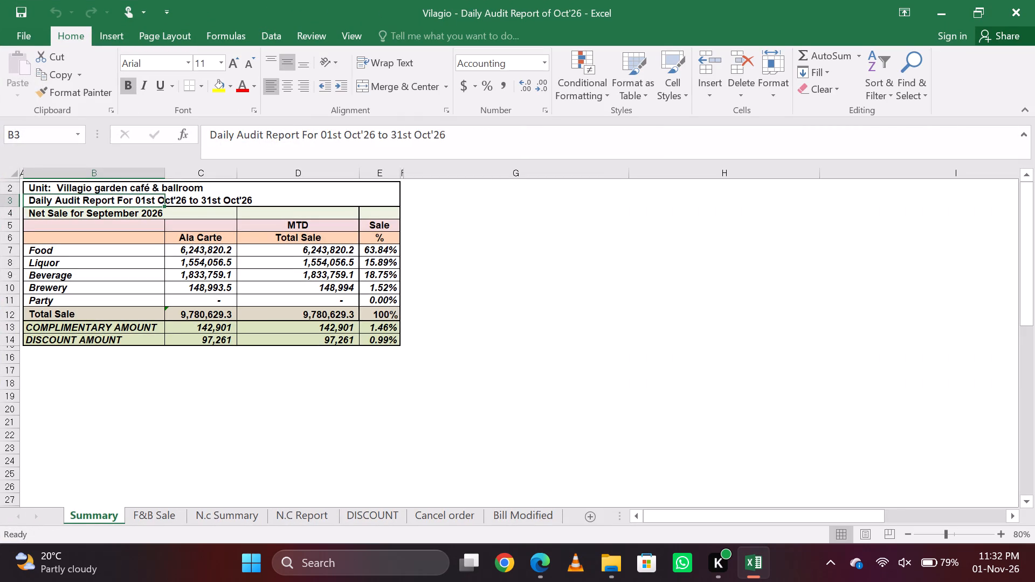
pyautogui.press('Down')
pyautogui.press('Down')
pyautogui.hotkey('ctrl', 'pagedown')
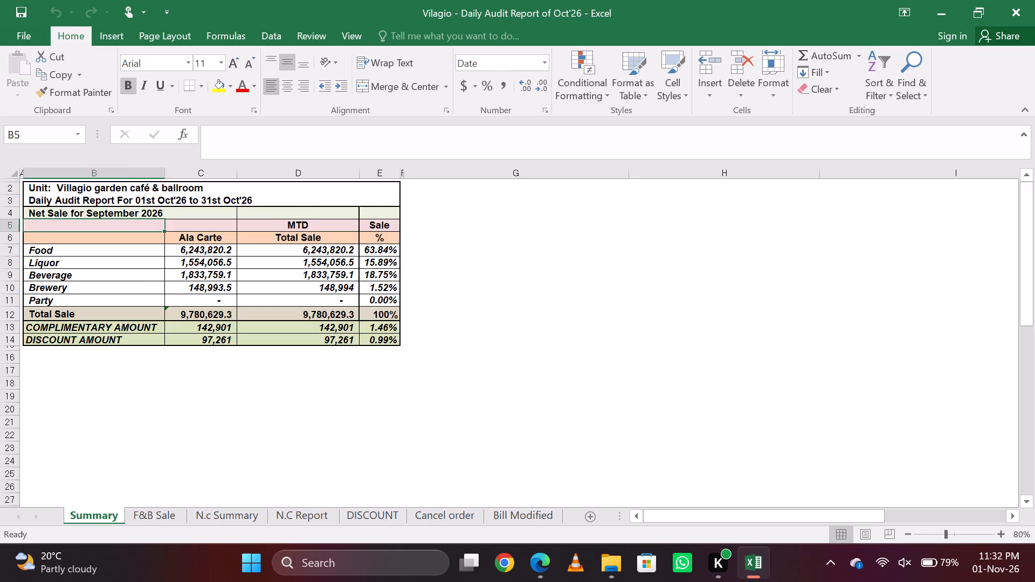
pyautogui.press('Down')
pyautogui.press('Up')
pyautogui.press('Right')
pyautogui.press('Down')
pyautogui.press('Up')
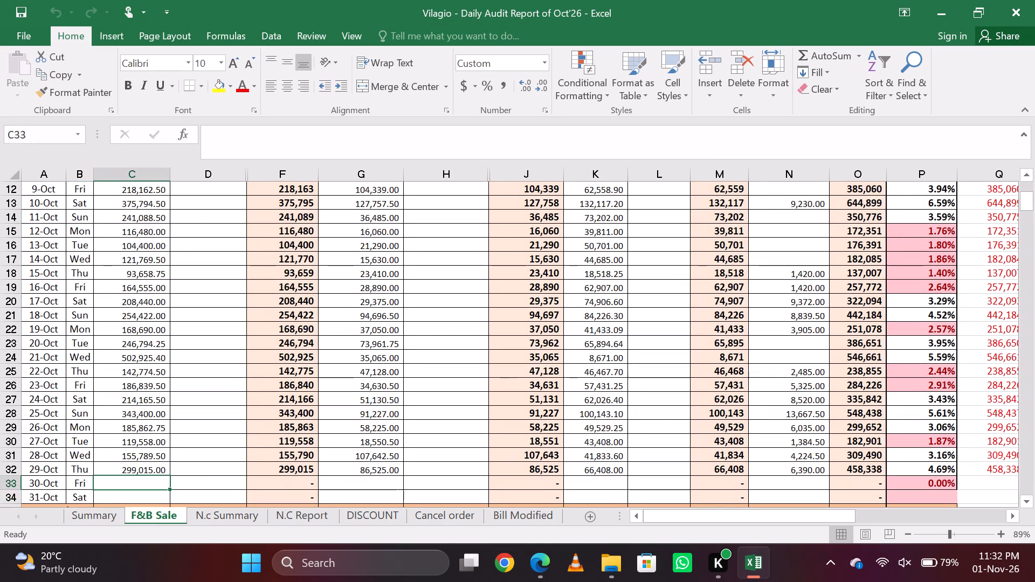
pyautogui.press('Right')
pyautogui.press('Left')
# Switch to PetPooja in Edge and open the Outlet-Item Wise Report (Row) from the favourite reports.
pyautogui.hotkey('alt', 'Tab')
pyautogui.hotkey('alt', 'Tab')
pyautogui.hotkey('alt', 'Tab')
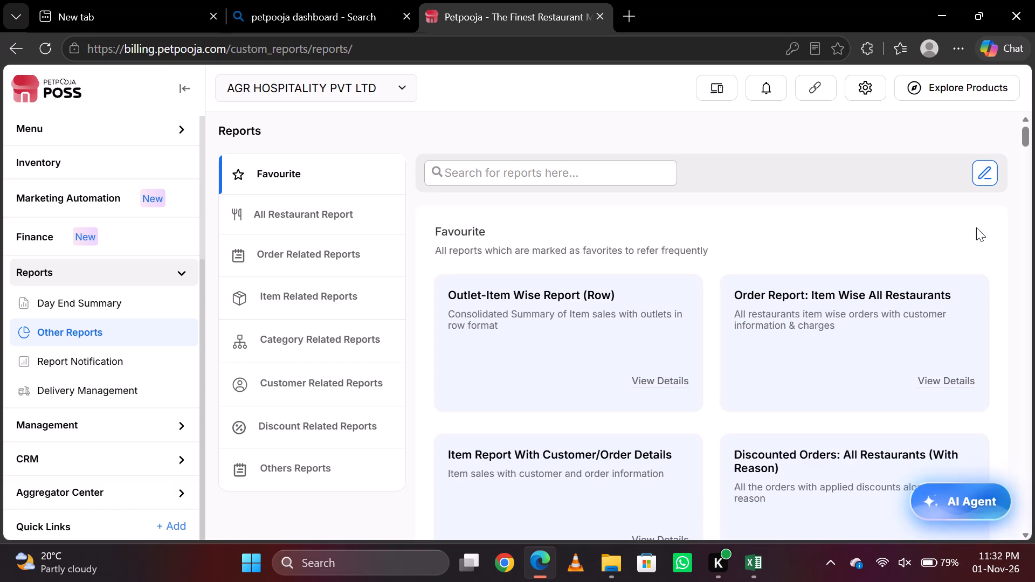
pyautogui.click(577, 341)
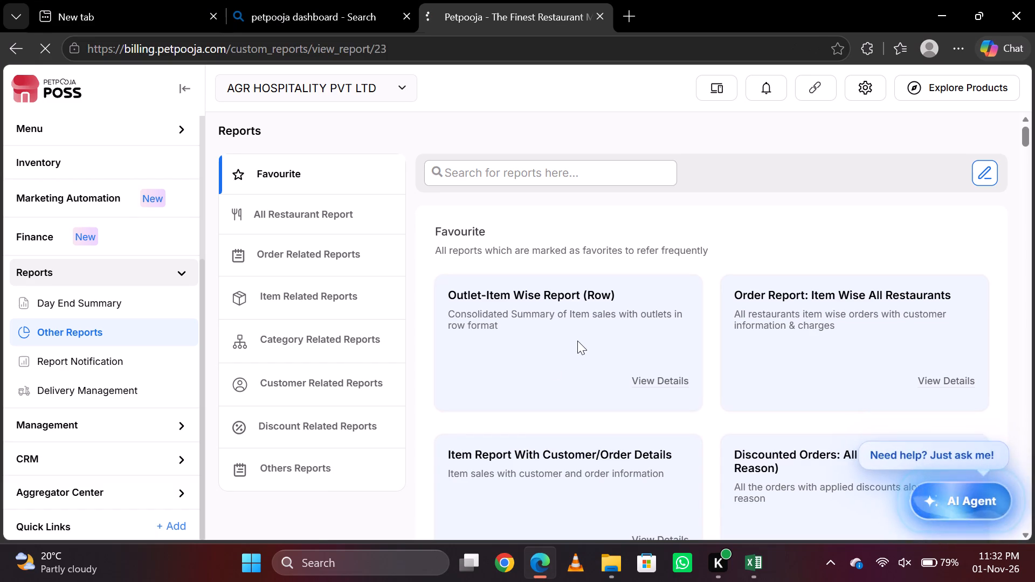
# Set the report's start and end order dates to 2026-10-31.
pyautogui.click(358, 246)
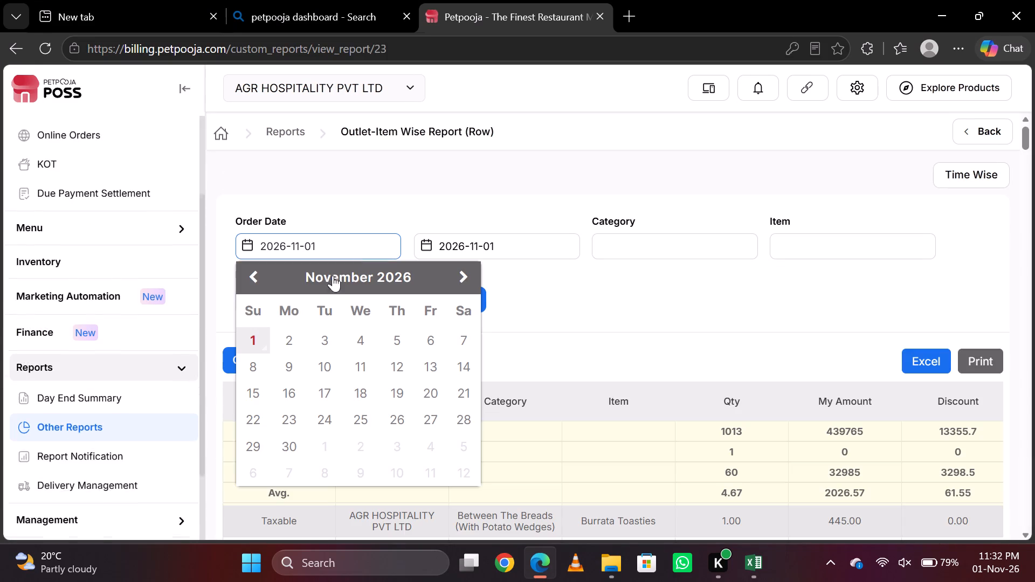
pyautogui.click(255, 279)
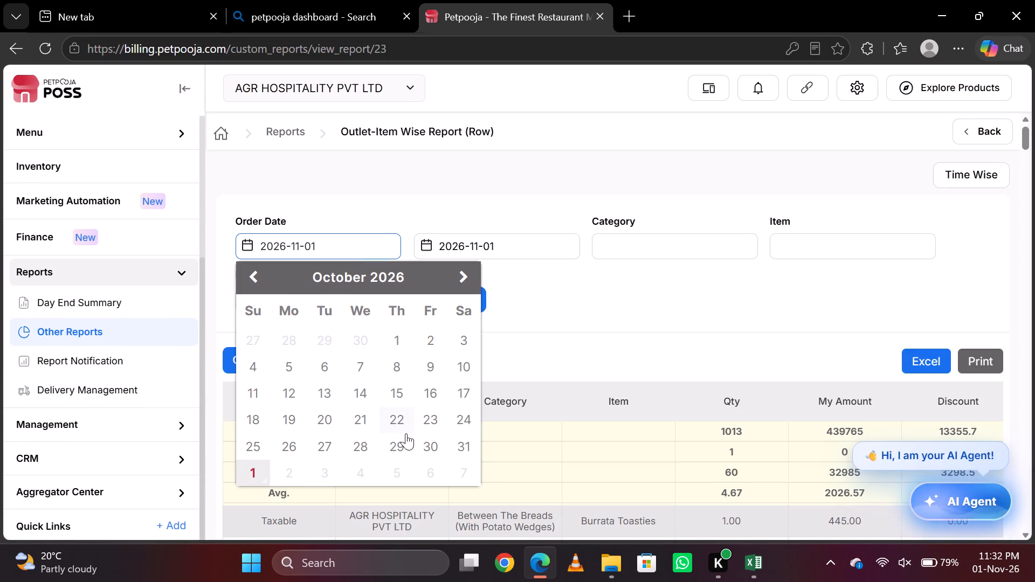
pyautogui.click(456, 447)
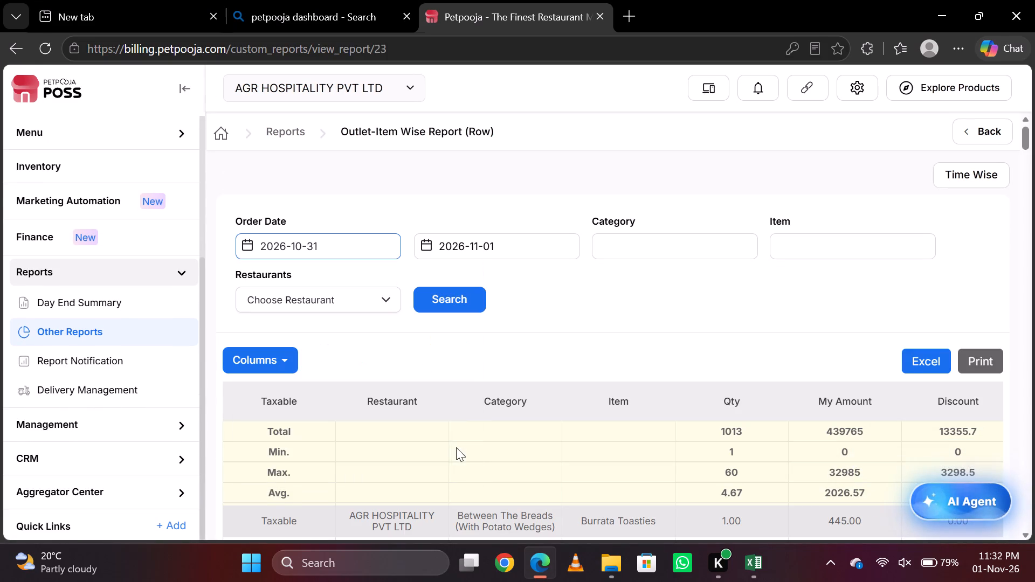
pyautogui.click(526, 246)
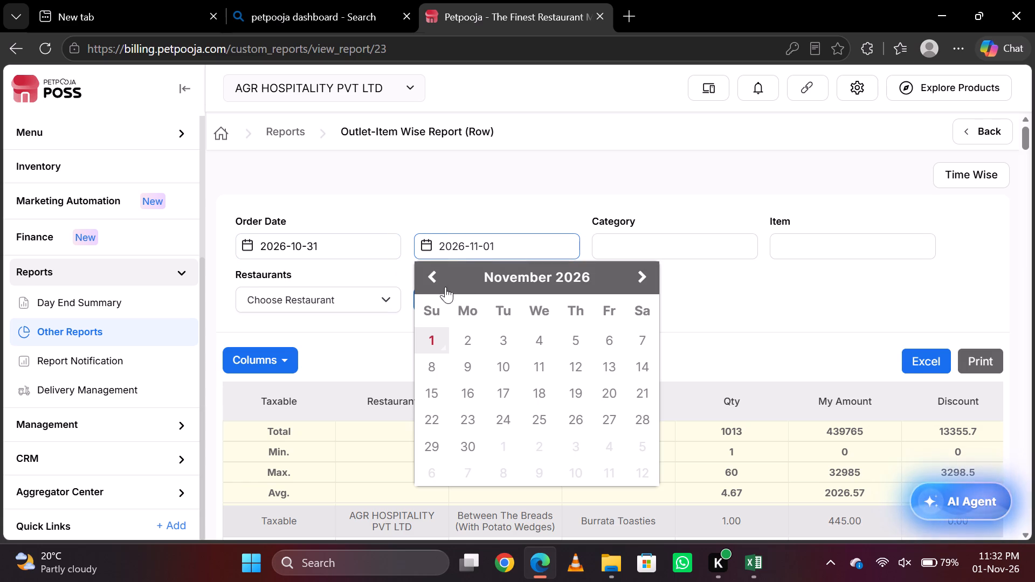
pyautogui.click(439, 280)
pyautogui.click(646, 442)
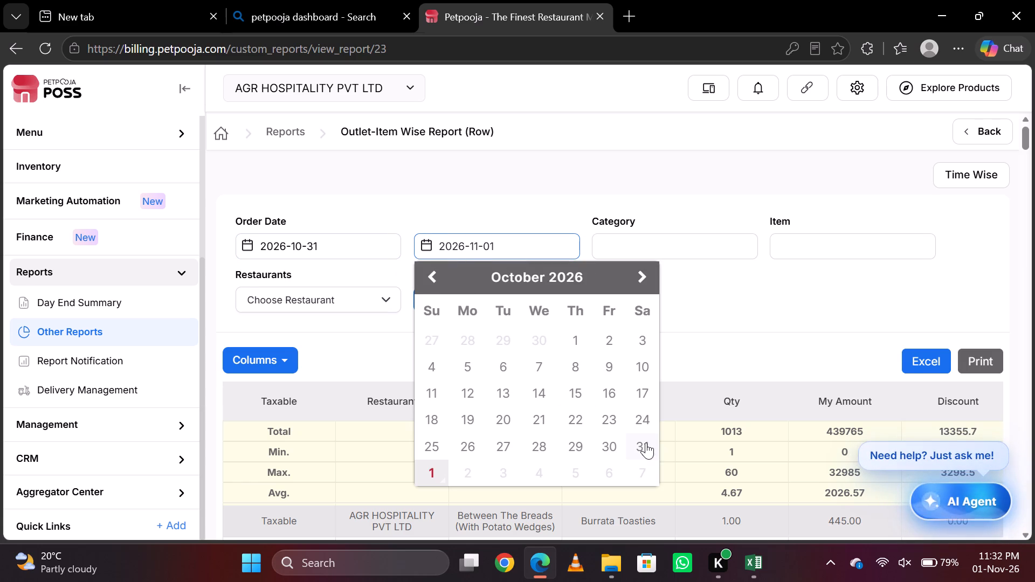
# Set both order dates to 2026-10-30, choose the restaurant AGR HOSPITALITY PVT LTD and run the report search.
pyautogui.click(350, 248)
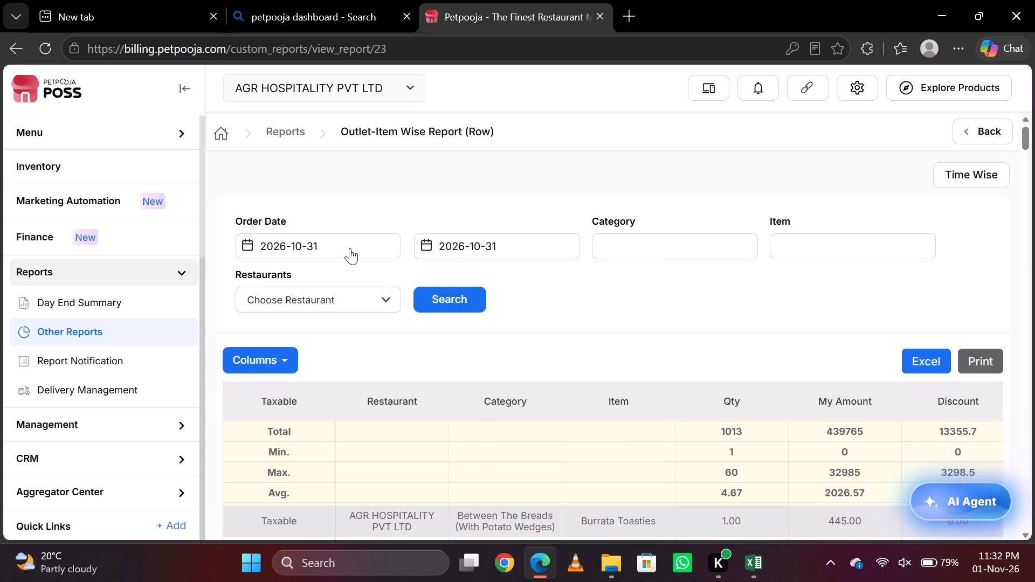
pyautogui.click(438, 454)
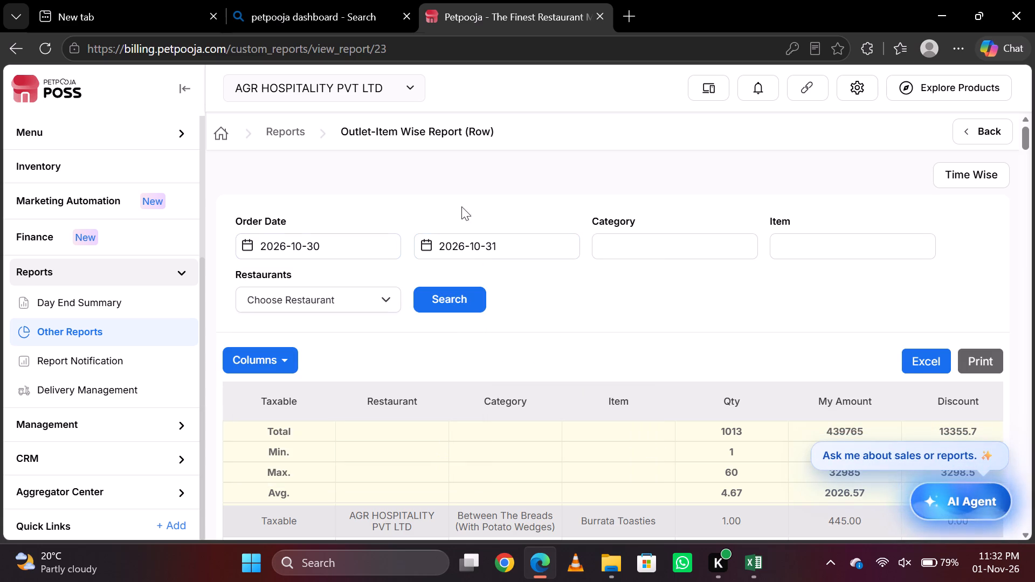
pyautogui.click(466, 245)
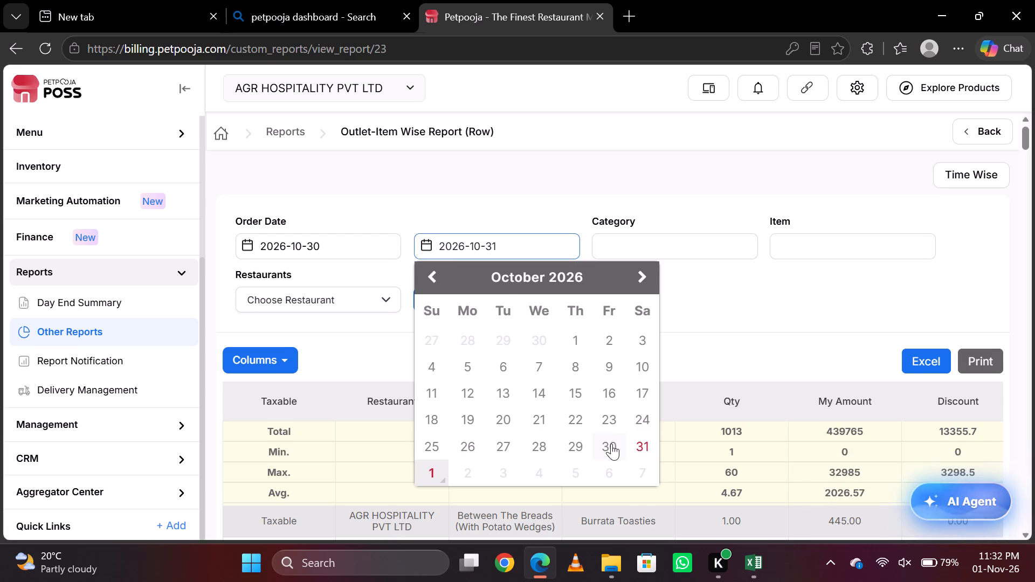
pyautogui.click(611, 444)
pyautogui.click(359, 306)
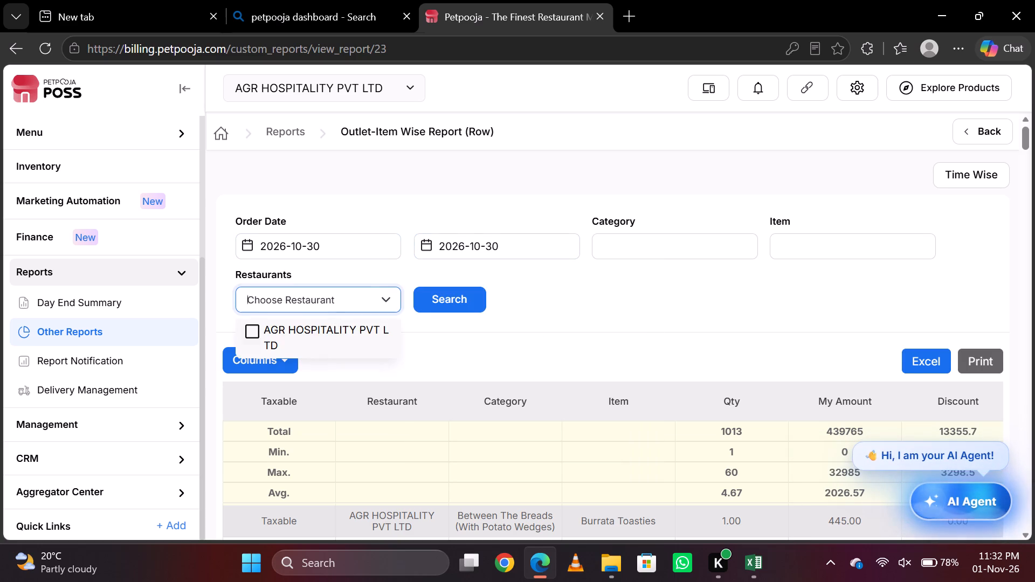
pyautogui.click(248, 328)
pyautogui.click(457, 303)
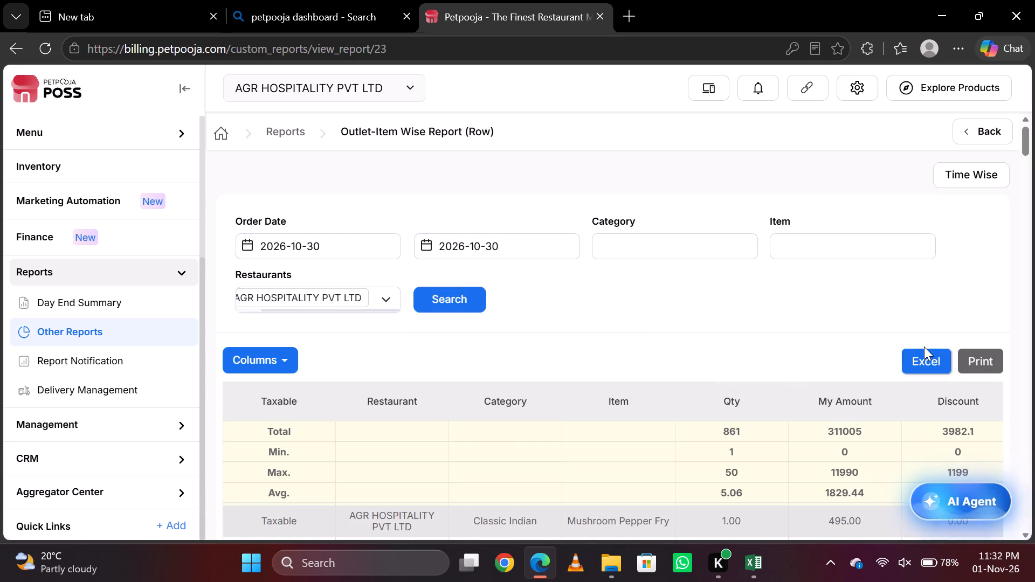
# Export the 2026-10-30 report to Excel, open the downloaded file and enable editing.
pyautogui.click(919, 362)
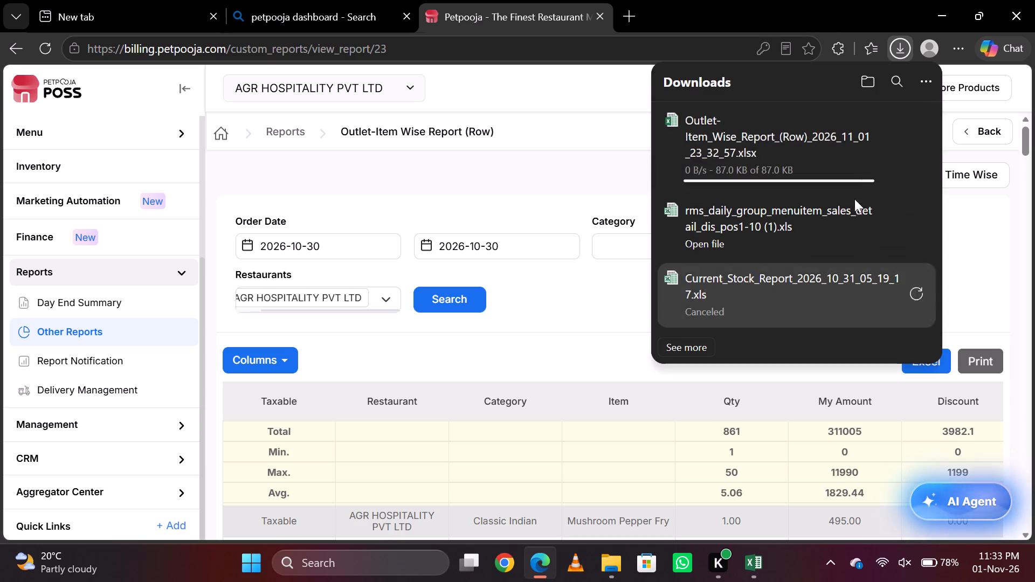
pyautogui.click(764, 113)
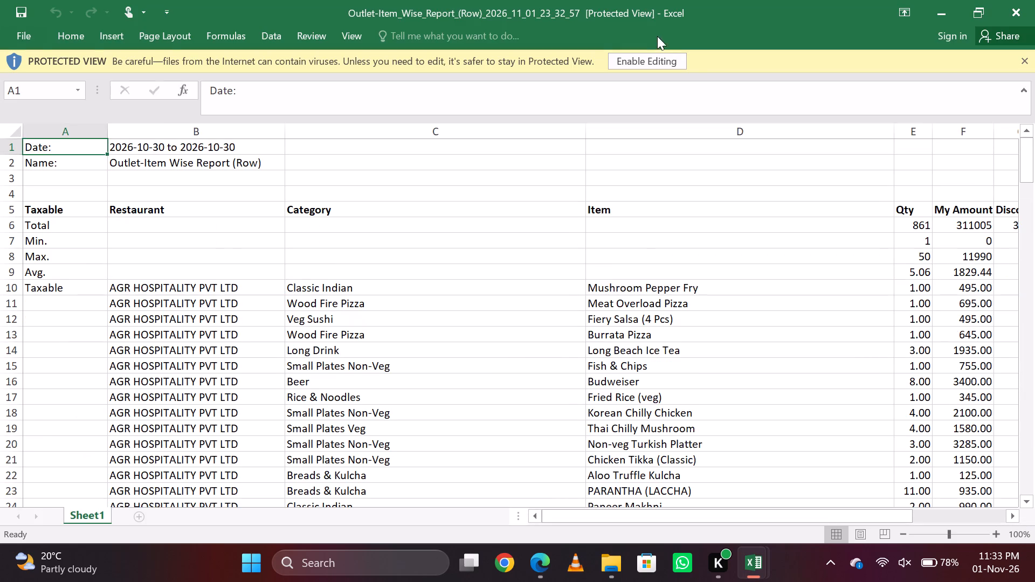
pyautogui.click(651, 55)
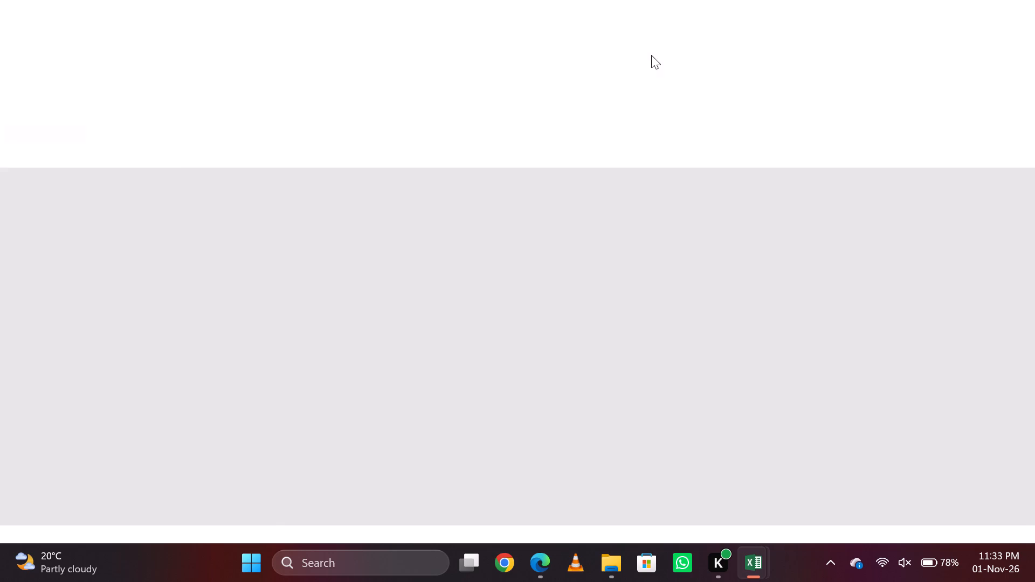
# Delete the Total, Min., Max. and Avg. rows directly beneath the report's header row.
pyautogui.press('Down')
pyautogui.press('Down')
pyautogui.press('Down')
pyautogui.press('Down')
pyautogui.press('Down')
pyautogui.hotkey('shift', 'space')
pyautogui.hotkey('shift', 'Down')
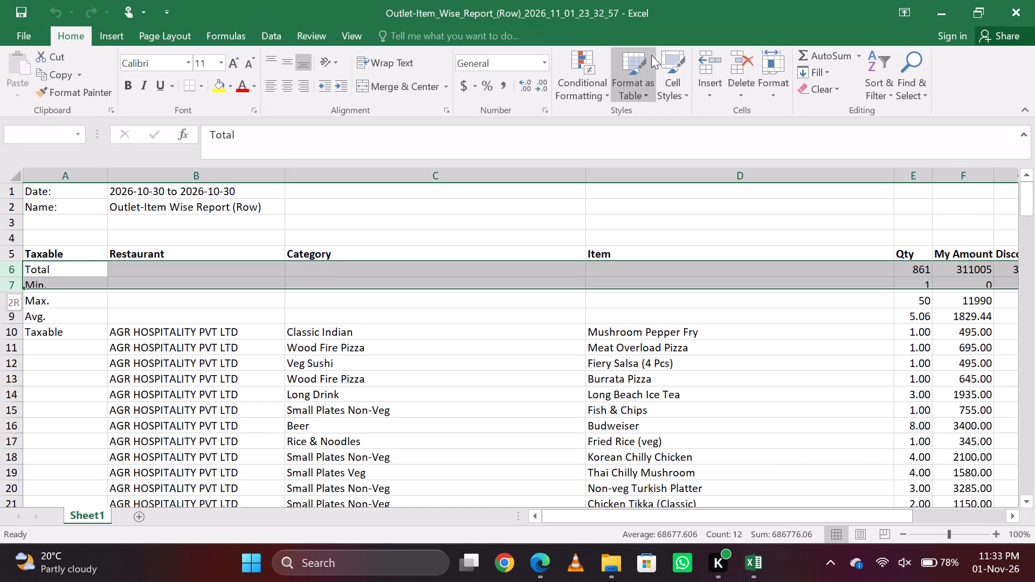
pyautogui.hotkey('shift', 'Down')
pyautogui.hotkey('shift', 'Down')
pyautogui.hotkey('ctrl', '-')
# Delete the row below the last item and the Sub Total row above the Non-Taxable items.
pyautogui.press('Down')
pyautogui.press('Down')
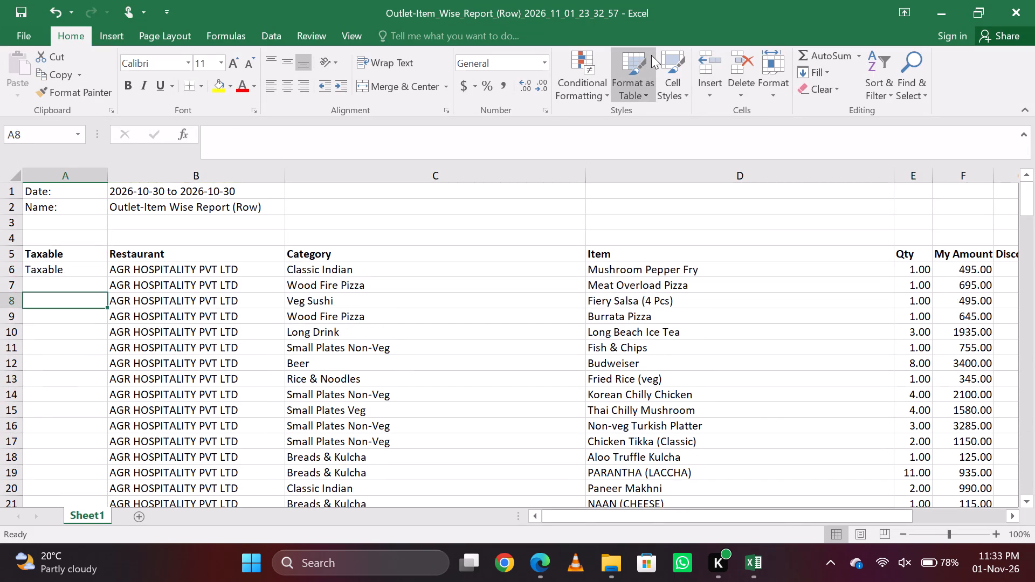
pyautogui.hotkey('ctrl', 'Down')
pyautogui.hotkey('shift', 'space')
pyautogui.hotkey('ctrl', '-')
pyautogui.press('Up')
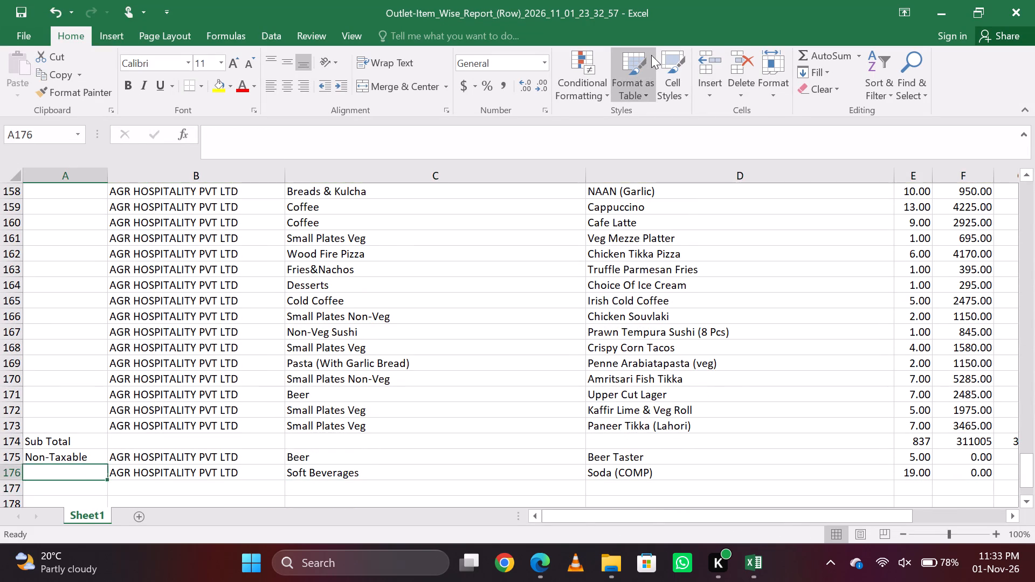
pyautogui.press('Up')
pyautogui.press('Up')
pyautogui.hotkey('shift', 'space')
pyautogui.hotkey('ctrl', '-')
# Add filters to the header row (row 5) of the item report.
pyautogui.hotkey('ctrl', 'Up')
pyautogui.hotkey('ctrl', 'Up')
pyautogui.hotkey('ctrl', 'Up')
pyautogui.hotkey('ctrl', 'Up')
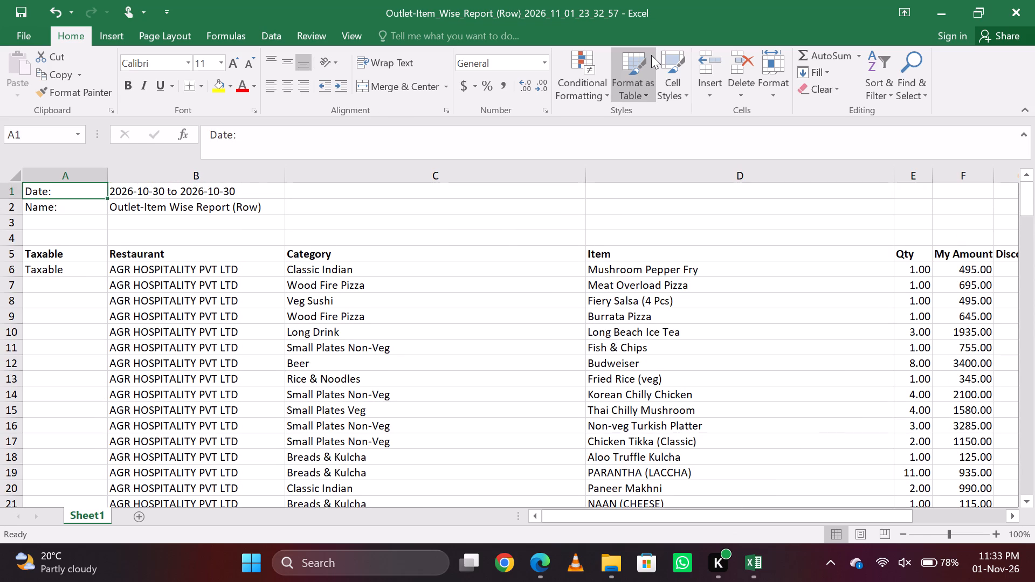
pyautogui.press('Down')
pyautogui.press('Down')
pyautogui.press('Down')
pyautogui.press('Down')
pyautogui.hotkey('shift', 'space')
pyautogui.hotkey('ctrl', 'shift', 'l')
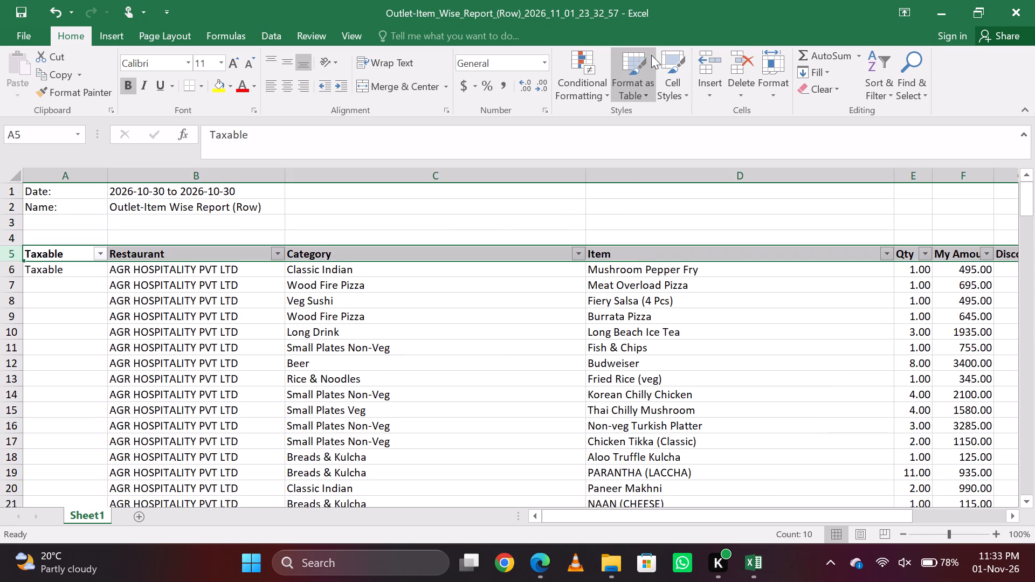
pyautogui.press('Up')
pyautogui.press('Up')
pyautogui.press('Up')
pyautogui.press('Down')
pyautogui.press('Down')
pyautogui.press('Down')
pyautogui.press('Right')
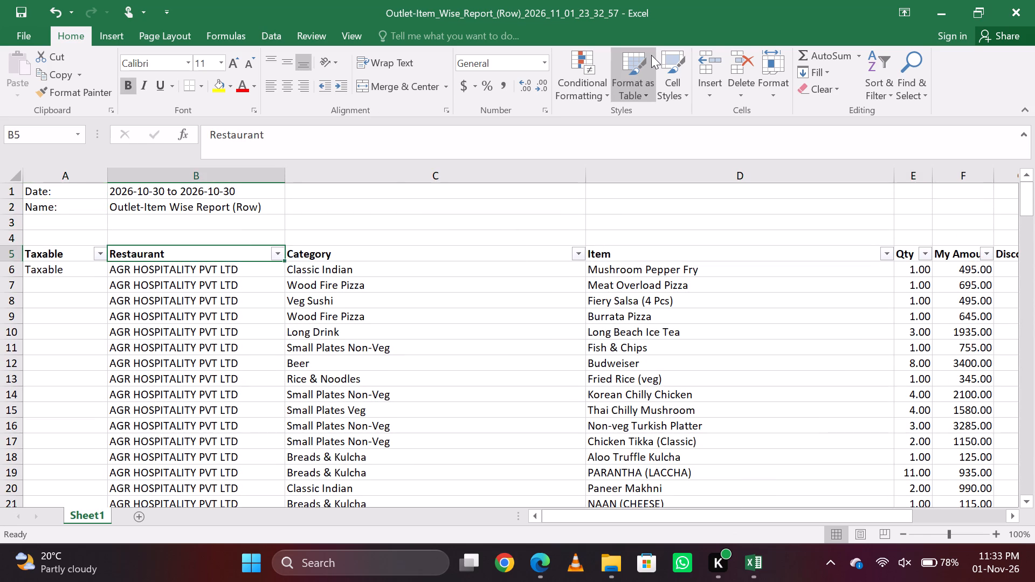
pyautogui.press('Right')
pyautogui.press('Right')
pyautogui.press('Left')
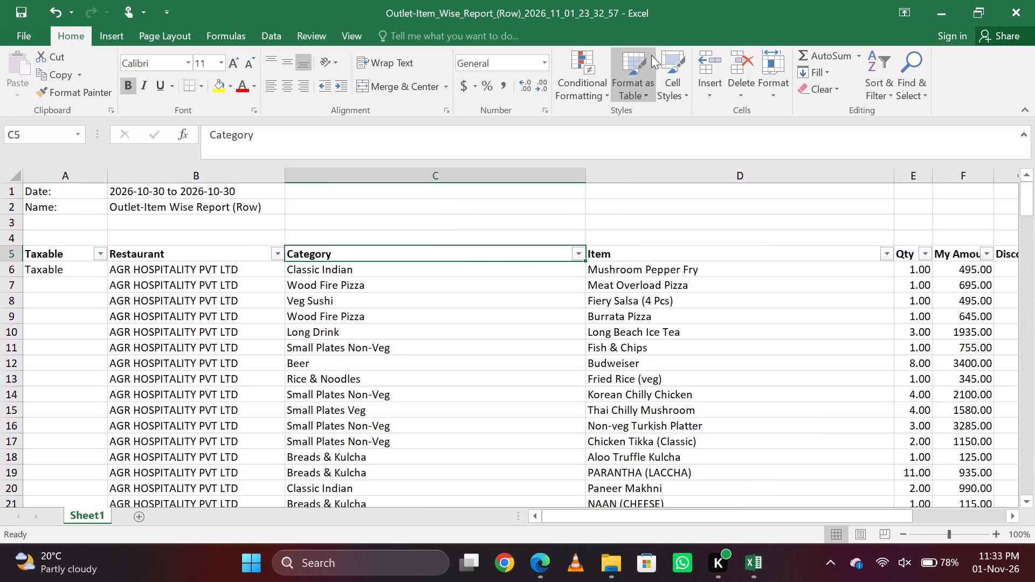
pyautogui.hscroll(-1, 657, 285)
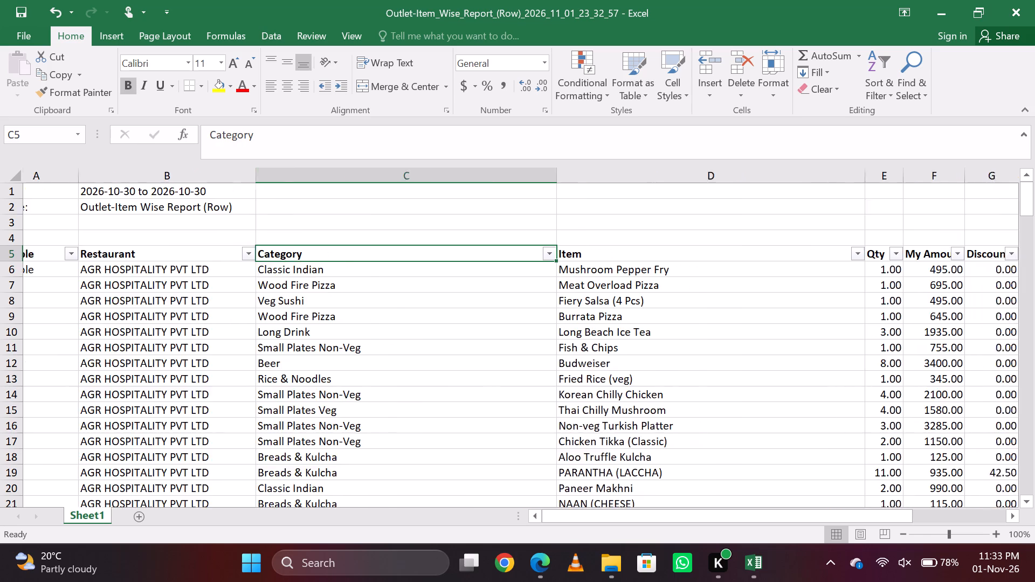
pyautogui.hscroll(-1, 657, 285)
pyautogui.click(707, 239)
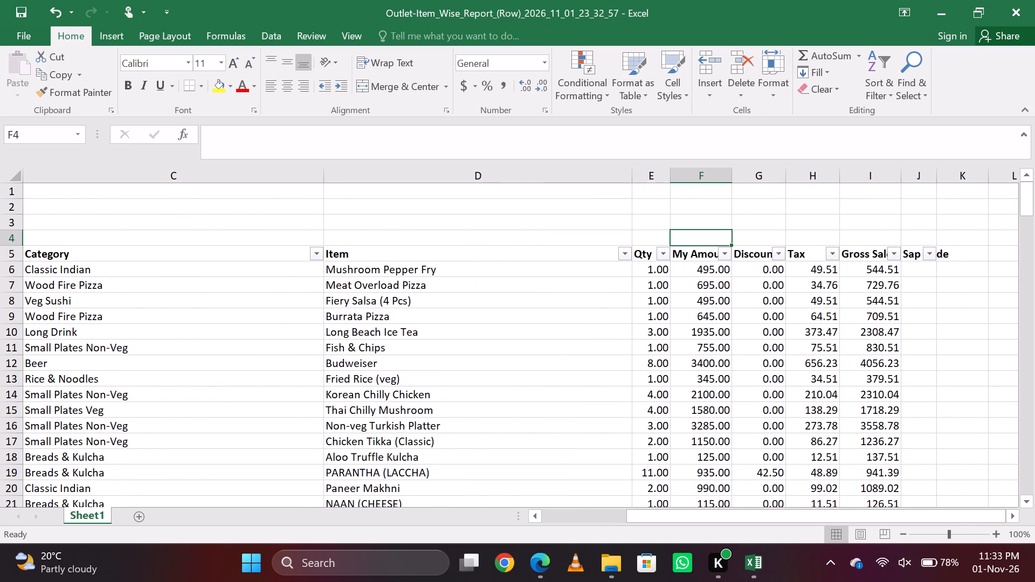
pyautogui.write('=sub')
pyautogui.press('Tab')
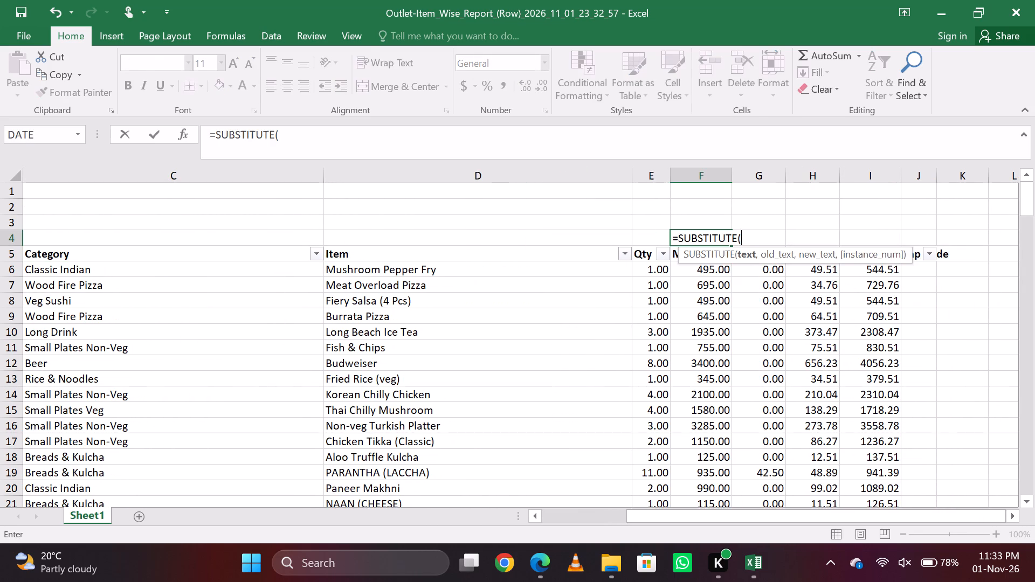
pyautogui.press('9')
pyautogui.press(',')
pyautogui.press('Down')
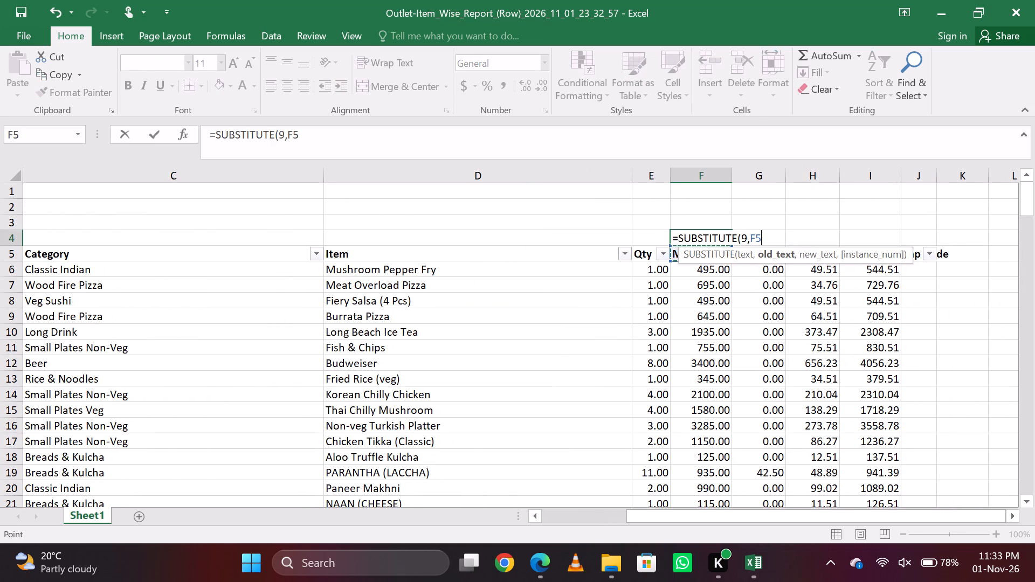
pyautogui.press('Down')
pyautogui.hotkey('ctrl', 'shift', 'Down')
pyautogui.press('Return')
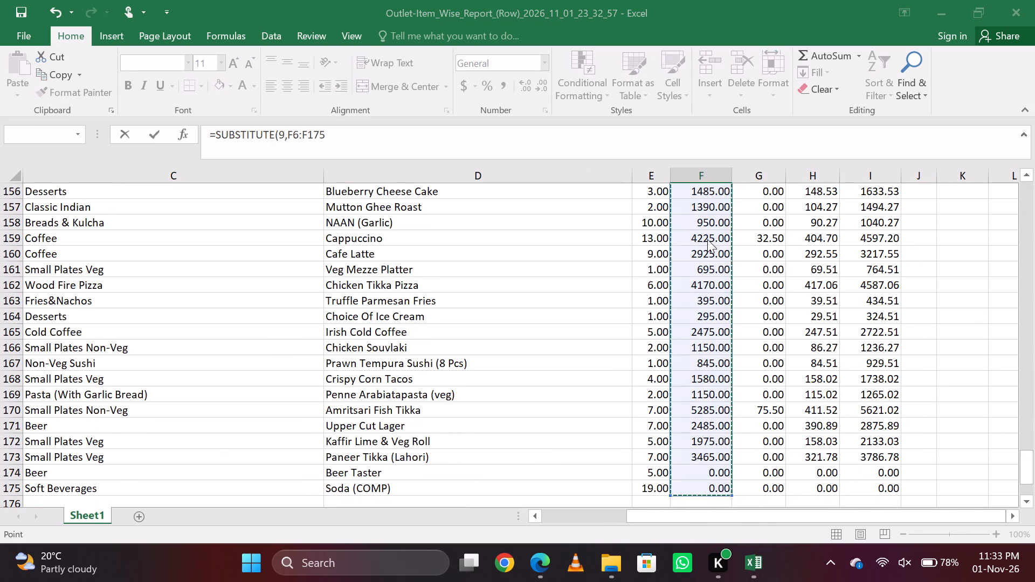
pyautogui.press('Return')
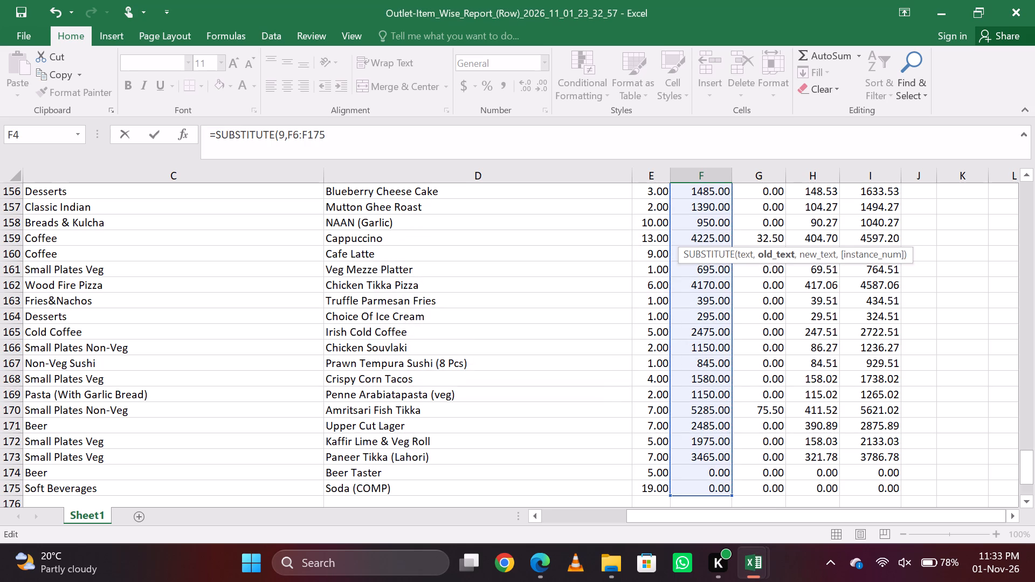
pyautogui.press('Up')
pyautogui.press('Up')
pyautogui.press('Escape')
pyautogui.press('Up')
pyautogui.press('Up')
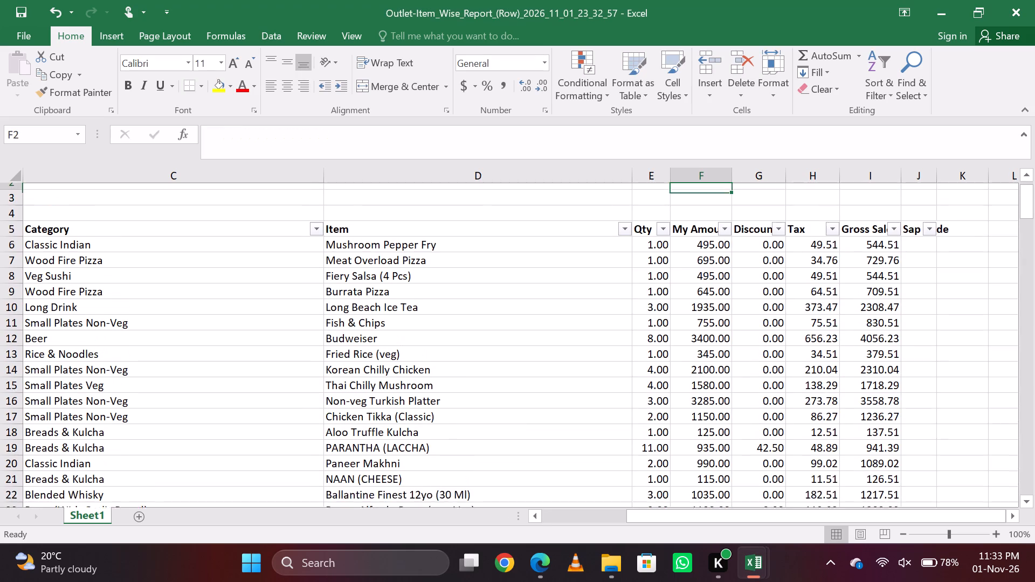
# Enter a SUBTOTAL formula with function 9 in F4, covering the My Amount values from F6 down to the last item.
pyautogui.press('Down')
pyautogui.press('Down')
pyautogui.press('Down')
pyautogui.press('Up')
pyautogui.write('=sub')
pyautogui.press('Down')
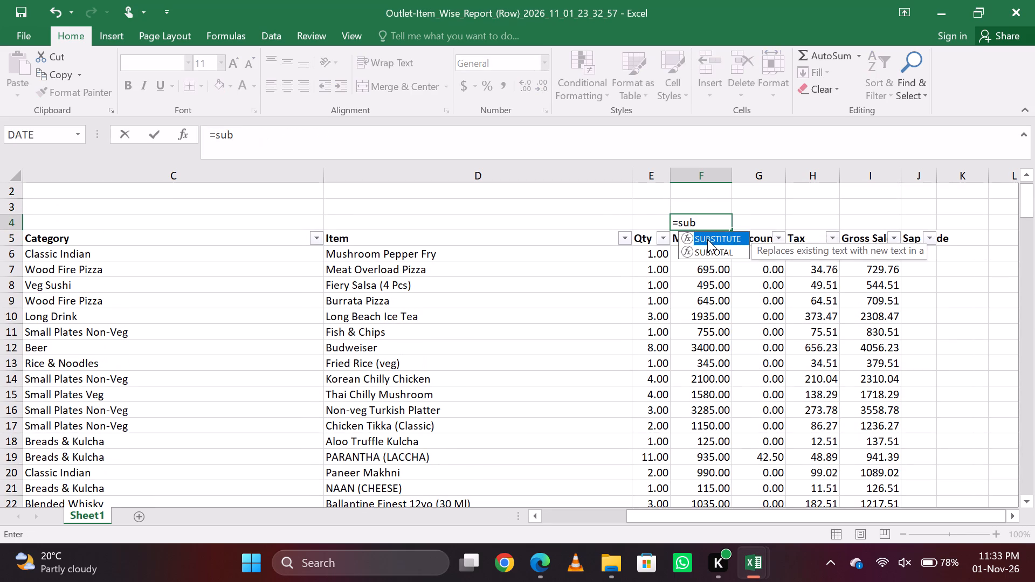
pyautogui.press('Tab')
pyautogui.press('9')
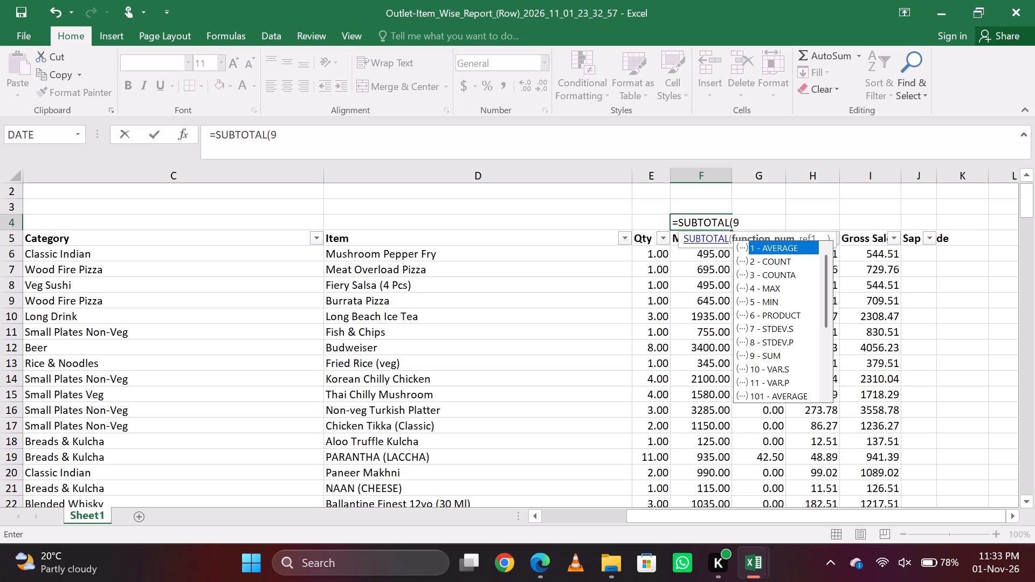
pyautogui.press('m')
pyautogui.press('BackSpace')
pyautogui.press(',')
pyautogui.press('Down')
pyautogui.press('Down')
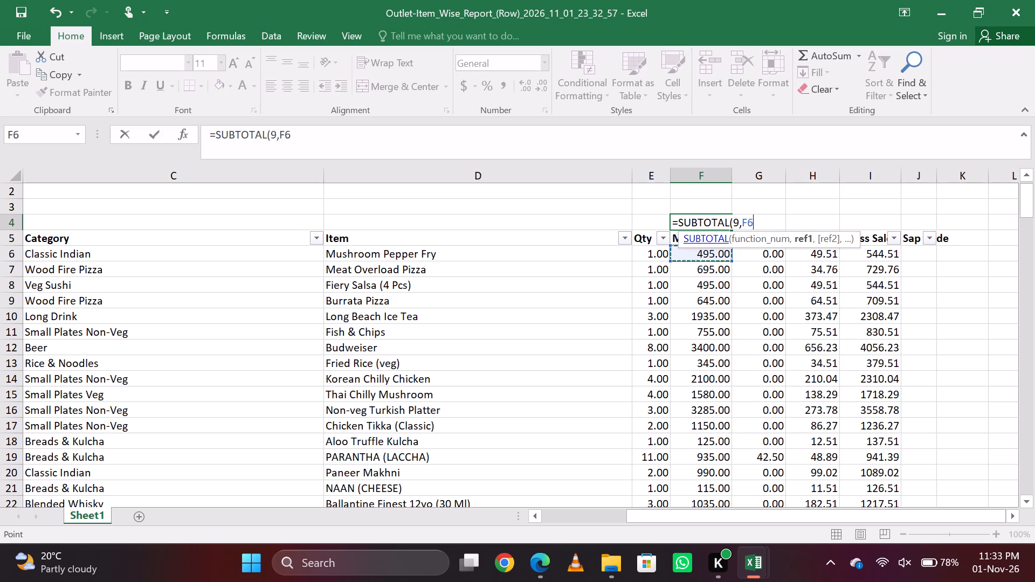
pyautogui.hotkey('ctrl', 'shift', 'Down')
pyautogui.press('Return')
# Fill the F4 subtotal formula across into G4, above the Discount column.
pyautogui.press('Up')
pyautogui.press('Right')
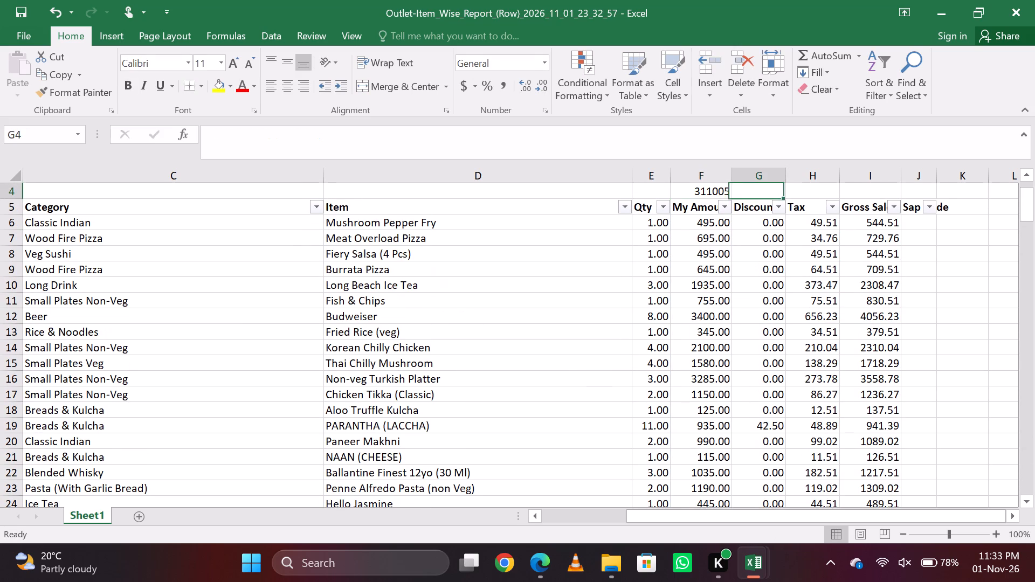
pyautogui.hotkey('ctrl', 'r')
# Enter the formula =F4-G4 in C4, above the Category header, to calculate the amount net of discount.
pyautogui.press('Left')
pyautogui.press('Left')
pyautogui.press('Left')
pyautogui.press('Left')
pyautogui.press('Up')
pyautogui.press('Up')
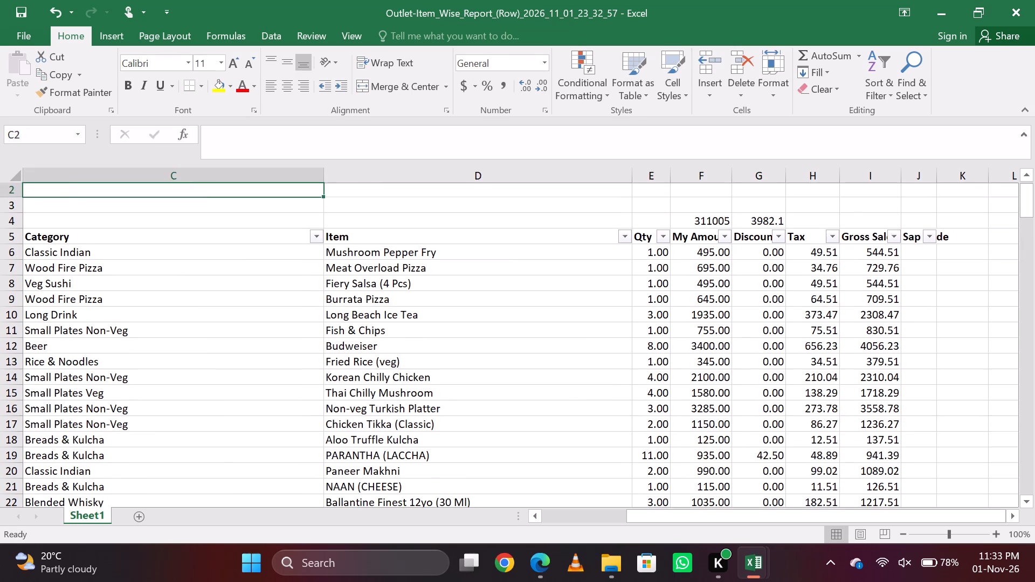
pyautogui.press('Down')
pyautogui.press('Down')
pyautogui.press('=')
pyautogui.press('Right')
pyautogui.press('Right')
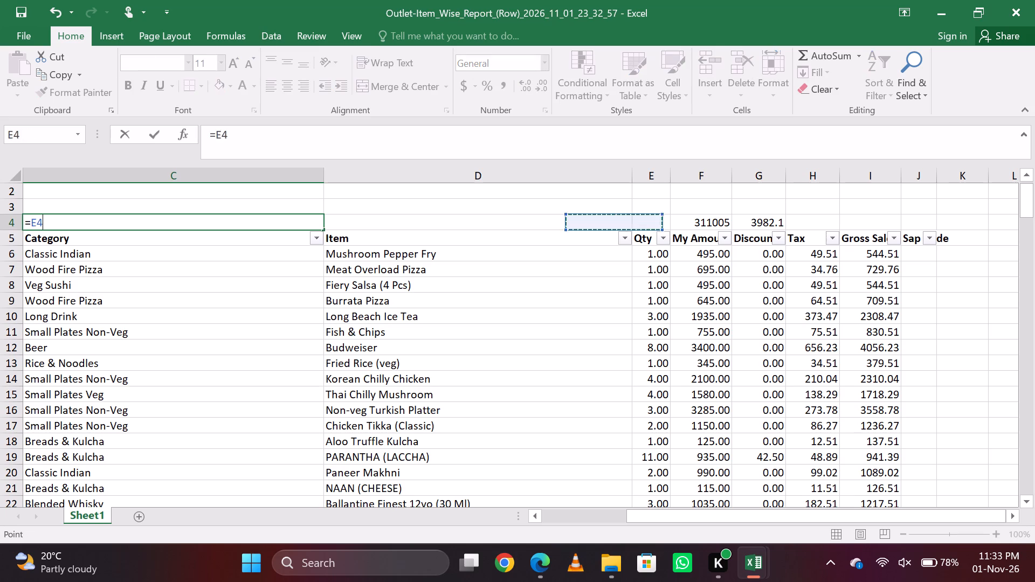
pyautogui.press('Right')
pyautogui.press('Right')
pyautogui.press('Left')
pyautogui.press('-')
pyautogui.press('Right')
pyautogui.press('Right')
pyautogui.press('Right')
pyautogui.press('Right')
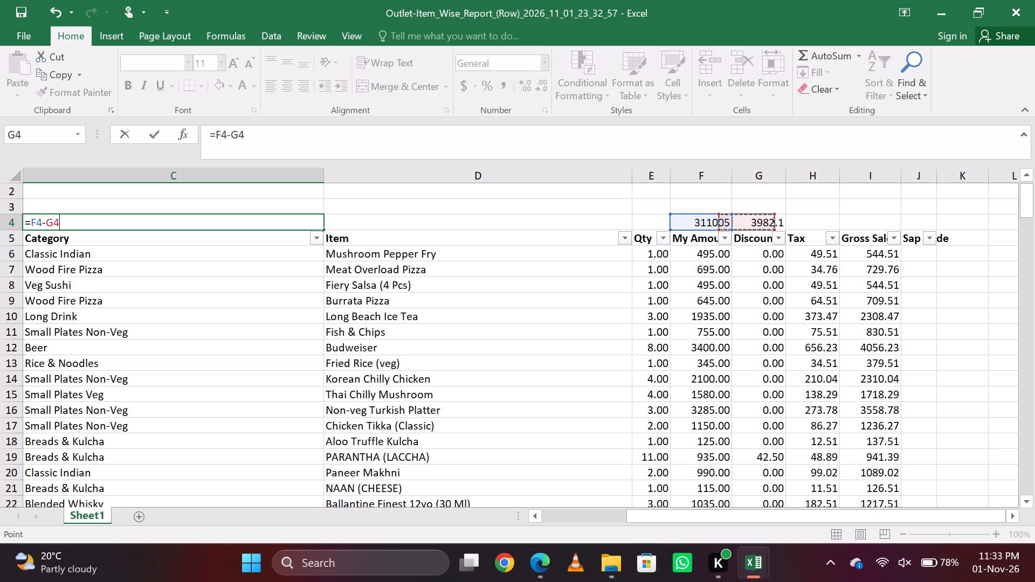
pyautogui.press('Return')
# Open the Category column's filter and look through the full list of categories, from first to last.
pyautogui.press('Left')
pyautogui.press('Left')
pyautogui.press('Left')
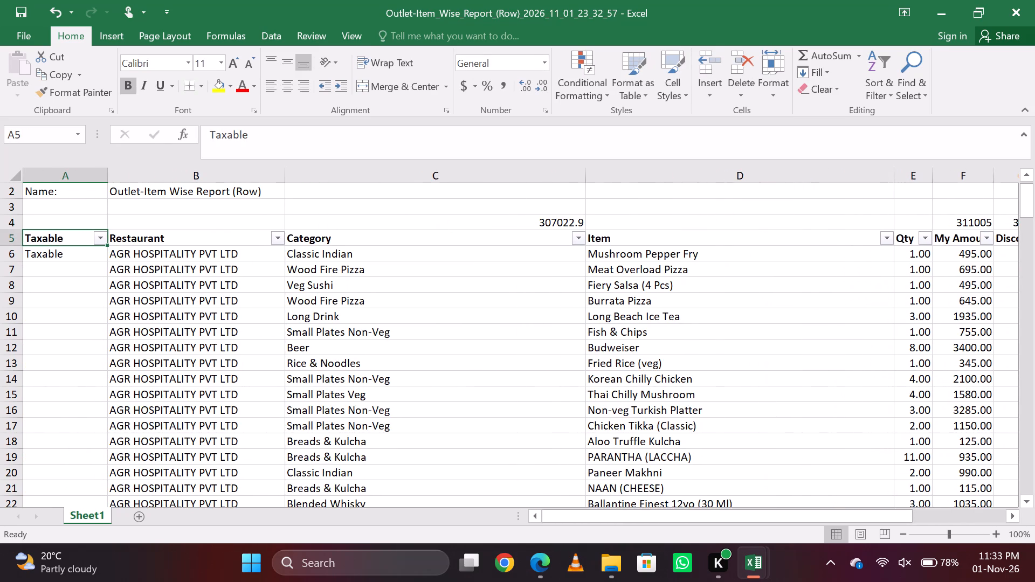
pyautogui.scroll(2, 602, 235)
pyautogui.click(576, 254)
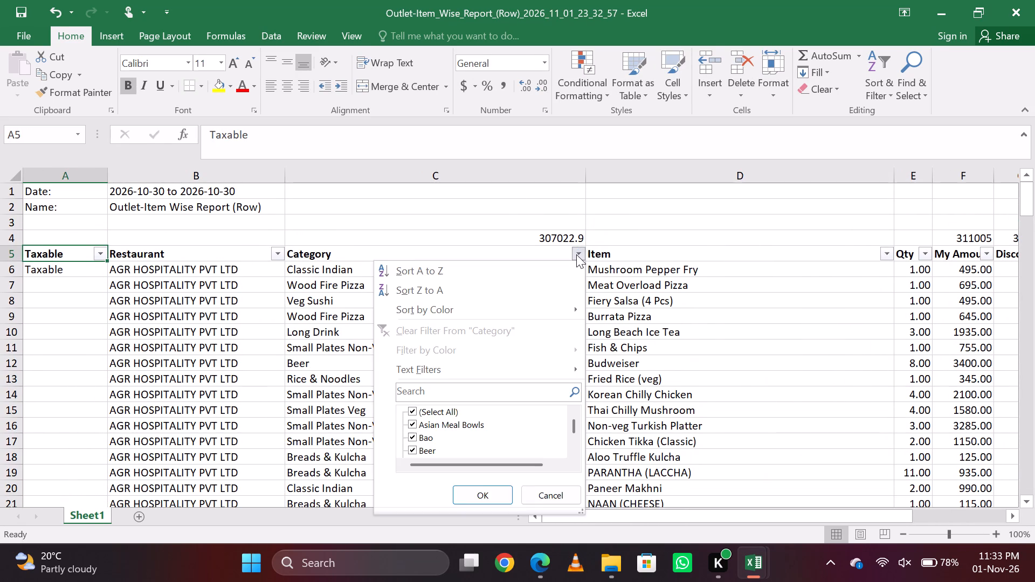
pyautogui.press('Down')
pyautogui.press('Down')
pyautogui.press('Down')
pyautogui.press('Down')
pyautogui.press('Down')
pyautogui.press('Down')
pyautogui.press('Down')
pyautogui.press('Down')
pyautogui.press('Down')
pyautogui.press('Up')
pyautogui.press('v')
pyautogui.press('Down')
pyautogui.press('Down')
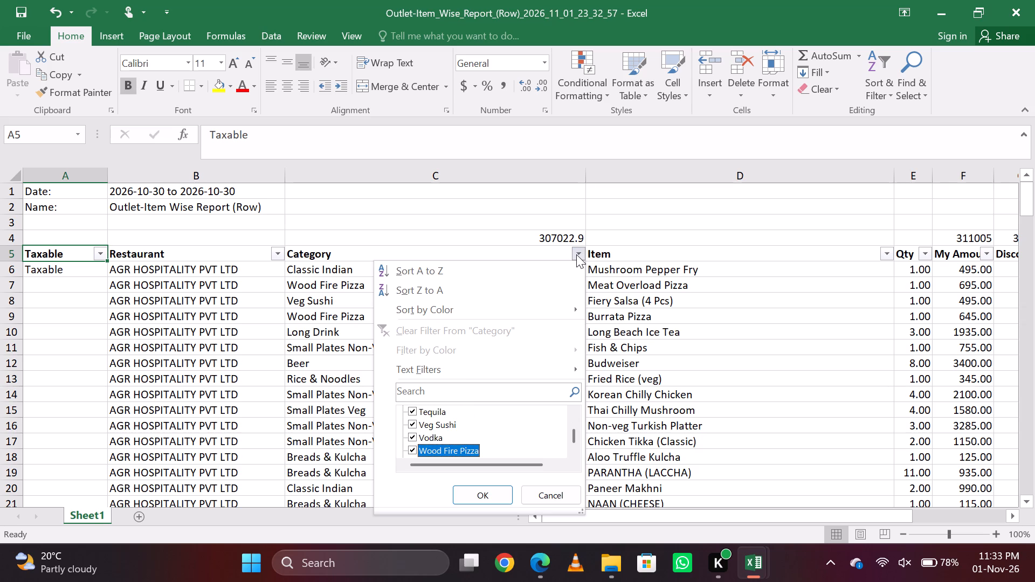
pyautogui.press('Up')
pyautogui.press('Up')
pyautogui.press('Up')
pyautogui.press('Up')
pyautogui.press('Up')
pyautogui.press('Up')
pyautogui.press('Up')
pyautogui.press('Up')
pyautogui.press('Up')
pyautogui.press('Up')
pyautogui.press('Up')
pyautogui.press('Up')
pyautogui.press('Up')
pyautogui.press('Up')
pyautogui.press('Up')
pyautogui.press('Up')
pyautogui.press('Up')
pyautogui.press('Up')
pyautogui.press('Up')
pyautogui.press('Up')
pyautogui.press('Up')
pyautogui.press('Up')
pyautogui.press('Up')
pyautogui.press('Up')
pyautogui.press('Up')
pyautogui.press('Up')
pyautogui.press('Up')
pyautogui.press('Up')
pyautogui.press('Up')
pyautogui.press('Up')
pyautogui.press('Up')
pyautogui.press('Up')
pyautogui.press('Up')
pyautogui.press('Up')
pyautogui.press('Up')
pyautogui.press('Up')
pyautogui.press('Up')
pyautogui.press('Up')
pyautogui.press('Up')
pyautogui.press('Up')
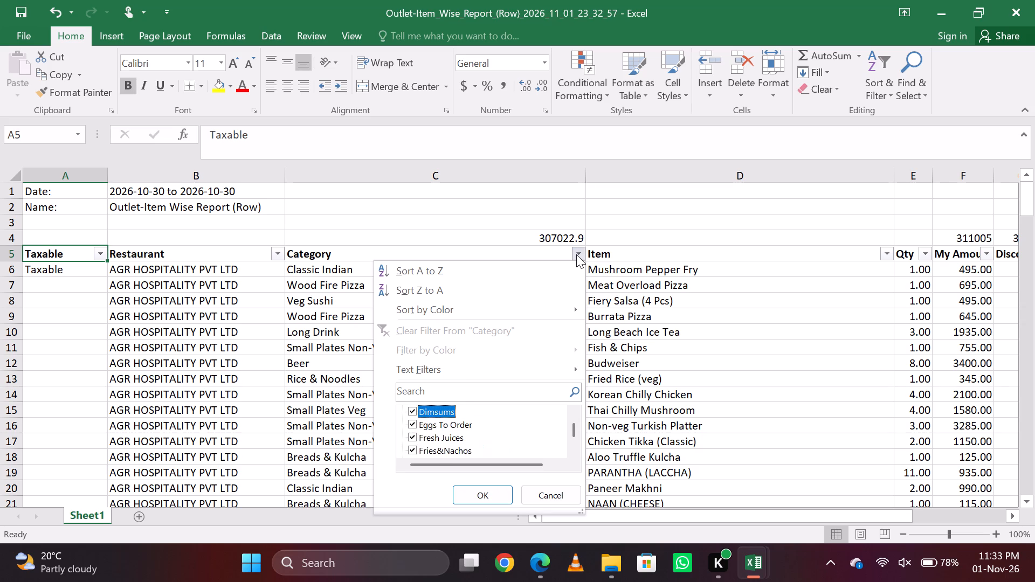
pyautogui.press('Down')
pyautogui.press('Down')
pyautogui.press('Down')
pyautogui.press('Down')
pyautogui.press('Down')
pyautogui.press('Down')
pyautogui.press('v')
pyautogui.press('Down')
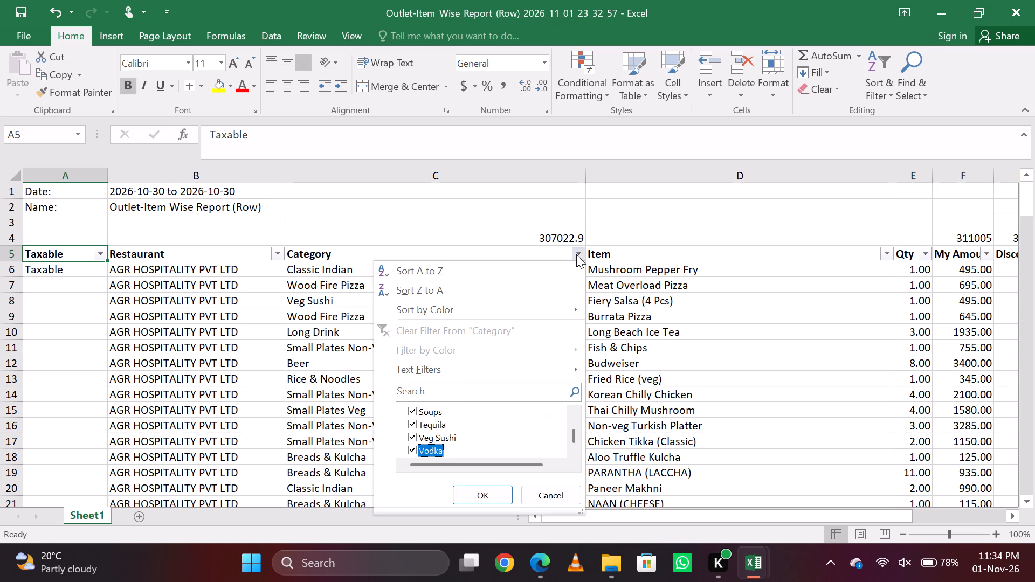
pyautogui.press('Down')
pyautogui.press('Up')
pyautogui.press('Up')
pyautogui.press('Up')
pyautogui.press('Up')
pyautogui.press('Up')
pyautogui.press('Up')
pyautogui.press('Up')
pyautogui.press('Up')
pyautogui.press('Up')
pyautogui.press('Up')
pyautogui.press('Up')
pyautogui.press('Up')
pyautogui.press('Up')
pyautogui.press('Up')
pyautogui.press('Up')
pyautogui.press('Up')
pyautogui.press('Up')
pyautogui.press('Up')
pyautogui.press('Up')
pyautogui.press('Up')
pyautogui.press('Up')
pyautogui.press('Up')
pyautogui.press('Up')
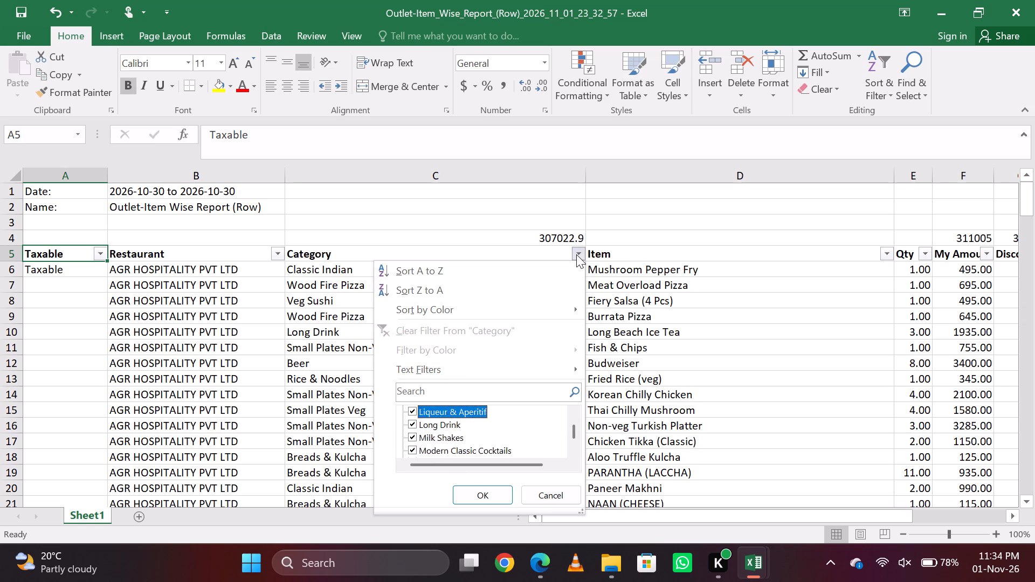
pyautogui.press('Up')
pyautogui.press('Up')
pyautogui.press('Up')
pyautogui.press('Up')
pyautogui.press('Up')
pyautogui.press('Up')
pyautogui.press('Up')
pyautogui.press('Up')
pyautogui.press('Up')
pyautogui.press('Up')
pyautogui.press('Up')
pyautogui.press('Up')
pyautogui.press('Up')
pyautogui.press('Up')
pyautogui.press('Up')
pyautogui.press('Up')
pyautogui.press('Up')
pyautogui.press('Up')
pyautogui.press('Up')
pyautogui.press('Down')
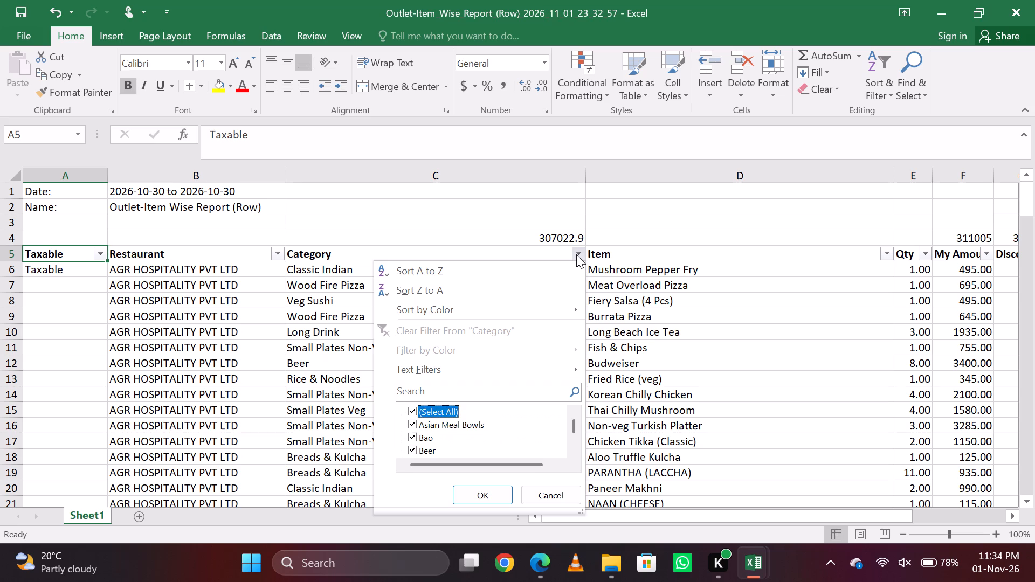
# Clear all categories in the Category filter, select only Beer and apply the filter.
pyautogui.press('Down')
pyautogui.press('Up')
pyautogui.press('space')
pyautogui.press('Down')
pyautogui.press('Down')
pyautogui.press('Down')
pyautogui.press('space')
pyautogui.press('Tab')
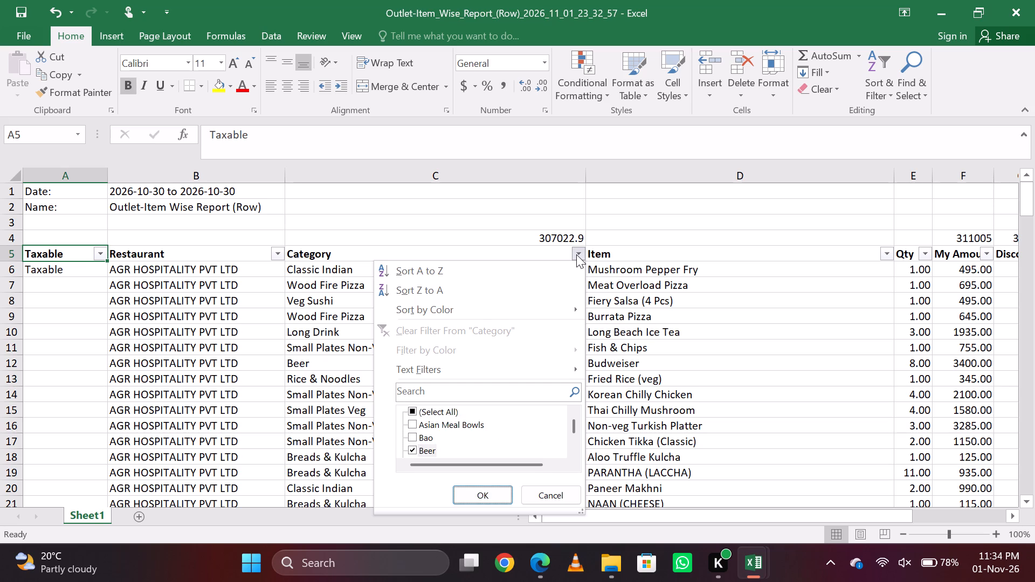
pyautogui.press('Return')
pyautogui.press('Up')
pyautogui.press('Down')
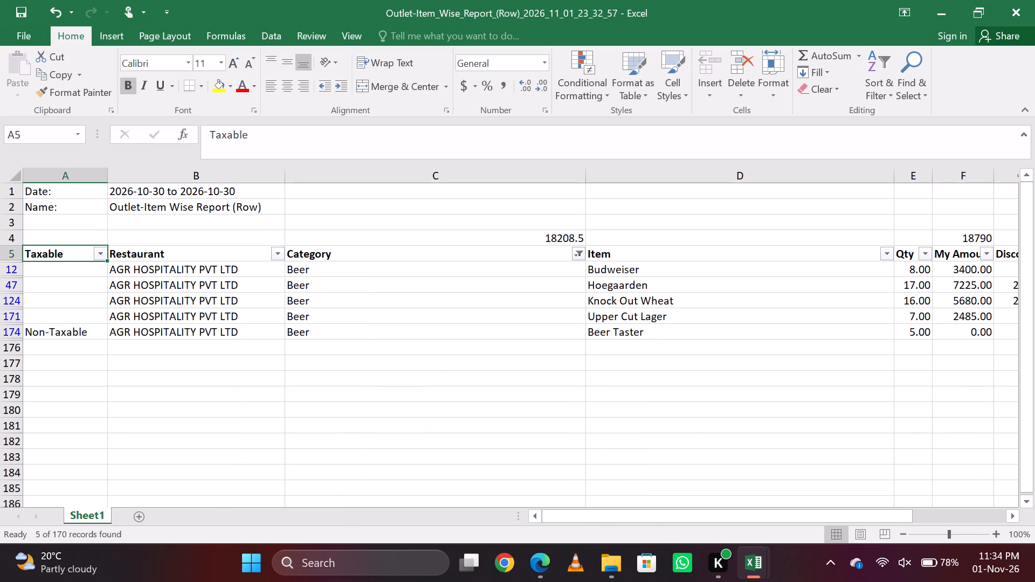
# Temporarily delete the Budweiser and Hoegaarden rows to read the other beers' net amount in C4, and undo the deletion.
pyautogui.press('Right')
pyautogui.press('Right')
pyautogui.press('Down')
pyautogui.press('Down')
pyautogui.hotkey('shift', 'space')
pyautogui.hotkey('shift', 'Up')
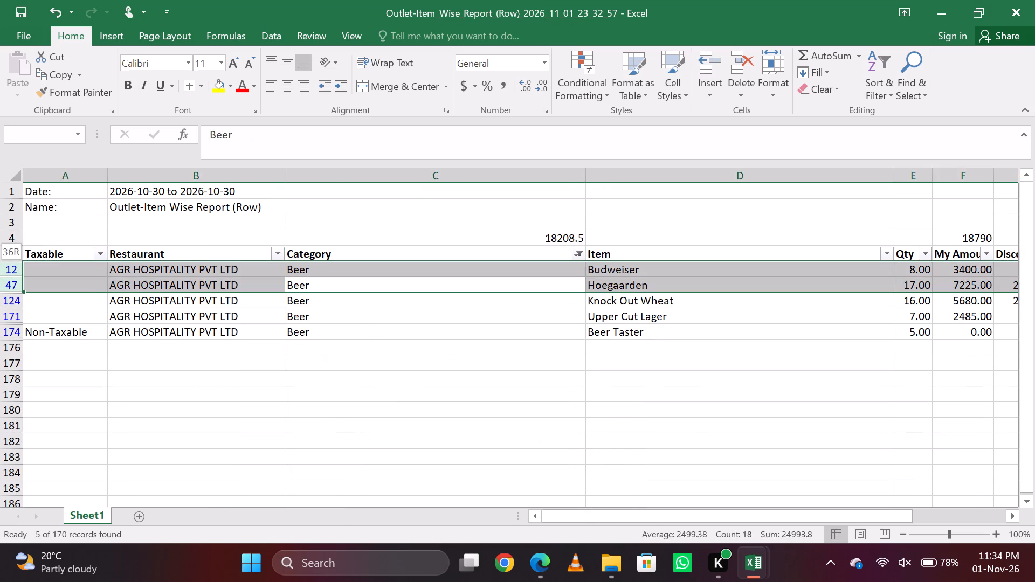
pyautogui.hotkey('ctrl', '-')
pyautogui.press('Down')
pyautogui.press('Down')
pyautogui.press('Up')
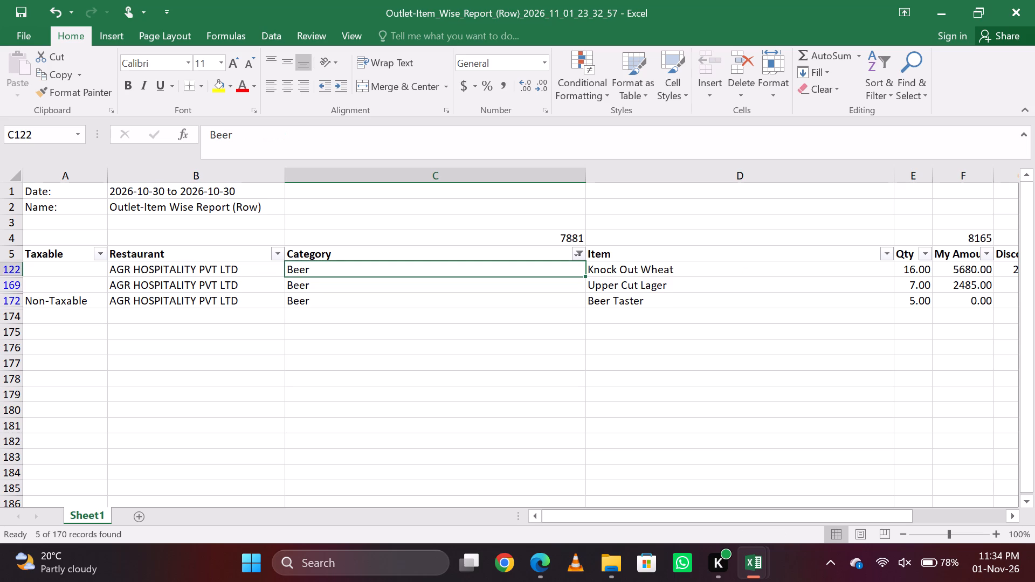
pyautogui.hotkey('ctrl', 'z')
# Switch to the Vilagio Daily Audit Report and enter 7881 in N33 on the F&B Sale sheet for 30-Oct.
pyautogui.hotkey('alt', 'Tab')
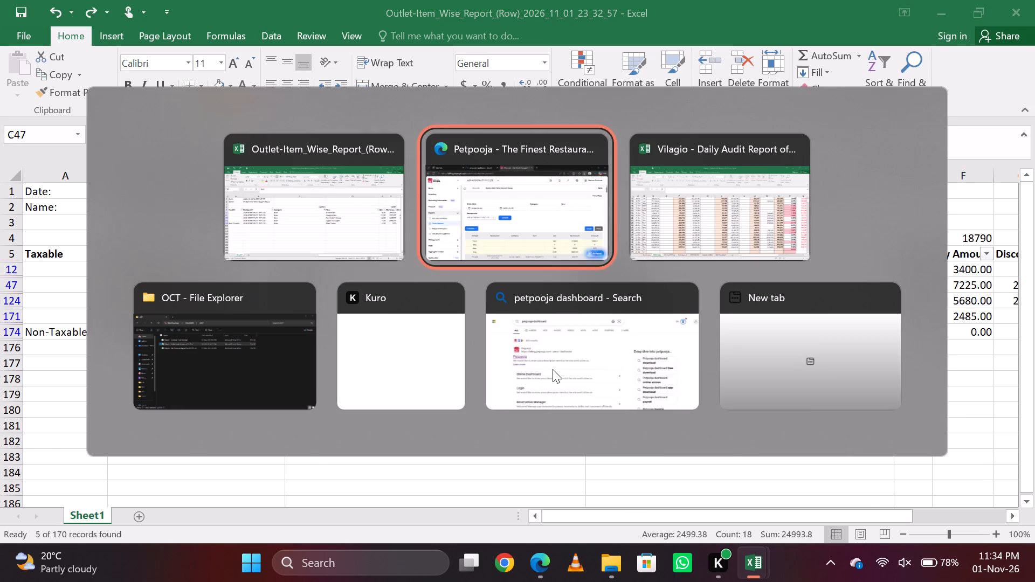
pyautogui.hotkey('alt', 'Tab')
pyautogui.press('Right')
pyautogui.press('Right')
pyautogui.press('Right')
pyautogui.press('Right')
pyautogui.press('Right')
pyautogui.press('Right')
pyautogui.press('Right')
pyautogui.press('Right')
pyautogui.press('Right')
pyautogui.press('Right')
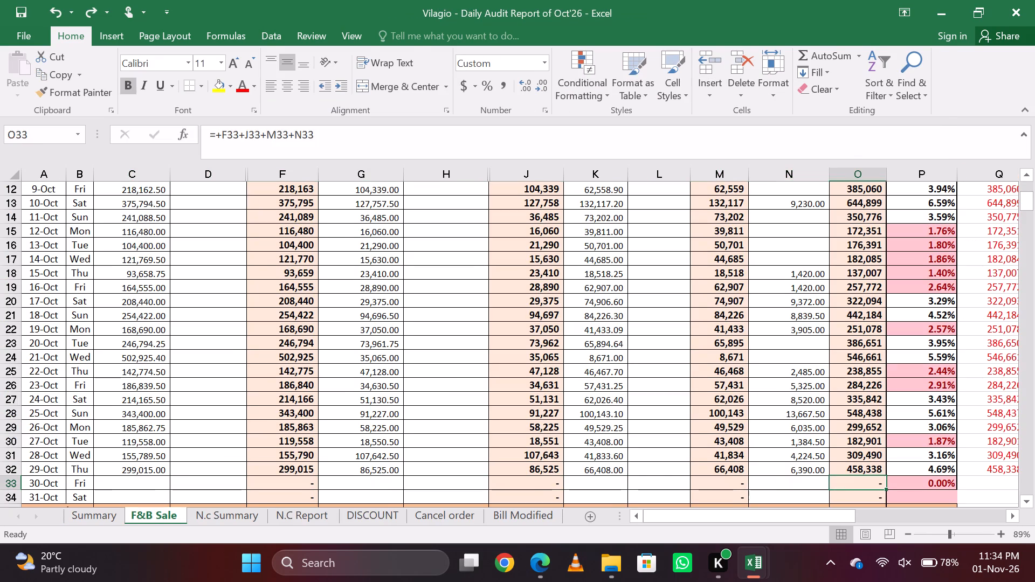
pyautogui.press('Left')
pyautogui.write('7881')
pyautogui.press('Return')
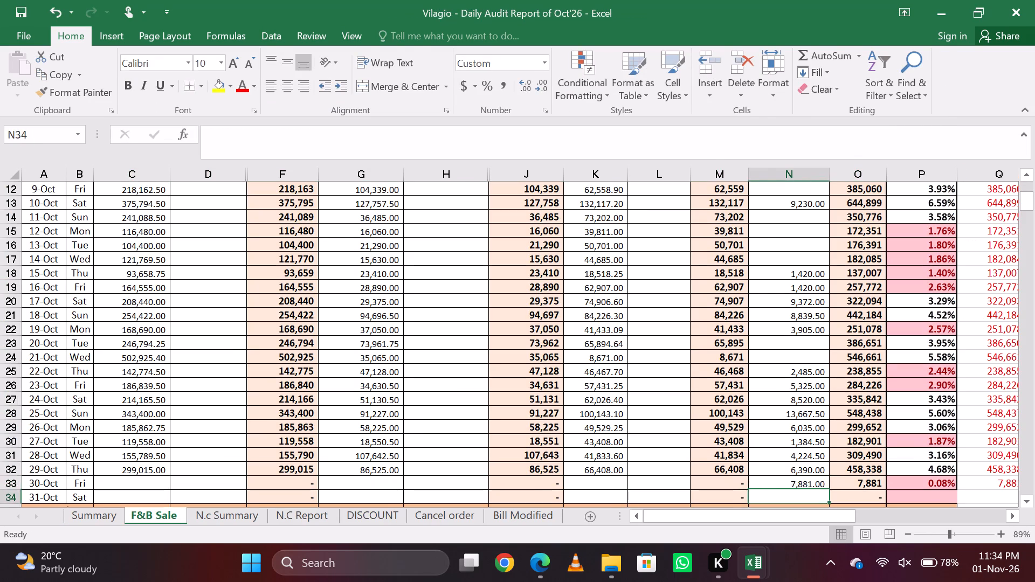
# Select G33 in the 30-Oct row, return to the item-wise report and delete the Knock Out Wheat and Upper Cut Lager rows.
pyautogui.press('Up')
pyautogui.press('Left')
pyautogui.press('Left')
pyautogui.press('Left')
pyautogui.press('Left')
pyautogui.press('Left')
pyautogui.press('Left')
pyautogui.press('Left')
pyautogui.press('Right')
pyautogui.hotkey('alt', 'Tab')
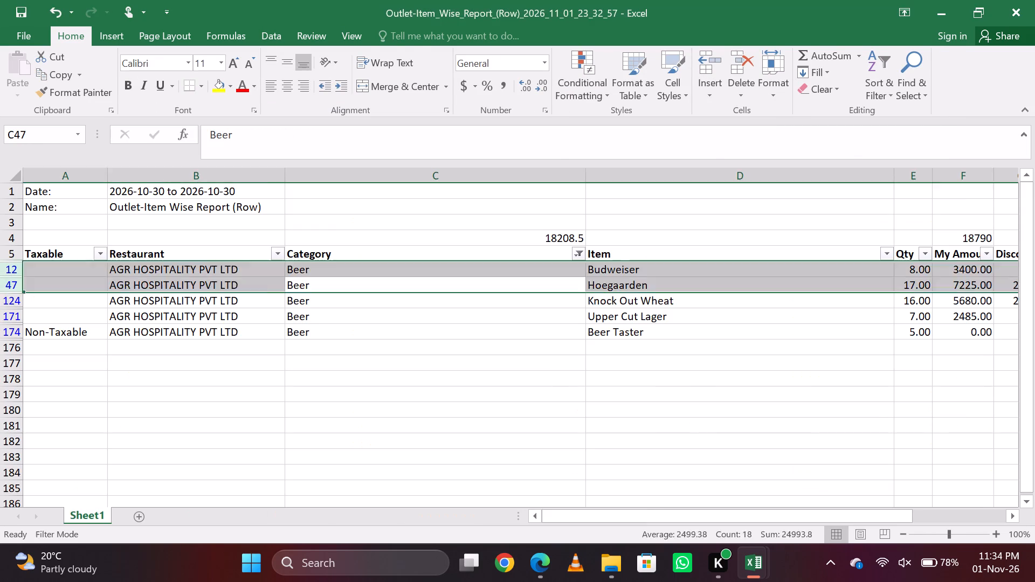
pyautogui.press('Down')
pyautogui.press('Up')
pyautogui.press('Down')
pyautogui.press('Up')
pyautogui.press('Down')
pyautogui.hotkey('shift', 'space')
pyautogui.press('Down')
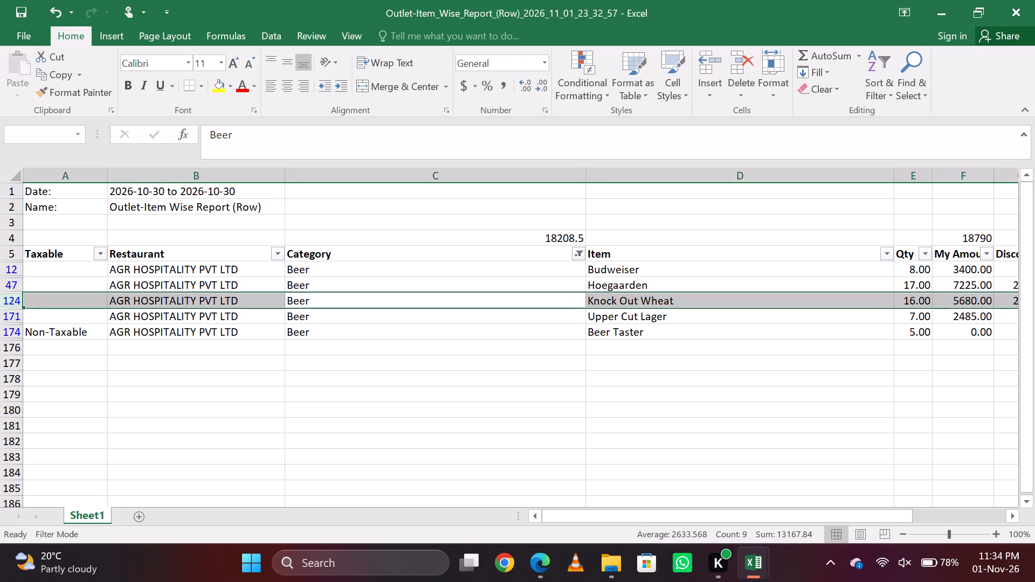
pyautogui.press('Up')
pyautogui.hotkey('shift', 'space')
pyautogui.hotkey('shift', 'Down')
pyautogui.hotkey('ctrl', '-')
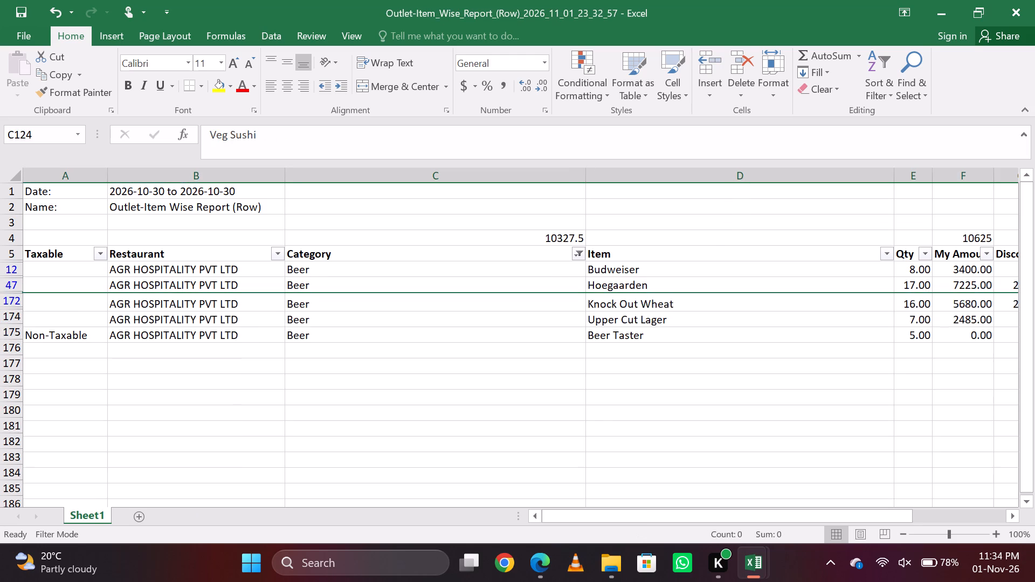
# Delete the non-taxable Beer Taster row from the filtered beer list.
pyautogui.press('Down')
pyautogui.press('Up')
pyautogui.press('Up')
pyautogui.press('Down')
pyautogui.press('Down')
pyautogui.hotkey('shift', 'space')
pyautogui.hotkey('ctrl', '-')
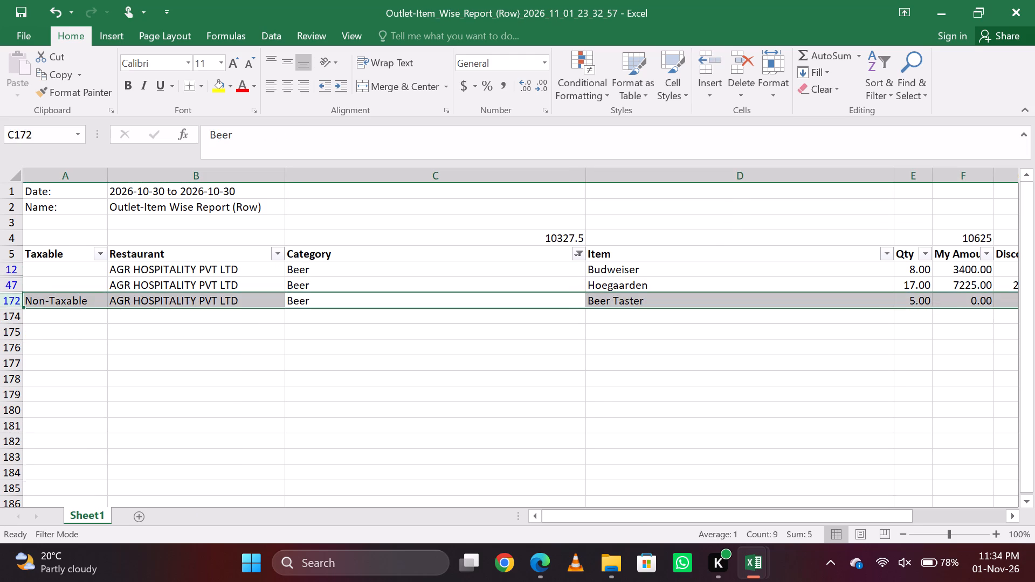
pyautogui.press('Up')
pyautogui.press('Up')
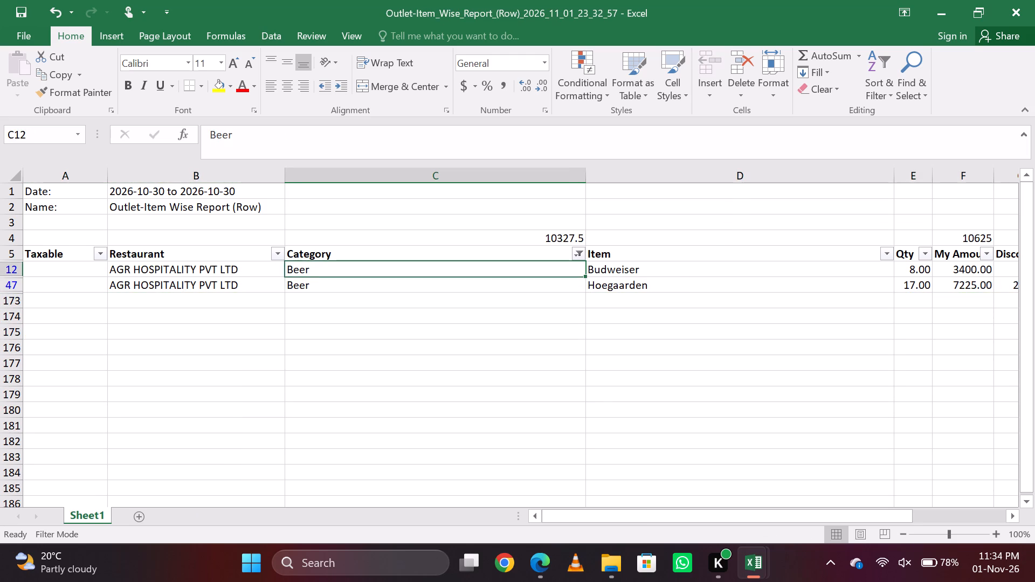
# Reopen the Category column's filter and tick Blended Whisky in addition to Beer.
pyautogui.click(578, 250)
pyautogui.press('Down')
pyautogui.press('Down')
pyautogui.press('Down')
pyautogui.press('Down')
pyautogui.press('Down')
pyautogui.press('Down')
pyautogui.press('Down')
pyautogui.press('Down')
pyautogui.press('Down')
pyautogui.press('Down')
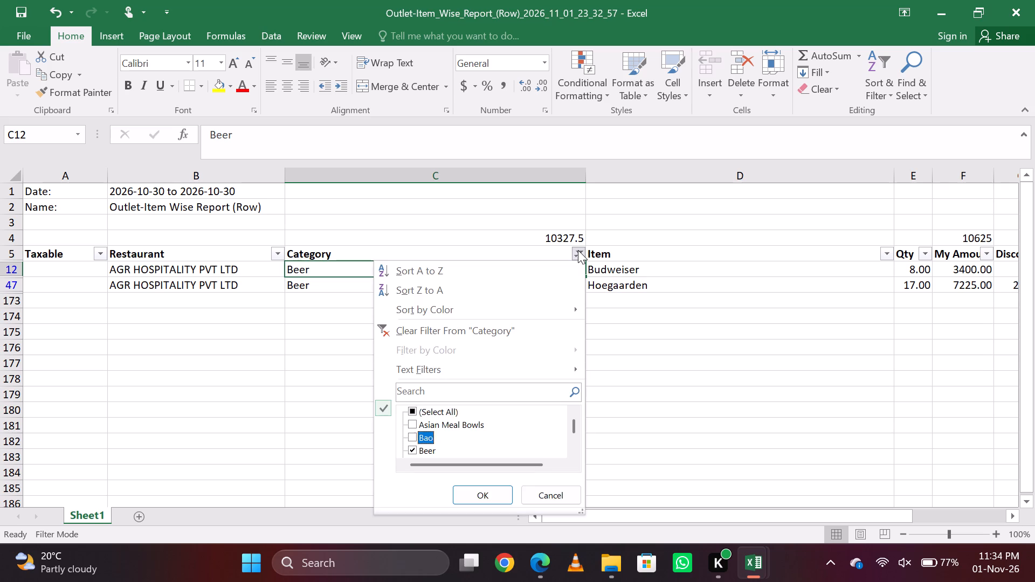
pyautogui.press('Down')
pyautogui.press('Down')
pyautogui.press('Down')
pyautogui.press('Down')
pyautogui.press('Up')
pyautogui.press('Down')
pyautogui.press('Down')
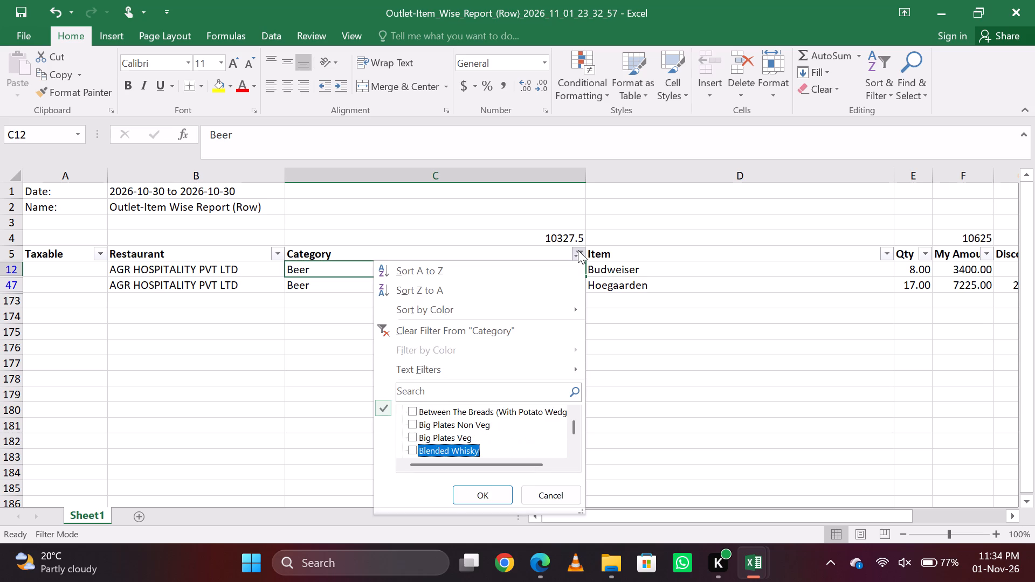
pyautogui.press('Down')
pyautogui.press('Up')
pyautogui.press('space')
pyautogui.press('Down')
pyautogui.press('Down')
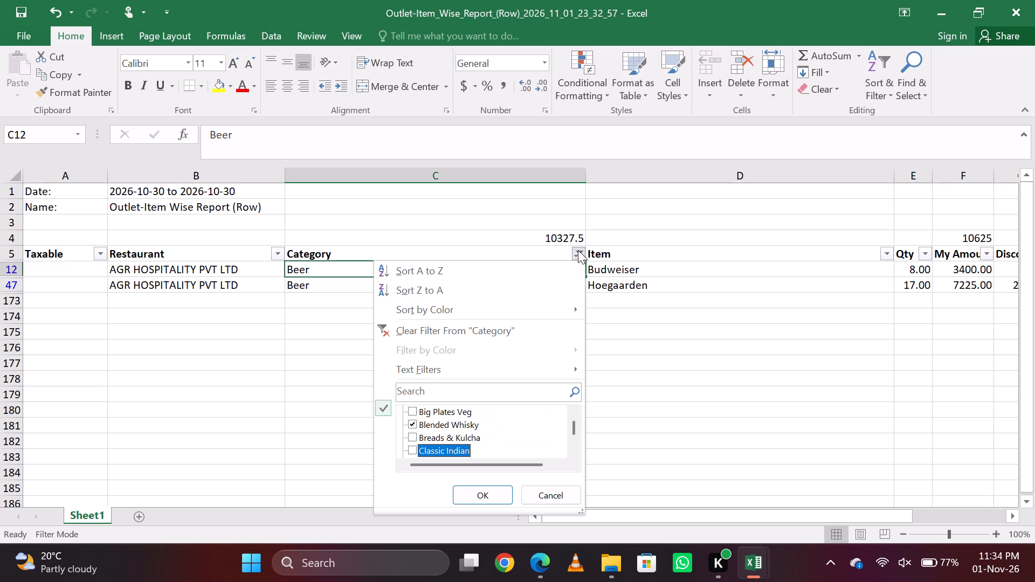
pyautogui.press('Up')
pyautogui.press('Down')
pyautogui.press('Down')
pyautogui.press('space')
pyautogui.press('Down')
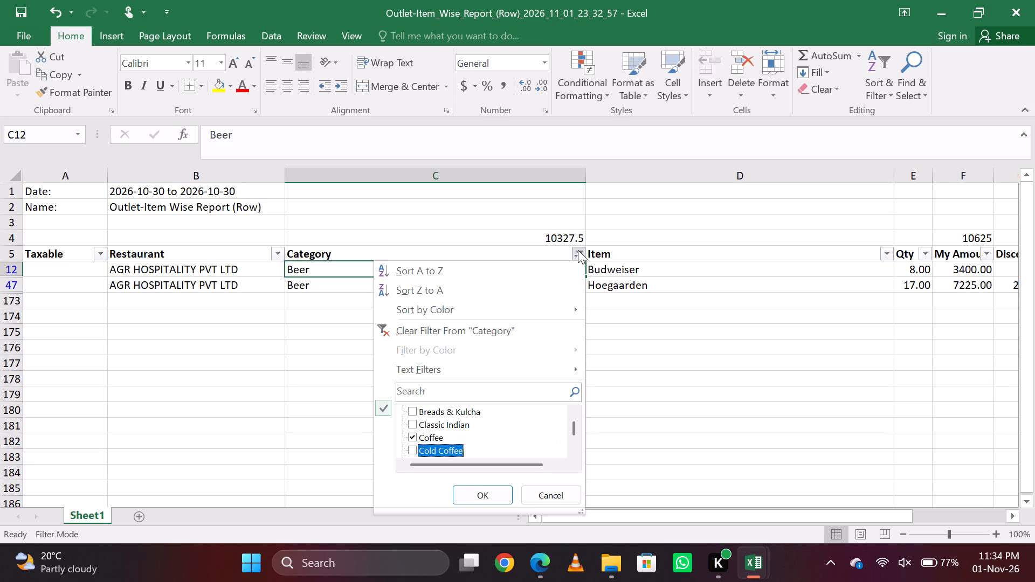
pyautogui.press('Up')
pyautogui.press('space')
# Add Handcrafted Cocktails to the Category filter selection, skipping the food, cold coffee and juice categories.
pyautogui.press('Down')
pyautogui.press('Down')
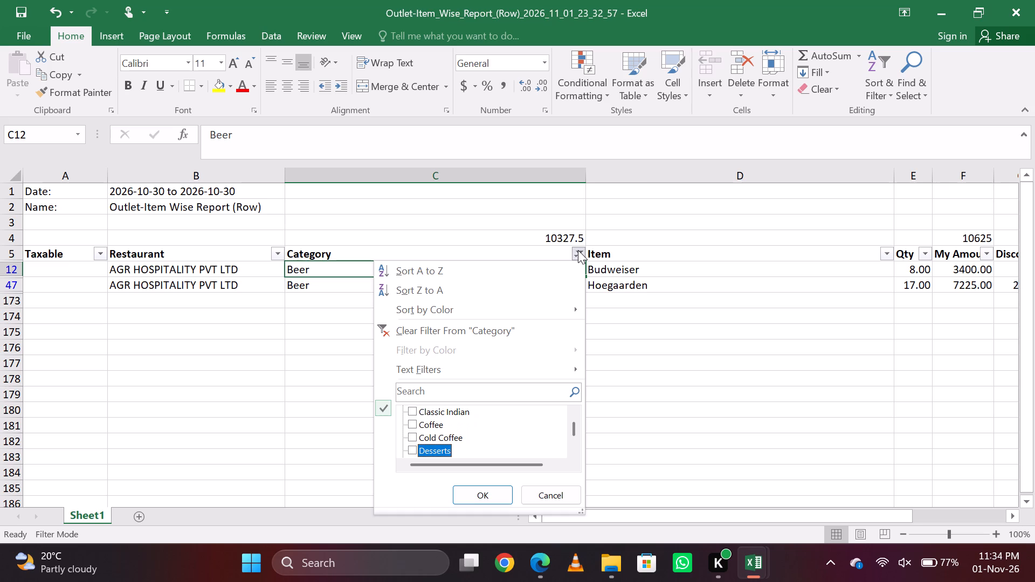
pyautogui.press('Down')
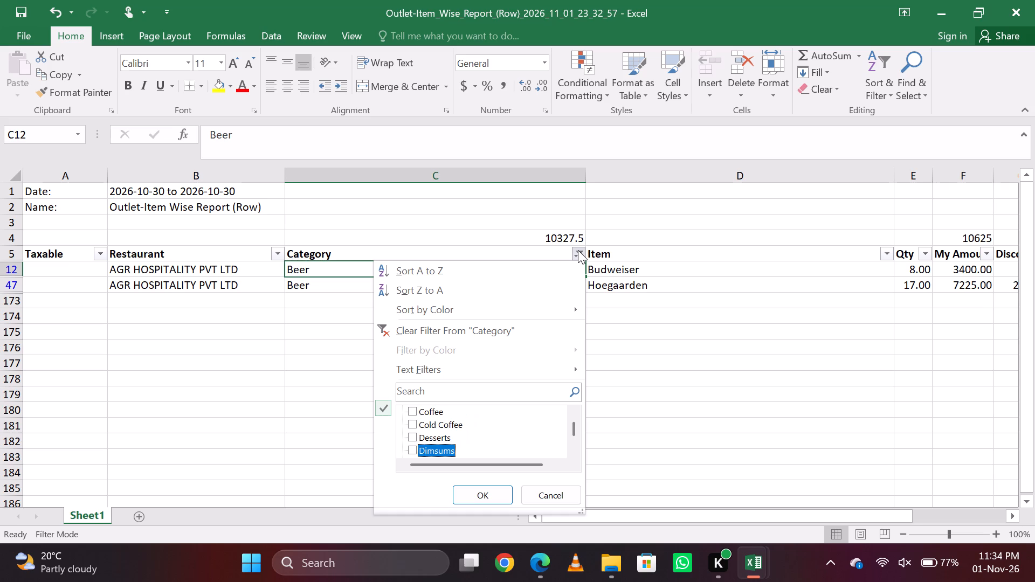
pyautogui.press('Up')
pyautogui.press('Down')
pyautogui.press('Down')
pyautogui.press('Up')
pyautogui.press('Down')
pyautogui.press('Down')
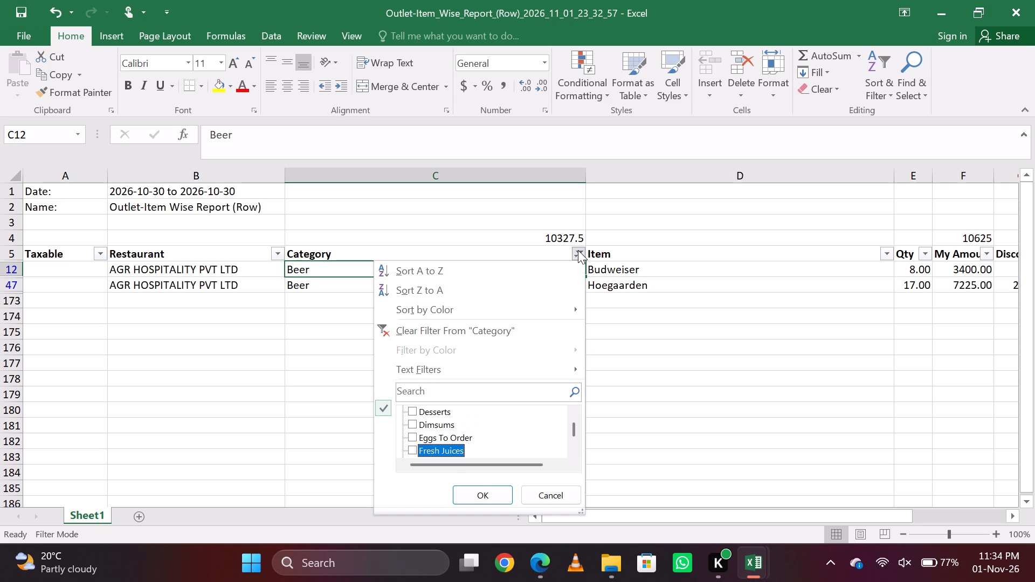
pyautogui.press('Up')
pyautogui.press('Down')
pyautogui.press('Down')
pyautogui.press('Down')
pyautogui.press('Down')
pyautogui.press('Up')
pyautogui.press('space')
# Add the Ice Tea and Liqueur & Aperitif categories to the filter selection.
pyautogui.press('Down')
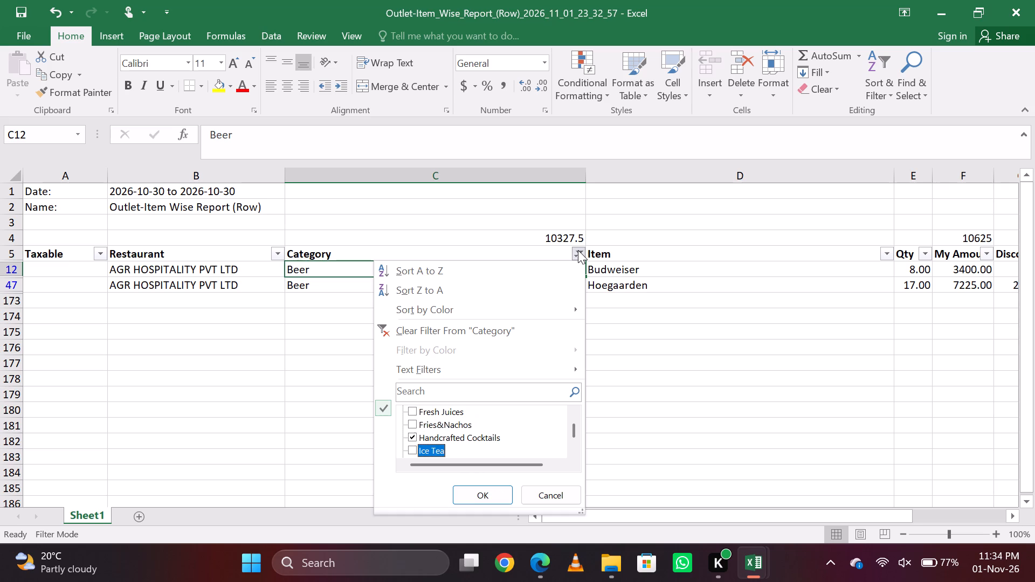
pyautogui.press('space')
pyautogui.press('Down')
pyautogui.press('Up')
pyautogui.press('Down')
pyautogui.press('space')
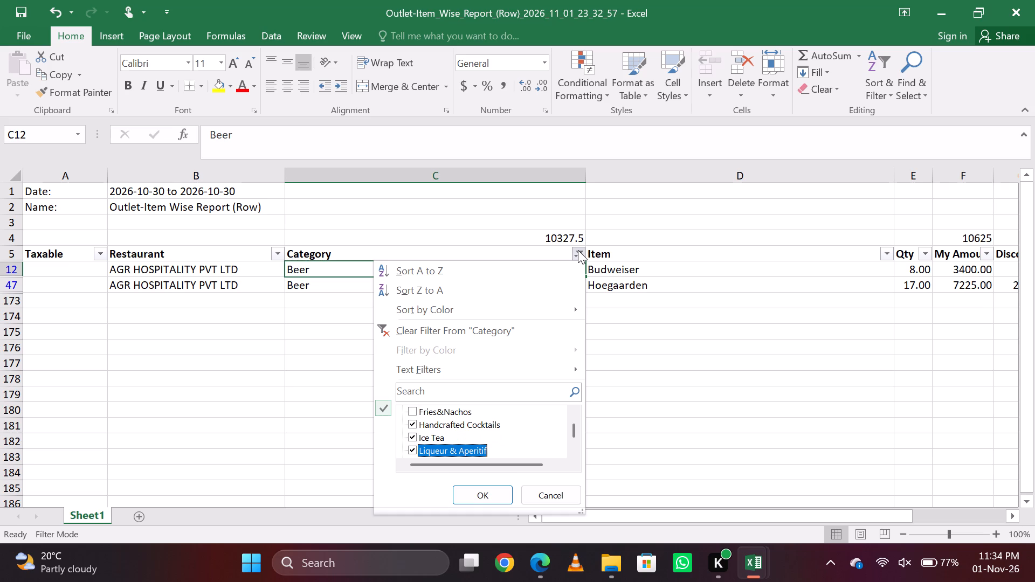
# Recheck the Ice Tea selection, keep it ticked, and add Long Drink to the Category filter.
pyautogui.press('Down')
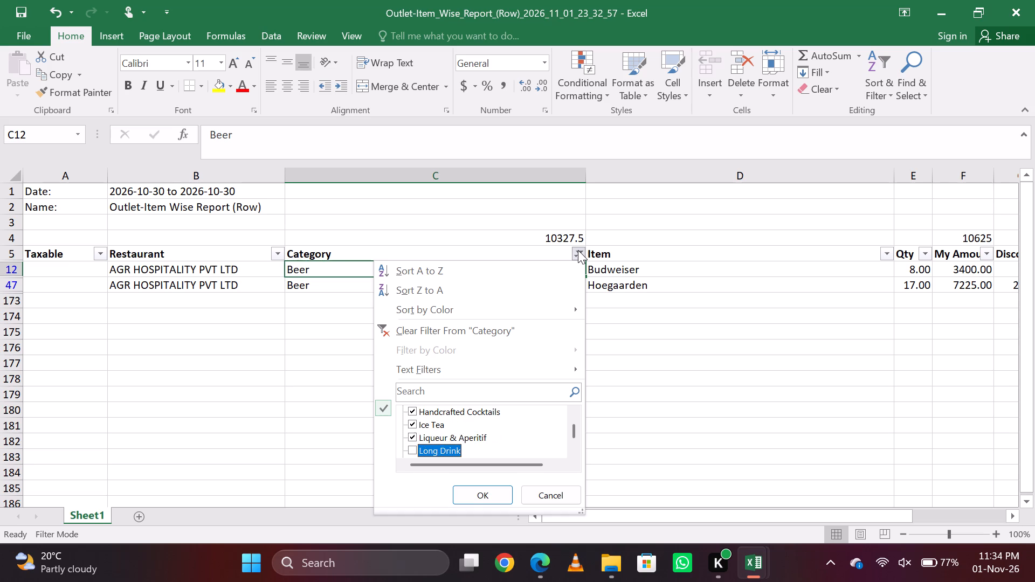
pyautogui.press('Up')
pyautogui.press('Down')
pyautogui.press('Up')
pyautogui.press('Up')
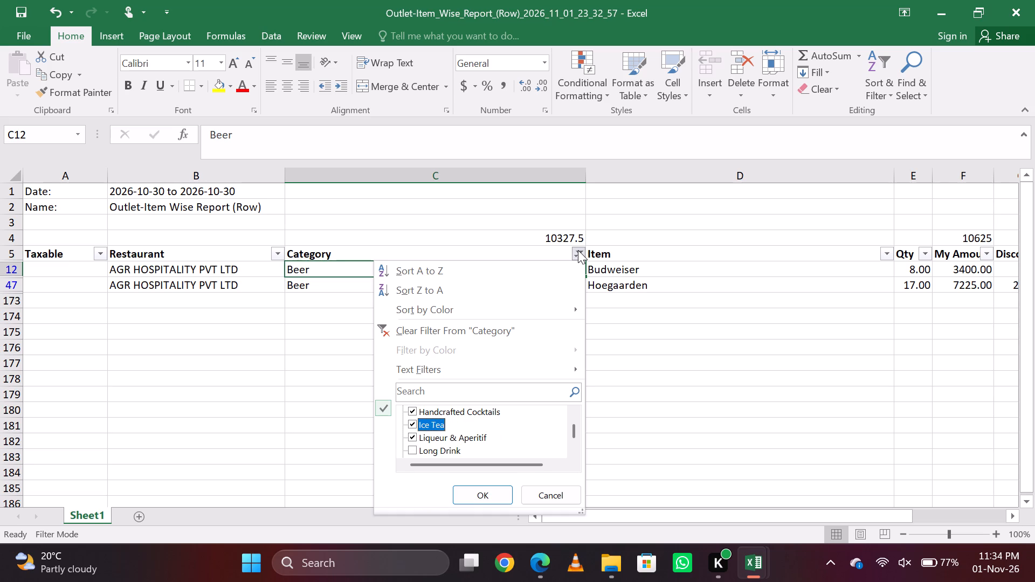
pyautogui.press('space')
pyautogui.press('space')
pyautogui.press('Down')
pyautogui.press('Up')
pyautogui.press('Down')
pyautogui.press('Up')
pyautogui.press('Down')
pyautogui.press('Down')
pyautogui.press('space')
# Add Modern Classic Cocktails to the Category filter selection, leaving Milk Shakes unticked.
pyautogui.press('Down')
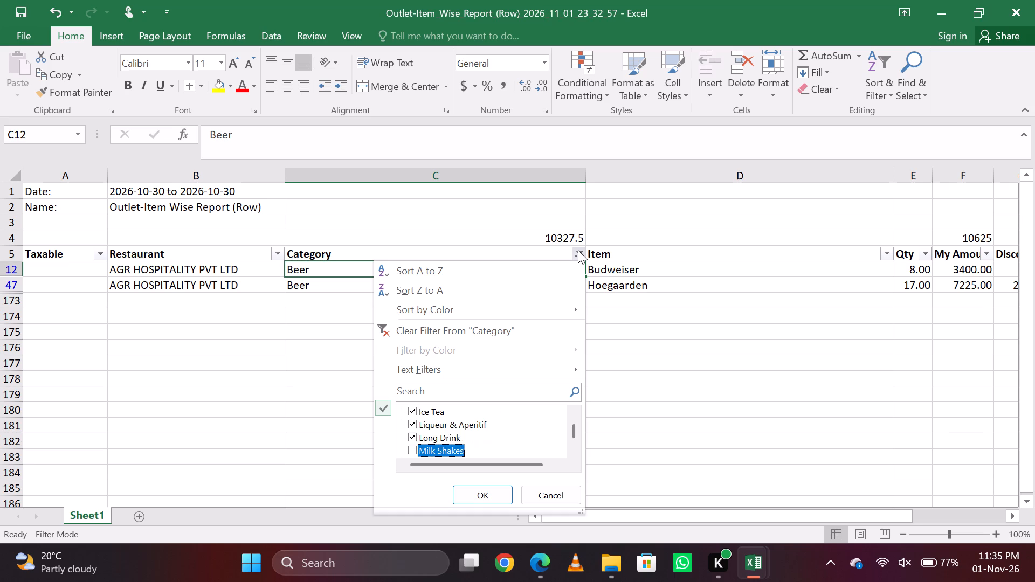
pyautogui.press('Up')
pyautogui.press('Up')
pyautogui.press('Up')
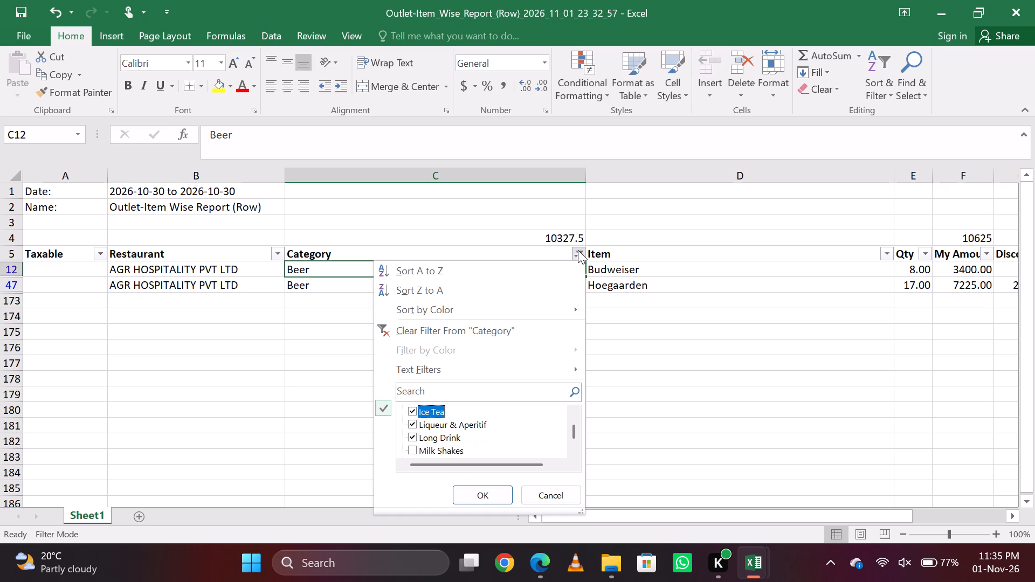
pyautogui.press('Down')
pyautogui.press('Down')
pyautogui.press('Down')
pyautogui.press('space')
pyautogui.press('Down')
pyautogui.press('Up')
pyautogui.press('space')
pyautogui.press('Down')
pyautogui.press('space')
# Add the Red Wine and Rose Wine categories to the filter selection, leaving the food categories between them unticked.
pyautogui.press('Down')
pyautogui.press('Down')
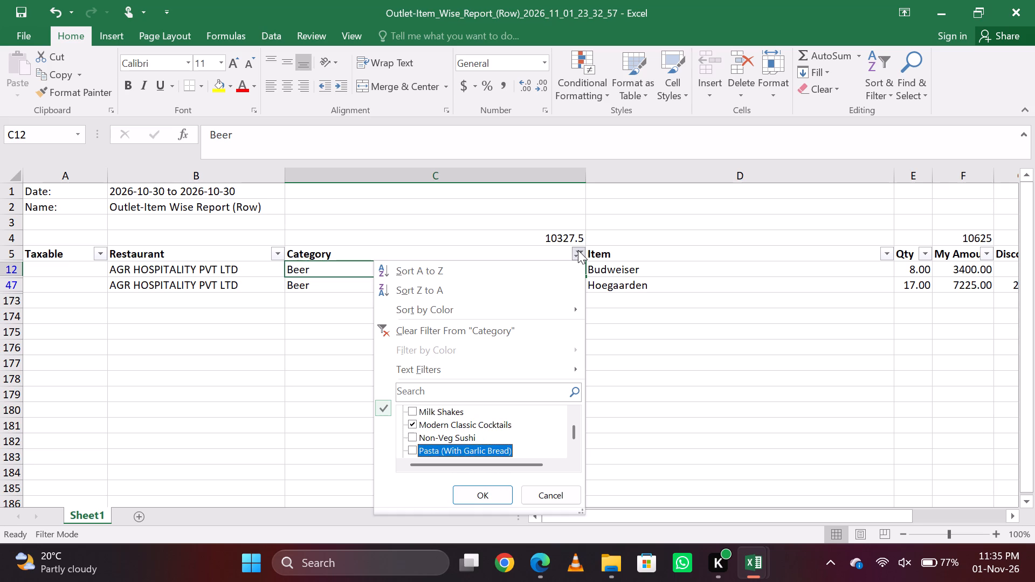
pyautogui.press('Down')
pyautogui.press('Down')
pyautogui.press('Up')
pyautogui.press('space')
pyautogui.press('Down')
pyautogui.press('Down')
pyautogui.press('Down')
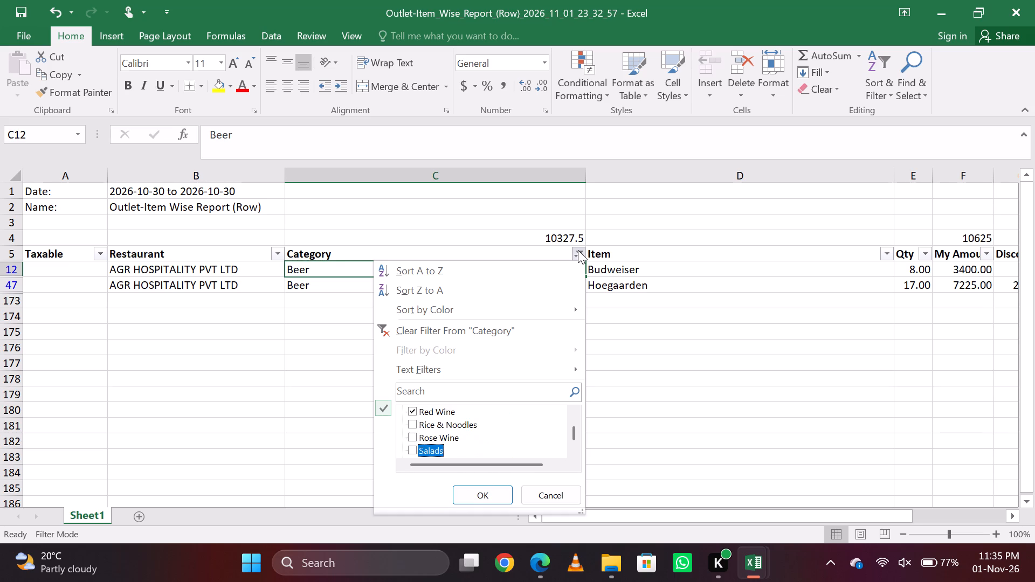
pyautogui.press('Up')
pyautogui.press('space')
# Add the Single Malt and Tequila categories to the filter selection, leaving the food categories around them unticked.
pyautogui.press('Down')
pyautogui.press('Down')
pyautogui.press('Down')
pyautogui.press('space')
pyautogui.press('Down')
pyautogui.press('Down')
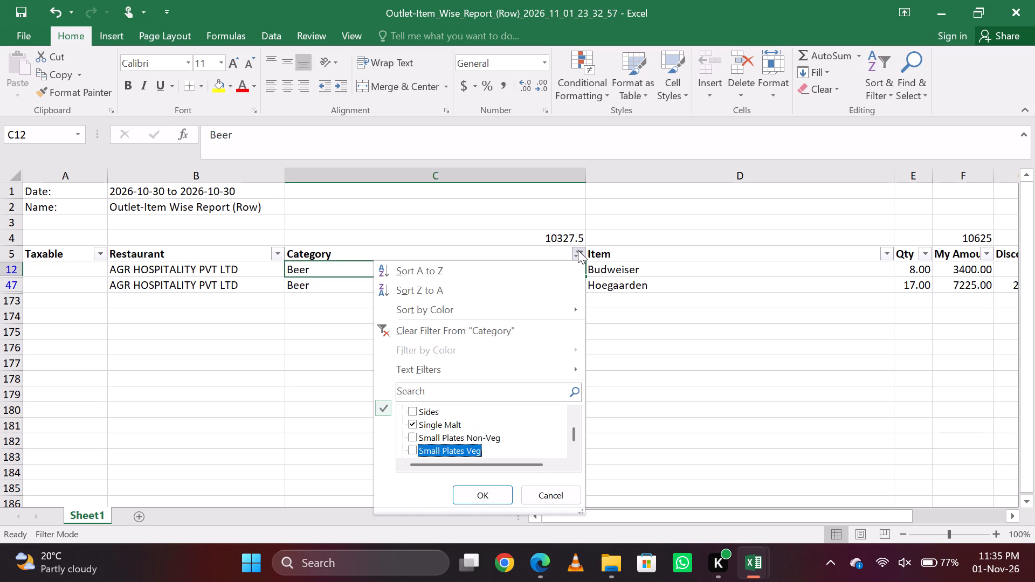
pyautogui.press('Down')
pyautogui.press('Down')
pyautogui.press('Down')
pyautogui.press('Down')
pyautogui.press('Up')
pyautogui.press('space')
# Add Vodka to the Category filter, leaving Wood Fire Pizza and Zero Proof unticked, and apply the liquor filter.
pyautogui.press('Down')
pyautogui.press('Down')
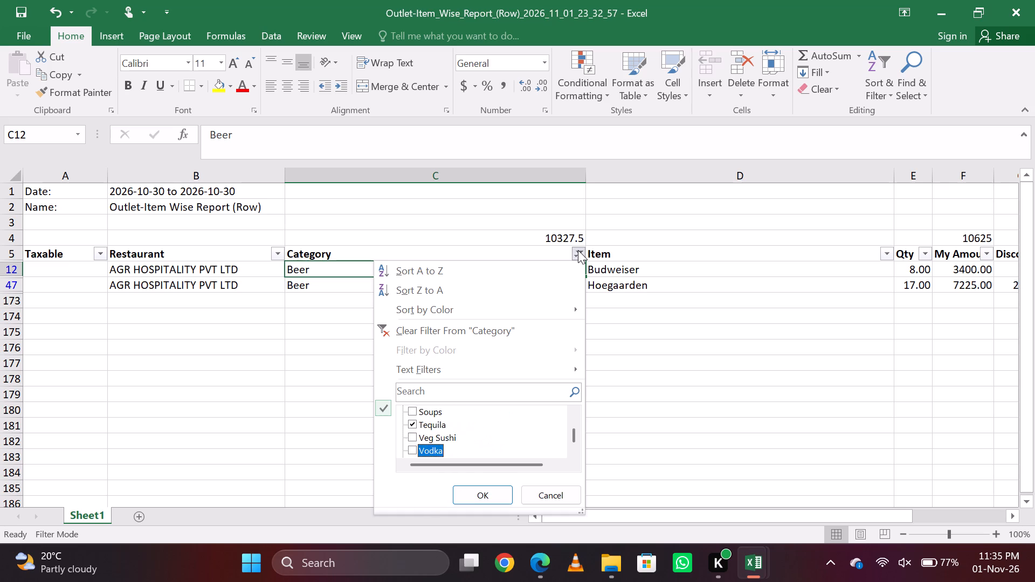
pyautogui.press('Down')
pyautogui.press('Up')
pyautogui.press('space')
pyautogui.press('Down')
pyautogui.press('Down')
pyautogui.press('Down')
pyautogui.press('Up')
pyautogui.press('Down')
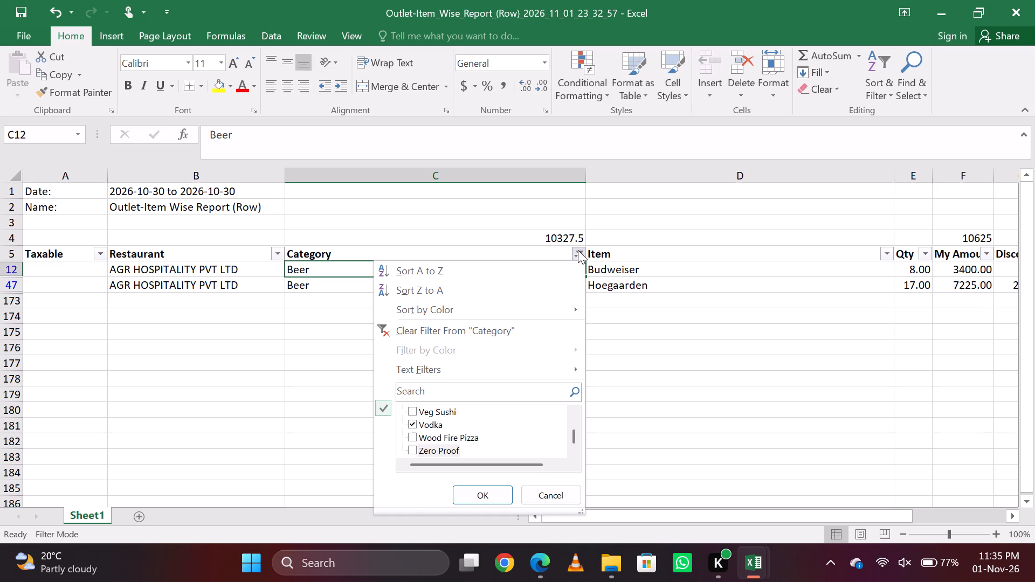
pyautogui.press('space')
# Look through the filtered rows for any category that does not belong with the liquor sales.
pyautogui.press('Up')
pyautogui.press('Down')
pyautogui.press('Down')
pyautogui.press('Down')
pyautogui.press('Down')
pyautogui.press('Down')
pyautogui.press('Down')
pyautogui.press('Down')
pyautogui.press('Down')
pyautogui.press('Down')
pyautogui.press('Up')
pyautogui.press('Up')
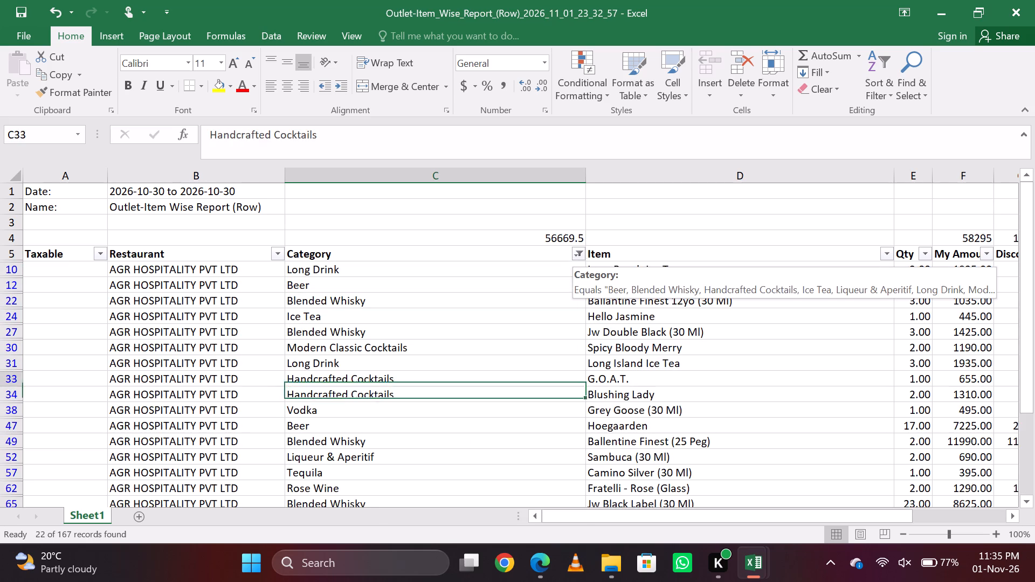
pyautogui.press('Up')
pyautogui.press('Up')
pyautogui.press('Up')
pyautogui.press('Up')
pyautogui.press('Up')
# Remove Ice Tea from the Category filter, keeping the other liquor categories ticked, and reapply the filter.
pyautogui.click(578, 250)
pyautogui.press('Down')
pyautogui.press('Down')
pyautogui.press('Down')
pyautogui.press('Down')
pyautogui.press('Down')
pyautogui.press('Down')
pyautogui.press('Down')
pyautogui.press('Down')
pyautogui.press('Down')
pyautogui.press('Down')
pyautogui.press('Down')
pyautogui.press('Down')
pyautogui.press('Down')
pyautogui.press('Down')
pyautogui.press('Down')
pyautogui.press('Down')
pyautogui.press('Down')
pyautogui.press('Down')
pyautogui.press('Down')
pyautogui.press('Down')
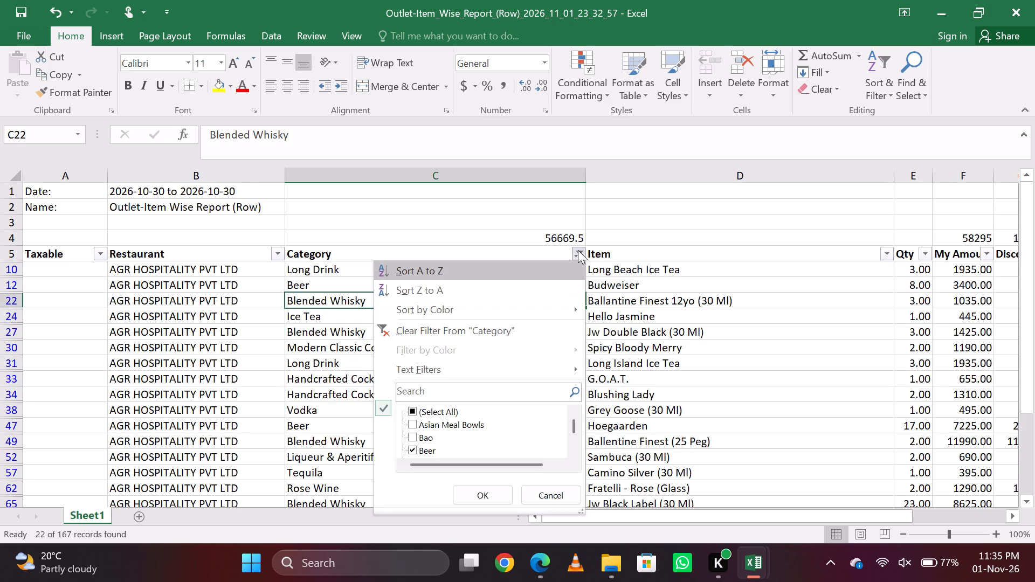
pyautogui.press('Down')
pyautogui.press('Down')
pyautogui.press('Down')
pyautogui.press('Down')
pyautogui.press('Down')
pyautogui.press('Up')
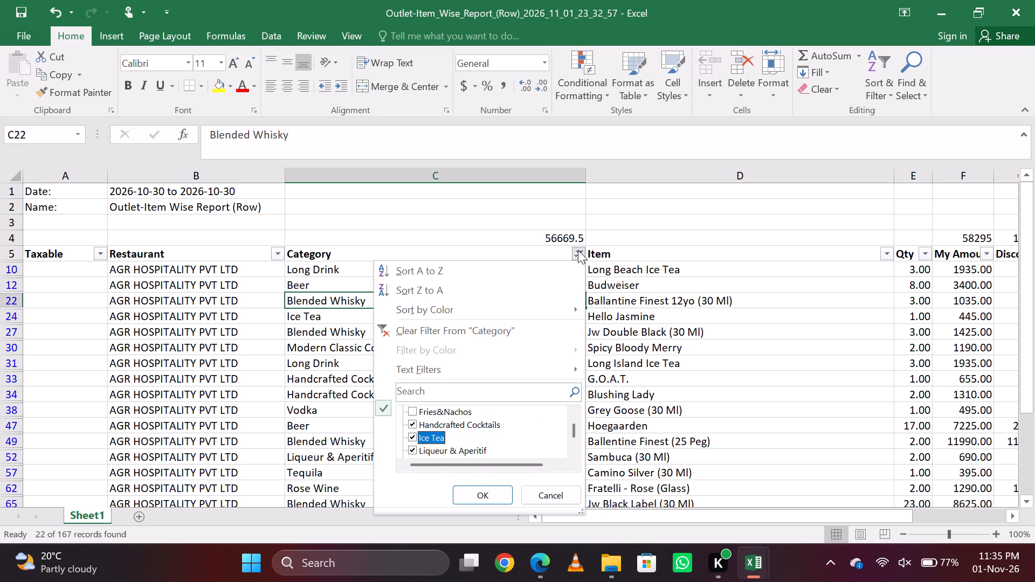
pyautogui.press('Up')
pyautogui.press('Down')
pyautogui.press('Down')
pyautogui.press('Down')
pyautogui.press('Down')
pyautogui.press('Up')
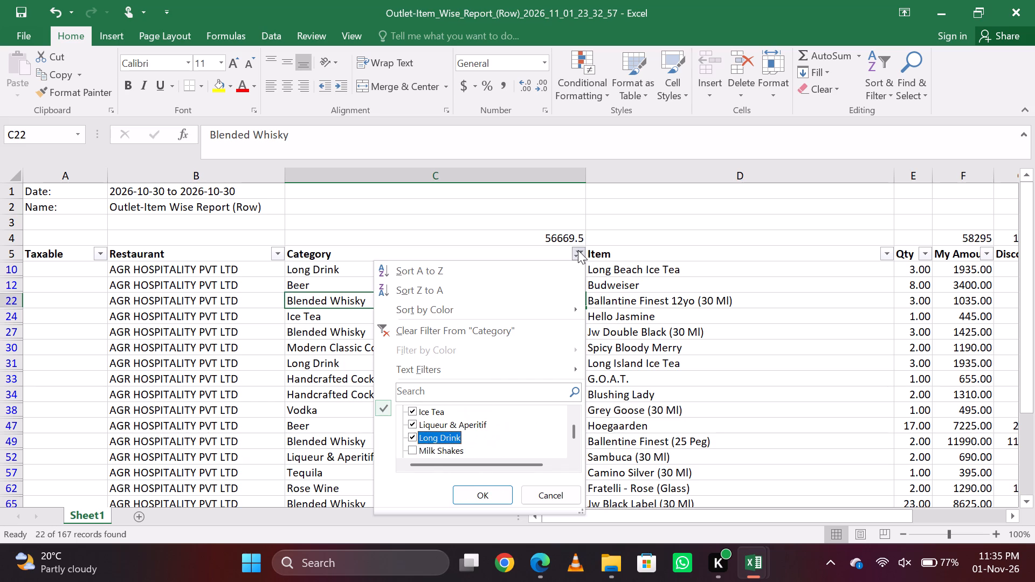
pyautogui.press('Up')
pyautogui.press('Up')
pyautogui.press('Up')
pyautogui.press('Down')
pyautogui.press('space')
pyautogui.press('Tab')
pyautogui.press('Return')
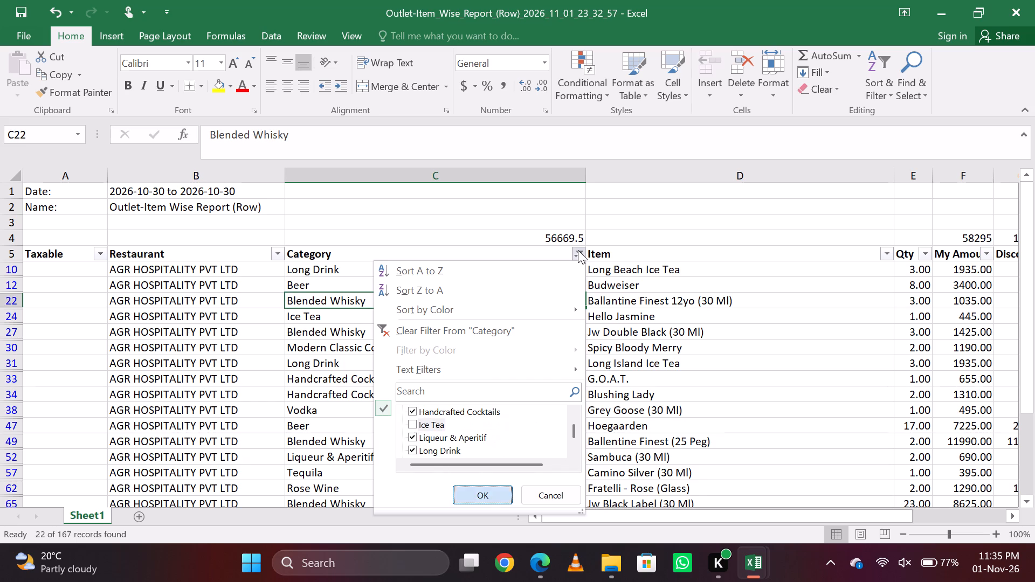
# Copy the filtered liquor net subtotal and paste it as a value into 30-Oct's Liqour Alcarte cell on the Vilagio report's F&B Sale sheet.
pyautogui.press('Up')
pyautogui.press('Up')
pyautogui.press('Up')
pyautogui.press('Up')
pyautogui.hotkey('ctrl', 'c')
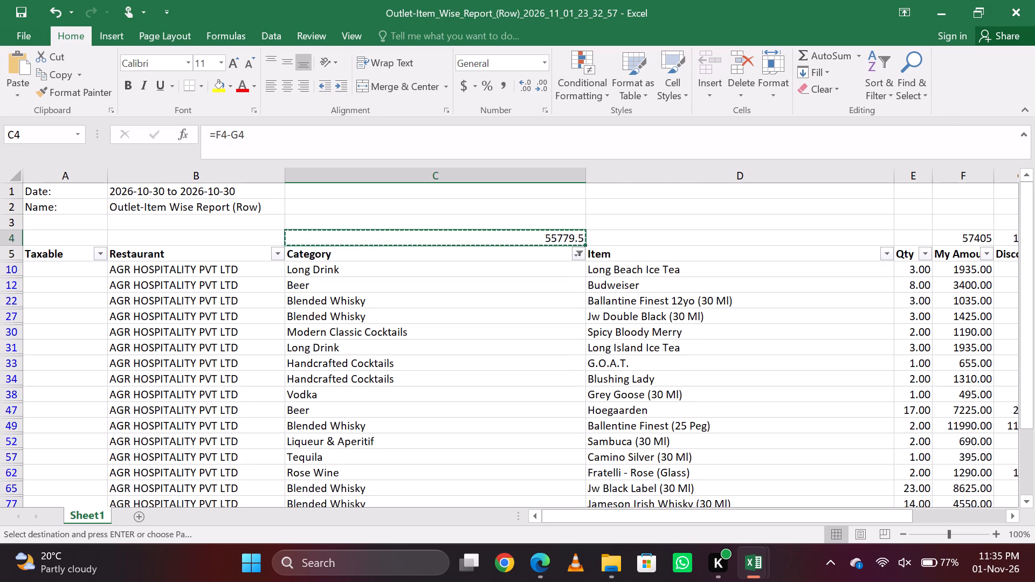
pyautogui.hotkey('alt', 'Tab')
pyautogui.press('Left')
pyautogui.press('Right')
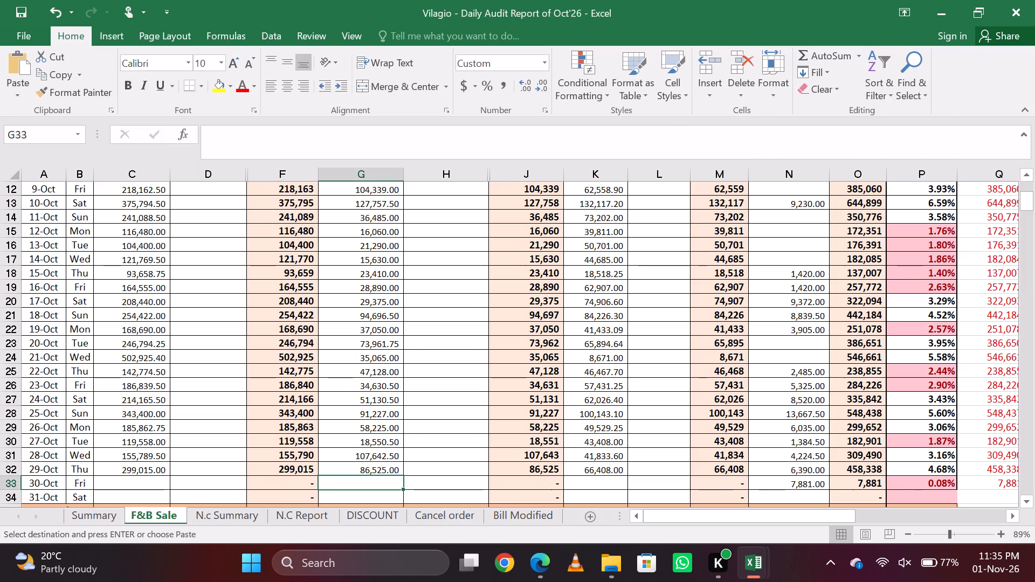
pyautogui.write('esv')
pyautogui.press('Return')
pyautogui.press('pageup')
pyautogui.press('pageup')
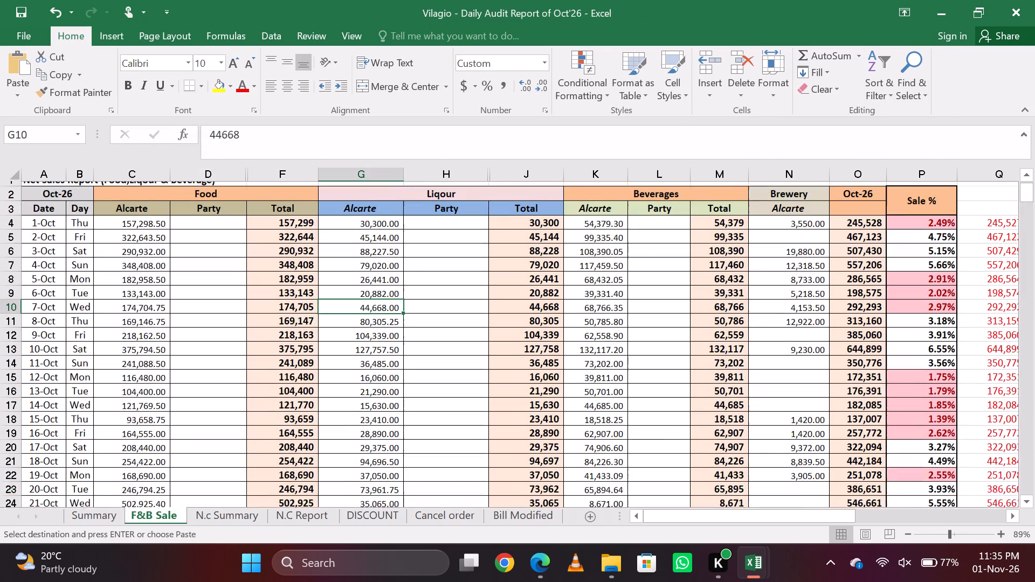
pyautogui.press('pageup')
pyautogui.press('pagedown')
pyautogui.press('Down')
pyautogui.press('Up')
# Switch back to the 30-Oct item-wise report and delete all the filtered liquor rows below the header.
pyautogui.hotkey('alt', 'Tab')
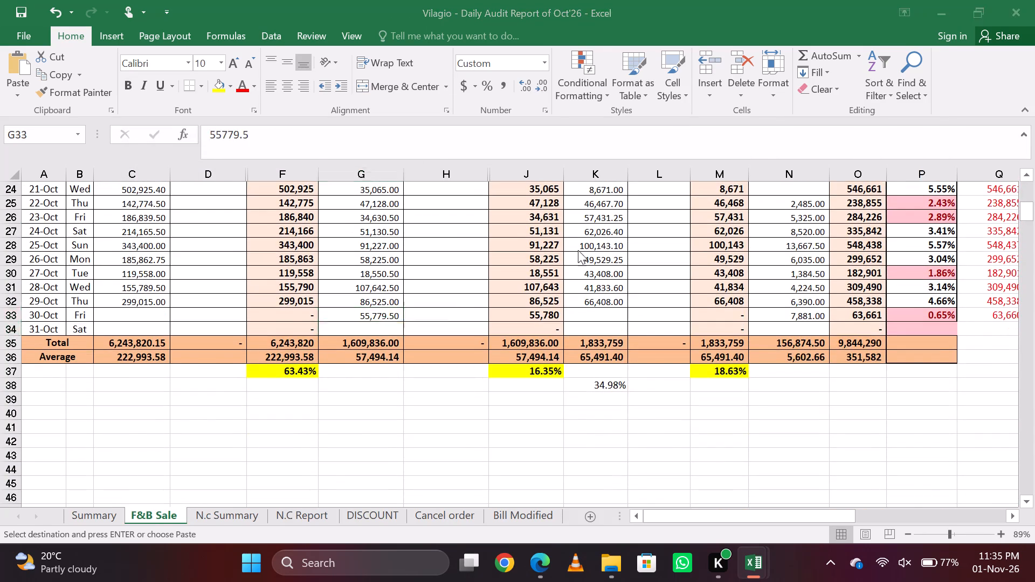
pyautogui.press('Down')
pyautogui.press('Down')
pyautogui.hotkey('shift', 'space')
pyautogui.hotkey('ctrl', 'shift', 'Down')
pyautogui.hotkey('ctrl', '-')
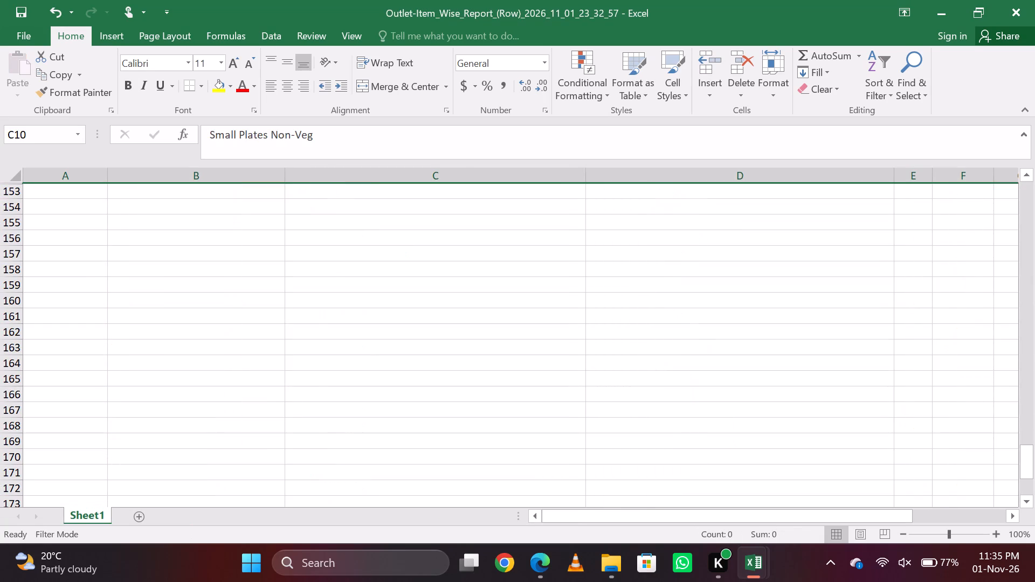
# Start the beverage selection in the Category filter by ticking Coffee and Cold Coffee.
pyautogui.scroll(2, 578, 250)
pyautogui.click(578, 257)
pyautogui.press('Down')
pyautogui.press('Down')
pyautogui.press('Down')
pyautogui.press('Down')
pyautogui.press('Down')
pyautogui.press('Down')
pyautogui.press('Down')
pyautogui.press('Down')
pyautogui.press('Down')
pyautogui.press('Down')
pyautogui.press('Down')
pyautogui.press('Down')
pyautogui.press('Down')
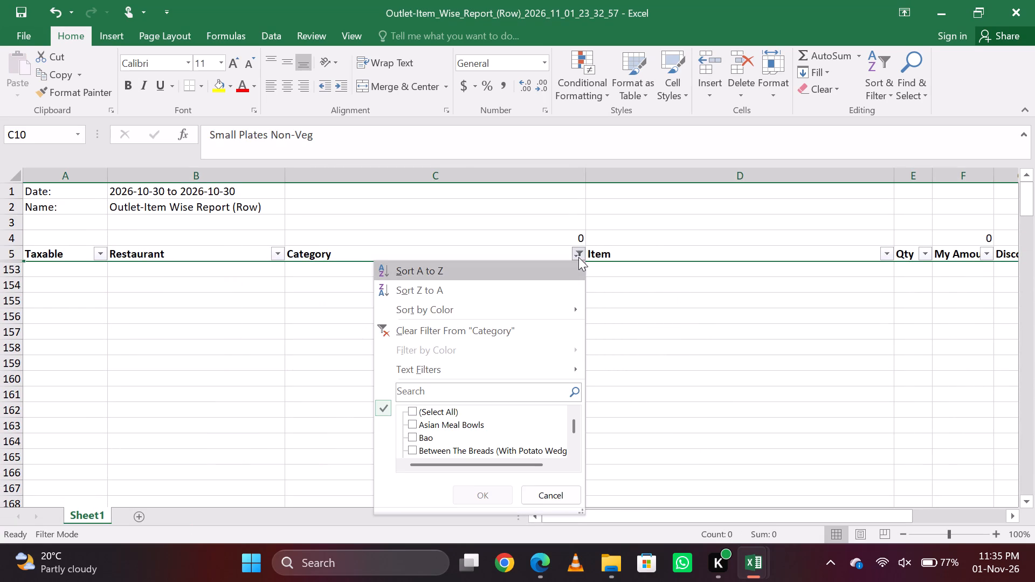
pyautogui.press('Down')
pyautogui.press('Down')
pyautogui.press('Down')
pyautogui.press('Down')
pyautogui.press('Up')
pyautogui.press('space')
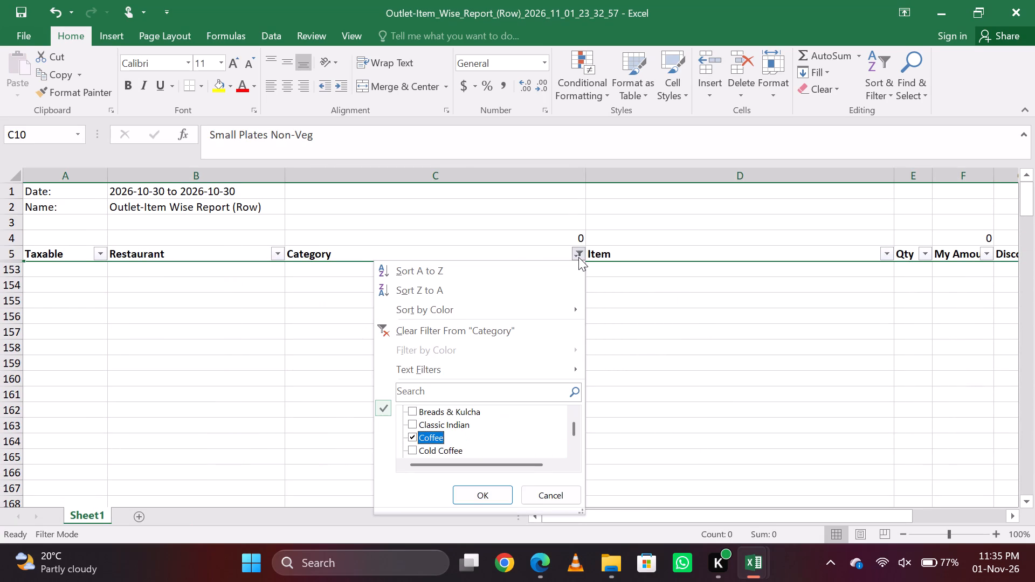
pyautogui.press('Down')
pyautogui.press('space')
# Add Fresh Juices, Ice Tea and Milk Shakes to the Category filter selection, leaving the food categories between them unticked.
pyautogui.press('Down')
pyautogui.press('Down')
pyautogui.press('Down')
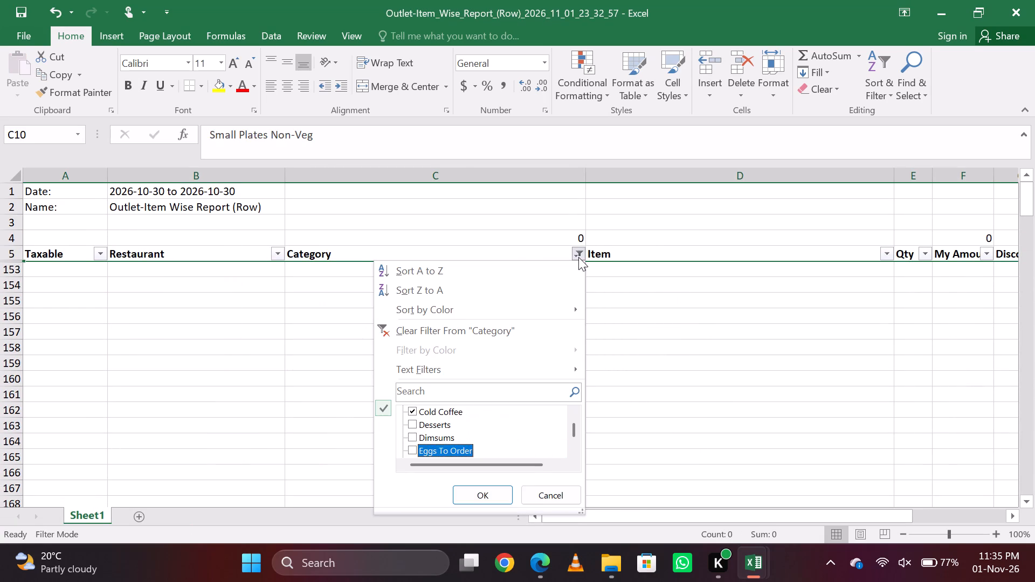
pyautogui.press('Down')
pyautogui.press('Down')
pyautogui.press('Up')
pyautogui.press('space')
pyautogui.press('Down')
pyautogui.press('Down')
pyautogui.press('Up')
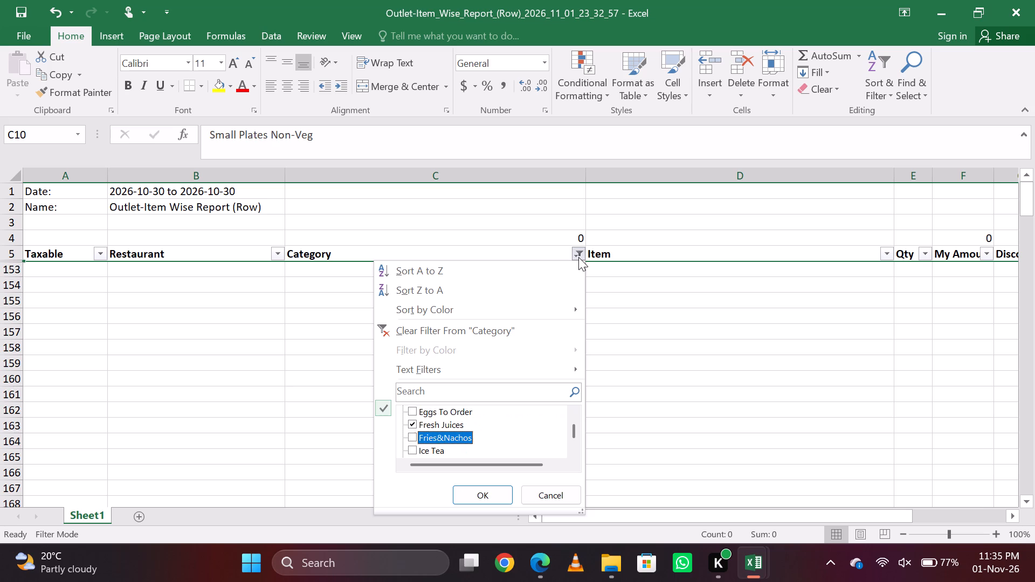
pyautogui.press('Down')
pyautogui.press('space')
pyautogui.press('Down')
pyautogui.press('Down')
pyautogui.press('Up')
pyautogui.press('space')
# Add Soft Beverages to the Category filter selection, leaving Small Plates Veg and the other surrounding food categories unticked.
pyautogui.press('Down')
pyautogui.press('Down')
pyautogui.press('Down')
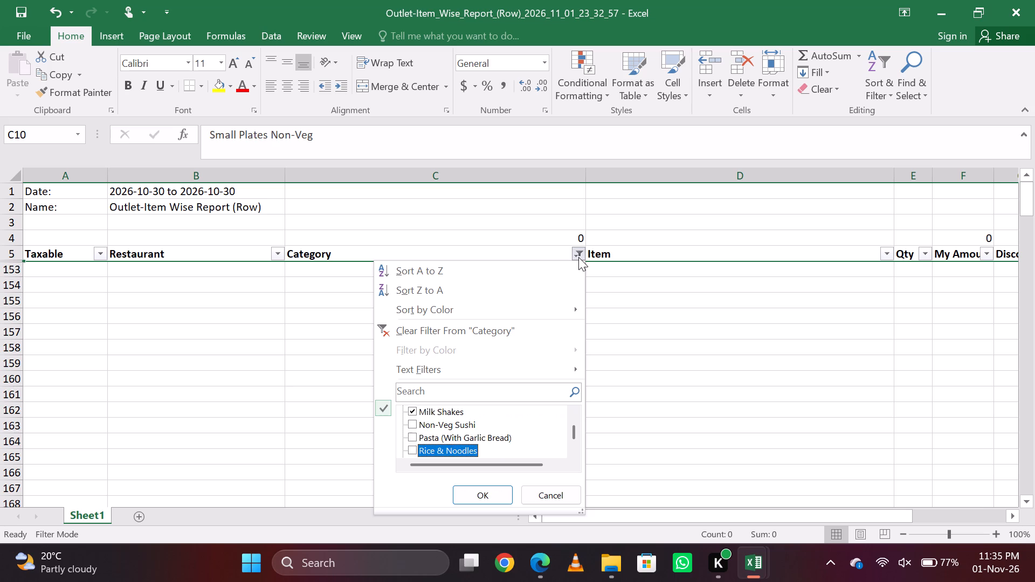
pyautogui.press('Up')
pyautogui.press('Down')
pyautogui.press('Down')
pyautogui.press('Down')
pyautogui.press('Down')
pyautogui.press('Down')
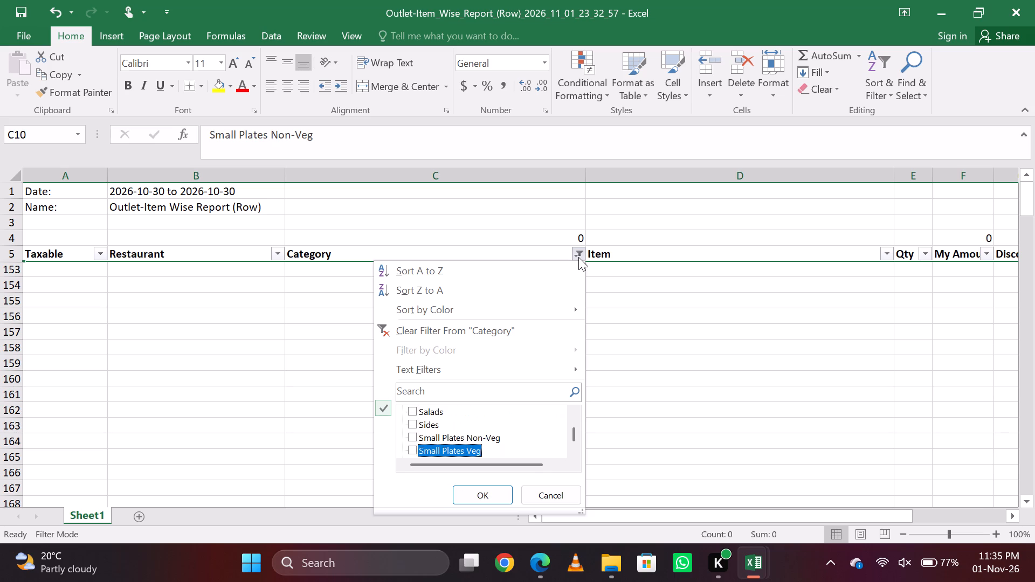
pyautogui.press('space')
pyautogui.press('space')
pyautogui.press('Down')
pyautogui.press('space')
pyautogui.press('Down')
pyautogui.press('Down')
pyautogui.press('Down')
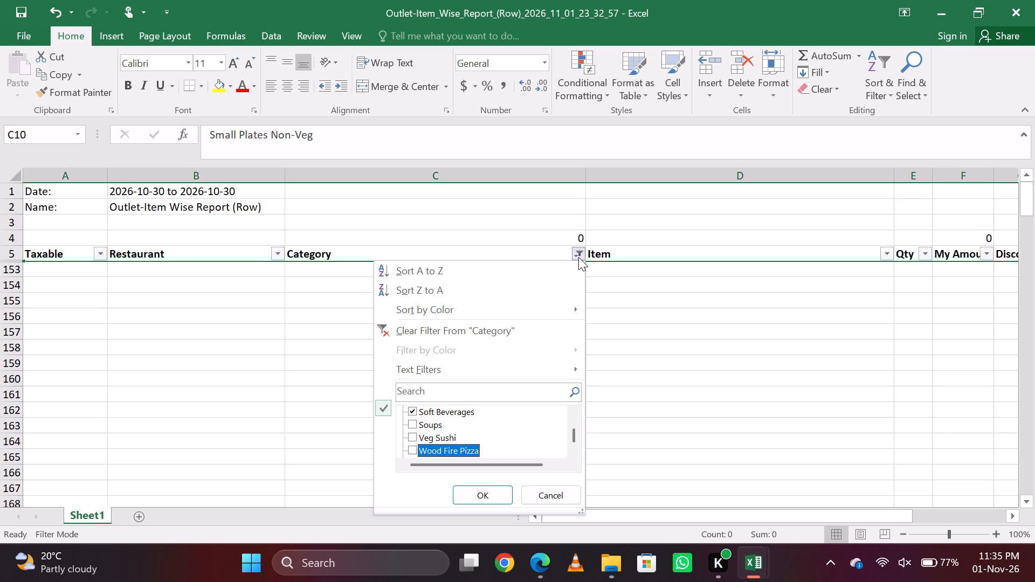
# Add Zero Proof to the Category filter selection and apply the beverage filter.
pyautogui.press('Up')
pyautogui.press('Down')
pyautogui.press('Down')
pyautogui.press('space')
pyautogui.press('Down')
pyautogui.press('space')
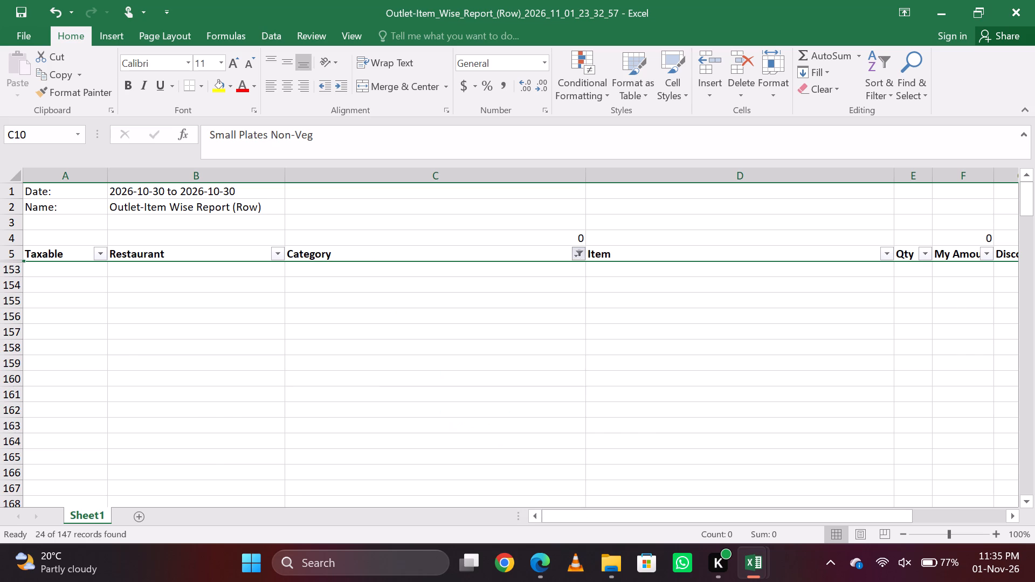
# Copy the filtered beverage net subtotal in C4 and paste it as a value into the audit report's 30-Oct cell K33.
pyautogui.press('Up')
pyautogui.press('Up')
pyautogui.press('Down')
pyautogui.press('Up')
pyautogui.hotkey('ctrl', 'c')
pyautogui.hotkey('alt', 'Tab')
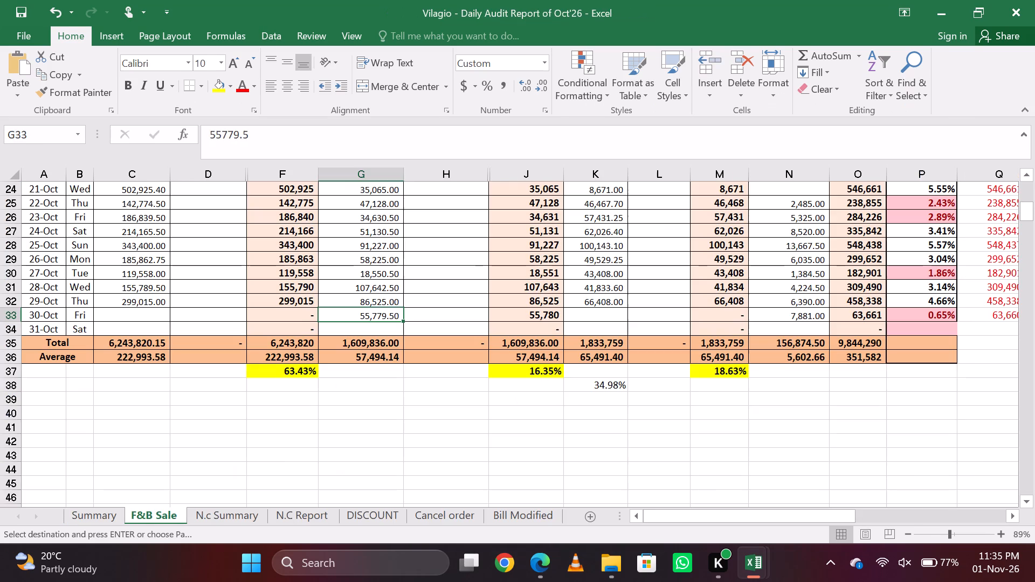
pyautogui.press('Right')
pyautogui.press('Right')
pyautogui.press('Right')
pyautogui.write('esv')
pyautogui.press('Return')
# Switch back to the 30-Oct item-wise report and delete all the filtered beverage rows below the header.
pyautogui.hotkey('alt', 'Tab')
pyautogui.click(578, 257)
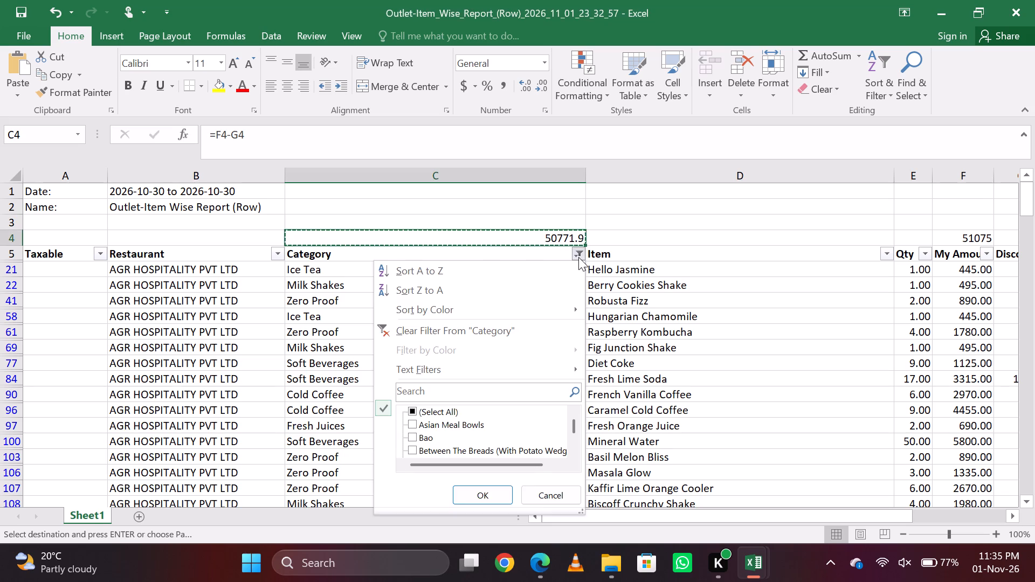
pyautogui.press('Escape')
pyautogui.press('Down')
pyautogui.press('Down')
pyautogui.hotkey('shift', 'space')
pyautogui.hotkey('ctrl', 'shift', 'Down')
pyautogui.hotkey('ctrl', '-')
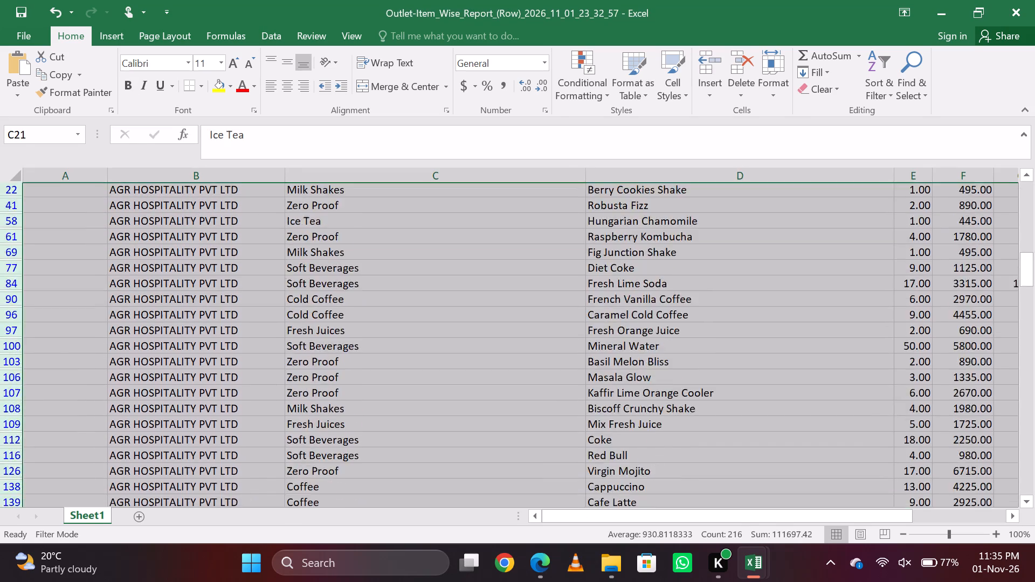
# Reselect all categories in the Category filter so the remaining food rows are included.
pyautogui.click(578, 257)
pyautogui.press('Down')
pyautogui.press('Down')
pyautogui.press('Down')
pyautogui.press('Down')
pyautogui.press('Down')
pyautogui.press('Down')
pyautogui.press('Down')
pyautogui.press('Down')
pyautogui.press('space')
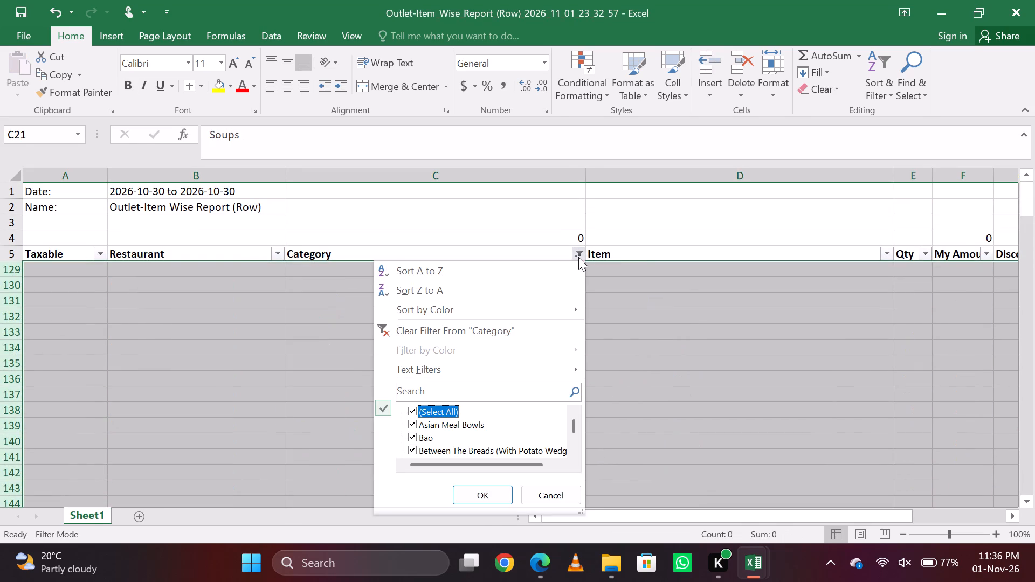
pyautogui.press('Tab')
pyautogui.press('Return')
# Copy the remaining food net subtotal in C4 and paste it as a value into the F&B Sale sheet's 30-Oct cell C33.
pyautogui.press('Up')
pyautogui.press('Up')
pyautogui.press('Up')
pyautogui.press('Up')
pyautogui.press('Up')
pyautogui.press('Up')
pyautogui.press('Up')
pyautogui.press('Up')
pyautogui.press('Up')
pyautogui.press('Up')
pyautogui.press('Up')
pyautogui.press('Up')
pyautogui.press('Up')
pyautogui.press('Up')
pyautogui.press('Up')
pyautogui.press('Up')
pyautogui.press('Up')
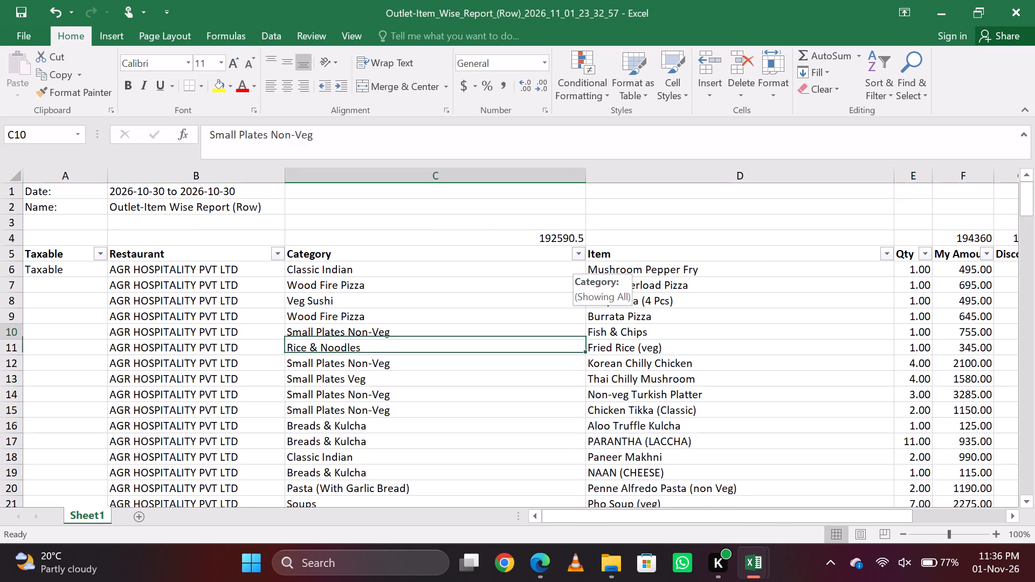
pyautogui.hotkey('ctrl', 'c')
pyautogui.hotkey('alt', 'Tab')
pyautogui.press('Left')
pyautogui.press('Left')
pyautogui.press('Left')
pyautogui.press('Left')
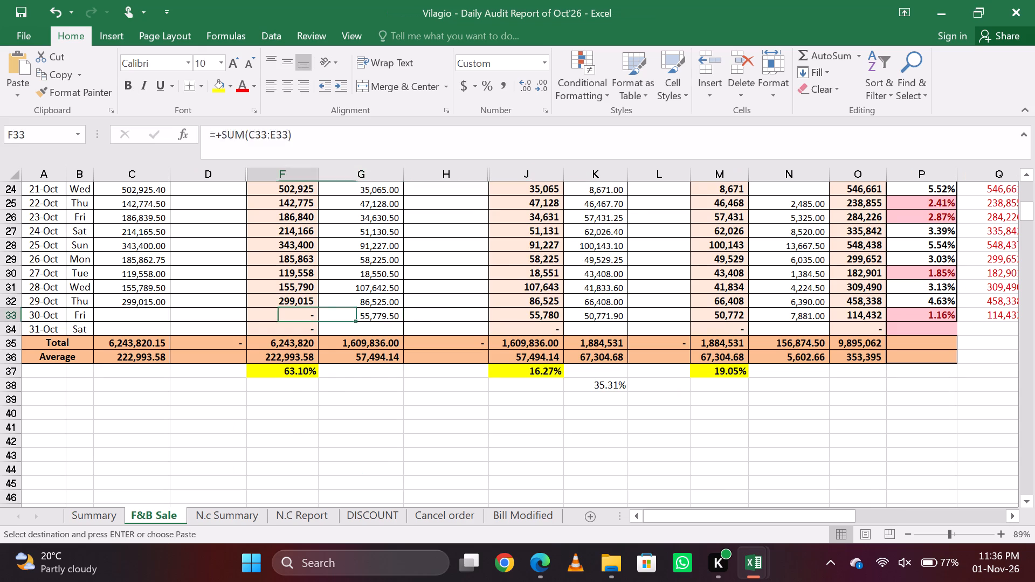
pyautogui.press('Left')
pyautogui.press('Left')
pyautogui.write('esv')
pyautogui.press('Return')
pyautogui.press('Down')
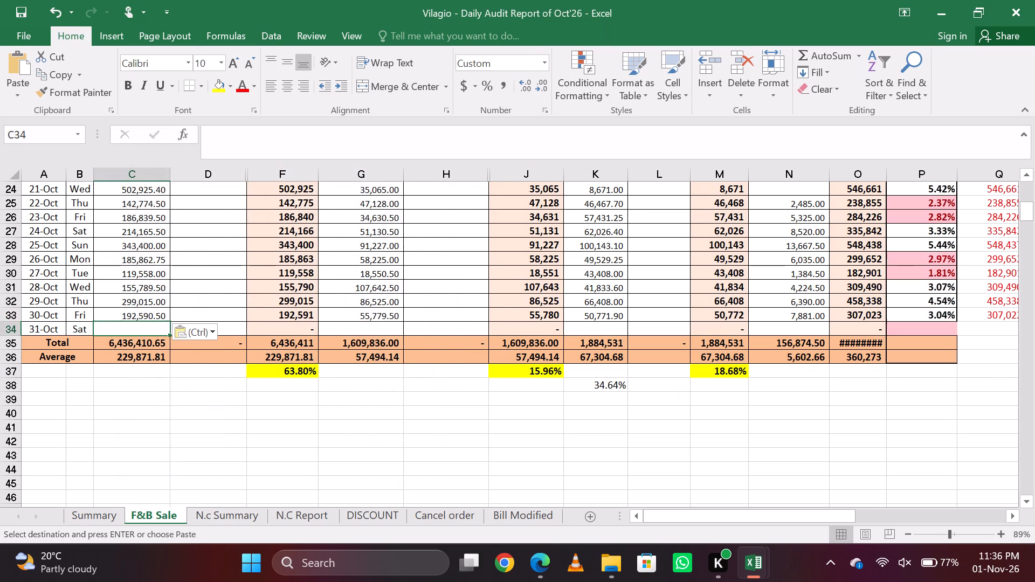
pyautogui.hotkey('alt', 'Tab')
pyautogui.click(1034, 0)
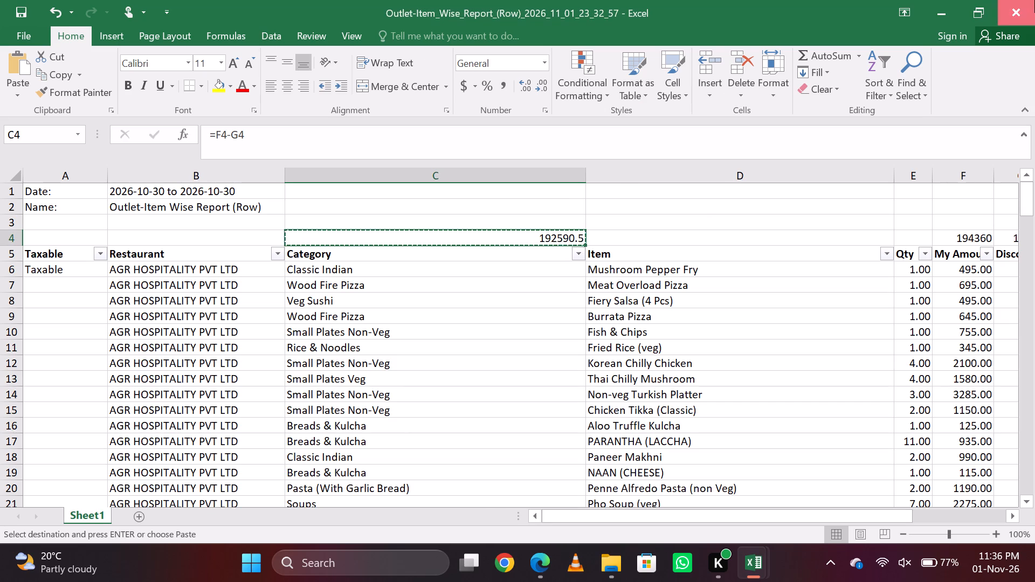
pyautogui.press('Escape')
# Switch to PetPooja in Edge and run the Outlet-Item Wise Report with both order dates set to 2026-10-31.
pyautogui.hotkey('alt', 'Tab')
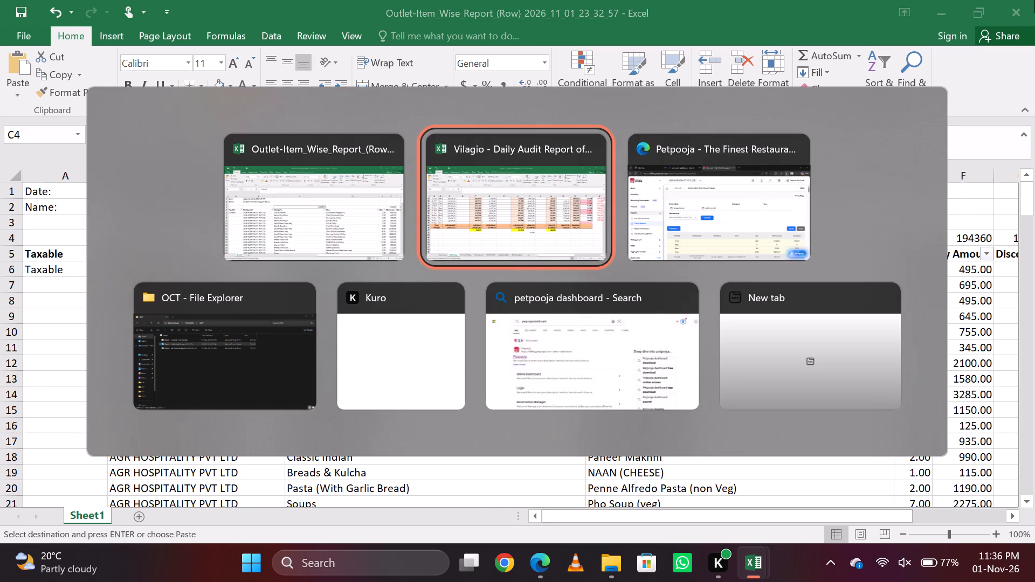
pyautogui.hotkey('alt', 'Tab')
pyautogui.click(361, 246)
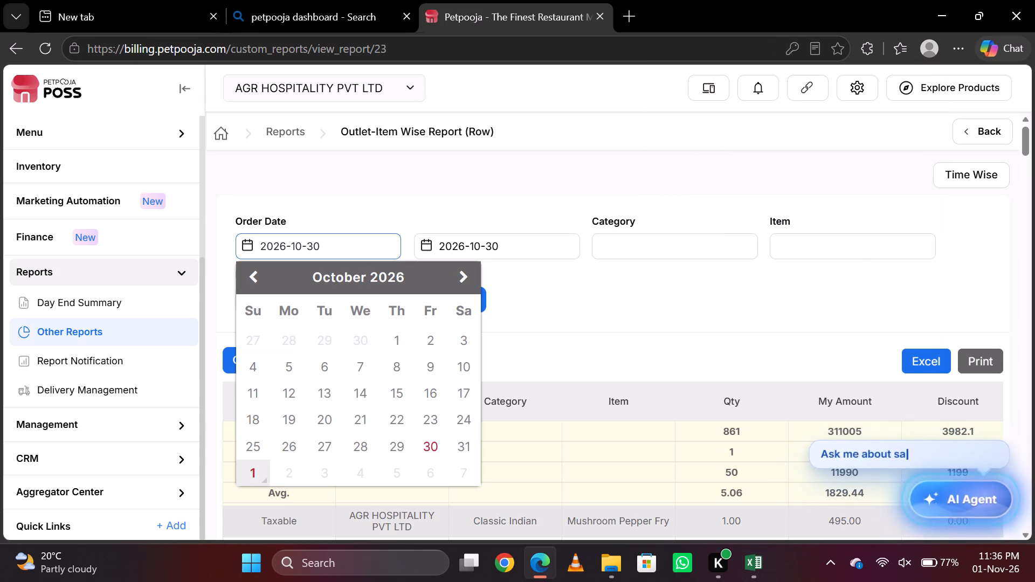
pyautogui.click(456, 451)
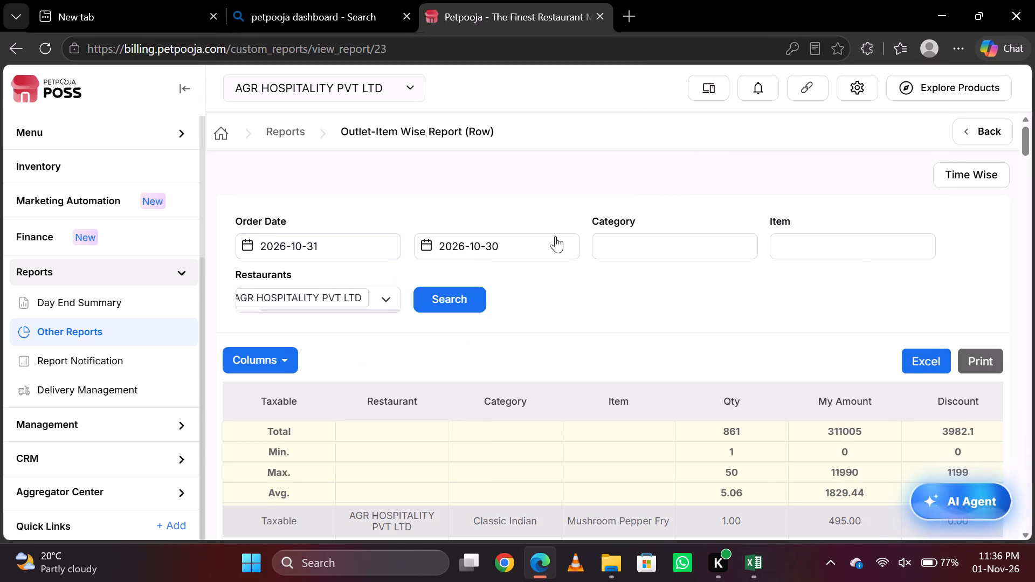
pyautogui.click(525, 246)
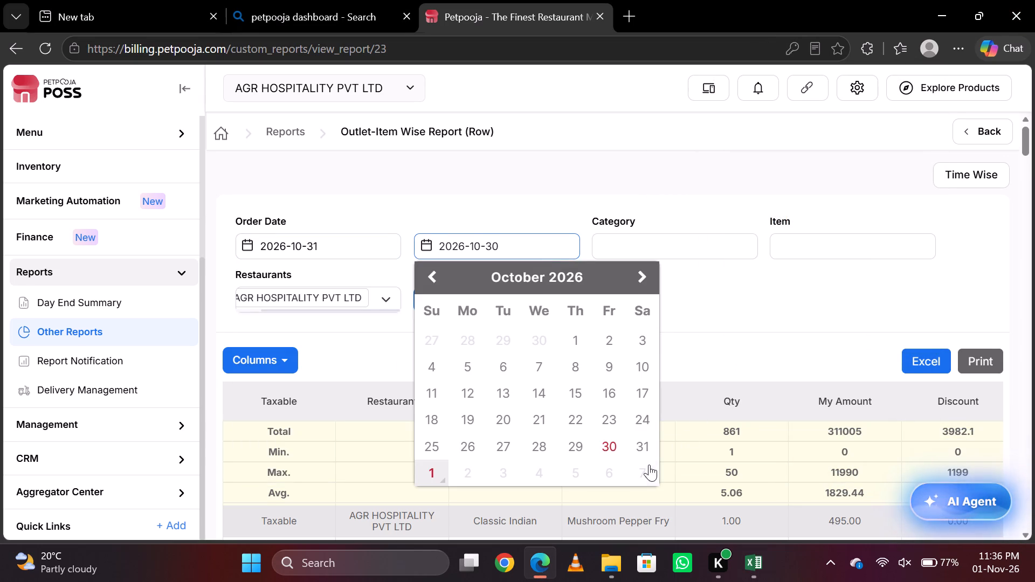
pyautogui.click(643, 449)
pyautogui.click(465, 304)
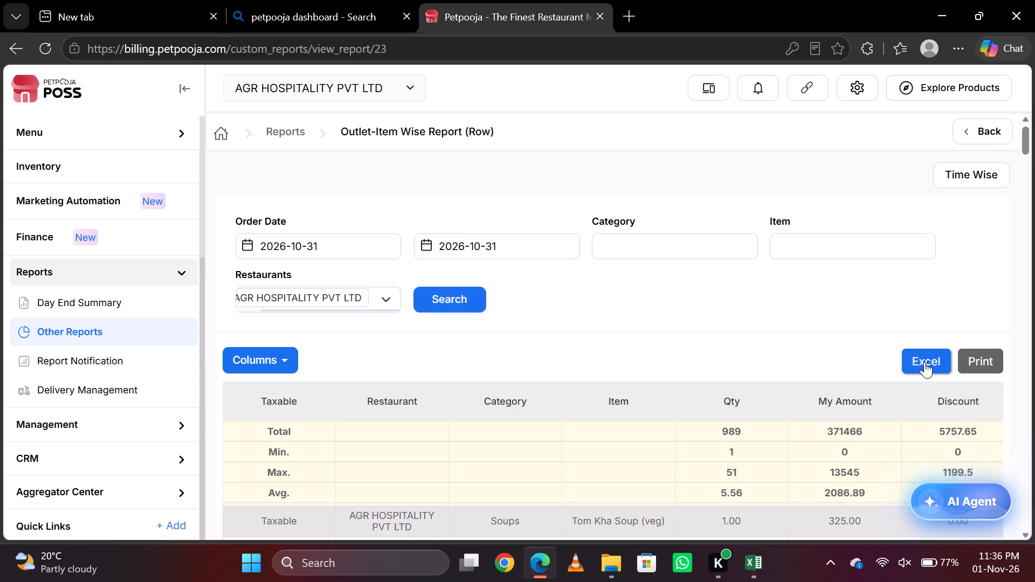
# Export the 31-Oct item-wise report to Excel, open the downloaded file and enable editing.
pyautogui.click(924, 362)
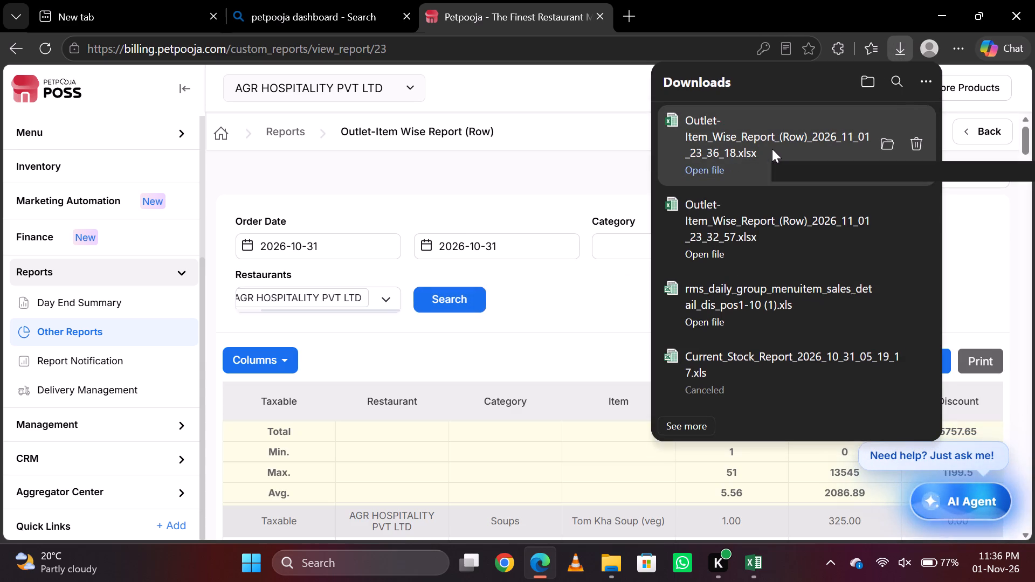
pyautogui.click(772, 149)
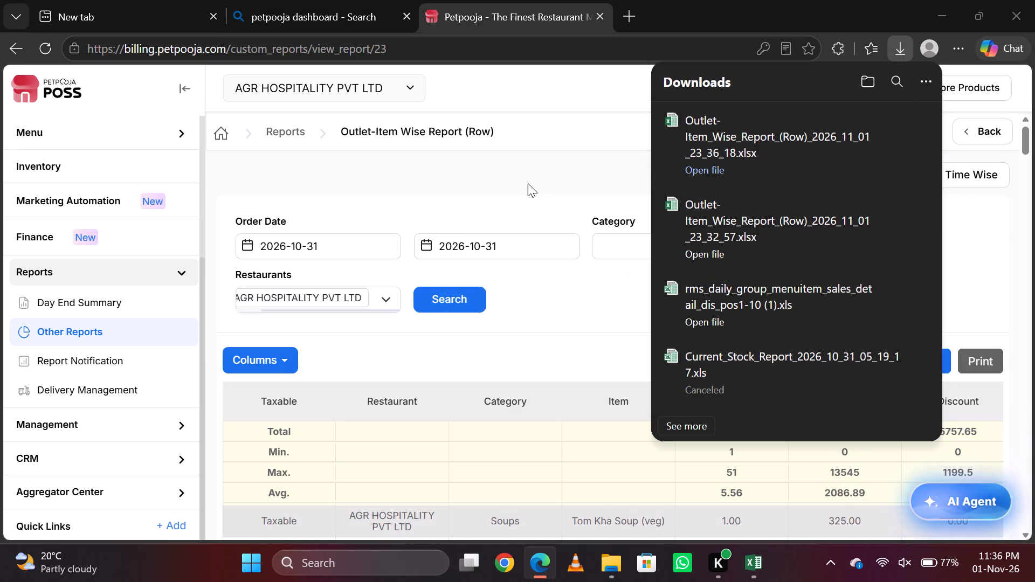
pyautogui.click(668, 64)
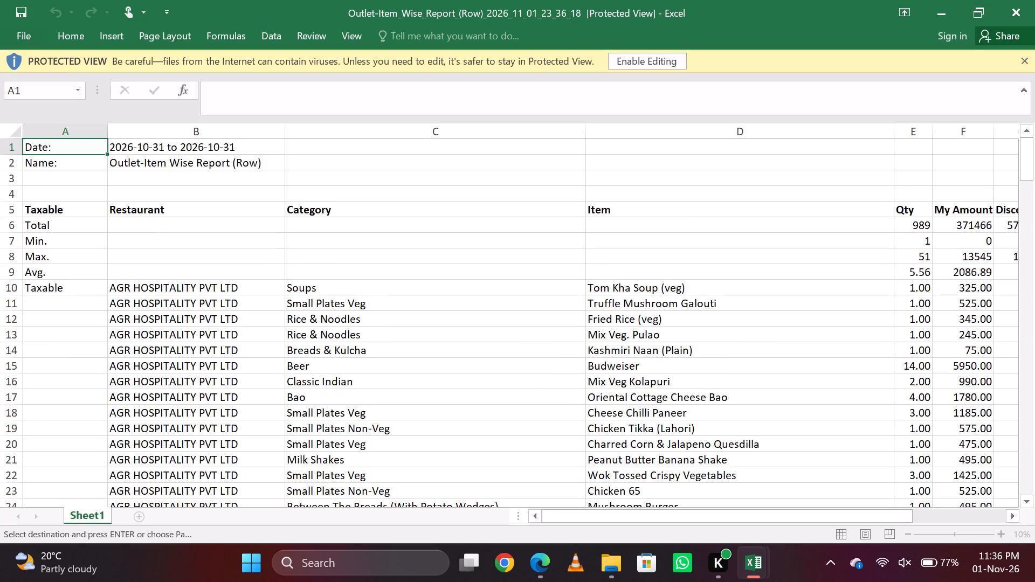
pyautogui.click(668, 64)
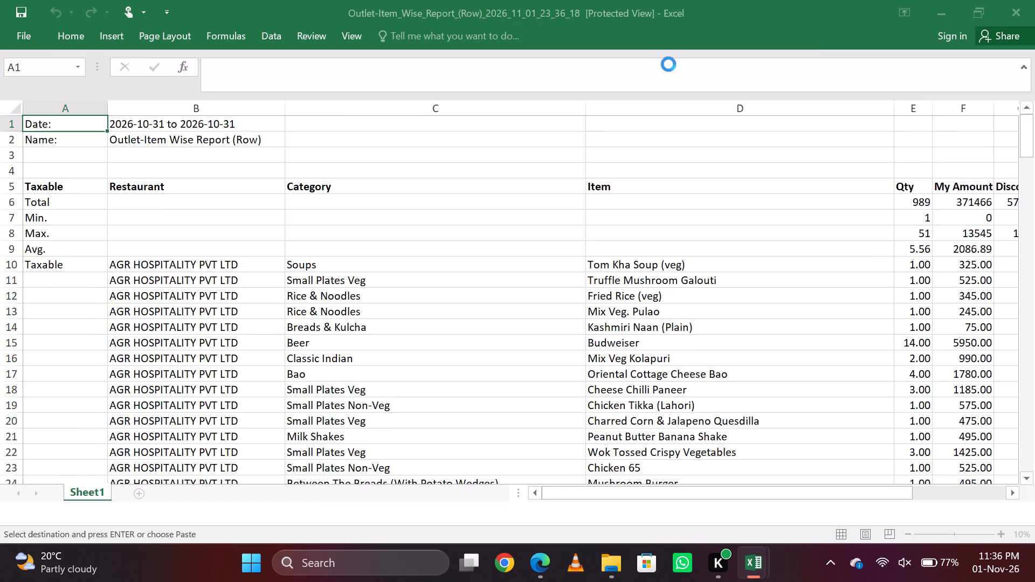
# Delete the Total, Min., Max. and Avg. rows directly below the header of the 31-Oct report.
pyautogui.press('Right')
pyautogui.press('Down')
pyautogui.press('Down')
pyautogui.press('Down')
pyautogui.press('Down')
pyautogui.press('Down')
pyautogui.hotkey('shift', 'space')
pyautogui.hotkey('shift', 'Down')
pyautogui.hotkey('shift', 'Down')
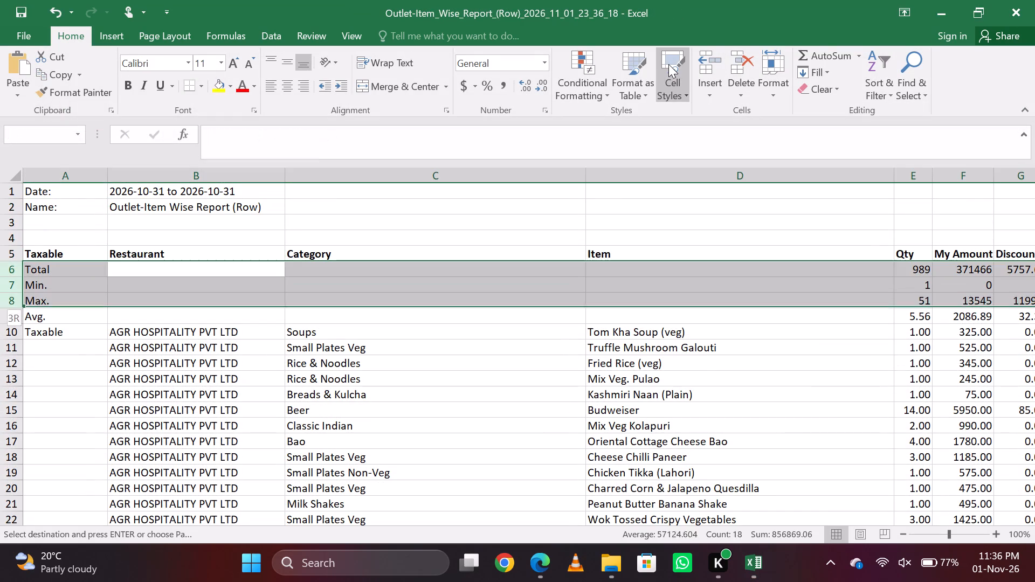
pyautogui.hotkey('shift', 'Down')
pyautogui.hotkey('ctrl', '-')
# Delete the Sub Total row after the taxable items and the summary row after the non-taxable items.
pyautogui.press('Down')
pyautogui.press('Down')
pyautogui.press('Down')
pyautogui.hotkey('ctrl', 'Down')
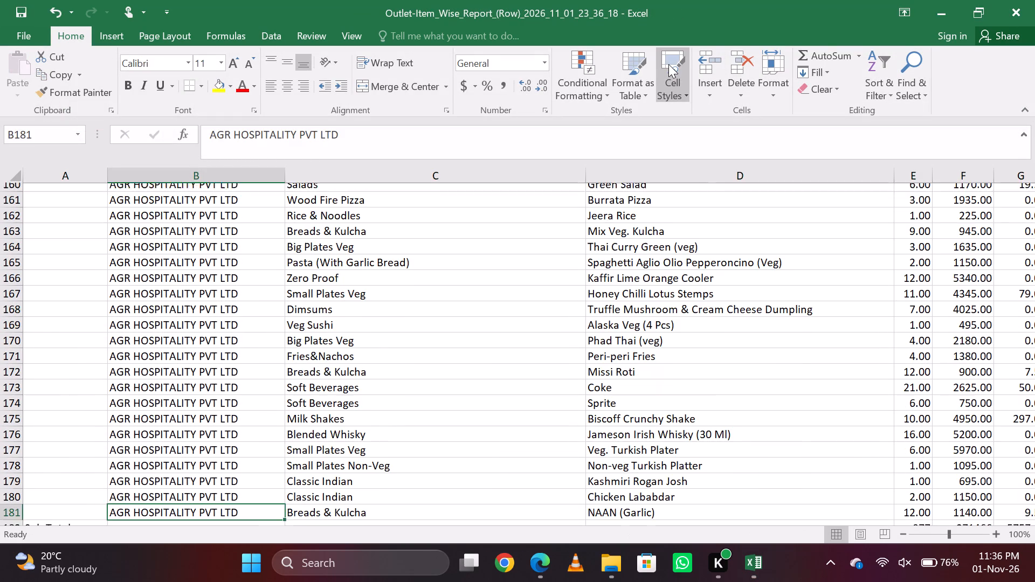
pyautogui.hotkey('shift', 'space')
pyautogui.press('Down')
pyautogui.hotkey('shift', 'space')
pyautogui.hotkey('ctrl', '-')
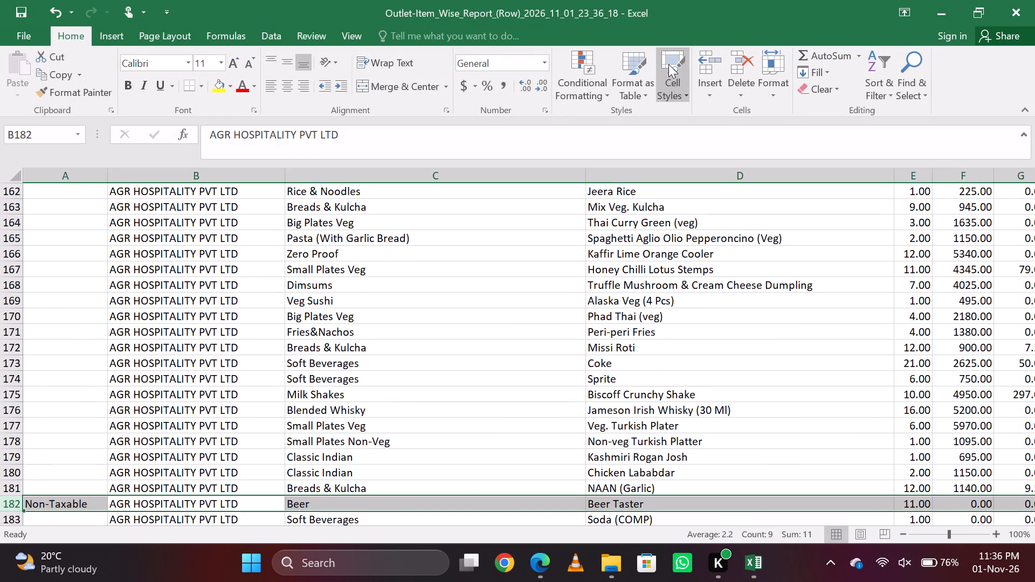
pyautogui.press('Down')
pyautogui.press('Down')
pyautogui.press('Down')
pyautogui.hotkey('shift', 'space')
pyautogui.press('Up')
pyautogui.hotkey('shift', 'space')
pyautogui.hotkey('ctrl', '-')
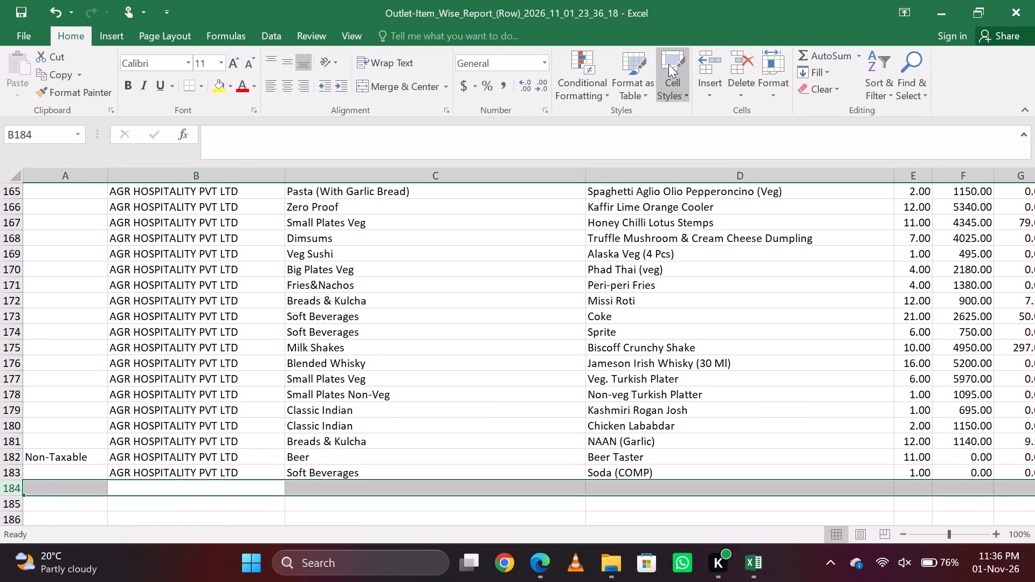
# Turn on filters for header row 5 of the 31-Oct report.
pyautogui.hotkey('ctrl', 'Up')
pyautogui.hotkey('ctrl', 'Up')
pyautogui.hotkey('ctrl', 'Up')
pyautogui.hotkey('ctrl', 'Up')
pyautogui.press('Down')
pyautogui.press('Down')
pyautogui.press('Down')
pyautogui.press('Down')
pyautogui.hotkey('shift', 'space')
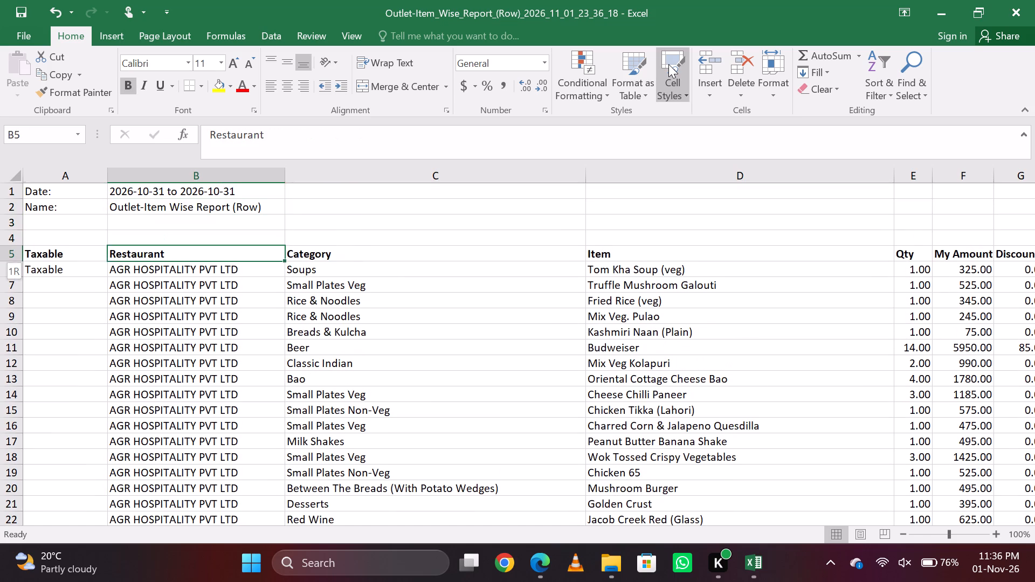
pyautogui.hotkey('ctrl', 'shift', 'l')
# Copy row 4 with its subtotal formulas from the 30-Oct report into row 4 of the 31-Oct report.
pyautogui.press('Up')
pyautogui.press('Left')
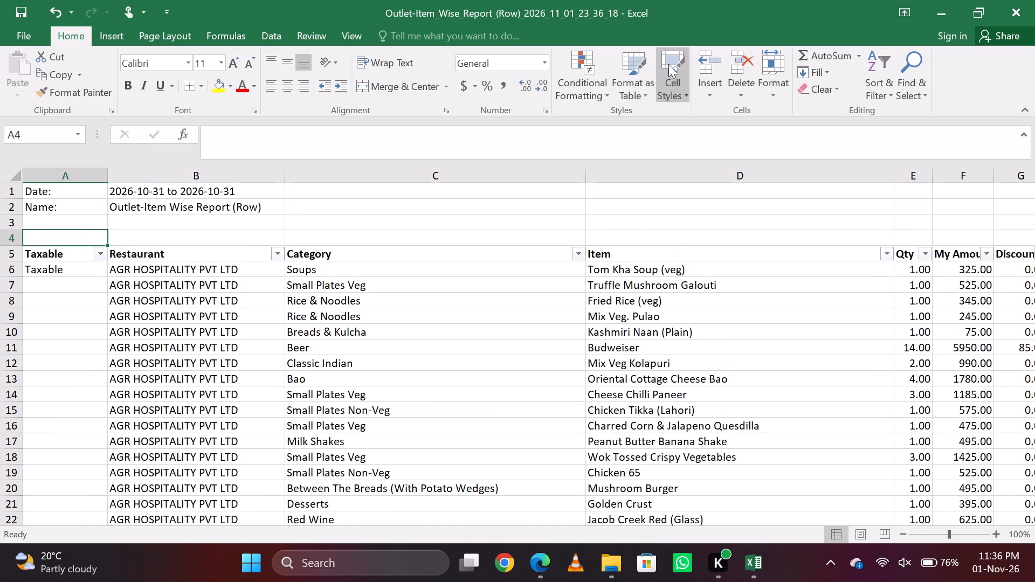
pyautogui.hotkey('alt', 'Tab')
pyautogui.hotkey('alt', 'Tab')
pyautogui.press('Left')
pyautogui.press('Left')
pyautogui.press('Left')
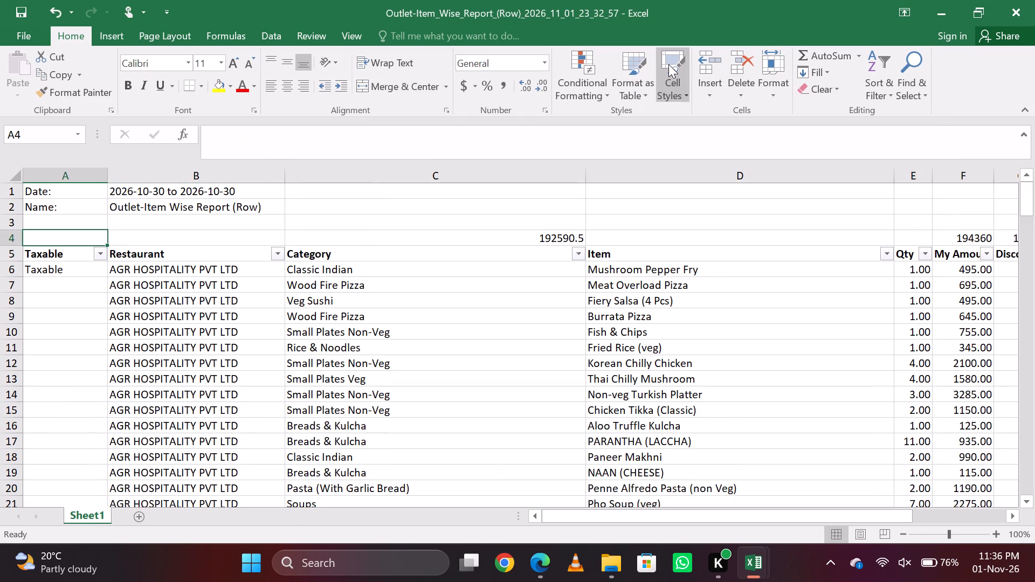
pyautogui.hotkey('shift', 'space')
pyautogui.hotkey('ctrl', 'c')
pyautogui.hotkey('alt', 'Tab')
pyautogui.press('Left')
pyautogui.press('Left')
pyautogui.hotkey('ctrl', 'v')
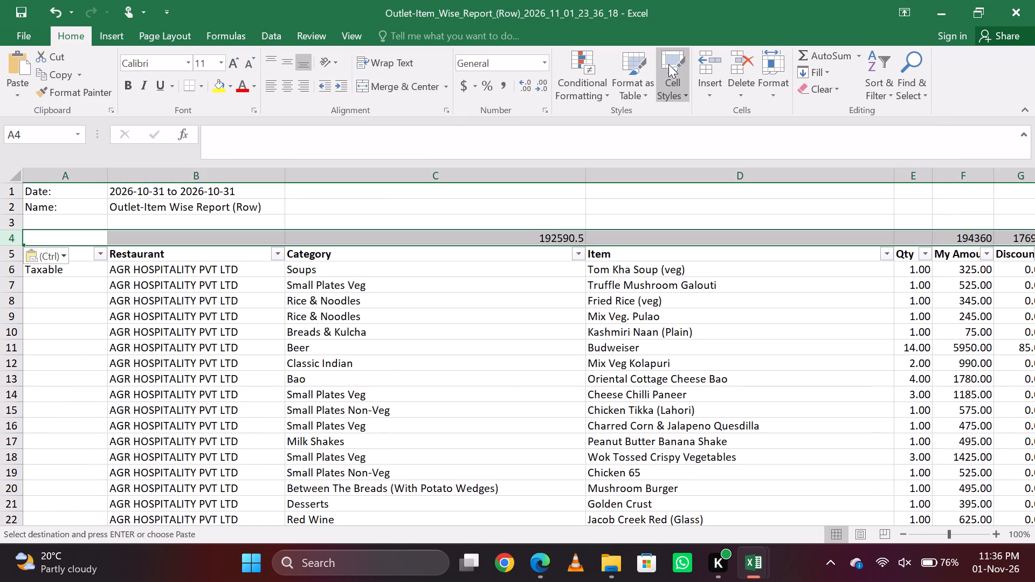
# Close the 30-Oct item-wise report without saving its changes.
pyautogui.hotkey('alt', 'Tab')
pyautogui.press('Escape')
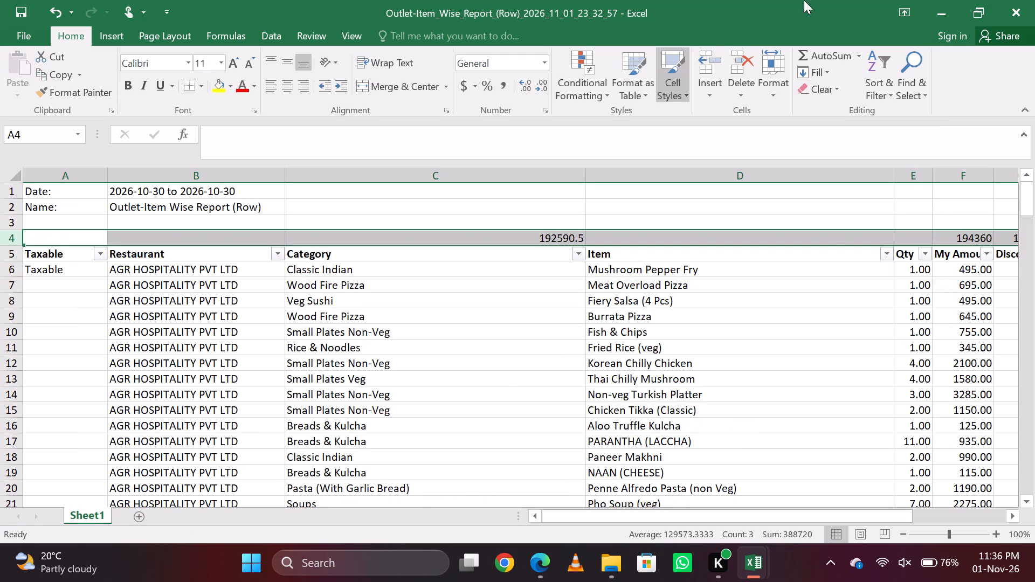
pyautogui.click(1034, 1)
pyautogui.press('Right')
pyautogui.press('Return')
# Extend the My Amount subtotal range in F4 of the 31-Oct report to cover F6:F183.
pyautogui.press('Right')
pyautogui.press('Right')
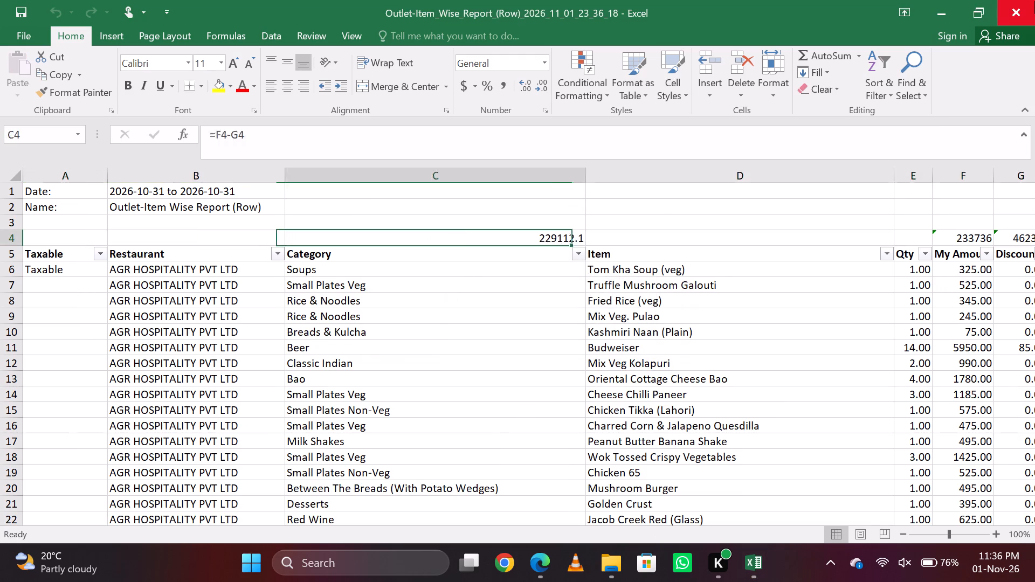
pyautogui.press('Right')
pyautogui.press('Right')
pyautogui.press('Right')
pyautogui.press('Right')
pyautogui.press('Right')
pyautogui.press('Left')
pyautogui.press('Left')
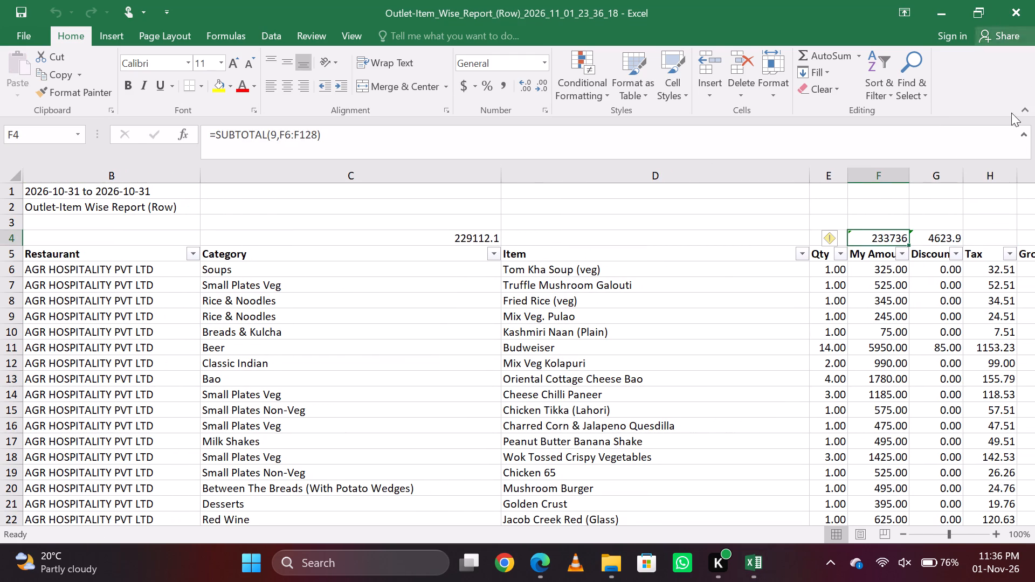
pyautogui.doubleClick(895, 239)
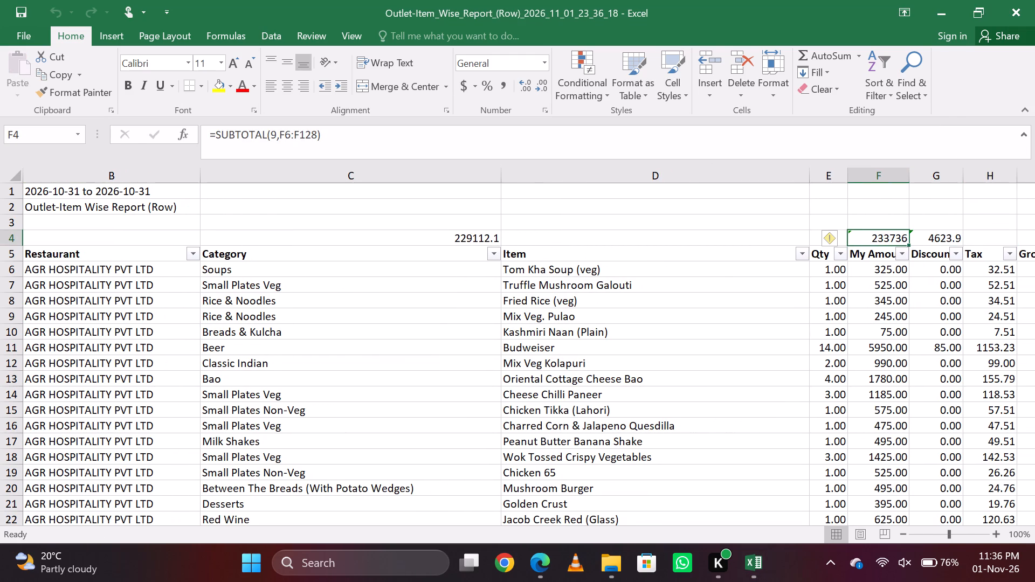
pyautogui.scroll(-8, 880, 370)
pyautogui.scroll(1, 880, 370)
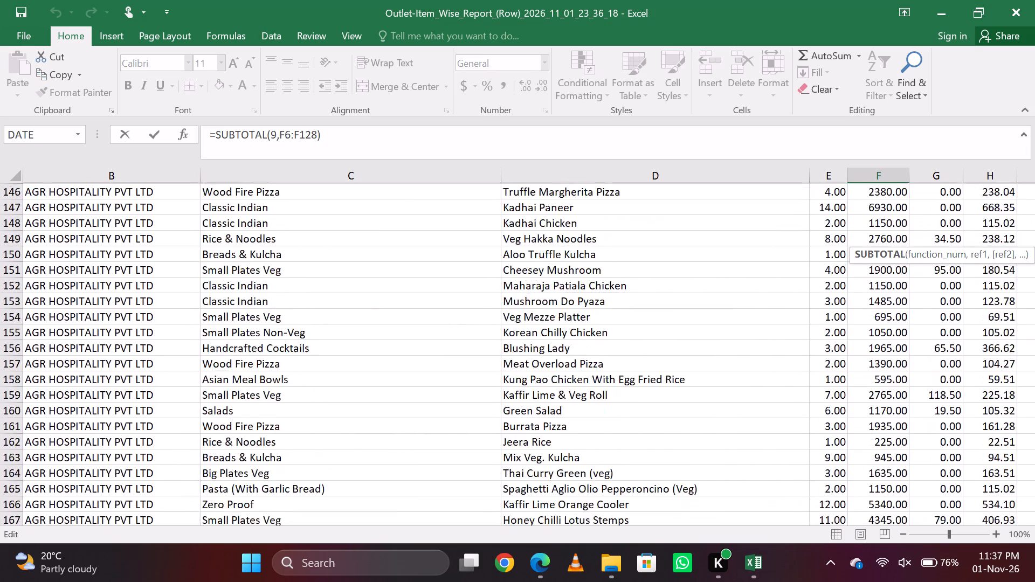
pyautogui.scroll(1, 880, 370)
pyautogui.scroll(-2, 880, 370)
pyautogui.scroll(7, 880, 370)
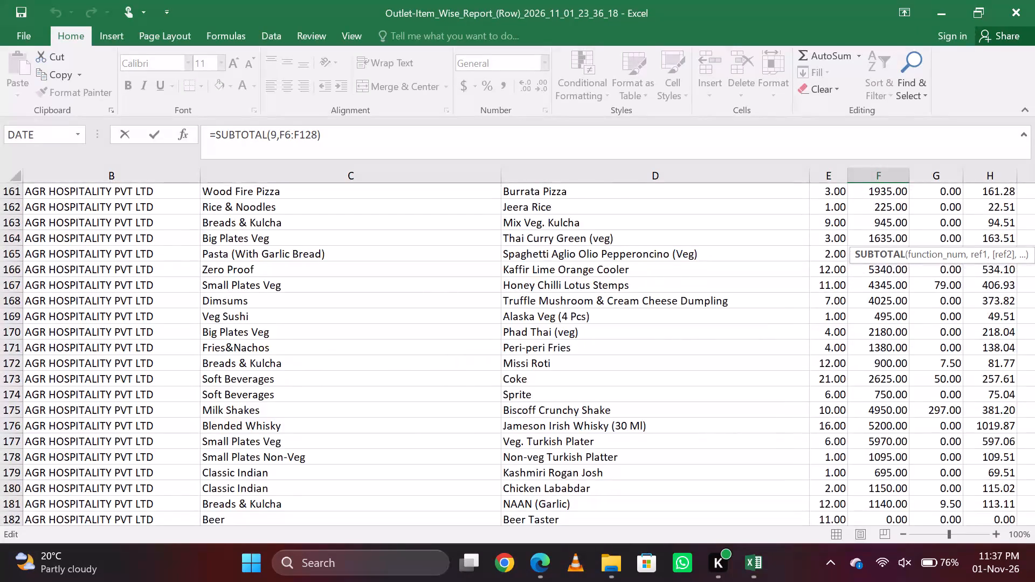
pyautogui.scroll(9, 880, 370)
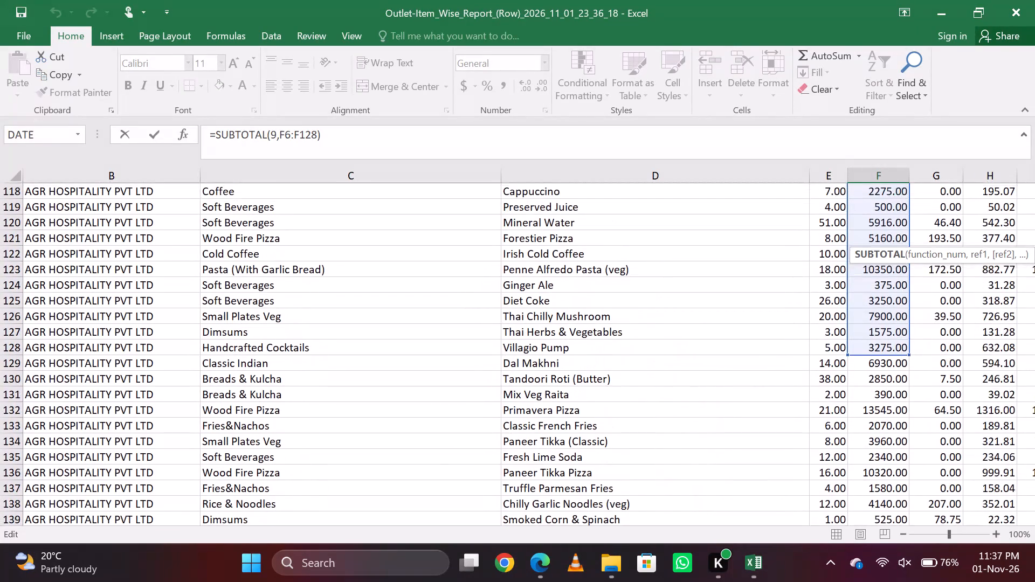
pyautogui.moveTo(909, 355); pyautogui.dragTo(915, 528)
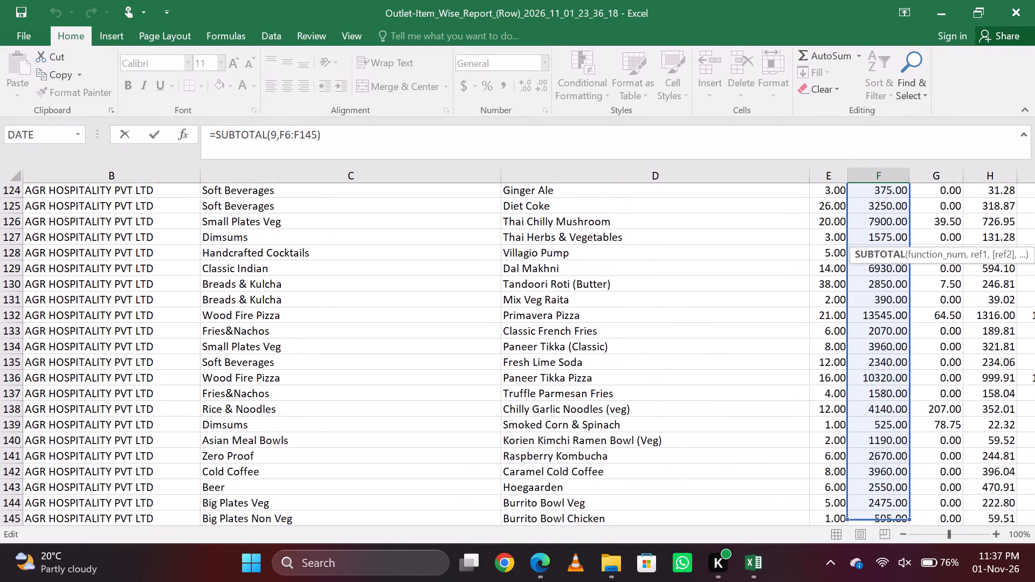
pyautogui.moveTo(915, 528); pyautogui.dragTo(915, 548)
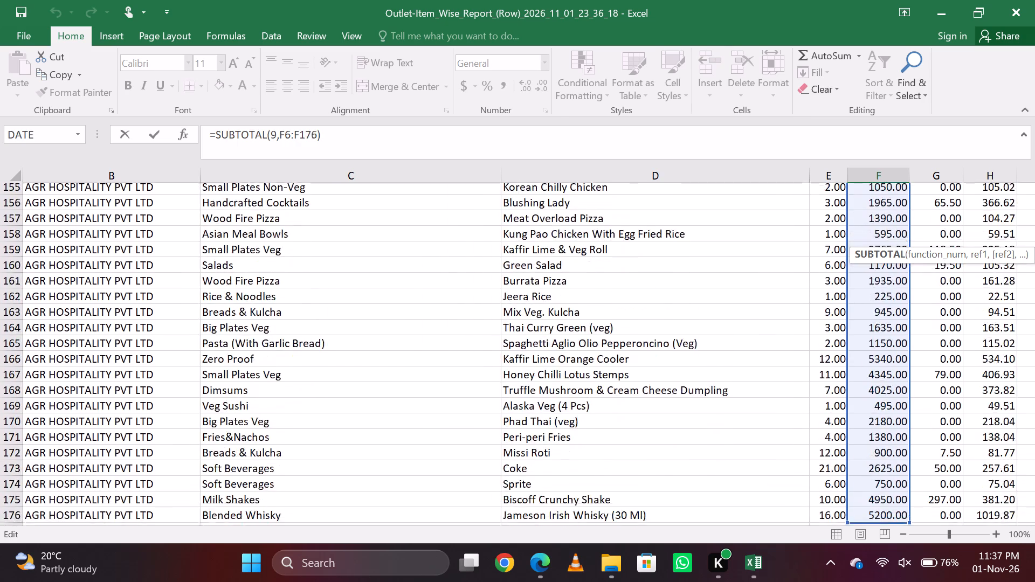
pyautogui.moveTo(915, 548); pyautogui.dragTo(874, 289)
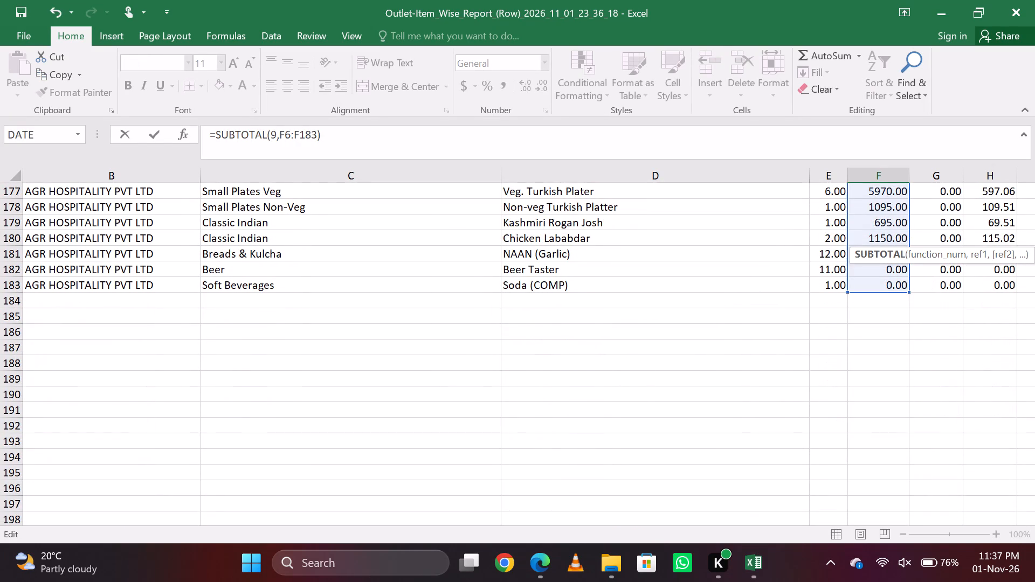
pyautogui.press('Return')
# Fill the extended subtotal formula from F4 across into Discount cell G4.
pyautogui.press('Up')
pyautogui.press('Right')
pyautogui.hotkey('ctrl', 'r')
# Filter the Category column of the 31-Oct report to show only Beer.
pyautogui.hotkey('ctrl', 'Left')
pyautogui.press('Left')
pyautogui.press('Left')
pyautogui.press('Left')
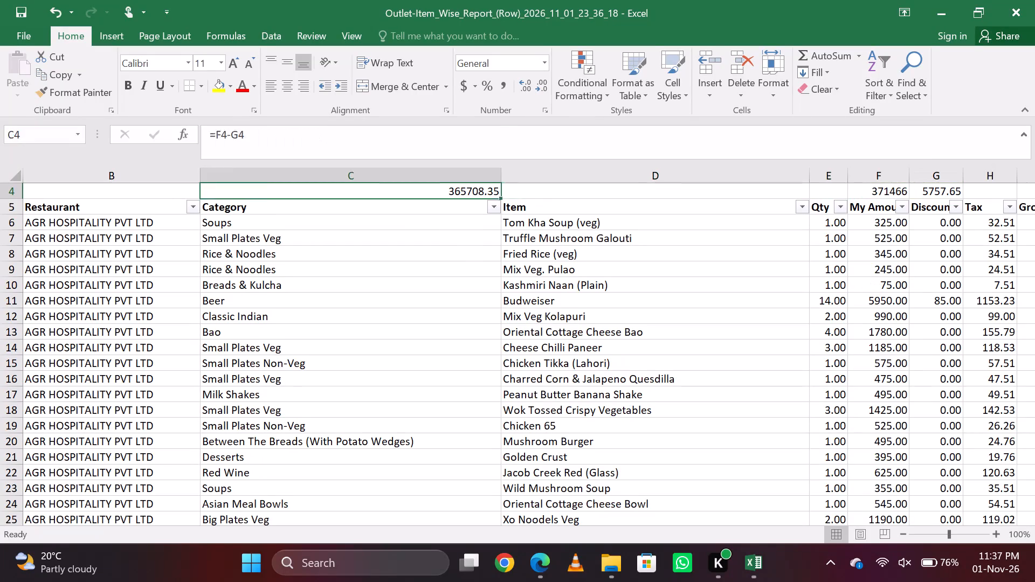
pyautogui.press('Left')
pyautogui.press('Up')
pyautogui.press('Up')
pyautogui.press('Up')
pyautogui.press('Up')
pyautogui.press('Up')
pyautogui.press('Up')
pyautogui.press('Up')
pyautogui.press('Up')
pyautogui.press('Up')
pyautogui.press('Up')
pyautogui.press('Up')
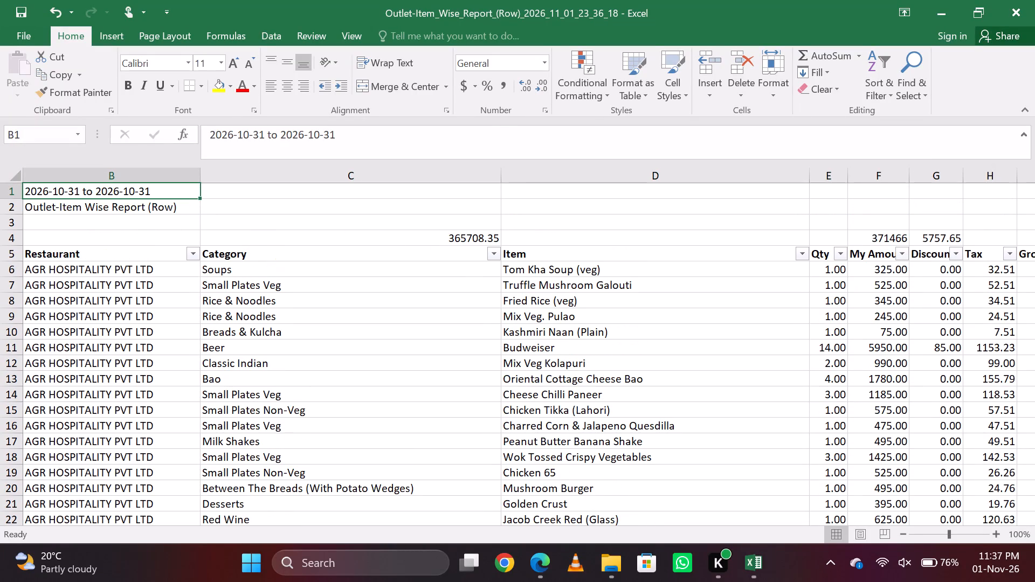
pyautogui.click(495, 253)
pyautogui.press('Down')
pyautogui.press('Down')
pyautogui.press('Down')
pyautogui.press('Down')
pyautogui.press('Down')
pyautogui.press('Down')
pyautogui.press('Down')
pyautogui.press('Down')
pyautogui.press('Down')
pyautogui.press('Up')
pyautogui.press('space')
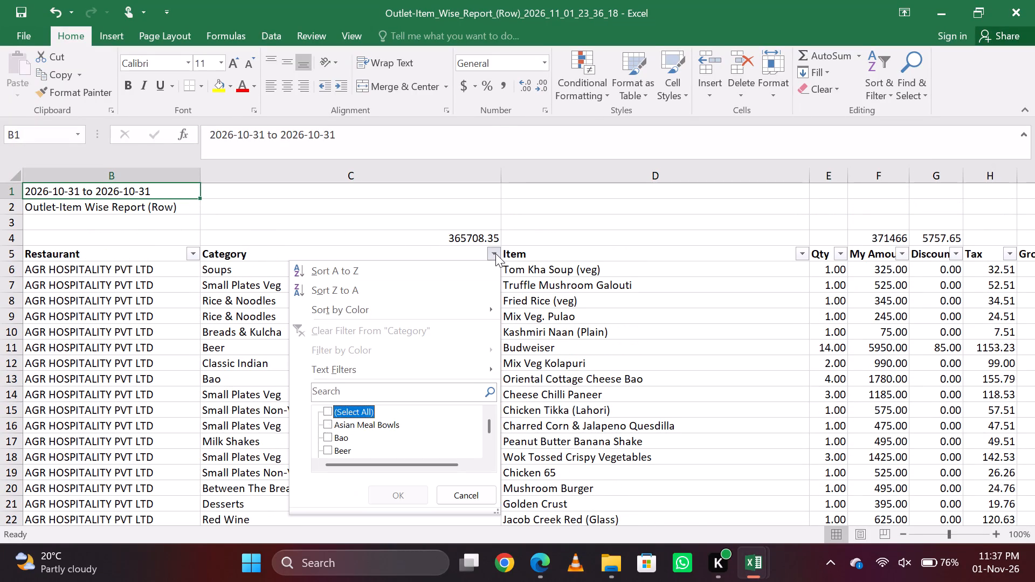
pyautogui.press('Down')
pyautogui.press('Down')
pyautogui.press('Down')
pyautogui.press('space')
pyautogui.press('Tab')
pyautogui.press('Return')
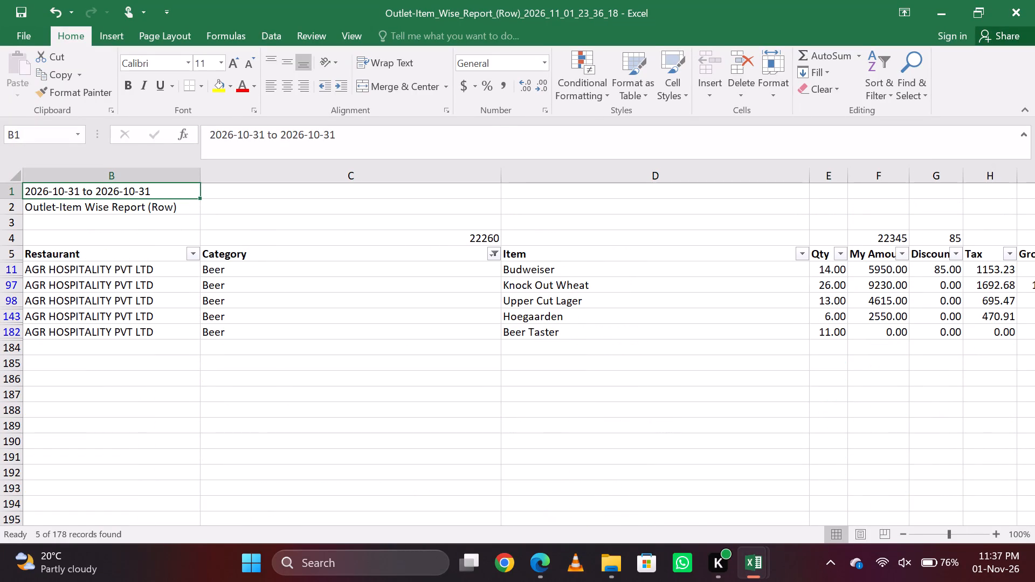
# Delete the Budweiser row from the filtered beer items.
pyautogui.press('Down')
pyautogui.press('Right')
pyautogui.press('Down')
pyautogui.press('Down')
pyautogui.press('Down')
pyautogui.press('Down')
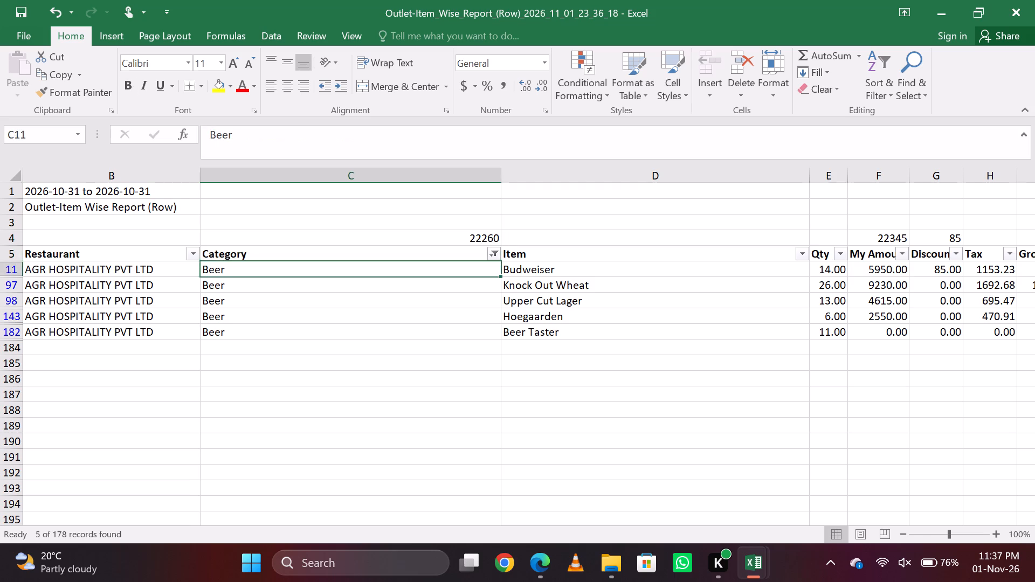
pyautogui.hotkey('shift', 'space')
pyautogui.hotkey('shift', 'Down')
pyautogui.press('Up')
pyautogui.hotkey('shift', 'space')
pyautogui.press('Down')
pyautogui.hotkey('shift', 'space')
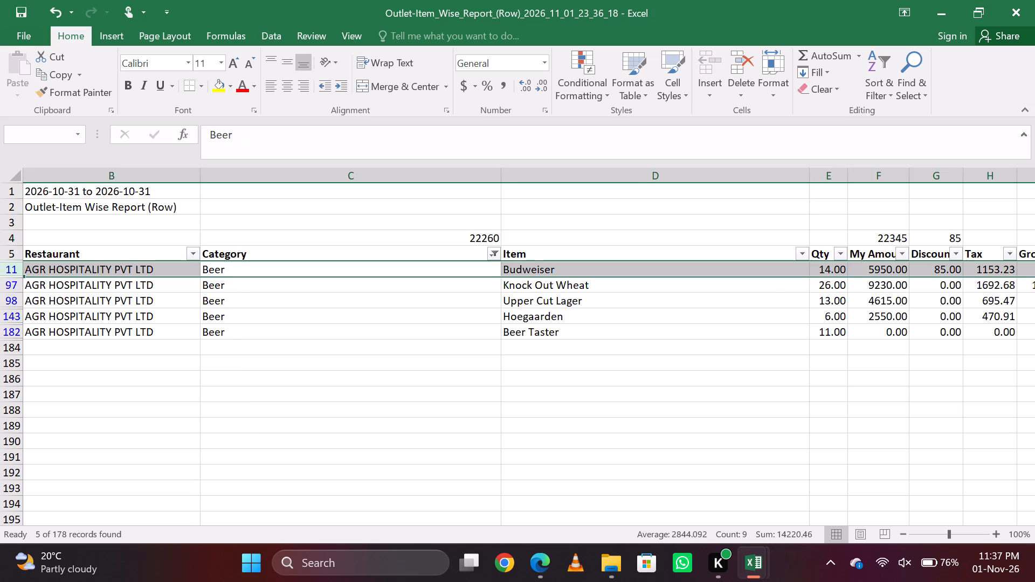
pyautogui.hotkey('ctrl', '-')
# Temporarily delete the Hoegaarden row to read the net subtotal in C4 without it.
pyautogui.press('Down')
pyautogui.press('Down')
pyautogui.press('Down')
pyautogui.hotkey('shift', 'space')
pyautogui.hotkey('ctrl', '-')
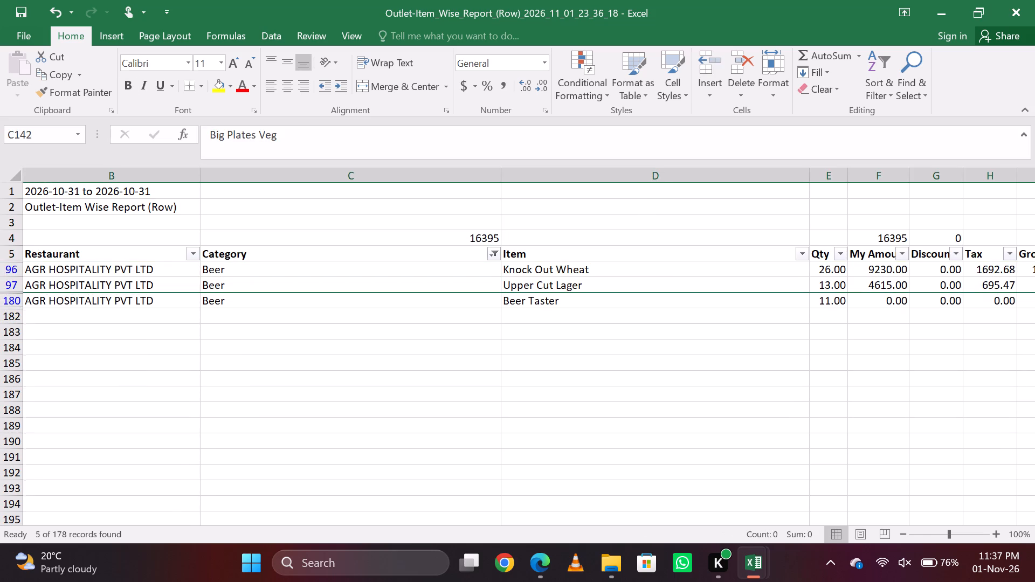
pyautogui.press('Up')
pyautogui.press('Up')
pyautogui.press('Up')
pyautogui.press('Up')
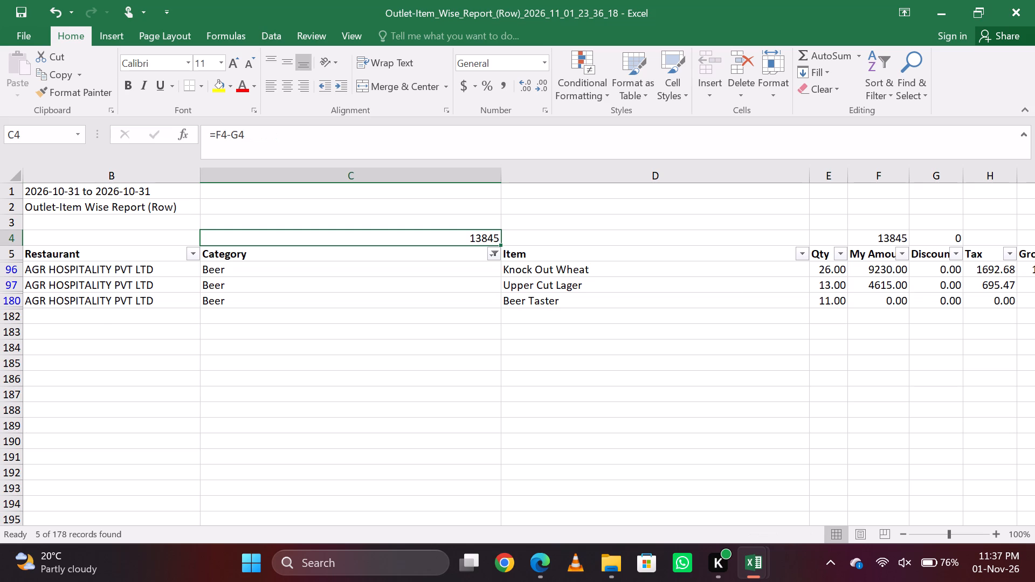
pyautogui.hotkey('ctrl', 'z')
# Switch to the Vilagio daily audit report and enter 13845 for 31-Oct in cell N34 of the F&B Sale sheet.
pyautogui.hotkey('alt', 'Tab')
pyautogui.hotkey('alt', 'Tab')
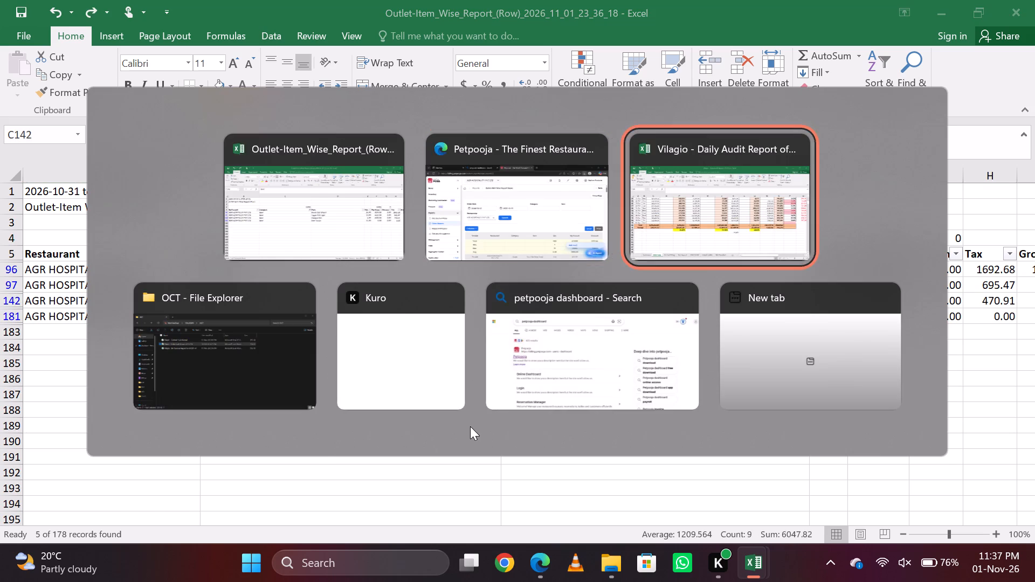
pyautogui.press('Right')
pyautogui.press('Right')
pyautogui.press('Right')
pyautogui.press('Right')
pyautogui.press('Right')
pyautogui.press('Right')
pyautogui.press('Right')
pyautogui.press('Right')
pyautogui.press('Right')
pyautogui.write('13')
pyautogui.write('85')
pyautogui.press('BackSpace')
pyautogui.write('45')
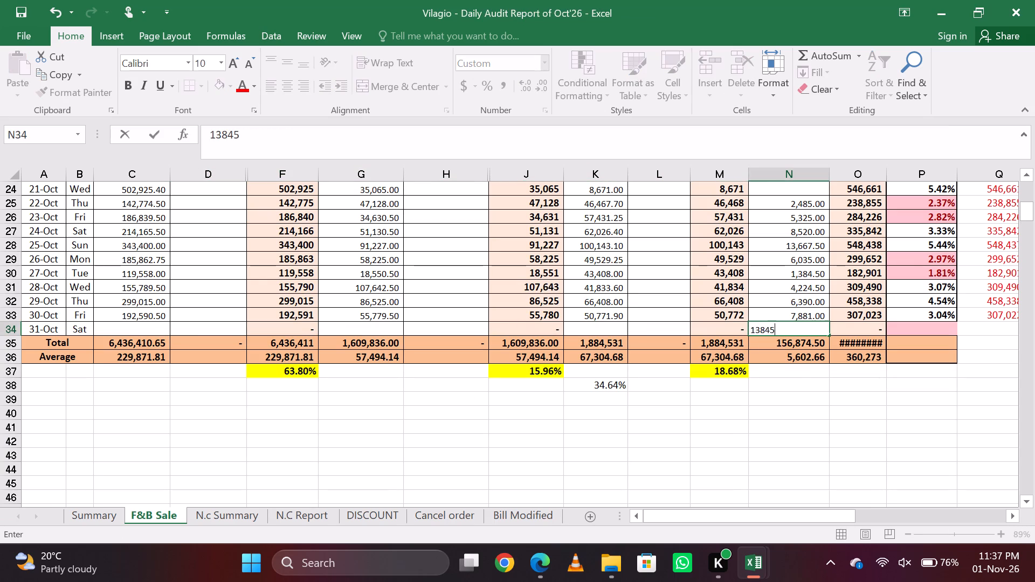
pyautogui.press('Return')
pyautogui.press('Up')
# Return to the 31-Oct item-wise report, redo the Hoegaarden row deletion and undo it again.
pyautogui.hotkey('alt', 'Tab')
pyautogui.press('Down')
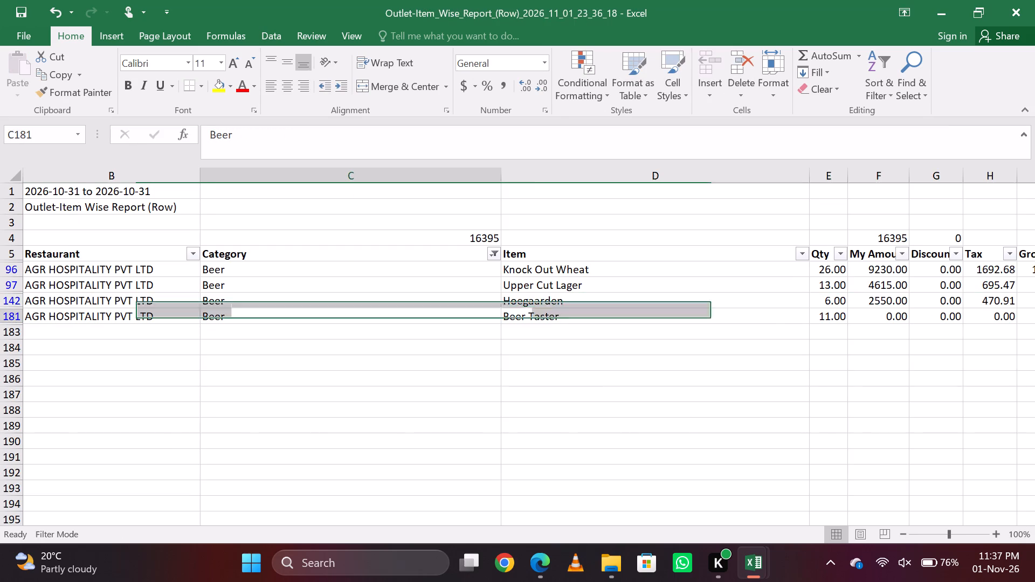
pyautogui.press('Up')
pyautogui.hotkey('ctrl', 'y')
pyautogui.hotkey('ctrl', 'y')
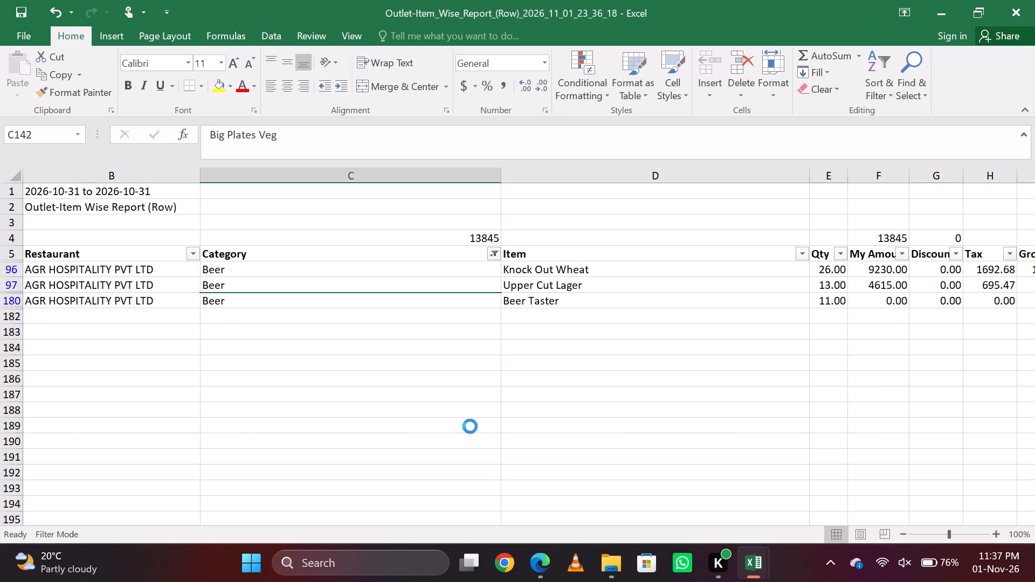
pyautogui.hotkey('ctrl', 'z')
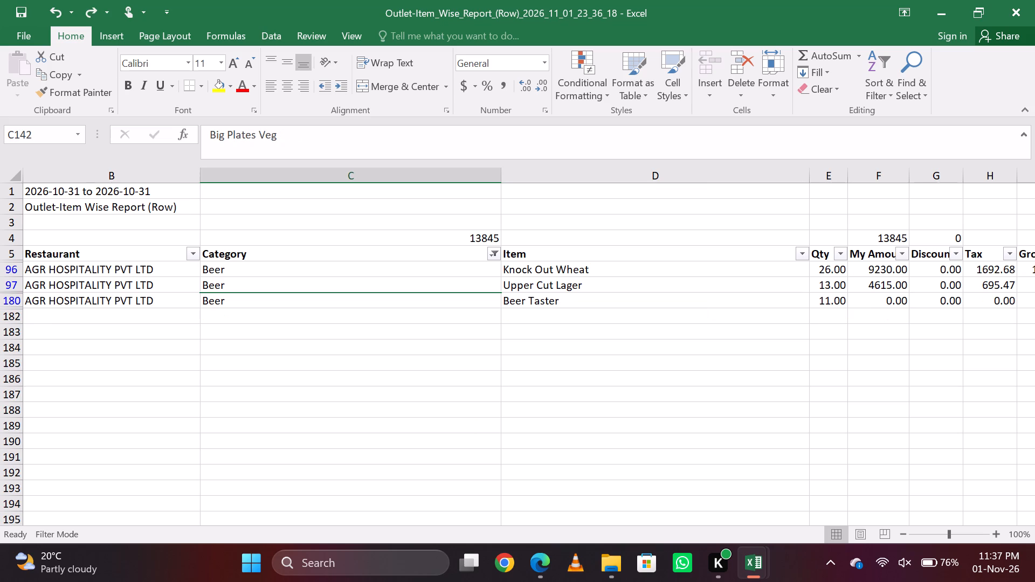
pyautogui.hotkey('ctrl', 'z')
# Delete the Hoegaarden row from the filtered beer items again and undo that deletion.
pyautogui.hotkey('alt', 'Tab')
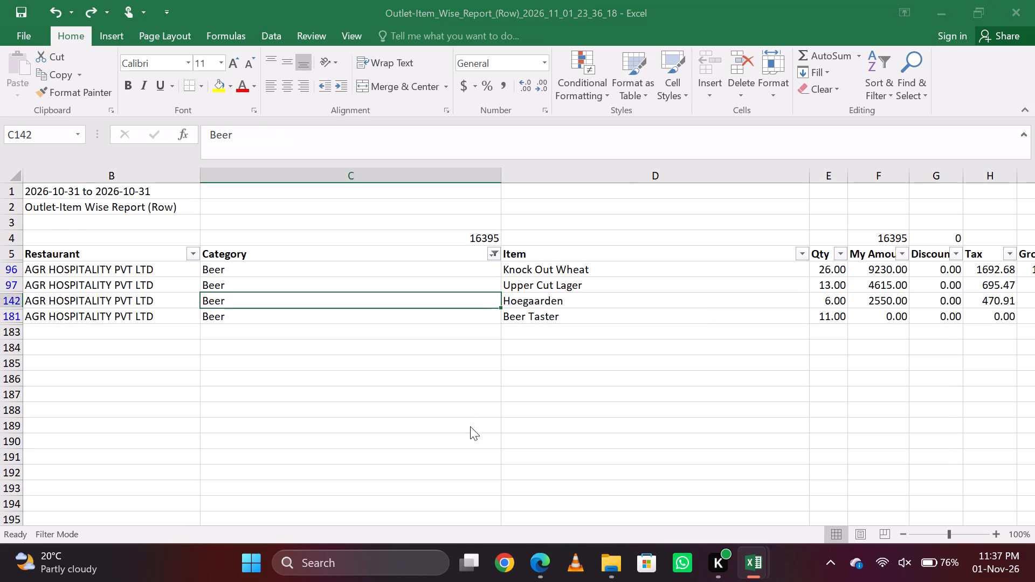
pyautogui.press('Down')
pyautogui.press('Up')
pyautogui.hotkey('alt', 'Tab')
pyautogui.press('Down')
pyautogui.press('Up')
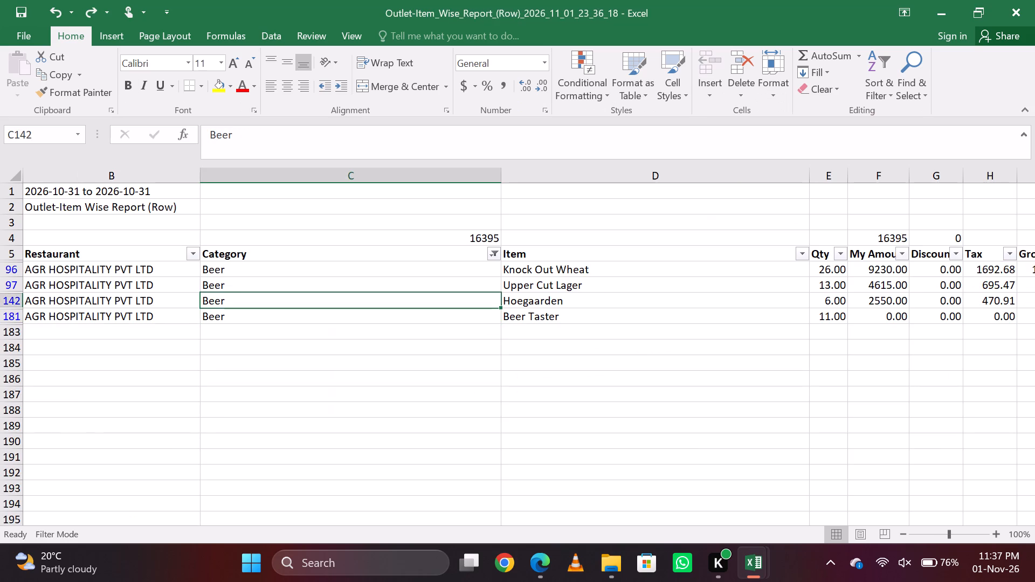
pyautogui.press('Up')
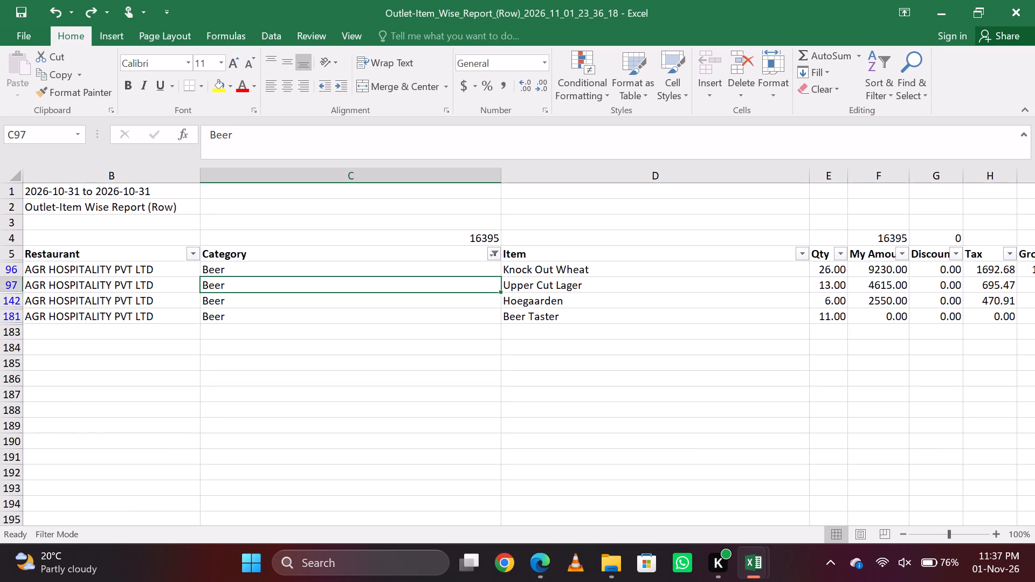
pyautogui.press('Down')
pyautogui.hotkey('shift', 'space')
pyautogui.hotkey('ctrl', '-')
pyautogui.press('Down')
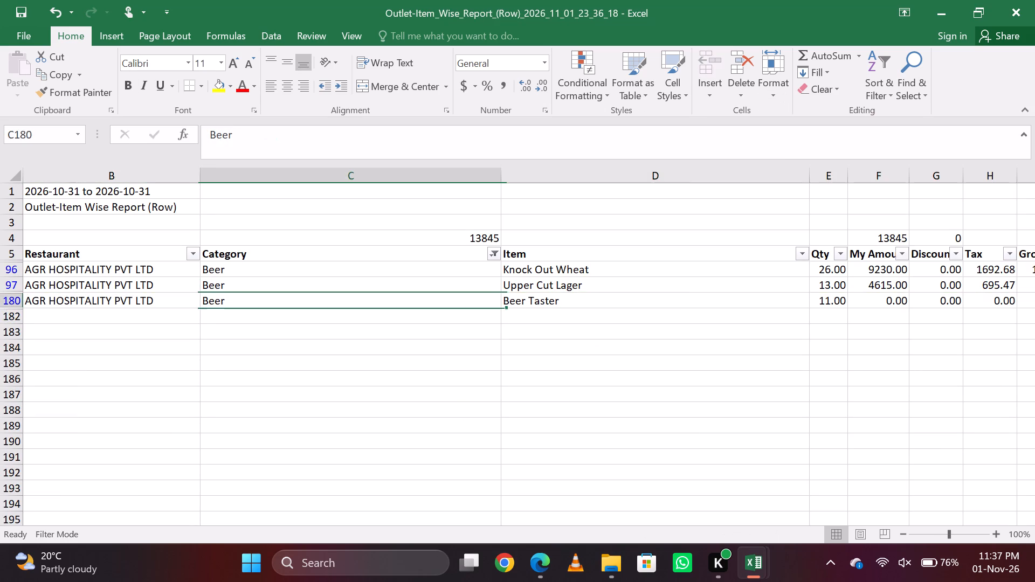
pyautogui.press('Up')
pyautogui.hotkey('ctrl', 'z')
# Delete the Knock Out Wheat, Upper Cut Lager and Beer Taster rows, keeping only Hoegaarden in the Beer category.
pyautogui.press('Up')
pyautogui.hotkey('shift', 'space')
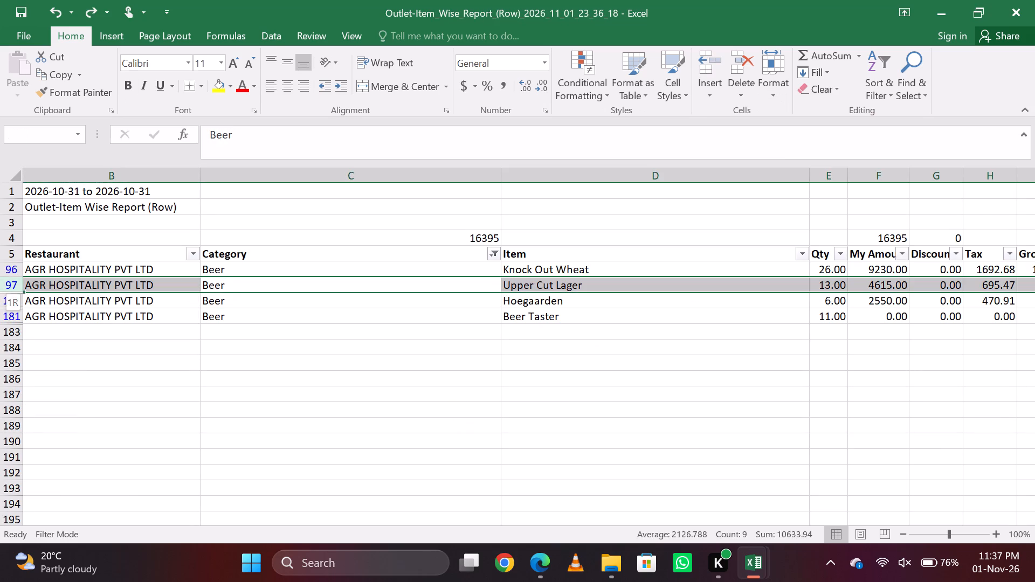
pyautogui.hotkey('shift', 'Up')
pyautogui.hotkey('ctrl', '-')
pyautogui.press('Down')
pyautogui.press('Down')
pyautogui.hotkey('shift', 'space')
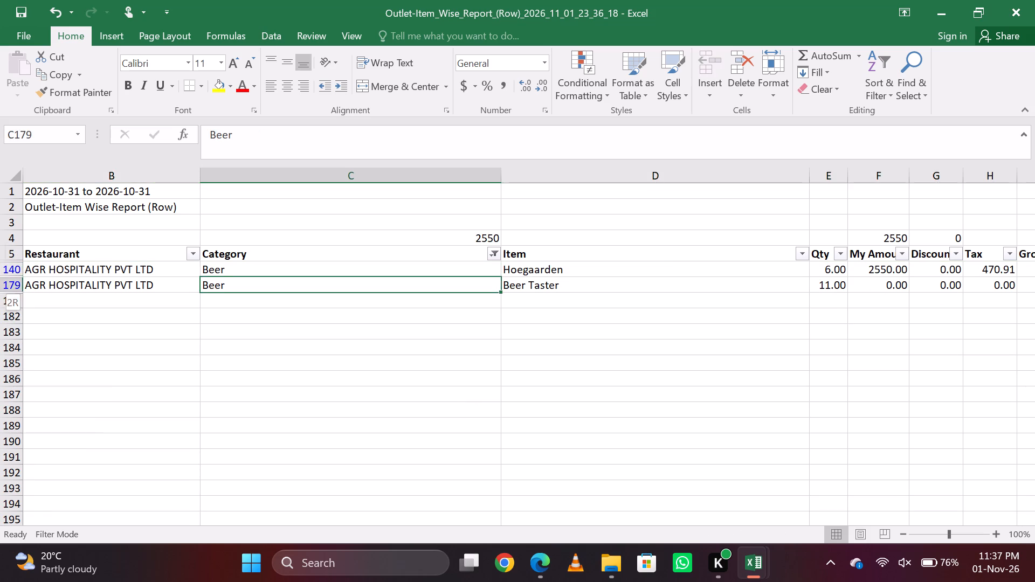
pyautogui.hotkey('ctrl', '-')
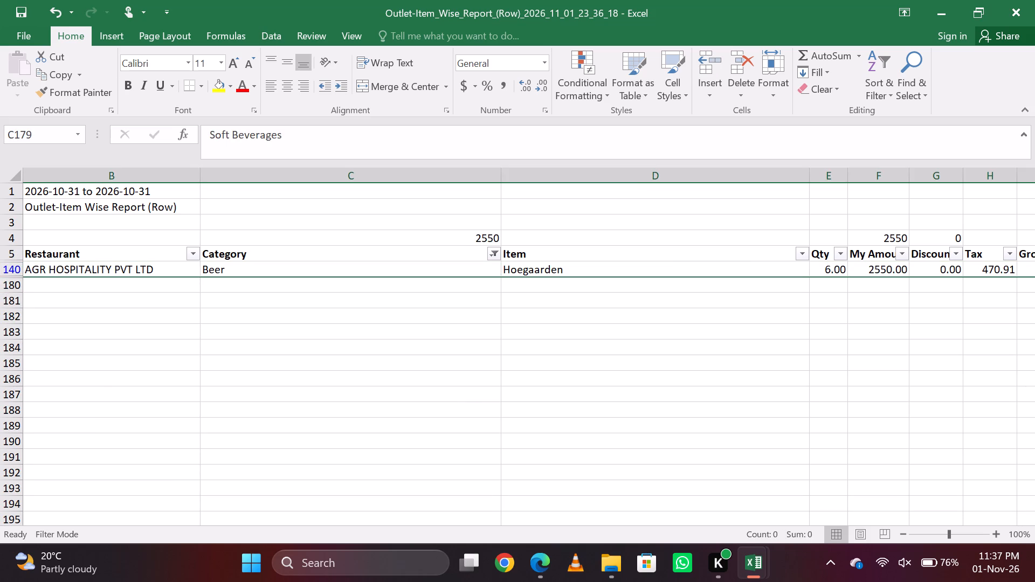
# Add Blended Whisky and Bubbly & Wine Cocktails to the Category filter selection, leaving Beer selected.
pyautogui.click(492, 253)
pyautogui.press('Down')
pyautogui.press('Down')
pyautogui.press('Down')
pyautogui.press('Down')
pyautogui.press('Down')
pyautogui.press('Down')
pyautogui.press('Down')
pyautogui.press('Down')
pyautogui.press('Down')
pyautogui.press('Down')
pyautogui.press('Down')
pyautogui.press('Down')
pyautogui.press('Down')
pyautogui.press('Down')
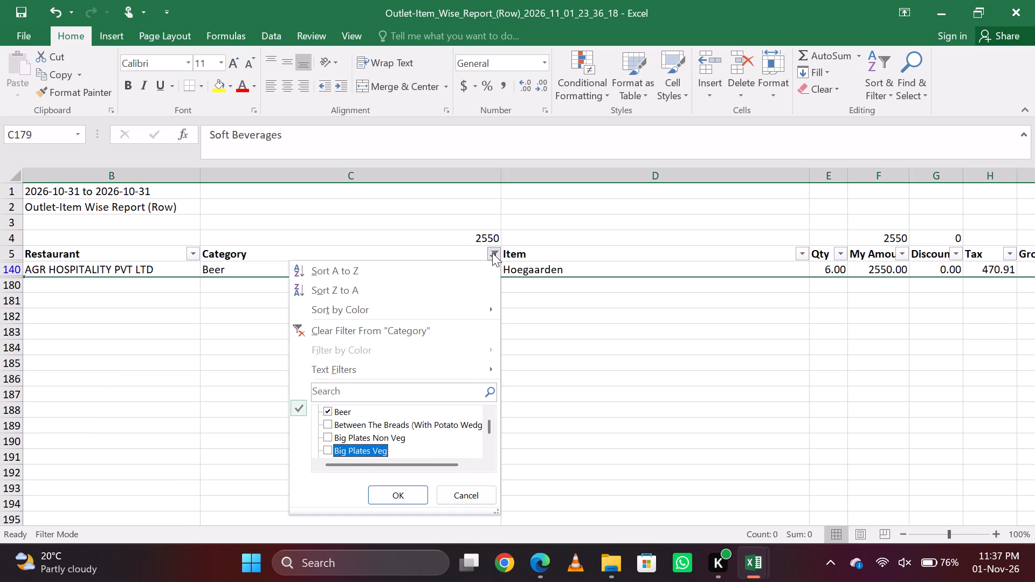
pyautogui.press('Up')
pyautogui.press('Up')
pyautogui.press('Up')
pyautogui.press('Down')
pyautogui.press('Down')
pyautogui.press('Down')
pyautogui.press('Down')
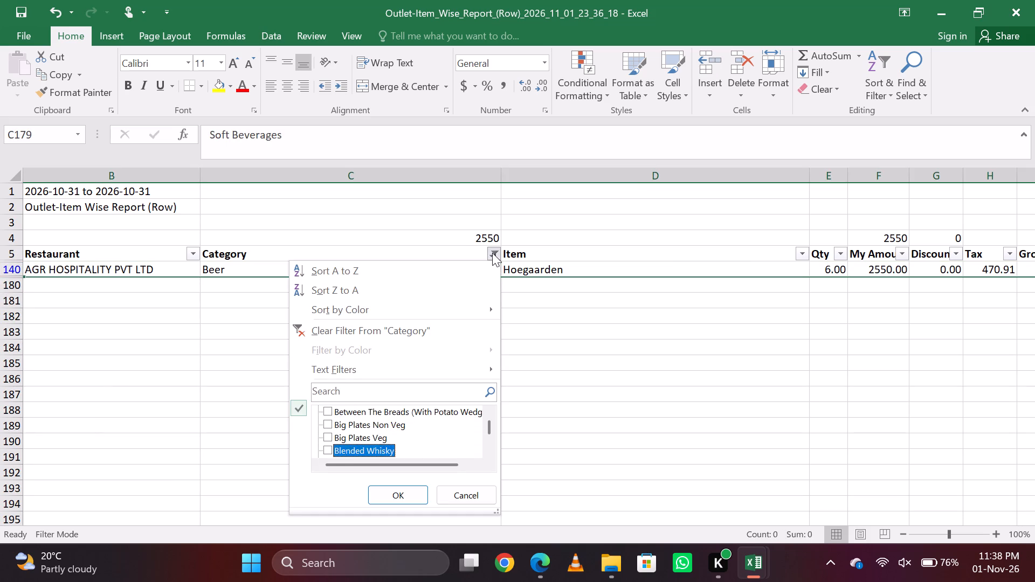
pyautogui.press('Up')
pyautogui.press('Down')
pyautogui.press('c')
pyautogui.press('Down')
pyautogui.press('Up')
pyautogui.press('Up')
pyautogui.press('Up')
pyautogui.press('Up')
pyautogui.press('Up')
pyautogui.press('Up')
pyautogui.press('Up')
pyautogui.press('Up')
pyautogui.press('Up')
pyautogui.press('Up')
pyautogui.press('Up')
pyautogui.press('Up')
pyautogui.press('Up')
pyautogui.press('Up')
pyautogui.press('Up')
pyautogui.press('Up')
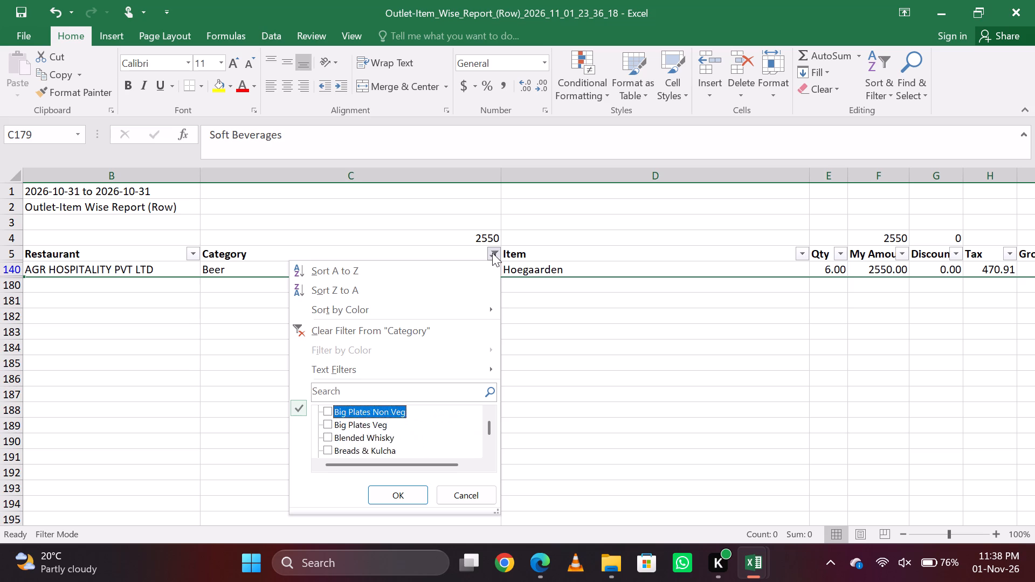
pyautogui.press('Down')
pyautogui.press('Down')
pyautogui.press('Down')
pyautogui.press('Down')
pyautogui.press('Down')
pyautogui.press('Down')
pyautogui.press('Down')
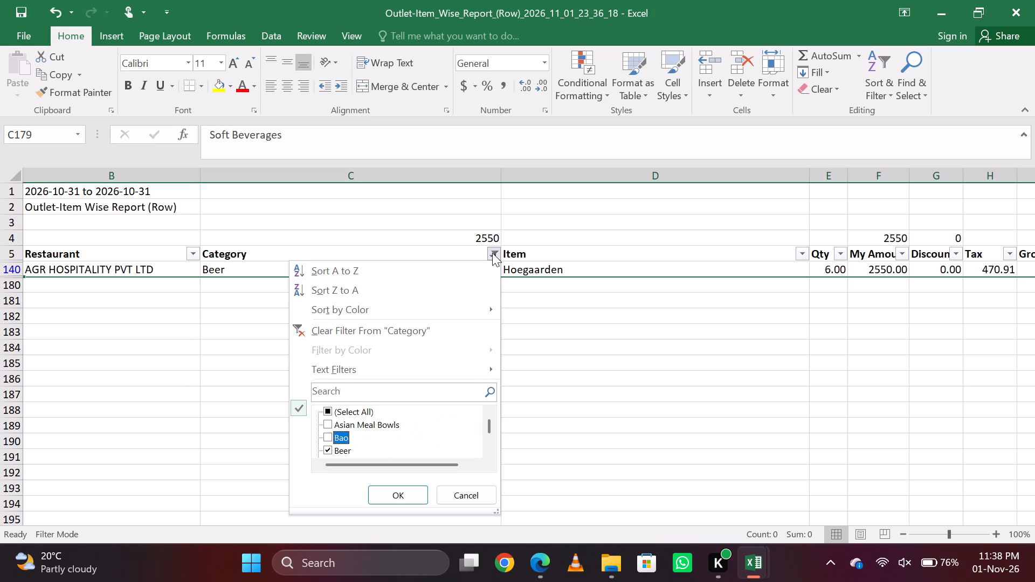
pyautogui.press('Down')
pyautogui.press('Down')
pyautogui.press('c')
pyautogui.press('Up')
pyautogui.press('Up')
pyautogui.press('Up')
pyautogui.press('Up')
pyautogui.press('Up')
pyautogui.press('Up')
pyautogui.press('Up')
pyautogui.press('Down')
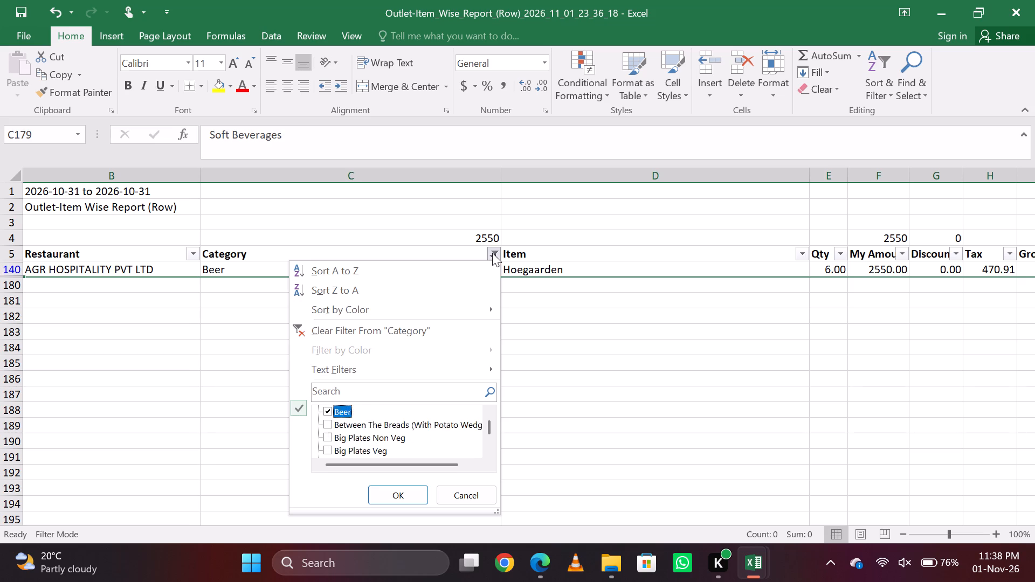
pyautogui.press('Down')
pyautogui.press('Down')
pyautogui.press('Down')
pyautogui.press('Down')
pyautogui.press('Up')
pyautogui.press('space')
pyautogui.press('Down')
pyautogui.press('Down')
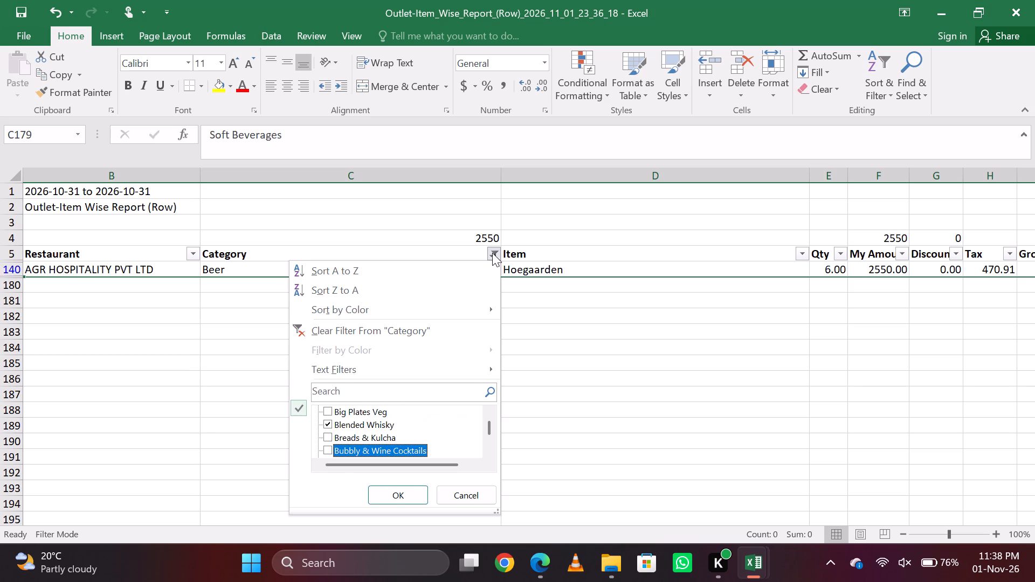
pyautogui.press('Up')
pyautogui.press('Down')
pyautogui.press('space')
# Add Gin, Handcrafted Cocktails, Long Drink and Modern Classic Cocktails to the Category filter selection.
pyautogui.press('Down')
pyautogui.press('Down')
pyautogui.press('Down')
pyautogui.press('Down')
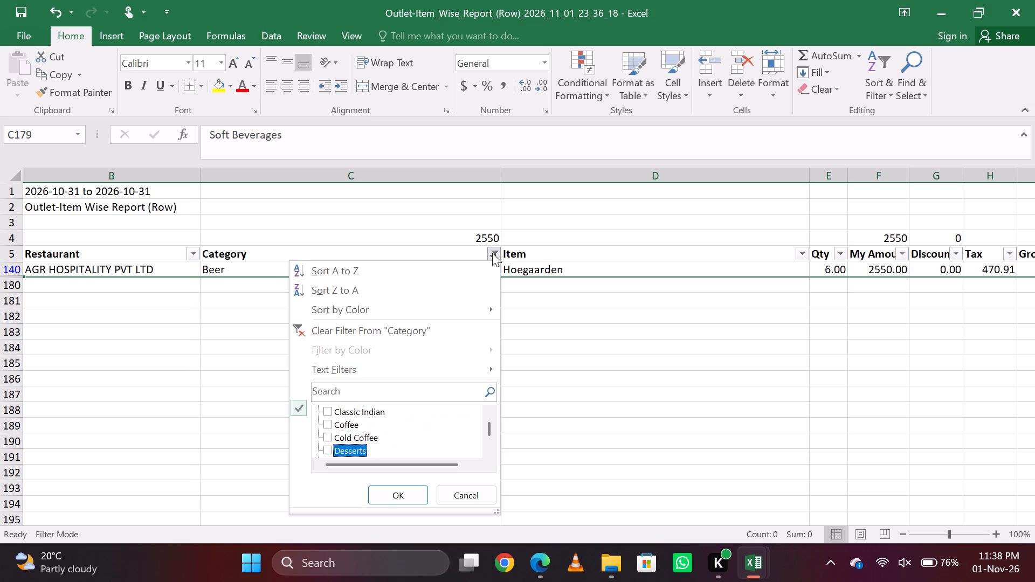
pyautogui.press('Down')
pyautogui.press('Down')
pyautogui.press('Down')
pyautogui.press('space')
pyautogui.press('Down')
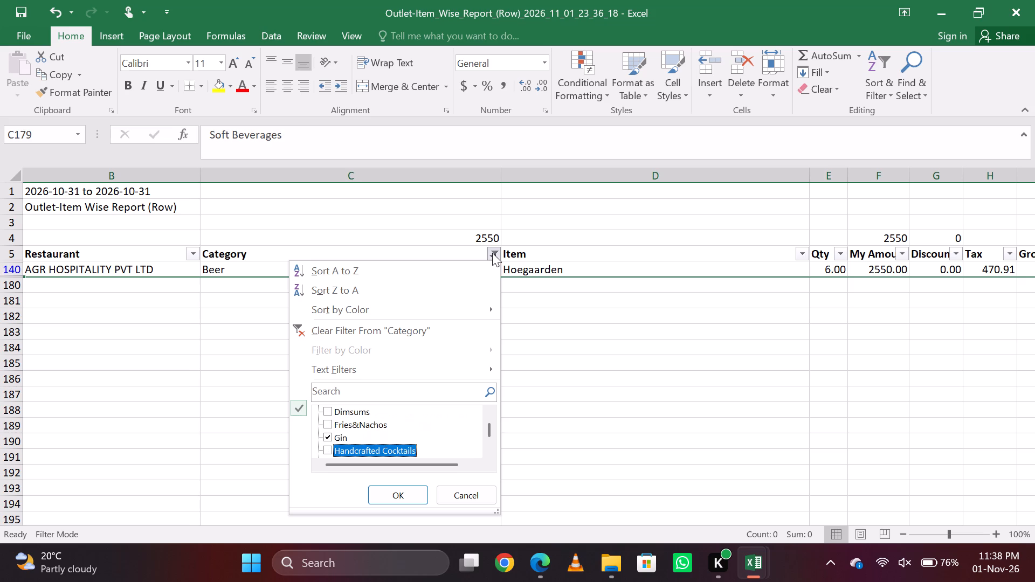
pyautogui.press('Down')
pyautogui.press('Up')
pyautogui.press('space')
pyautogui.press('Down')
pyautogui.press('Down')
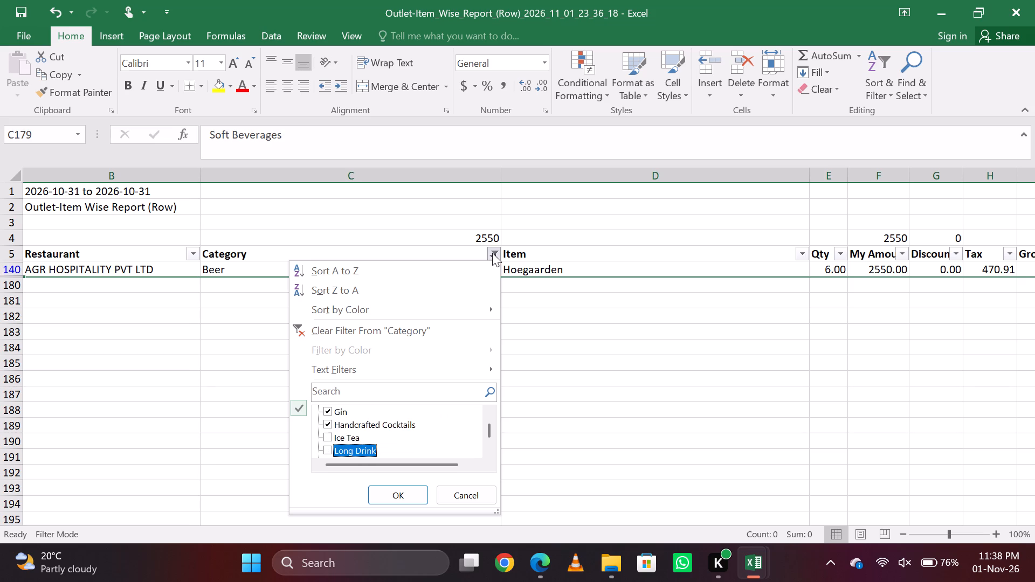
pyautogui.press('space')
pyautogui.press('Down')
pyautogui.press('Down')
pyautogui.press('Down')
pyautogui.press('Up')
pyautogui.press('space')
# Add Red Wine, Rose Wine, Rum and Single Malt to the Category filter selection, leaving Pasta (With Garlic Bread) out.
pyautogui.press('Down')
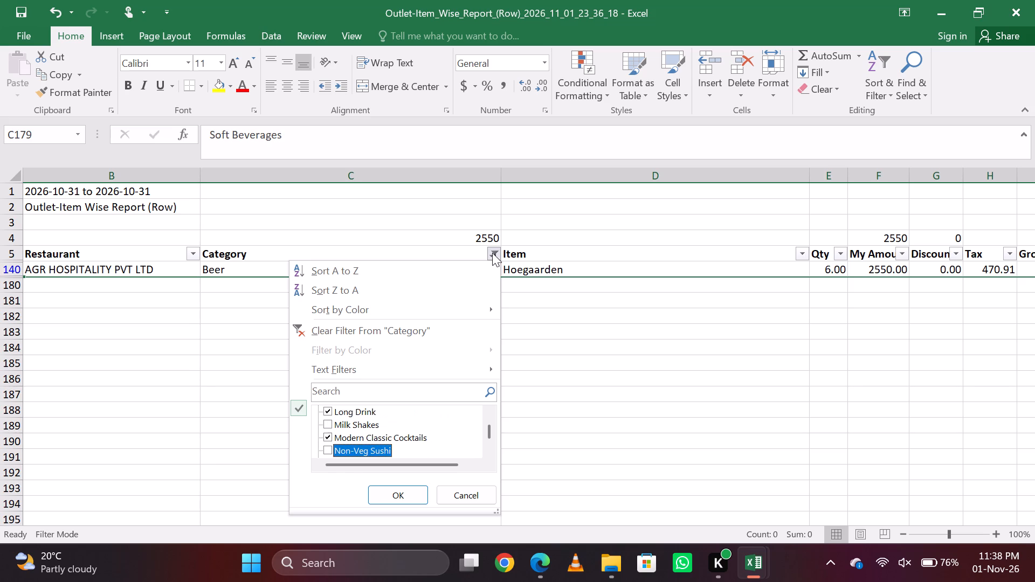
pyautogui.press('Down')
pyautogui.press('Down')
pyautogui.press('Up')
pyautogui.press('space')
pyautogui.press('Down')
pyautogui.press('space')
pyautogui.press('Up')
pyautogui.press('space')
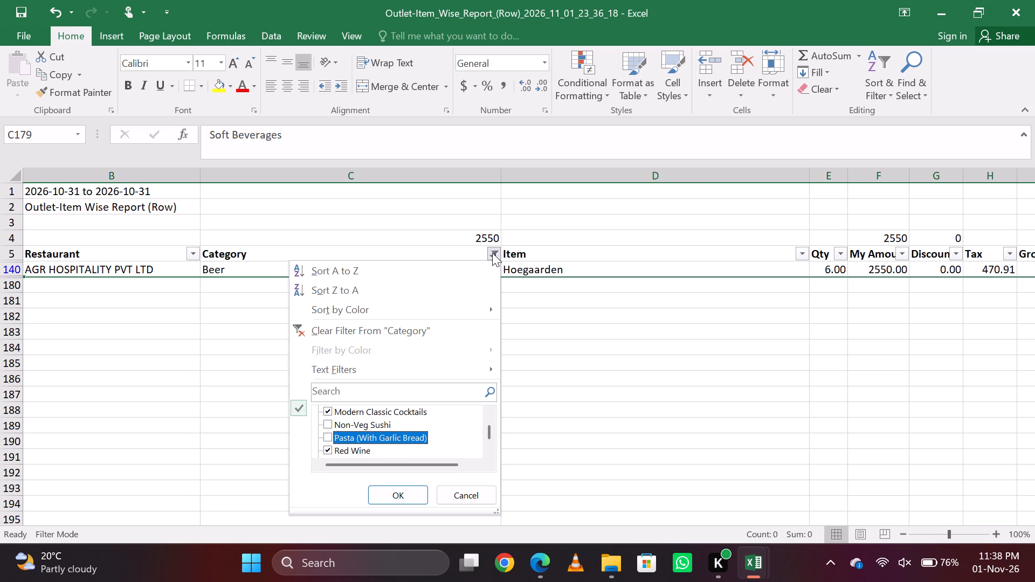
pyautogui.press('Down')
pyautogui.press('Down')
pyautogui.press('Down')
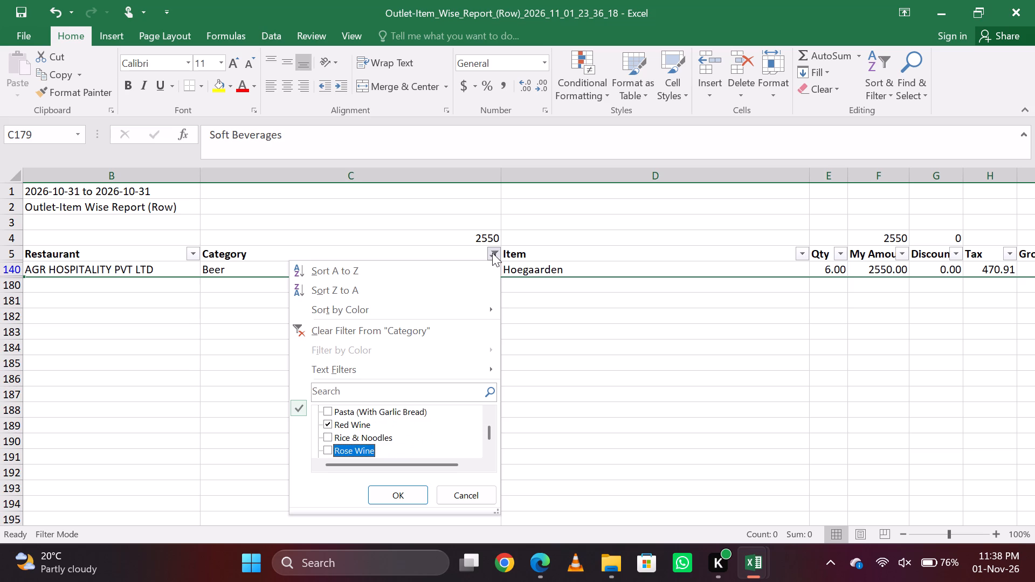
pyautogui.press('space')
pyautogui.press('Down')
pyautogui.press('Up')
pyautogui.press('Down')
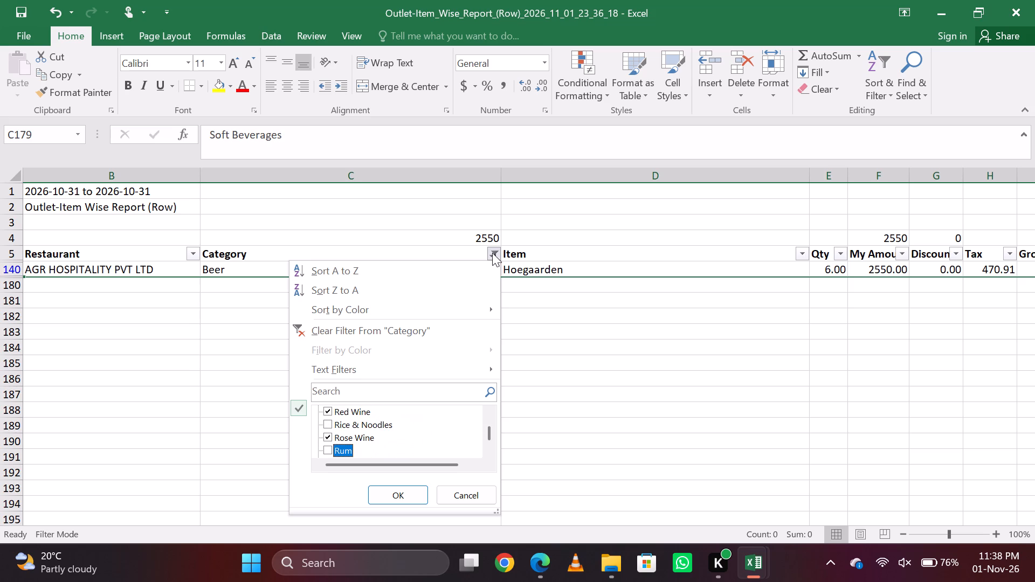
pyautogui.press('Up')
pyautogui.press('Down')
pyautogui.press('space')
pyautogui.press('Down')
pyautogui.press('Down')
pyautogui.press('Up')
pyautogui.press('Down')
pyautogui.press('Down')
pyautogui.press('space')
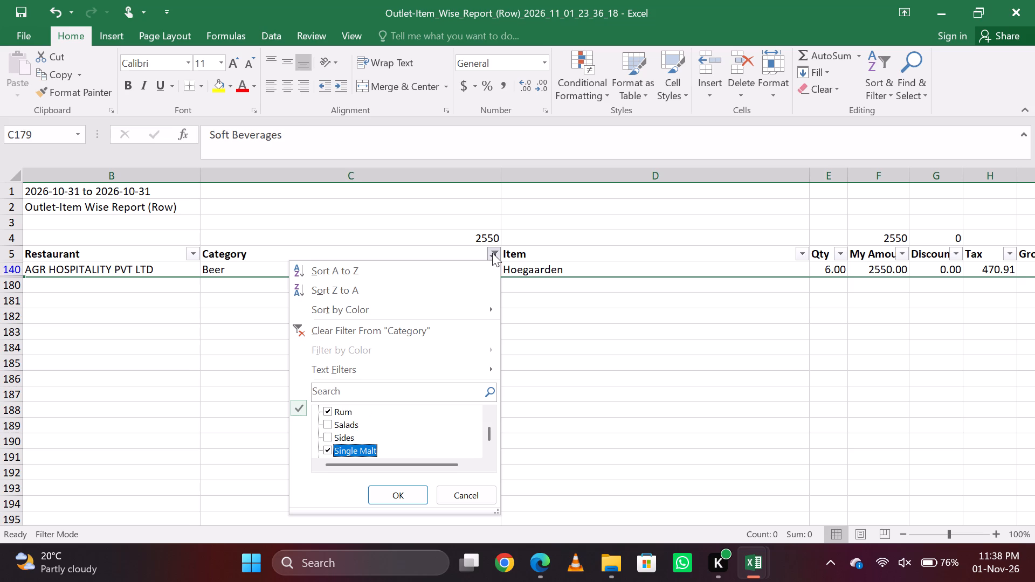
# Add Tequila and Vodka to the Category selection, leave Soft Beverages out, and apply the liquor filter.
pyautogui.press('Down')
pyautogui.press('Down')
pyautogui.press('Down')
pyautogui.press('Down')
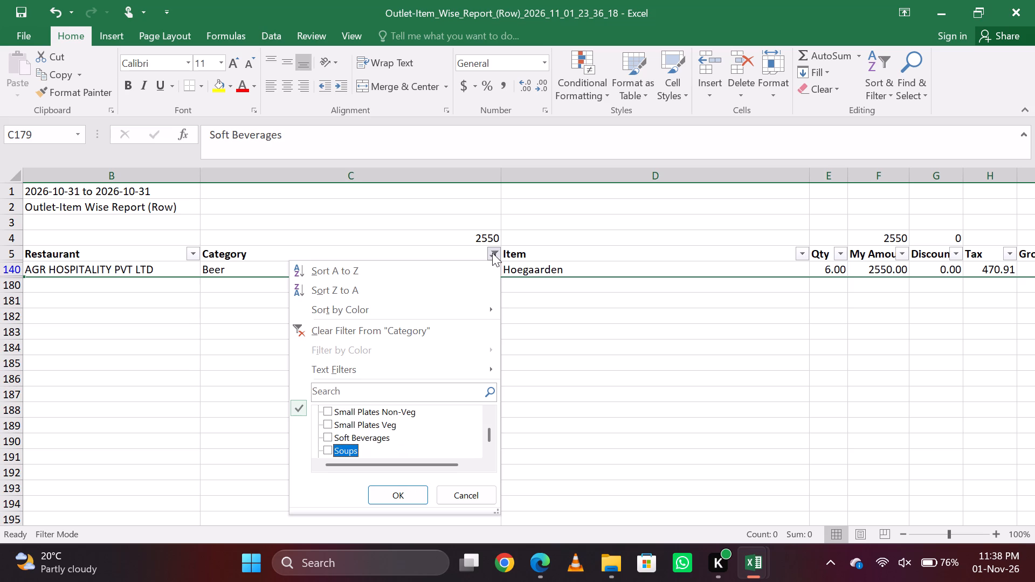
pyautogui.press('Up')
pyautogui.press('space')
pyautogui.press('space')
pyautogui.press('Down')
pyautogui.press('Down')
pyautogui.press('Down')
pyautogui.press('Up')
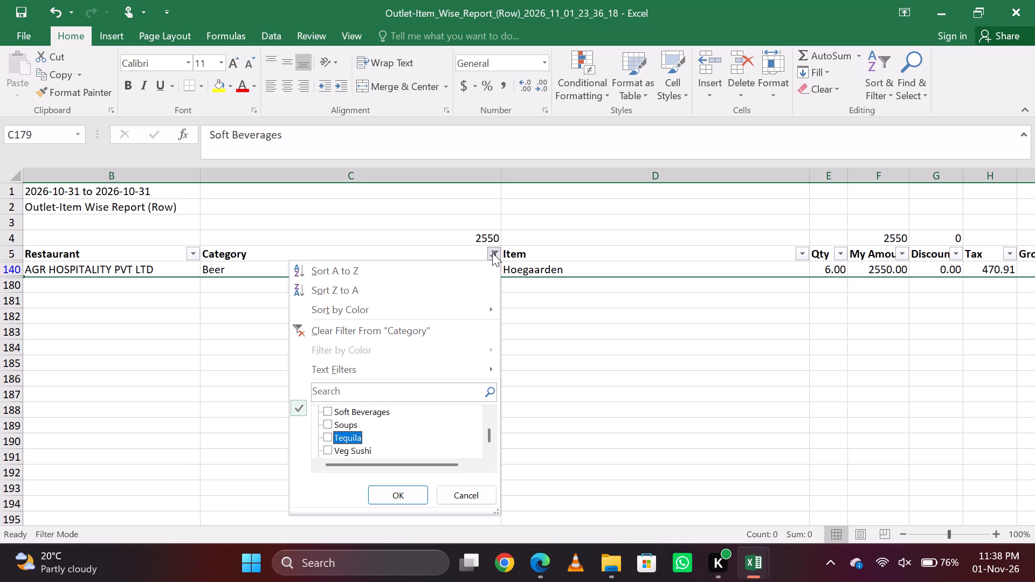
pyautogui.press('space')
pyautogui.press('Down')
pyautogui.press('Down')
pyautogui.press('Down')
pyautogui.press('Up')
pyautogui.press('space')
pyautogui.press('Down')
pyautogui.press('Down')
pyautogui.press('Down')
pyautogui.press('Down')
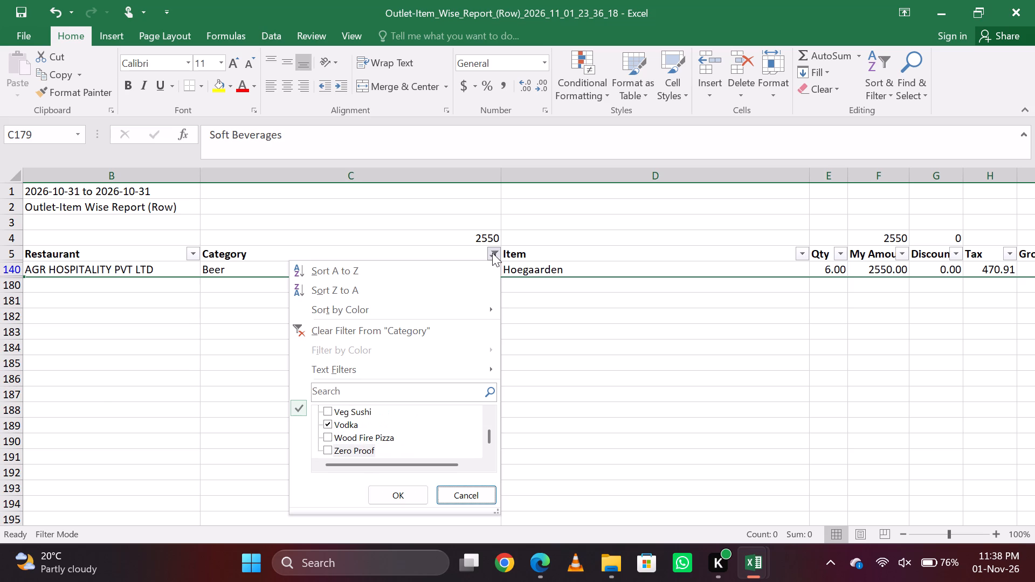
pyautogui.press('Up')
pyautogui.press('space')
# Copy the liquor net subtotal in C4 of the item-wise report and paste it as a value into G34 of F&B Sale for 31-Oct.
pyautogui.press('Up')
pyautogui.press('Up')
pyautogui.press('Up')
pyautogui.hotkey('ctrl', 'Up')
pyautogui.hotkey('ctrl', 'Up')
pyautogui.hotkey('ctrl', 'Up')
pyautogui.press('Down')
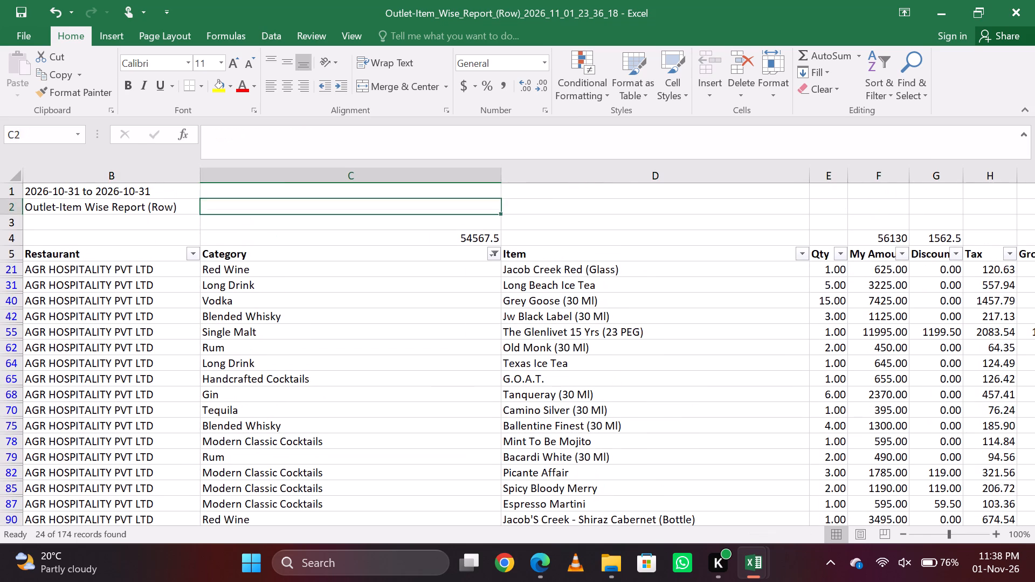
pyautogui.press('Down')
pyautogui.press('Down')
pyautogui.hotkey('ctrl', 'c')
pyautogui.hotkey('alt', 'Tab')
pyautogui.press('Right')
pyautogui.press('Right')
pyautogui.press('Left')
pyautogui.press('Left')
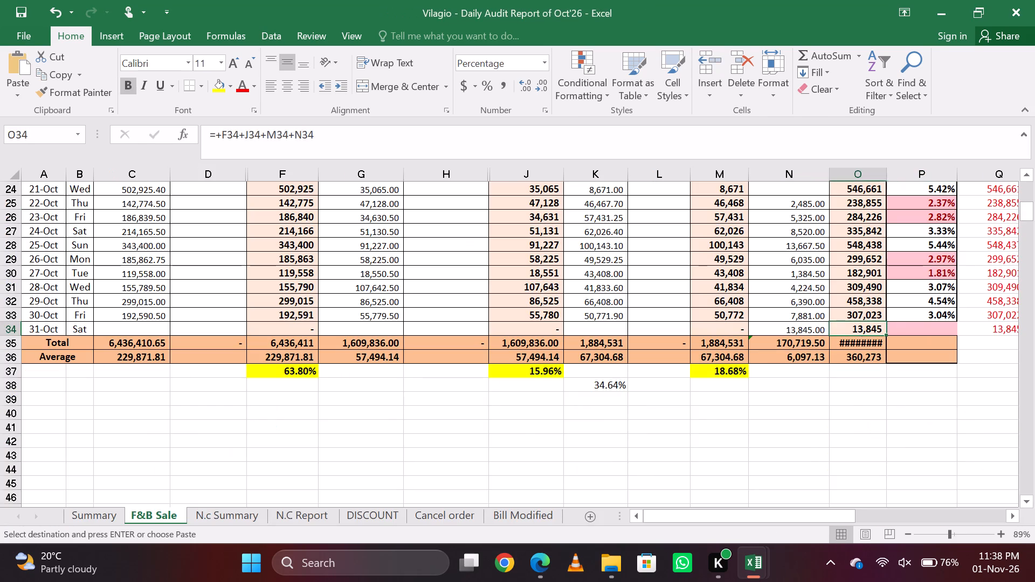
pyautogui.press('Left')
pyautogui.press('Left')
pyautogui.press('Left')
pyautogui.press('Left')
pyautogui.press('Left')
pyautogui.press('Left')
pyautogui.write('esv')
pyautogui.press('Return')
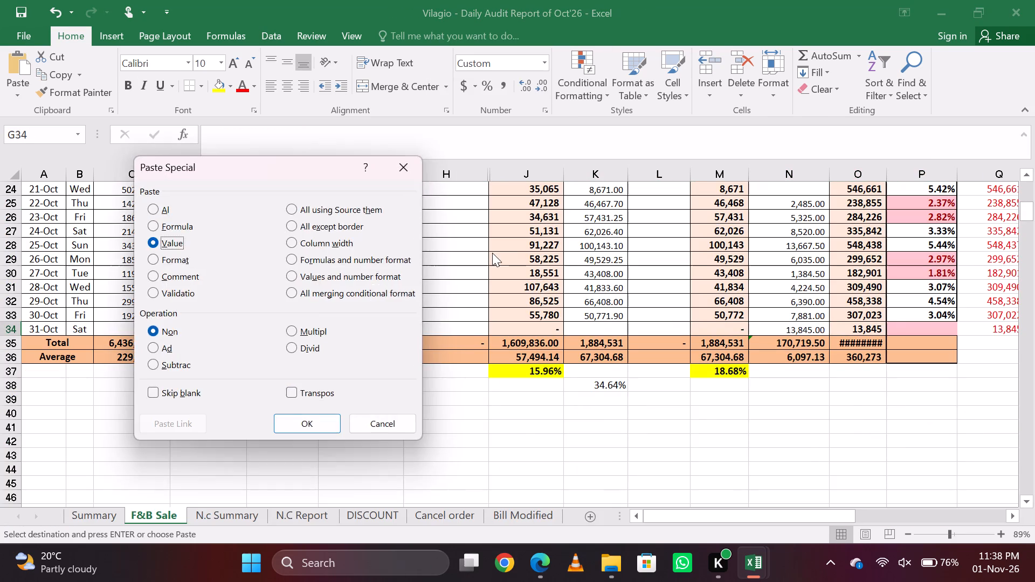
# Delete all the filtered liquor rows below the header in the item-wise report.
pyautogui.hotkey('alt', 'Tab')
pyautogui.press('Down')
pyautogui.press('Down')
pyautogui.hotkey('shift', 'space')
pyautogui.hotkey('ctrl', 'shift', 'Down')
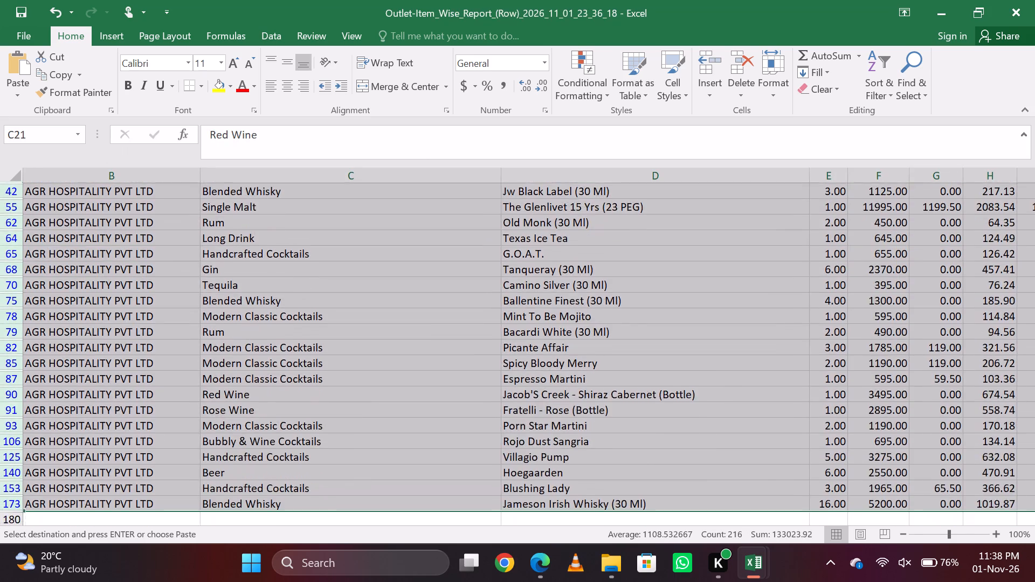
pyautogui.hotkey('ctrl', '-')
# Select Coffee, Cold Coffee and Ice Tea in the item-wise report's Category filter.
pyautogui.click(492, 253)
pyautogui.press('Down')
pyautogui.press('Down')
pyautogui.press('Down')
pyautogui.press('Down')
pyautogui.press('Down')
pyautogui.press('Down')
pyautogui.press('Down')
pyautogui.press('Down')
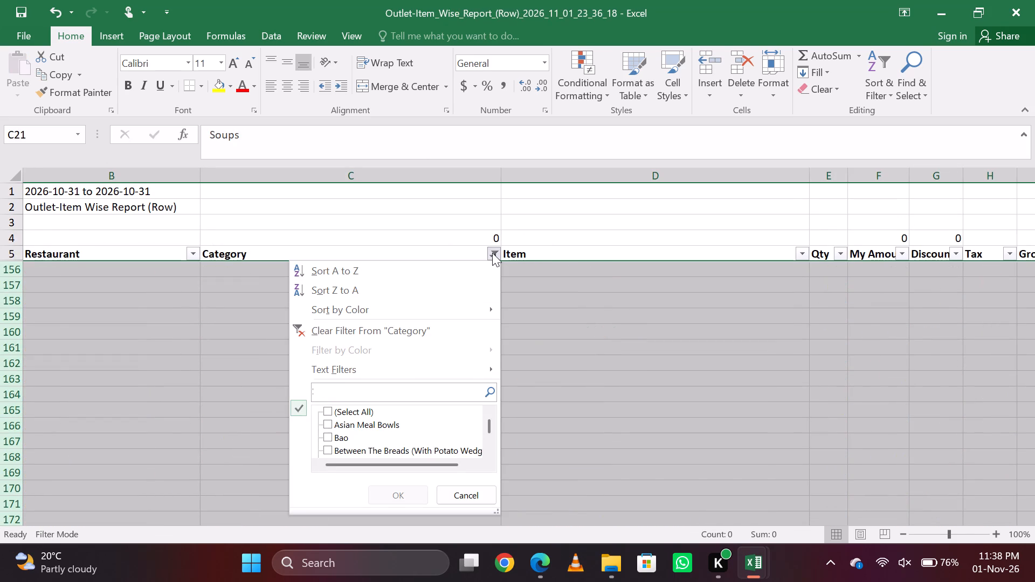
pyautogui.press('Down')
pyautogui.press('Down')
pyautogui.press('Down')
pyautogui.press('Down')
pyautogui.press('Down')
pyautogui.press('Down')
pyautogui.press('Up')
pyautogui.press('Down')
pyautogui.press('Down')
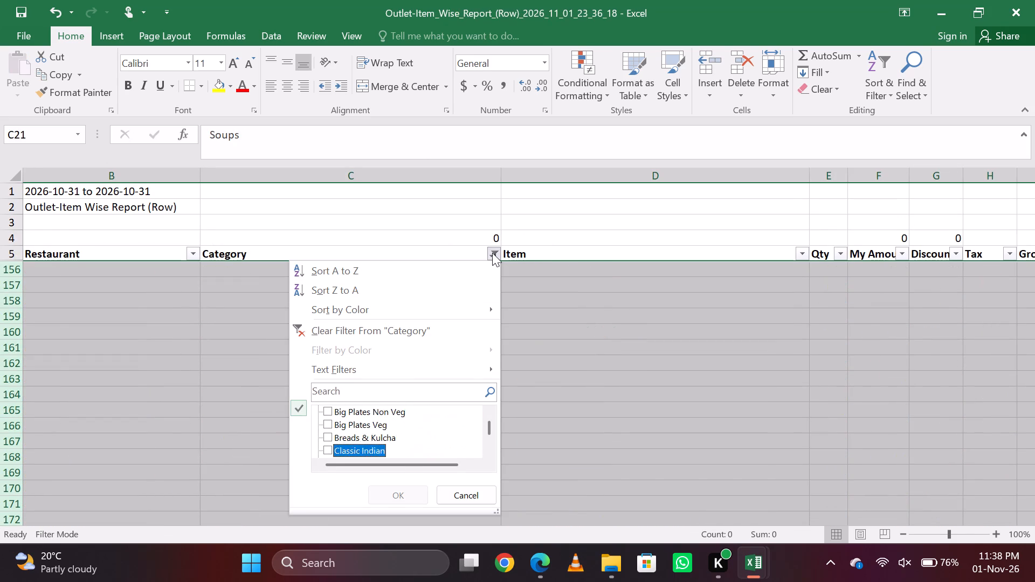
pyautogui.press('Down')
pyautogui.press('Up')
pyautogui.press('Down')
pyautogui.press('space')
pyautogui.press('Down')
pyautogui.press('space')
pyautogui.press('Down')
pyautogui.press('Down')
pyautogui.press('Down')
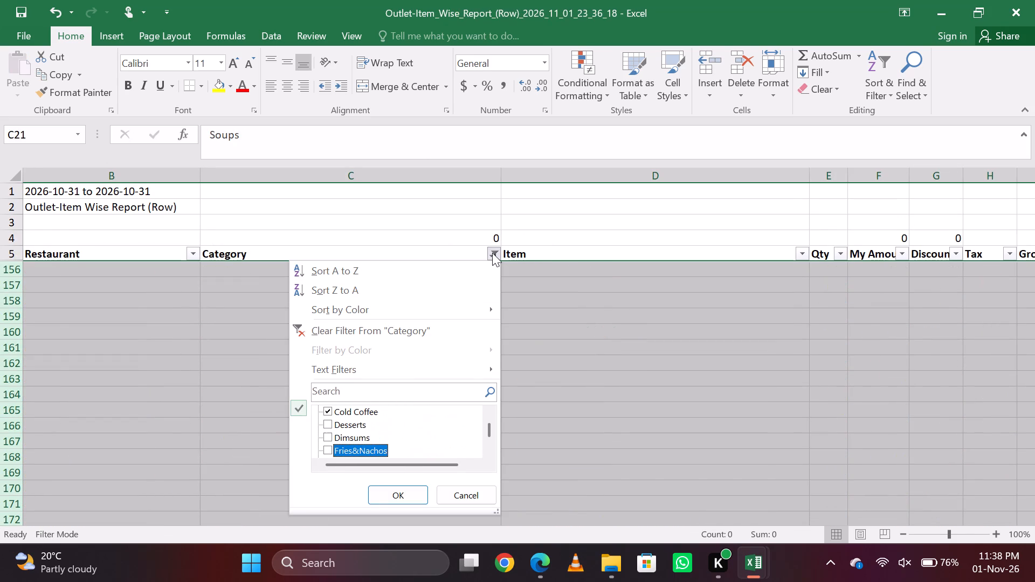
pyautogui.press('Down')
pyautogui.press('space')
# Recheck the Category filter list from the top down to Ice Tea for any missed beverage categories.
pyautogui.press('Down')
pyautogui.press('Up')
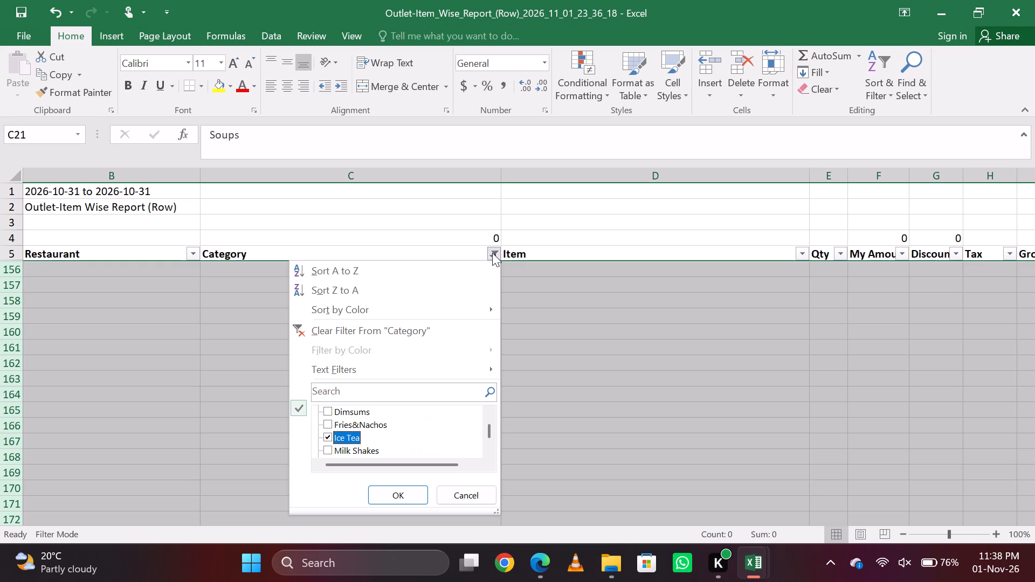
pyautogui.press('Up')
pyautogui.press('Down')
pyautogui.press('Up')
pyautogui.press('Up')
pyautogui.press('Up')
pyautogui.press('Up')
pyautogui.press('Up')
pyautogui.press('Up')
pyautogui.press('Up')
pyautogui.press('Up')
pyautogui.press('Up')
pyautogui.press('Up')
pyautogui.press('Up')
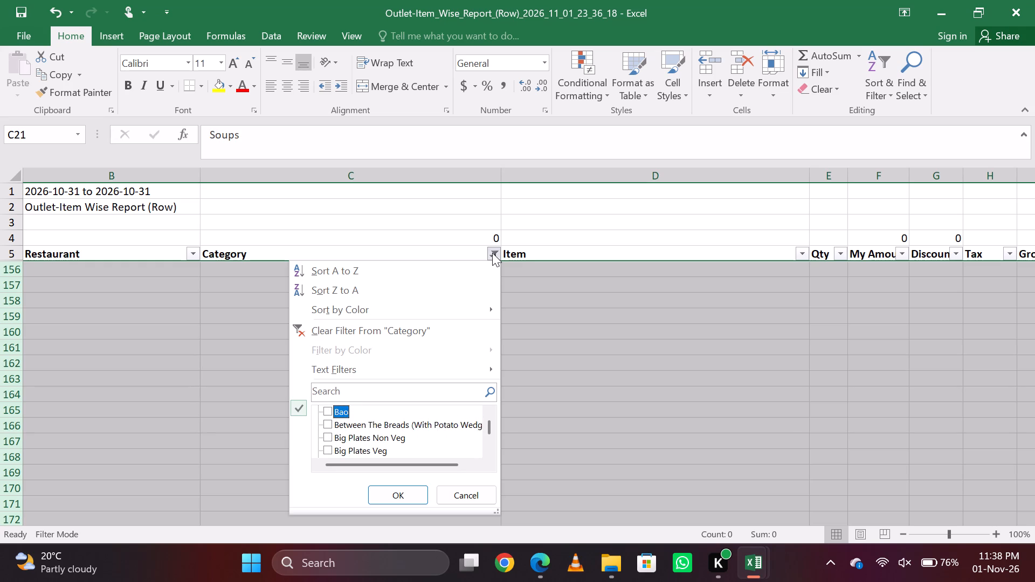
pyautogui.press('Down')
pyautogui.press('Up')
pyautogui.press('Up')
pyautogui.press('Up')
pyautogui.press('Down')
pyautogui.press('Down')
pyautogui.press('Down')
pyautogui.press('Down')
pyautogui.press('Down')
pyautogui.press('Down')
pyautogui.press('Down')
pyautogui.press('Down')
pyautogui.press('Down')
pyautogui.press('Down')
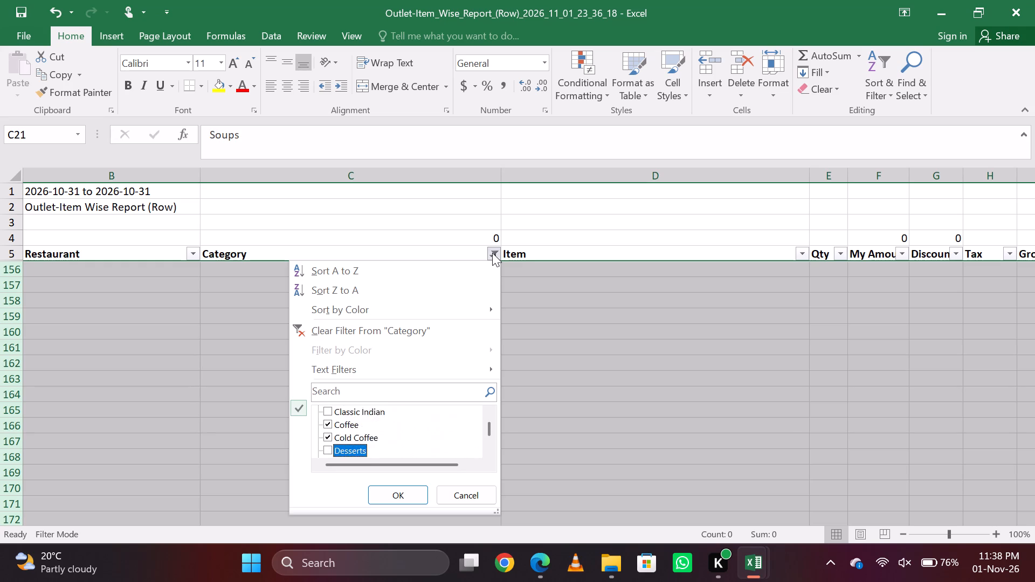
pyautogui.press('Down')
pyautogui.press('Down')
pyautogui.press('Down')
pyautogui.press('Up')
pyautogui.press('Down')
# Add Milk Shakes and Soft Beverages to the Category filter selection, leaving the sushi, pasta, salad and small plates categories out.
pyautogui.press('Down')
pyautogui.press('Down')
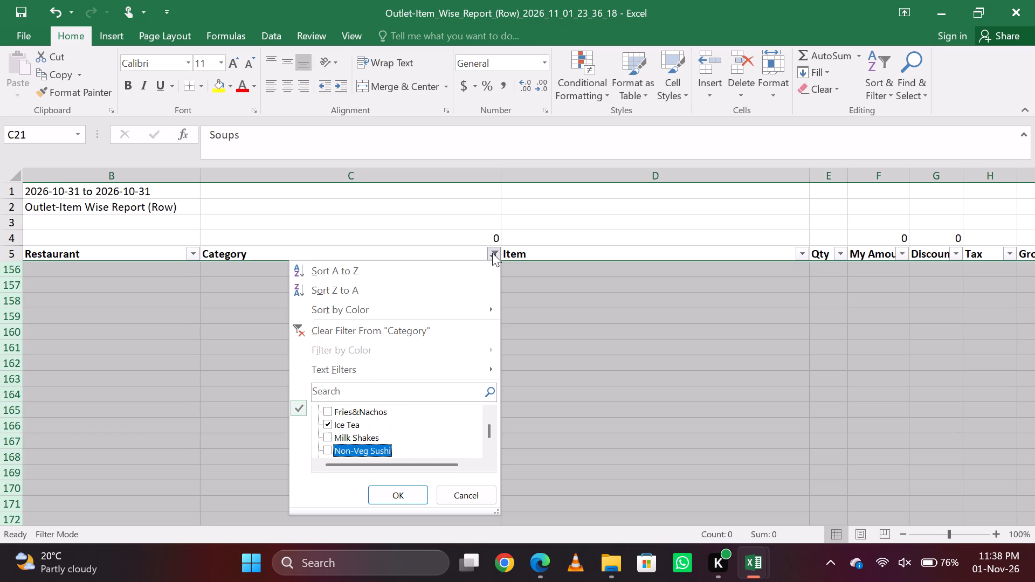
pyautogui.press('Up')
pyautogui.press('space')
pyautogui.press('Down')
pyautogui.press('Down')
pyautogui.press('Down')
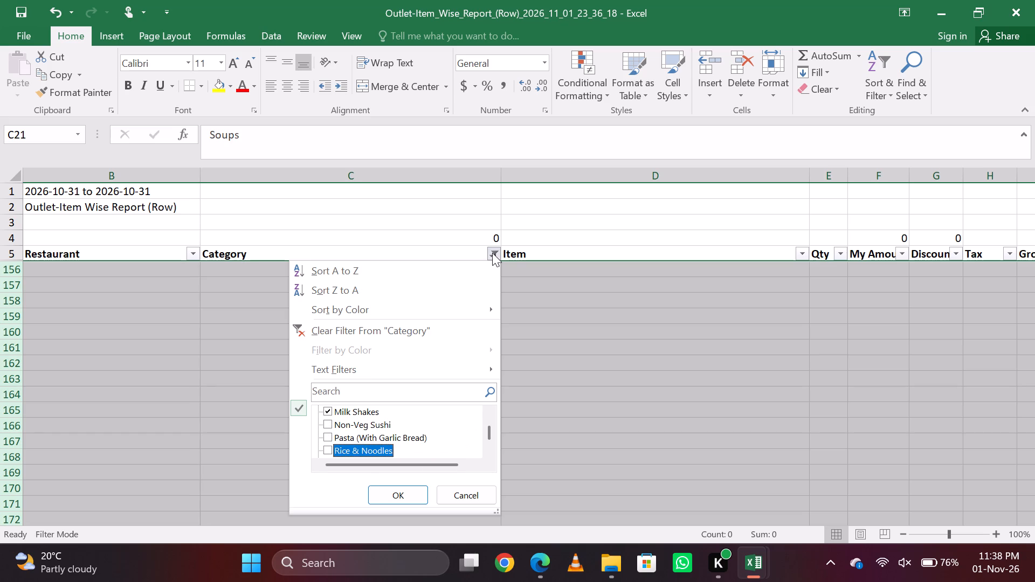
pyautogui.press('Up')
pyautogui.press('Down')
pyautogui.press('Down')
pyautogui.press('Down')
pyautogui.press('Down')
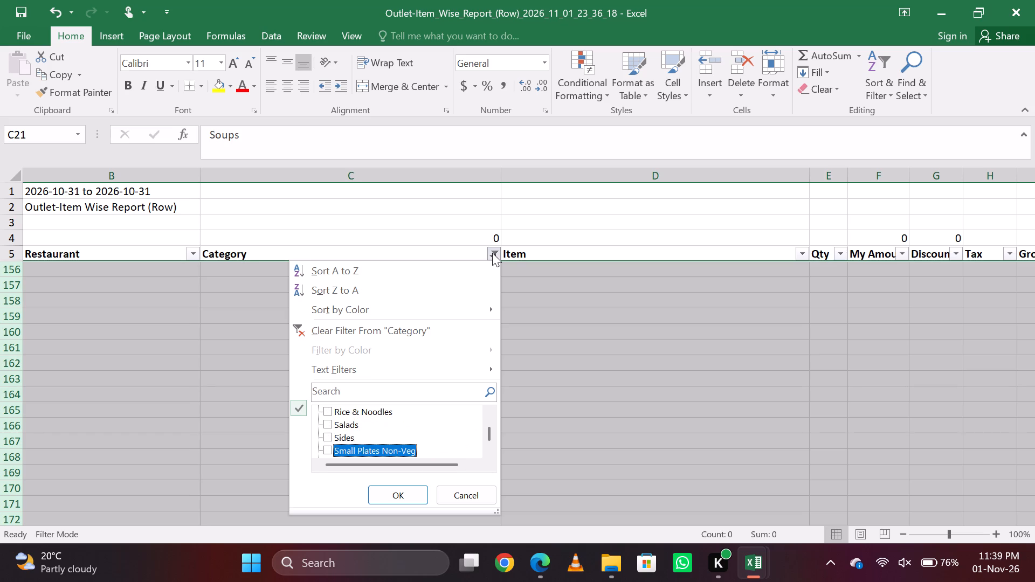
pyautogui.press('Up')
pyautogui.press('Down')
pyautogui.press('Down')
pyautogui.press('Down')
pyautogui.press('space')
# Add Zero Proof to the Category selection, leave Soups, Veg Sushi and Wood Fire Pizza out, and apply the beverage filter.
pyautogui.press('Down')
pyautogui.press('Down')
pyautogui.press('Down')
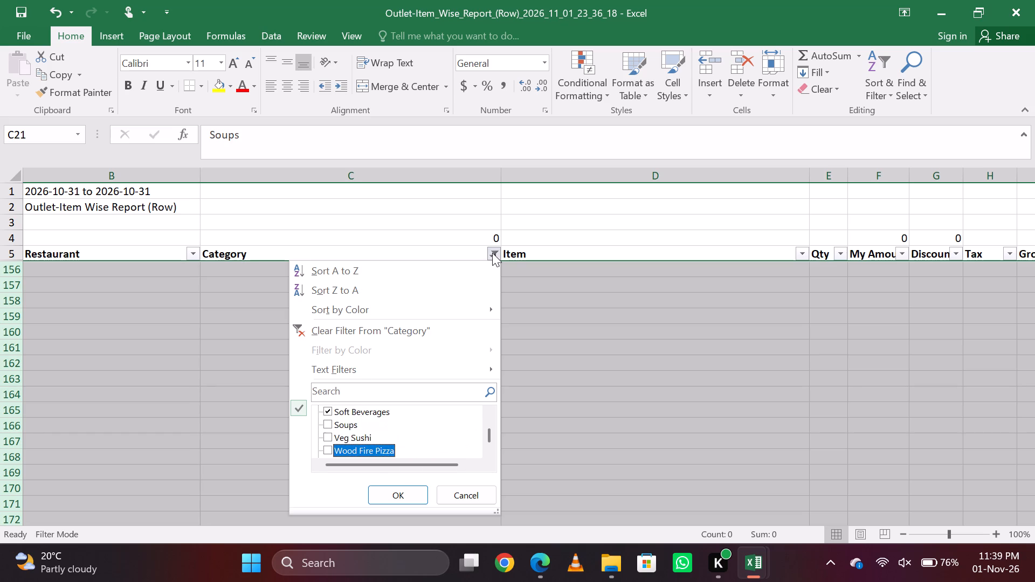
pyautogui.press('Down')
pyautogui.press('space')
pyautogui.press('Down')
pyautogui.press('space')
# Copy the beverage net subtotal in C4 and paste it as a value into K34 of F&B Sale for 31-Oct.
pyautogui.press('Up')
pyautogui.press('Up')
pyautogui.press('Up')
pyautogui.press('Up')
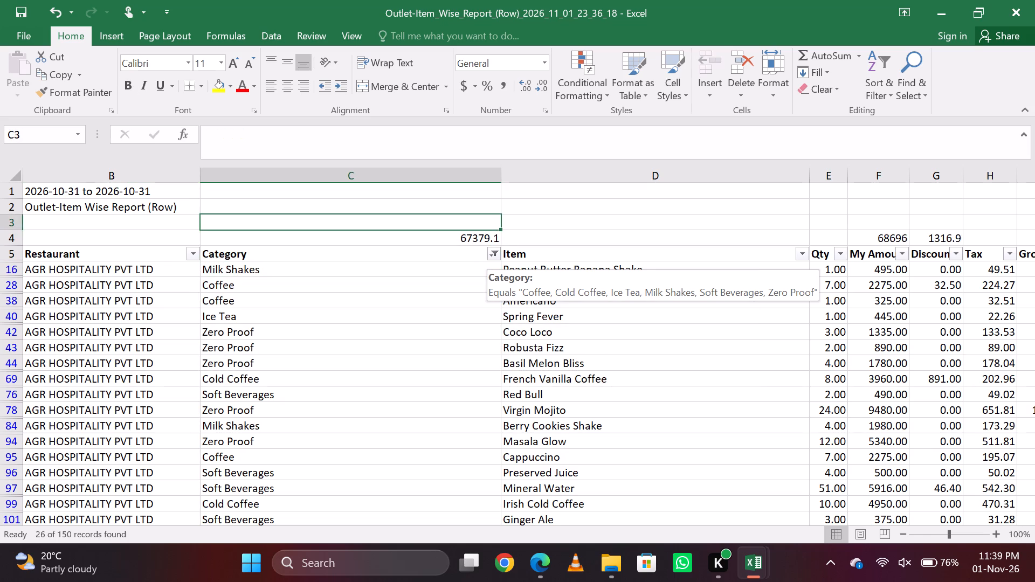
pyautogui.press('Down')
pyautogui.hotkey('ctrl', 'c')
pyautogui.hotkey('alt', 'Tab')
pyautogui.press('Right')
pyautogui.press('Right')
pyautogui.press('Right')
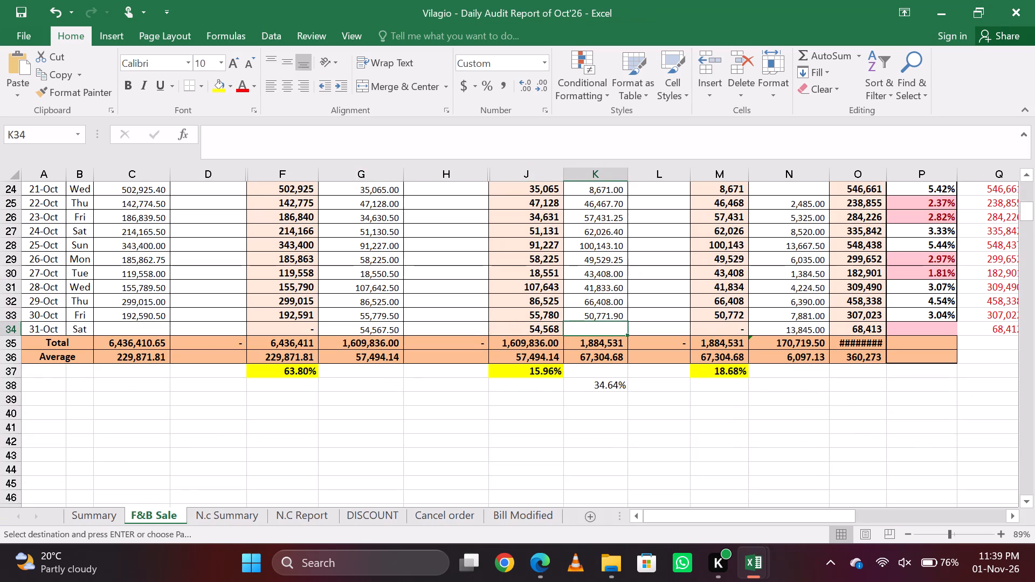
pyautogui.write('esv')
pyautogui.press('Return')
# Select the empty 31-Oct cell C34 in the F&B Sale sheet.
pyautogui.press('Left')
pyautogui.press('Left')
pyautogui.press('Left')
pyautogui.press('Left')
pyautogui.press('Left')
pyautogui.press('Left')
pyautogui.press('Left')
pyautogui.press('Left')
pyautogui.press('Left')
pyautogui.press('Right')
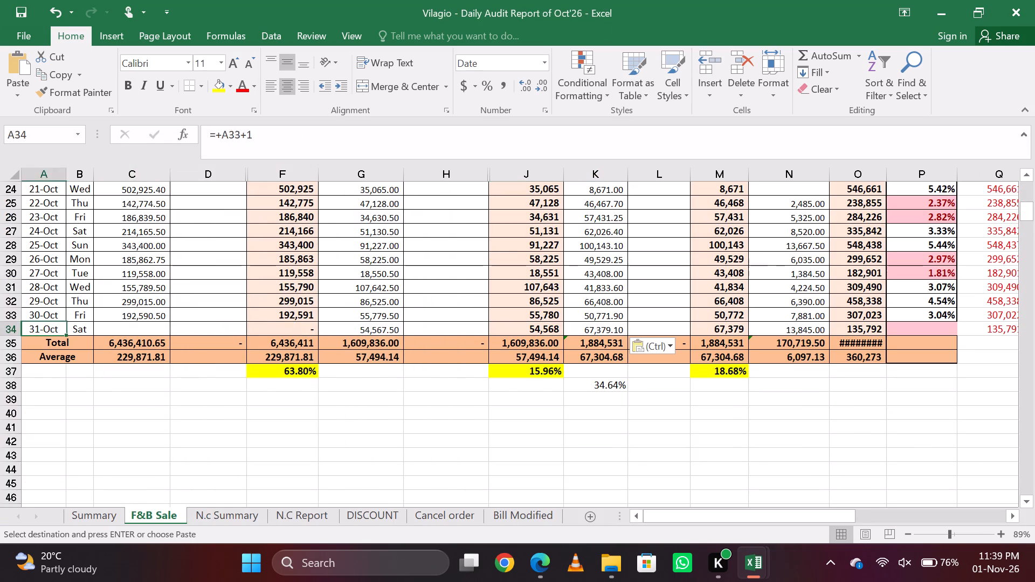
pyautogui.press('Right')
# Delete all the filtered beverage rows below the header in the item-wise report.
pyautogui.hotkey('alt', 'Tab')
pyautogui.press('Down')
pyautogui.press('Down')
pyautogui.hotkey('shift', 'space')
pyautogui.hotkey('ctrl', 'shift', 'Down')
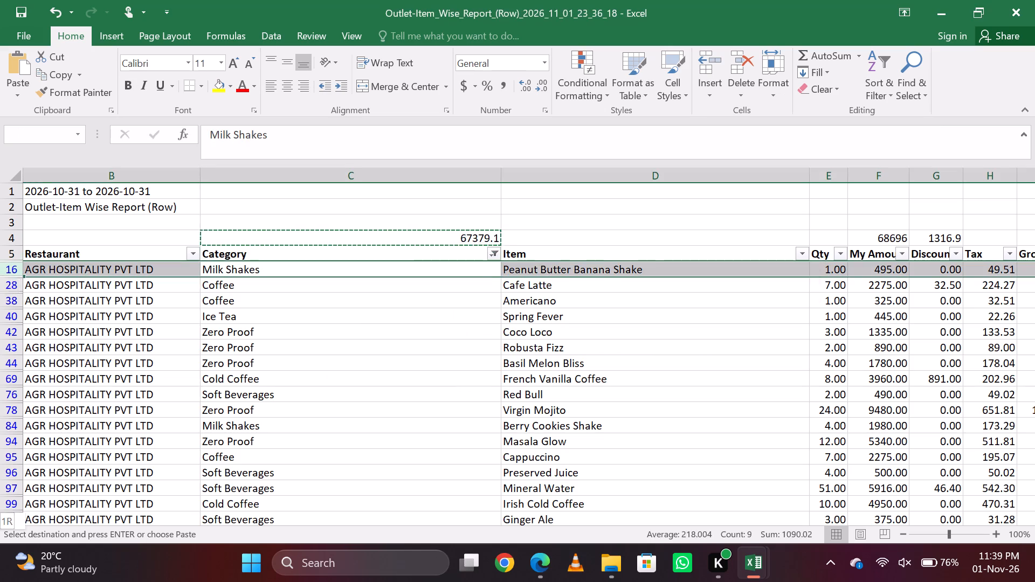
pyautogui.hotkey('ctrl', '-')
# Apply a Category filter that shows all remaining categories in the item-wise report.
pyautogui.click(492, 253)
pyautogui.press('Down')
pyautogui.press('Down')
pyautogui.press('Down')
pyautogui.press('Down')
pyautogui.press('Down')
pyautogui.press('Down')
pyautogui.press('Down')
pyautogui.press('Down')
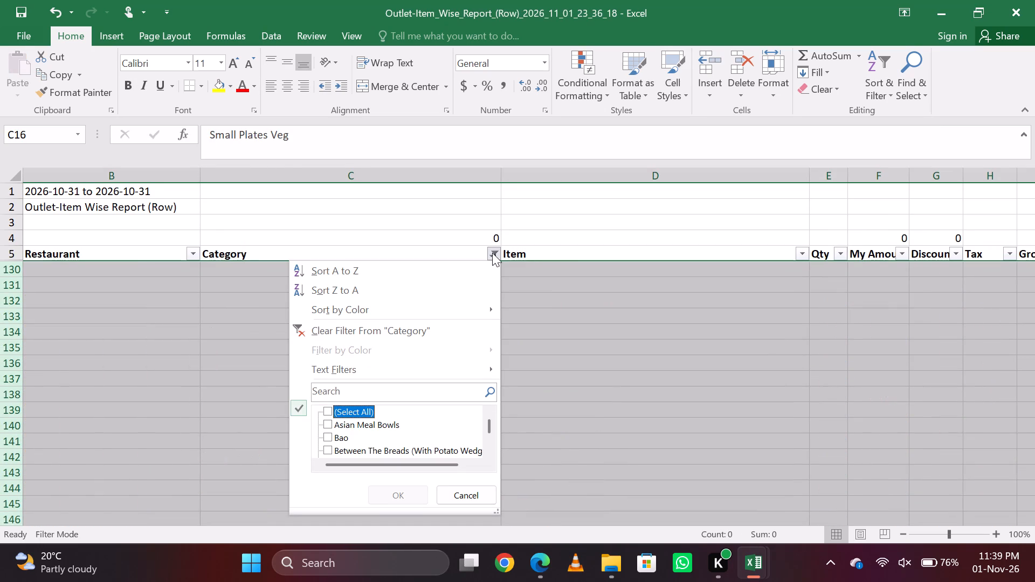
pyautogui.press('space')
pyautogui.press('Down')
pyautogui.press('Down')
pyautogui.press('Down')
pyautogui.press('Down')
pyautogui.press('Down')
pyautogui.press('Down')
pyautogui.press('Down')
pyautogui.press('Down')
pyautogui.press('Down')
pyautogui.press('Down')
pyautogui.press('Down')
pyautogui.press('Down')
pyautogui.press('Down')
pyautogui.press('Down')
pyautogui.press('Down')
pyautogui.press('Tab')
pyautogui.press('Return')
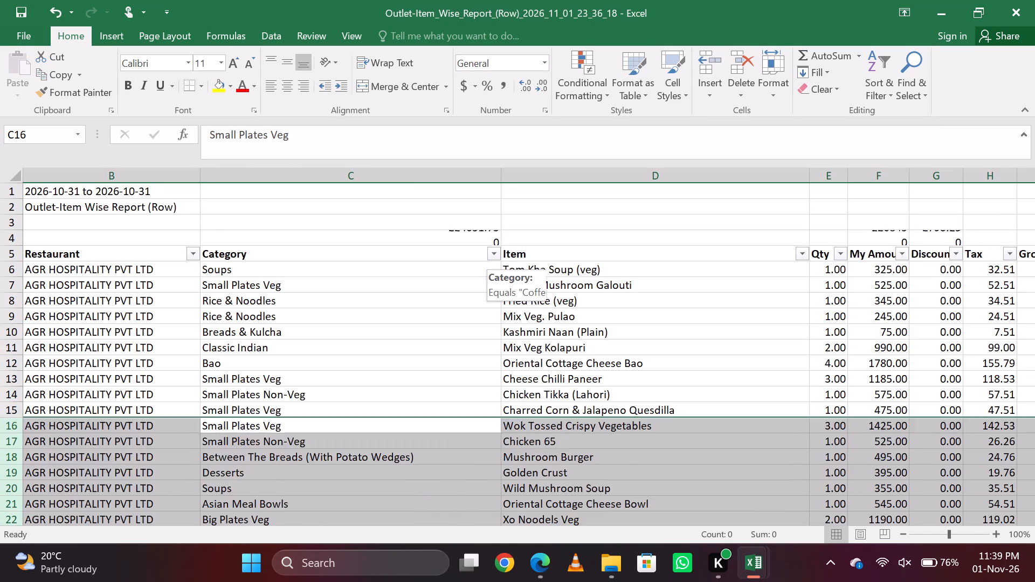
# Copy the remaining food net subtotal in C4 and paste it as a value into C34 of F&B Sale for 31-Oct.
pyautogui.press('Up')
pyautogui.press('Up')
pyautogui.press('Up')
pyautogui.press('Up')
pyautogui.press('Up')
pyautogui.press('Up')
pyautogui.press('Up')
pyautogui.press('Up')
pyautogui.press('Up')
pyautogui.press('Up')
pyautogui.press('Up')
pyautogui.press('Up')
pyautogui.press('Up')
pyautogui.press('Down')
pyautogui.hotkey('ctrl', 'c')
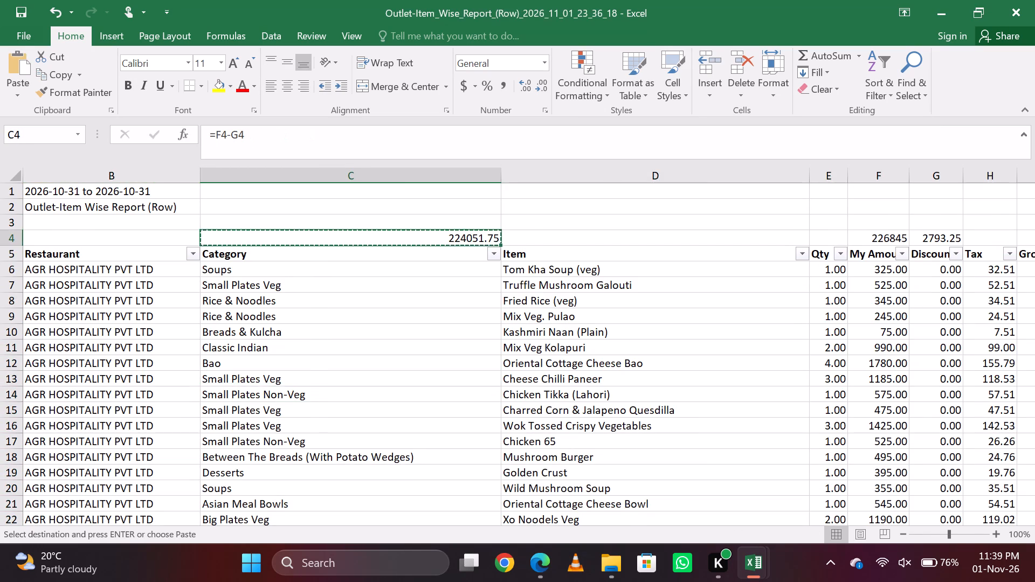
pyautogui.hotkey('alt', 'Tab')
pyautogui.press('Right')
pyautogui.press('Left')
pyautogui.press('Left')
pyautogui.press('Right')
pyautogui.write('esv')
pyautogui.press('Return')
# Auto-fit the width of column O in the F&B Sale sheet and save the workbook.
pyautogui.press('Right')
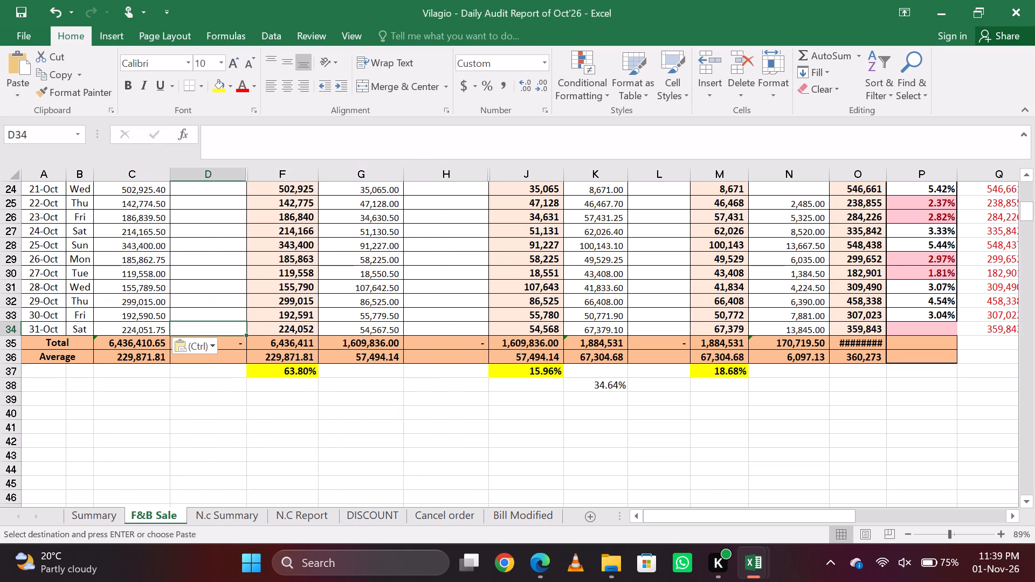
pyautogui.press('Right')
pyautogui.press('Right')
pyautogui.press('Right')
pyautogui.press('Right')
pyautogui.press('Right')
pyautogui.press('Right')
pyautogui.press('Right')
pyautogui.press('Right')
pyautogui.press('Right')
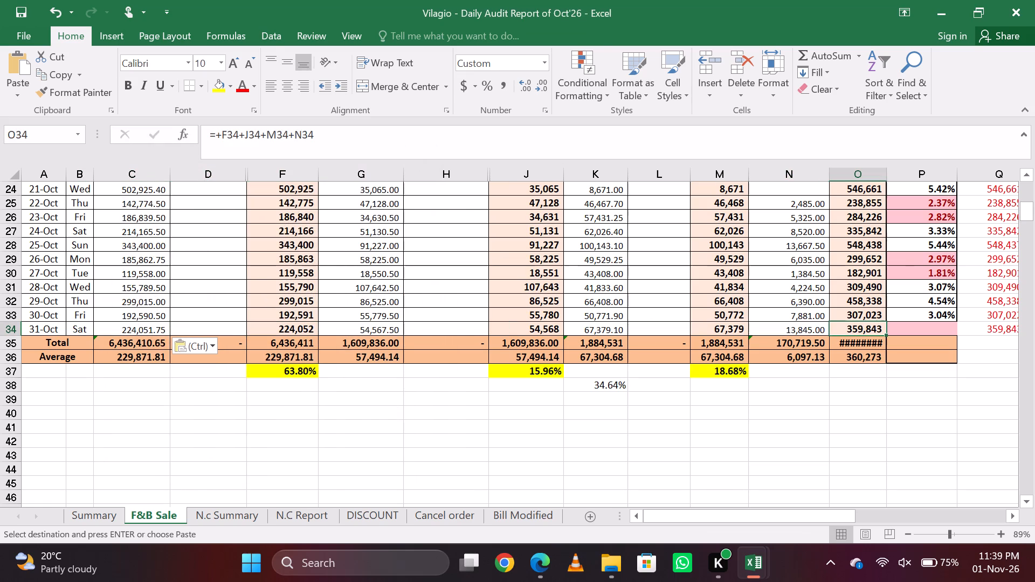
pyautogui.doubleClick(886, 176)
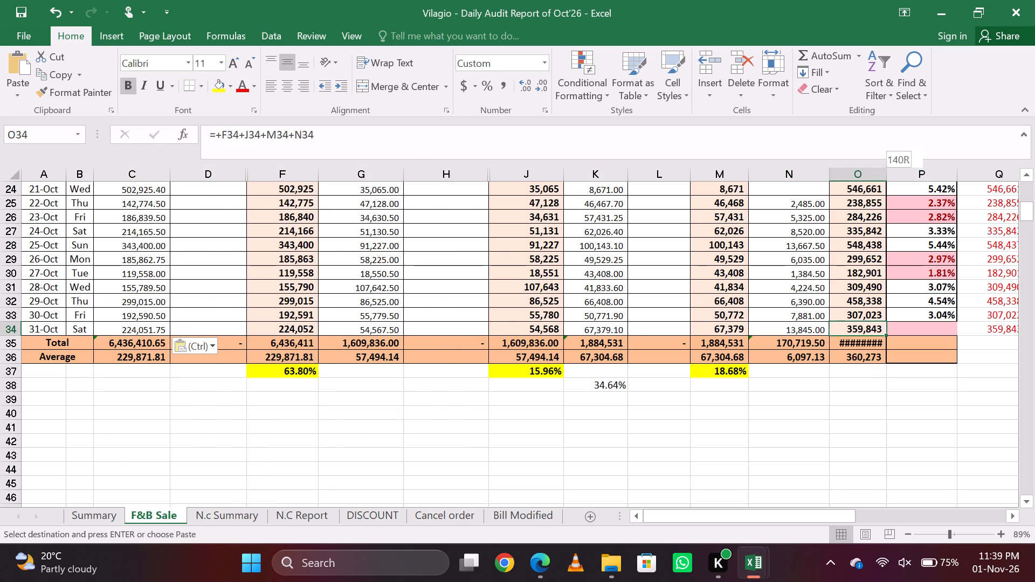
pyautogui.press('Down')
pyautogui.press('Down')
pyautogui.press('Up')
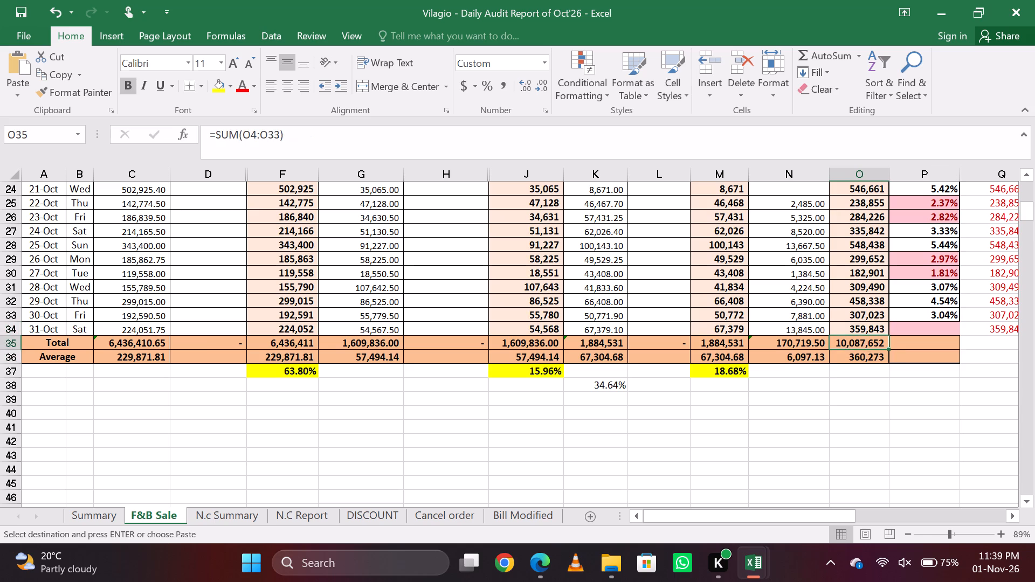
pyautogui.hotkey('ctrl', 's')
# Examine the Ala Carte, MTD Total Sale and Total Sale figures in the Summary sheet.
pyautogui.hotkey('ctrl', 'pageup')
pyautogui.press('Down')
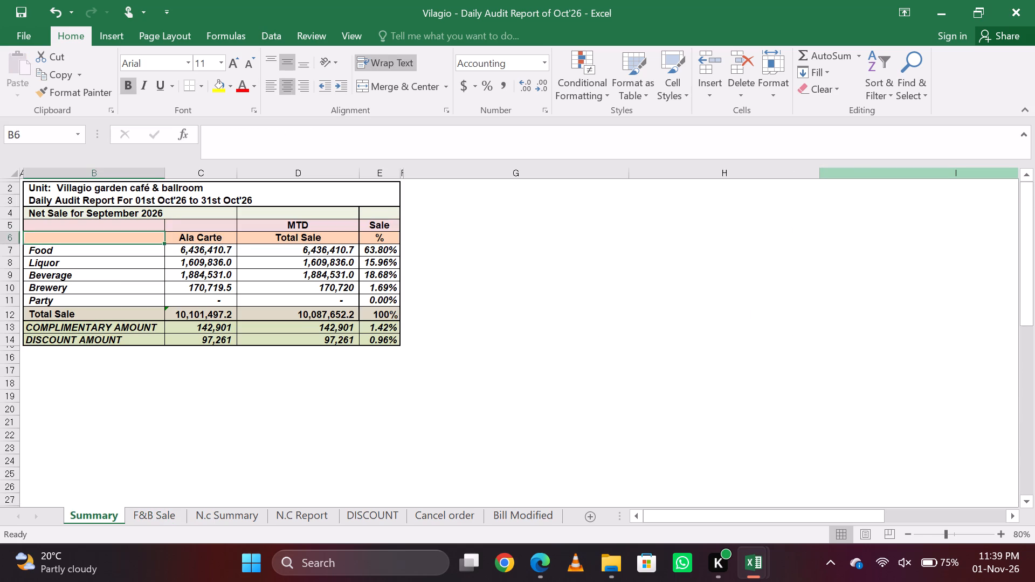
pyautogui.press('Right')
pyautogui.press('Down')
pyautogui.press('Right')
pyautogui.press('Down')
pyautogui.press('Right')
pyautogui.press('Down')
pyautogui.press('Left')
pyautogui.press('Down')
pyautogui.press('Down')
pyautogui.press('Down')
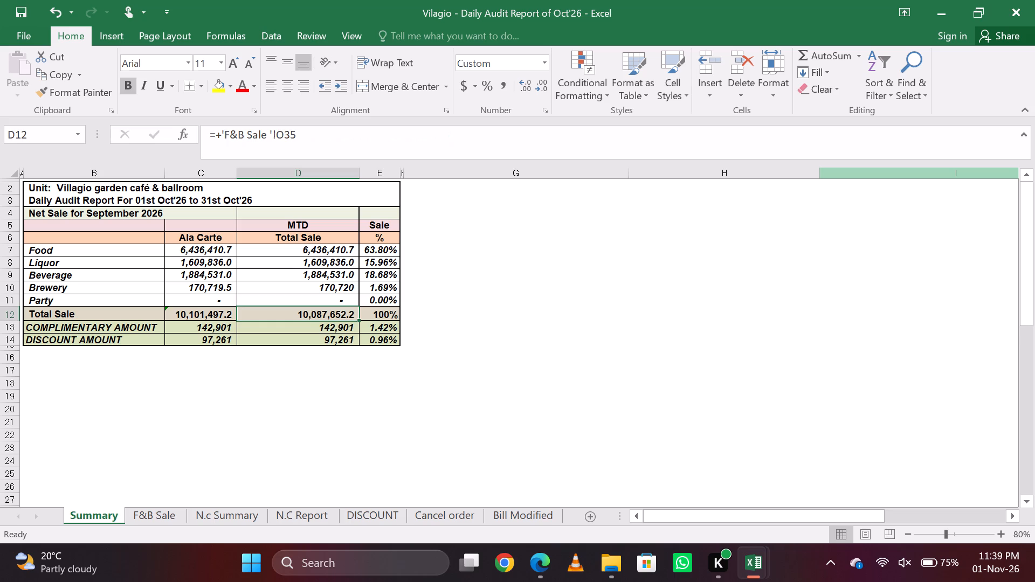
# Look over the F&B Sale sheet from its top rows and the last entries of the N.C Report sheet.
pyautogui.hotkey('ctrl', 'pagedown')
pyautogui.press('pagedown')
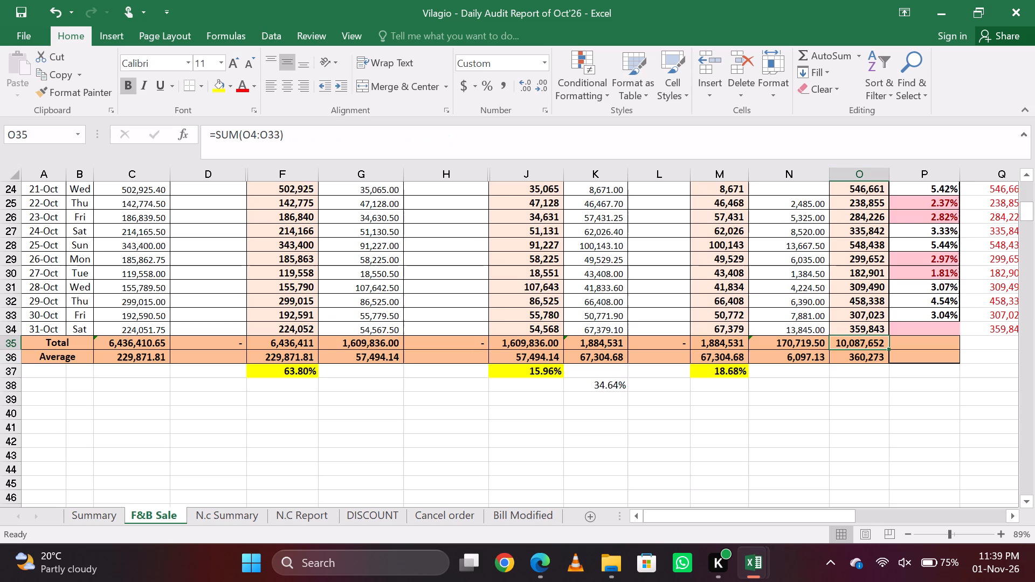
pyautogui.press('pageup')
pyautogui.press('pageup')
pyautogui.press('pageup')
pyautogui.hotkey('ctrl', 'pagedown')
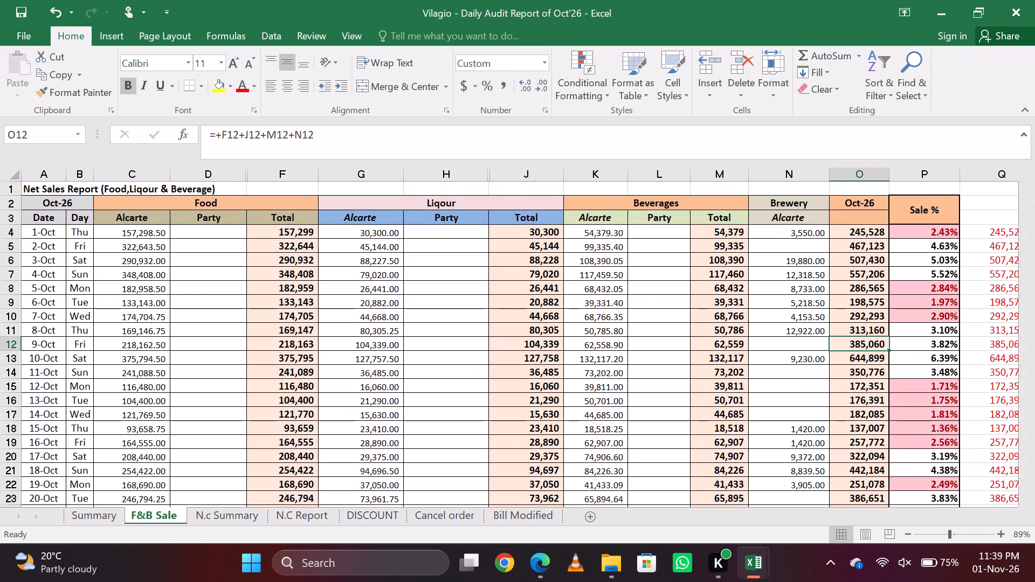
pyautogui.hotkey('ctrl', 'pagedown')
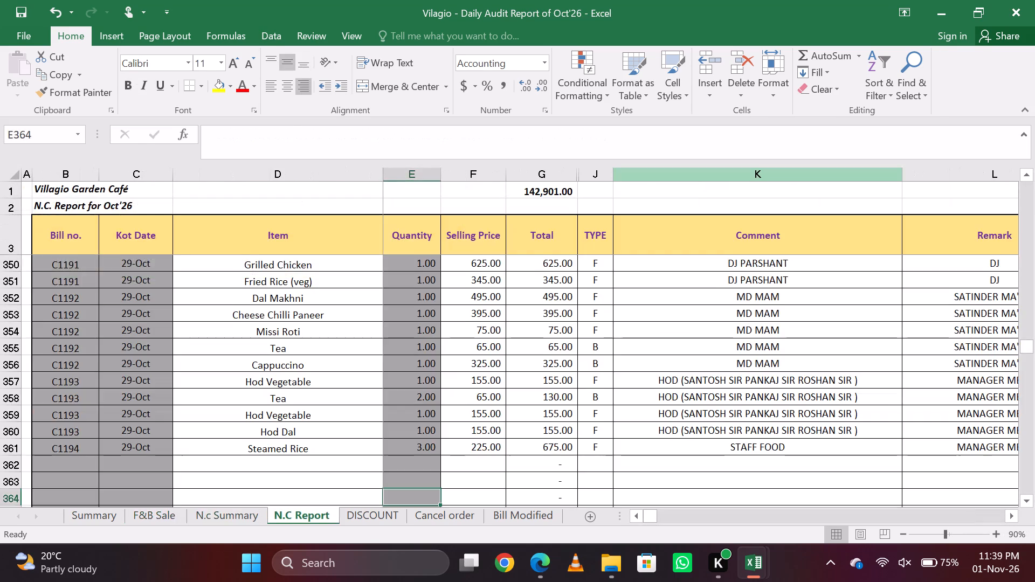
pyautogui.press('Down')
pyautogui.press('Up')
pyautogui.press('Up')
pyautogui.press('Left')
pyautogui.press('Left')
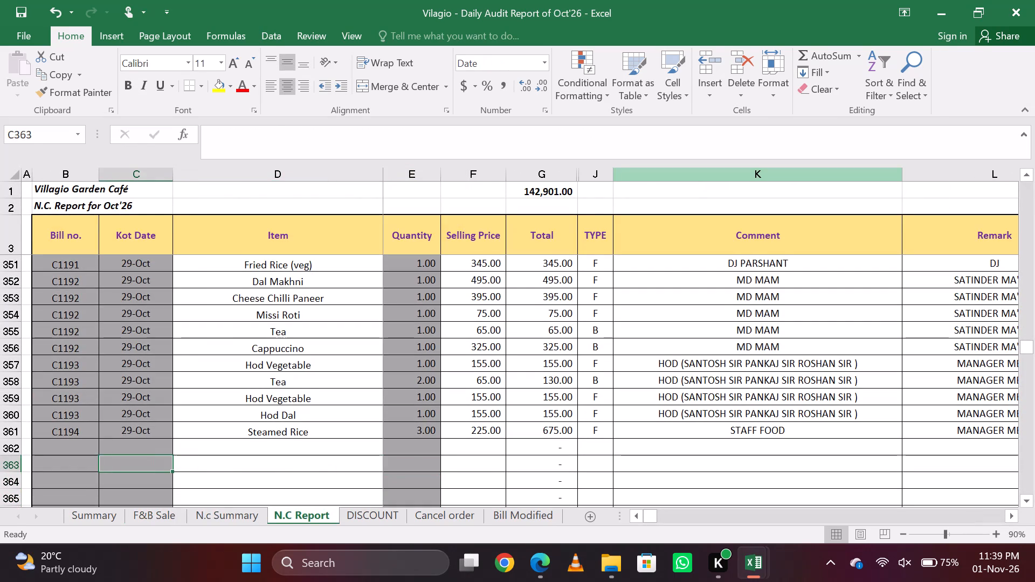
pyautogui.press('Down')
pyautogui.press('Up')
pyautogui.press('Up')
pyautogui.press('Left')
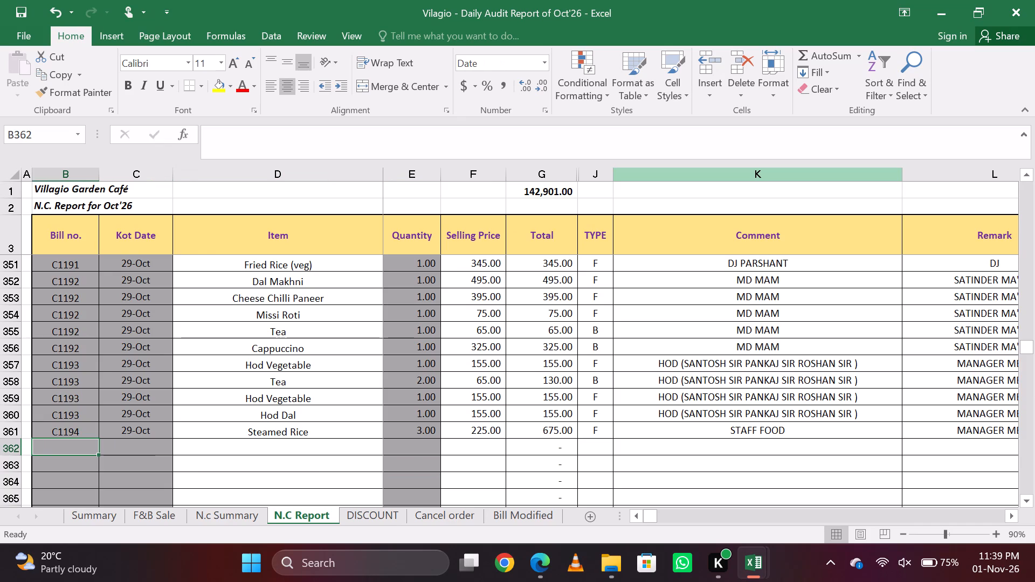
# Examine the last dated entries at the end of the Cancel order sheet.
pyautogui.hotkey('ctrl', 'pagedown')
pyautogui.hotkey('ctrl', 'pagedown')
pyautogui.press('Down')
pyautogui.press('Down')
pyautogui.press('Down')
pyautogui.press('Down')
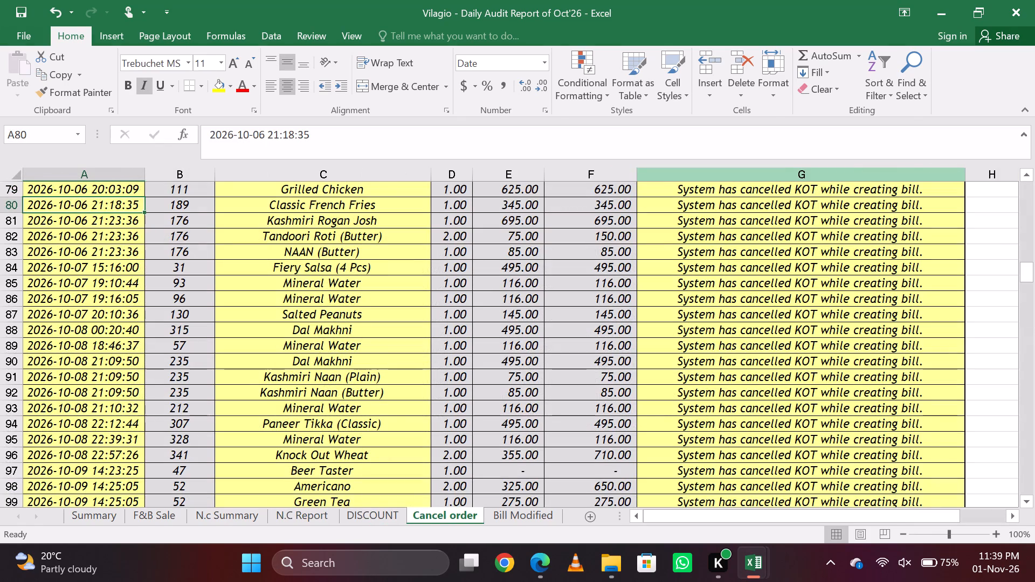
pyautogui.press('pagedown')
pyautogui.press('pagedown')
pyautogui.press('pagedown')
pyautogui.press('pagedown')
pyautogui.press('pagedown')
pyautogui.press('pagedown')
pyautogui.press('pagedown')
pyautogui.press('pagedown')
pyautogui.press('pagedown')
pyautogui.press('pagedown')
pyautogui.press('pagedown')
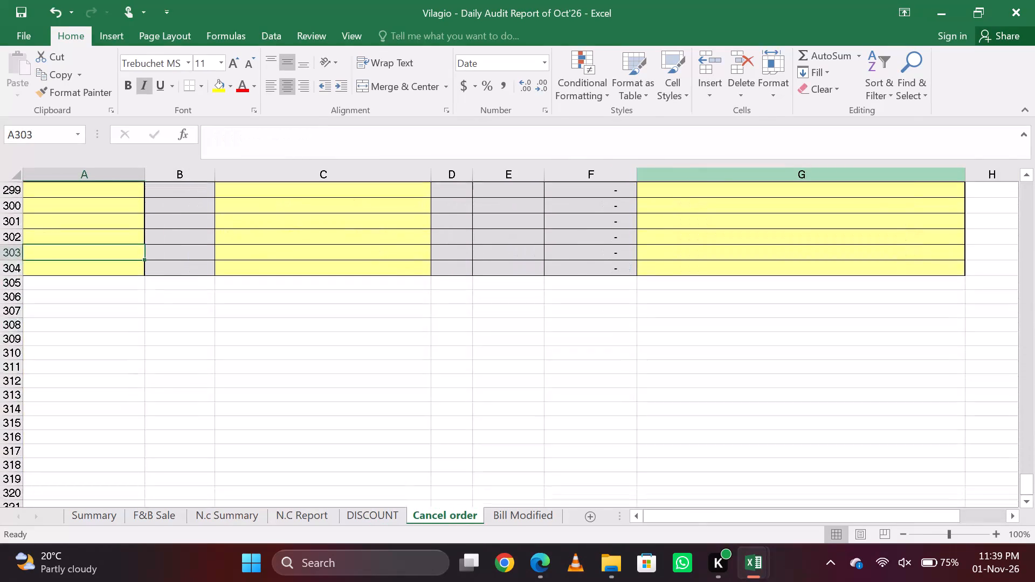
pyautogui.press('pageup')
pyautogui.press('pageup')
pyautogui.press('Down')
pyautogui.press('Down')
pyautogui.press('Down')
pyautogui.press('Down')
pyautogui.press('Down')
pyautogui.press('Down')
pyautogui.press('Down')
pyautogui.press('Down')
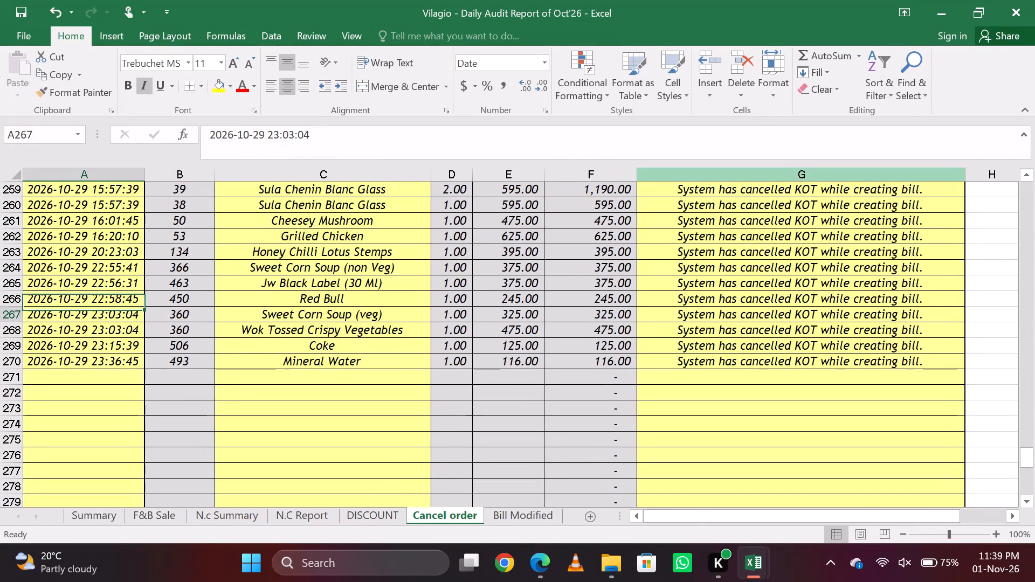
# Look over the Bill Modified and DISCOUNT sheets and return to the first empty row of N.C Report.
pyautogui.hotkey('ctrl', 'pagedown')
pyautogui.hotkey('ctrl', 'pageup')
pyautogui.hotkey('ctrl', 'pageup')
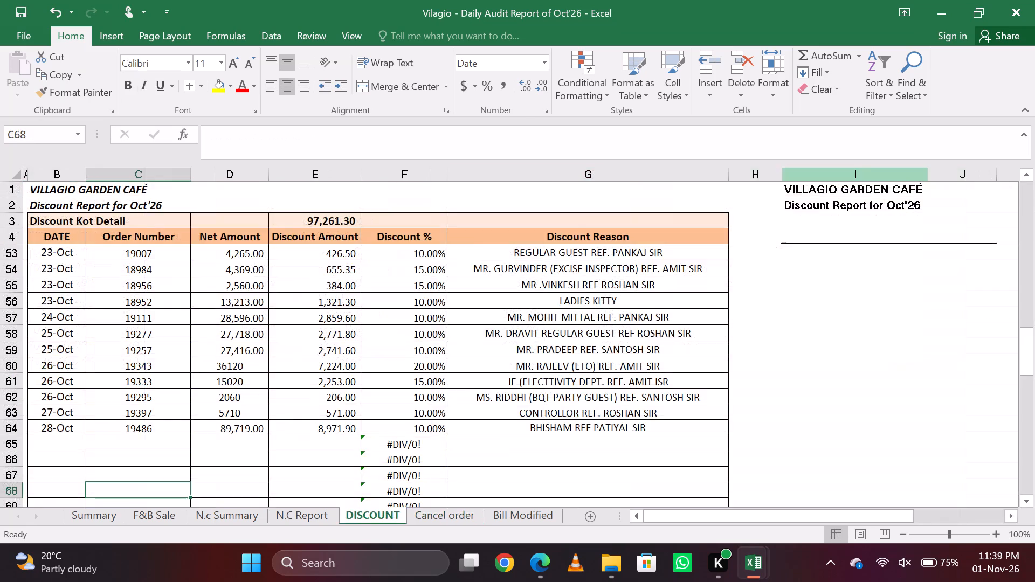
pyautogui.hotkey('ctrl', 'pageup')
pyautogui.hotkey('ctrl', 'pageup')
pyautogui.hotkey('ctrl', 'pagedown')
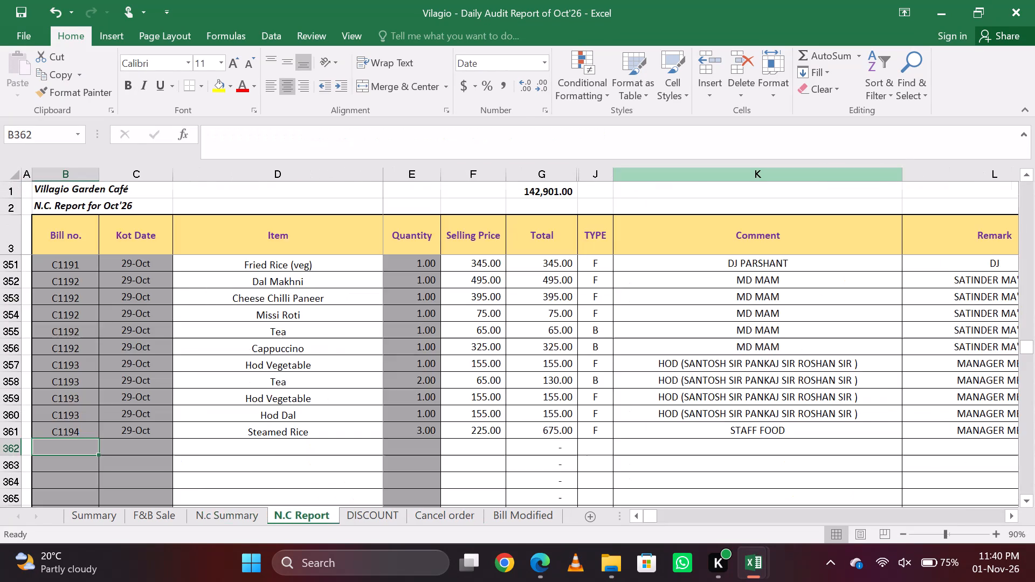
pyautogui.press('Right')
pyautogui.press('Left')
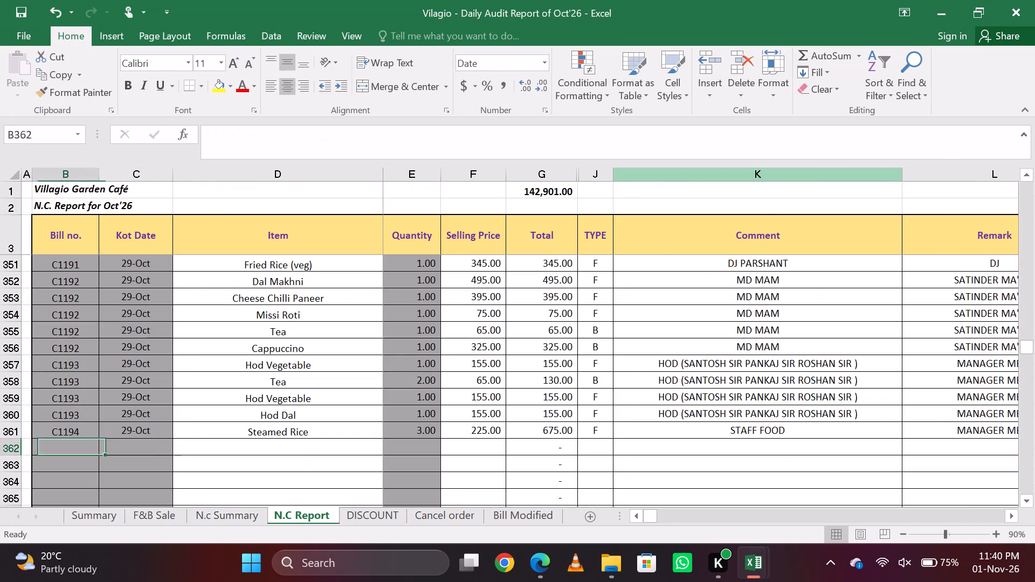
# Switch to the 31-Oct item-wise report workbook and close it without saving.
pyautogui.hotkey('alt', 'Tab')
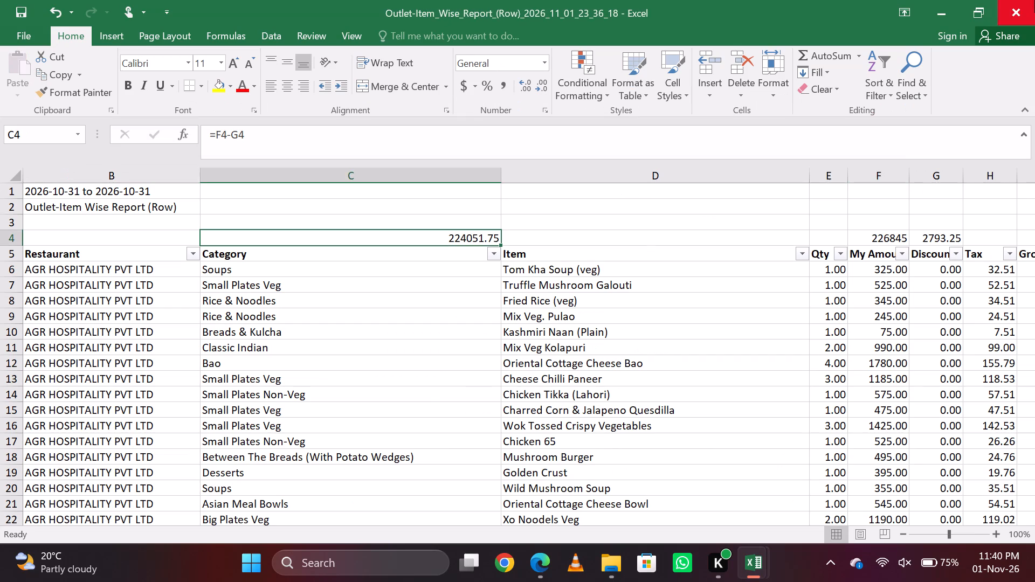
pyautogui.click(1034, 0)
pyautogui.press('Right')
pyautogui.press('Return')
# In Petpooja in Edge, search the Outlet-Item Wise Report (Row) for order dates 2026-10-01 to 2026-10-31.
pyautogui.hotkey('alt', 'Tab')
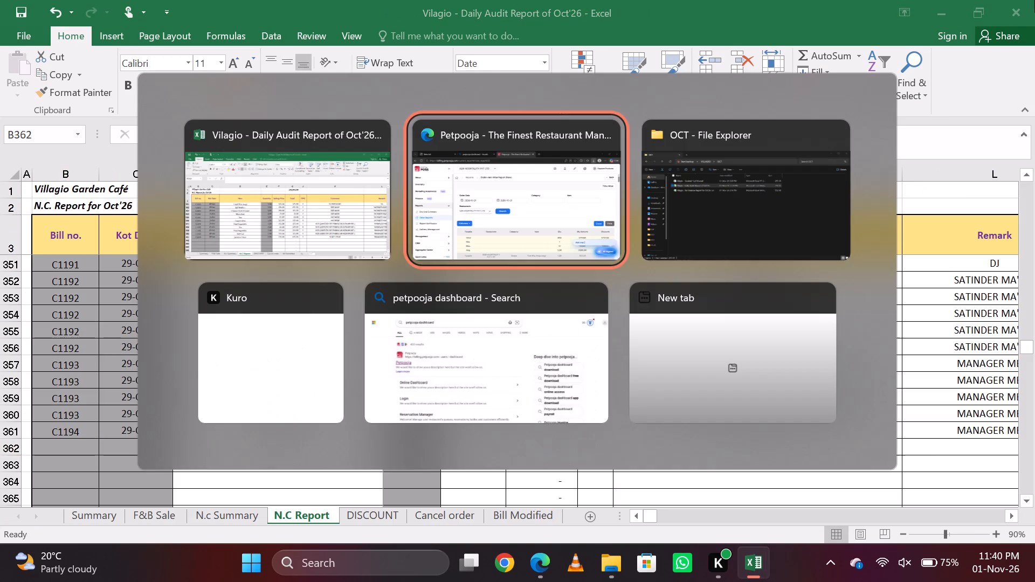
pyautogui.click(358, 245)
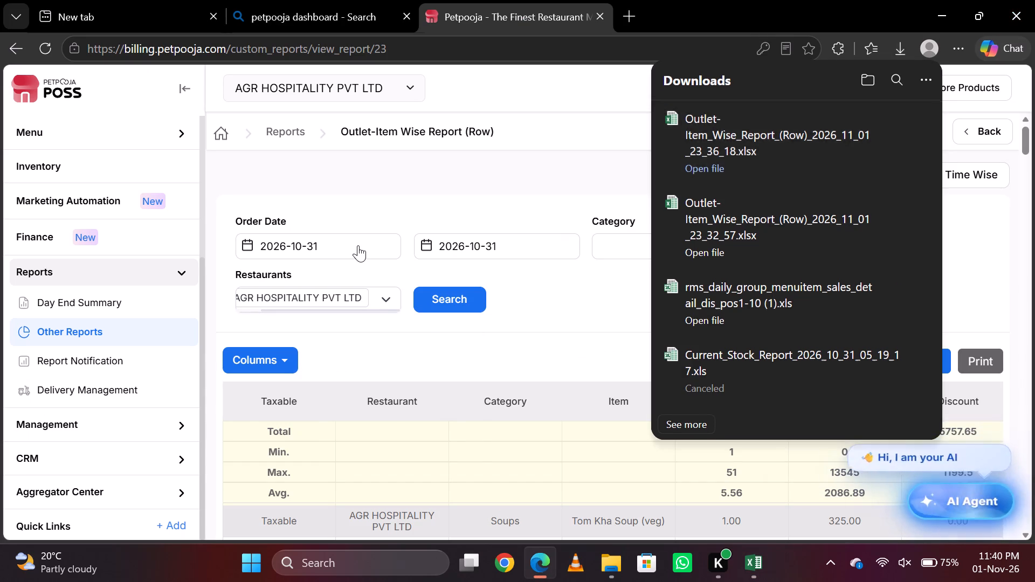
pyautogui.click(398, 335)
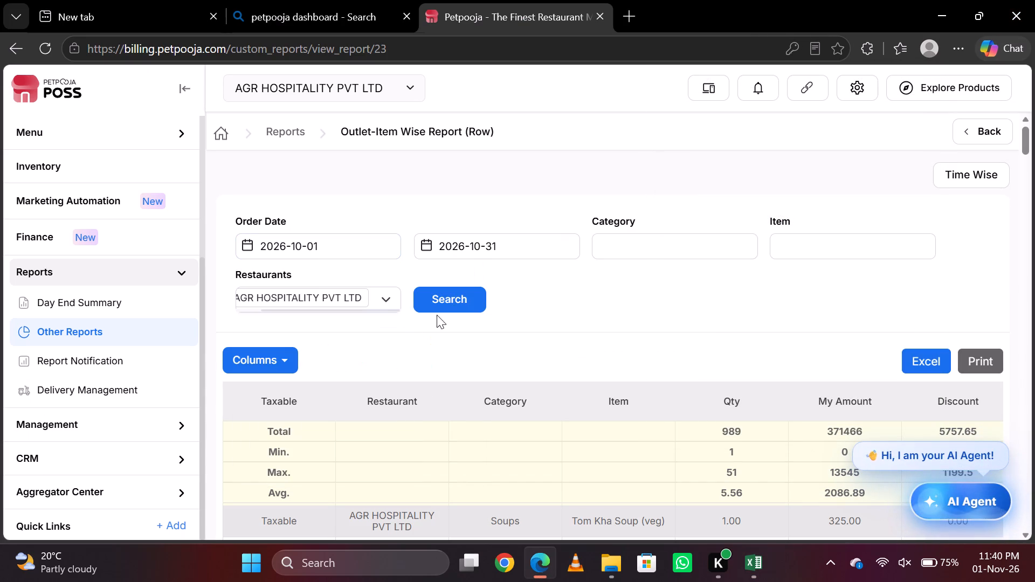
pyautogui.click(460, 302)
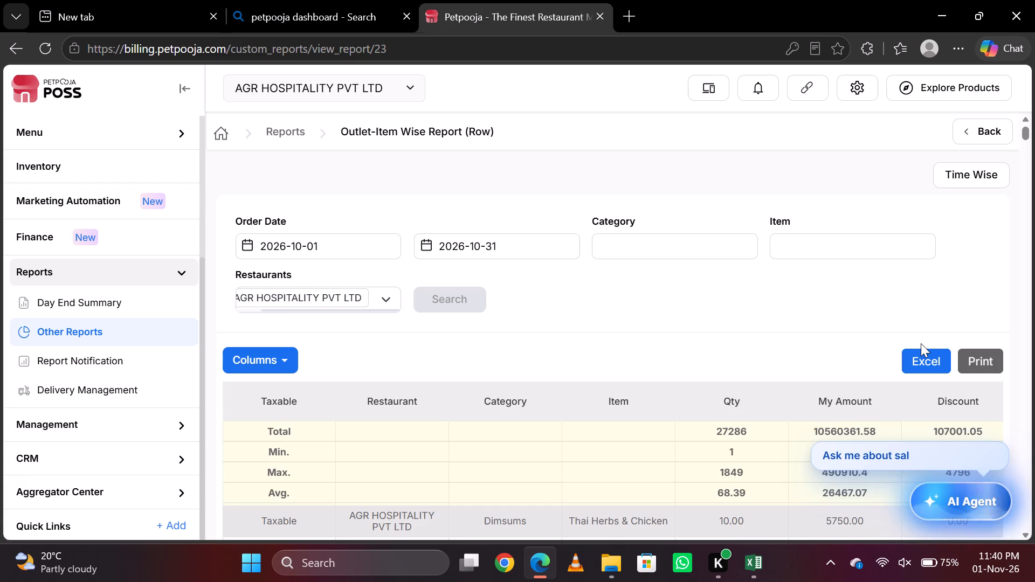
# Export the full October item-wise report to Excel, open the downloaded file and enable editing.
pyautogui.click(925, 360)
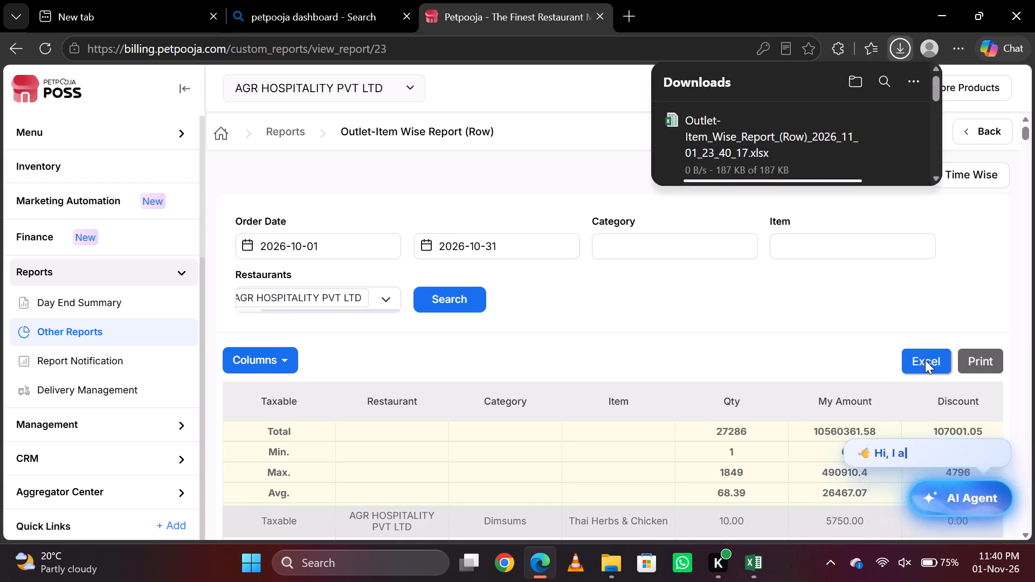
pyautogui.click(769, 148)
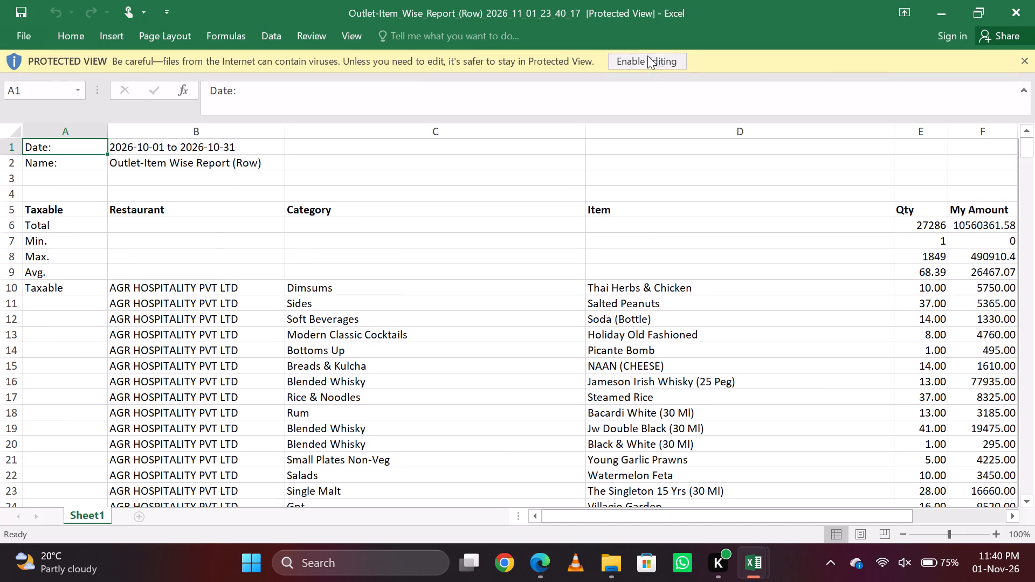
pyautogui.click(647, 58)
# Delete the Total, Min., Max. and Avg. rows 6 to 9 below the header of the October report.
pyautogui.press('Down')
pyautogui.press('Down')
pyautogui.press('Down')
pyautogui.press('Down')
pyautogui.press('Down')
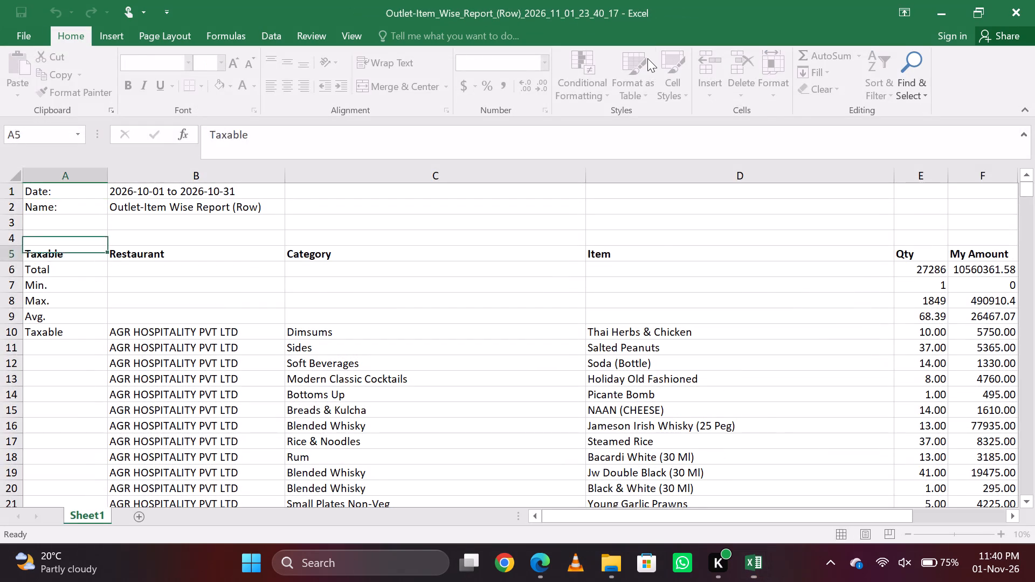
pyautogui.press('Down')
pyautogui.press('Down')
pyautogui.press('Up')
pyautogui.press('Up')
pyautogui.hotkey('shift', 'space')
pyautogui.hotkey('shift', 'Down')
pyautogui.hotkey('shift', 'Down')
pyautogui.hotkey('shift', 'Down')
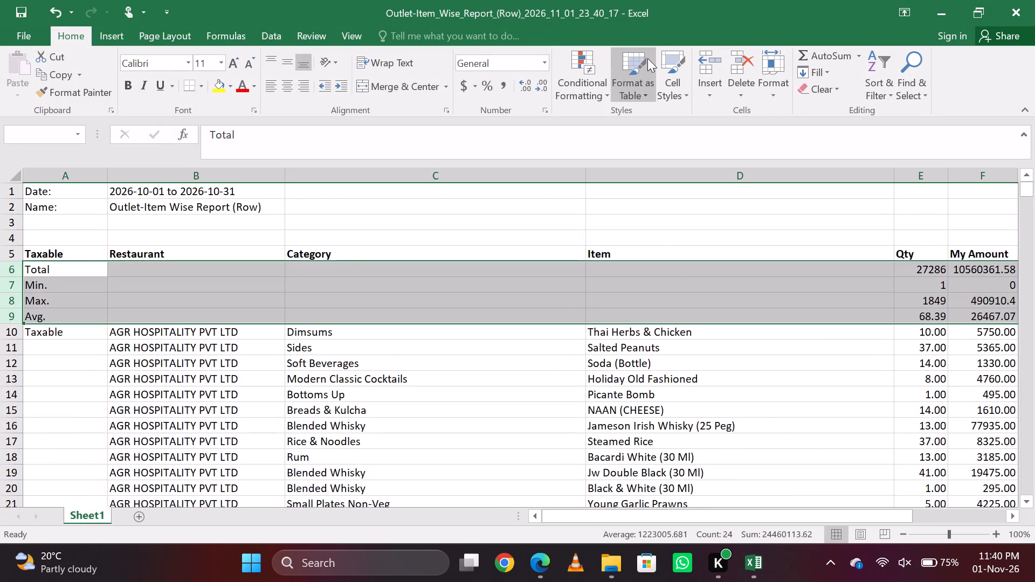
pyautogui.hotkey('ctrl', '-')
# Delete row 406 at the bottom of the October report, directly below the last non-taxable item.
pyautogui.press('Down')
pyautogui.press('Down')
pyautogui.press('Down')
pyautogui.hotkey('ctrl', 'Down')
pyautogui.hotkey('shift', 'space')
pyautogui.hotkey('ctrl', '-')
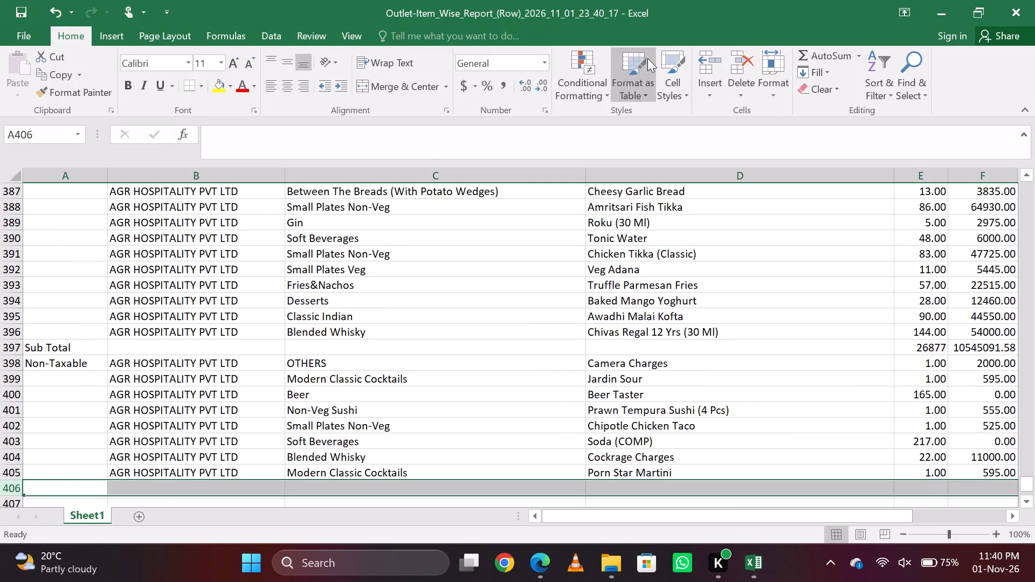
# Delete the Sub Total row 397 between the taxable and non-taxable items of the October item-wise report.
pyautogui.press('Up')
pyautogui.press('Up')
pyautogui.press('Up')
pyautogui.press('Up')
pyautogui.press('Up')
pyautogui.press('Up')
pyautogui.press('Up')
pyautogui.press('Up')
pyautogui.press('Up')
pyautogui.press('Up')
pyautogui.press('Down')
pyautogui.hotkey('shift', 'space')
pyautogui.hotkey('ctrl', '-')
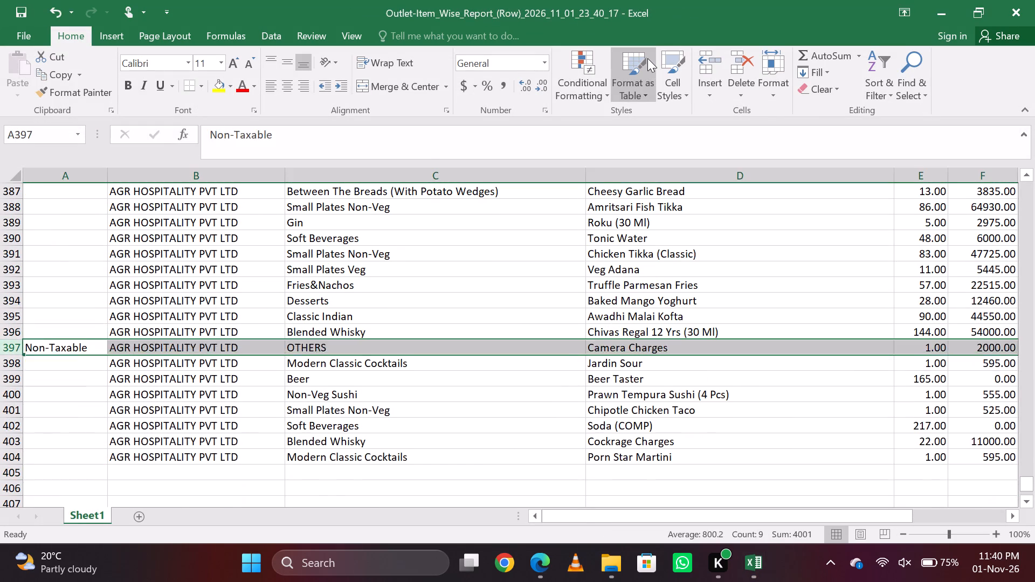
# Enter a SUBTOTAL sum (function 9) of F6:F404 in F4, above the My Amount header.
pyautogui.hotkey('ctrl', 'Up')
pyautogui.hotkey('ctrl', 'Up')
pyautogui.hotkey('ctrl', 'Up')
pyautogui.hotkey('ctrl', 'Up')
pyautogui.hotkey('ctrl', 'Up')
pyautogui.hotkey('ctrl', 'Right')
pyautogui.press('Down')
pyautogui.press('Right')
pyautogui.press('Down')
pyautogui.press('Right')
pyautogui.press('Down')
pyautogui.press('Right')
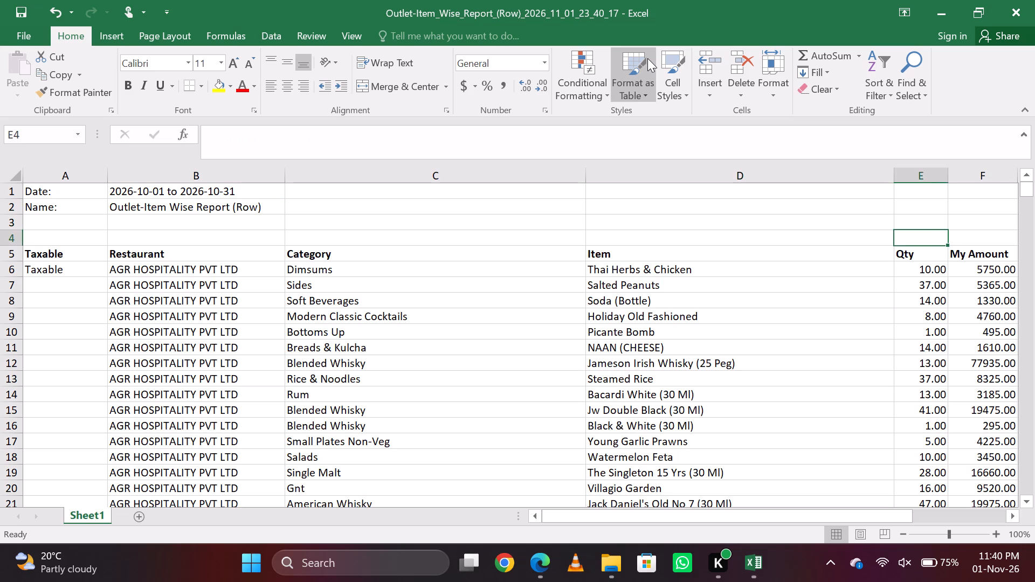
pyautogui.press('Right')
pyautogui.write('=sub')
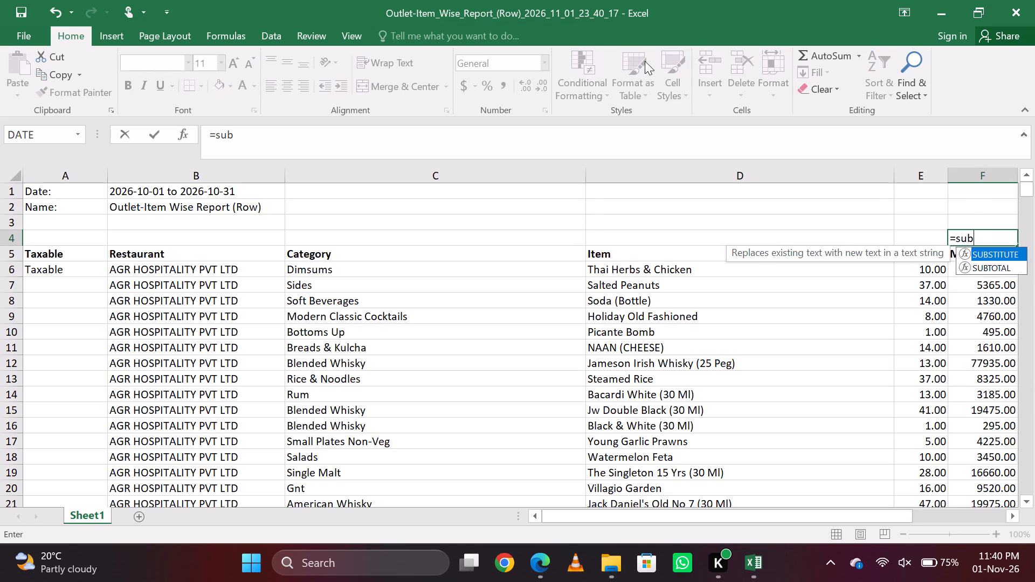
pyautogui.press('Down')
pyautogui.press('Tab')
pyautogui.write('9,')
pyautogui.press('Down')
pyautogui.press('Down')
pyautogui.press('Up')
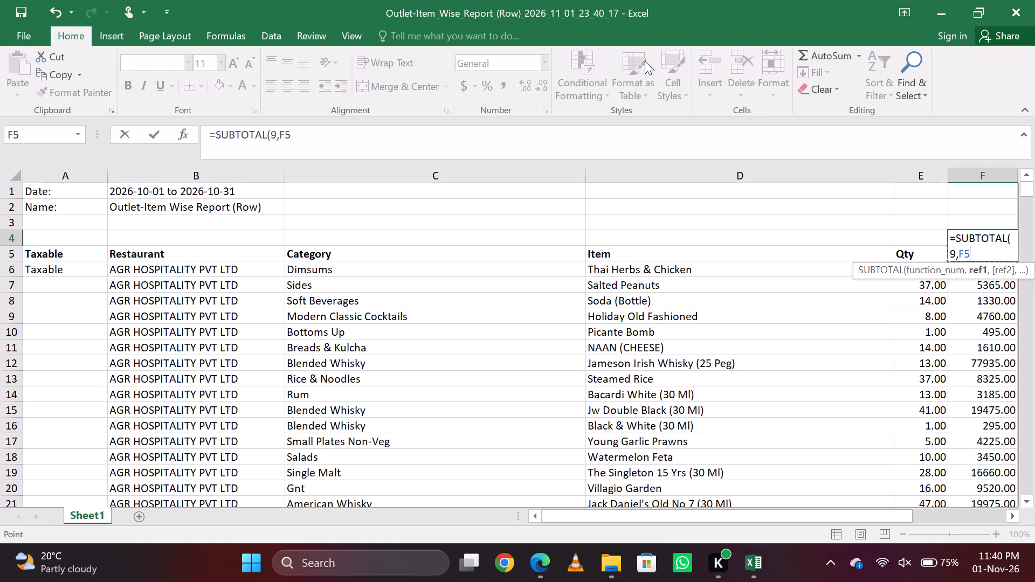
pyautogui.press('Down')
pyautogui.hotkey('ctrl', 'shift', 'Down')
pyautogui.press('Return')
# Fill the My Amount subtotal formula across into G4, above the Discount header.
pyautogui.press('Up')
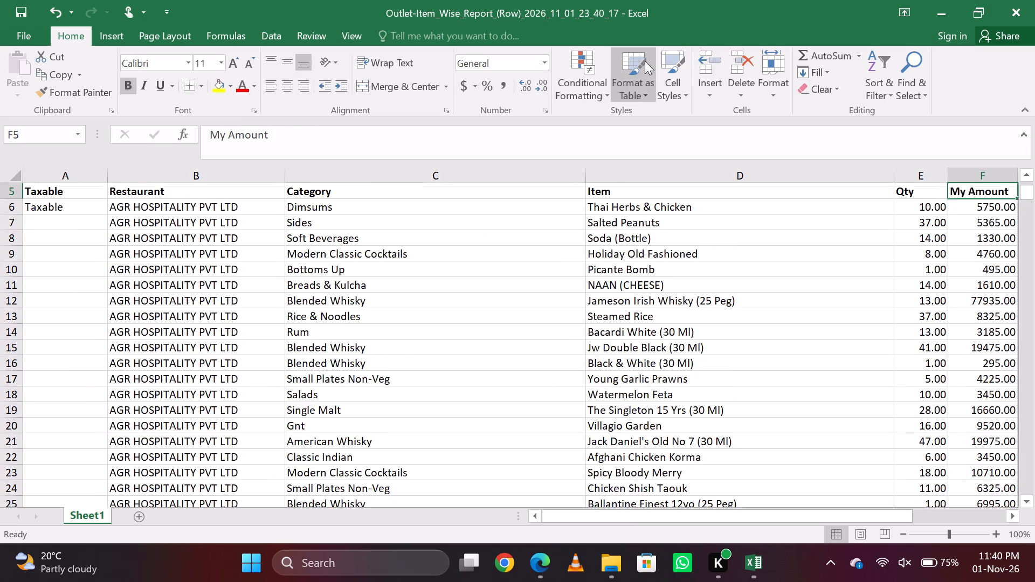
pyautogui.press('Right')
pyautogui.hotkey('ctrl', 'r')
# Calculate the net sale in C4, above the Category header, with the formula =F4-G4.
pyautogui.press('Left')
pyautogui.press('Left')
pyautogui.press('Left')
pyautogui.press('Left')
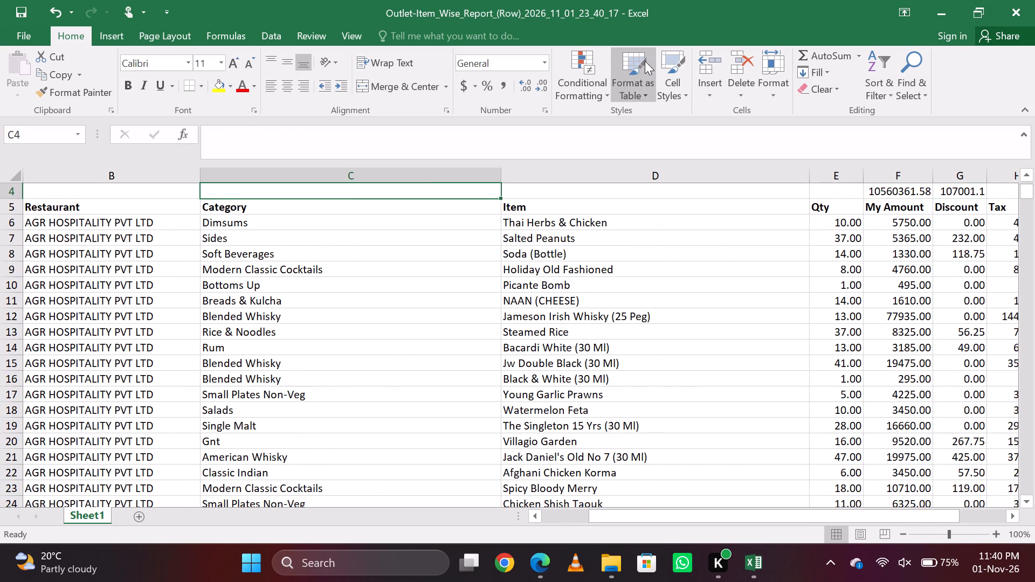
pyautogui.press('=')
pyautogui.press('Right')
pyautogui.press('Right')
pyautogui.press('Right')
pyautogui.press('Right')
pyautogui.press('Left')
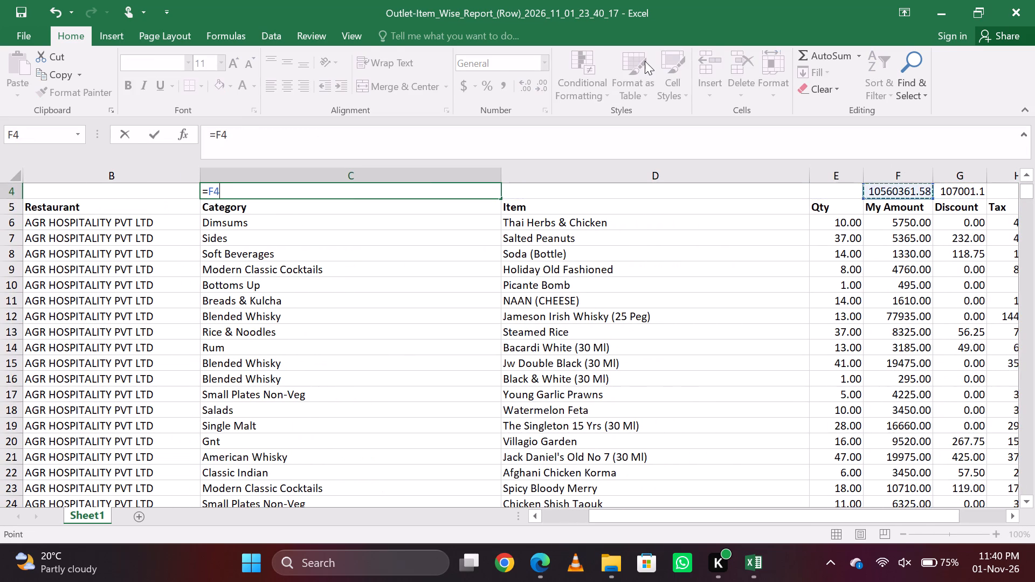
pyautogui.press('-')
pyautogui.press('Right')
pyautogui.press('Right')
pyautogui.press('Right')
pyautogui.press('Right')
pyautogui.press('Return')
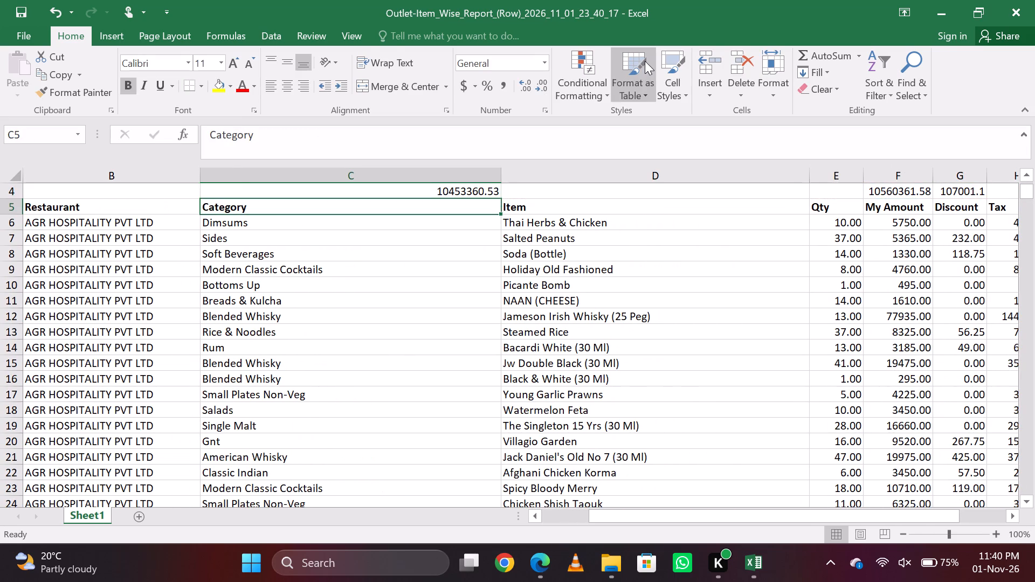
# Switch to the Vilagio daily audit report workbook and go from the N.C Report sheet to the Summary sheet.
pyautogui.press('Down')
pyautogui.press('Up')
pyautogui.press('Up')
pyautogui.press('Up')
pyautogui.press('Down')
pyautogui.hotkey('alt', 'Tab')
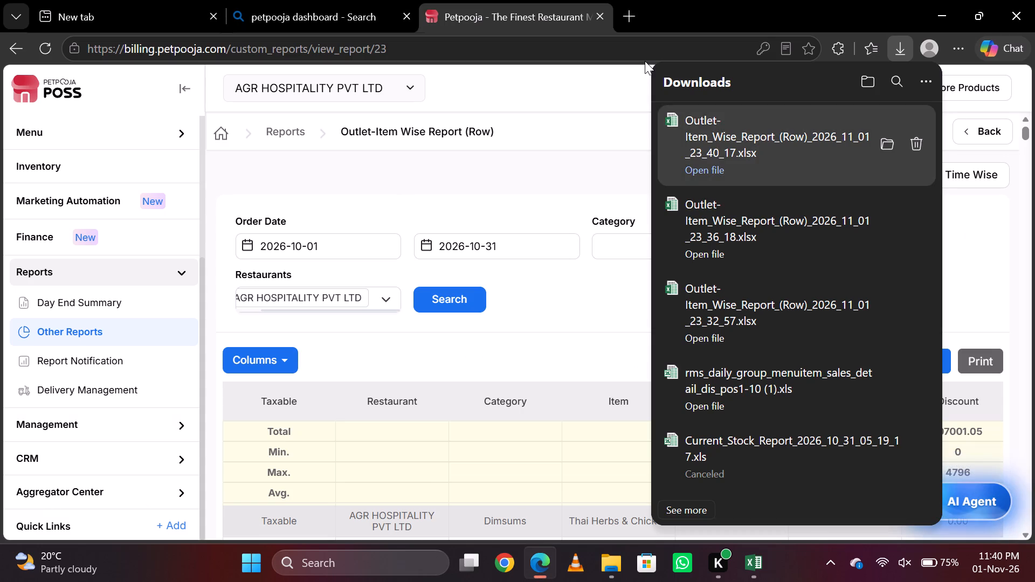
pyautogui.hotkey('alt', 'Tab')
pyautogui.hotkey('alt', 'Tab')
pyautogui.press('Down')
pyautogui.press('Right')
pyautogui.press('Up')
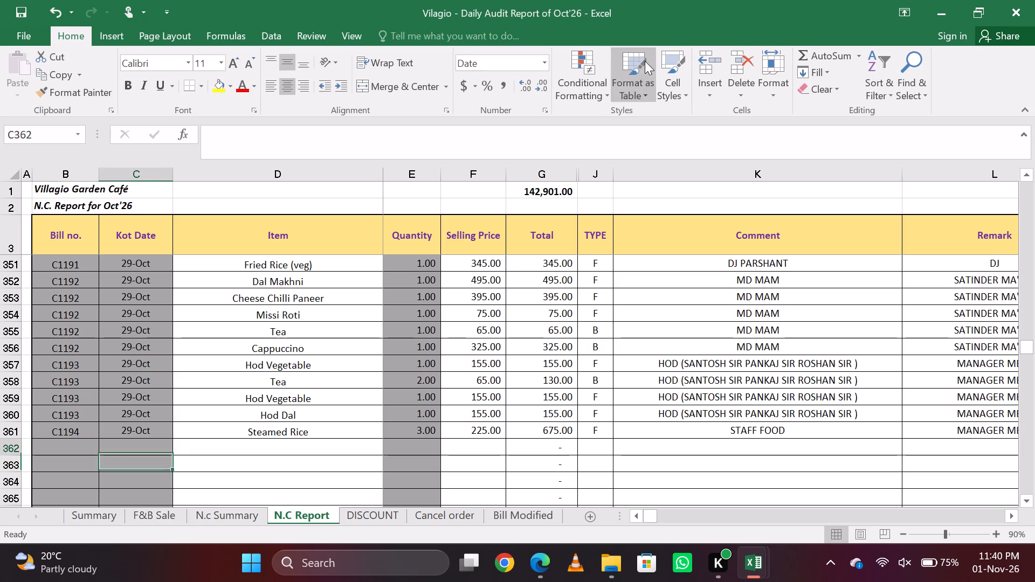
pyautogui.press('Up')
pyautogui.press('Right')
pyautogui.press('Right')
pyautogui.press('Right')
pyautogui.press('Right')
pyautogui.press('Right')
pyautogui.press('Left')
pyautogui.press('Left')
pyautogui.hotkey('ctrl', 'pageup')
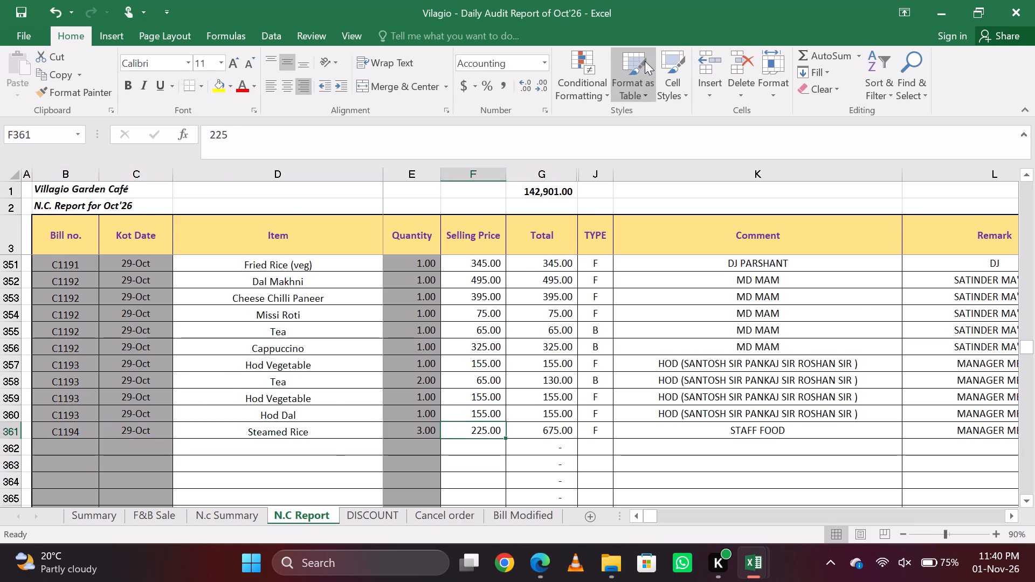
pyautogui.hotkey('ctrl', 'pageup')
pyautogui.hotkey('ctrl', 'pageup')
pyautogui.hotkey('ctrl', 'pageup')
# Return to the October item-wise report and review its date range, the net sale in C4 and the My Amount and Discount subtotals.
pyautogui.hotkey('alt', 'Tab')
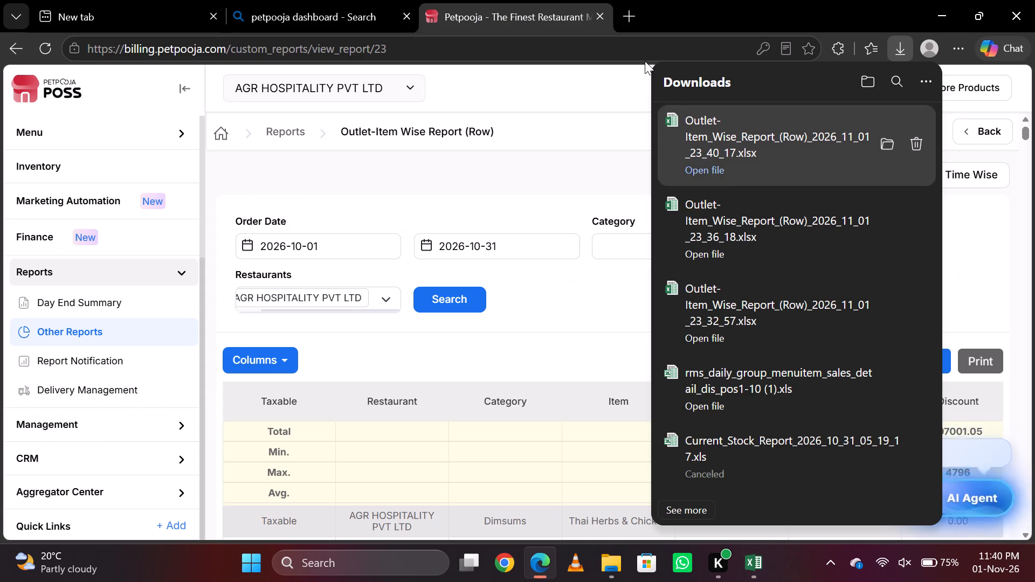
pyautogui.press('Down')
pyautogui.hotkey('alt', 'Tab')
pyautogui.hotkey('alt', 'Tab')
pyautogui.press('Up')
pyautogui.press('Down')
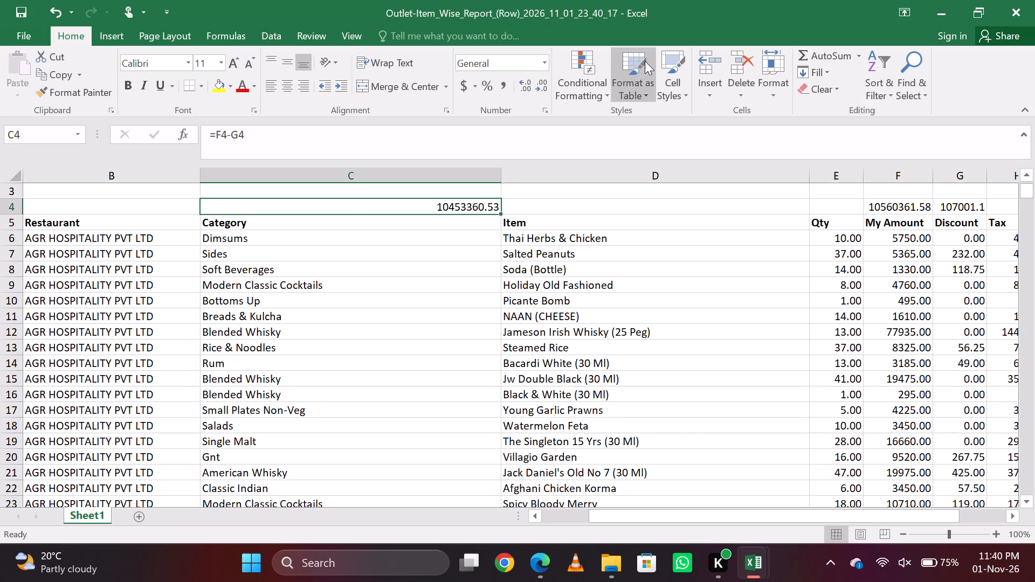
pyautogui.press('Left')
pyautogui.press('Left')
pyautogui.press('Left')
pyautogui.press('Left')
pyautogui.press('Left')
pyautogui.press('Left')
pyautogui.press('Left')
pyautogui.press('Left')
pyautogui.press('Left')
pyautogui.press('Up')
pyautogui.press('Up')
pyautogui.press('Up')
pyautogui.press('Up')
pyautogui.press('Up')
pyautogui.press('Up')
pyautogui.press('Up')
pyautogui.press('Up')
pyautogui.press('Up')
pyautogui.press('Up')
pyautogui.press('Right')
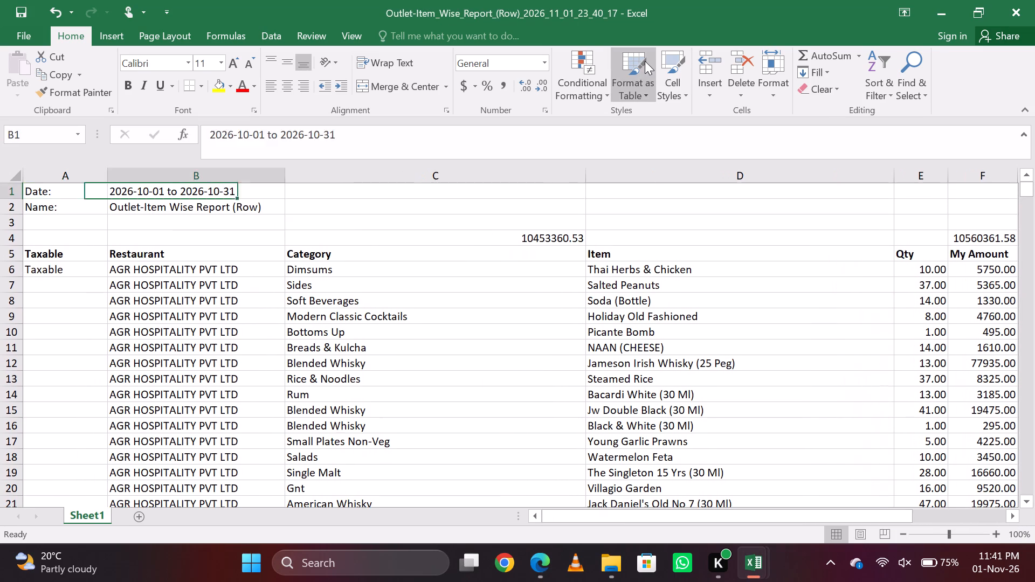
pyautogui.press('Right')
pyautogui.press('Down')
pyautogui.press('Right')
pyautogui.press('Down')
pyautogui.press('Left')
pyautogui.press('Down')
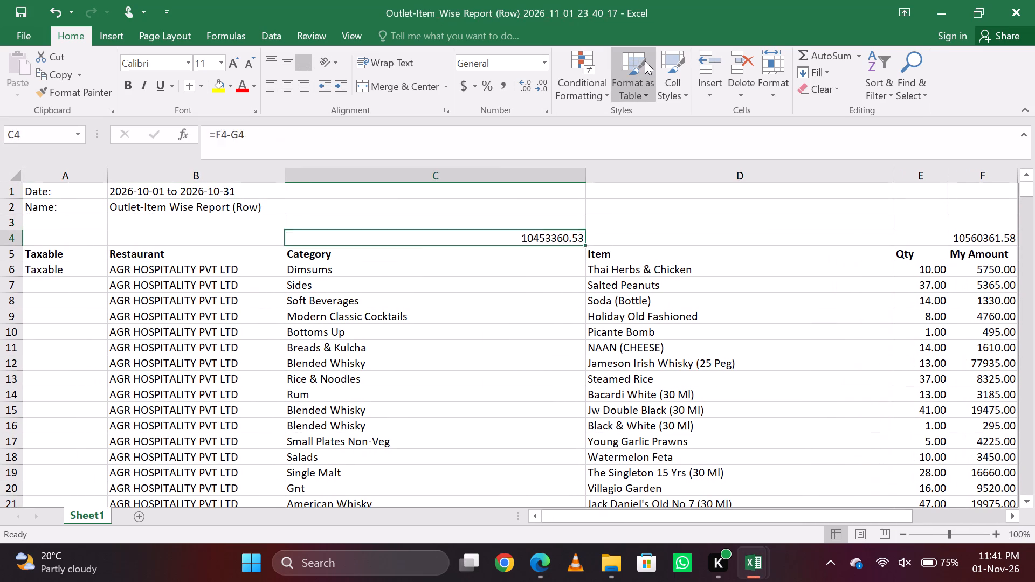
pyautogui.press('Right')
pyautogui.press('Right')
pyautogui.press('Right')
pyautogui.press('Right')
pyautogui.press('Left')
pyautogui.press('Left')
pyautogui.press('Right')
pyautogui.press('Right')
pyautogui.press('Left')
# Switch to the daily audit report and examine Total Sale on the Summary sheet and the October total in O35 of F&B Sale.
pyautogui.hotkey('alt', 'Tab')
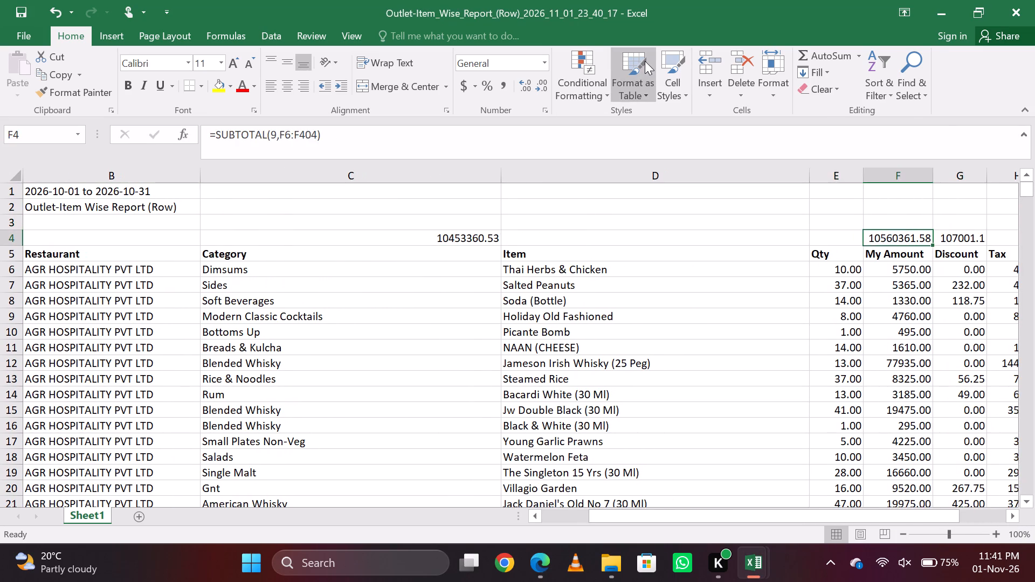
pyautogui.hotkey('alt', 'Tab')
pyautogui.hotkey('alt', 'Tab')
pyautogui.press('Left')
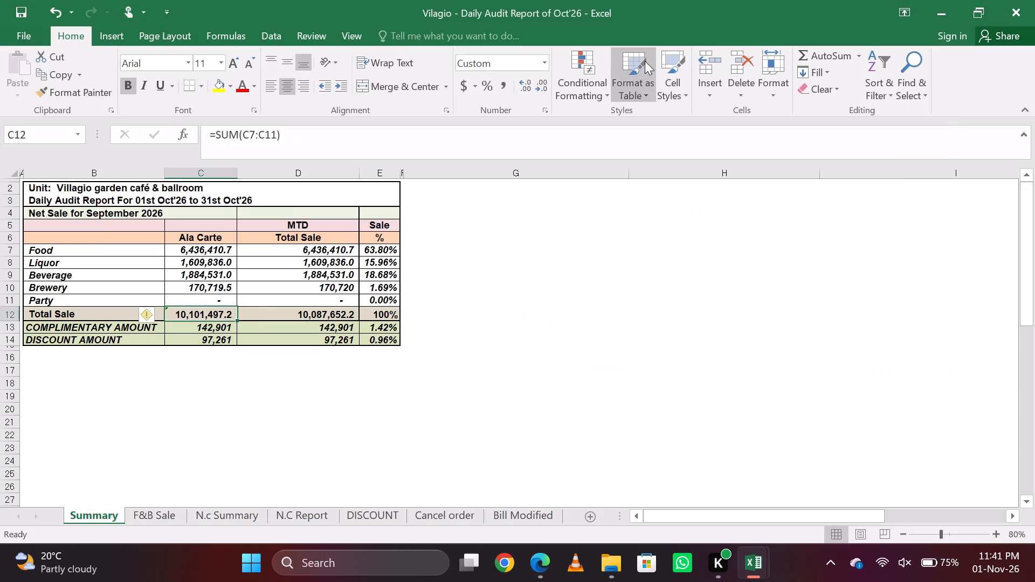
pyautogui.press('Right')
pyautogui.press('Left')
pyautogui.hotkey('ctrl', 'pagedown')
pyautogui.press('Right')
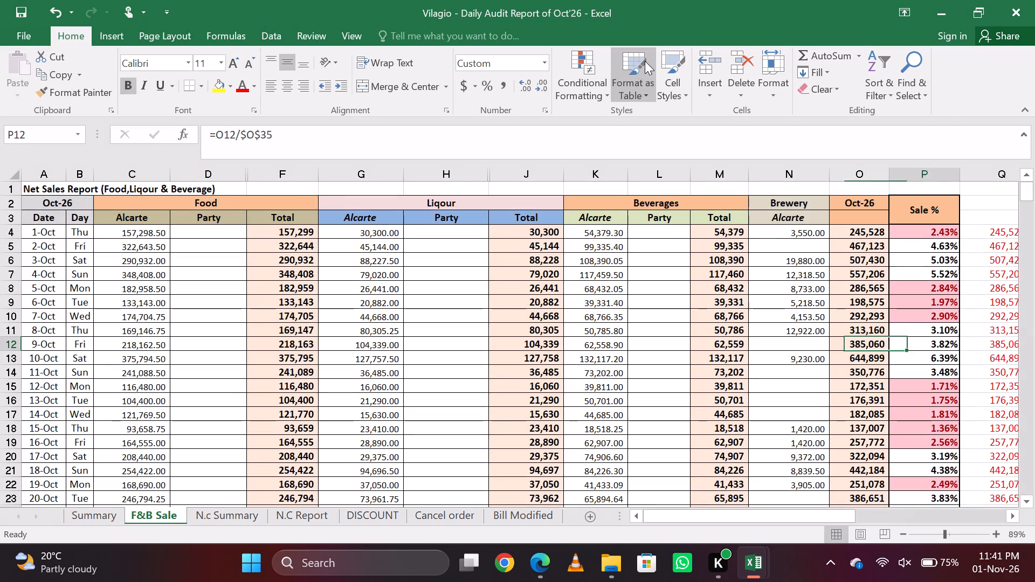
pyautogui.press('Down')
pyautogui.press('Down')
pyautogui.press('Down')
pyautogui.press('Down')
pyautogui.press('Down')
pyautogui.press('Down')
pyautogui.press('Down')
pyautogui.press('Down')
pyautogui.press('Down')
pyautogui.press('Down')
pyautogui.press('Down')
pyautogui.press('Down')
pyautogui.press('Down')
pyautogui.press('Down')
pyautogui.press('Down')
pyautogui.press('Down')
pyautogui.press('Down')
pyautogui.press('Down')
pyautogui.press('Down')
pyautogui.press('Down')
pyautogui.press('Left')
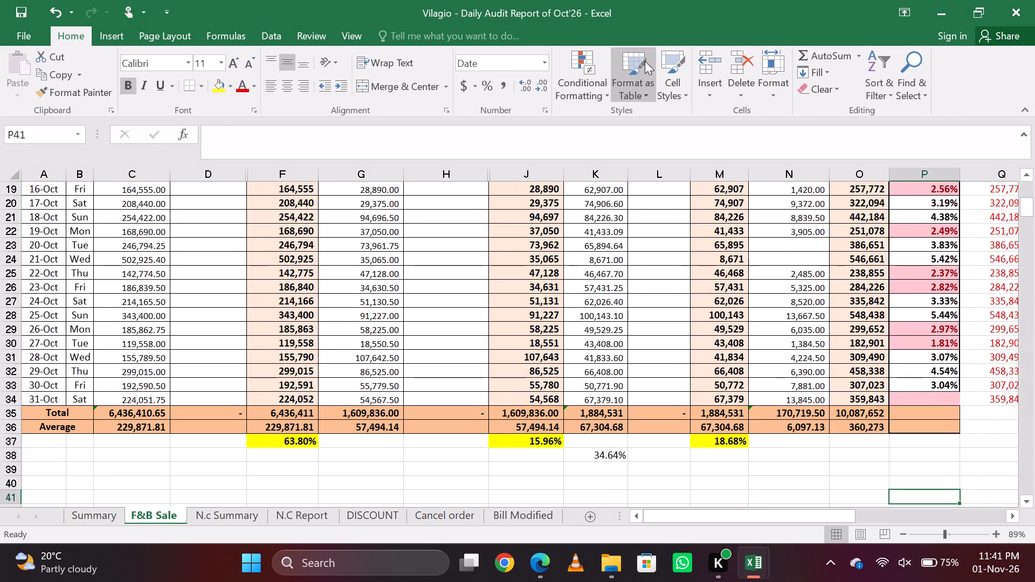
pyautogui.press('Up')
pyautogui.press('Up')
pyautogui.press('Up')
pyautogui.press('Up')
pyautogui.press('Up')
pyautogui.press('Up')
pyautogui.hotkey('alt', 'Tab')
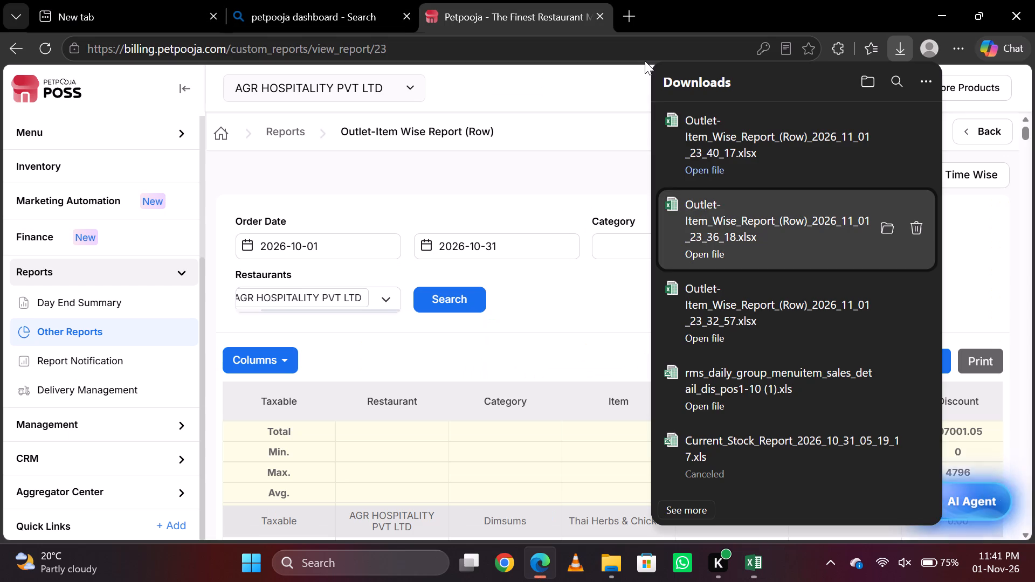
pyautogui.hotkey('alt', 'Tab')
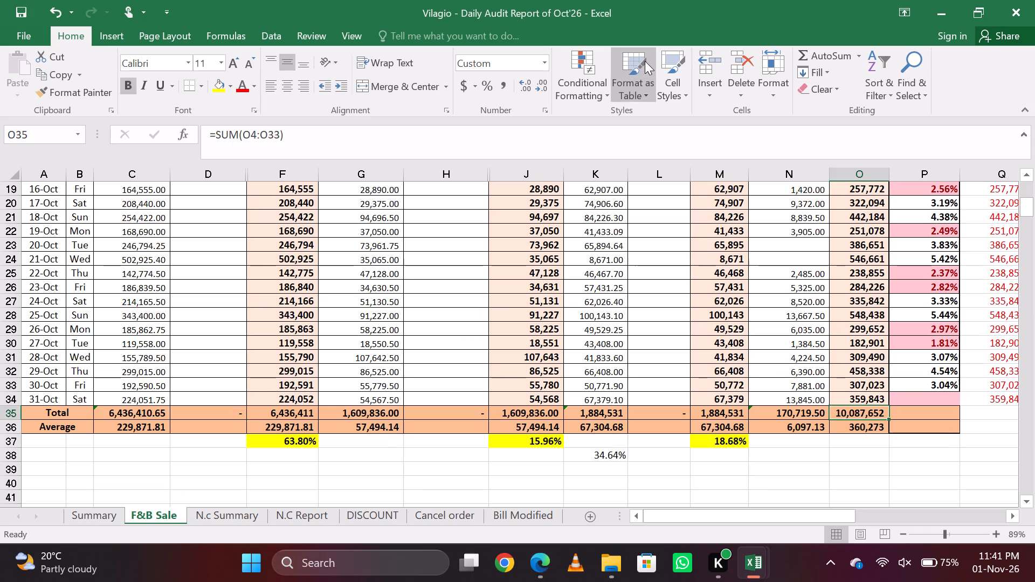
# Switch to the October item-wise report and examine the net sale in C4 against the My Amount and Discount subtotals.
pyautogui.hotkey('alt', 'Tab')
pyautogui.hotkey('alt', 'Tab')
pyautogui.hotkey('alt', 'Tab')
pyautogui.hotkey('alt', 'Tab')
pyautogui.hotkey('alt', 'Tab')
pyautogui.hotkey('alt', 'Tab')
pyautogui.hotkey('alt', 'Tab')
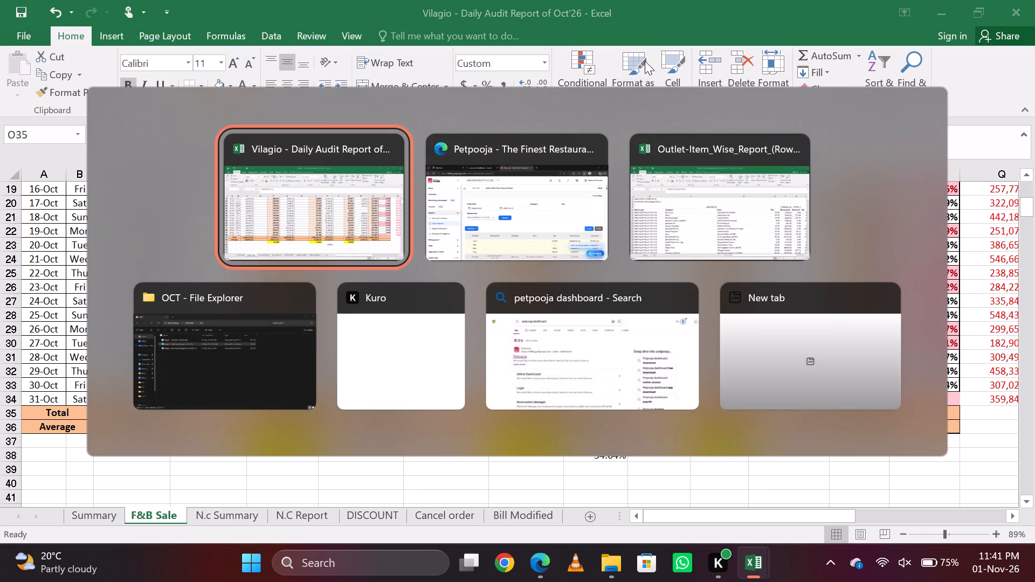
pyautogui.hotkey('alt', 'Tab')
pyautogui.hotkey('alt', 'Tab')
pyautogui.press('Up')
pyautogui.press('Down')
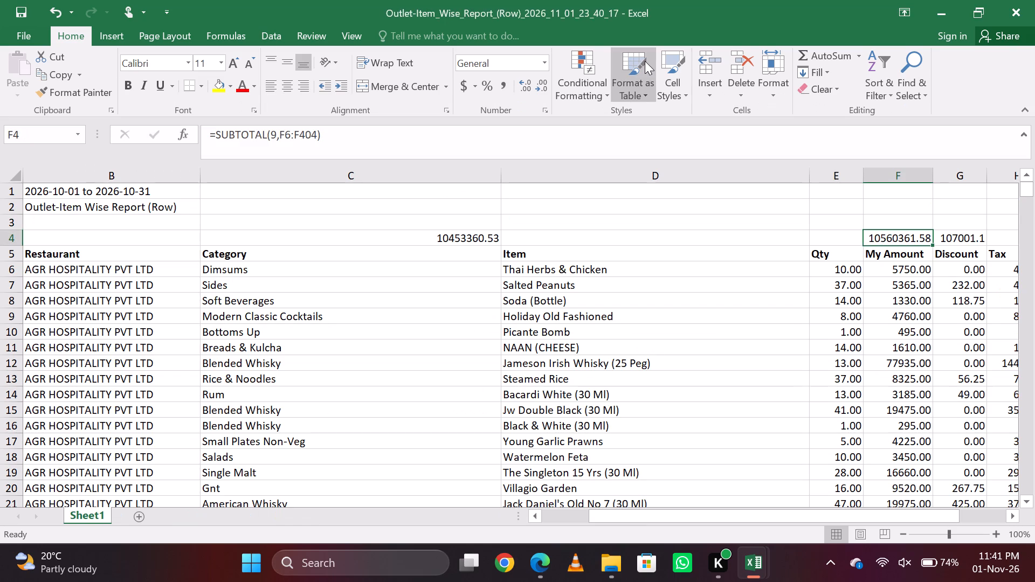
pyautogui.press('Left')
pyautogui.press('Left')
pyautogui.press('Left')
pyautogui.press('Left')
pyautogui.press('Right')
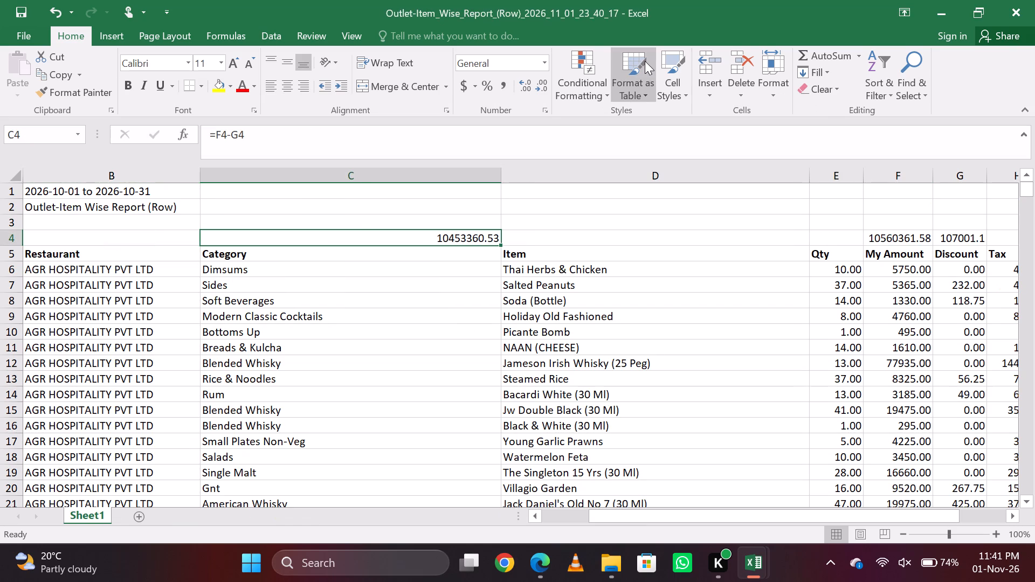
pyautogui.press('Right')
pyautogui.press('Left')
pyautogui.press('Right')
pyautogui.press('Left')
pyautogui.press('Right')
pyautogui.press('Left')
# Switch to the Vilagio daily audit report and compare Total Sale on the Summary sheet with the October total in O35 of F&B Sale.
pyautogui.hotkey('alt', 'Tab')
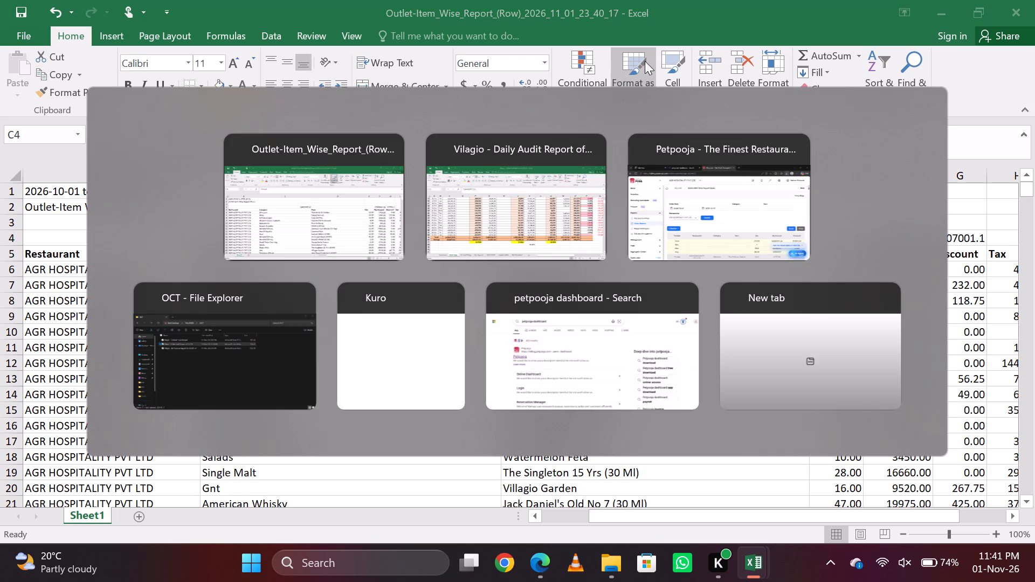
pyautogui.press('Right')
pyautogui.press('Left')
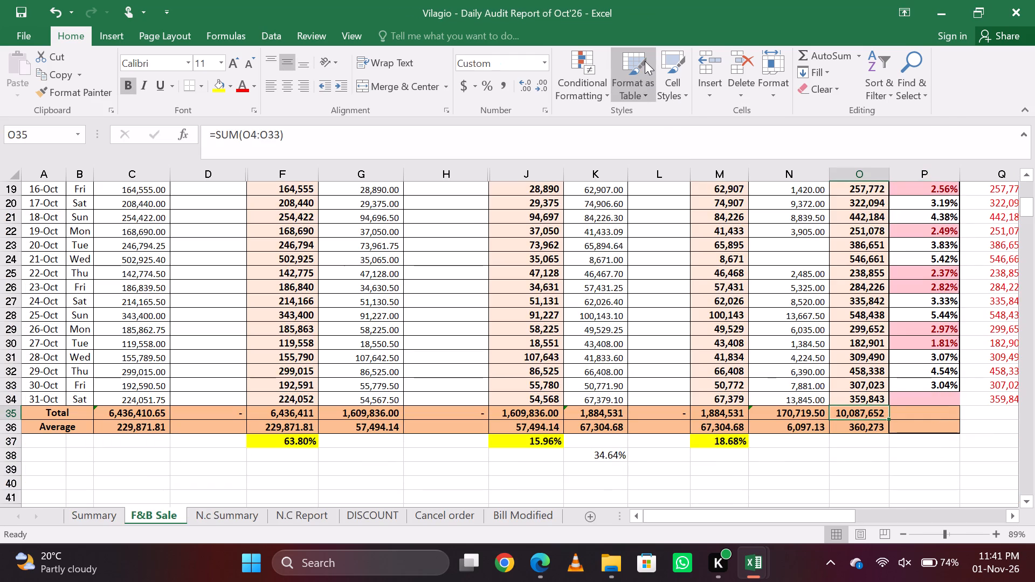
pyautogui.press('Left')
pyautogui.press('Right')
pyautogui.hotkey('ctrl', 'pageup')
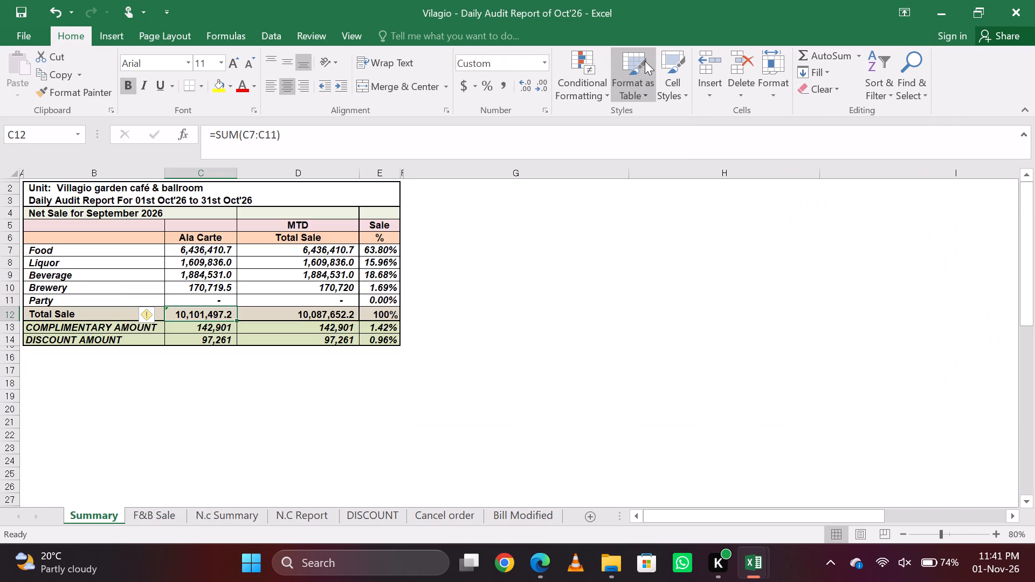
pyautogui.press('Down')
pyautogui.press('Up')
pyautogui.press('Right')
pyautogui.press('Right')
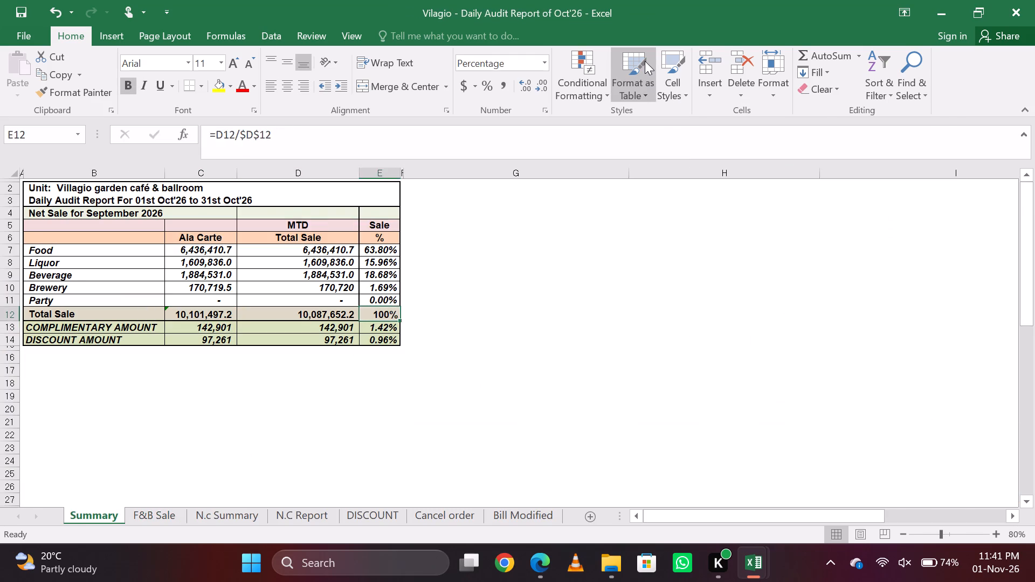
pyautogui.press('Left')
pyautogui.hotkey('ctrl', 'pagedown')
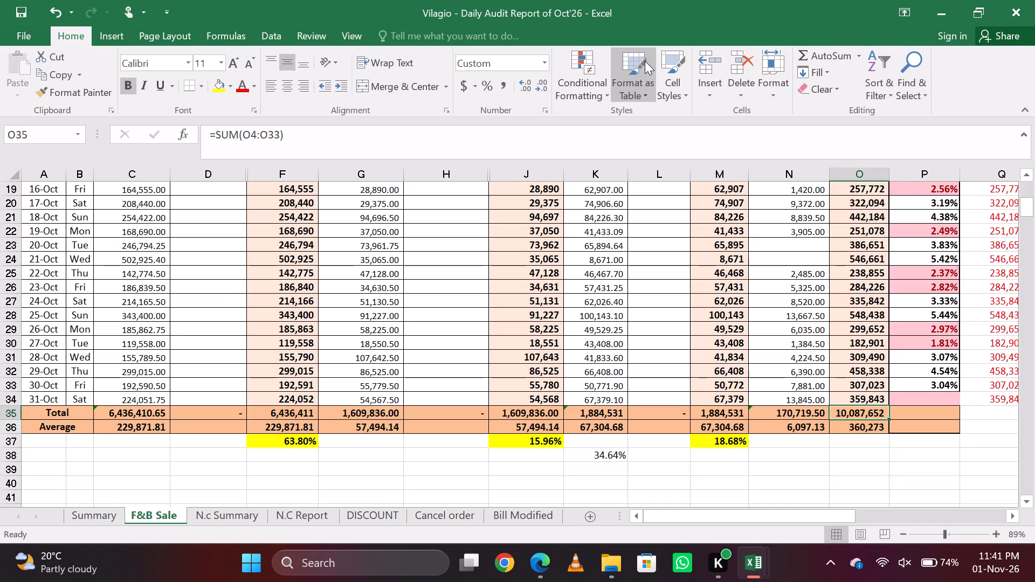
pyautogui.hotkey('ctrl', 'pageup')
pyautogui.press('Down')
pyautogui.press('Up')
pyautogui.press('Left')
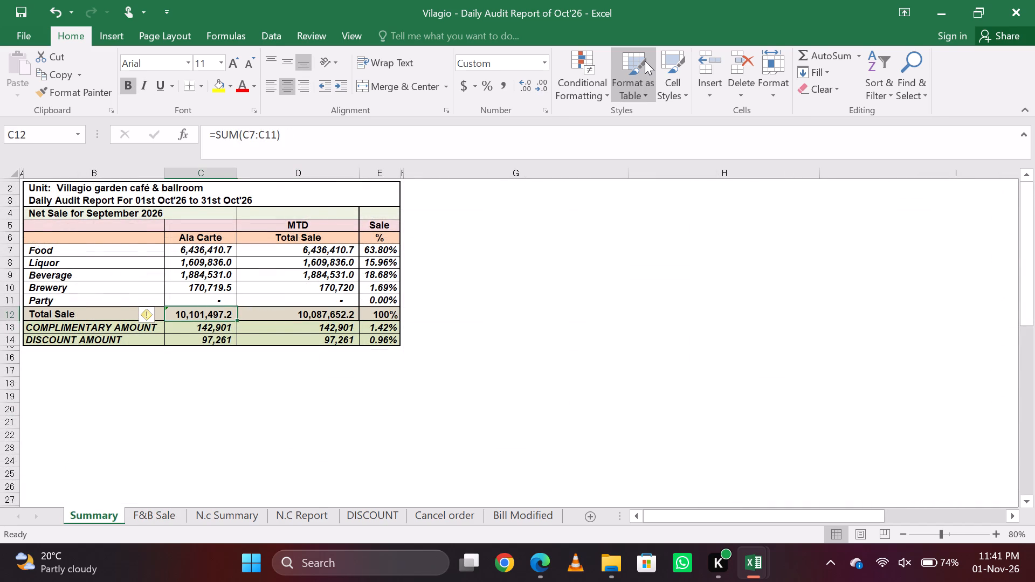
pyautogui.hotkey('ctrl', 'pagedown')
pyautogui.press('Down')
pyautogui.press('Up')
pyautogui.hotkey('ctrl', 'pageup')
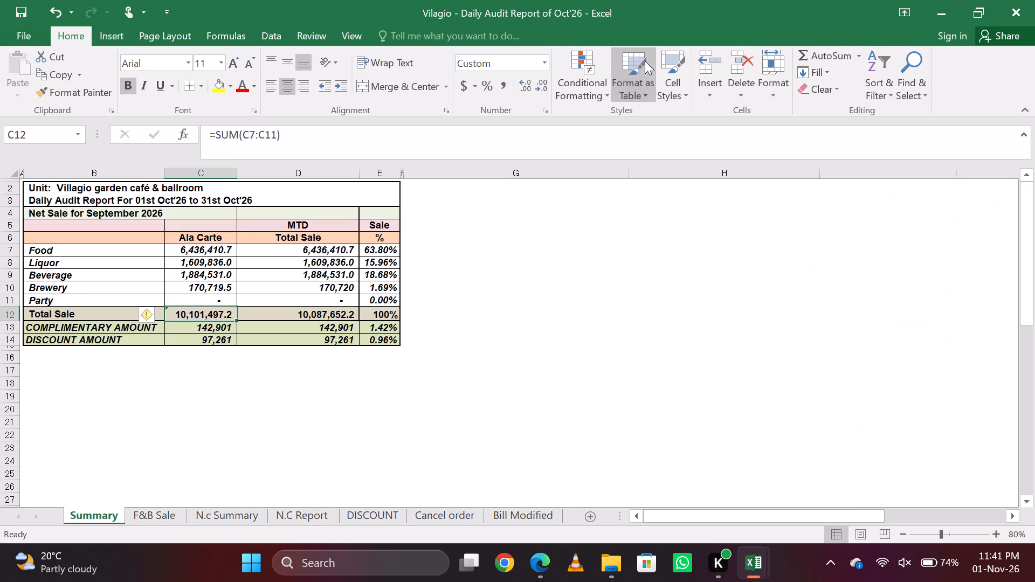
# Examine the Ala Carte and MTD Total Sale formulas in C12 and D12 of the Summary sheet, plus the complimentary amount formula.
pyautogui.press('Down')
pyautogui.press('Up')
pyautogui.press('Right')
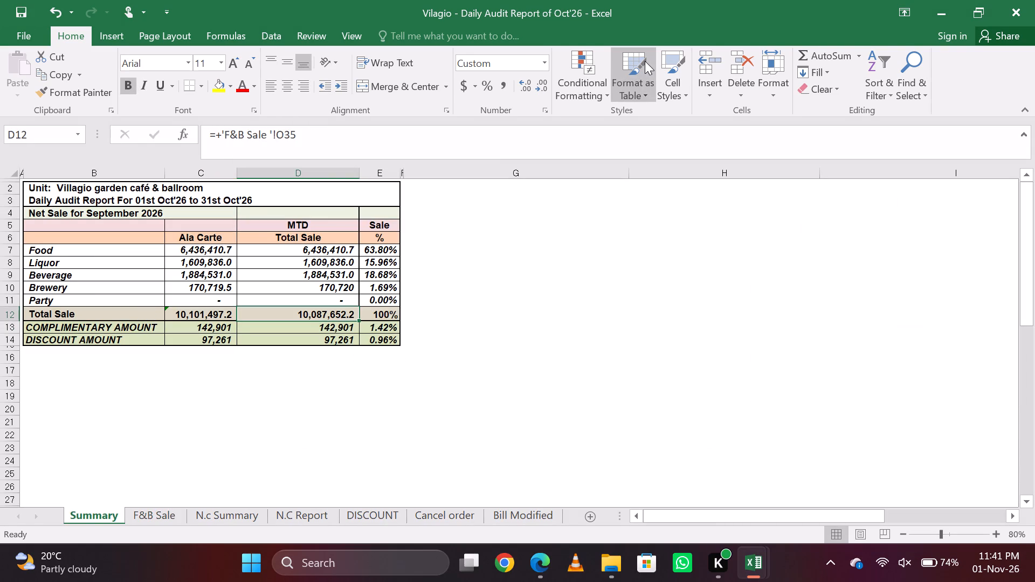
pyautogui.press('Up')
pyautogui.press('Down')
pyautogui.press('Down')
pyautogui.press('Left')
pyautogui.press('Right')
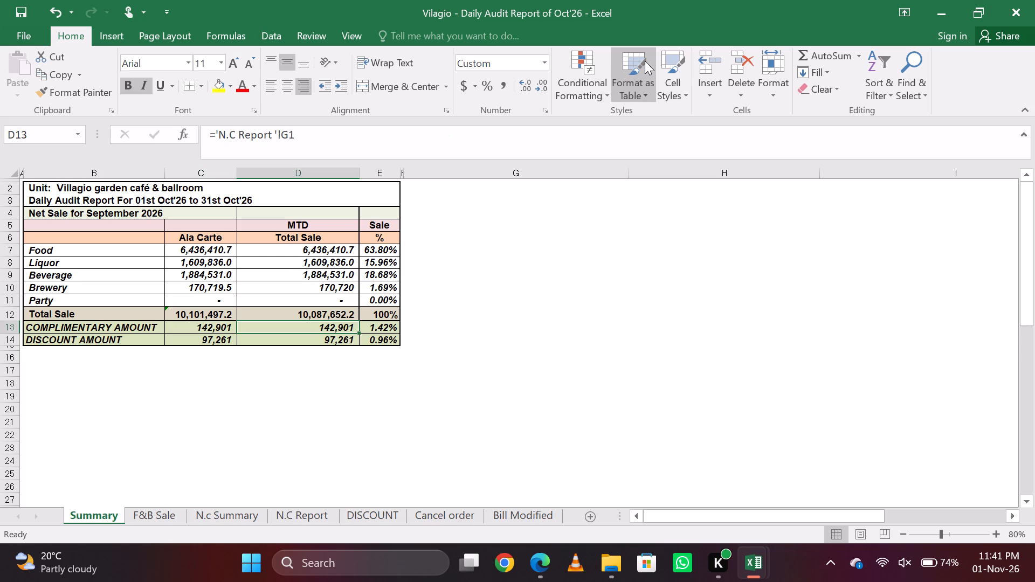
pyautogui.press('Up')
pyautogui.press('Left')
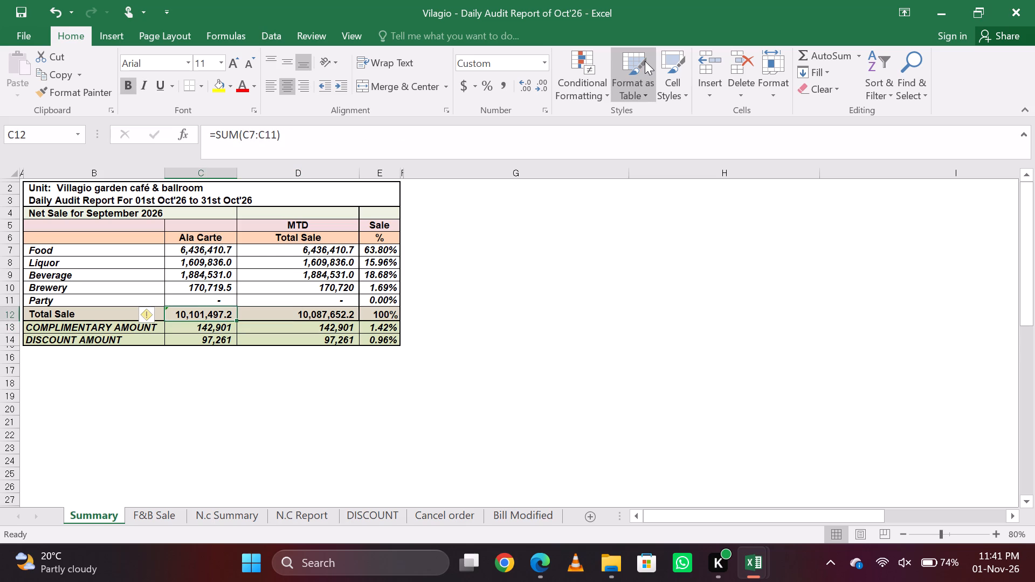
pyautogui.press('Right')
pyautogui.press('Left')
pyautogui.press('Right')
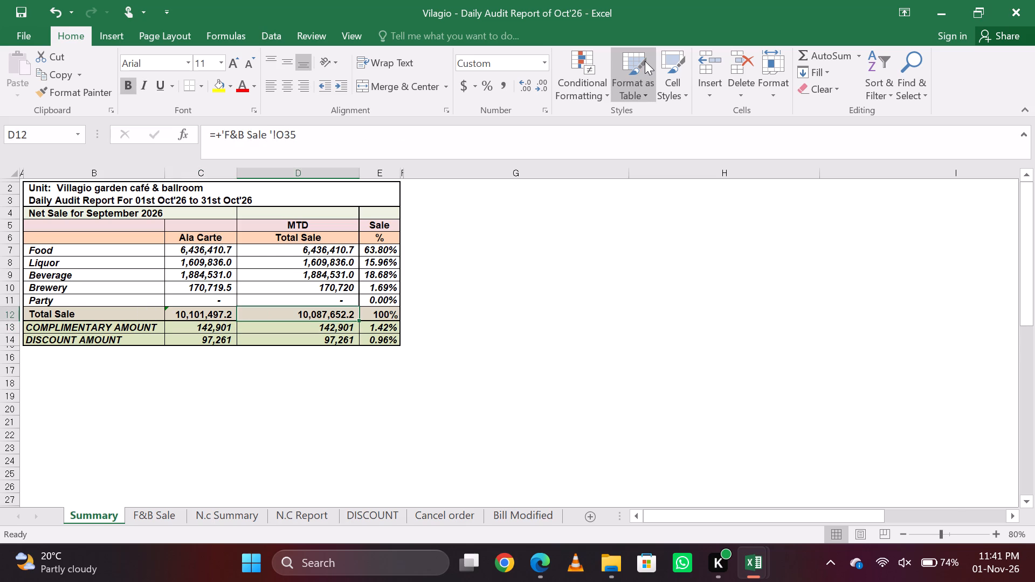
# Return to the October item-wise report and recheck the net sale in C4 for comparison with the Summary total.
pyautogui.hotkey('alt', 'Tab')
pyautogui.hotkey('alt', 'Tab')
pyautogui.hotkey('alt', 'Tab')
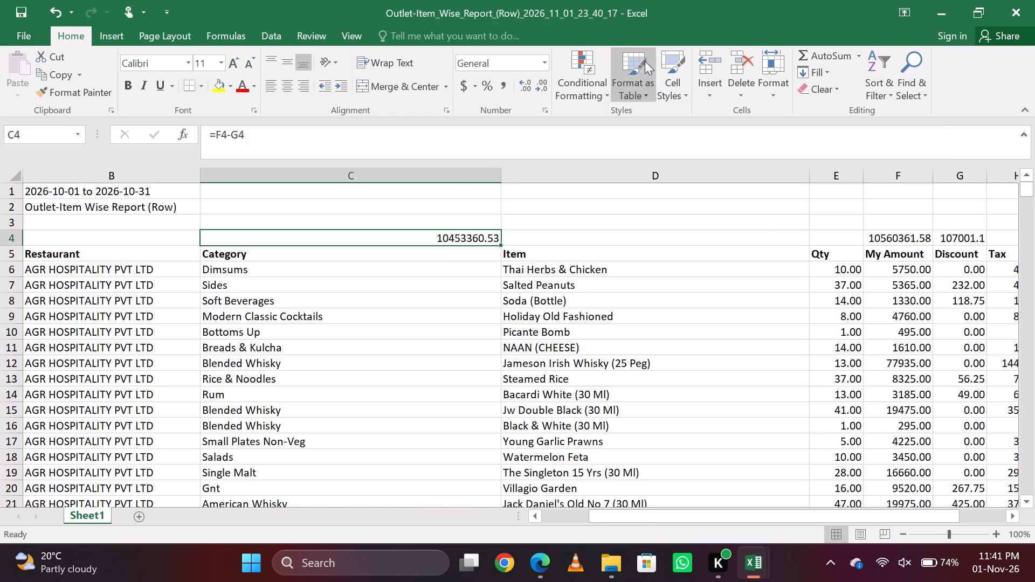
pyautogui.press('Right')
pyautogui.press('Left')
pyautogui.press('Right')
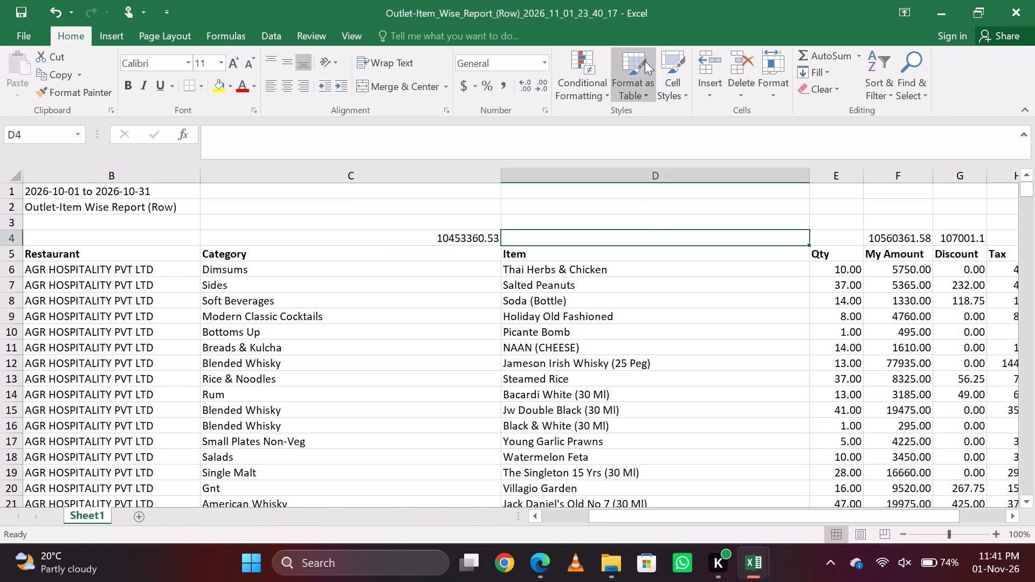
pyautogui.press('Right')
pyautogui.press('Right')
pyautogui.press('Left')
pyautogui.press('Left')
pyautogui.press('Right')
pyautogui.press('Left')
pyautogui.press('Left')
# Switch to the Petpooja browser window and open the downloaded item-wise report ending 23_32_57.xlsx.
pyautogui.hotkey('alt', 'Tab')
pyautogui.hotkey('alt', 'Tab')
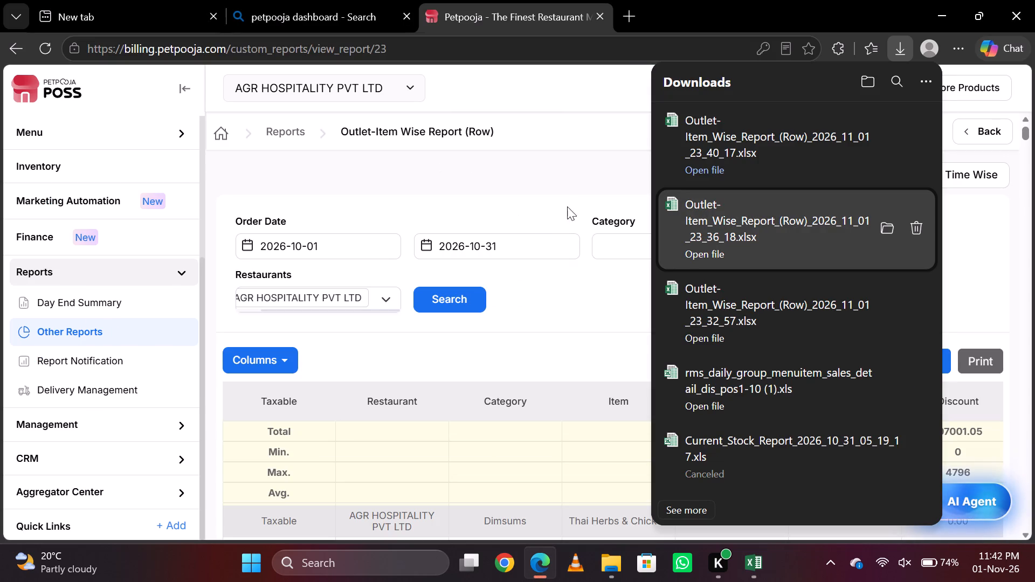
pyautogui.click(569, 200)
pyautogui.click(964, 47)
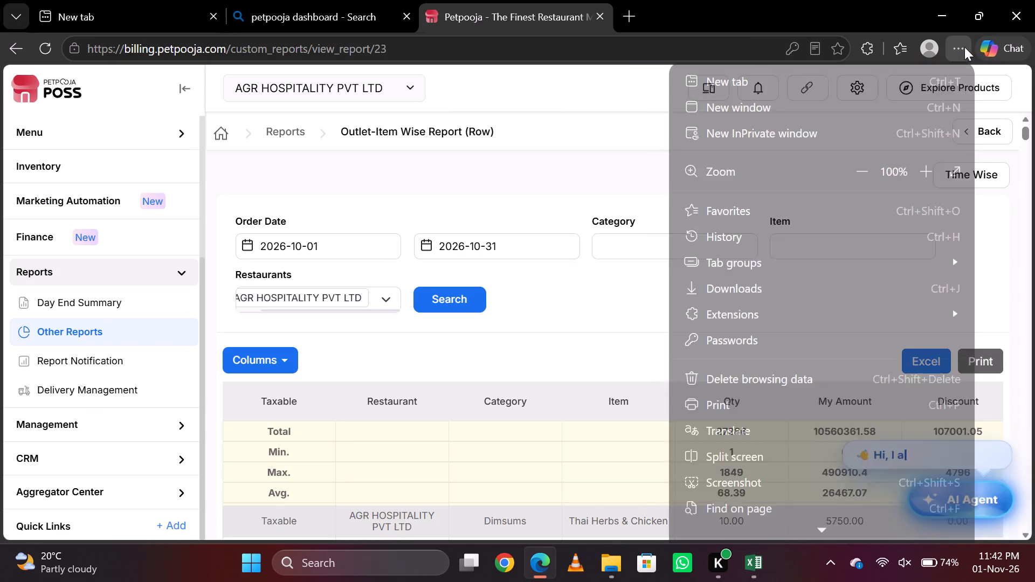
pyautogui.click(756, 278)
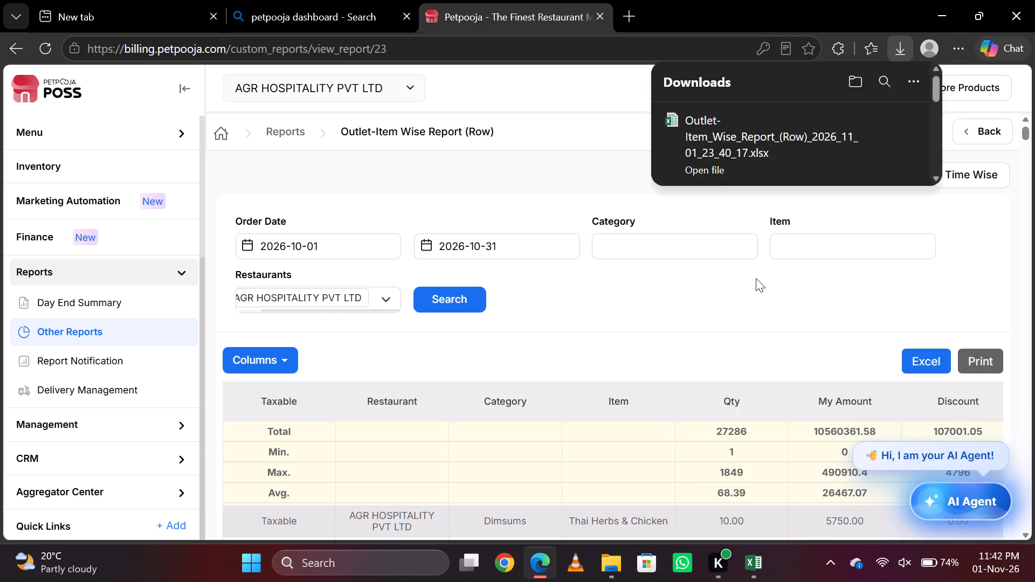
pyautogui.click(777, 295)
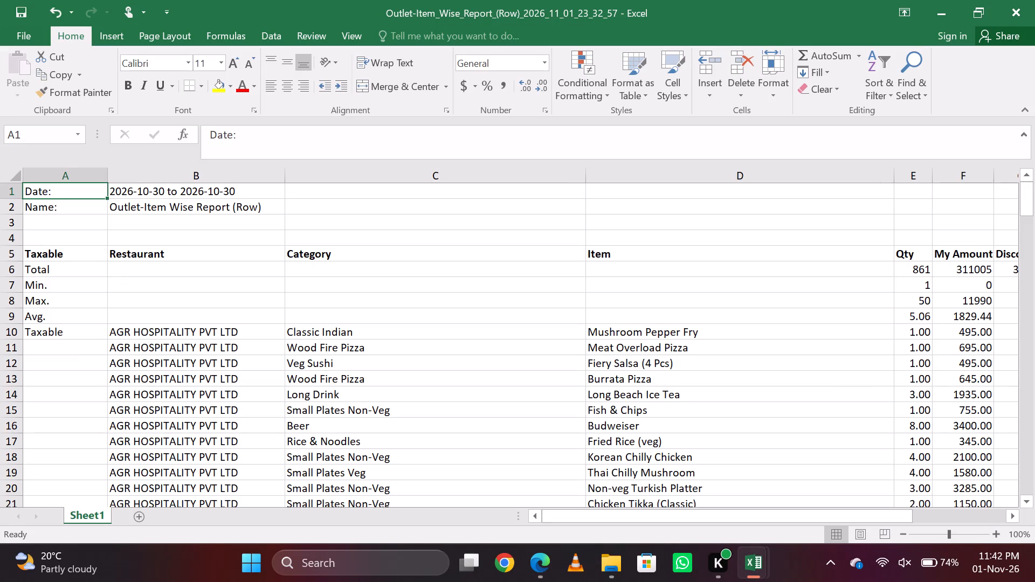
# Delete the Total, Min., Max. and Avg. rows below the header of the 30-Oct item-wise report.
pyautogui.press('Down')
pyautogui.press('Down')
pyautogui.press('Down')
pyautogui.press('Down')
pyautogui.press('Down')
pyautogui.hotkey('shift', 'space')
pyautogui.hotkey('shift', 'Down')
pyautogui.hotkey('shift', 'Down')
pyautogui.hotkey('shift', 'Down')
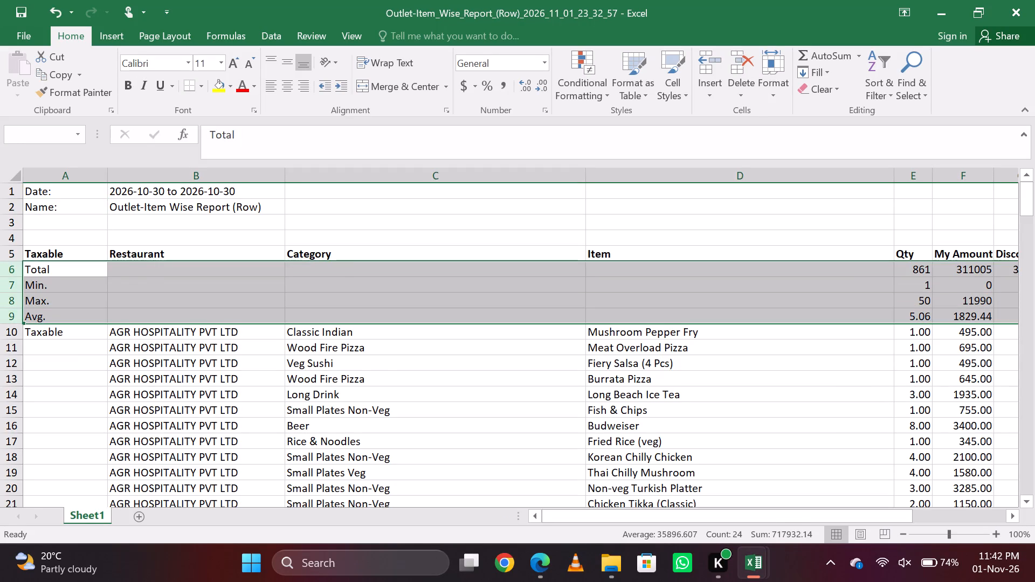
pyautogui.hotkey('ctrl', '-')
# Delete the row separating the taxable and non-taxable items and the Sub Total row below the non-taxable items.
pyautogui.press('Right')
pyautogui.press('Down')
pyautogui.press('Down')
pyautogui.hotkey('ctrl', 'Down')
pyautogui.hotkey('ctrl', 'Down')
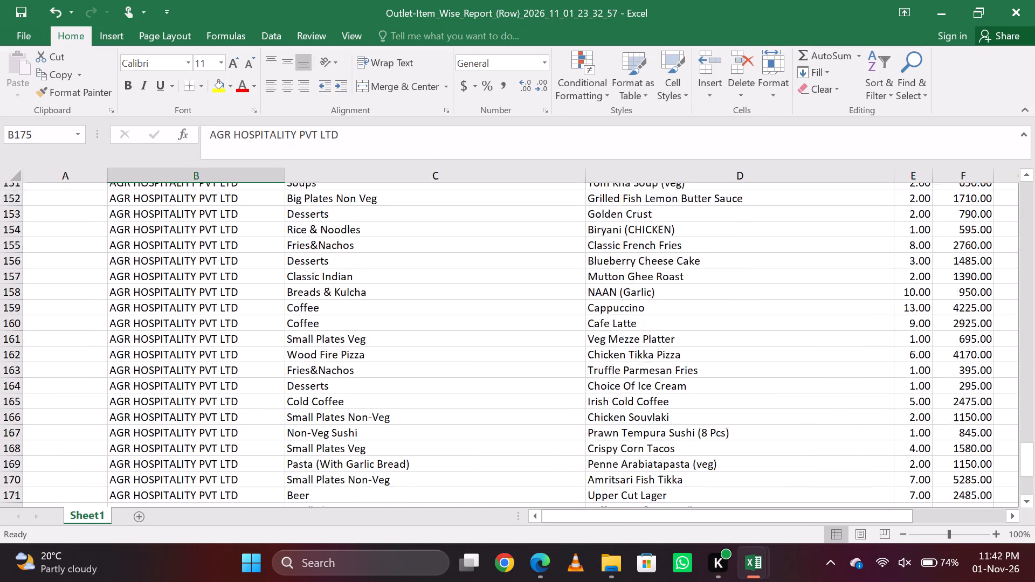
pyautogui.press('Up')
pyautogui.hotkey('shift', 'space')
pyautogui.hotkey('ctrl', '-')
pyautogui.press('Down')
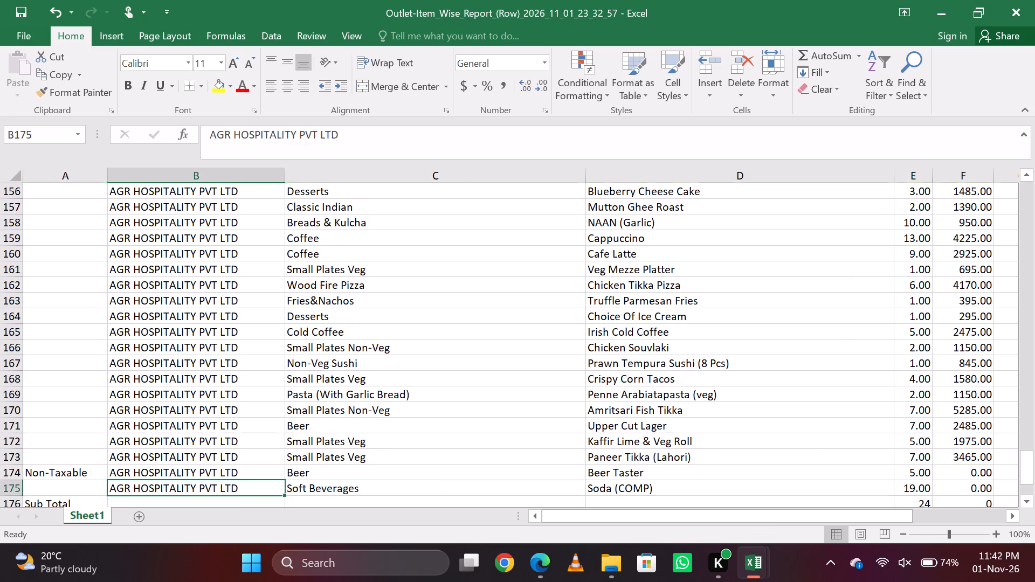
pyautogui.press('Down')
pyautogui.press('Down')
pyautogui.hotkey('shift', 'space')
pyautogui.press('Up')
pyautogui.hotkey('shift', 'space')
pyautogui.hotkey('ctrl', '-')
# Return to the top of the 30-Oct report and review its date range and the blank rows above My Amount.
pyautogui.hotkey('ctrl', 'Up')
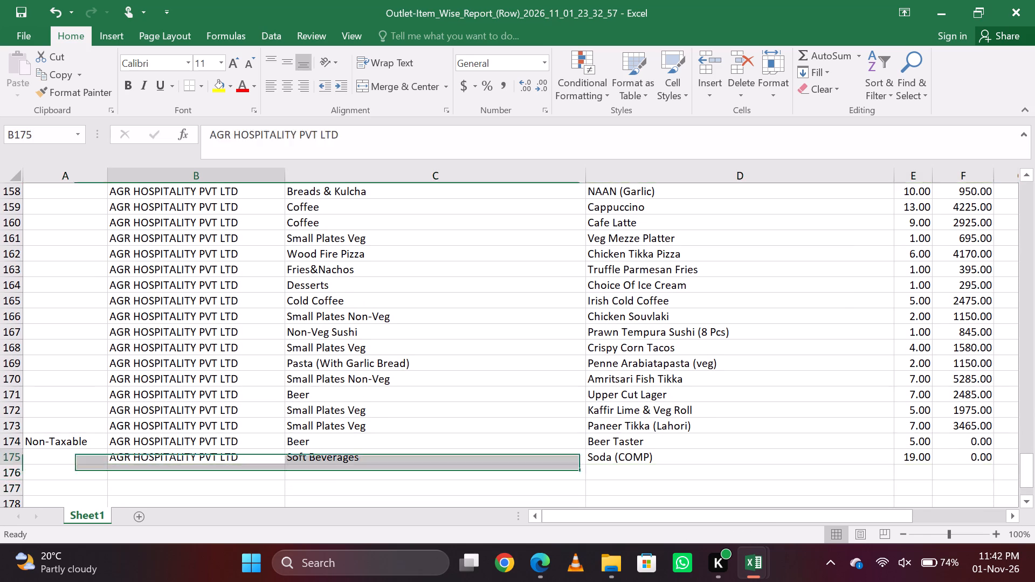
pyautogui.hotkey('ctrl', 'Up')
pyautogui.hotkey('ctrl', 'Up')
pyautogui.hotkey('ctrl', 'Up')
pyautogui.hotkey('ctrl', 'Right')
pyautogui.press('Down')
pyautogui.press('Left')
pyautogui.press('pageup')
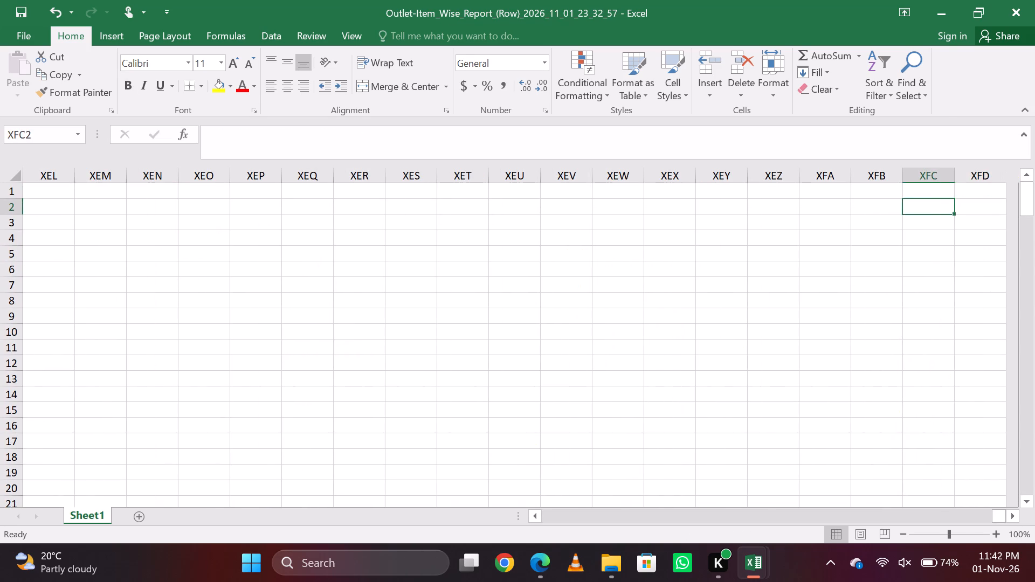
pyautogui.hotkey('ctrl', 'Left')
pyautogui.hotkey('ctrl', 'Left')
pyautogui.hotkey('ctrl', 'Left')
pyautogui.press('Right')
pyautogui.press('Right')
pyautogui.press('Right')
pyautogui.press('Down')
pyautogui.press('Right')
pyautogui.press('Down')
pyautogui.press('Down')
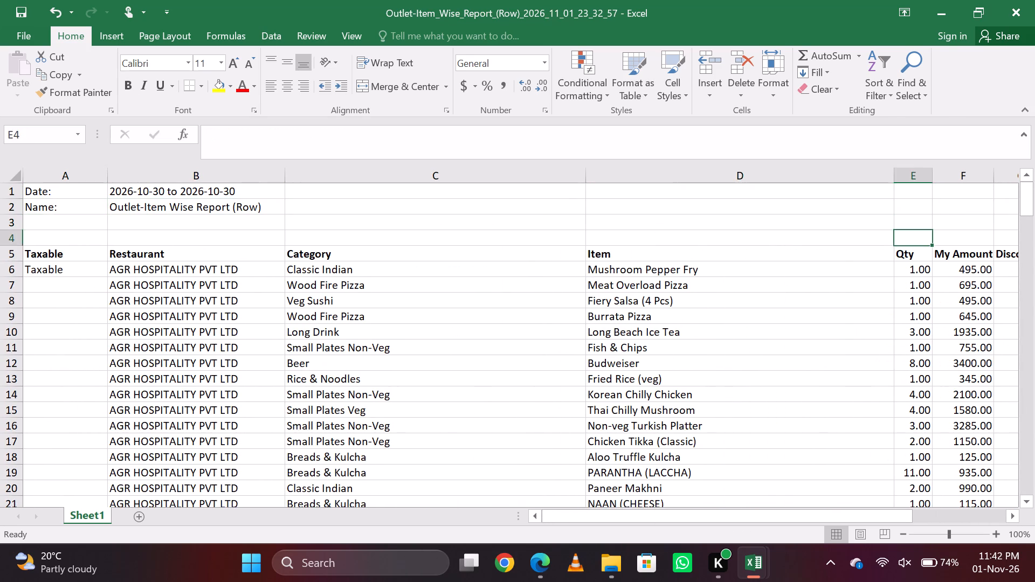
pyautogui.press('Right')
pyautogui.press('Up')
# Switch to the Petpooja browser window and rerun the item-wise report for 2026-10-30 to 2026-10-30.
pyautogui.hotkey('alt', 'Tab')
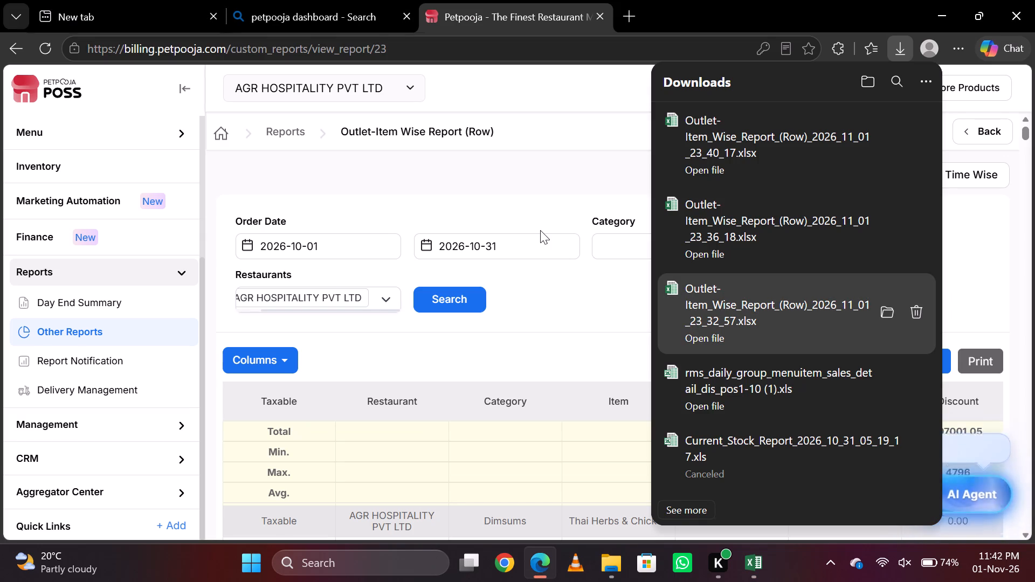
pyautogui.click(562, 320)
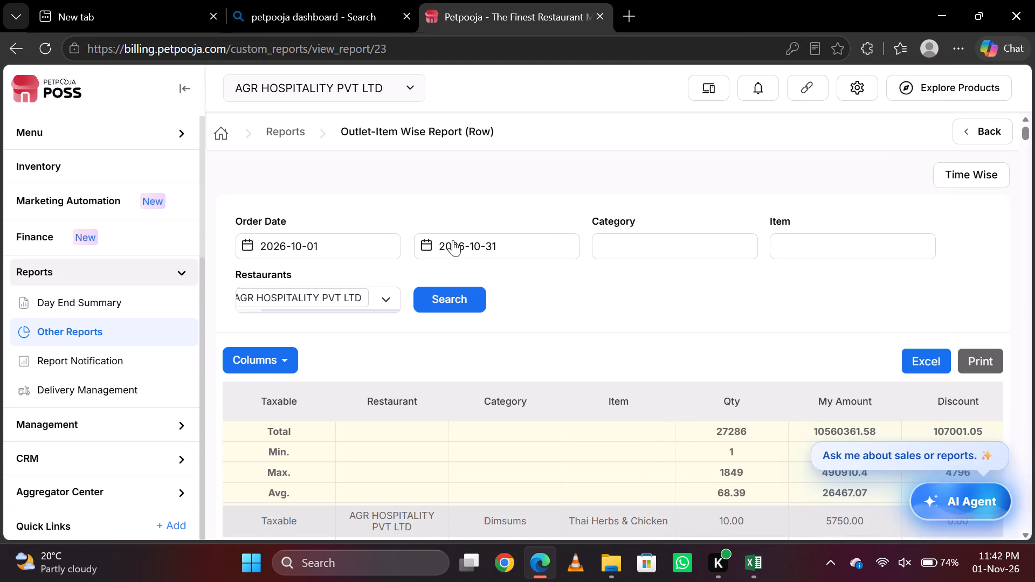
pyautogui.click(484, 241)
pyautogui.click(601, 447)
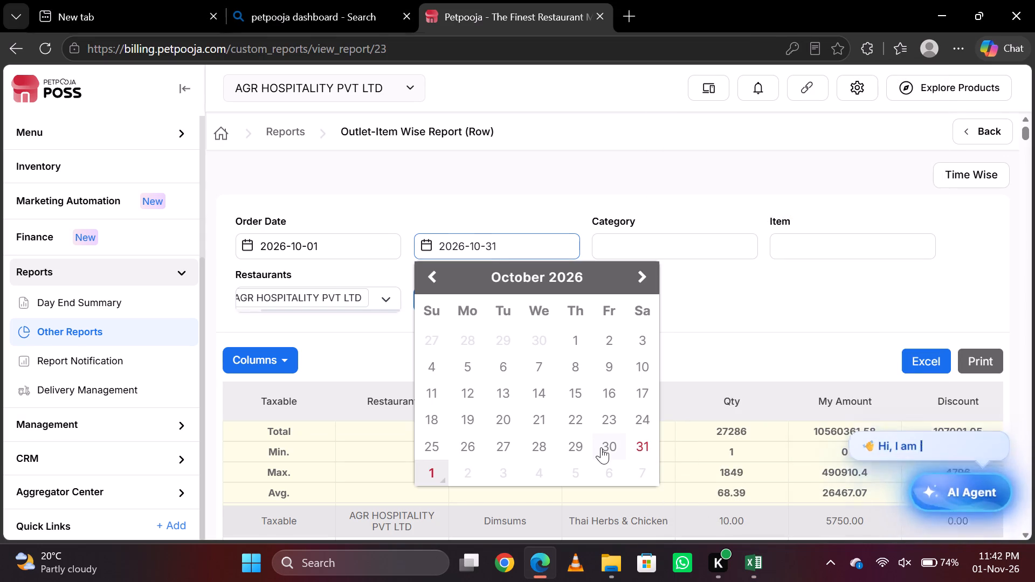
pyautogui.click(379, 251)
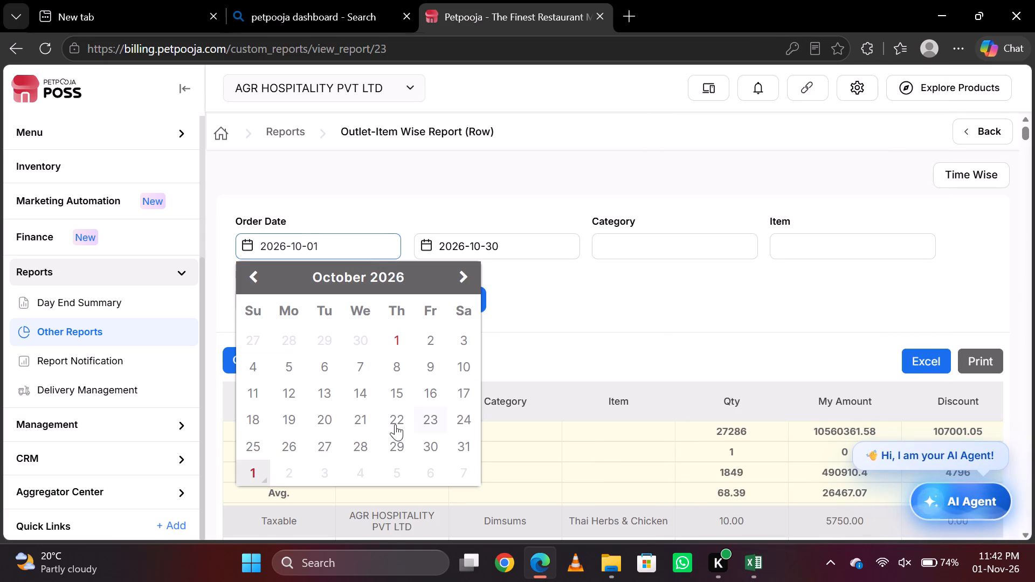
pyautogui.click(424, 454)
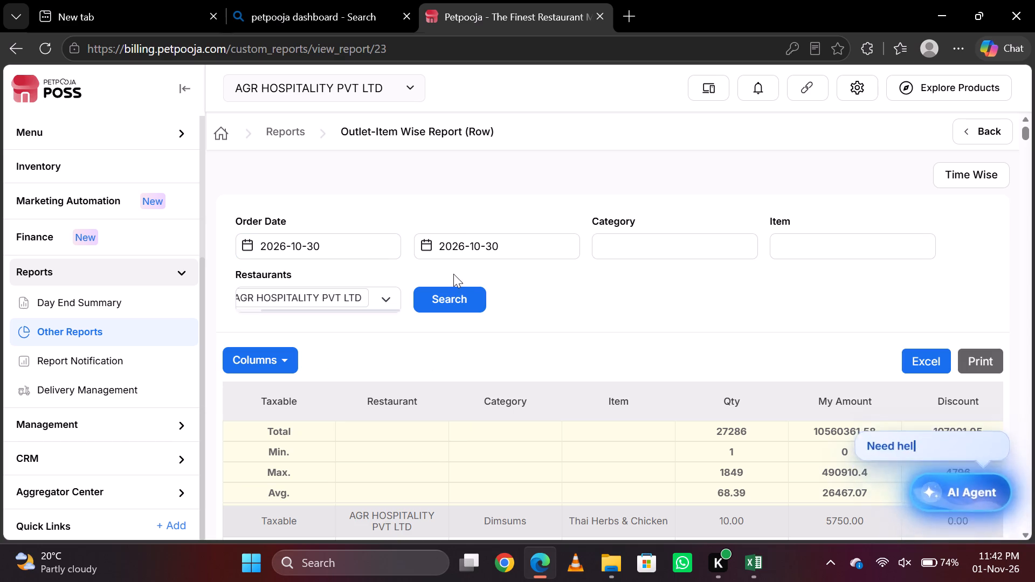
pyautogui.click(454, 302)
pyautogui.scroll(-1, 706, 393)
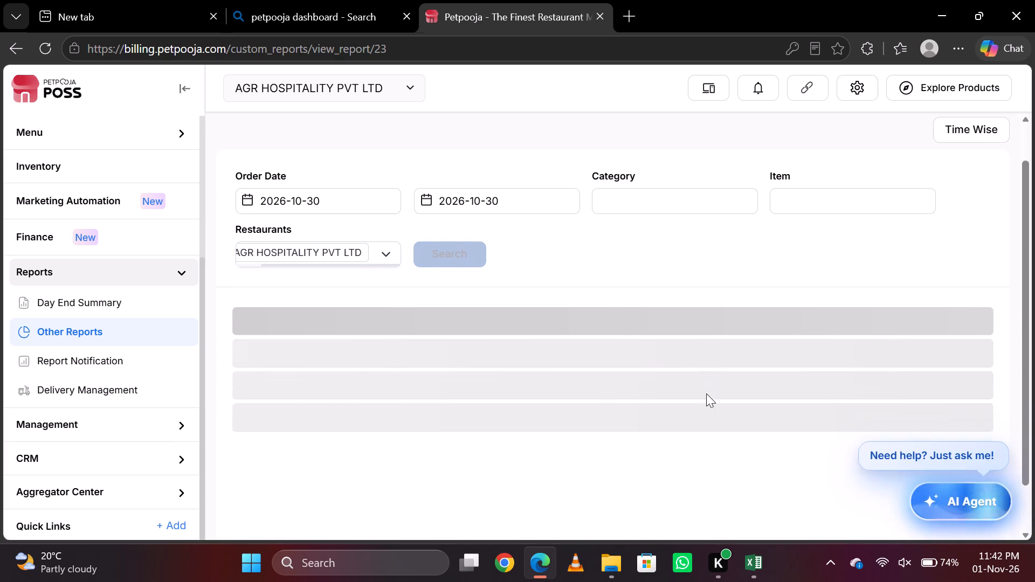
pyautogui.scroll(-1, 706, 393)
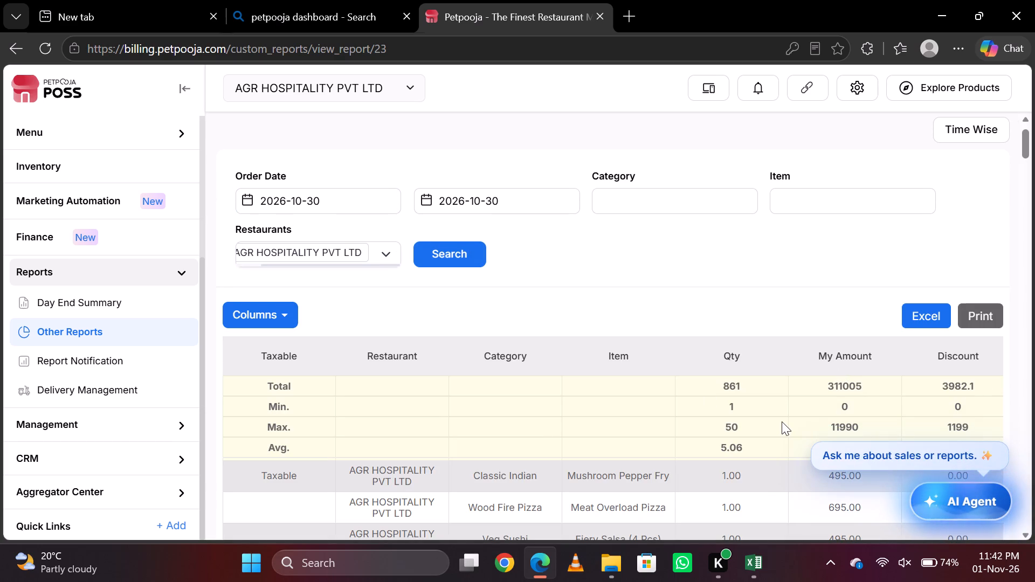
# Compare the 30-Oct total on the audit report's F&B Sale sheet with the item-wise report, returning to the Petpooja page.
pyautogui.hotkey('alt', 'Tab')
pyautogui.hotkey('alt', 'Tab')
pyautogui.hotkey('alt', 'Tab')
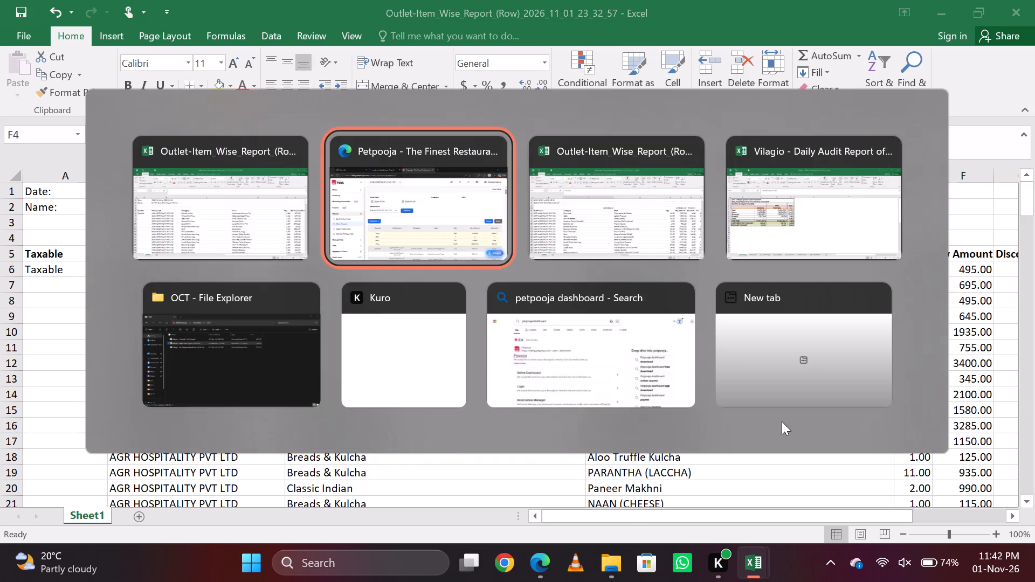
pyautogui.hotkey('alt', 'Tab')
pyautogui.hotkey('ctrl', 'pagedown')
pyautogui.press('Right')
pyautogui.press('Up')
pyautogui.press('Up')
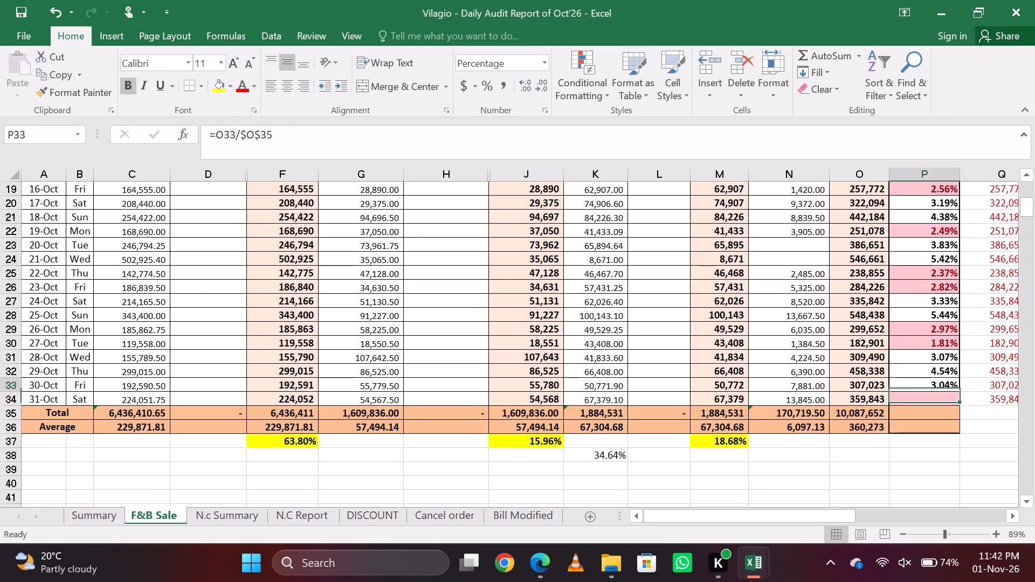
pyautogui.press('Left')
pyautogui.hotkey('alt', 'Tab')
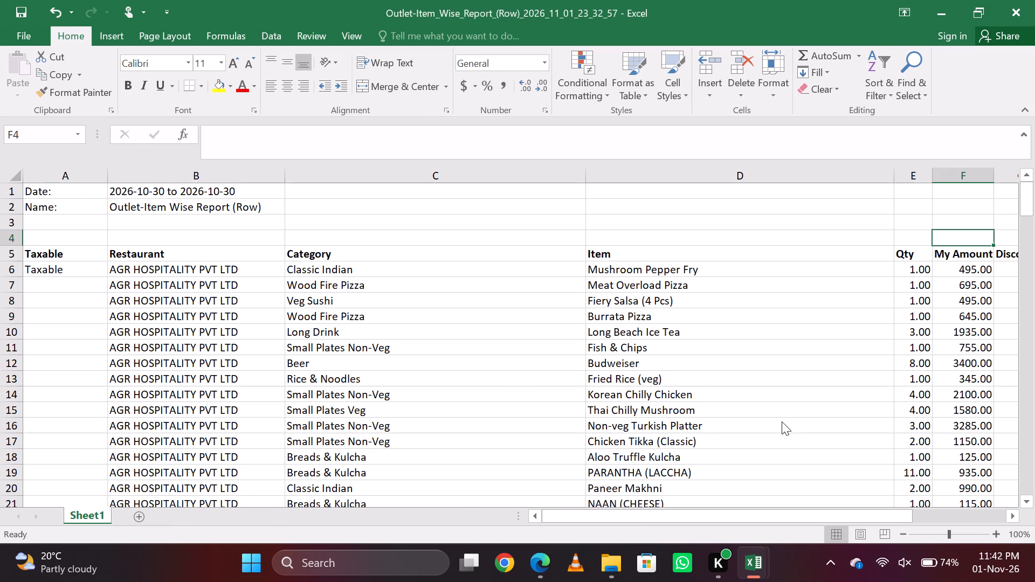
pyautogui.press('Left')
pyautogui.press('Right')
pyautogui.hotkey('alt', 'Tab')
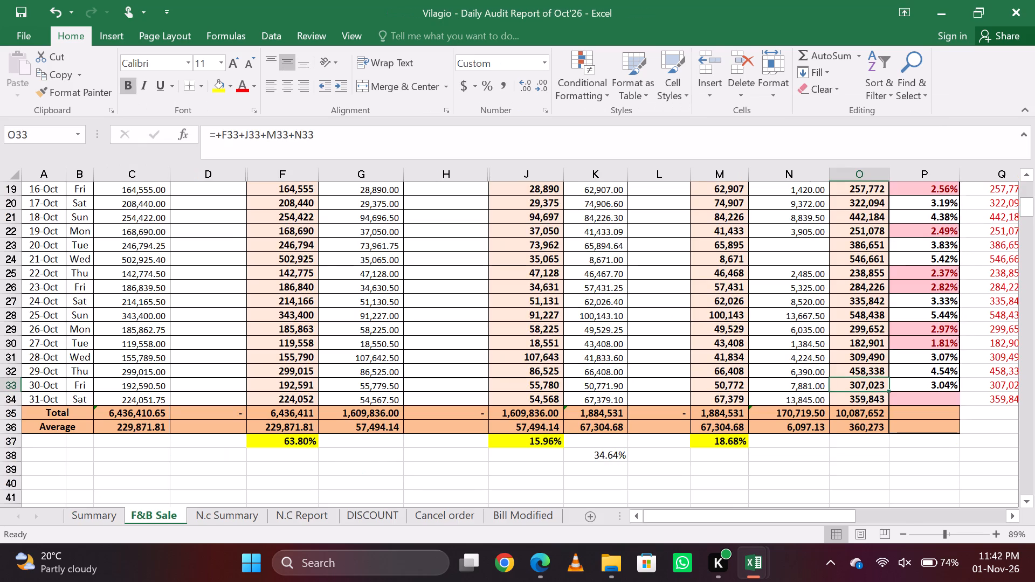
pyautogui.press('Left')
pyautogui.press('Right')
pyautogui.hotkey('alt', 'Tab')
pyautogui.hotkey('alt', 'Tab')
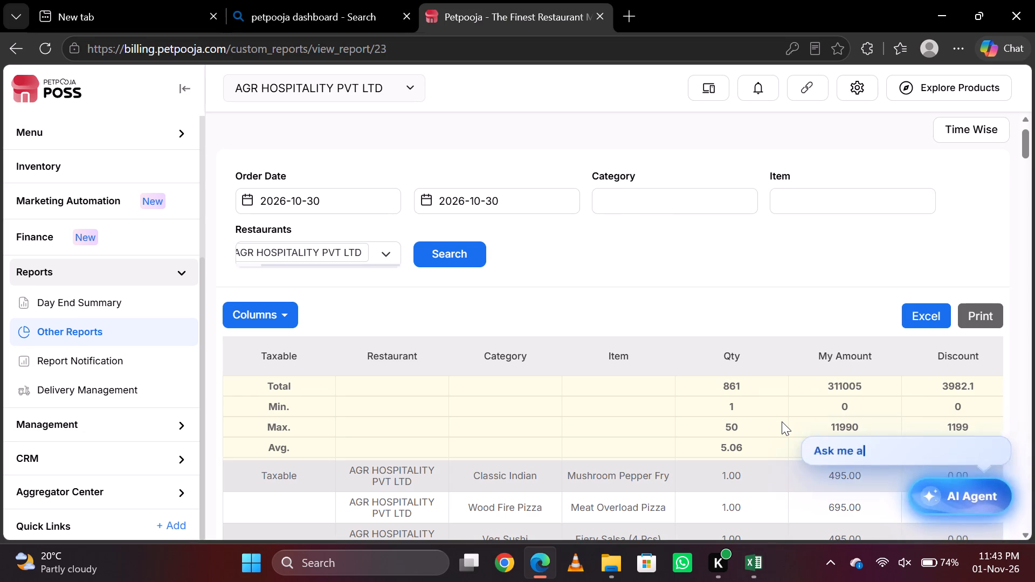
# Export the 30-Oct item-wise report to Excel and open the newly downloaded file for editing.
pyautogui.click(936, 310)
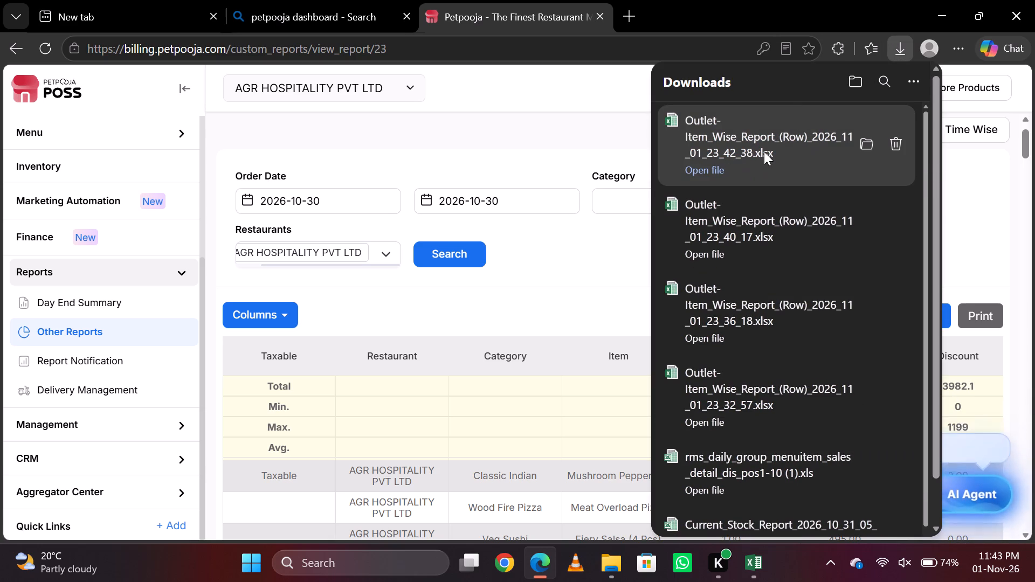
pyautogui.click(764, 151)
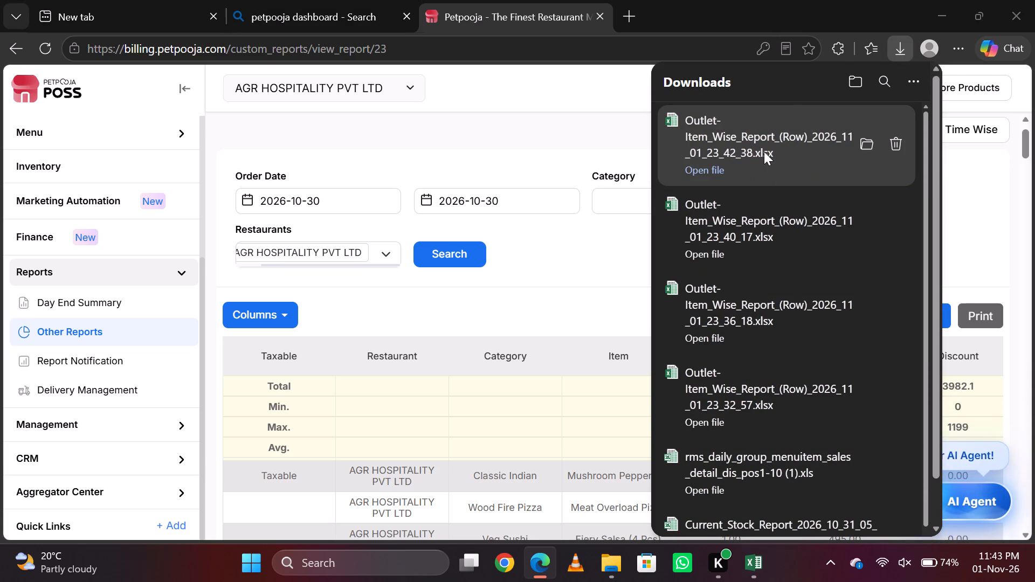
pyautogui.click(659, 56)
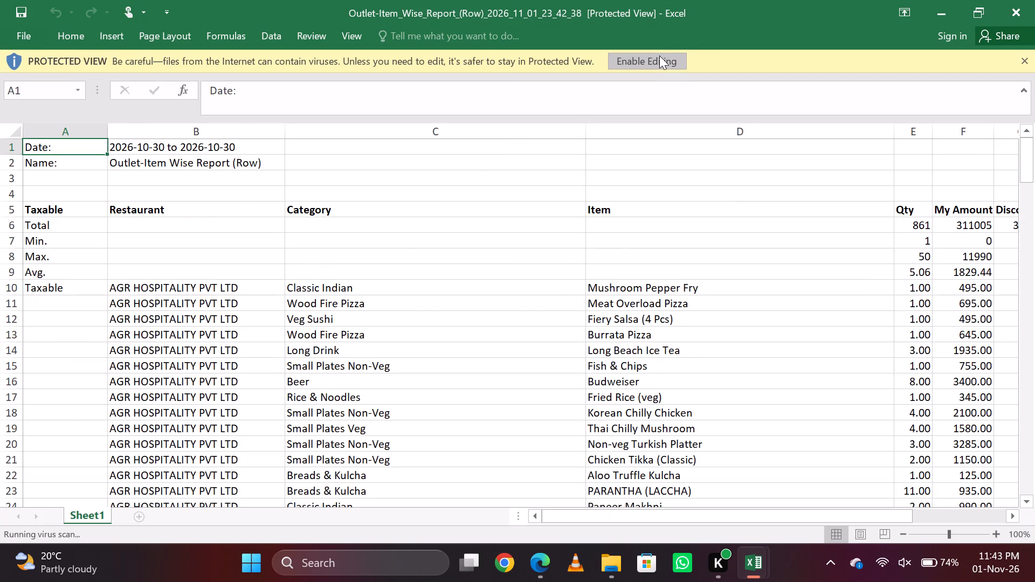
# Delete the Total, Min., Max. and Avg. rows below the header of the new 30-Oct report.
pyautogui.press('Down')
pyautogui.press('Down')
pyautogui.press('Down')
pyautogui.press('Down')
pyautogui.press('Down')
pyautogui.press('Down')
pyautogui.press('Up')
pyautogui.hotkey('shift', 'space')
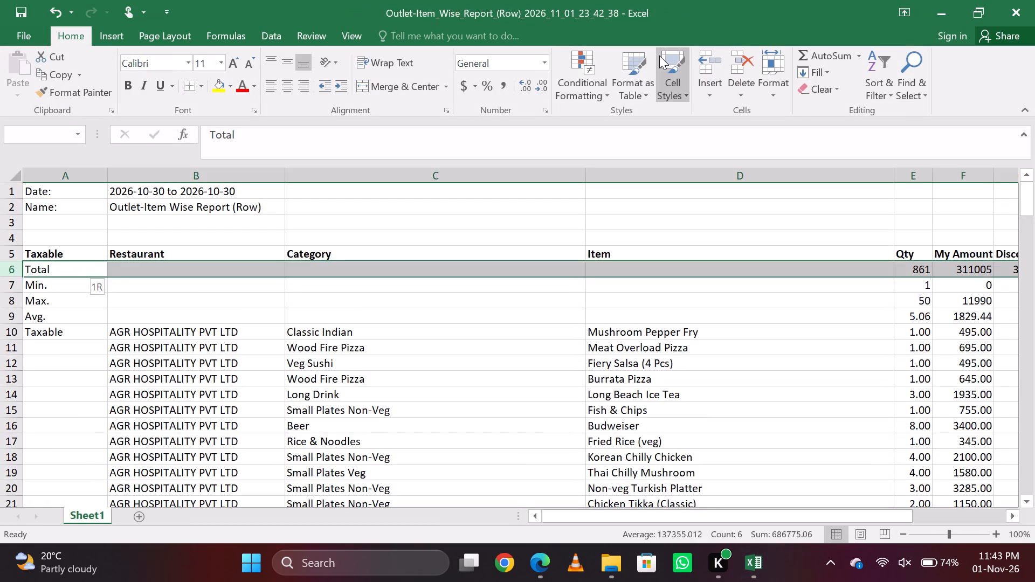
pyautogui.hotkey('shift', 'Down')
pyautogui.hotkey('shift', 'Down')
pyautogui.hotkey('shift', 'Down')
pyautogui.hotkey('ctrl', '-')
# Delete the Sub Total rows below the non-taxable items and below the taxable items.
pyautogui.press('Down')
pyautogui.hotkey('ctrl', 'Down')
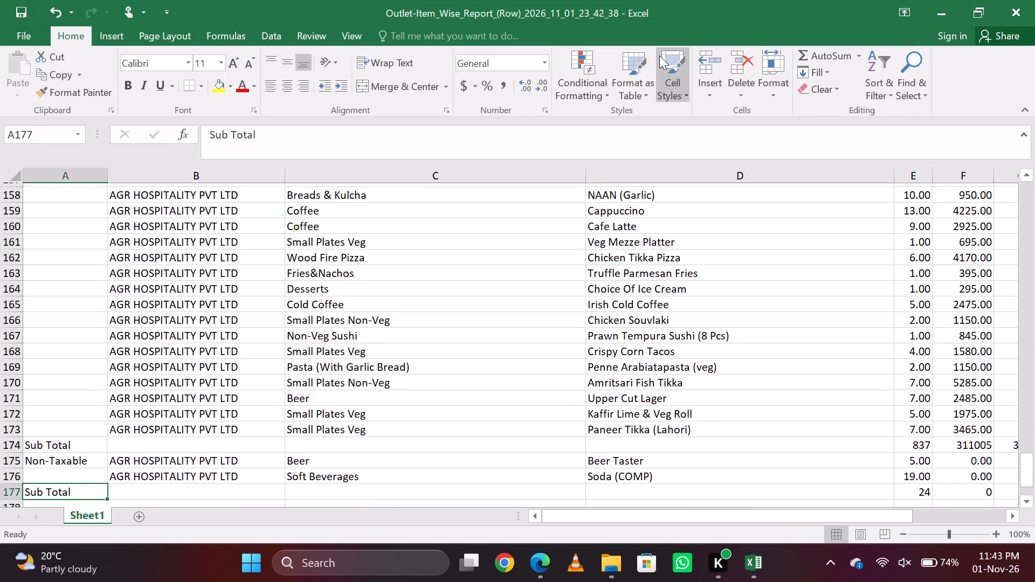
pyautogui.hotkey('shift', 'space')
pyautogui.hotkey('ctrl', '-')
pyautogui.press('Up')
pyautogui.press('Up')
pyautogui.press('Up')
pyautogui.hotkey('ctrl', 'space')
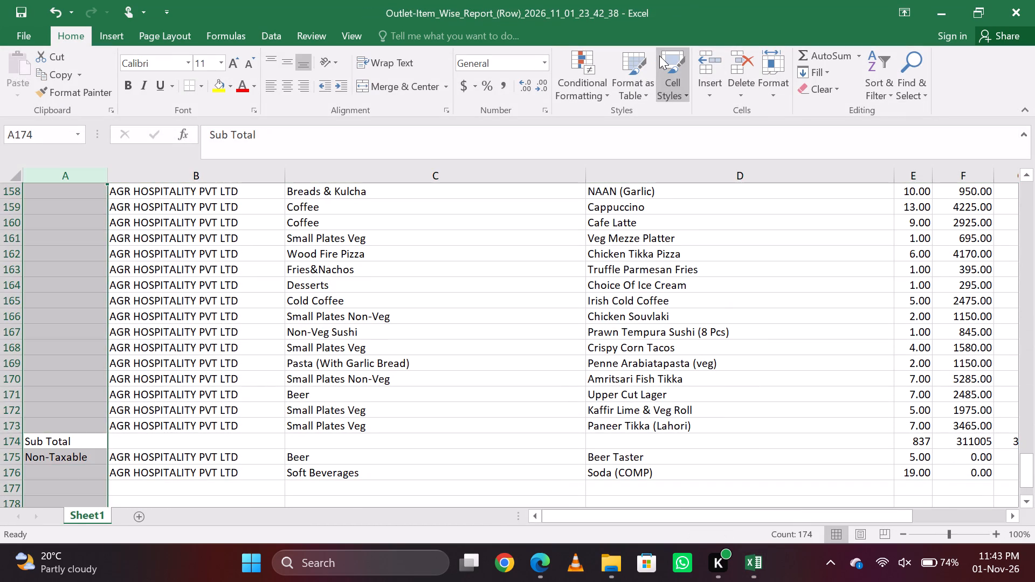
pyautogui.press('Down')
pyautogui.press('Up')
pyautogui.hotkey('shift', 'space')
pyautogui.hotkey('ctrl', '-')
# In F4 above My Amount, enter a SUBTOTAL formula with function 9 covering all item amounts from F6 down.
pyautogui.hotkey('ctrl', 'Up')
pyautogui.hotkey('ctrl', 'Up')
pyautogui.hotkey('ctrl', 'Up')
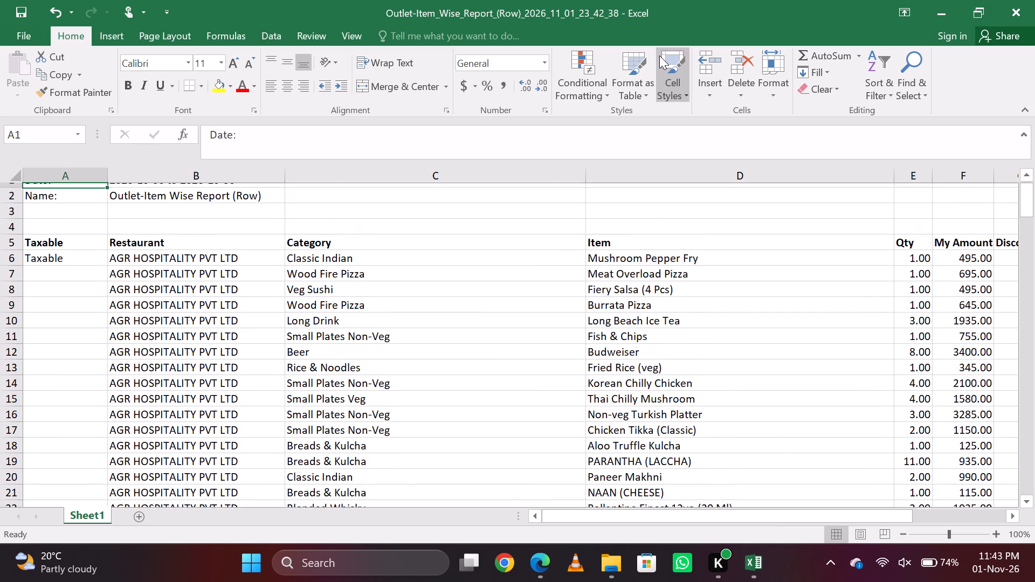
pyautogui.hotkey('ctrl', 'Right')
pyautogui.press('Down')
pyautogui.press('Right')
pyautogui.press('Down')
pyautogui.press('Right')
pyautogui.press('Down')
pyautogui.press('Right')
pyautogui.press('Right')
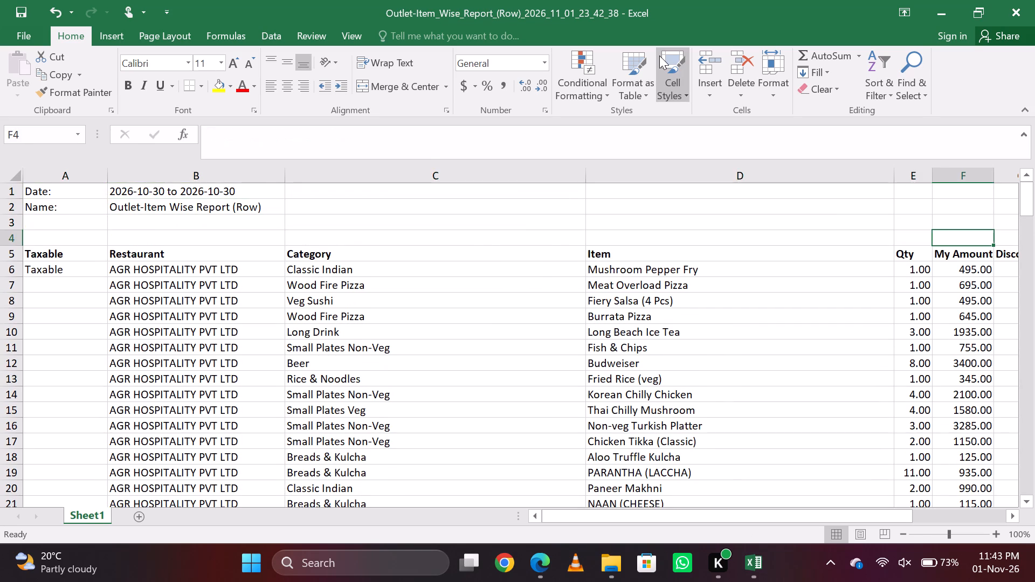
pyautogui.write('=sub')
pyautogui.press('Tab')
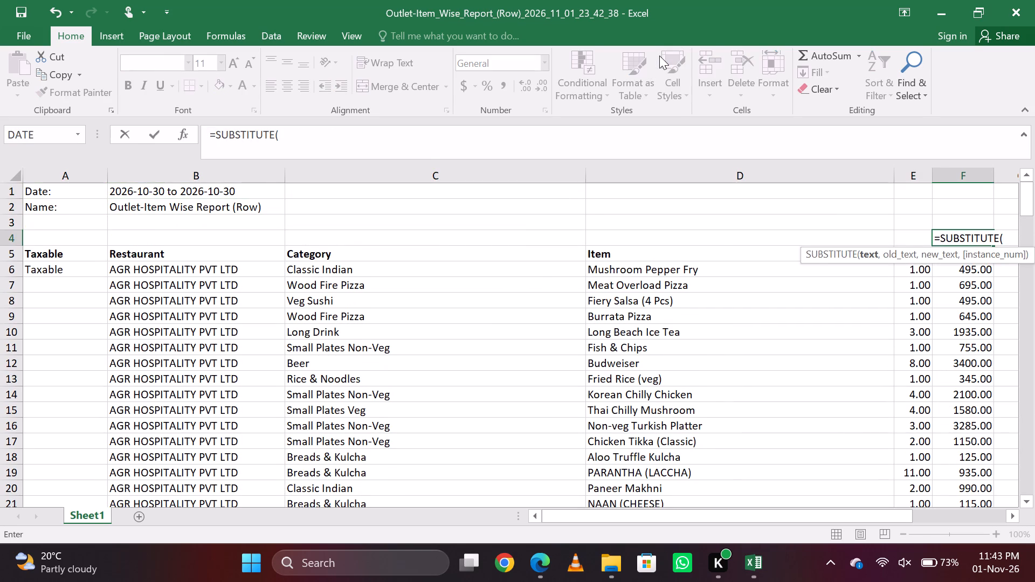
pyautogui.press('BackSpace')
pyautogui.press('BackSpace')
pyautogui.press('BackSpace')
pyautogui.press('BackSpace')
pyautogui.press('BackSpace')
pyautogui.press('BackSpace')
pyautogui.press('BackSpace')
pyautogui.press('BackSpace')
pyautogui.press('t')
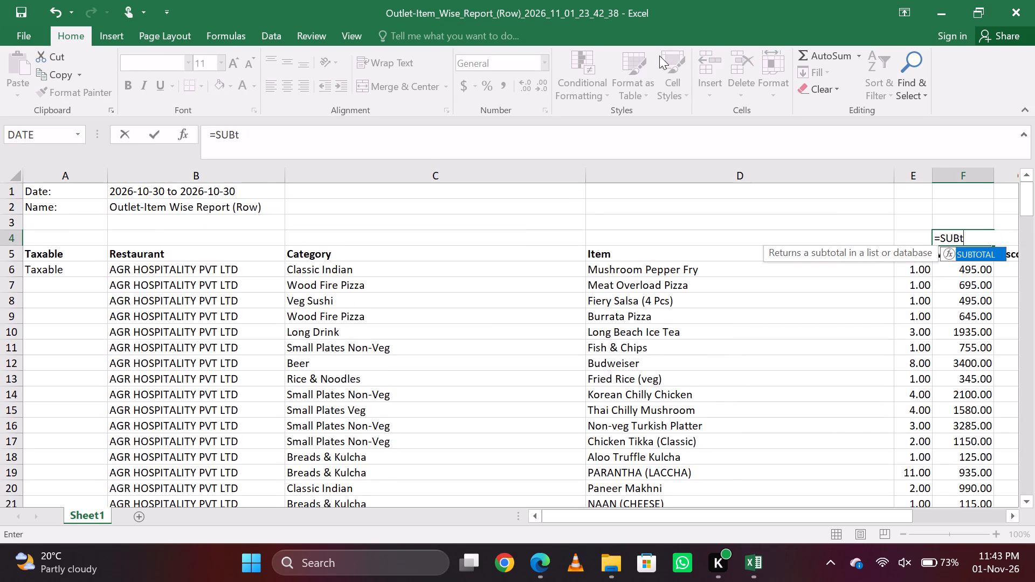
pyautogui.press('Down')
pyautogui.press('Tab')
pyautogui.press('9')
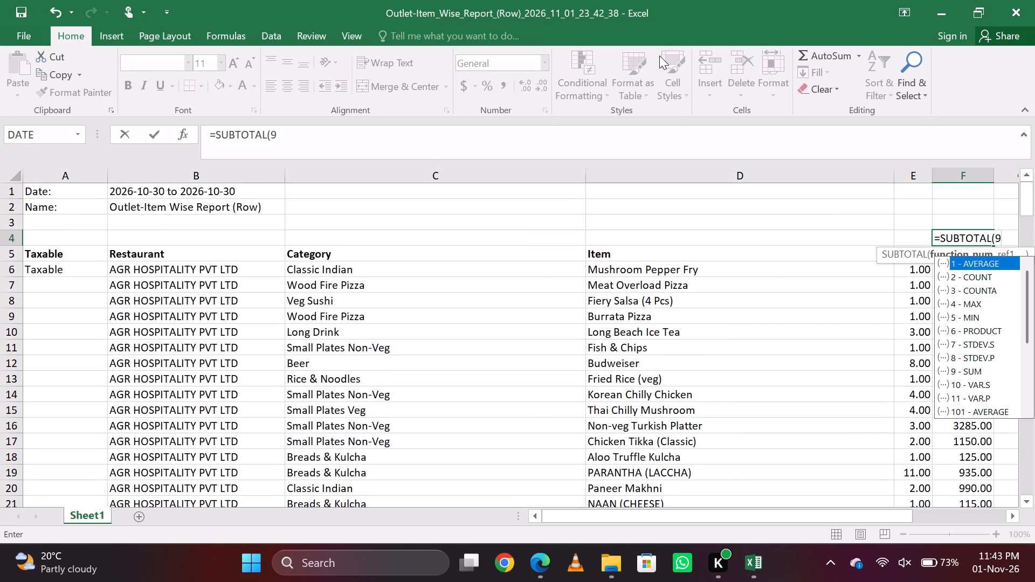
pyautogui.press(',')
pyautogui.press('Left')
pyautogui.press('Right')
pyautogui.press('Down')
pyautogui.press('Down')
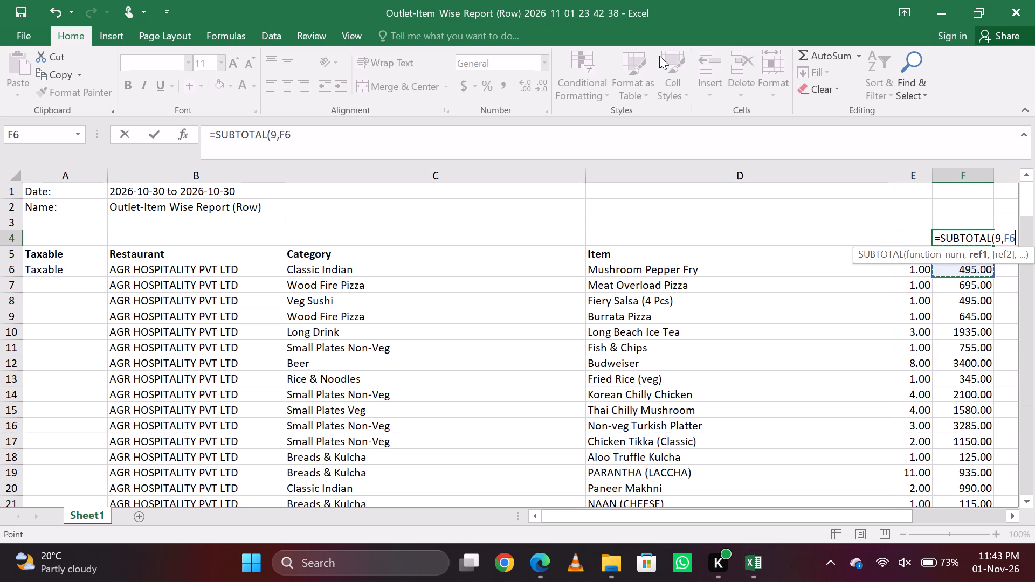
pyautogui.hotkey('ctrl', 'shift', 'Down')
pyautogui.press('Return')
# Copy the My Amount subtotal formula across to G4 above Discount.
pyautogui.press('Up')
pyautogui.press('Right')
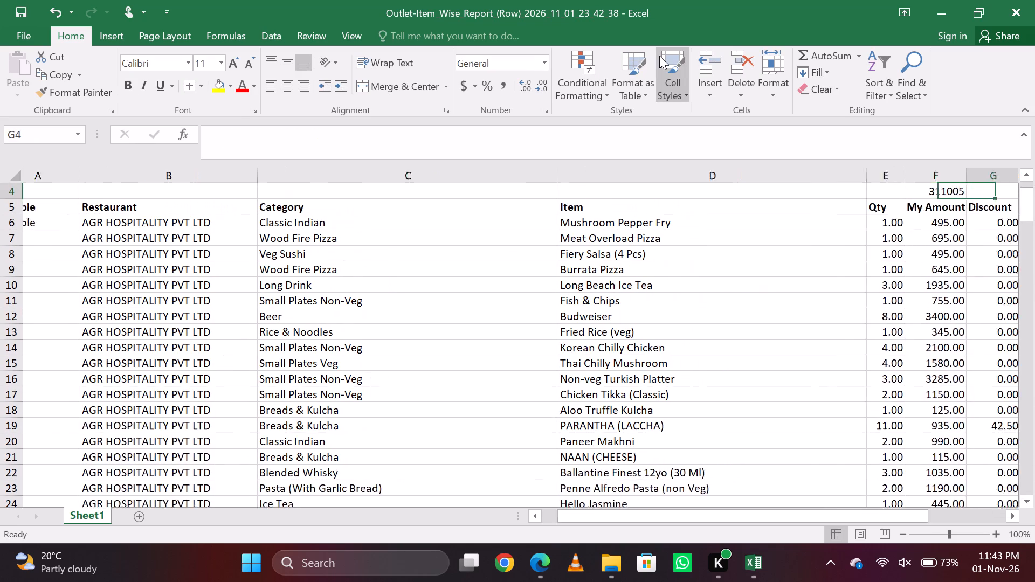
pyautogui.hotkey('ctrl', 'r')
# In C4 above Category, calculate the net sale with the formula =F4-G4.
pyautogui.press('Left')
pyautogui.press('Left')
pyautogui.press('Left')
pyautogui.press('Left')
pyautogui.press('Left')
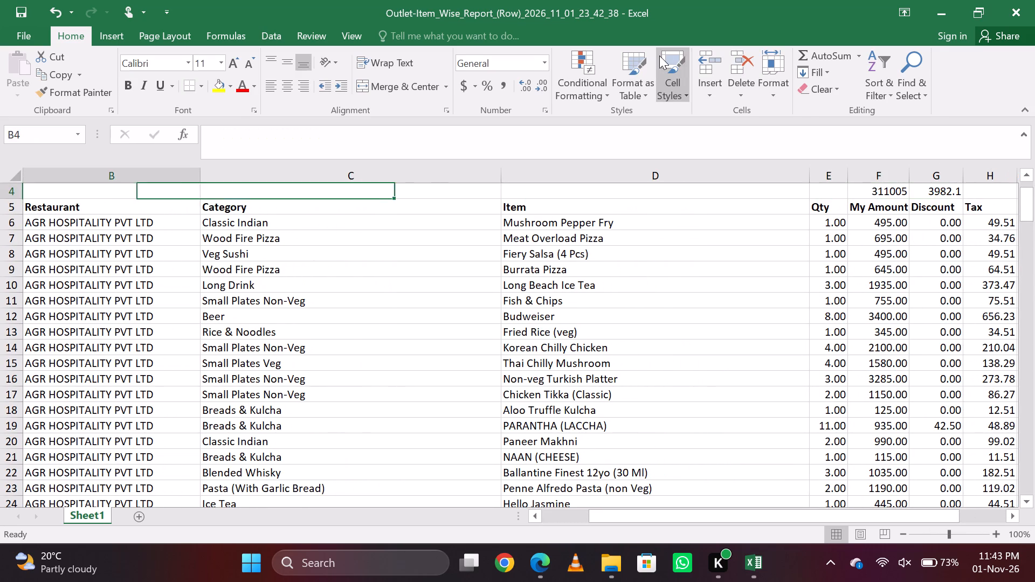
pyautogui.press('Right')
pyautogui.press('=')
pyautogui.press('Right')
pyautogui.press('Right')
pyautogui.press('Right')
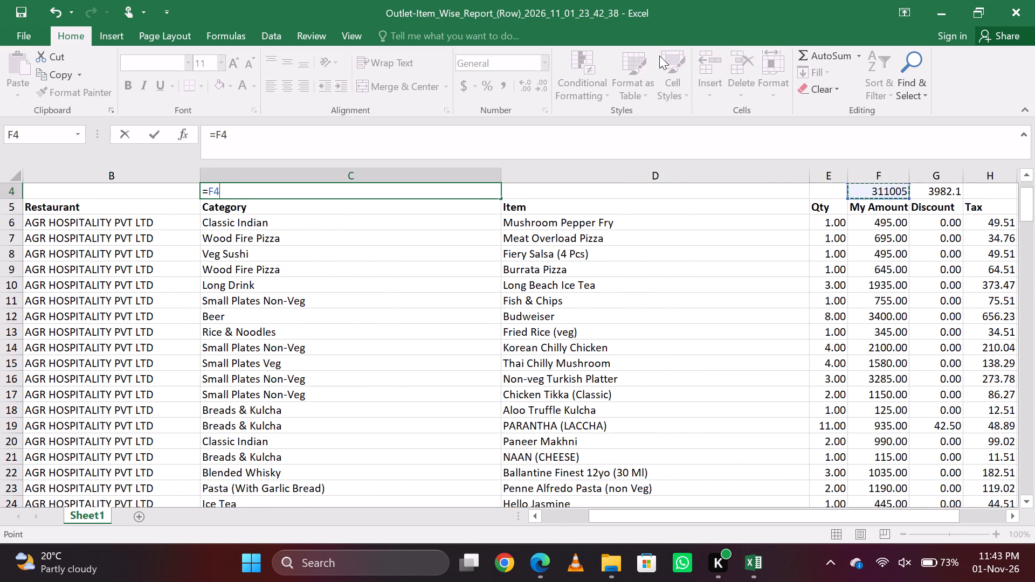
pyautogui.press('-')
pyautogui.press('Right')
pyautogui.press('Right')
pyautogui.press('Right')
pyautogui.press('Right')
pyautogui.press('Return')
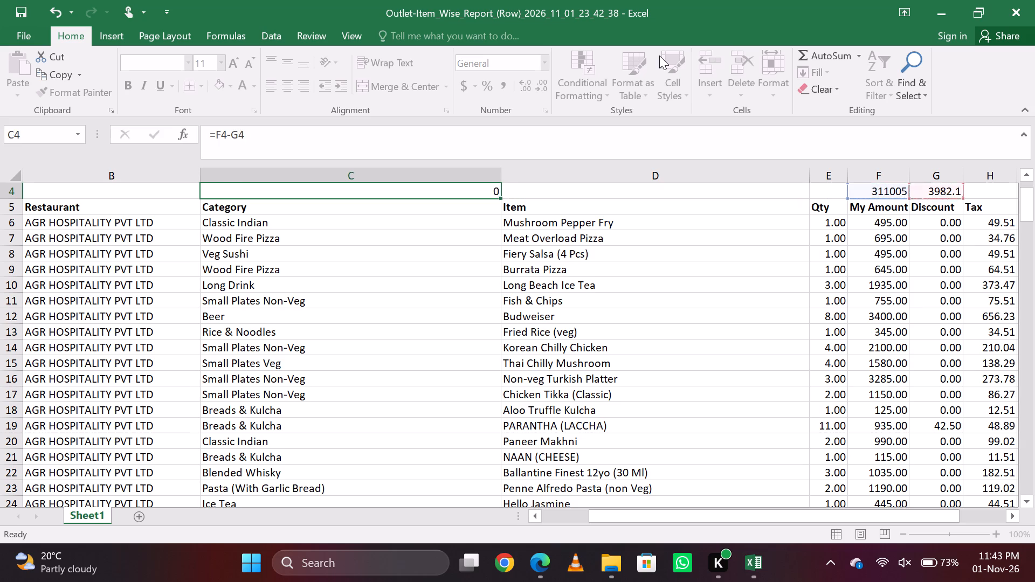
pyautogui.press('Up')
pyautogui.press('Down')
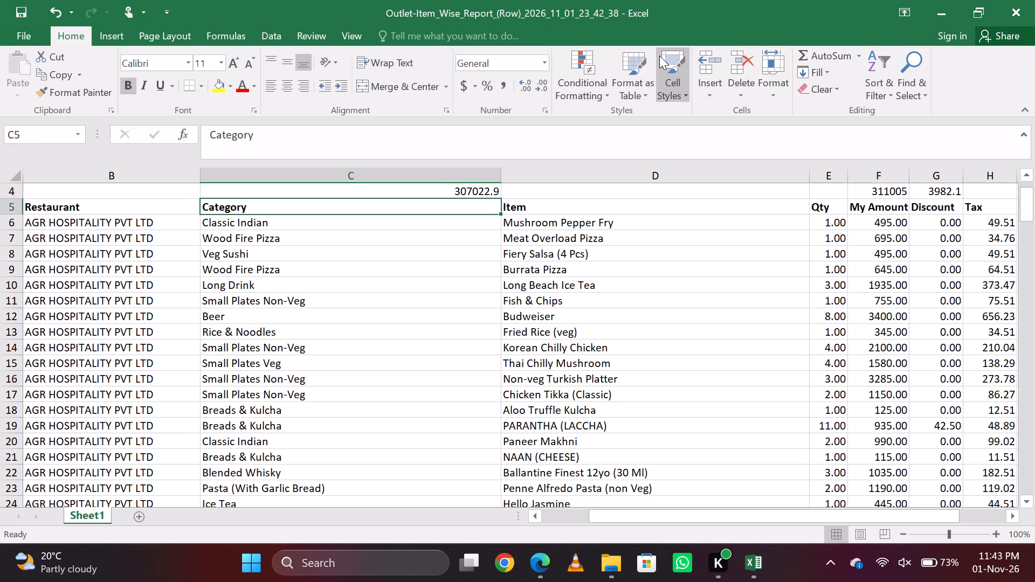
pyautogui.press('Up')
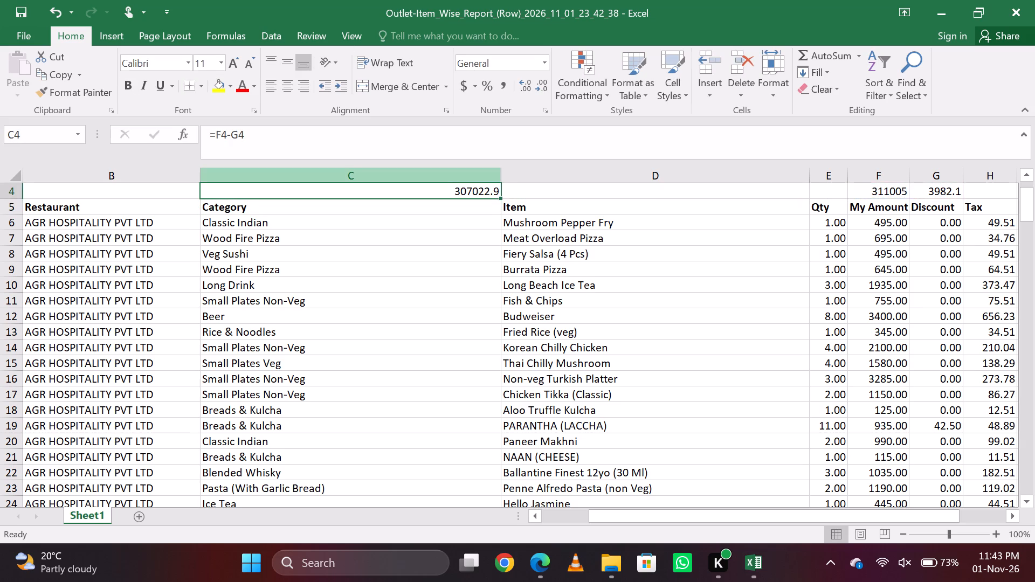
# Add filters to the header row of the 30-Oct report.
pyautogui.press('Down')
pyautogui.hotkey('shift', 'space')
pyautogui.hotkey('ctrl', 'shift', 'l')
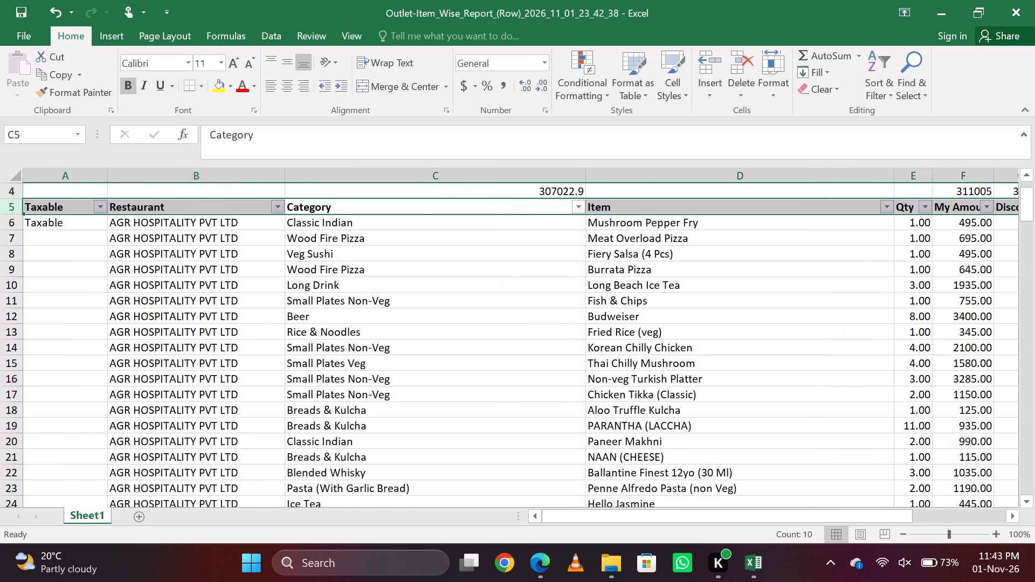
pyautogui.press('Down')
pyautogui.press('Up')
# Filter the Category column of the 30-Oct item-wise report to show only Beer.
pyautogui.click(570, 210)
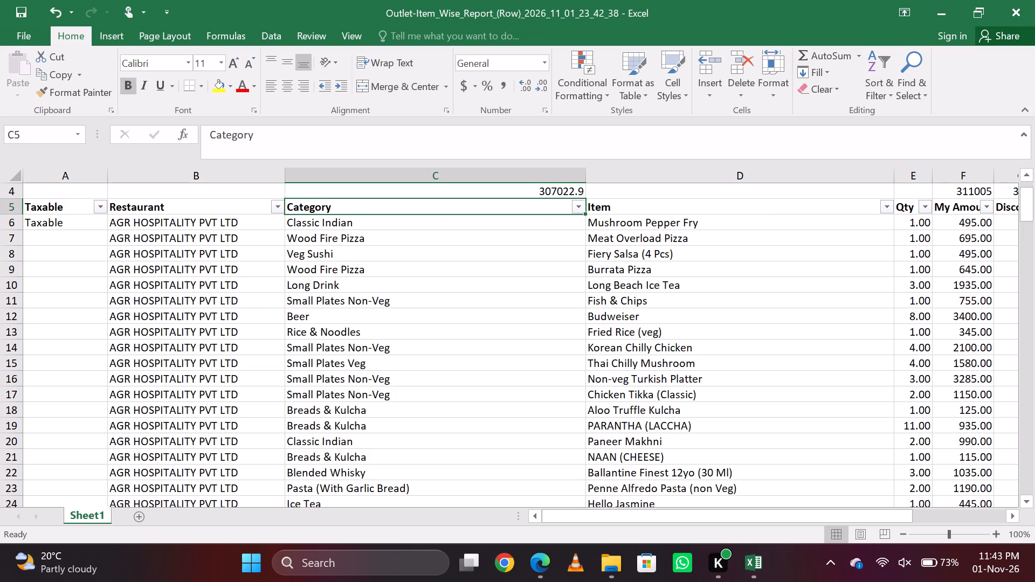
pyautogui.click(580, 207)
pyautogui.press('Down')
pyautogui.press('Down')
pyautogui.press('Down')
pyautogui.press('Down')
pyautogui.press('Down')
pyautogui.press('Down')
pyautogui.press('Down')
pyautogui.press('Down')
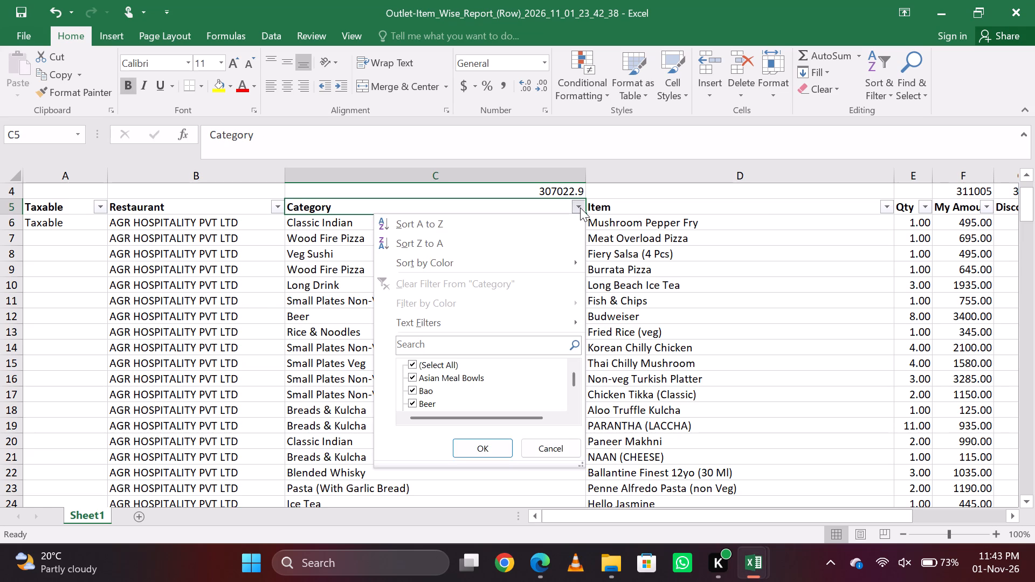
pyautogui.press('space')
pyautogui.press('Down')
pyautogui.press('Down')
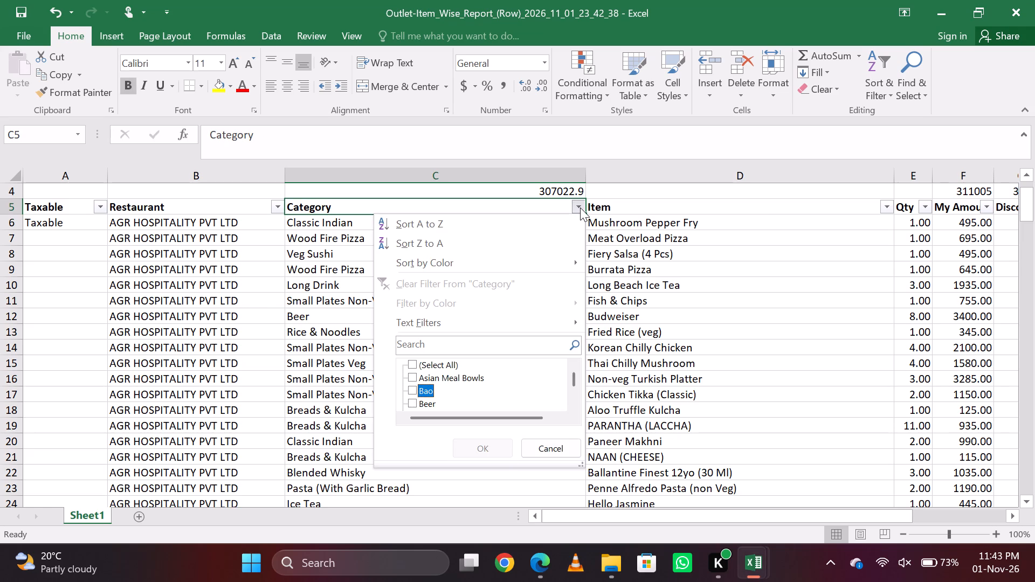
pyautogui.press('Down')
pyautogui.press('Up')
pyautogui.press('Up')
pyautogui.press('Down')
pyautogui.press('Down')
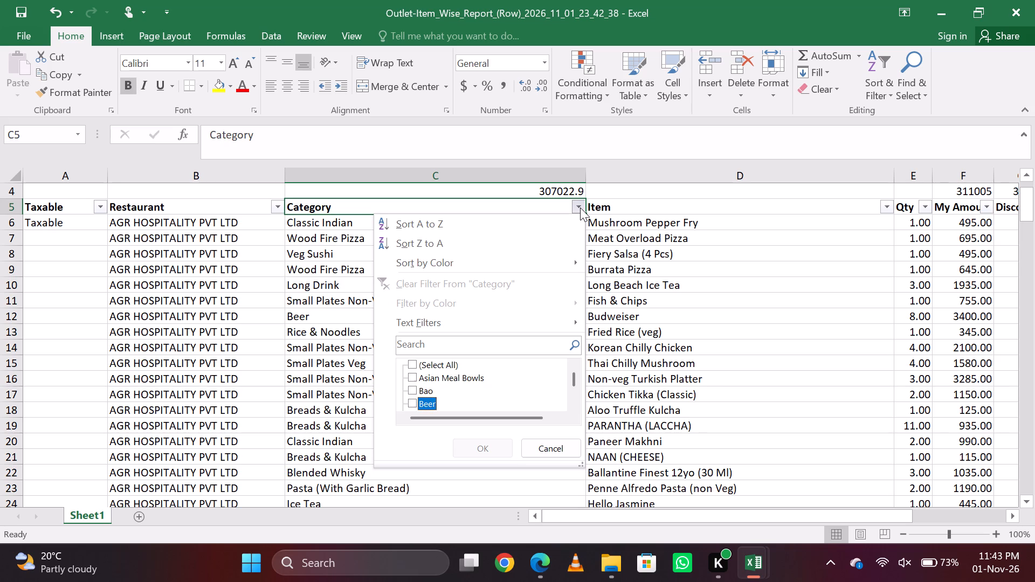
pyautogui.press('space')
pyautogui.press('Tab')
pyautogui.press('Return')
pyautogui.press('Down')
pyautogui.press('Up')
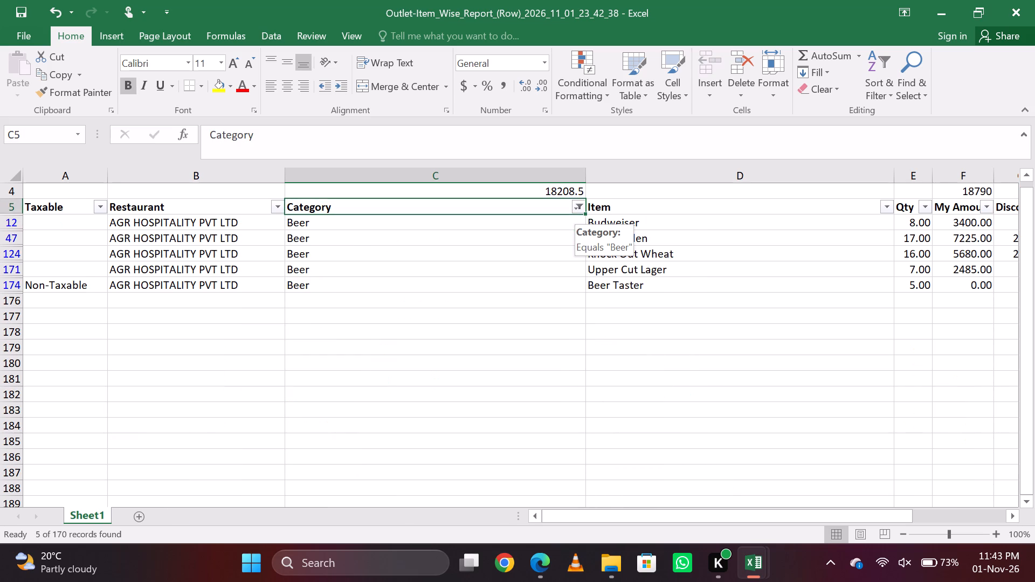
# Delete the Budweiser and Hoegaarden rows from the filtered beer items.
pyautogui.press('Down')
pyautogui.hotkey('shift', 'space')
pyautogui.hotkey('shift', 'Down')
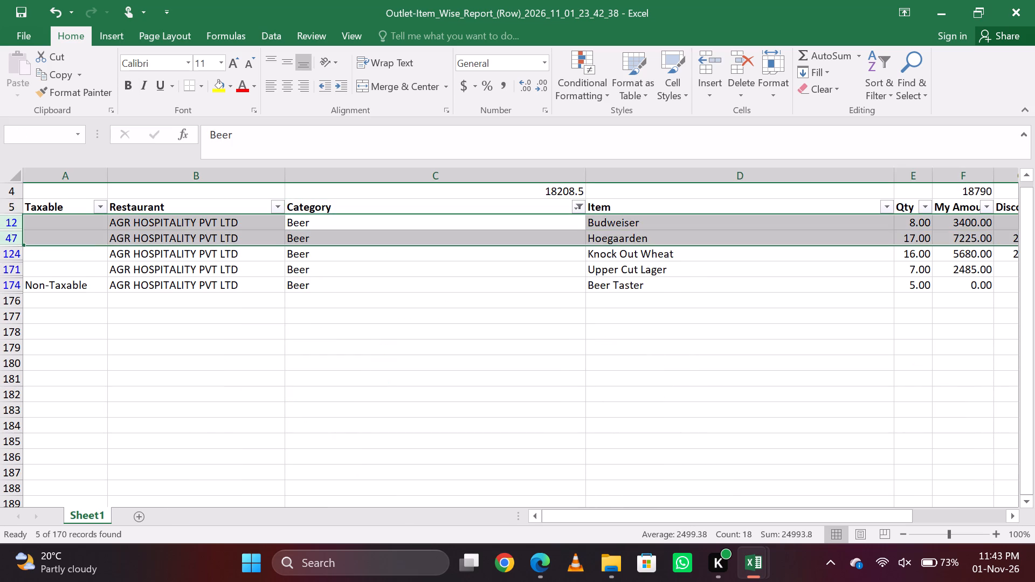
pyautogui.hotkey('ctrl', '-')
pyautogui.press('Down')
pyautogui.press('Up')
# Switch to the October daily audit report and check the 30-Oct sales figures across row 33 of F&B Sale.
pyautogui.hotkey('alt', 'Tab')
pyautogui.hotkey('alt', 'Tab')
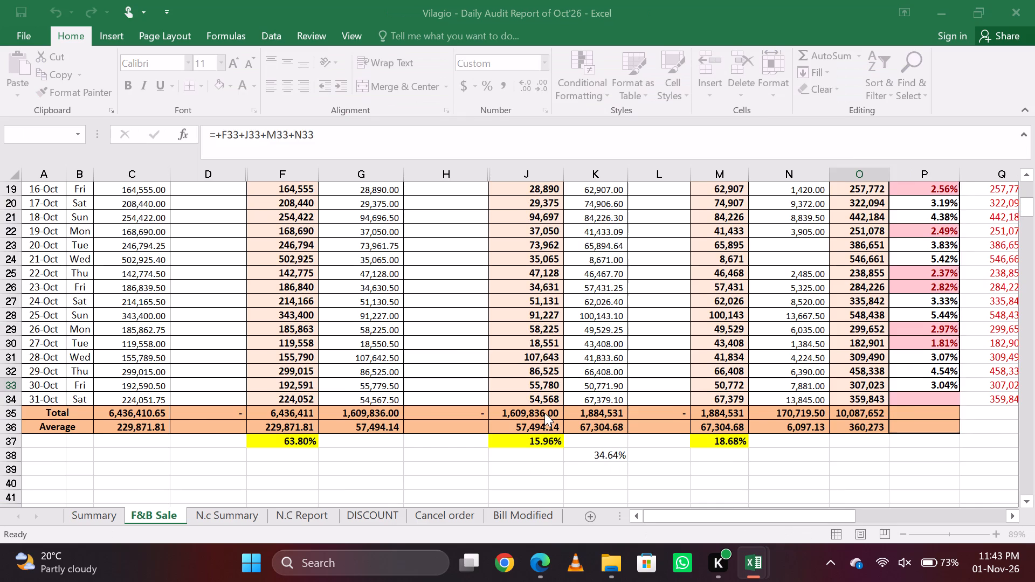
pyautogui.press('Right')
pyautogui.press('Right')
pyautogui.press('Left')
pyautogui.press('Left')
pyautogui.press('Left')
pyautogui.press('Left')
pyautogui.press('Right')
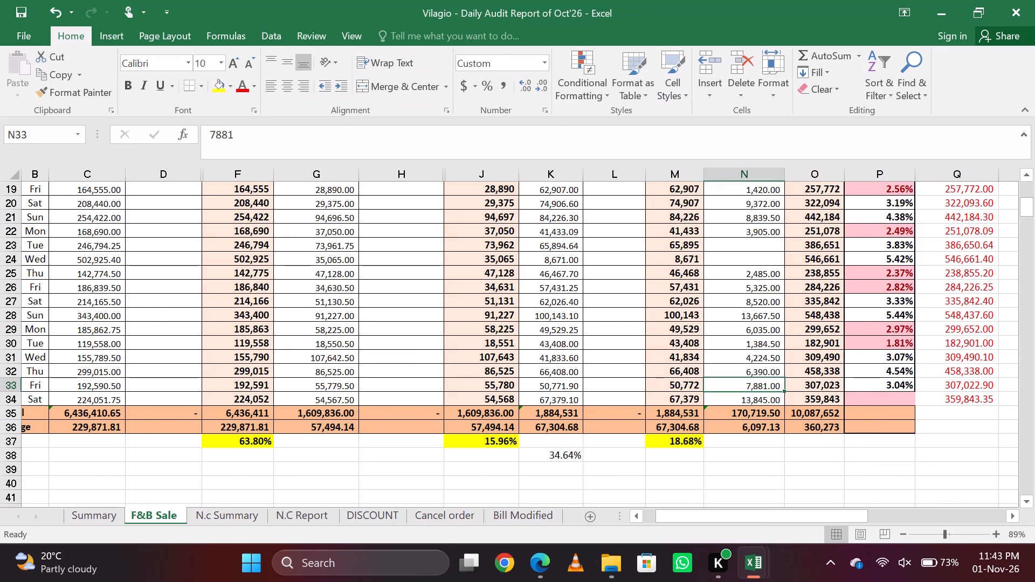
pyautogui.press('Left')
pyautogui.press('Left')
pyautogui.press('Left')
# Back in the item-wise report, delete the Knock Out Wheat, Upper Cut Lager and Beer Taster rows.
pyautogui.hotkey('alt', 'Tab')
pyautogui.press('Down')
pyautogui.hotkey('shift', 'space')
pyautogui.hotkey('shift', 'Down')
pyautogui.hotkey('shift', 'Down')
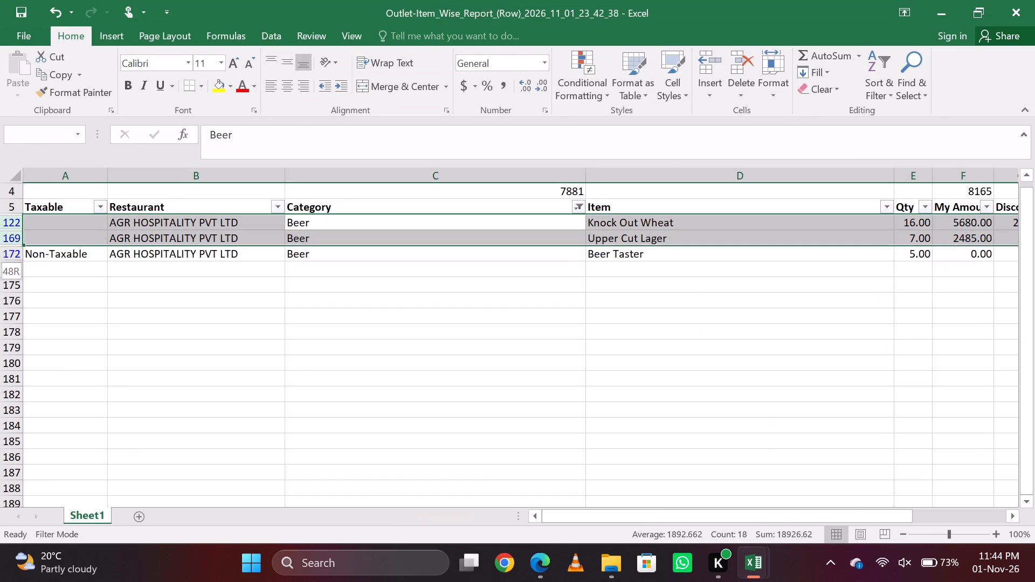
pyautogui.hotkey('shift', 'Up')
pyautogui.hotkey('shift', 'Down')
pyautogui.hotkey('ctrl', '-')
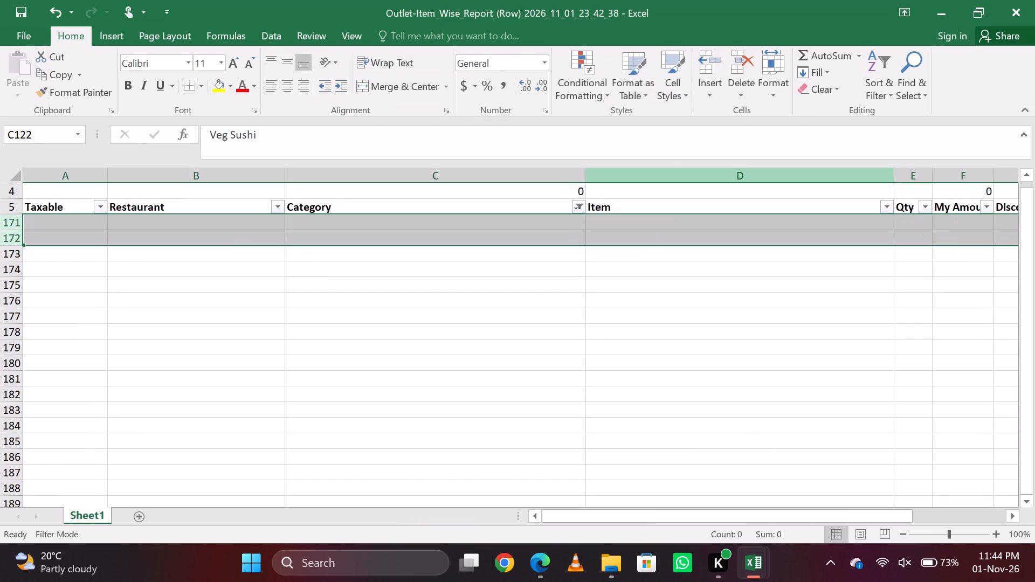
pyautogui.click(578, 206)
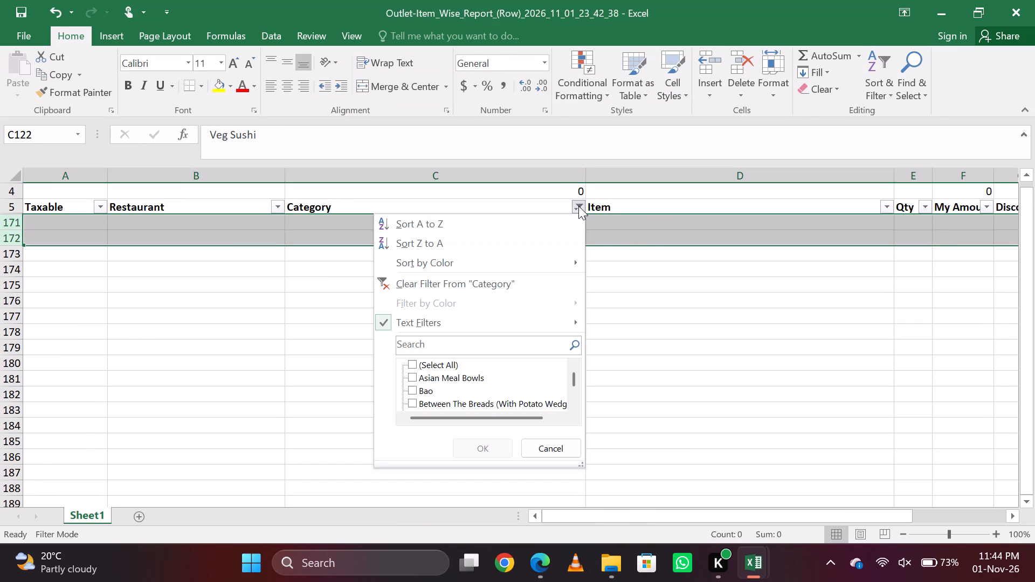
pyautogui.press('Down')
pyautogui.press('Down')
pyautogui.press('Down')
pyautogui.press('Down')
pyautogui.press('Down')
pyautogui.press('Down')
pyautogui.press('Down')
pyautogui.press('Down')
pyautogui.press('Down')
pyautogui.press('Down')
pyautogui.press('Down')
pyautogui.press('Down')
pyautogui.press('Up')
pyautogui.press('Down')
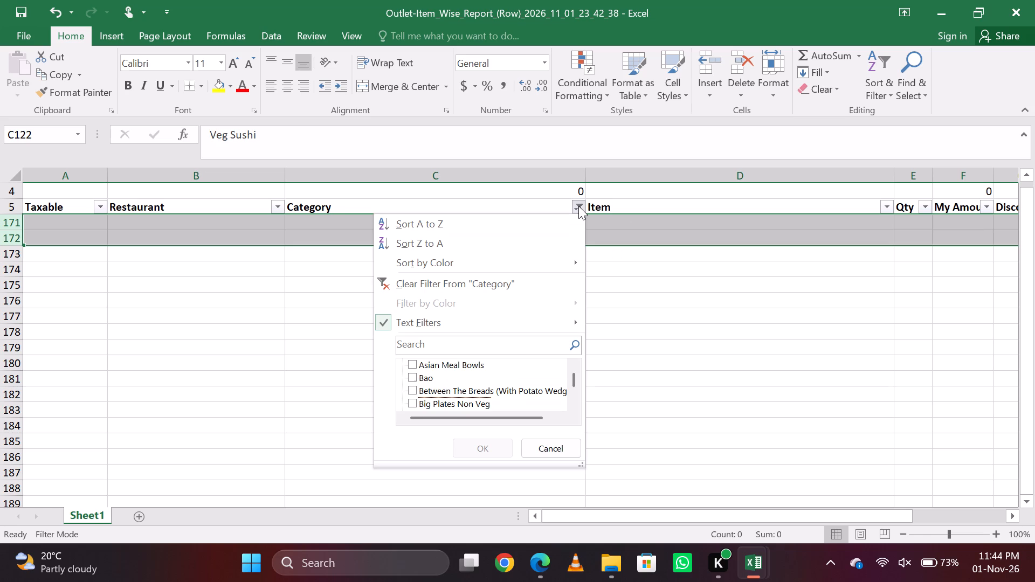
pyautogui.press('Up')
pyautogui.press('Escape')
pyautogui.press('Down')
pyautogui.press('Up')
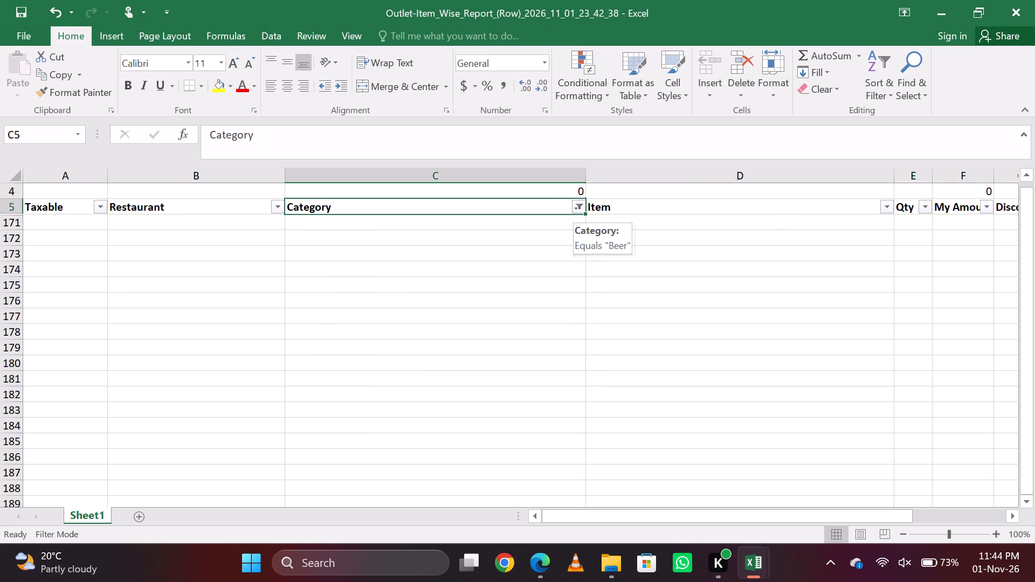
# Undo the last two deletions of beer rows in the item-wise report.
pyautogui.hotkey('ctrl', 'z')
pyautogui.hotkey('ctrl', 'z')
# Delete the Knock Out Wheat, Upper Cut Lager and Beer Taster rows, keeping Budweiser and Hoegaarden.
pyautogui.press('Down')
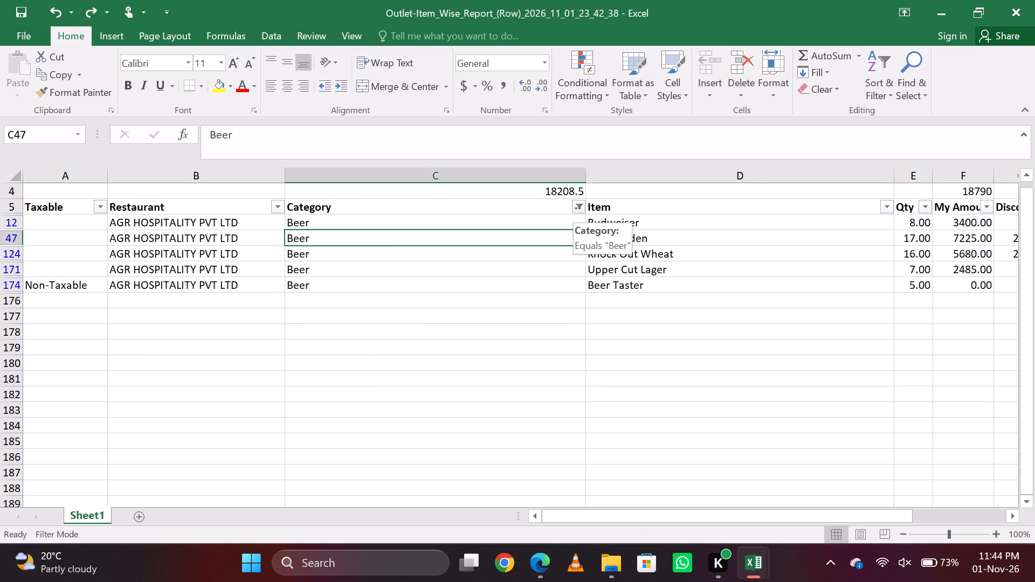
pyautogui.press('Down')
pyautogui.hotkey('shift', 'space')
pyautogui.hotkey('shift', 'Down')
pyautogui.hotkey('shift', 'Down')
pyautogui.hotkey('ctrl', '-')
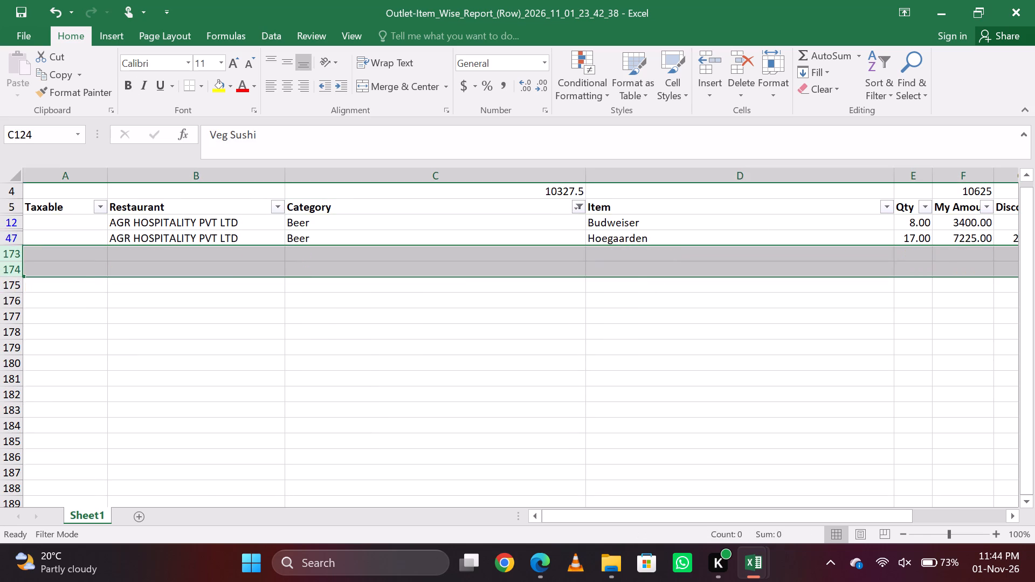
# In the Category filter, keep Beer selected and add Blended Whisky.
pyautogui.click(578, 206)
pyautogui.press('Down')
pyautogui.press('Down')
pyautogui.press('Down')
pyautogui.press('Down')
pyautogui.press('Down')
pyautogui.press('Down')
pyautogui.press('Down')
pyautogui.press('Down')
pyautogui.press('Down')
pyautogui.press('Down')
pyautogui.press('Down')
pyautogui.press('Down')
pyautogui.press('Down')
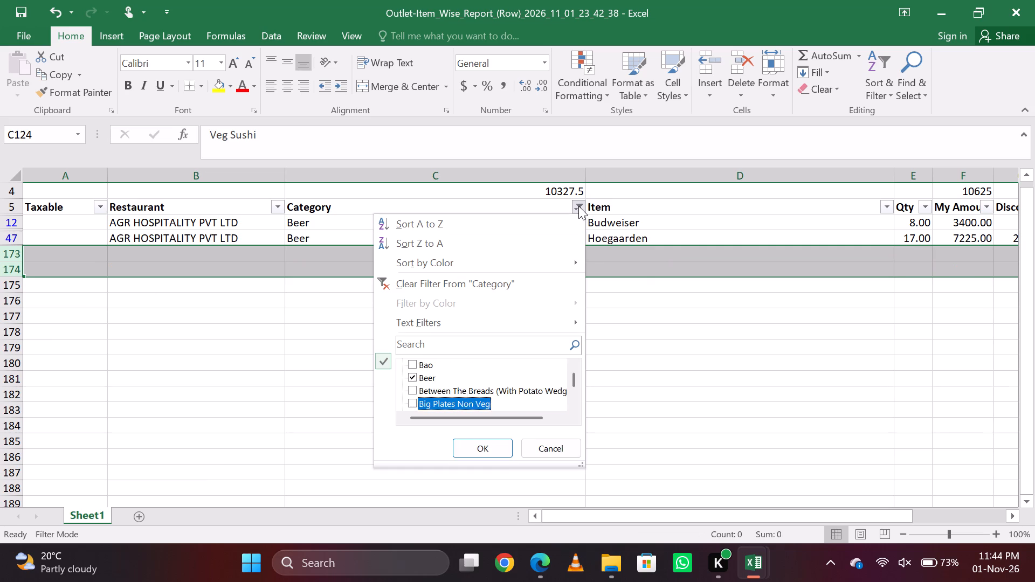
pyautogui.press('Down')
pyautogui.press('Down')
pyautogui.press('space')
# Add Handcrafted Cocktails, Liqueur & Aperitif and Long Drink to the Category filter selection.
pyautogui.press('Down')
pyautogui.press('Down')
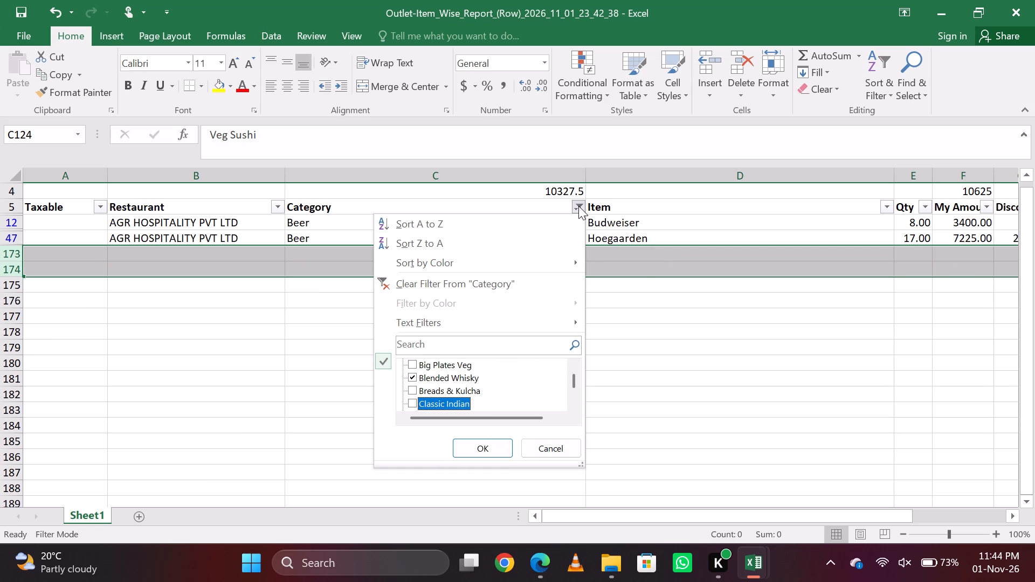
pyautogui.press('Down')
pyautogui.press('Down')
pyautogui.press('Down')
pyautogui.press('Down')
pyautogui.press('Down')
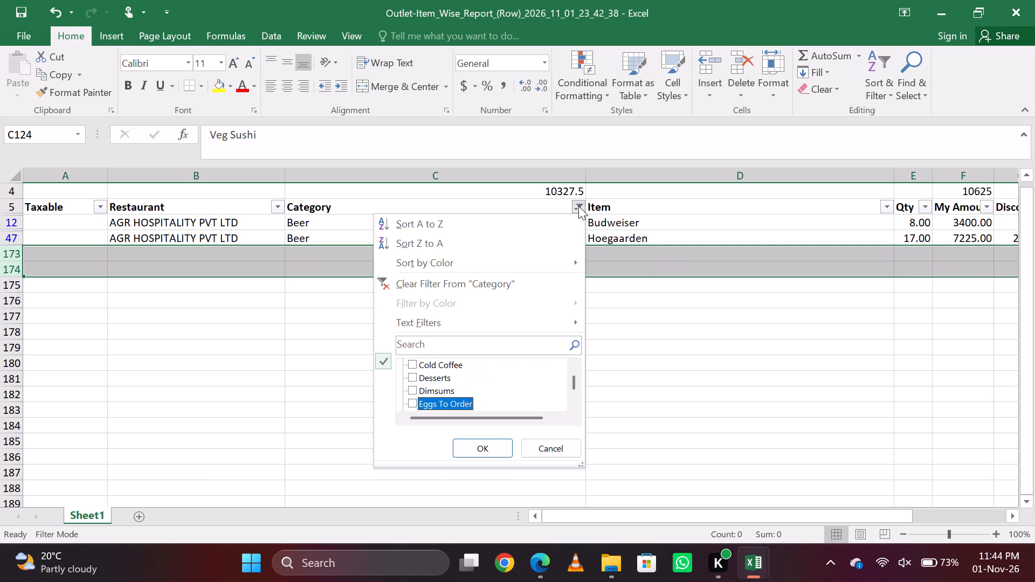
pyautogui.press('Down')
pyautogui.press('Down')
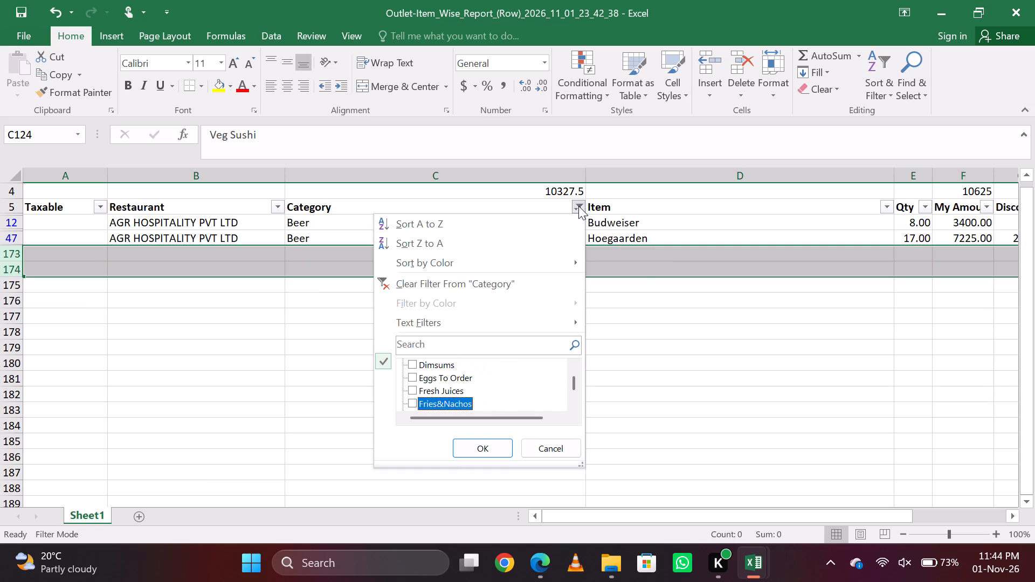
pyautogui.press('Down')
pyautogui.press('space')
pyautogui.press('Down')
pyautogui.press('Down')
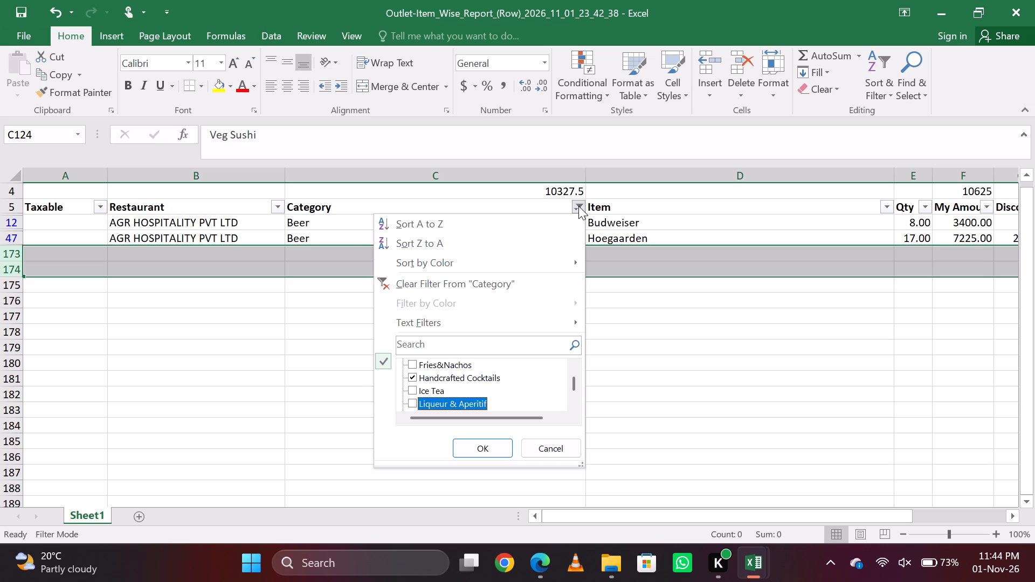
pyautogui.press('space')
pyautogui.press('Down')
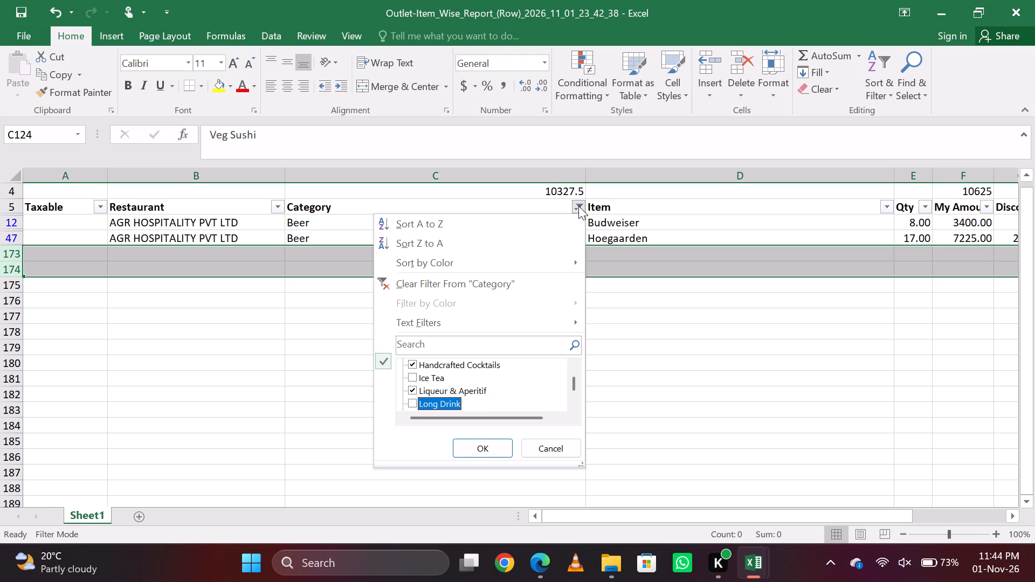
pyautogui.press('space')
# Add Modern Classic Cocktails to the Category filter selection.
pyautogui.press('Down')
pyautogui.press('Up')
pyautogui.press('Up')
pyautogui.press('Up')
pyautogui.press('Up')
pyautogui.press('Up')
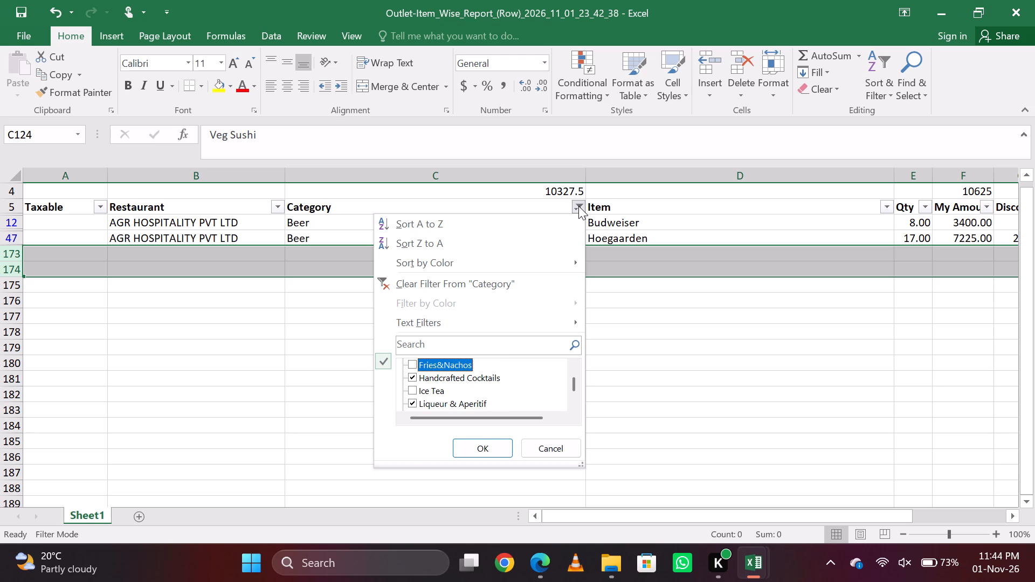
pyautogui.press('Down')
pyautogui.press('Down')
pyautogui.press('Down')
pyautogui.press('Down')
pyautogui.press('Down')
pyautogui.press('Down')
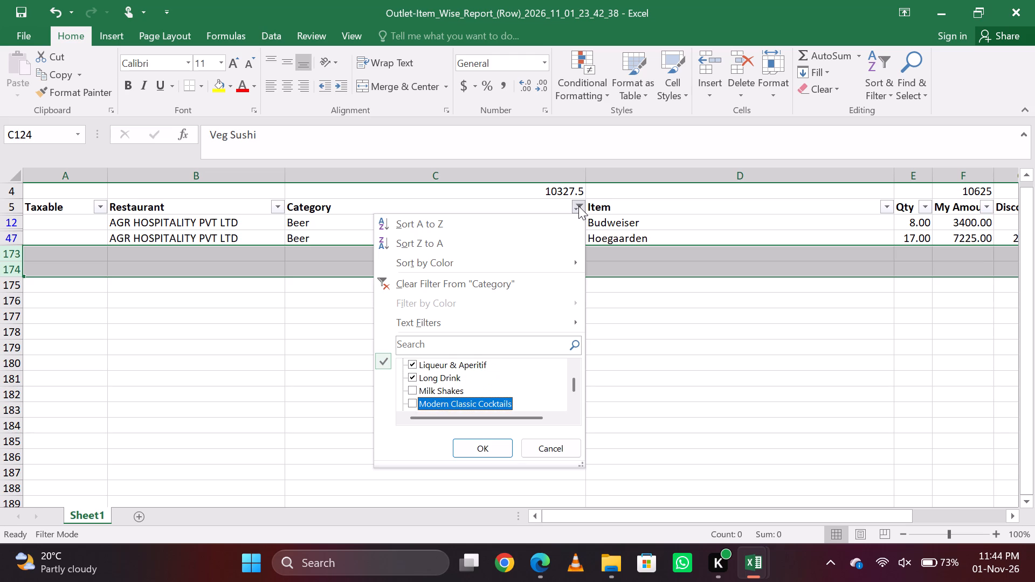
pyautogui.press('space')
# Add Red Wine and Rose Wine to the Category filter selection.
pyautogui.press('Down')
pyautogui.press('Down')
pyautogui.press('Down')
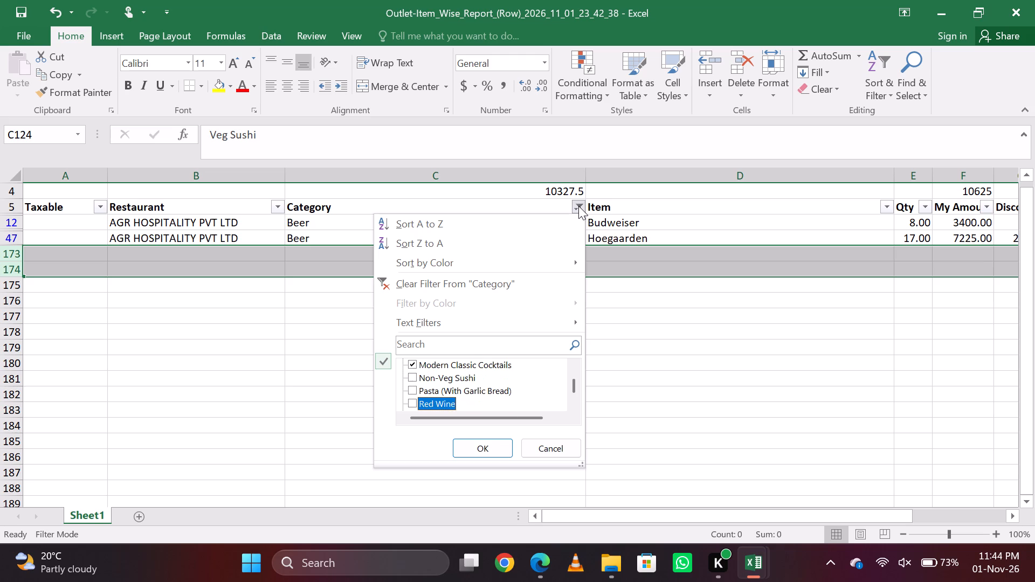
pyautogui.press('space')
pyautogui.press('space')
pyautogui.press('space')
pyautogui.press('Down')
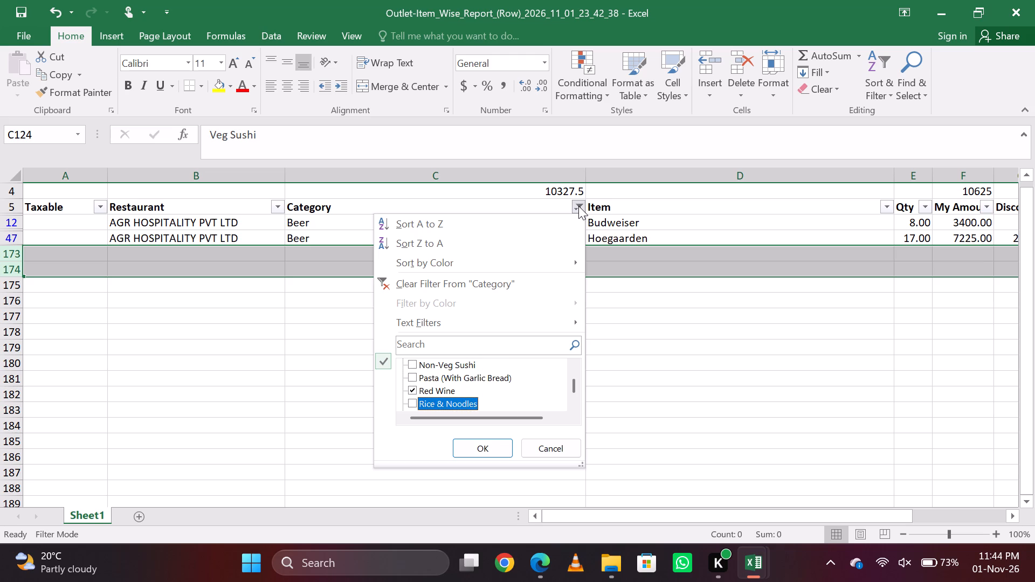
pyautogui.press('Down')
pyautogui.press('Down')
pyautogui.press('Up')
pyautogui.press('space')
# Add Single Malt and Tequila to the Category filter selection.
pyautogui.press('Down')
pyautogui.press('Down')
pyautogui.press('Down')
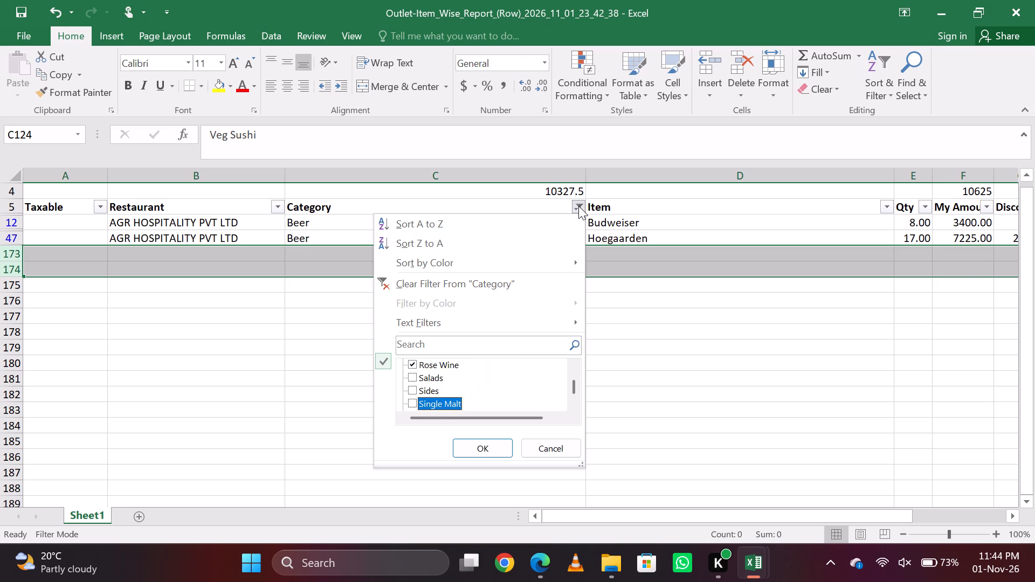
pyautogui.press('Down')
pyautogui.press('Up')
pyautogui.press('space')
pyautogui.press('Down')
pyautogui.press('Down')
pyautogui.press('Down')
pyautogui.press('Down')
pyautogui.press('Down')
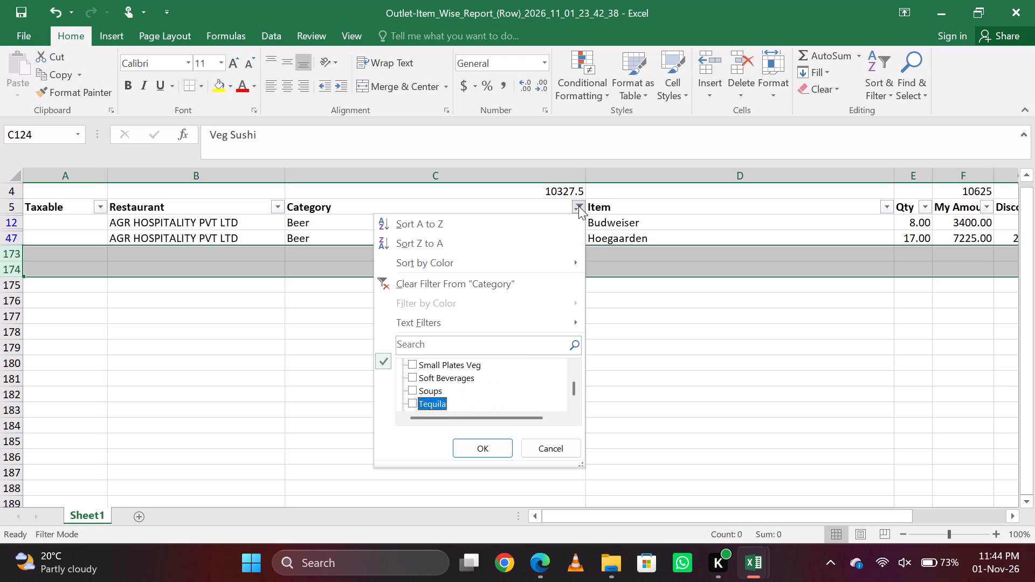
pyautogui.press('Down')
pyautogui.press('Up')
pyautogui.press('space')
# Add Vodka to the Category filter selection and apply the filter, leaving Zero Proof out.
pyautogui.press('Down')
pyautogui.press('Down')
pyautogui.press('Down')
pyautogui.press('Up')
pyautogui.press('space')
pyautogui.press('Down')
pyautogui.press('Down')
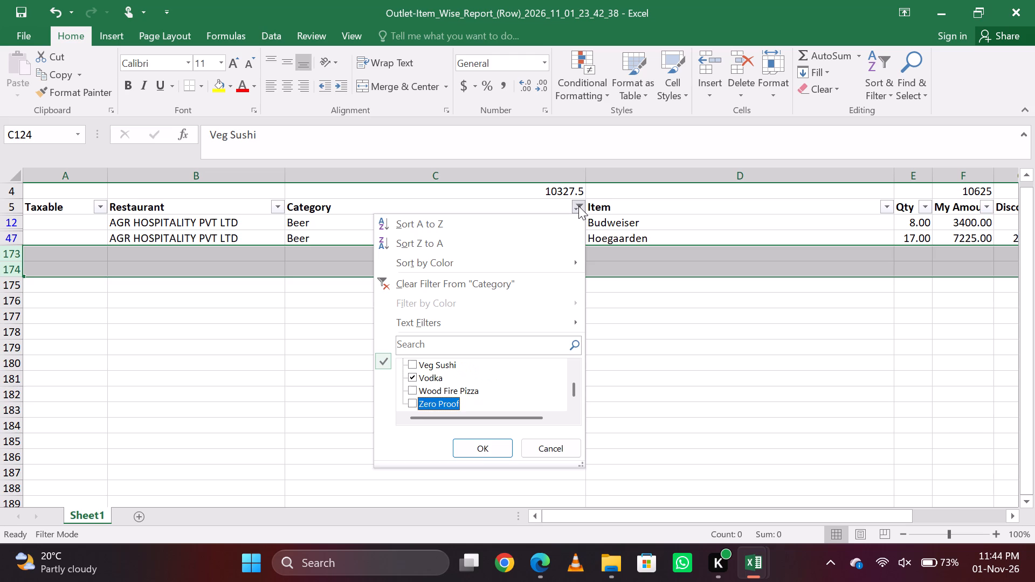
pyautogui.press('Down')
pyautogui.press('space')
# Copy the filtered liquor total from C4 and paste it as a value into G33 of the audit report's F&B Sale sheet.
pyautogui.press('Up')
pyautogui.press('Up')
pyautogui.press('Up')
pyautogui.hotkey('ctrl', 'Up')
pyautogui.hotkey('ctrl', 'Up')
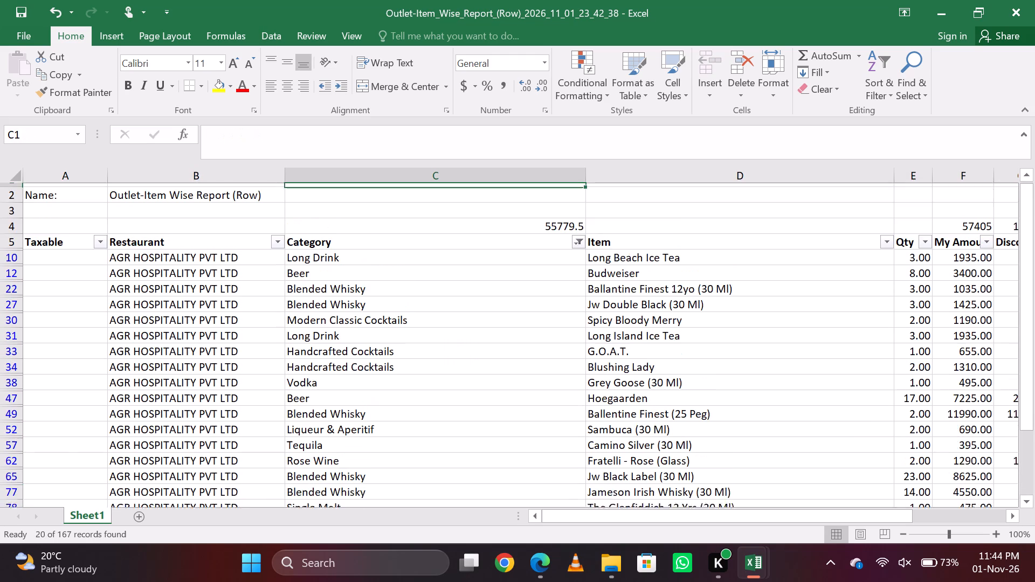
pyautogui.hotkey('ctrl', 'Up')
pyautogui.press('Down')
pyautogui.press('Down')
pyautogui.press('Down')
pyautogui.hotkey('ctrl', 'c')
pyautogui.hotkey('alt', 'Tab')
pyautogui.press('Right')
pyautogui.press('Left')
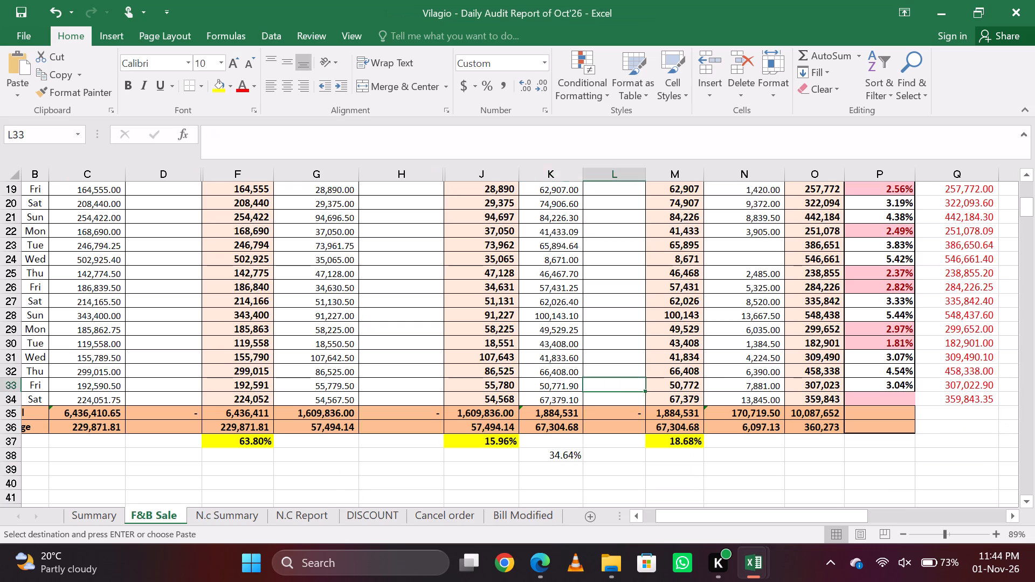
pyautogui.press('Left')
pyautogui.press('Left')
pyautogui.press('Left')
pyautogui.write('esv')
pyautogui.press('Return')
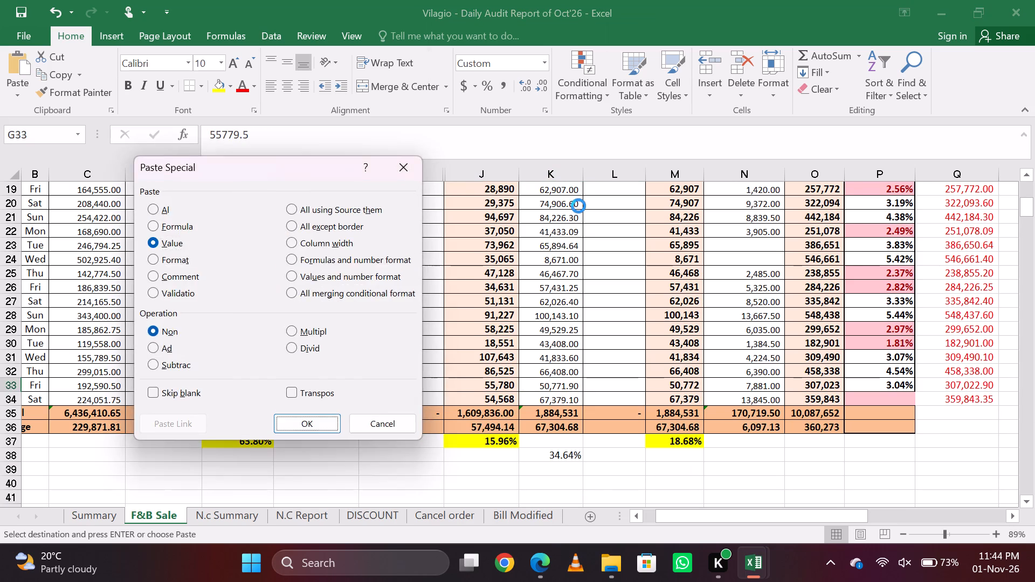
# Delete all the filtered beer and liquor rows from the 30-Oct item-wise report.
pyautogui.hotkey('alt', 'Tab')
pyautogui.press('Down')
pyautogui.press('Down')
pyautogui.hotkey('shift', 'space')
pyautogui.hotkey('ctrl', 'shift', 'Down')
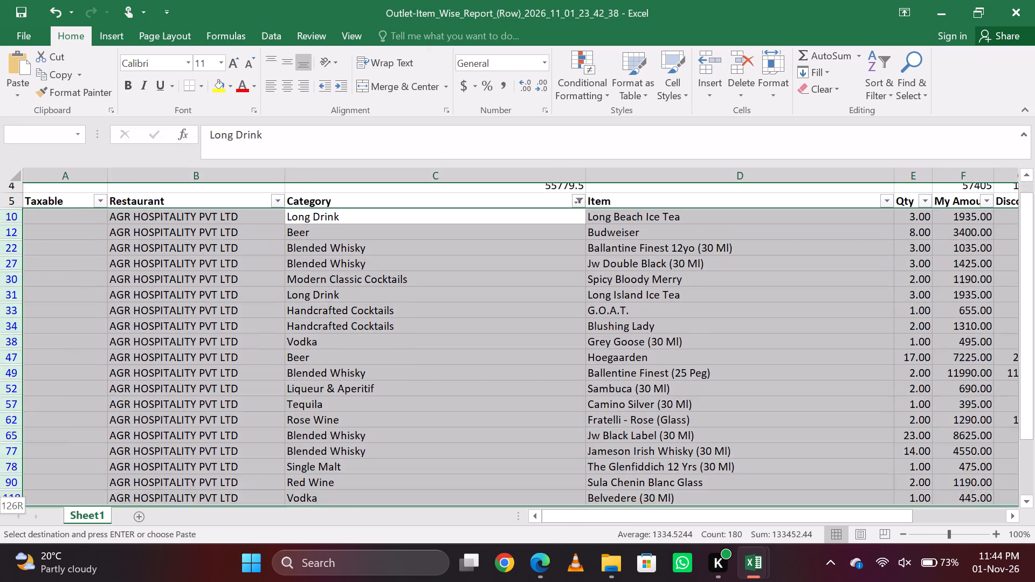
pyautogui.hotkey('ctrl', '-')
pyautogui.scroll(6, 578, 206)
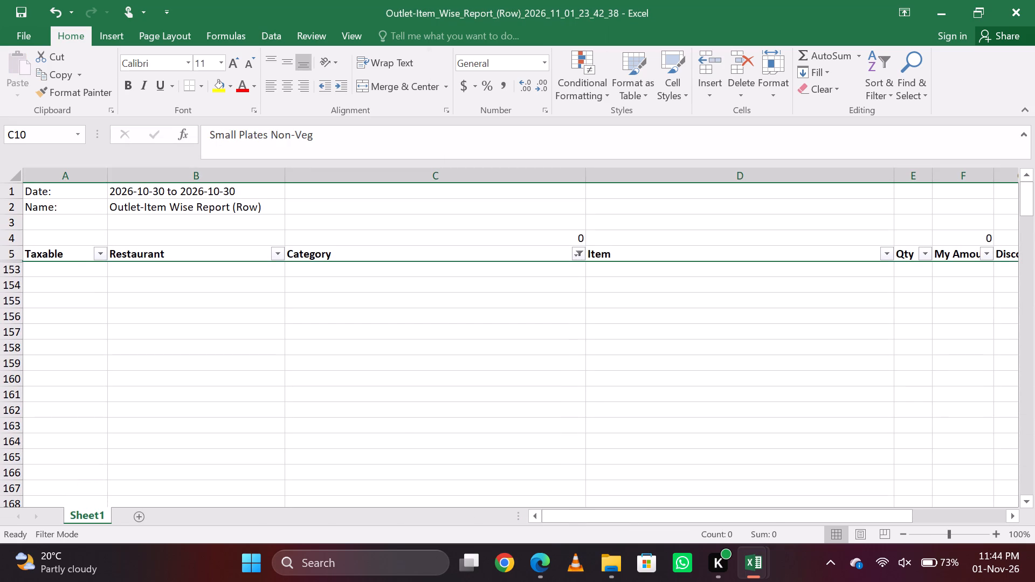
# In the item-wise report's Category filter, select Coffee and Cold Coffee.
pyautogui.click(577, 250)
pyautogui.press('Down')
pyautogui.press('Down')
pyautogui.press('Down')
pyautogui.press('Down')
pyautogui.press('Down')
pyautogui.press('Down')
pyautogui.press('Down')
pyautogui.press('Down')
pyautogui.press('Down')
pyautogui.press('Down')
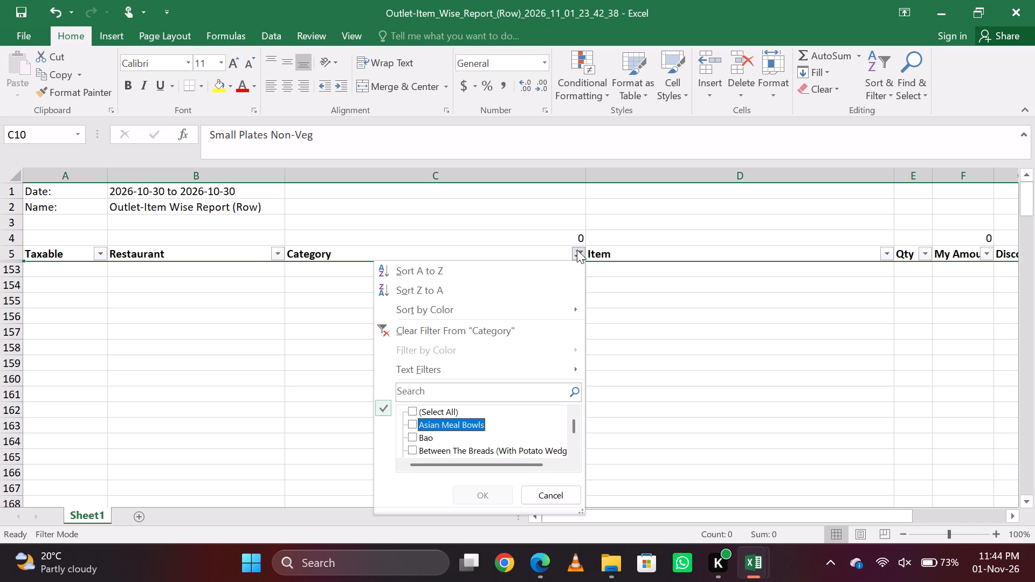
pyautogui.press('Down')
pyautogui.press('Down')
pyautogui.press('Down')
pyautogui.press('Down')
pyautogui.press('Down')
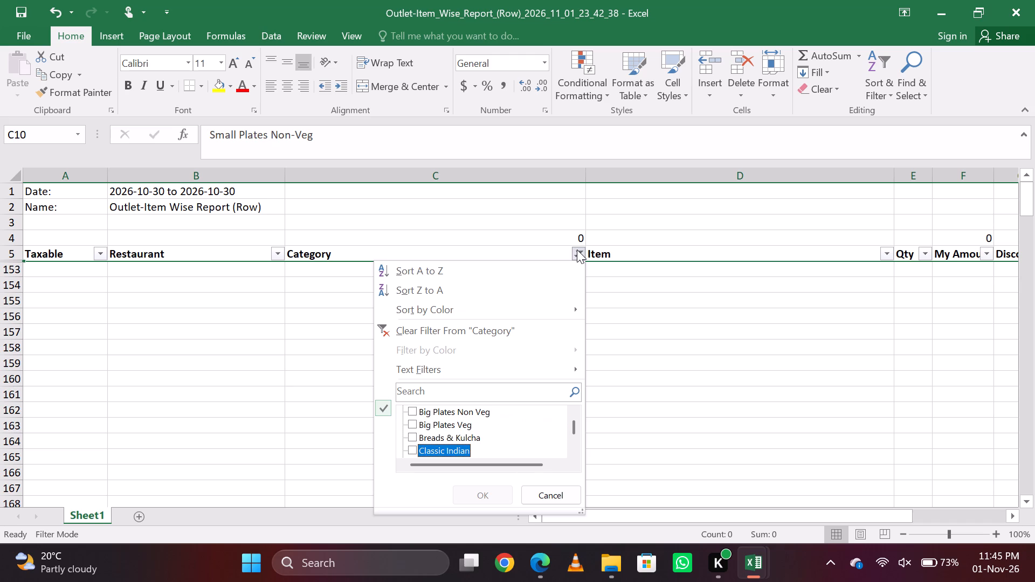
pyautogui.press('space')
pyautogui.press('space')
pyautogui.press('Down')
pyautogui.press('space')
pyautogui.press('Down')
pyautogui.press('space')
# Add Fresh Juices, Ice Tea and Milk Shakes to the Category filter selection.
pyautogui.press('Down')
pyautogui.press('Down')
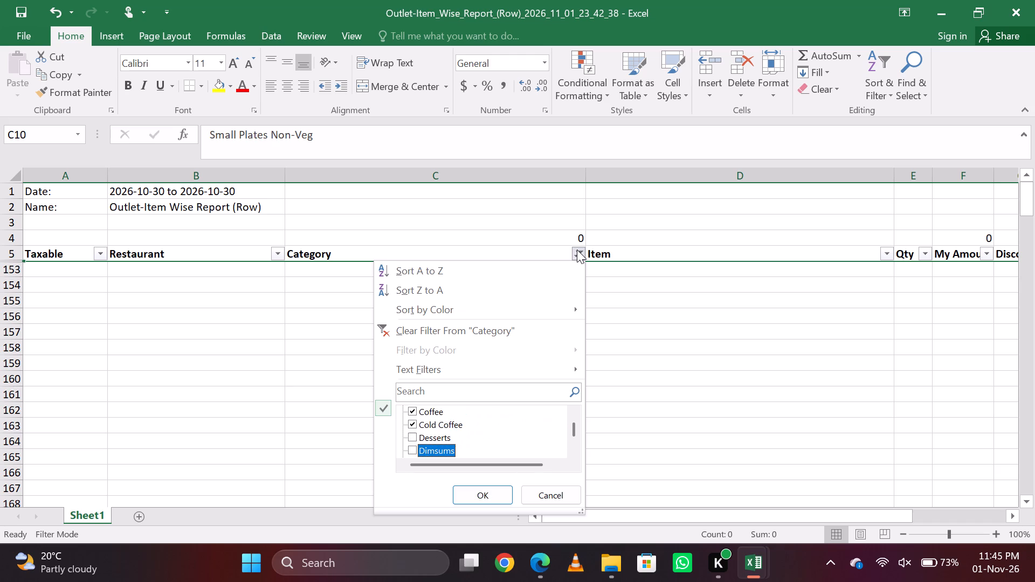
pyautogui.press('Down')
pyautogui.press('Down')
pyautogui.press('space')
pyautogui.press('Down')
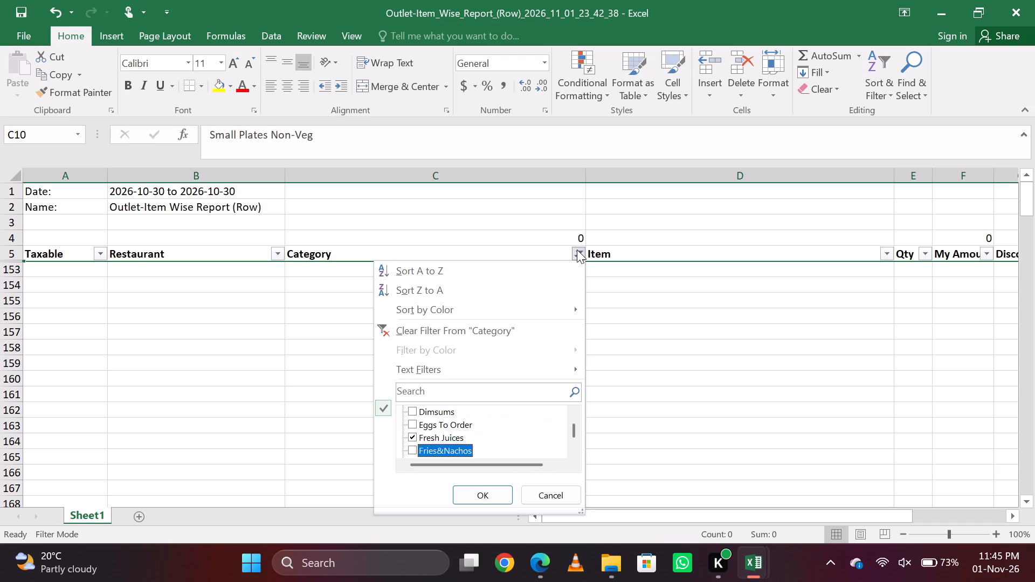
pyautogui.press('Up')
pyautogui.press('Down')
pyautogui.press('Down')
pyautogui.press('Down')
pyautogui.press('Up')
pyautogui.press('space')
pyautogui.press('Down')
pyautogui.press('space')
pyautogui.press('Down')
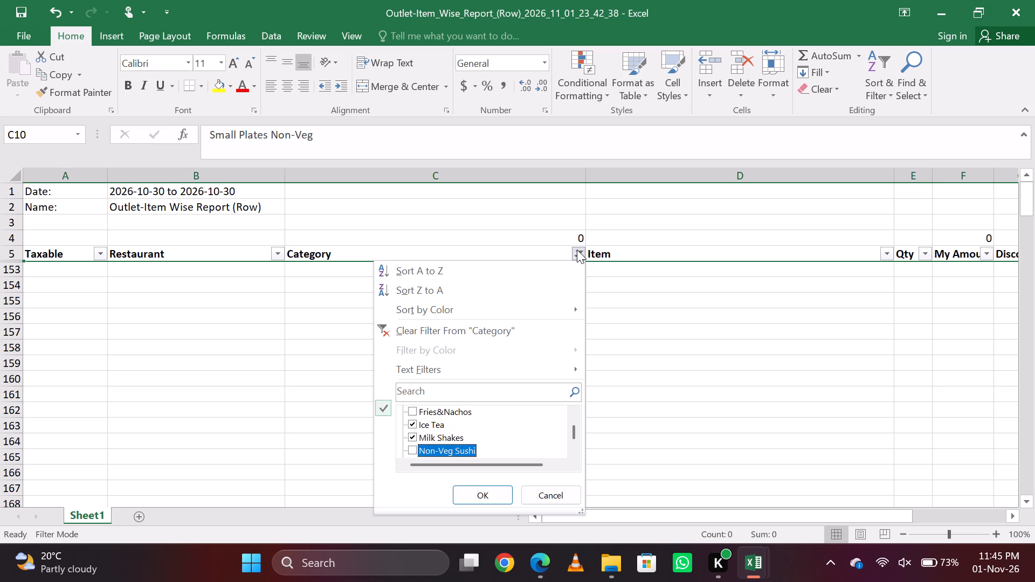
# Add Soft Beverages to the Category filter selection, leaving the sushi, pasta, rice, salad and small plates categories out.
pyautogui.press('Down')
pyautogui.press('space')
pyautogui.press('space')
pyautogui.press('Down')
pyautogui.press('Up')
pyautogui.press('Up')
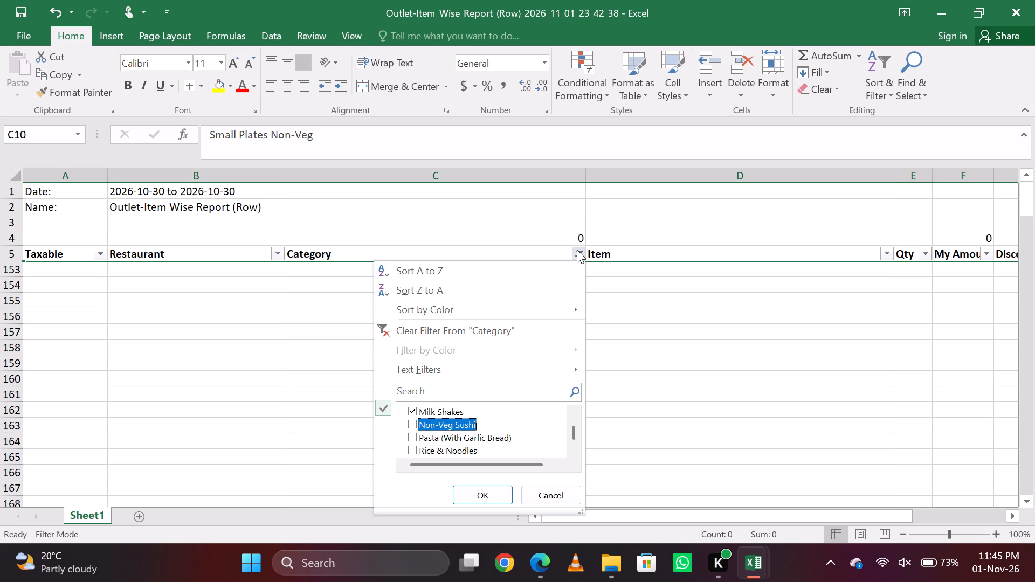
pyautogui.press('Down')
pyautogui.press('Down')
pyautogui.press('Down')
pyautogui.press('Up')
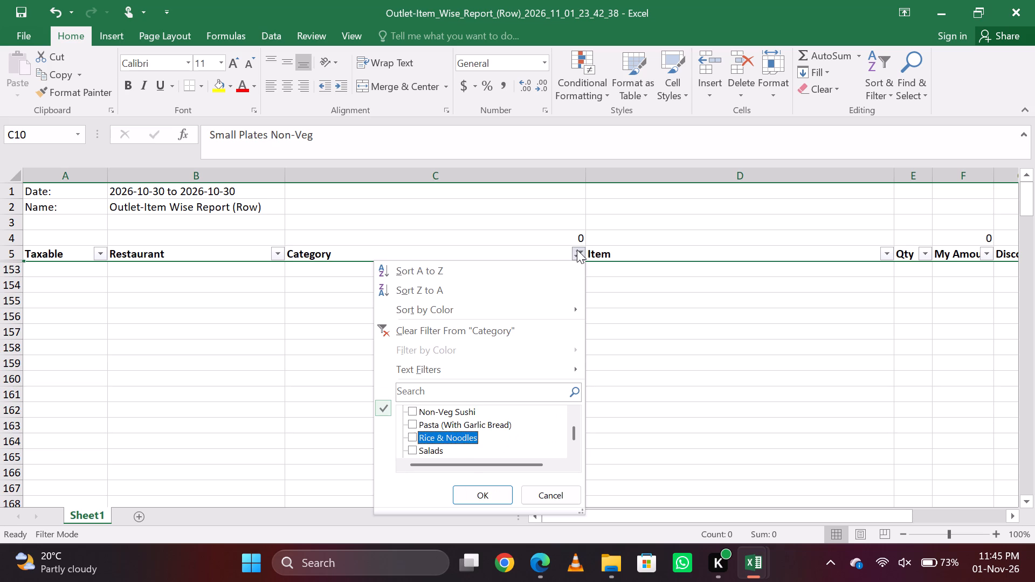
pyautogui.press('Down')
pyautogui.press('Down')
pyautogui.press('Down')
pyautogui.press('Down')
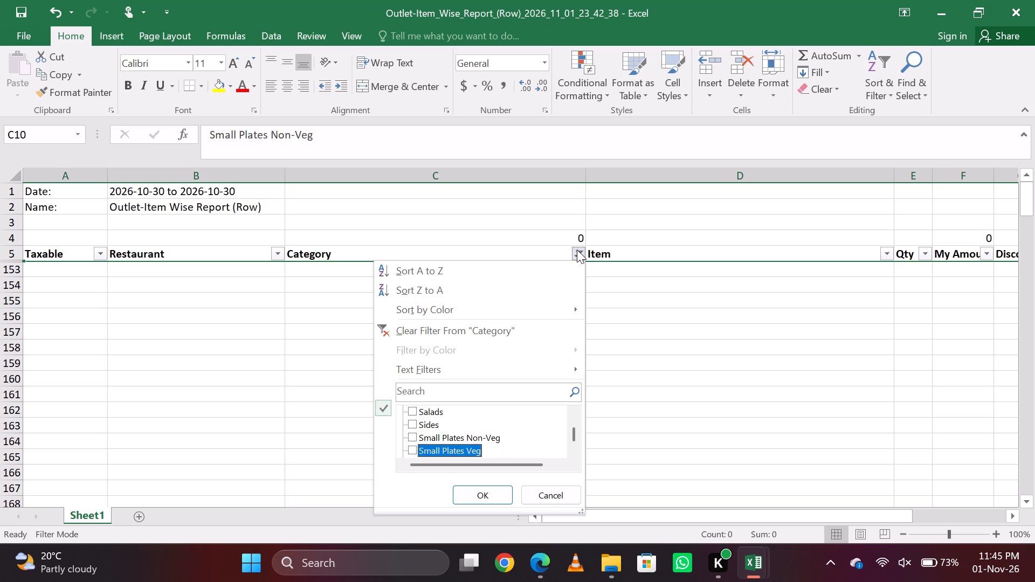
pyautogui.press('Down')
pyautogui.press('Up')
pyautogui.press('Down')
pyautogui.press('space')
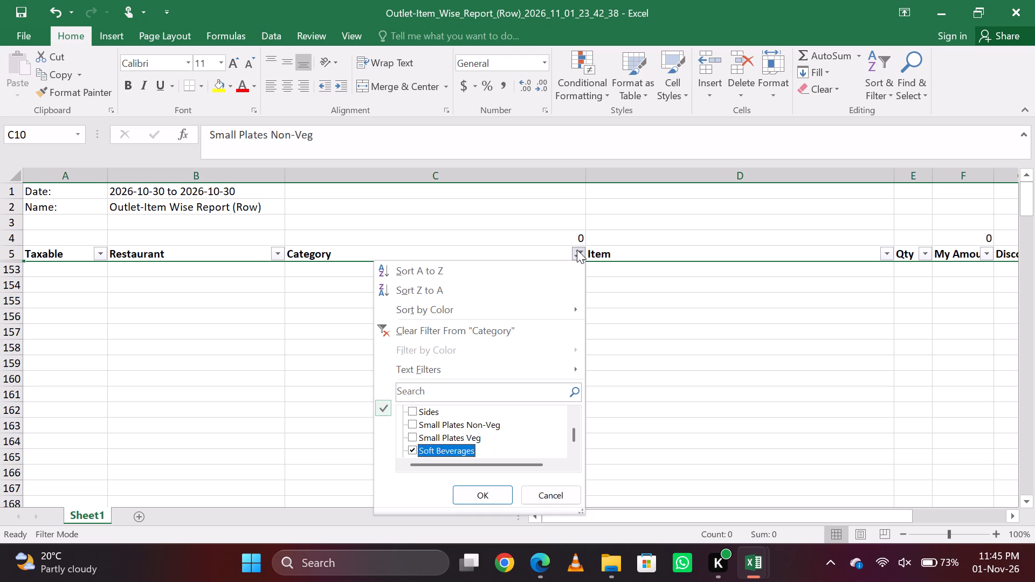
# Add Zero Proof to the Category filter selection and apply the filter.
pyautogui.press('Down')
pyautogui.press('Up')
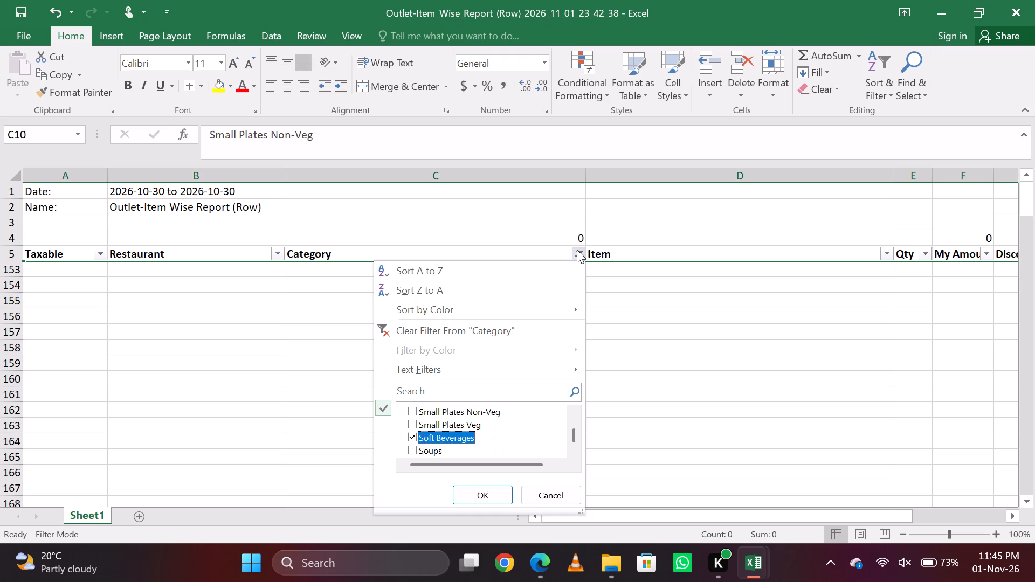
pyautogui.press('Down')
pyautogui.press('Down')
pyautogui.press('Down')
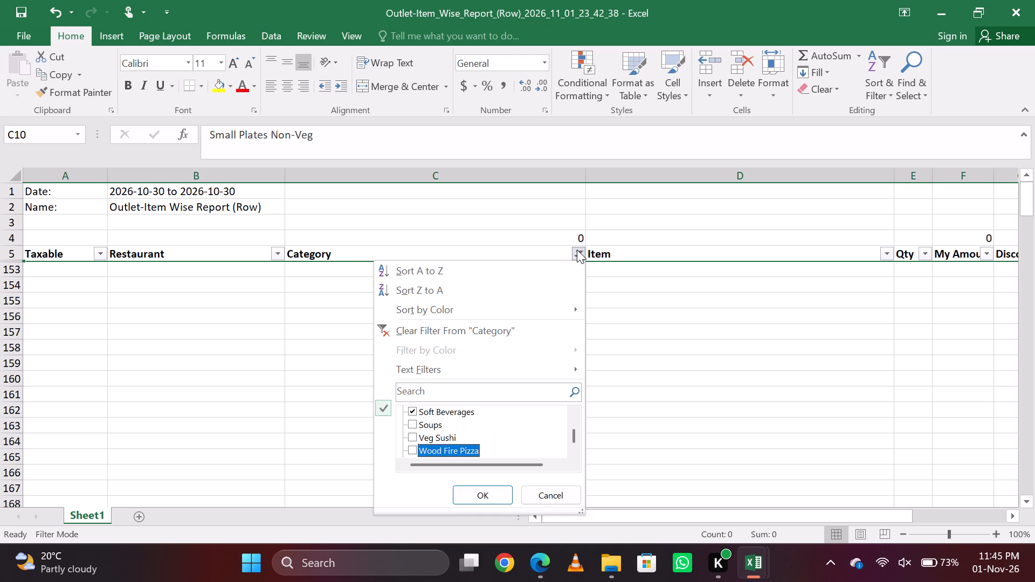
pyautogui.press('Down')
pyautogui.press('space')
pyautogui.press('Down')
pyautogui.press('space')
# Compare the filtered soft-beverage total in C4 with the 30-Oct figure in K33 of the F&B Sale sheet.
pyautogui.press('Up')
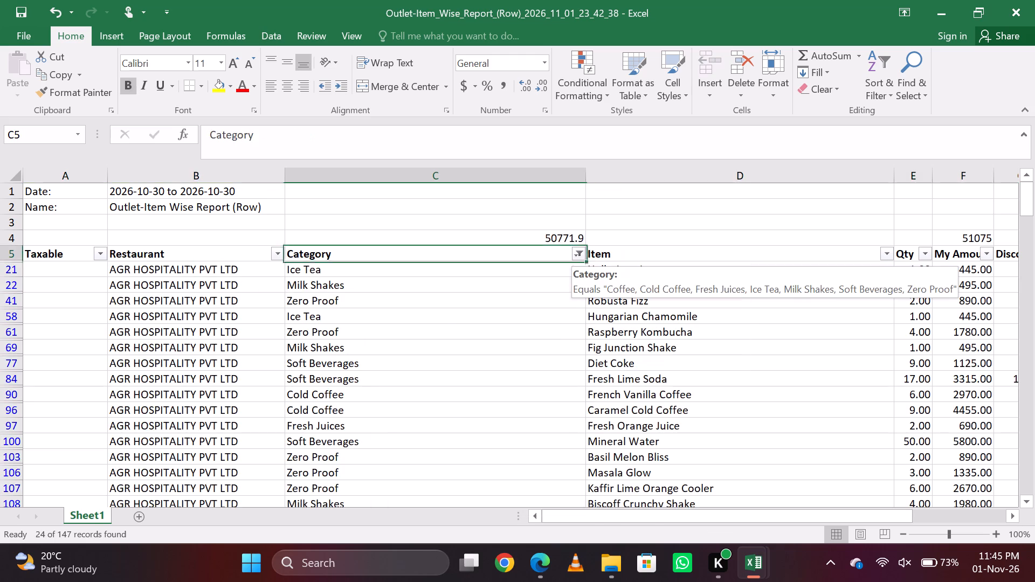
pyautogui.press('Up')
pyautogui.hotkey('ctrl', 'c')
pyautogui.hotkey('alt', 'Tab')
pyautogui.press('Right')
pyautogui.press('Right')
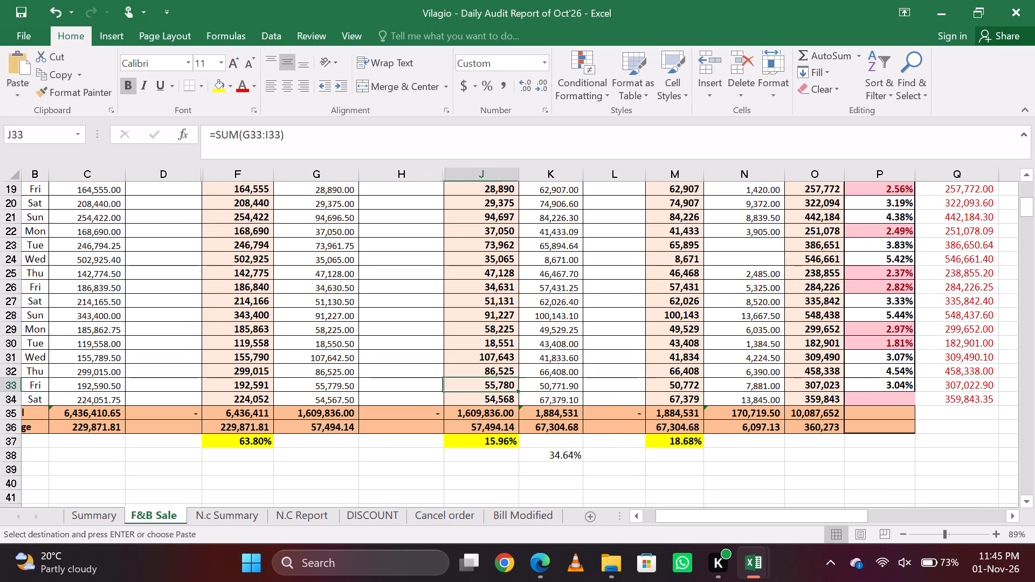
pyautogui.press('Right')
pyautogui.hotkey('alt', 'Tab')
pyautogui.press('Left')
pyautogui.press('Right')
pyautogui.hotkey('alt', 'Tab')
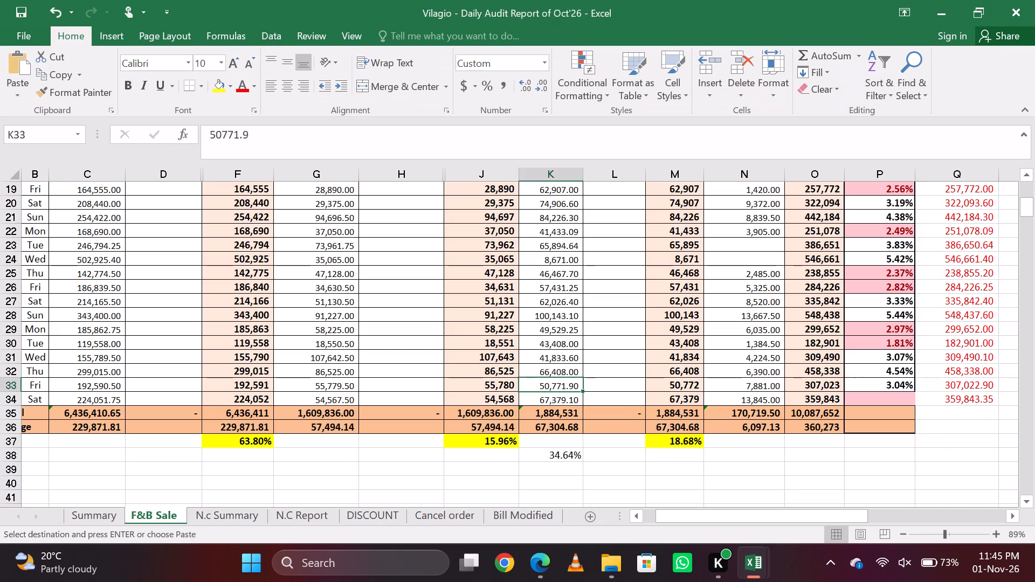
pyautogui.press('Right')
pyautogui.press('Right')
pyautogui.press('Right')
pyautogui.press('Right')
pyautogui.press('Left')
pyautogui.press('Left')
pyautogui.press('Left')
pyautogui.press('Left')
pyautogui.press('Left')
pyautogui.press('Right')
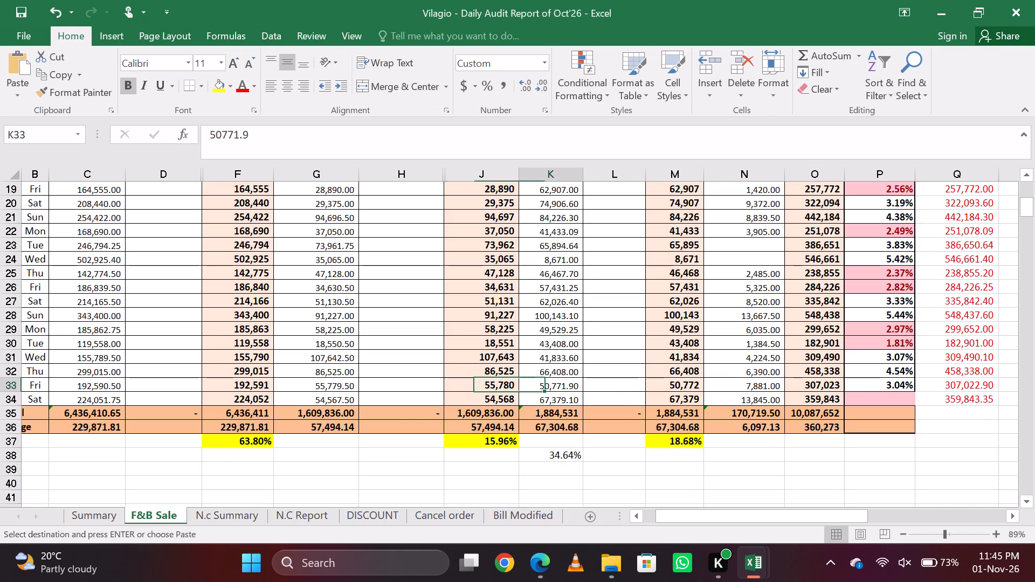
pyautogui.press('Left')
# Delete all the filtered soft-beverage rows from the 30-Oct item-wise report.
pyautogui.hotkey('alt', 'Tab')
pyautogui.press('Down')
pyautogui.press('Down')
pyautogui.hotkey('shift', 'space')
pyautogui.hotkey('ctrl', 'shift', 'Down')
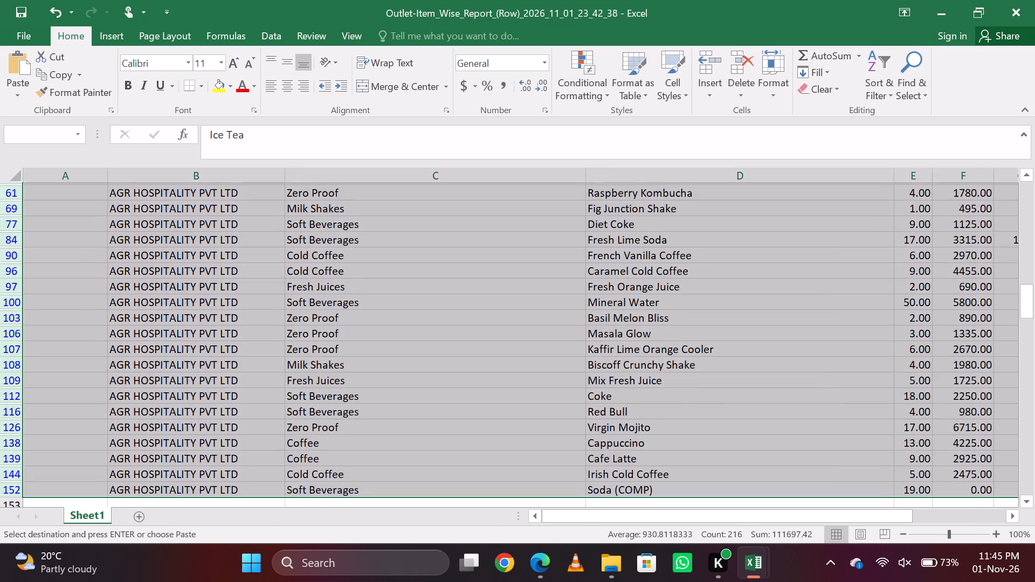
pyautogui.hotkey('ctrl', '-')
# Reset the Category filter to select all remaining categories in the item-wise report.
pyautogui.click(577, 250)
pyautogui.press('Down')
pyautogui.press('Down')
pyautogui.press('Down')
pyautogui.press('Down')
pyautogui.press('Down')
pyautogui.press('Down')
pyautogui.press('Down')
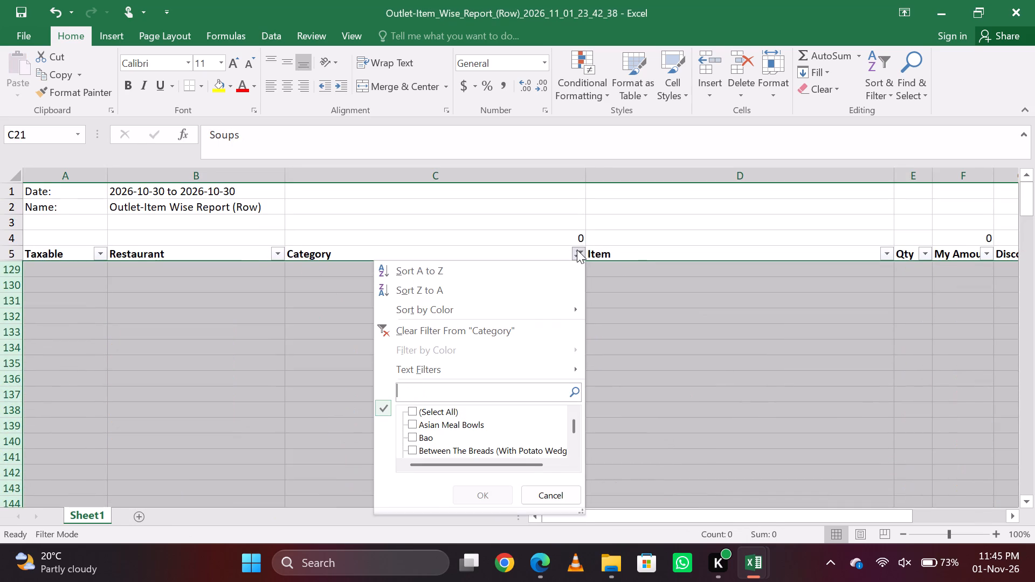
pyautogui.press('Down')
pyautogui.press('space')
pyautogui.press('Tab')
pyautogui.press('Return')
pyautogui.press('Down')
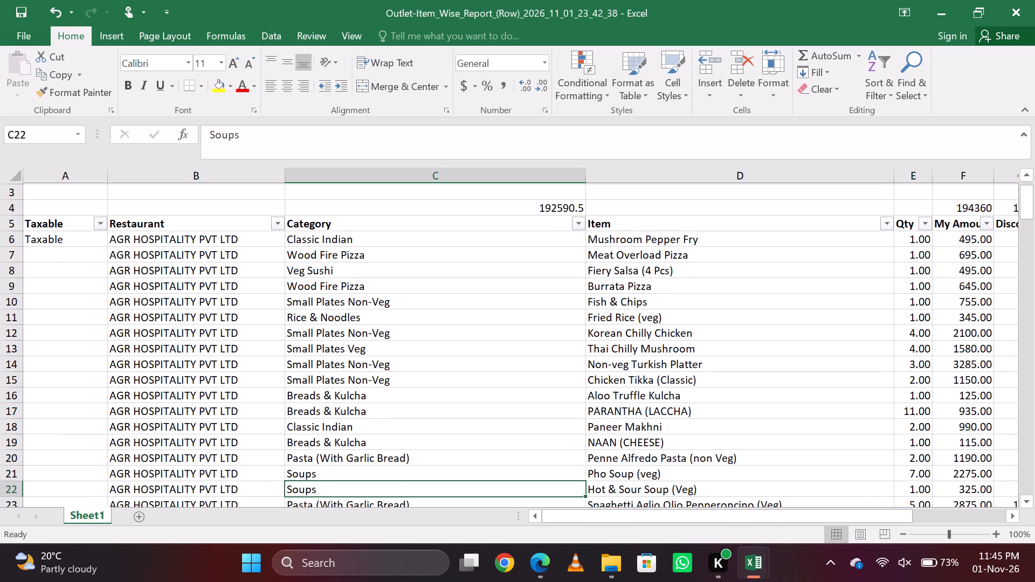
# Copy the food net total in C4 of the 30-Oct item-wise report and paste it as a value into C33 of the F&B Sale sheet.
pyautogui.press('Up')
pyautogui.press('Up')
pyautogui.press('Up')
pyautogui.press('Up')
pyautogui.press('Up')
pyautogui.press('Up')
pyautogui.press('Up')
pyautogui.press('Up')
pyautogui.press('Up')
pyautogui.press('Up')
pyautogui.press('Up')
pyautogui.press('Up')
pyautogui.press('Up')
pyautogui.press('Up')
pyautogui.press('Up')
pyautogui.press('Up')
pyautogui.press('Up')
pyautogui.press('Up')
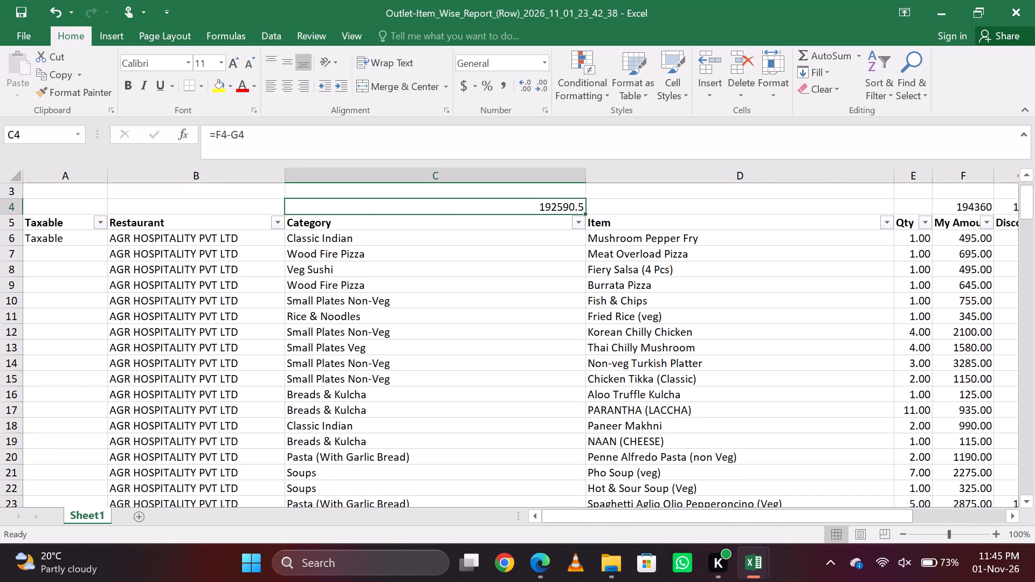
pyautogui.hotkey('ctrl', 'c')
pyautogui.hotkey('alt', 'Tab')
pyautogui.press('Left')
pyautogui.press('Left')
pyautogui.press('Left')
pyautogui.press('Left')
pyautogui.press('Left')
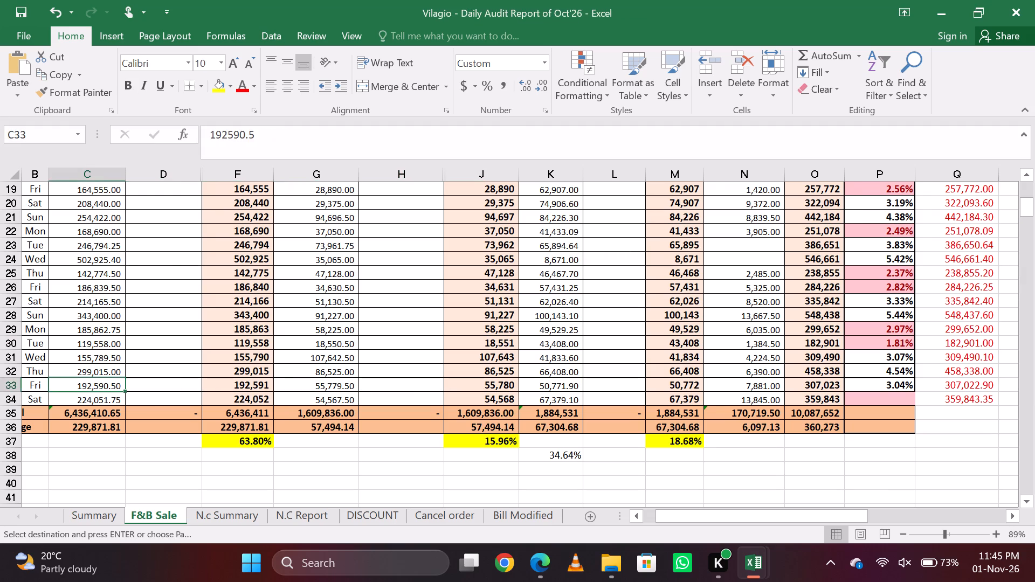
pyautogui.write('esv')
pyautogui.press('Return')
# Review the 30-Oct figures across row 33 of the F&B Sale sheet against the item-wise report.
pyautogui.press('Right')
pyautogui.press('Right')
pyautogui.press('Right')
pyautogui.press('Right')
pyautogui.press('Right')
pyautogui.press('Right')
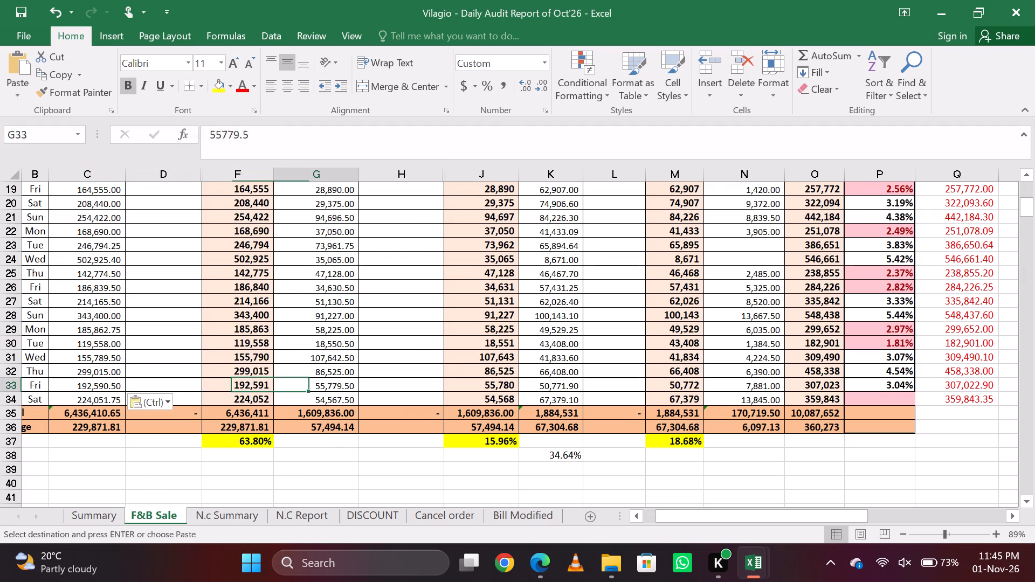
pyautogui.press('Right')
pyautogui.press('Right')
pyautogui.press('Right')
pyautogui.press('Right')
pyautogui.press('Right')
pyautogui.press('Left')
pyautogui.hotkey('alt', 'Tab')
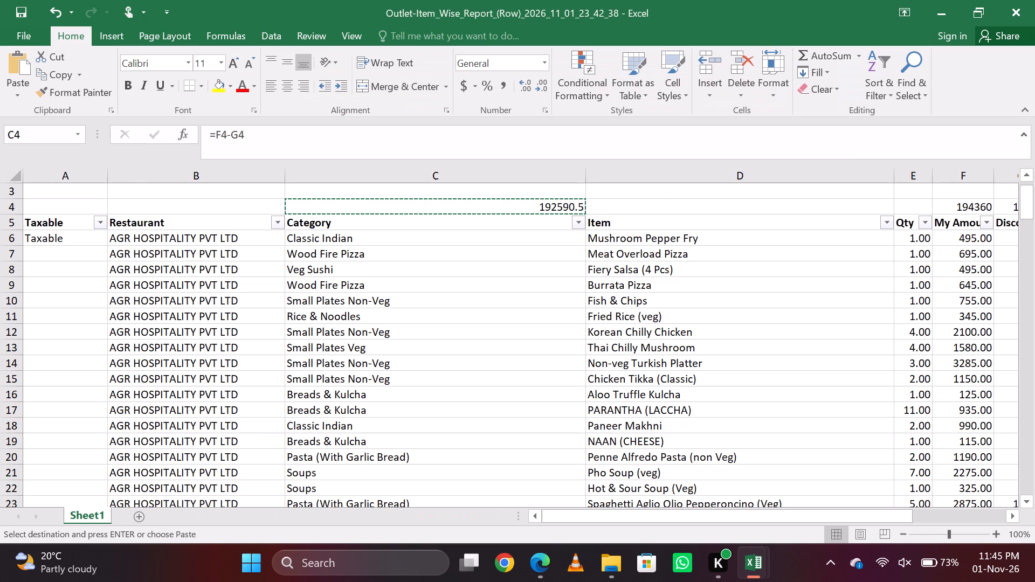
pyautogui.scroll(4, 577, 250)
# In the Petpooja item-wise report, set both order dates to 2026-10-31 and run the search.
pyautogui.hotkey('alt', 'Tab')
pyautogui.hotkey('alt', 'Tab')
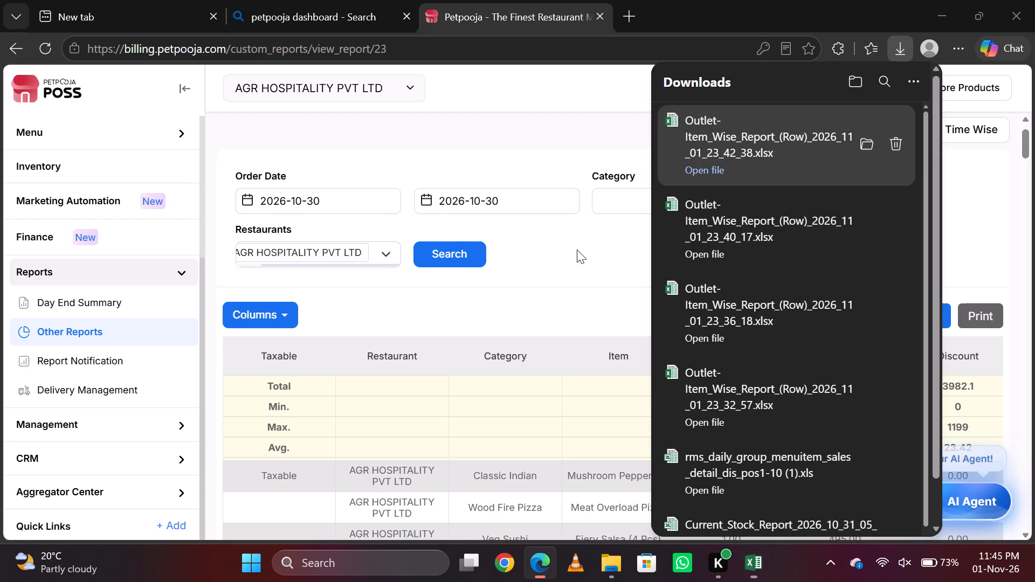
pyautogui.click(296, 198)
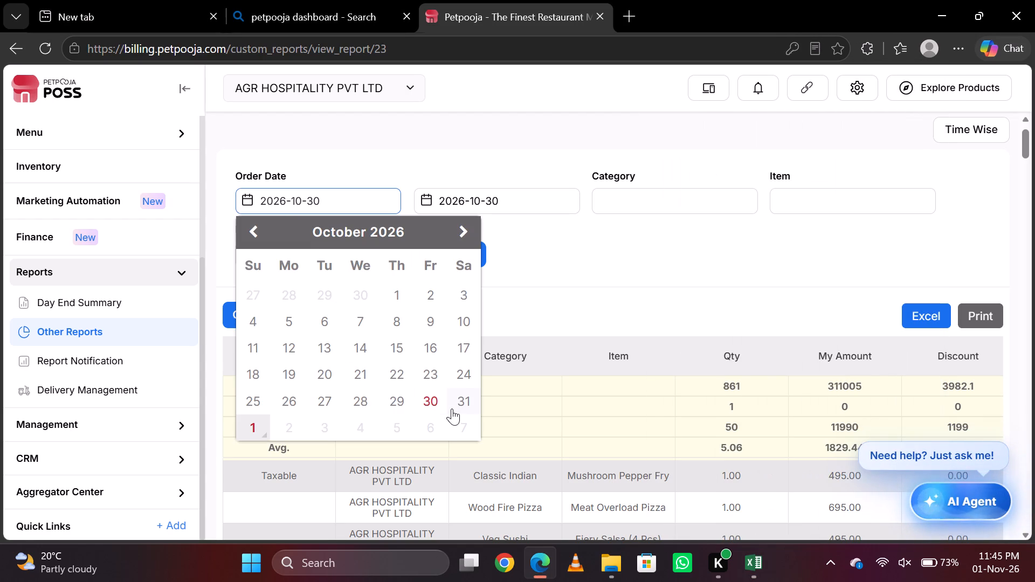
pyautogui.click(452, 408)
pyautogui.click(514, 201)
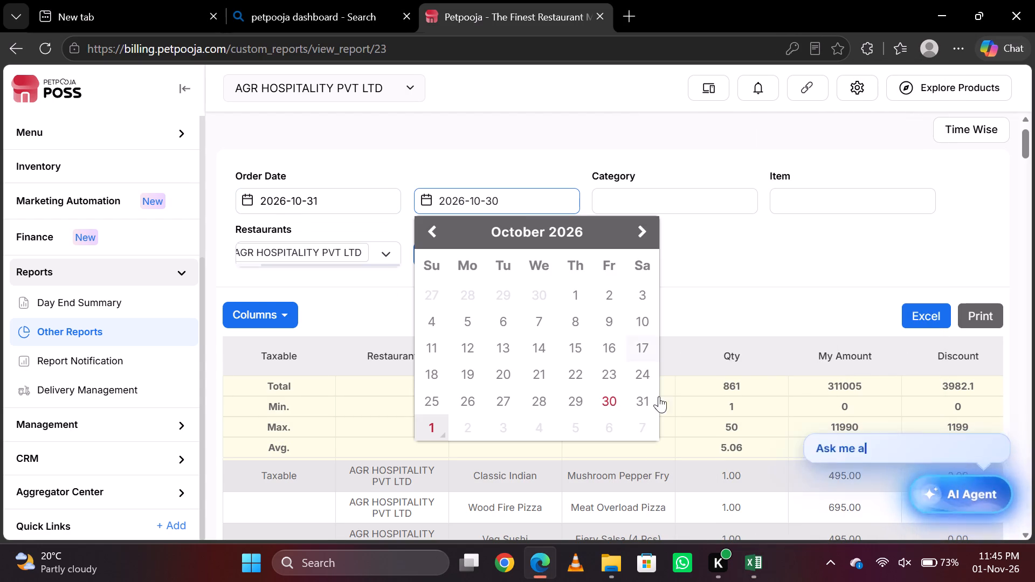
pyautogui.click(648, 408)
pyautogui.click(466, 253)
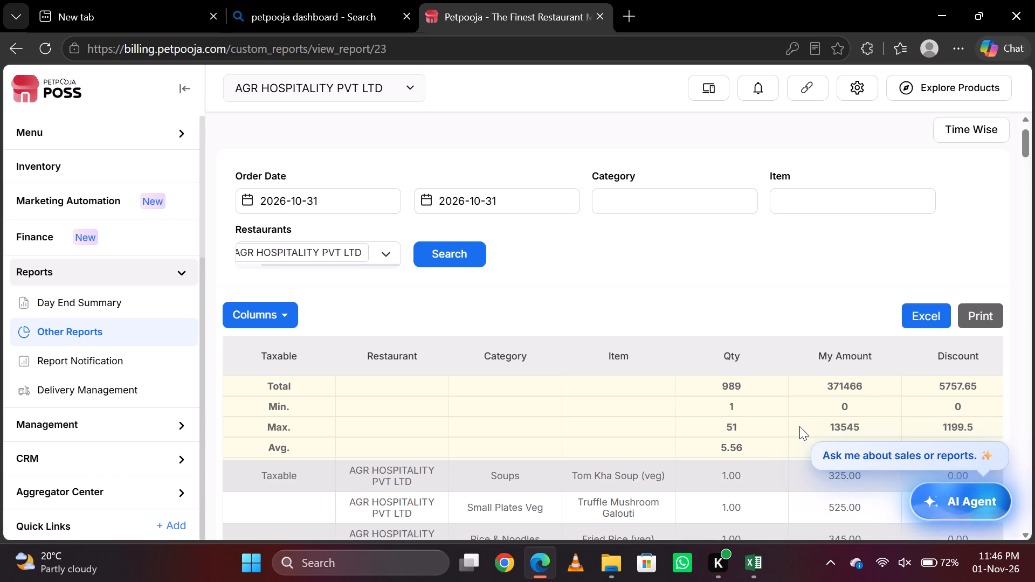
# Review the 31-Oct sales figures across row 34 of the F&B Sale sheet in the audit workbook.
pyautogui.hotkey('alt', 'Tab')
pyautogui.hotkey('alt', 'Tab')
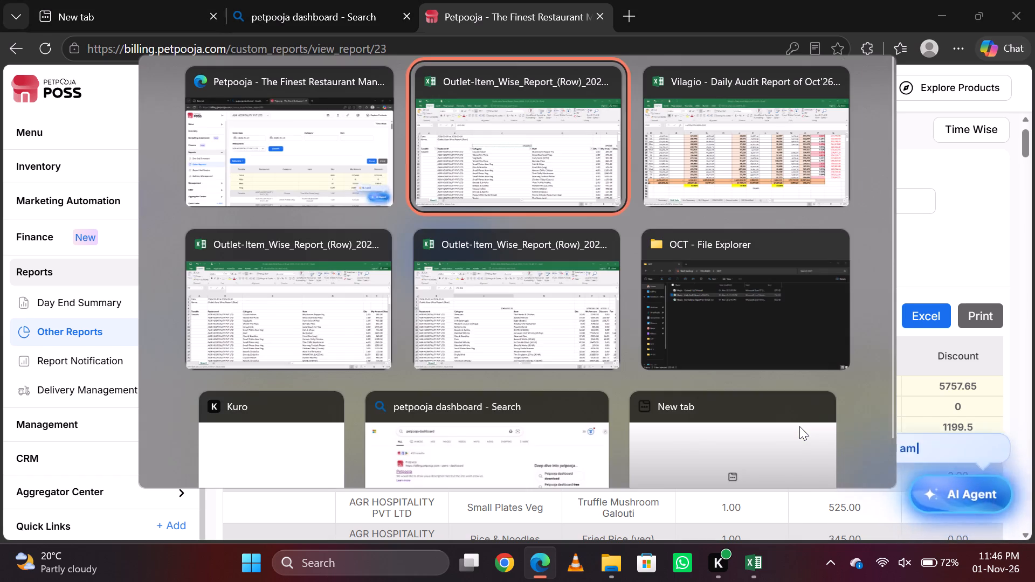
pyautogui.press('Right')
pyautogui.press('Left')
pyautogui.press('Left')
pyautogui.press('Down')
pyautogui.press('Right')
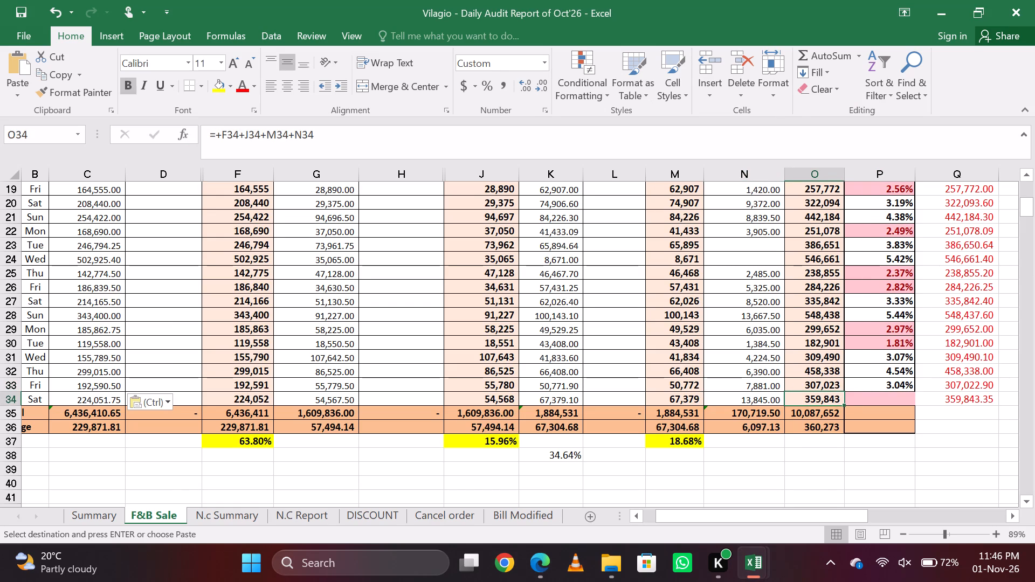
pyautogui.press('Up')
pyautogui.press('Down')
pyautogui.press('Left')
pyautogui.press('Right')
pyautogui.press('Left')
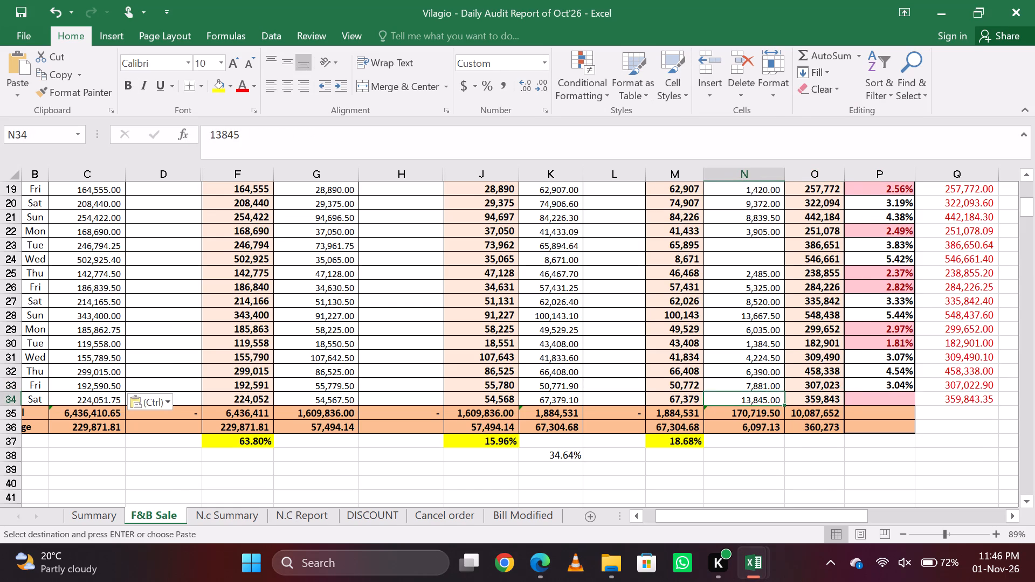
pyautogui.press('Left')
pyautogui.press('Left')
pyautogui.press('Left')
pyautogui.press('Right')
pyautogui.press('Left')
pyautogui.hotkey('alt', 'Tab')
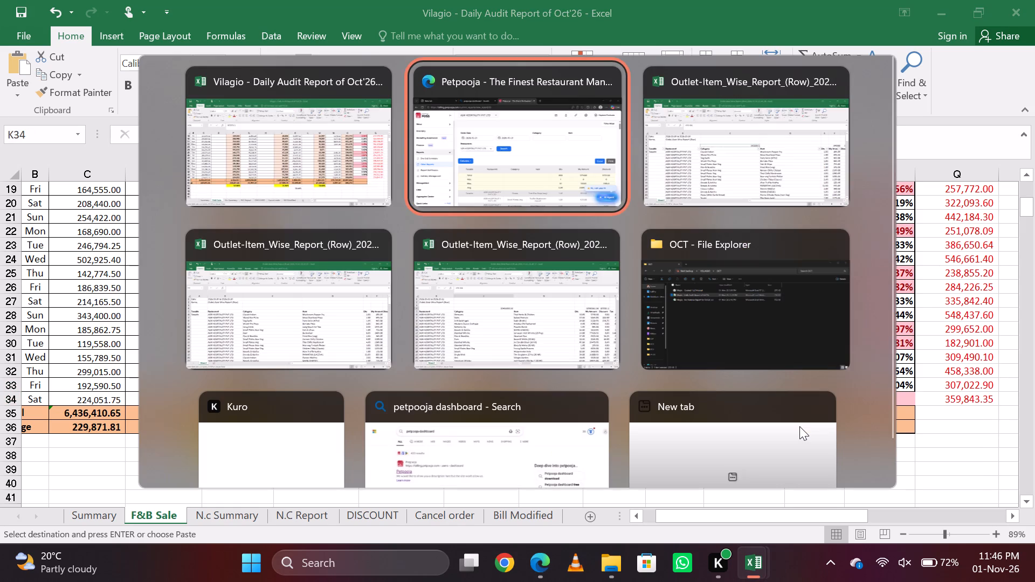
pyautogui.hotkey('alt', 'Tab')
pyautogui.press('Down')
pyautogui.press('Up')
pyautogui.hotkey('alt', 'Tab')
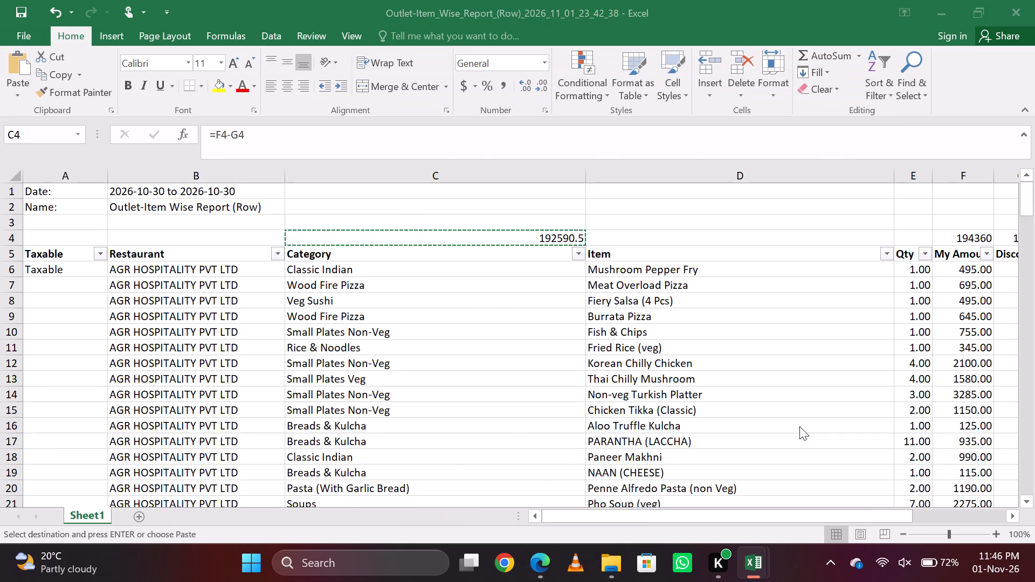
pyautogui.hotkey('alt', 'Tab')
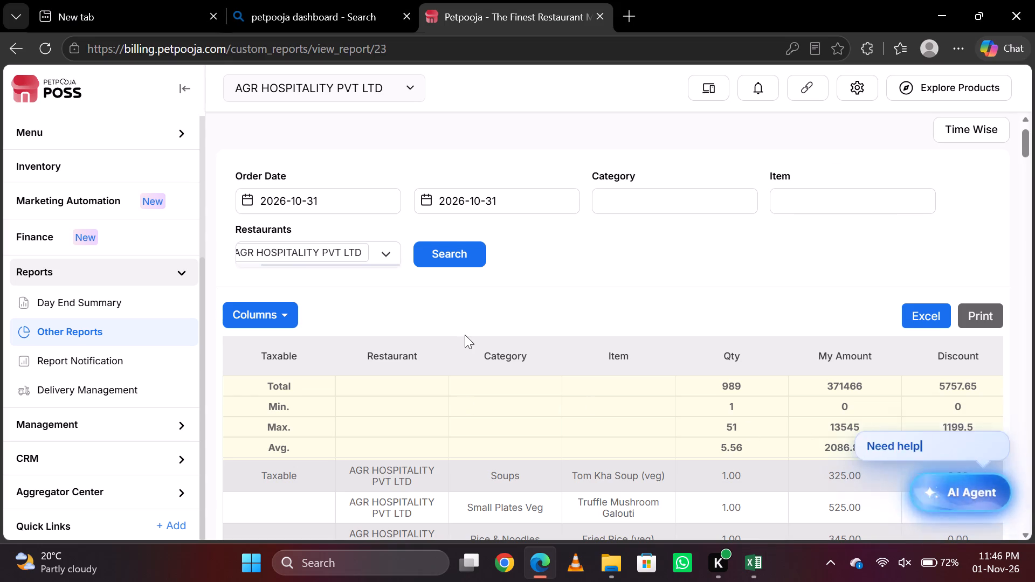
# Rerun the 31-Oct item-wise search in Petpooja, export it to Excel and open the downloaded file.
pyautogui.click(459, 250)
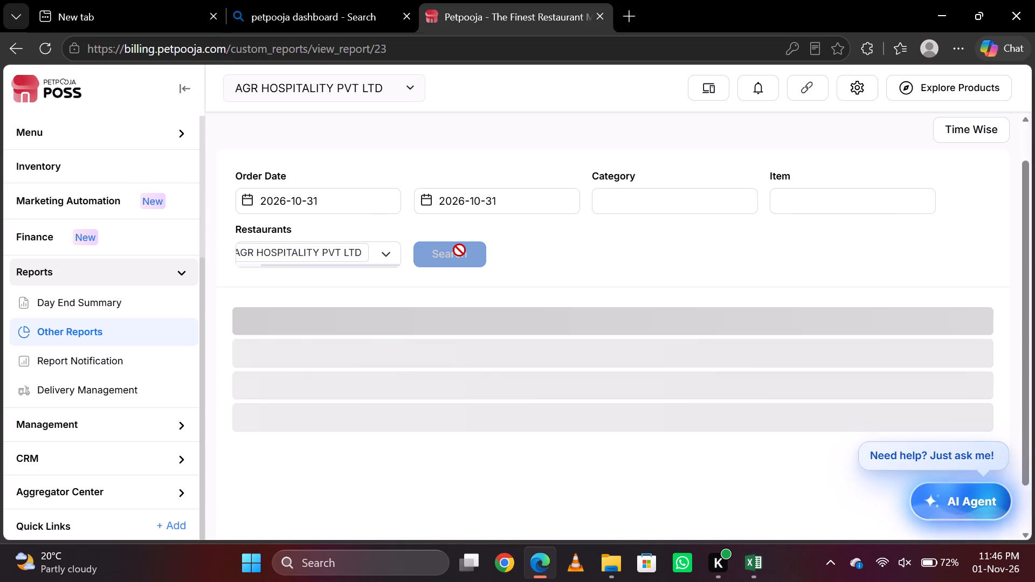
pyautogui.click(943, 316)
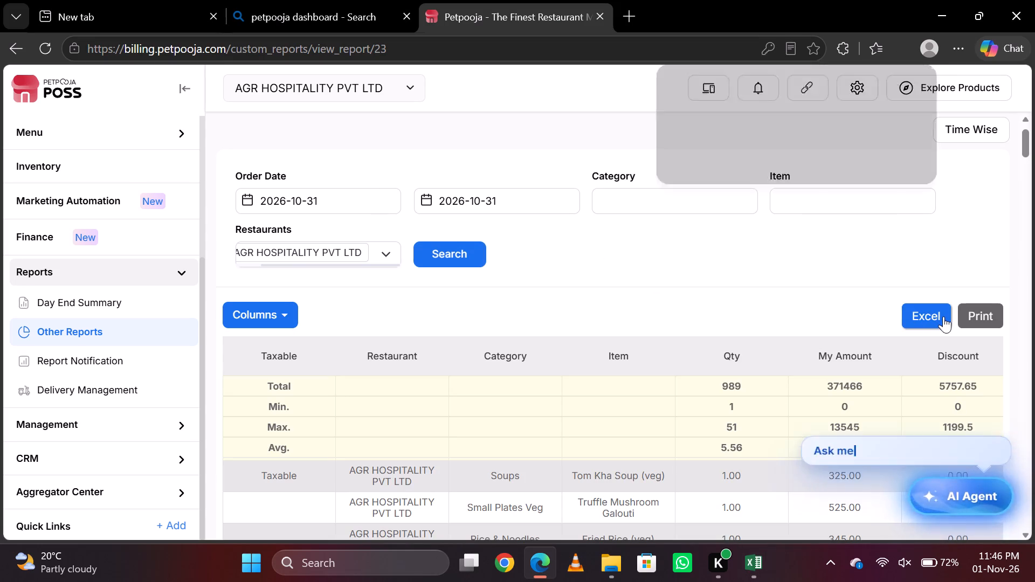
pyautogui.click(795, 142)
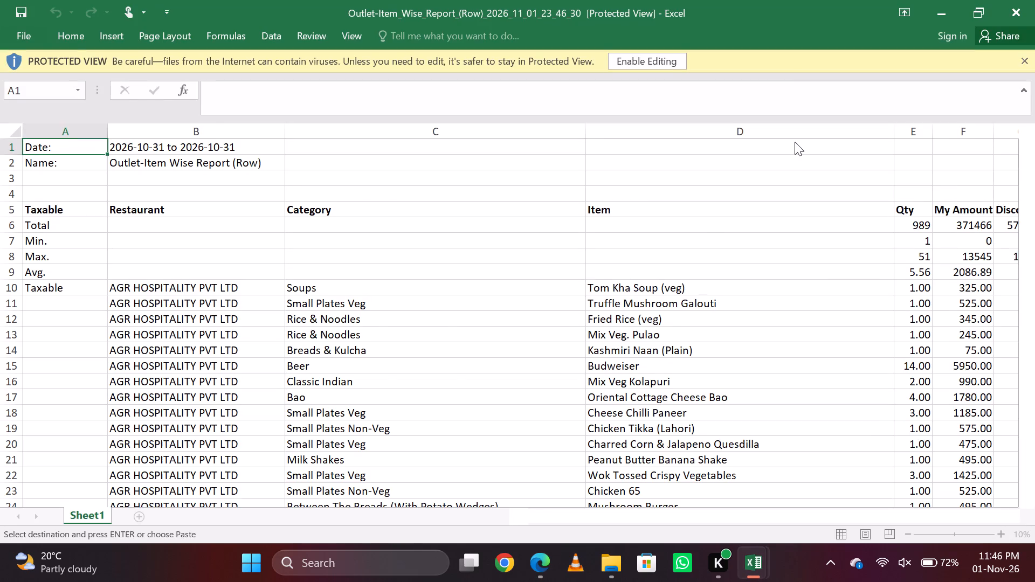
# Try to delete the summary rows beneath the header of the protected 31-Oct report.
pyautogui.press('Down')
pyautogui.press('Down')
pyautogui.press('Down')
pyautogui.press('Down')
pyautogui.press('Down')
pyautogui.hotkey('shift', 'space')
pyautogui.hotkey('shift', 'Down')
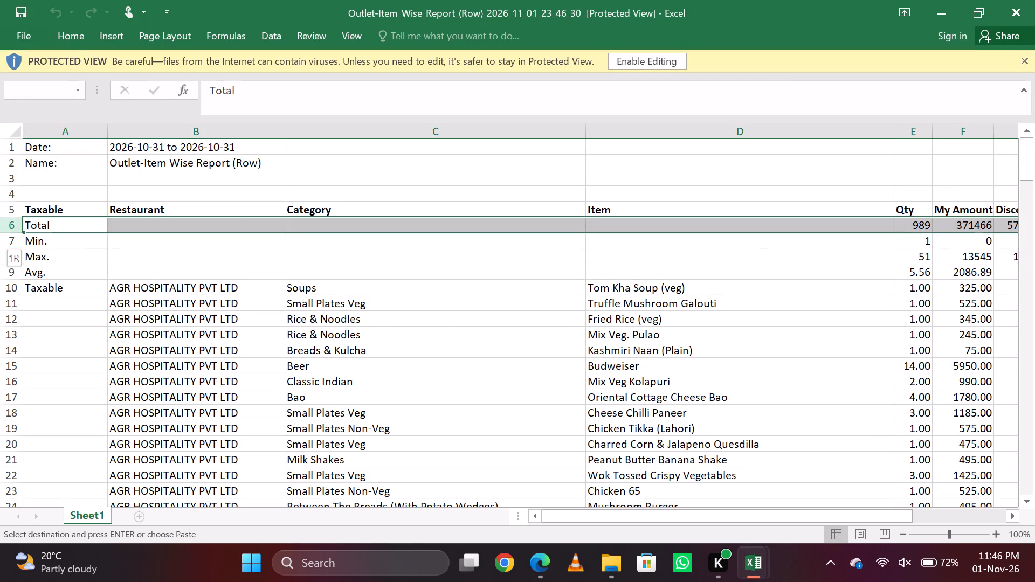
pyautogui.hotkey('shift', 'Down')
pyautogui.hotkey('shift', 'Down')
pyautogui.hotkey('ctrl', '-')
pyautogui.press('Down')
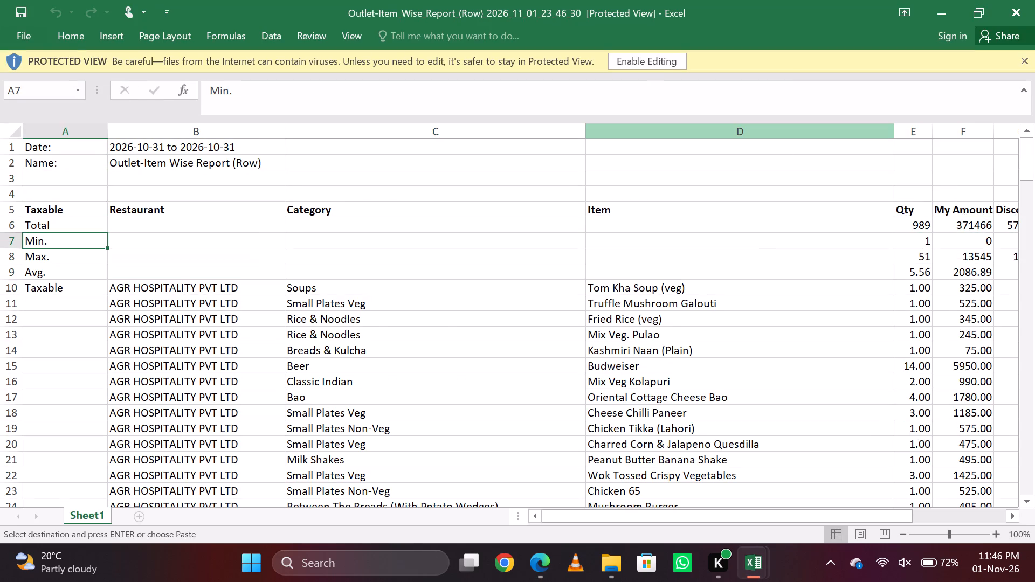
# Enable editing of the 31-Oct item-wise report and delete its Total, Min., Max. and Avg. rows.
pyautogui.click(657, 63)
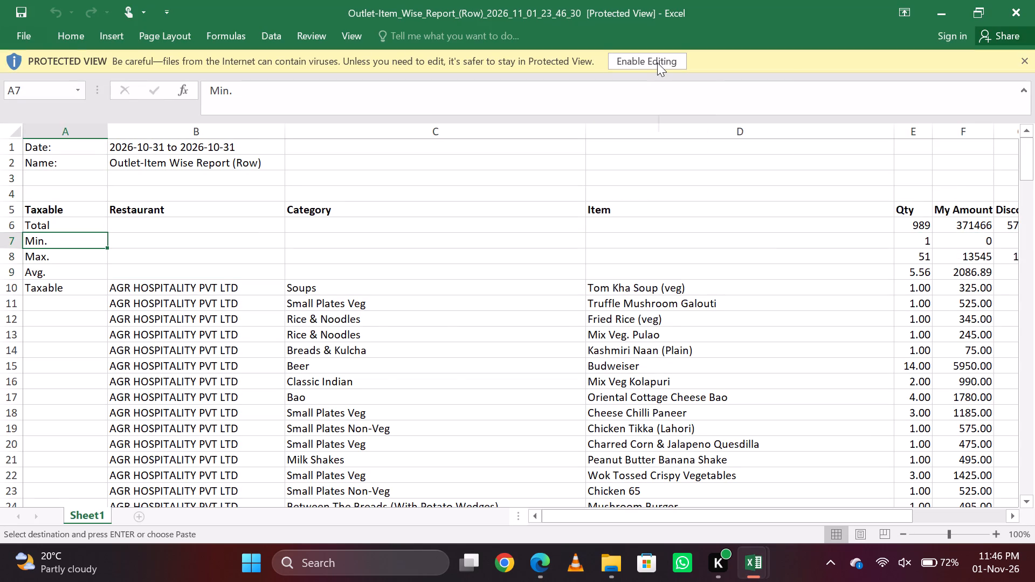
pyautogui.click(657, 63)
pyautogui.click(657, 63)
pyautogui.tripleClick(657, 63)
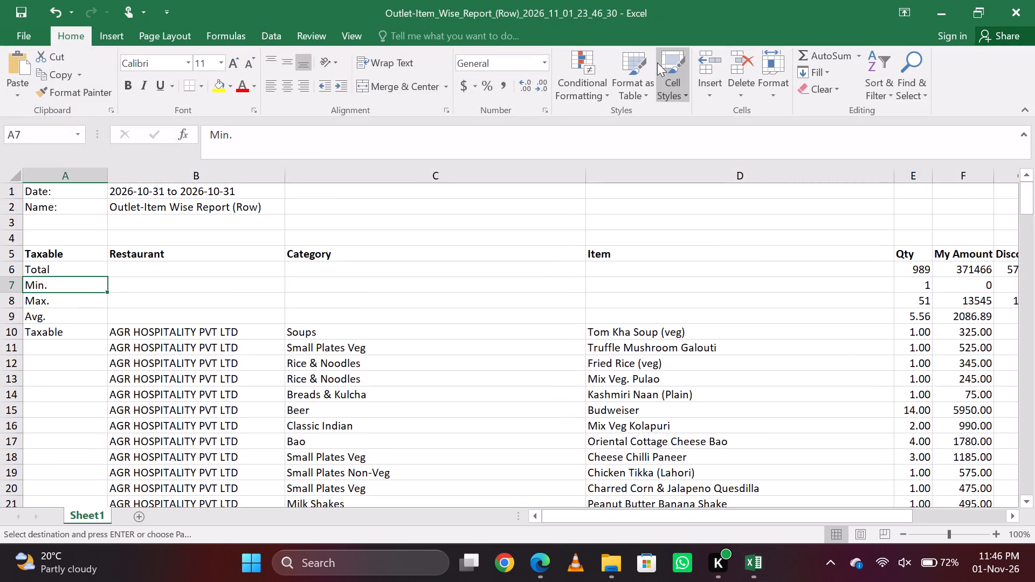
pyautogui.press('Up')
pyautogui.hotkey('shift', 'space')
pyautogui.hotkey('shift', 'Down')
pyautogui.hotkey('shift', 'Down')
pyautogui.hotkey('shift', 'Down')
pyautogui.hotkey('ctrl', '-')
# Delete the taxable and non-taxable Sub Total rows near the end of the 31-Oct item-wise report.
pyautogui.press('Down')
pyautogui.hotkey('ctrl', 'Down')
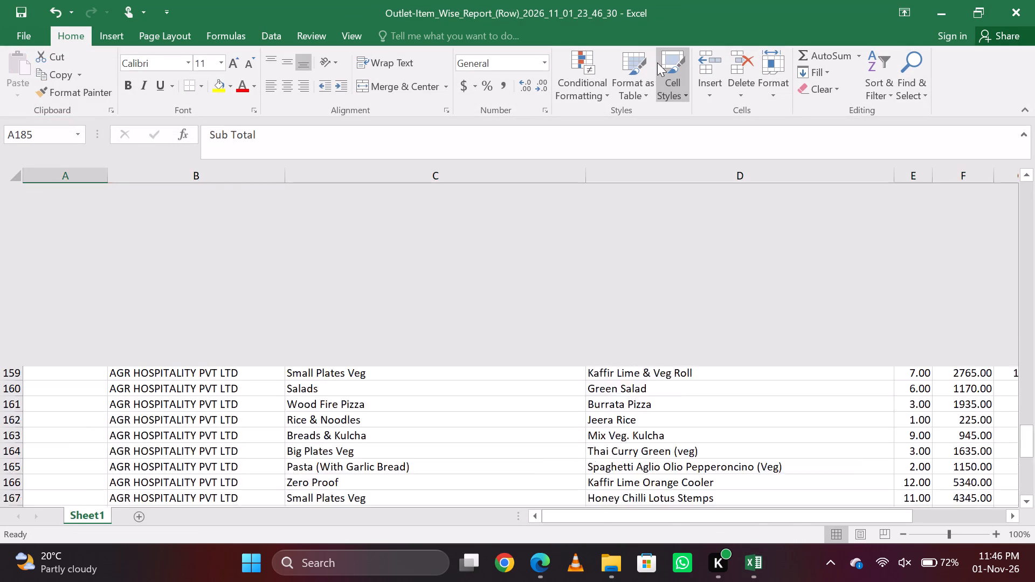
pyautogui.hotkey('ctrl', 'Down')
pyautogui.hotkey('ctrl', 'Up')
pyautogui.hotkey('shift', 'space')
pyautogui.hotkey('ctrl', '-')
pyautogui.press('Up')
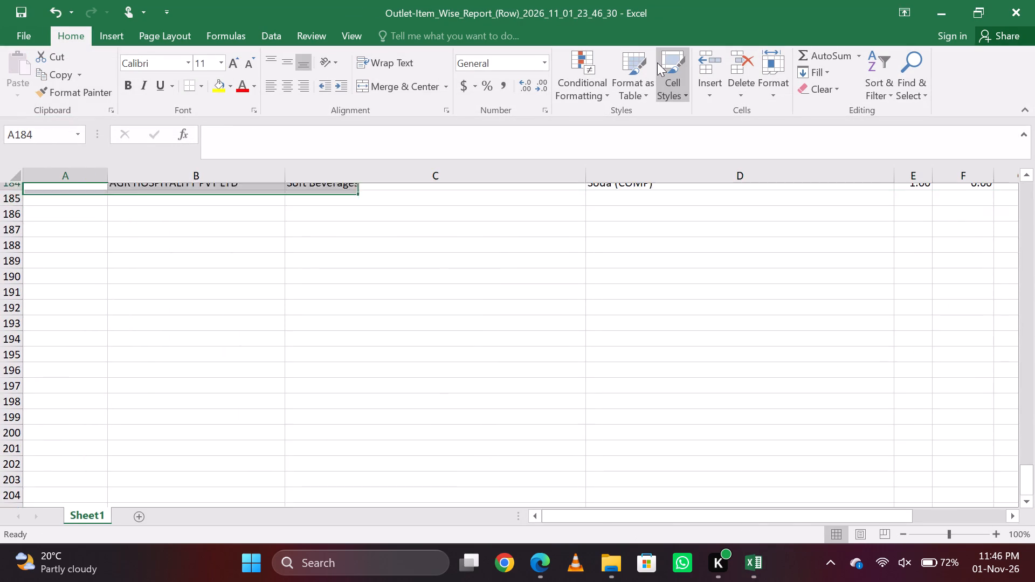
pyautogui.press('Up')
pyautogui.press('Up')
pyautogui.hotkey('shift', 'space')
pyautogui.hotkey('ctrl', '-')
pyautogui.press('Up')
pyautogui.hotkey('ctrl', 'Up')
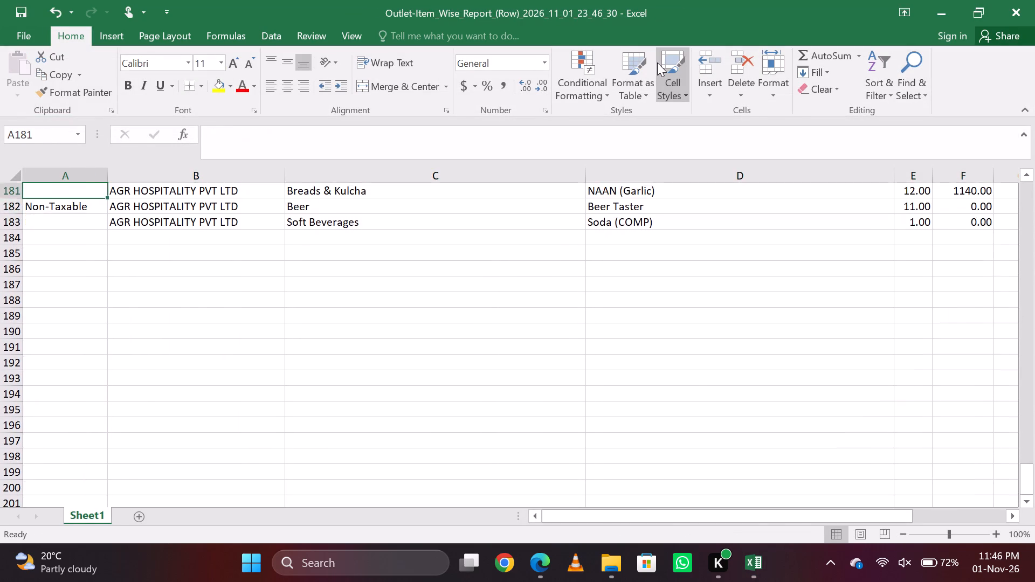
# Add filters to the header row 5 of the 31-Oct item-wise report.
pyautogui.hotkey('ctrl', 'Up')
pyautogui.hotkey('ctrl', 'Up')
pyautogui.hotkey('ctrl', 'Up')
pyautogui.press('Down')
pyautogui.press('Down')
pyautogui.press('Down')
pyautogui.press('Down')
pyautogui.hotkey('shift', 'space')
pyautogui.hotkey('ctrl', 'shift', 'l')
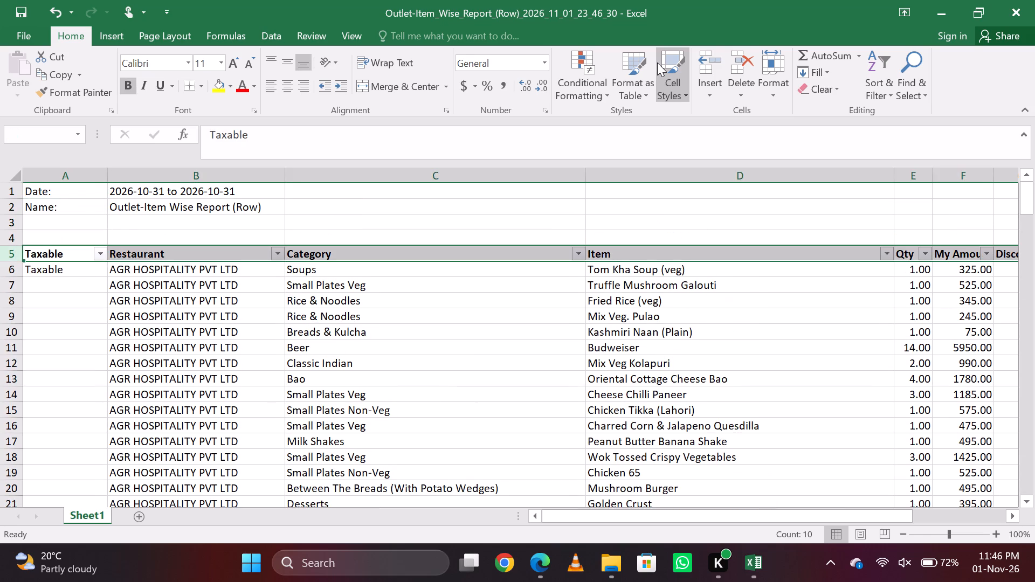
# Copy the whole formula row 4 from the 30-Oct item-wise report into row 4 of the 31-Oct report.
pyautogui.press('Right')
pyautogui.press('Right')
pyautogui.press('Right')
pyautogui.press('Right')
pyautogui.press('Right')
pyautogui.press('Up')
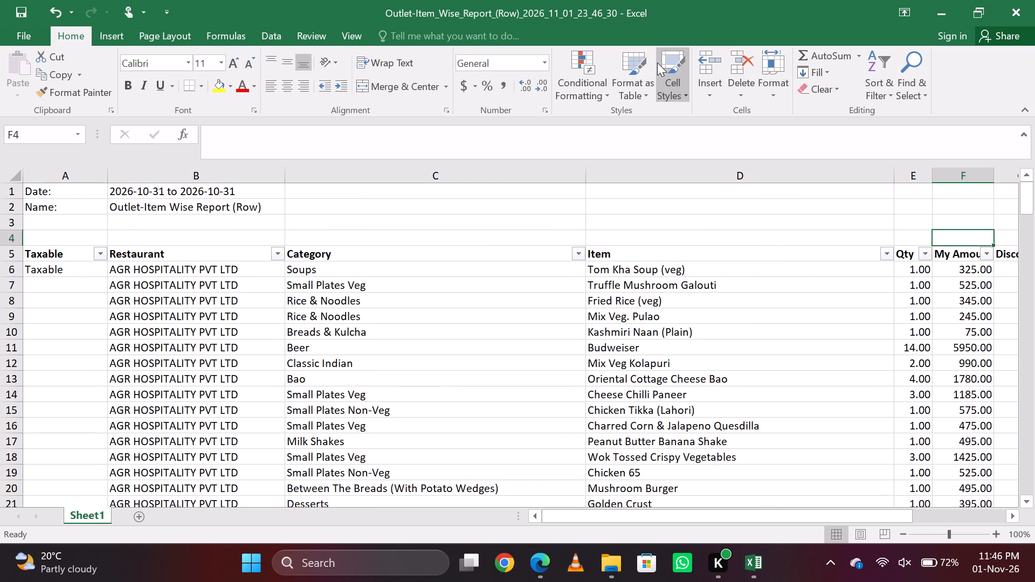
pyautogui.hotkey('alt', 'Tab')
pyautogui.hotkey('alt', 'Tab')
pyautogui.press('Left')
pyautogui.press('Left')
pyautogui.press('Left')
pyautogui.press('Left')
pyautogui.press('Left')
pyautogui.press('Left')
pyautogui.press('Left')
pyautogui.press('Left')
pyautogui.press('Left')
pyautogui.press('Left')
pyautogui.press('Left')
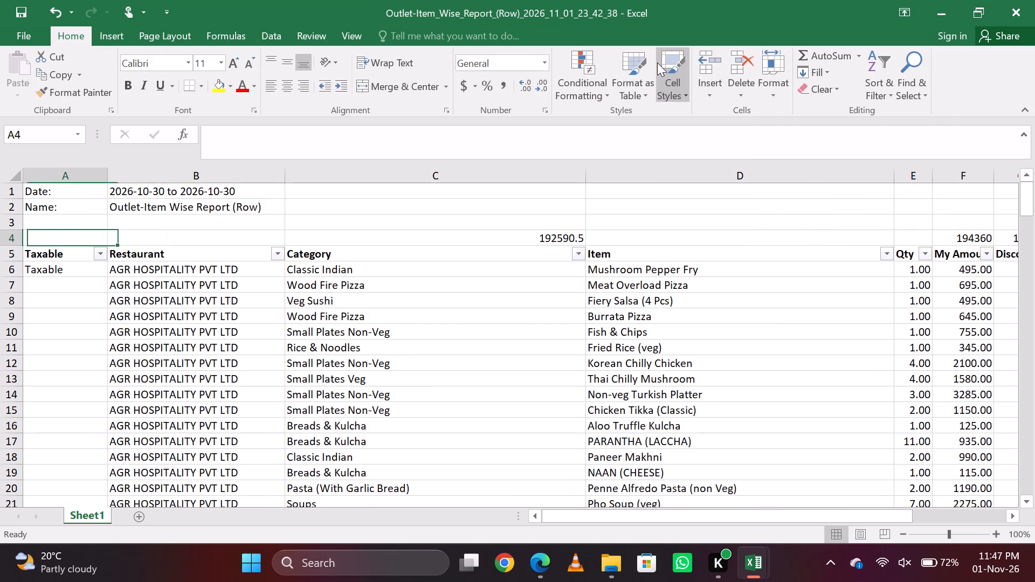
pyautogui.hotkey('shift', 'space')
pyautogui.hotkey('ctrl', 'c')
pyautogui.hotkey('alt', 'Tab')
pyautogui.press('Right')
pyautogui.press('Left')
pyautogui.press('Left')
pyautogui.press('Left')
pyautogui.press('Left')
pyautogui.press('Left')
pyautogui.press('Left')
pyautogui.press('Left')
pyautogui.press('Left')
pyautogui.press('Left')
pyautogui.press('Left')
pyautogui.press('Left')
pyautogui.press('Left')
pyautogui.press('Left')
pyautogui.press('Left')
pyautogui.press('Left')
pyautogui.press('Left')
pyautogui.press('Left')
pyautogui.press('Left')
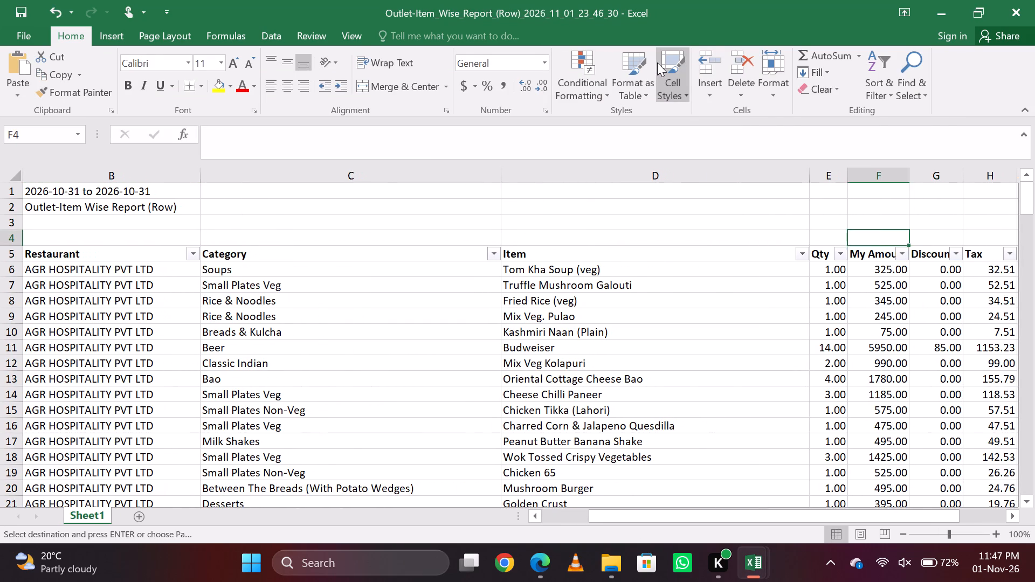
pyautogui.hotkey('ctrl', 'v')
# Extend the My Amount subtotal range in F4 of the 31-Oct report down through the last item row.
pyautogui.press('Right')
pyautogui.press('Right')
pyautogui.press('Right')
pyautogui.press('Right')
pyautogui.press('Right')
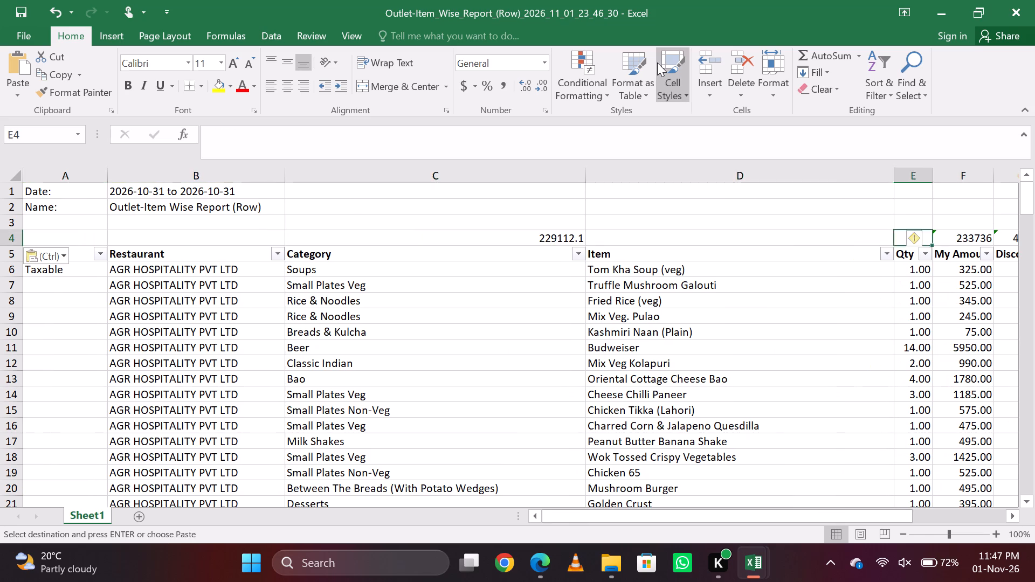
pyautogui.press('Right')
pyautogui.press('Left')
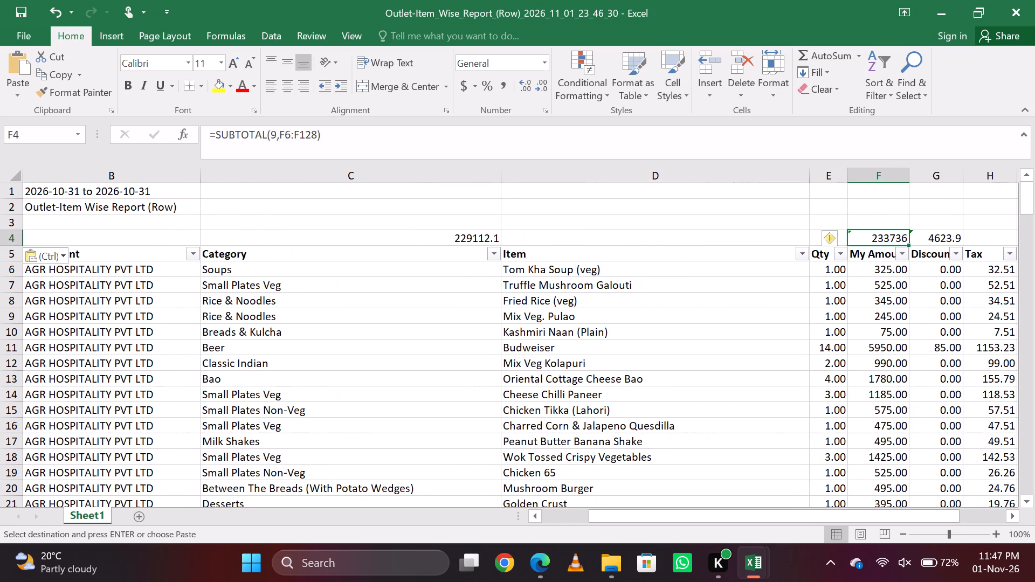
pyautogui.doubleClick(875, 233)
pyautogui.scroll(-5, 887, 348)
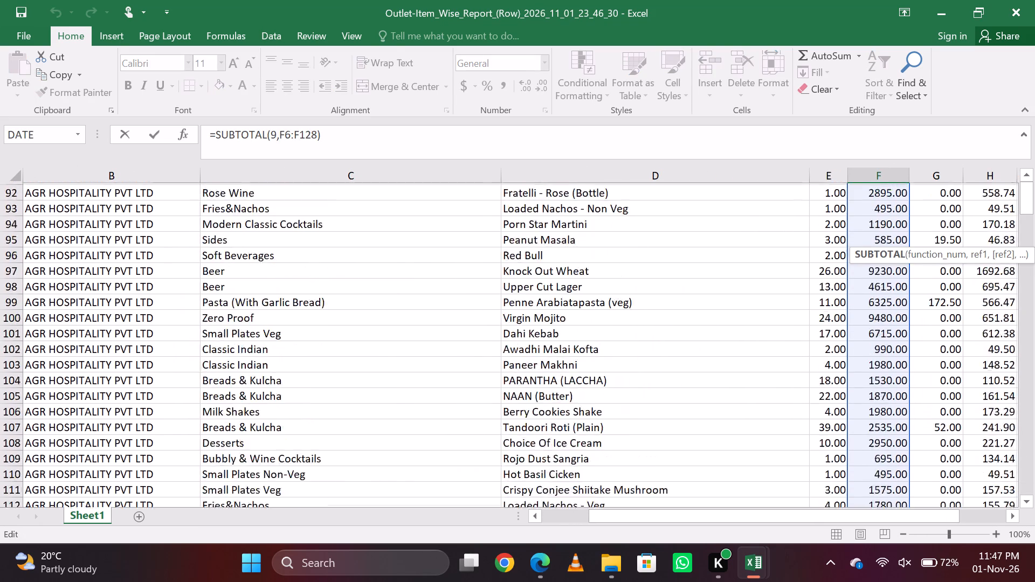
pyautogui.scroll(-1, 887, 348)
pyautogui.scroll(1, 887, 348)
pyautogui.scroll(-2, 887, 348)
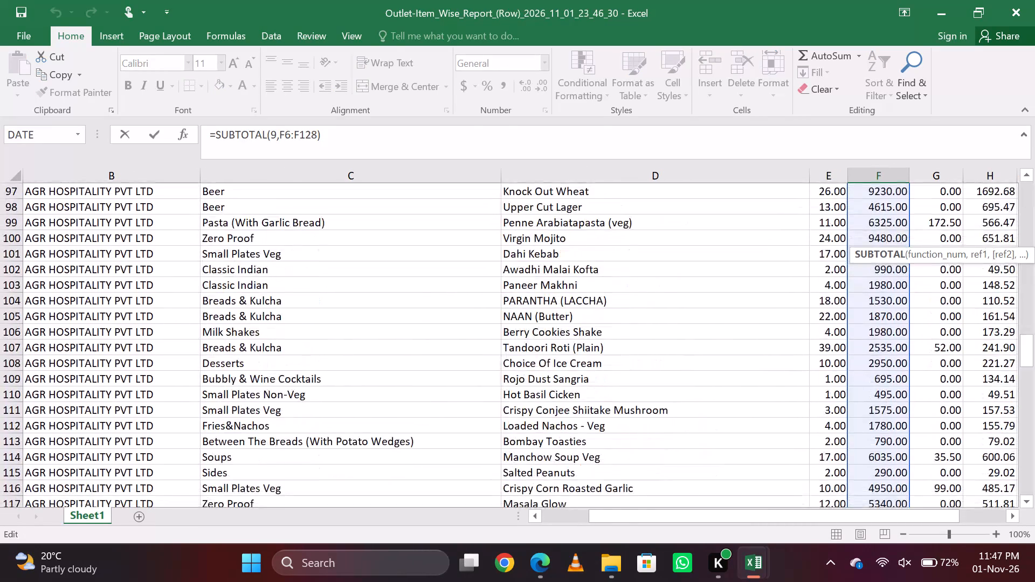
pyautogui.scroll(-5, 887, 348)
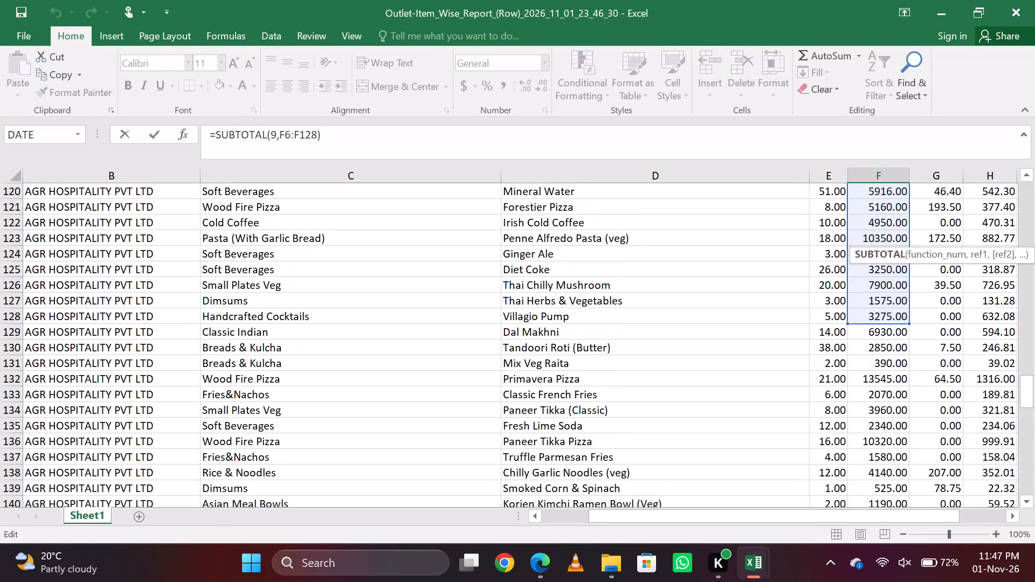
pyautogui.moveTo(909, 322); pyautogui.dragTo(928, 565)
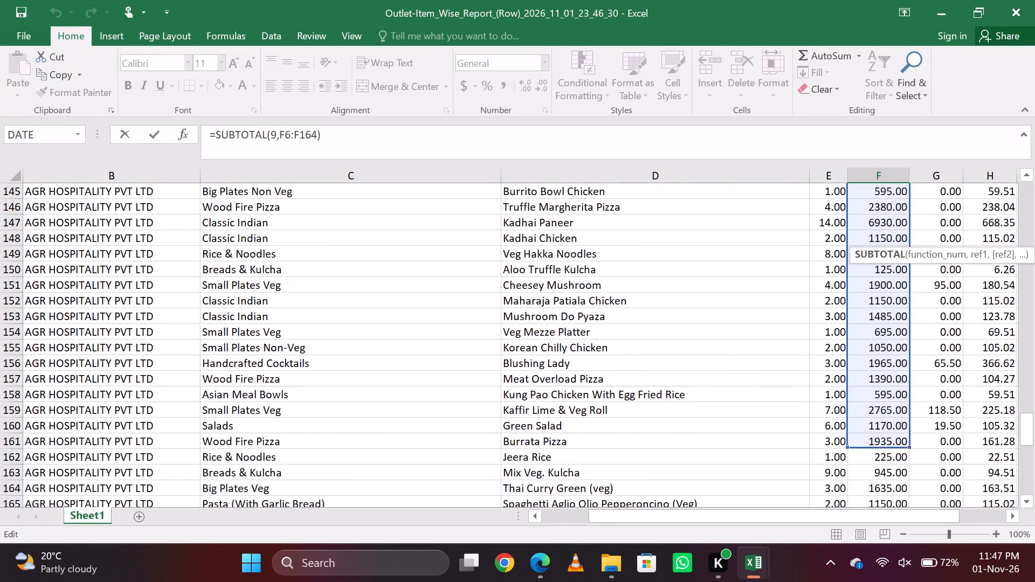
pyautogui.moveTo(928, 565); pyautogui.dragTo(901, 274)
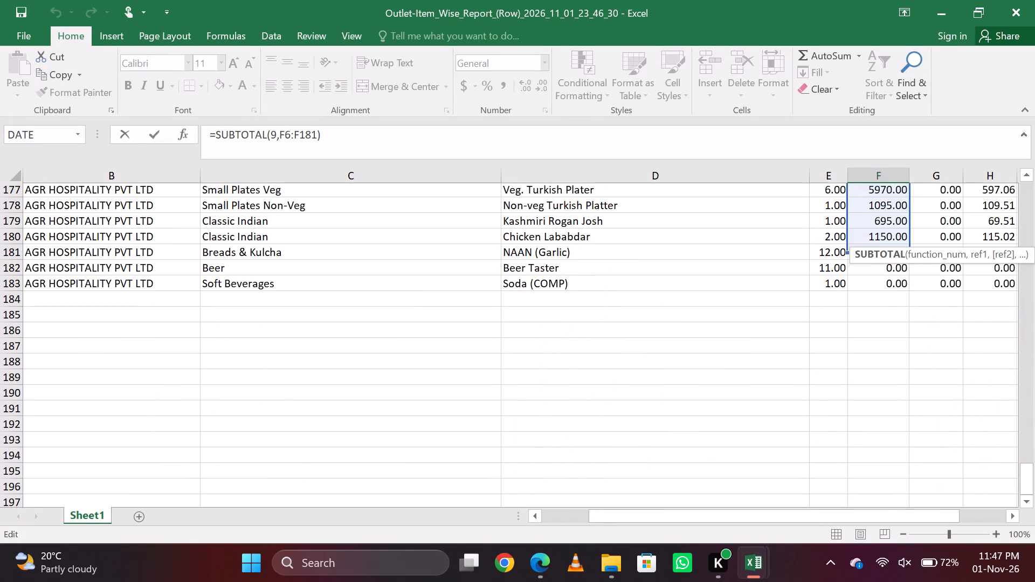
pyautogui.moveTo(901, 274); pyautogui.dragTo(900, 285)
pyautogui.press('Return')
# Fill the corrected My Amount subtotal formula across into the Discount cell G4.
pyautogui.press('Up')
pyautogui.press('Right')
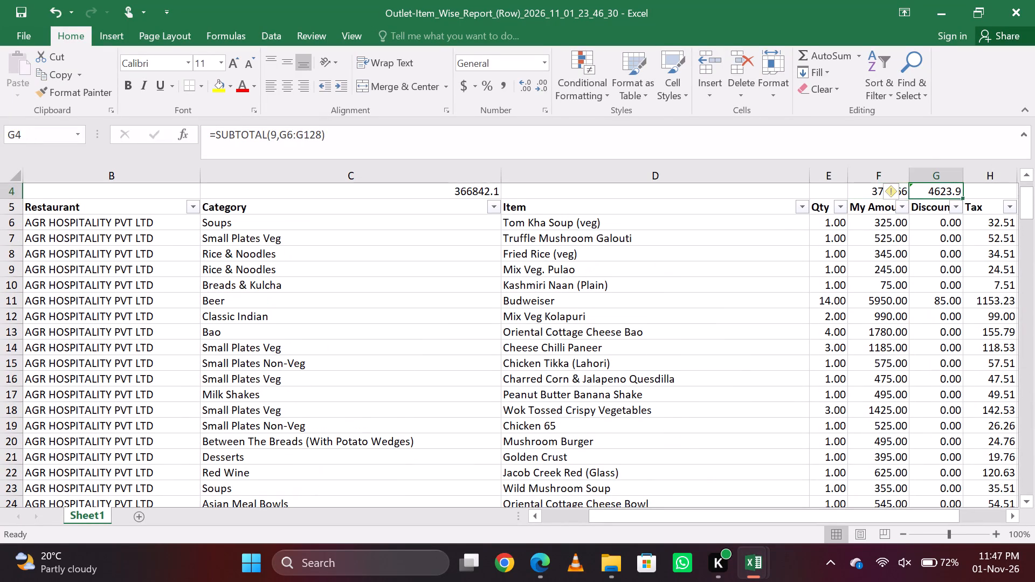
pyautogui.hotkey('ctrl', 'r')
# Filter the Category column of the 31-Oct report to show only Beer.
pyautogui.press('Left')
pyautogui.press('Left')
pyautogui.press('Left')
pyautogui.press('Left')
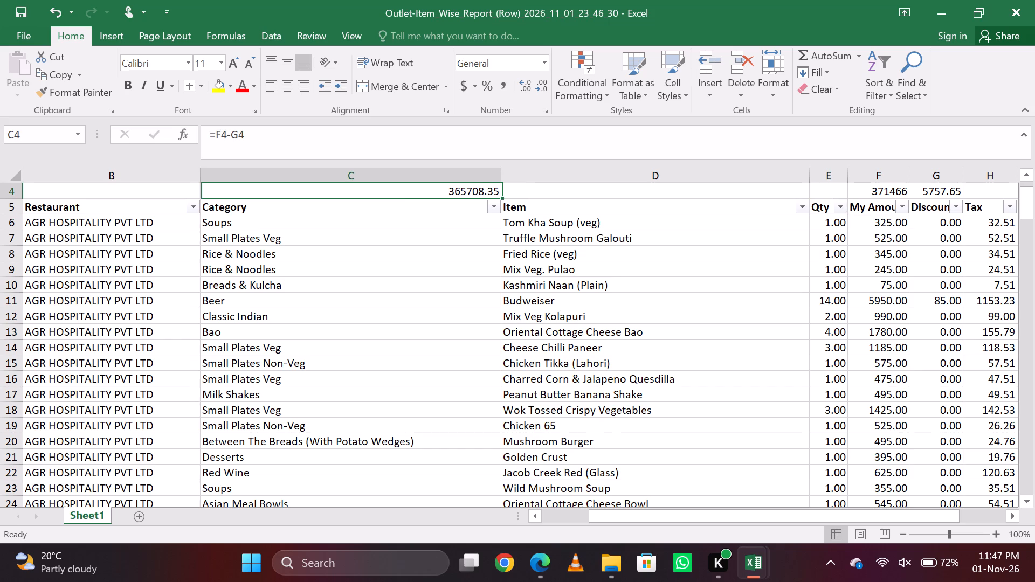
pyautogui.click(493, 206)
pyautogui.press('Down')
pyautogui.press('Down')
pyautogui.press('Down')
pyautogui.press('Down')
pyautogui.press('Down')
pyautogui.press('Down')
pyautogui.press('Down')
pyautogui.press('Down')
pyautogui.press('space')
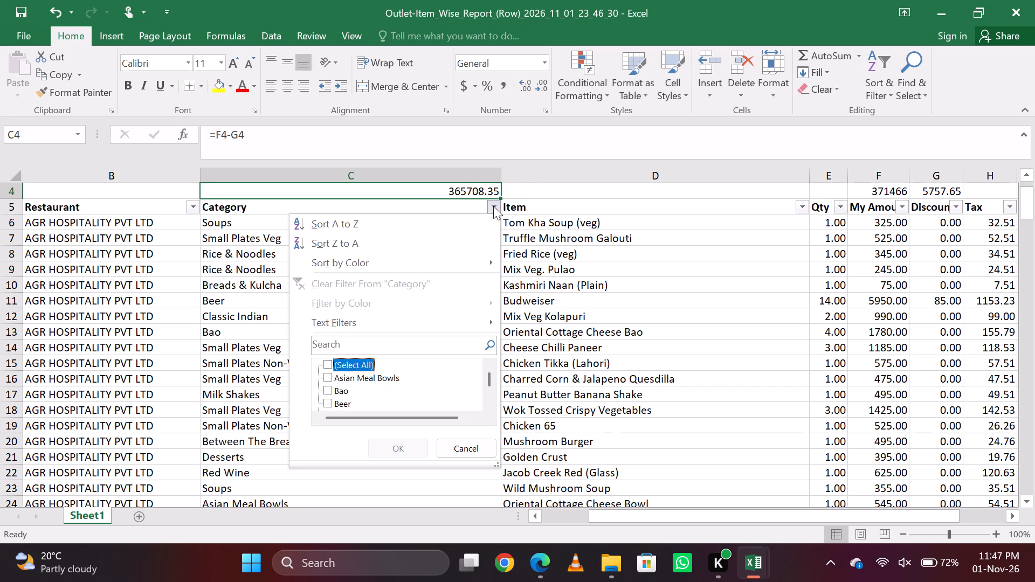
pyautogui.press('Down')
pyautogui.press('Down')
pyautogui.press('Down')
pyautogui.press('space')
pyautogui.press('Tab')
pyautogui.press('Return')
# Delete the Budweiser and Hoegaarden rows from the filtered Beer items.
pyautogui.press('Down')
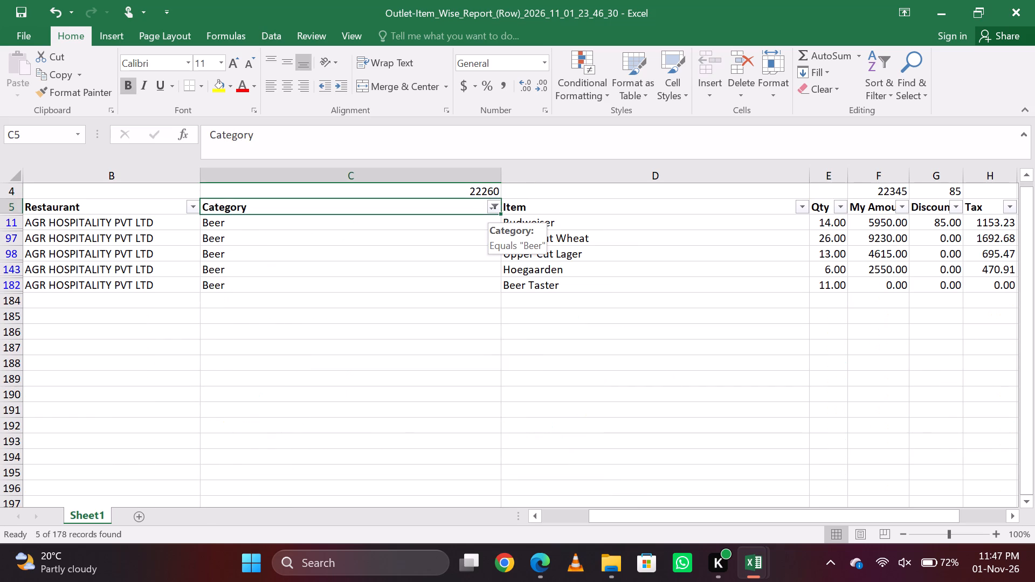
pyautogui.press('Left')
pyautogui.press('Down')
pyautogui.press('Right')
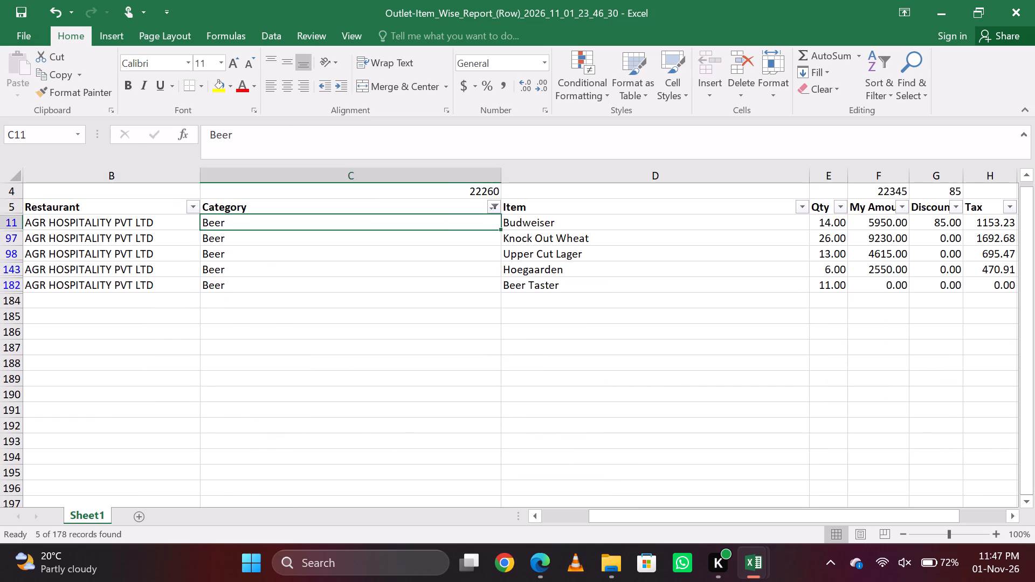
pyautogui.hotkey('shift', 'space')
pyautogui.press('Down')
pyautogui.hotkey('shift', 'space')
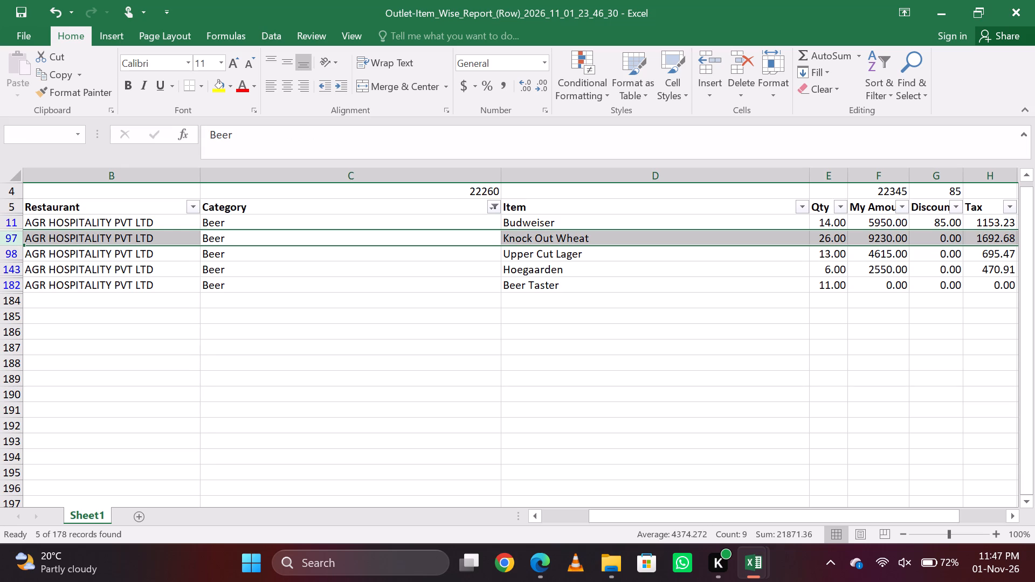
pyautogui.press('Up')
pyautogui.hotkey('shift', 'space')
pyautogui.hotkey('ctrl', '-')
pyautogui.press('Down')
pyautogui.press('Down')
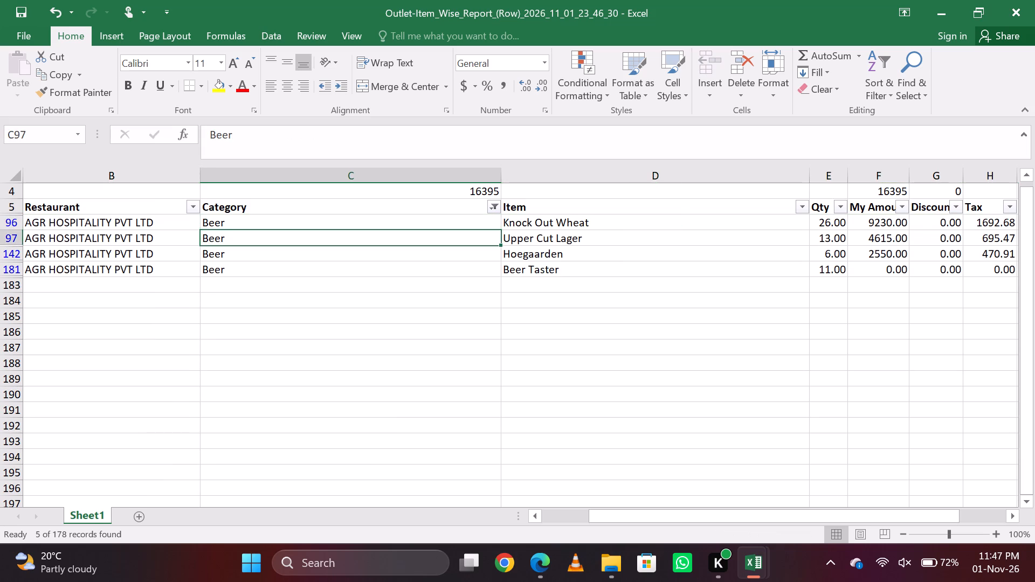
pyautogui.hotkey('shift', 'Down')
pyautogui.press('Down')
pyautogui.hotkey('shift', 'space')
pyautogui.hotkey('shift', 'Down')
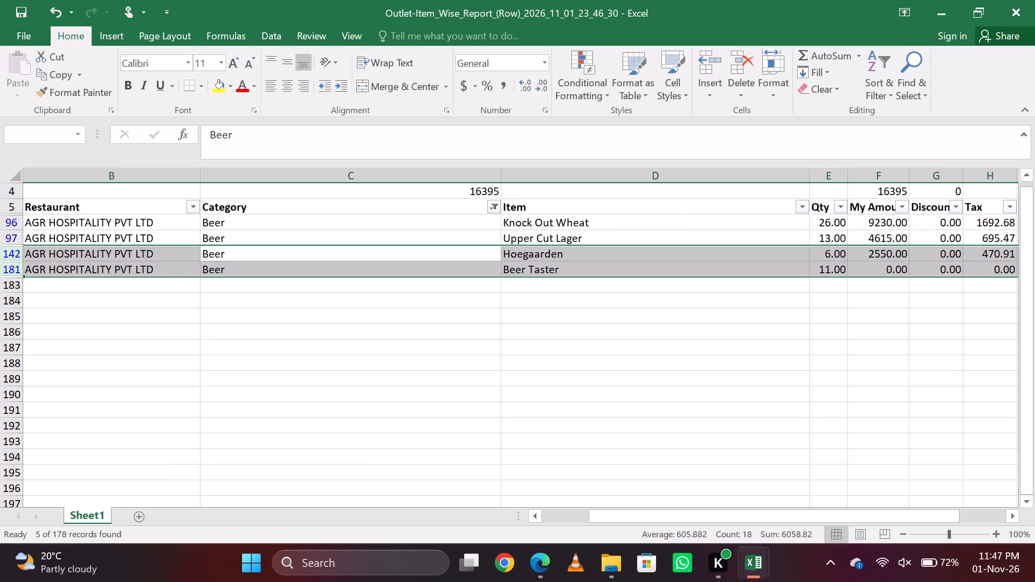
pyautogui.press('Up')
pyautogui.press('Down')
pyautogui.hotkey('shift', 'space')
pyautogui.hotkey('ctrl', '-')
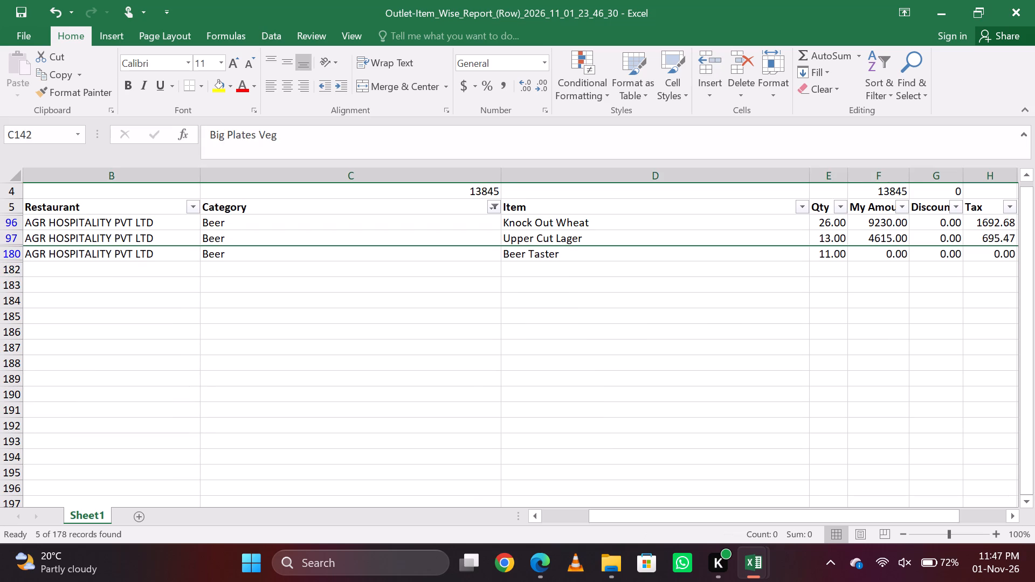
# Check the remaining beer total against column N of the 31-Oct row in the audit report's F&B Sale sheet.
pyautogui.hotkey('alt', 'Tab')
pyautogui.hotkey('alt', 'Tab')
pyautogui.hotkey('alt', 'Tab')
pyautogui.press('Right')
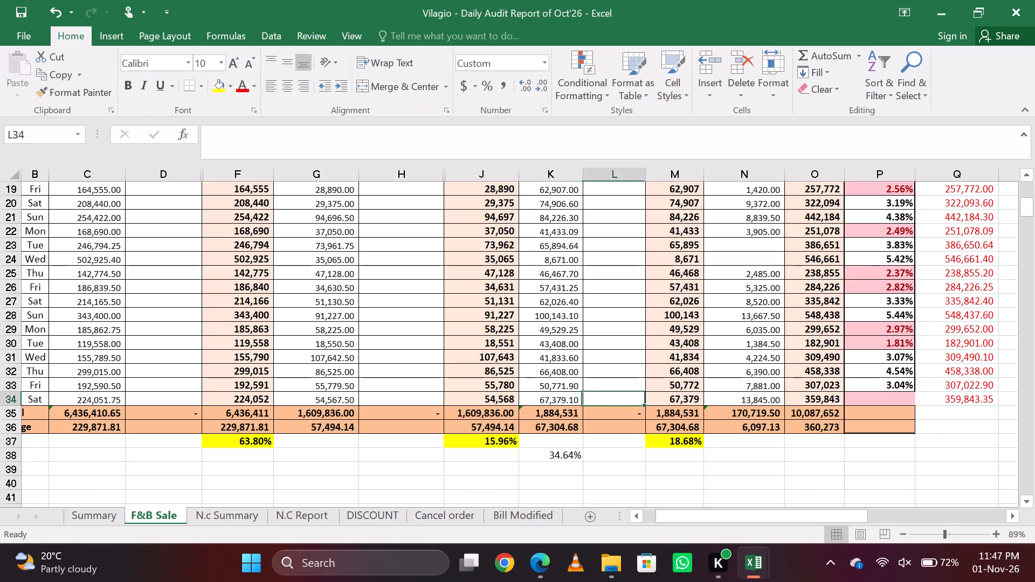
pyautogui.press('Right')
pyautogui.press('Right')
pyautogui.hotkey('alt', 'Tab')
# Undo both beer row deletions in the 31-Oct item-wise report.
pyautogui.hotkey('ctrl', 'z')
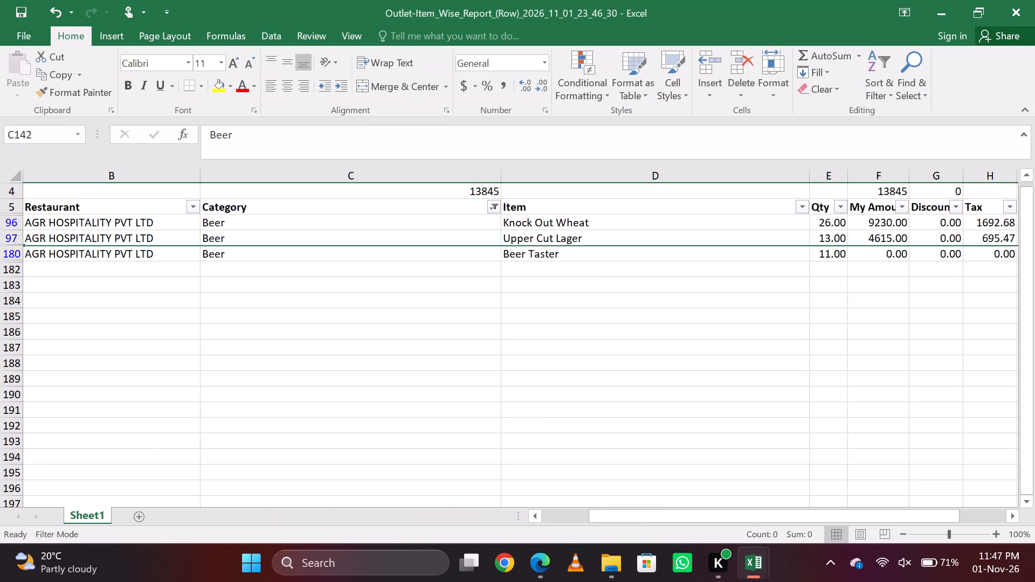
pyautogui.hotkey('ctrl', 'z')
# Delete the Knock Out Wheat, Upper Cut Lager and Beer Taster rows from the filtered Beer items.
pyautogui.press('Down')
pyautogui.hotkey('shift', 'space')
pyautogui.hotkey('shift', 'Down')
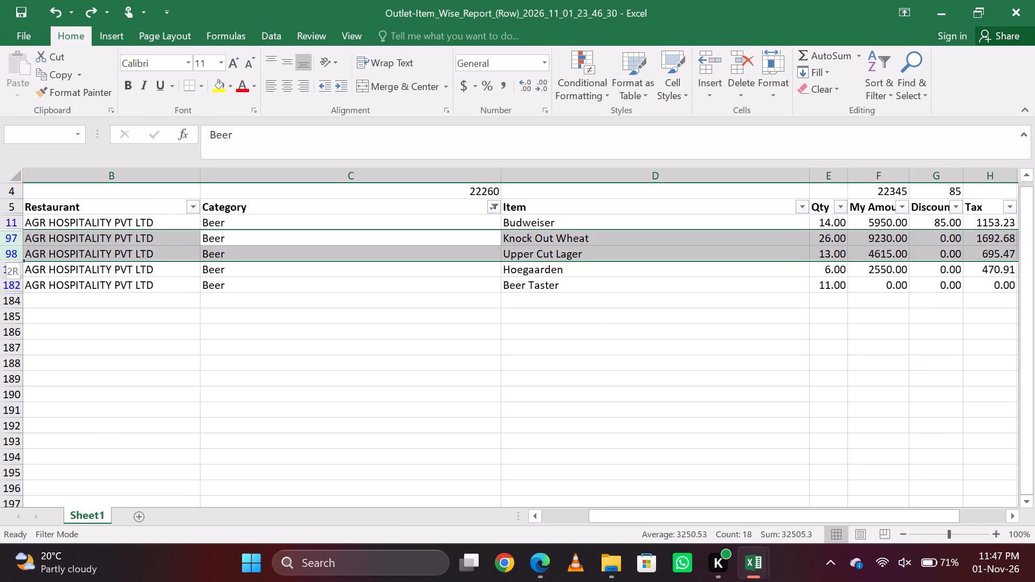
pyautogui.hotkey('ctrl', '-')
pyautogui.press('Down')
pyautogui.press('Down')
pyautogui.hotkey('shift', 'space')
pyautogui.hotkey('ctrl', '-')
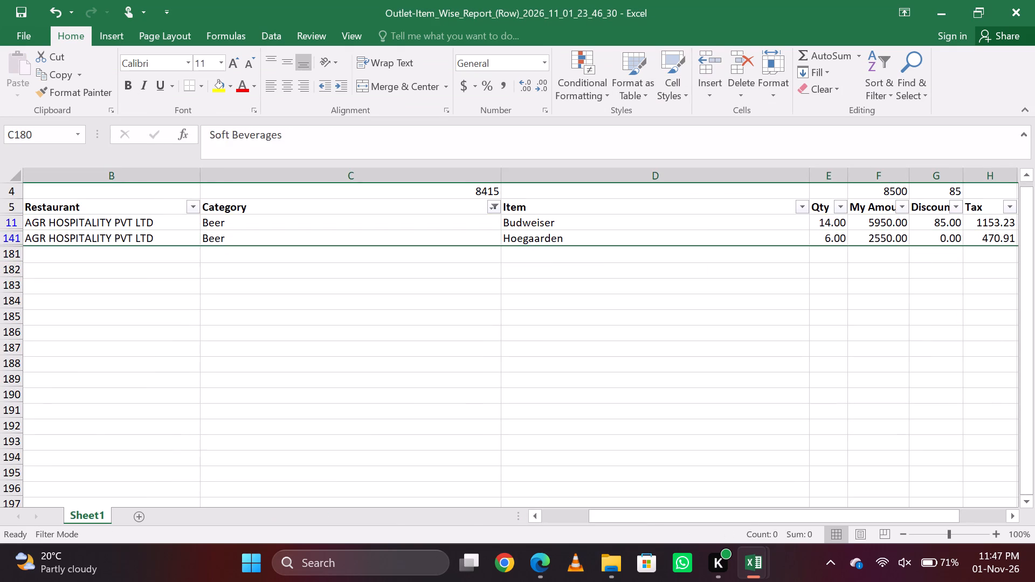
# Add Blended Whisky and Bubbly & Wine Cocktails to the Beer selection in the item-wise report's Category filter.
pyautogui.click(495, 205)
pyautogui.press('Down')
pyautogui.press('Down')
pyautogui.press('Down')
pyautogui.press('Down')
pyautogui.press('Down')
pyautogui.press('Down')
pyautogui.press('Down')
pyautogui.press('Down')
pyautogui.press('Down')
pyautogui.press('Down')
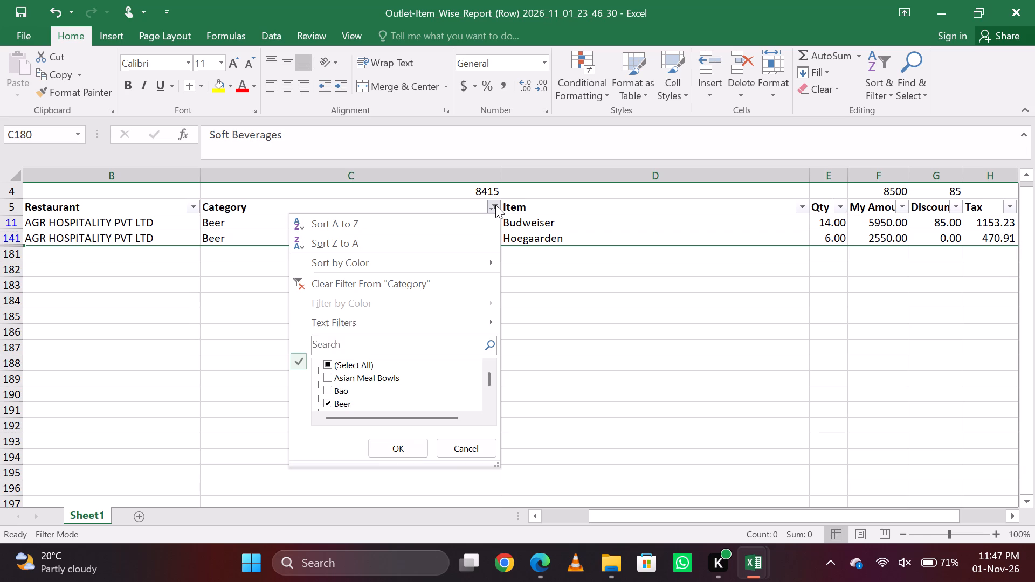
pyautogui.press('Down')
pyautogui.press('Down')
pyautogui.press('Down')
pyautogui.press('Down')
pyautogui.press('Down')
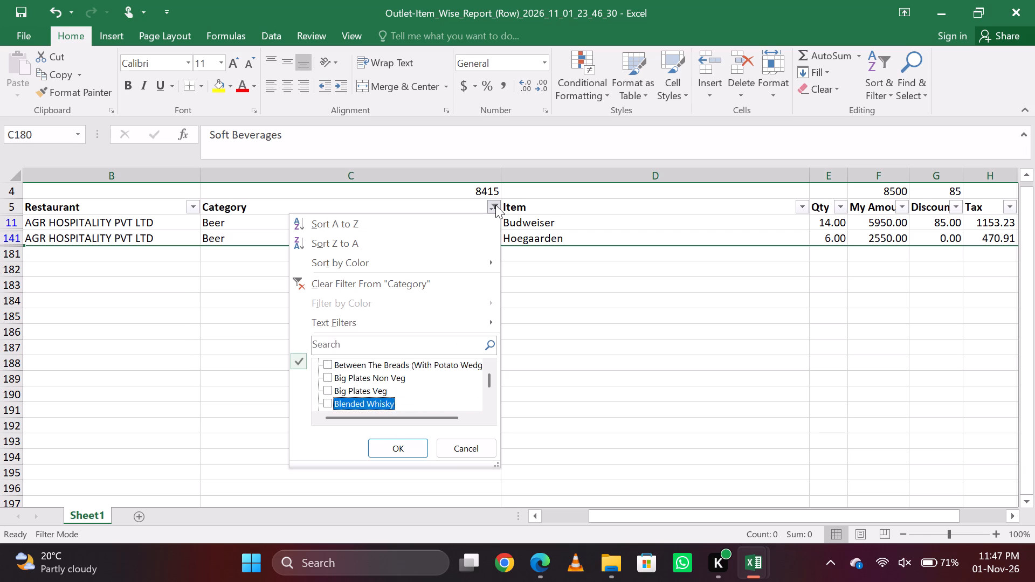
pyautogui.press('Down')
pyautogui.press('Up')
pyautogui.press('space')
pyautogui.press('Down')
pyautogui.press('Down')
pyautogui.press('space')
# Include Gin, Handcrafted Cocktails, Long Drink and Modern Classic Cocktails in the Category filter selection.
pyautogui.press('Down')
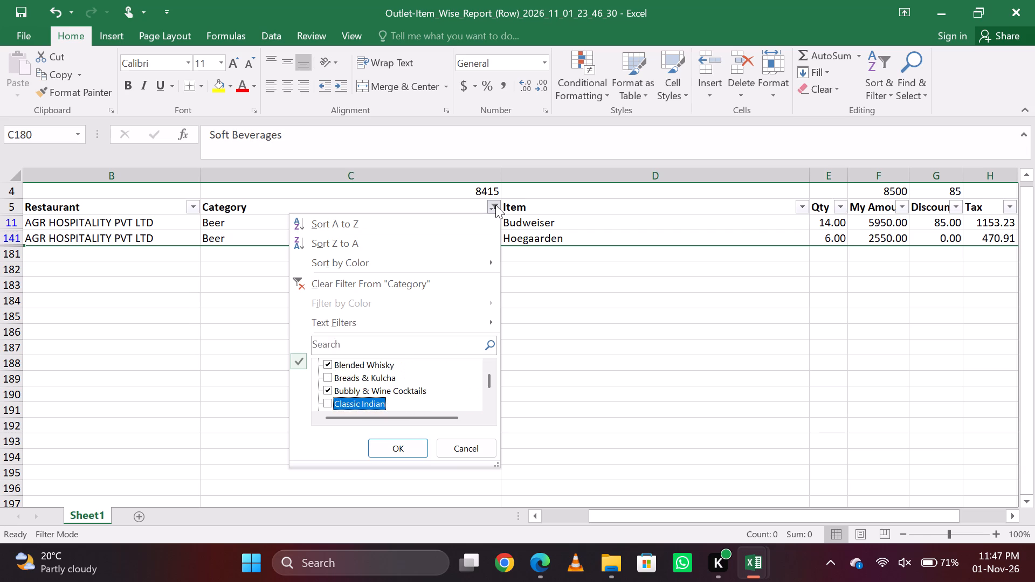
pyautogui.press('Down')
pyautogui.press('Down')
pyautogui.press('Down')
pyautogui.press('Down')
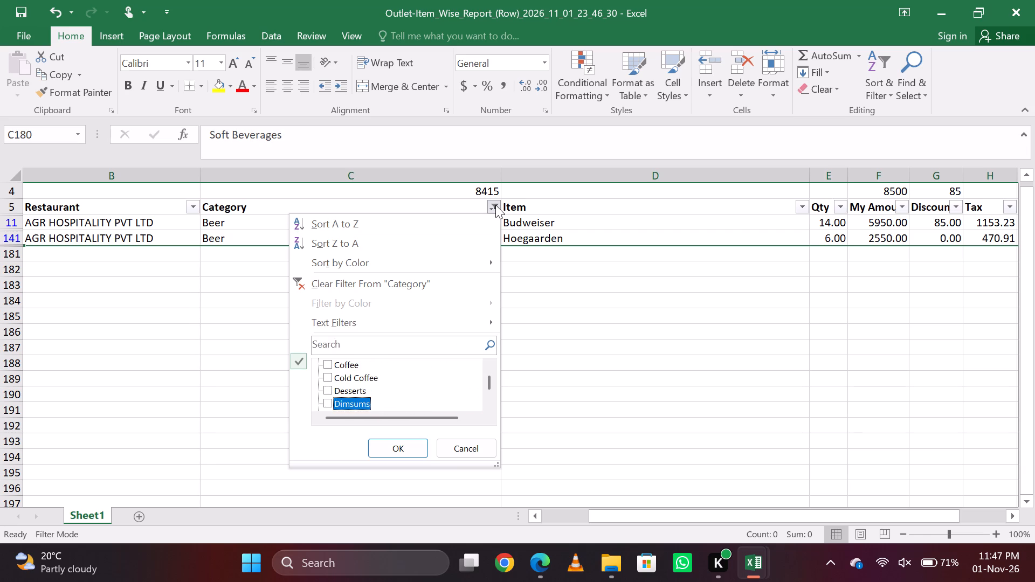
pyautogui.press('Down')
pyautogui.press('Down')
pyautogui.press('space')
pyautogui.press('Down')
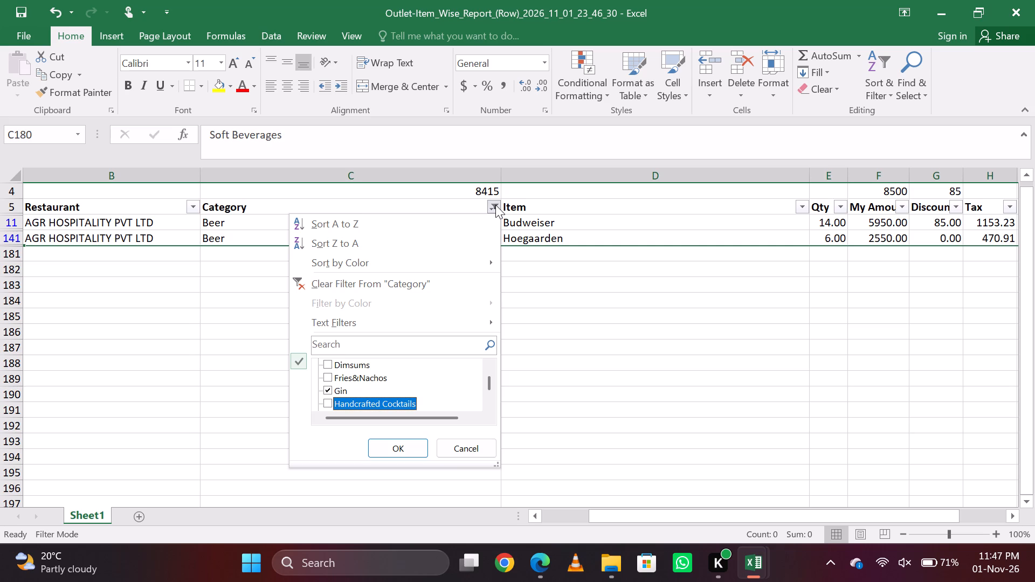
pyautogui.press('space')
pyautogui.press('Down')
pyautogui.press('Down')
pyautogui.press('Up')
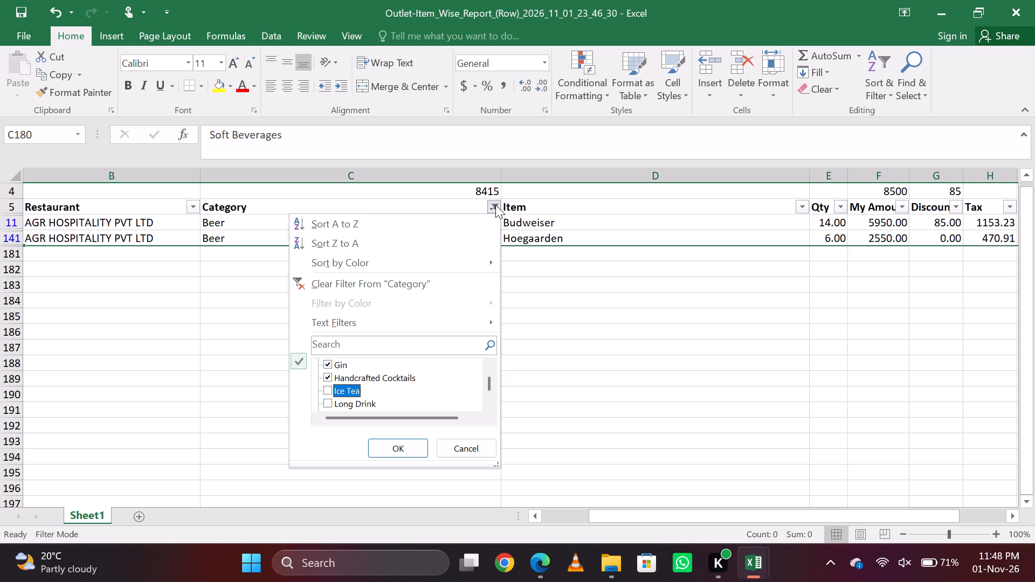
pyautogui.press('Down')
pyautogui.press('space')
pyautogui.press('Down')
pyautogui.press('Down')
pyautogui.press('Up')
pyautogui.press('space')
pyautogui.press('Down')
pyautogui.press('Up')
pyautogui.press('space')
pyautogui.press('Down')
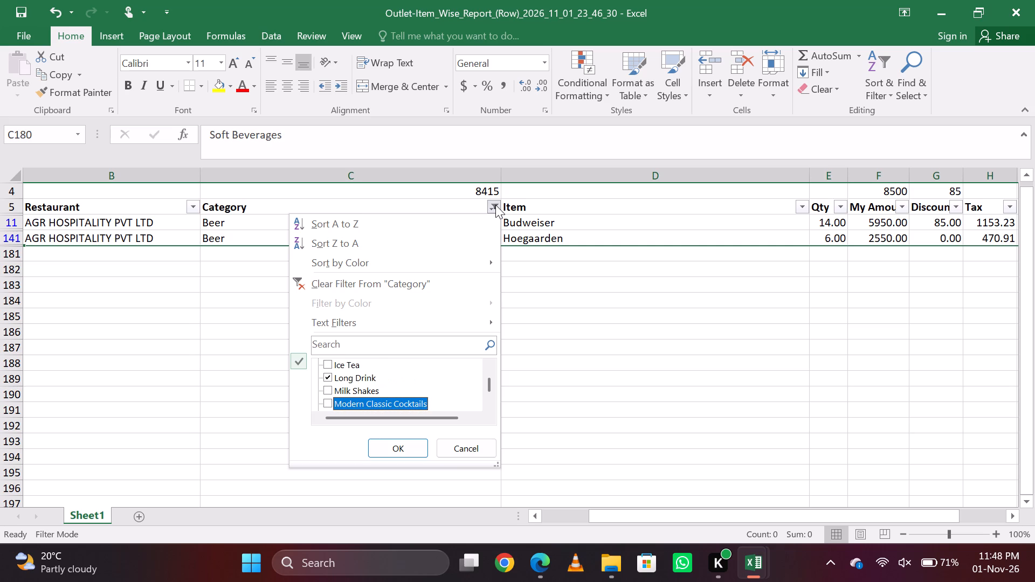
pyautogui.press('space')
# Include Red Wine, Rose Wine, Rum and Single Malt in the Category filter selection.
pyautogui.press('Down')
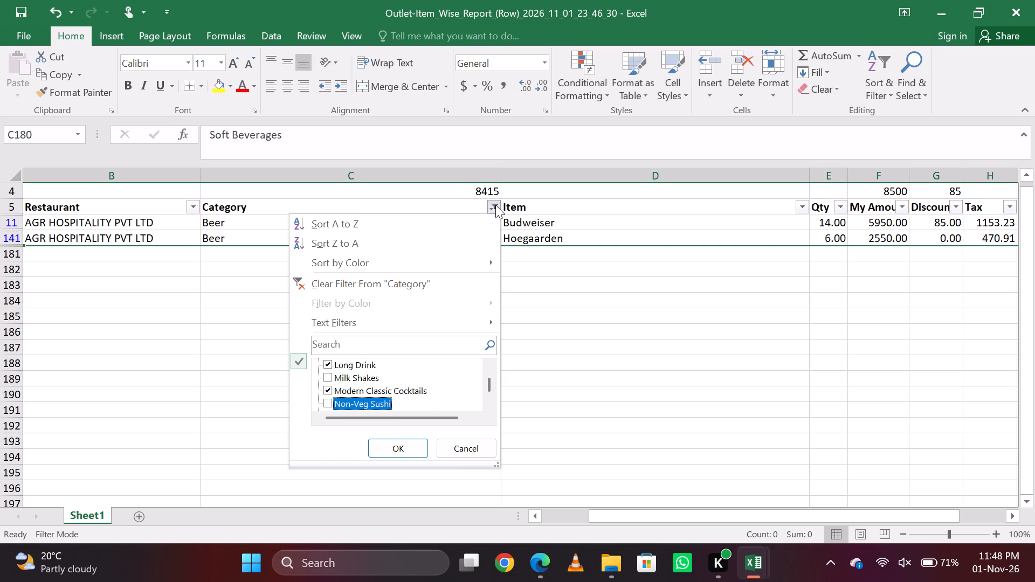
pyautogui.press('Down')
pyautogui.press('Down')
pyautogui.press('Down')
pyautogui.press('Up')
pyautogui.press('space')
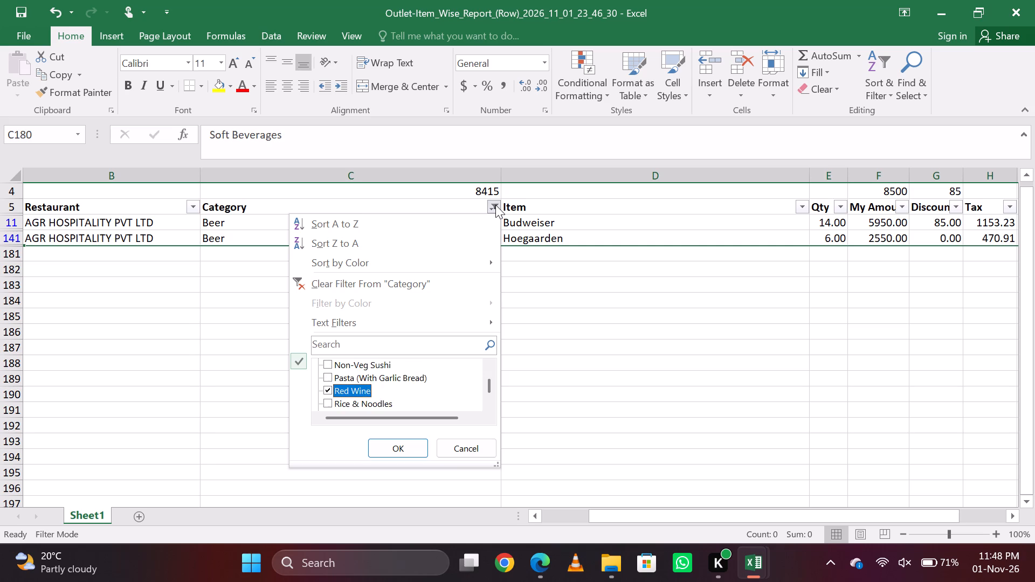
pyautogui.press('Down')
pyautogui.press('Down')
pyautogui.press('space')
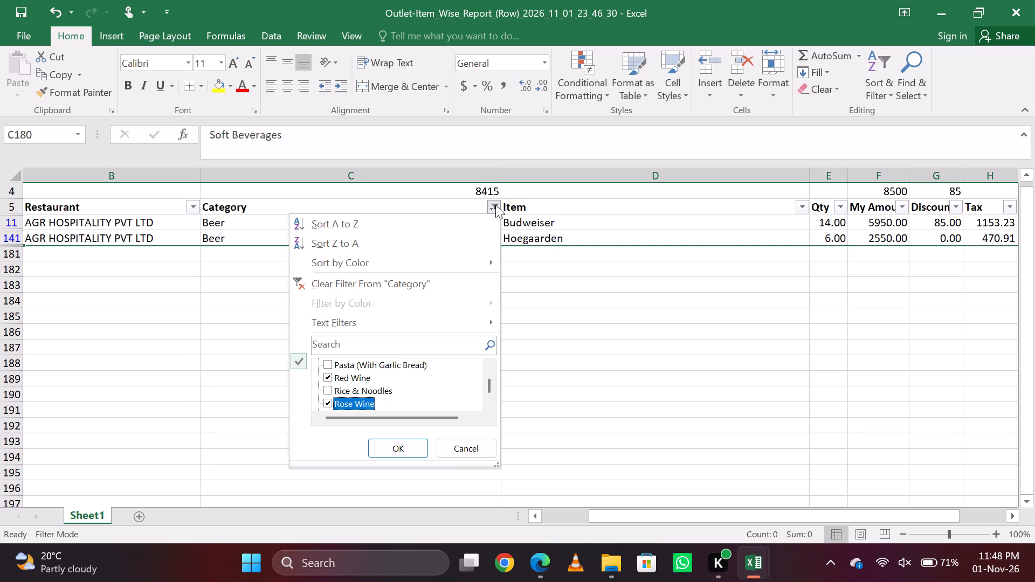
pyautogui.press('Down')
pyautogui.press('space')
pyautogui.press('Down')
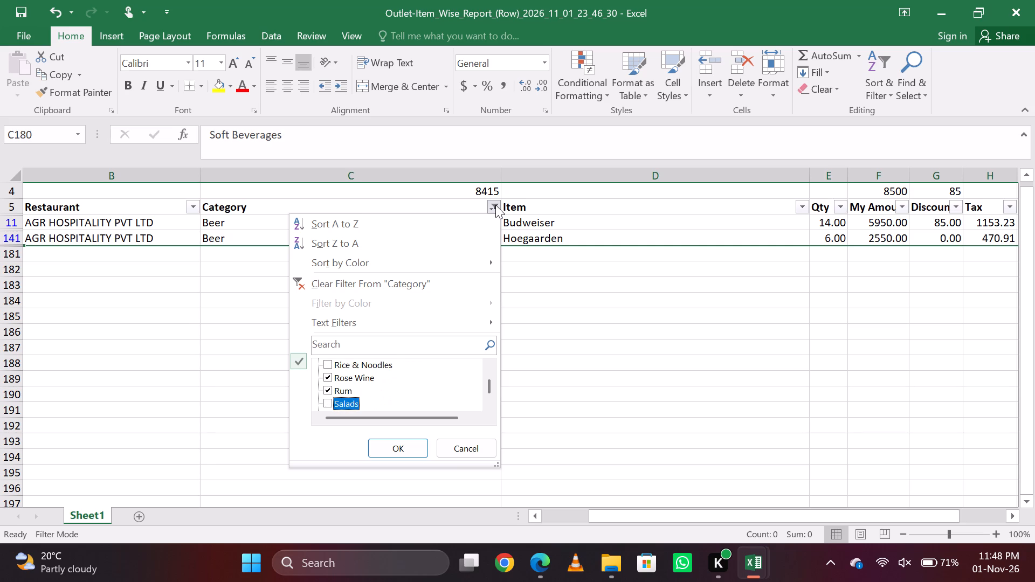
pyautogui.press('Down')
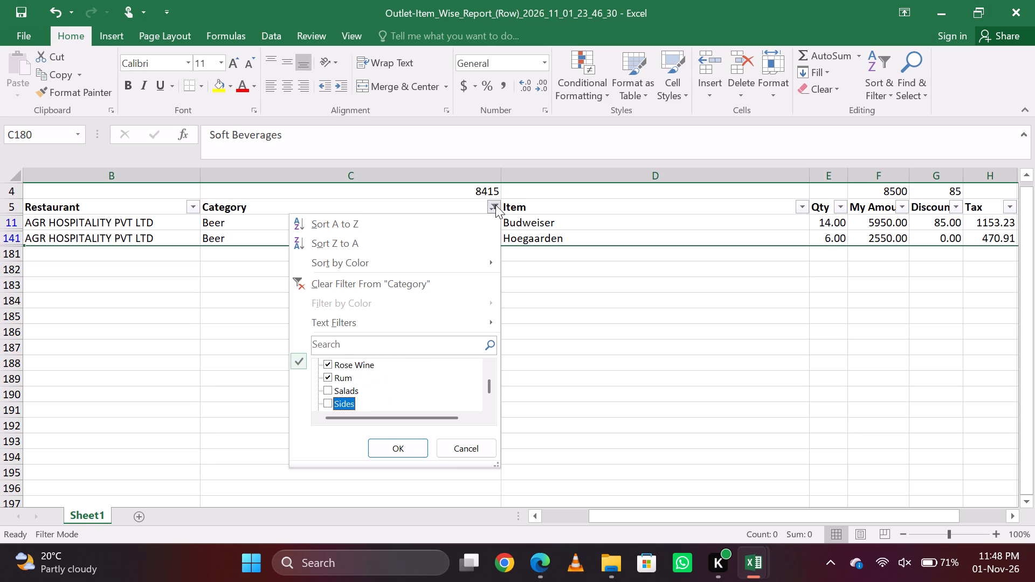
pyautogui.press('Down')
pyautogui.press('space')
# Include Tequila and Vodka in the selection and apply the Category filter.
pyautogui.press('Down')
pyautogui.press('Down')
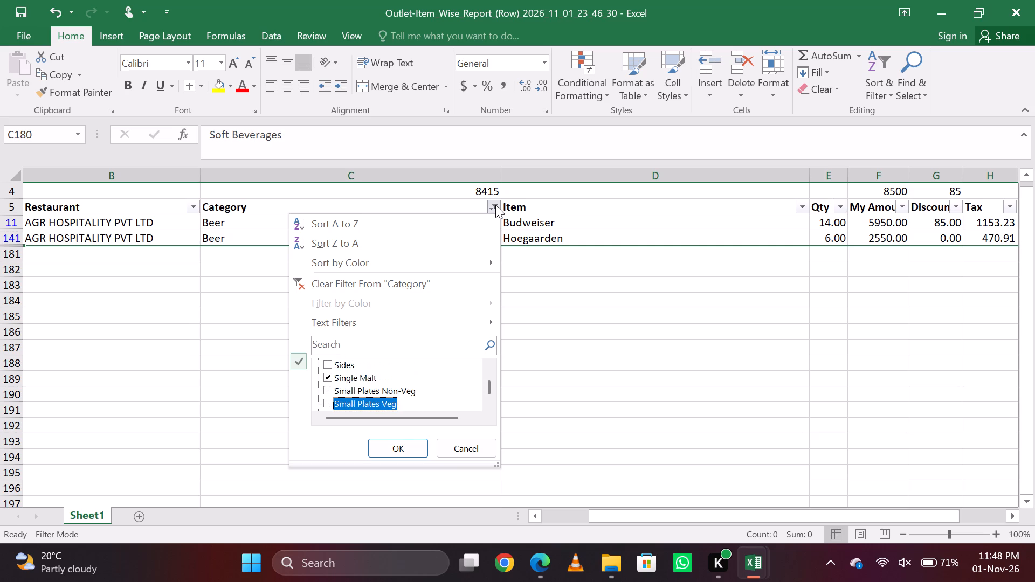
pyautogui.press('Down')
pyautogui.press('Down')
pyautogui.press('Down')
pyautogui.press('Down')
pyautogui.press('Up')
pyautogui.press('space')
pyautogui.press('Down')
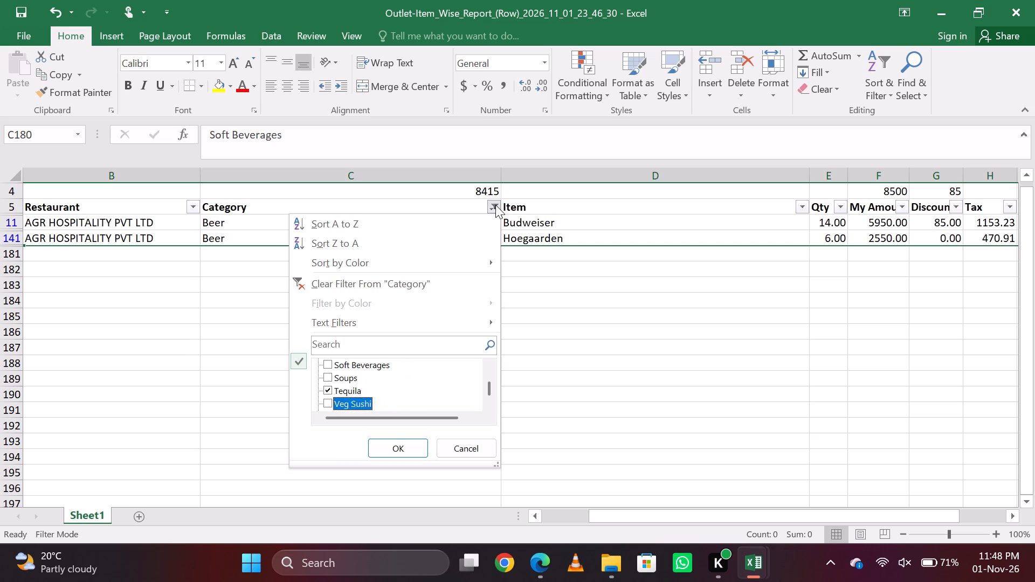
pyautogui.press('Down')
pyautogui.press('Down')
pyautogui.press('Up')
pyautogui.press('space')
pyautogui.press('Down')
pyautogui.press('Down')
pyautogui.press('Down')
pyautogui.press('space')
# Copy the filtered net total 60432.5 from C4 and paste it as a value into G34 of the audit report's F&B Sale sheet.
pyautogui.press('Up')
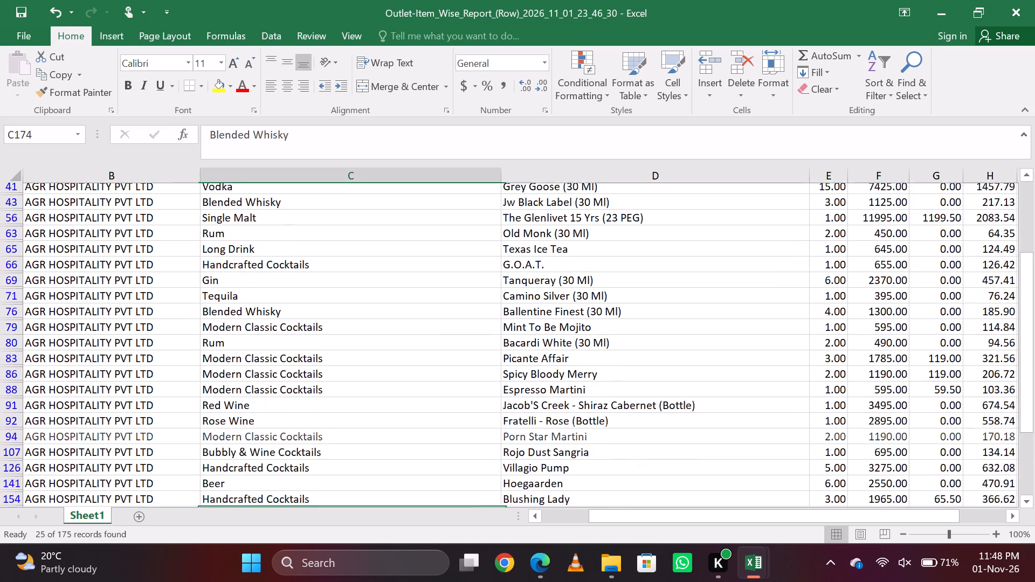
pyautogui.press('Up')
pyautogui.press('Up')
pyautogui.press('Up')
pyautogui.hotkey('ctrl', 'Up')
pyautogui.hotkey('ctrl', 'Up')
pyautogui.press('Down')
pyautogui.press('Down')
pyautogui.press('Down')
pyautogui.hotkey('ctrl', 'c')
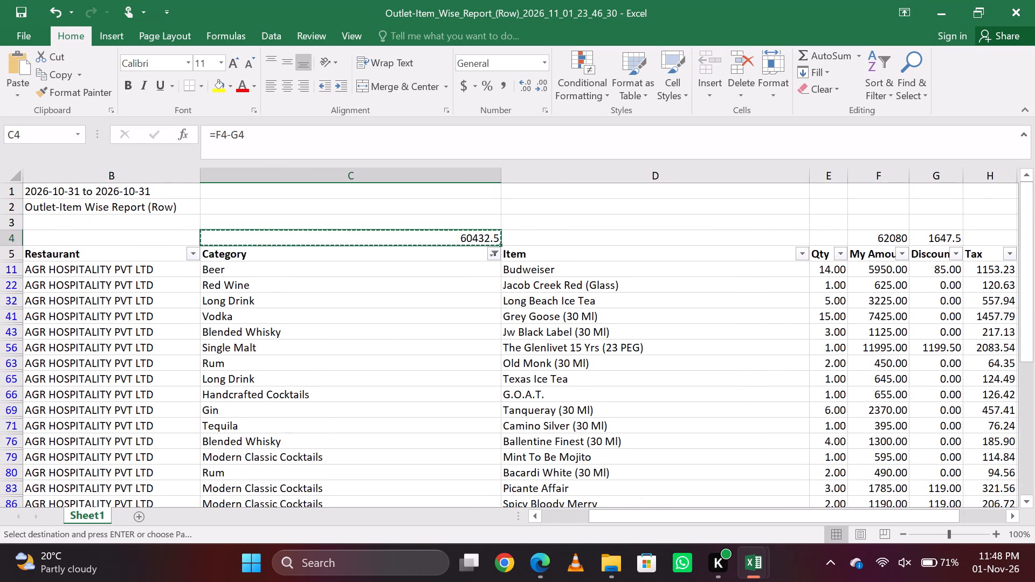
pyautogui.hotkey('alt', 'Tab')
pyautogui.press('Right')
pyautogui.press('Left')
pyautogui.press('Left')
pyautogui.press('Left')
pyautogui.press('Left')
pyautogui.press('Left')
pyautogui.press('Left')
pyautogui.press('Left')
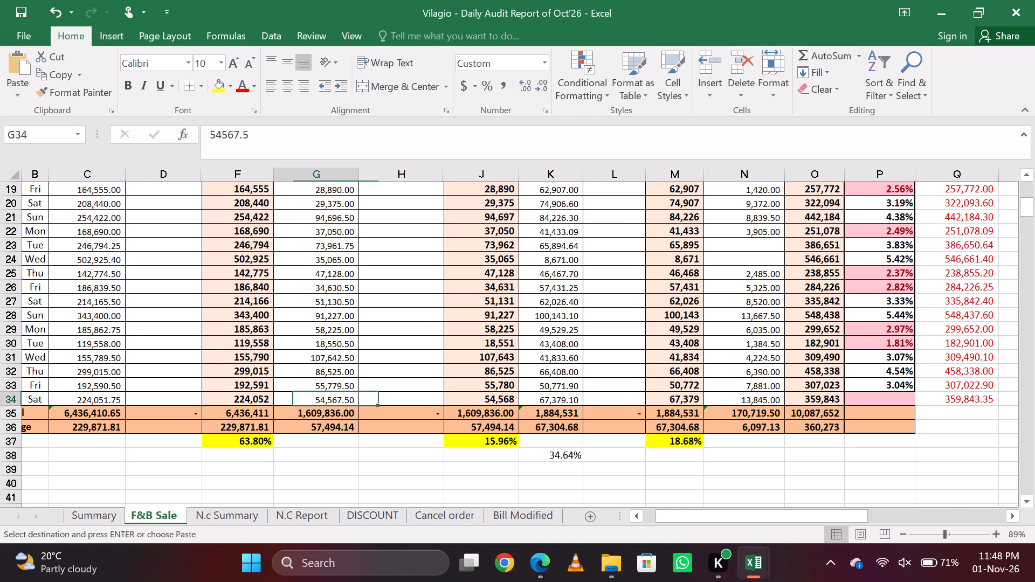
pyautogui.write('esv')
pyautogui.press('Return')
# Back in the item-wise report, delete all the filtered beer and liquor rows below the header.
pyautogui.hotkey('alt', 'Tab')
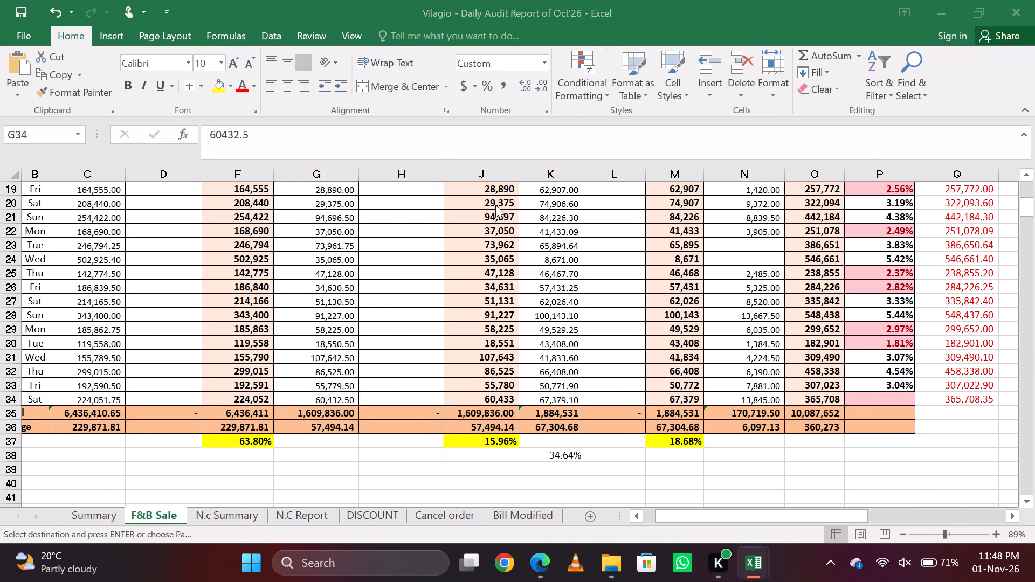
pyautogui.press('Down')
pyautogui.press('Down')
pyautogui.hotkey('shift', 'space')
pyautogui.hotkey('ctrl', 'shift', 'Down')
pyautogui.hotkey('ctrl', '-')
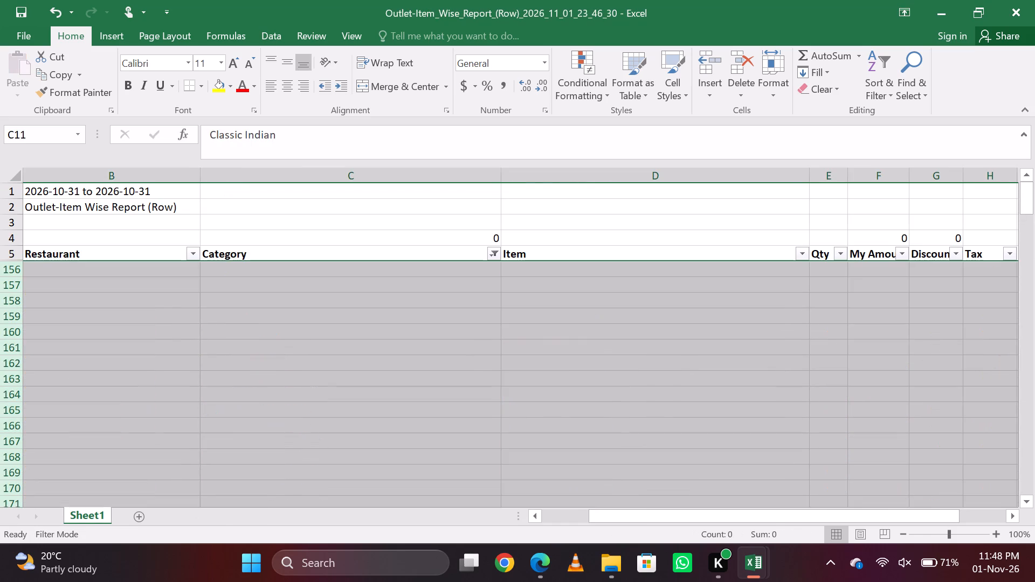
# Select Coffee, Cold Coffee, Ice Tea and Milk Shakes in the item-wise report's Category filter.
pyautogui.click(492, 254)
pyautogui.press('Down')
pyautogui.press('Down')
pyautogui.press('Down')
pyautogui.press('Down')
pyautogui.press('Down')
pyautogui.press('Down')
pyautogui.press('Down')
pyautogui.press('Down')
pyautogui.press('Down')
pyautogui.press('Down')
pyautogui.press('Down')
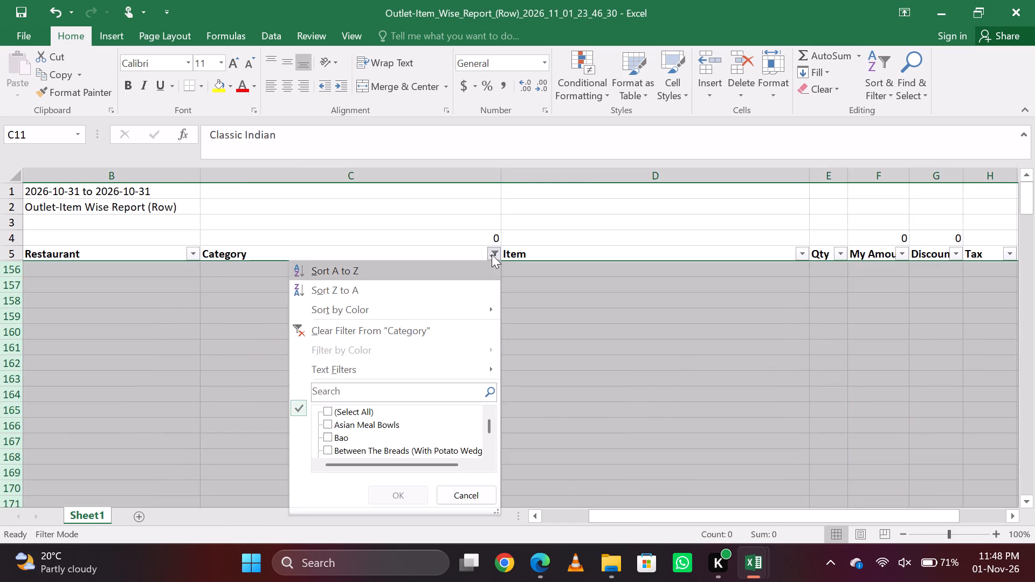
pyautogui.press('Down')
pyautogui.press('Down')
pyautogui.press('Down')
pyautogui.press('Down')
pyautogui.press('Down')
pyautogui.press('Up')
pyautogui.press('Down')
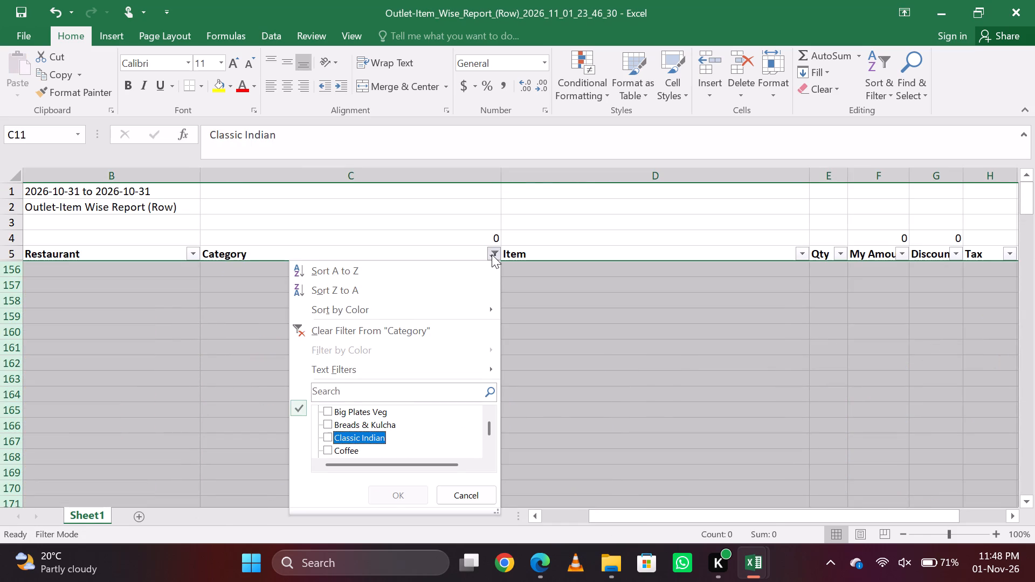
pyautogui.press('space')
pyautogui.press('Down')
pyautogui.press('space')
pyautogui.press('Down')
pyautogui.press('Down')
pyautogui.press('Down')
pyautogui.press('space')
pyautogui.press('space')
pyautogui.press('Down')
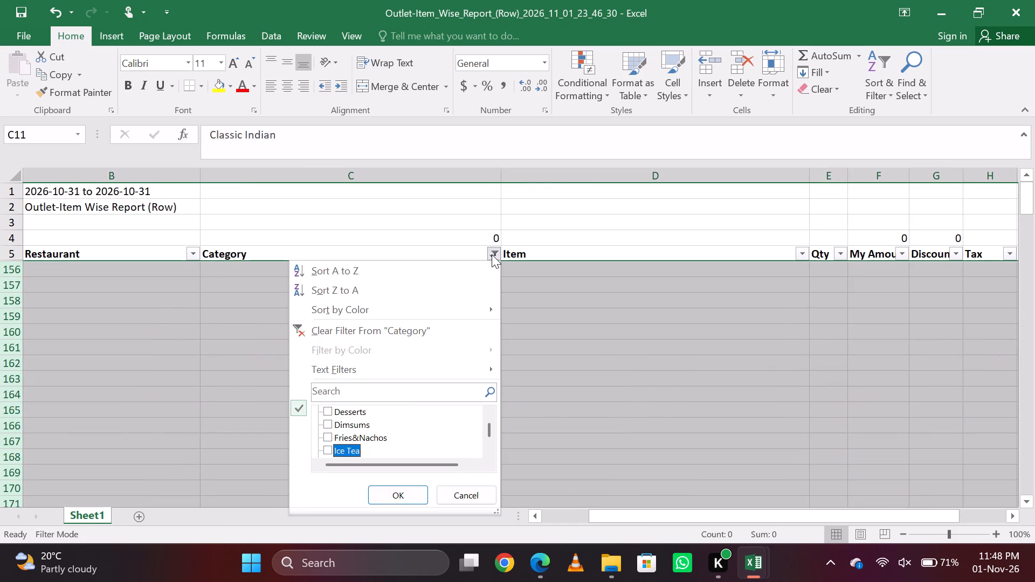
pyautogui.press('space')
pyautogui.press('Down')
pyautogui.press('space')
# Include Soft Beverages and Zero Proof in the selection and apply the Category filter.
pyautogui.press('Down')
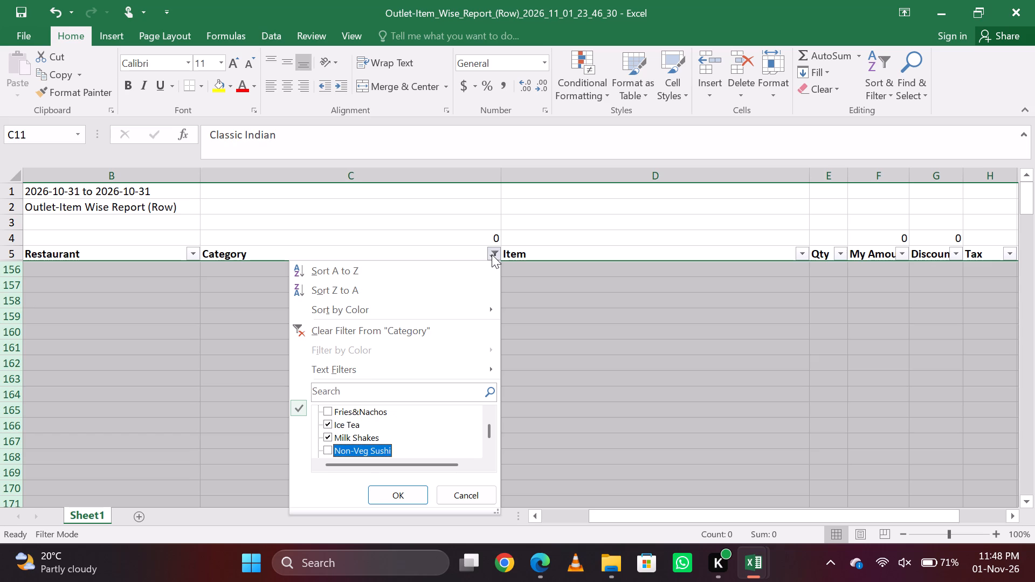
pyautogui.press('Down')
pyautogui.press('Down')
pyautogui.press('Down')
pyautogui.press('Down')
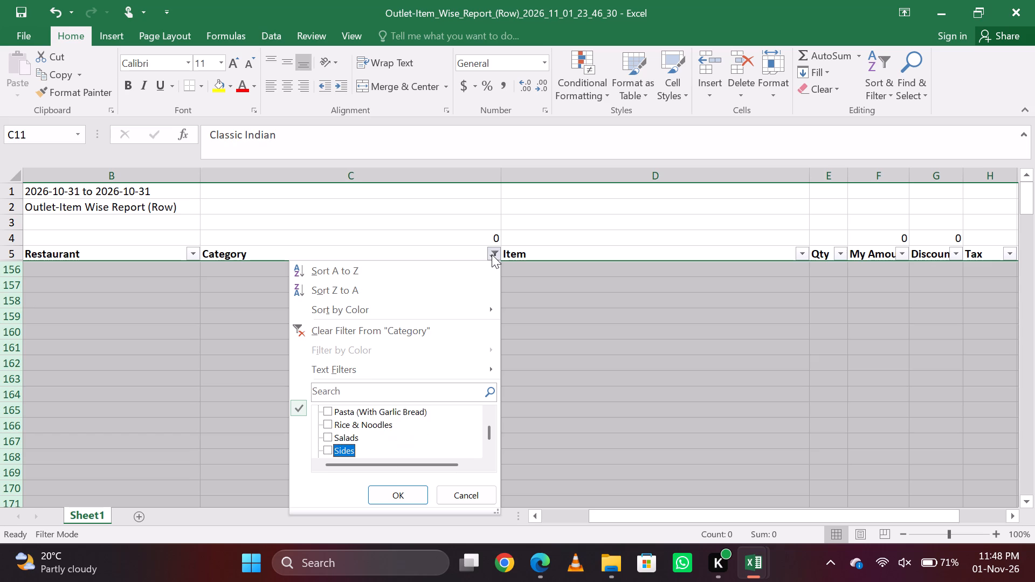
pyautogui.press('Down')
pyautogui.press('Down')
pyautogui.press('Down')
pyautogui.press('space')
pyautogui.press('Down')
pyautogui.press('Down')
pyautogui.press('Down')
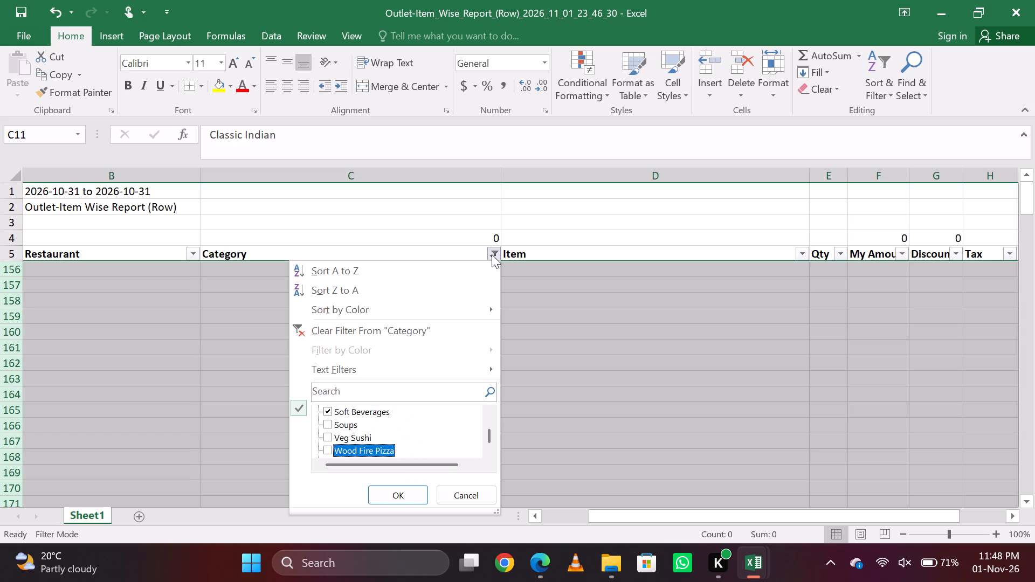
pyautogui.press('Down')
pyautogui.press('space')
pyautogui.press('Down')
pyautogui.press('space')
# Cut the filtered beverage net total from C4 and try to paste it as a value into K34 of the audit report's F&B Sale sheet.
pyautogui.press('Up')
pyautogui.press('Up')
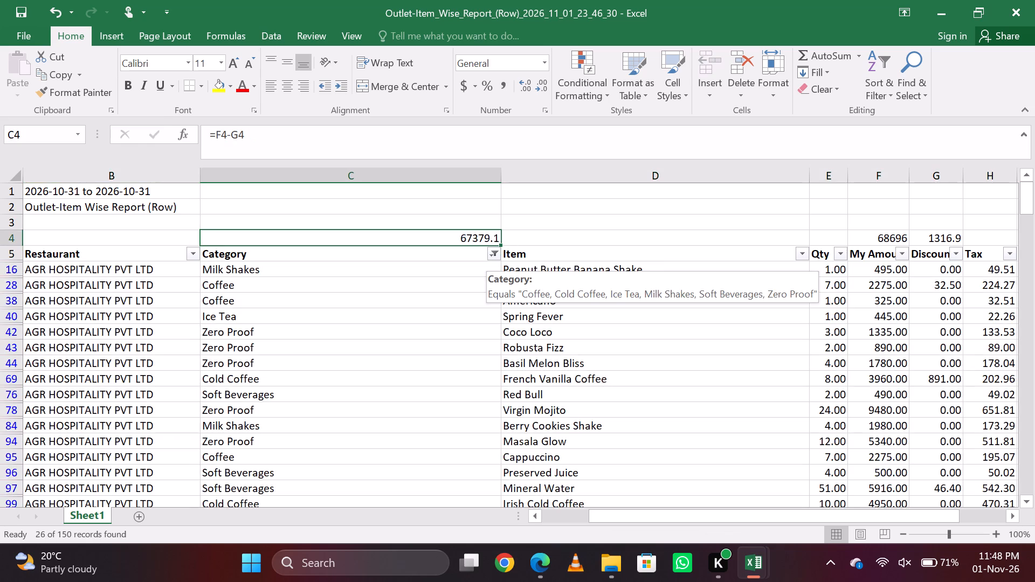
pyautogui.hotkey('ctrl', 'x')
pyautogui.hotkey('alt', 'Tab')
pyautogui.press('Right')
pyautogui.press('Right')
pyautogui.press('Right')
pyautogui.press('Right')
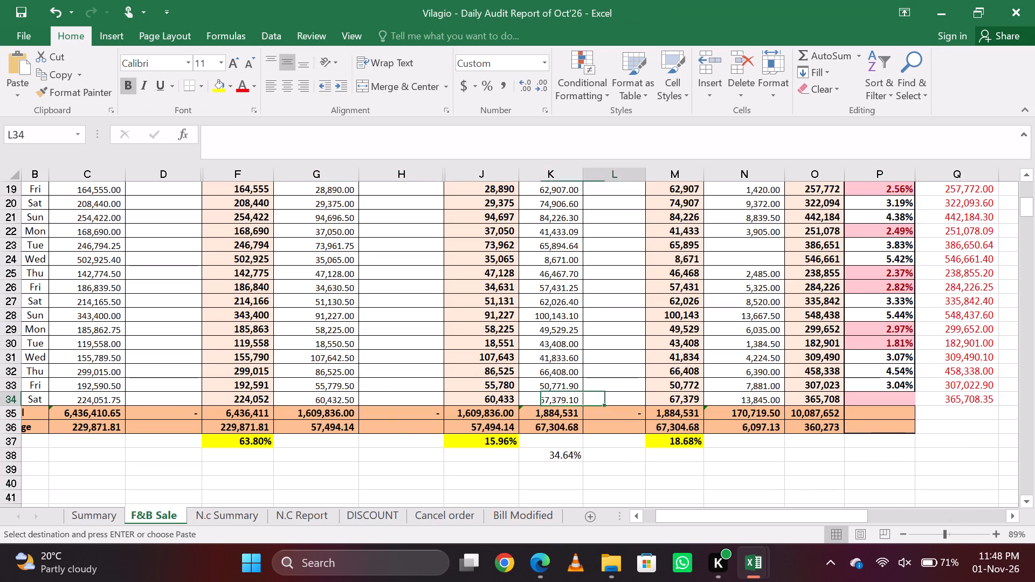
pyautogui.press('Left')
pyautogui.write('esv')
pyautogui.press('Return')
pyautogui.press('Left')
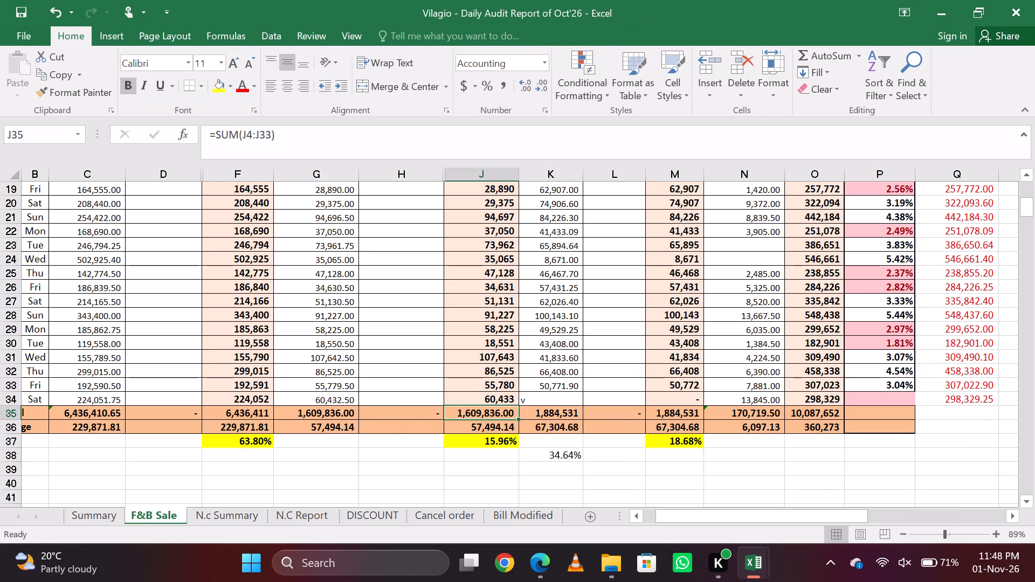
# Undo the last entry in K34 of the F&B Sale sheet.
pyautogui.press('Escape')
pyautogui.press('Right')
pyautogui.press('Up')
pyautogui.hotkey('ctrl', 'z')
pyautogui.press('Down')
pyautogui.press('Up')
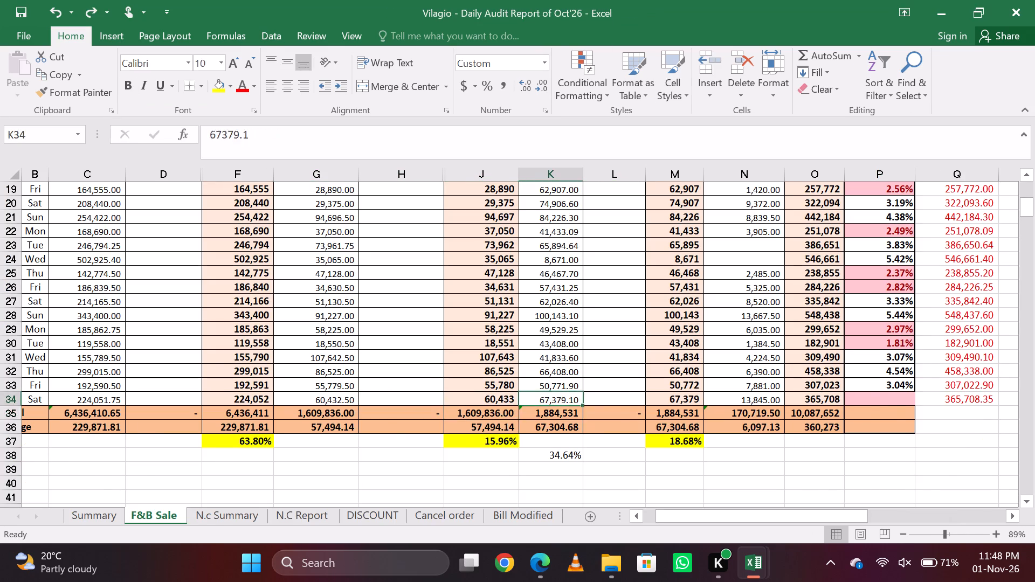
# Back in the 31-Oct item-wise report, delete all the filtered non-alcoholic beverage rows below the header.
pyautogui.hotkey('alt', 'Tab')
pyautogui.press('Left')
pyautogui.press('Right')
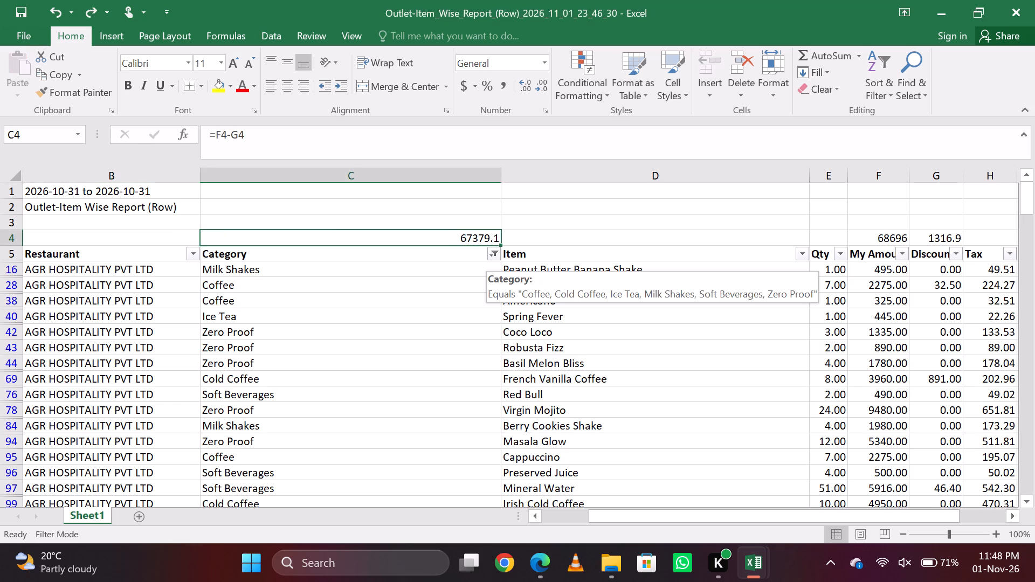
pyautogui.press('Down')
pyautogui.press('Down')
pyautogui.hotkey('shift', 'space')
pyautogui.hotkey('ctrl', 'shift', 'Down')
pyautogui.hotkey('ctrl', '-')
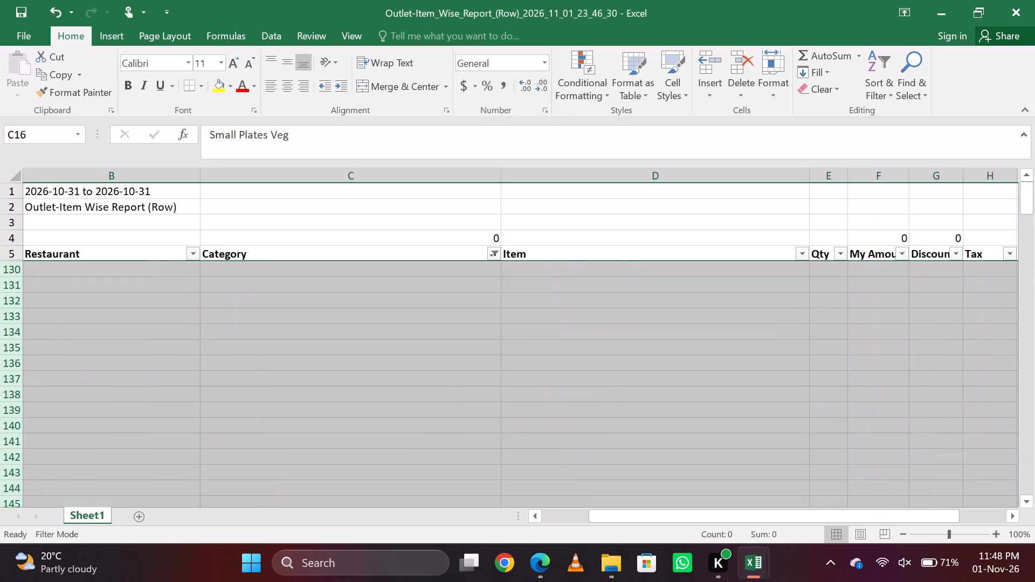
# Set the Category filter to select all remaining categories in the item-wise report.
pyautogui.click(492, 254)
pyautogui.press('Up')
pyautogui.press('Down')
pyautogui.press('Down')
pyautogui.press('Down')
pyautogui.press('Down')
pyautogui.press('Down')
pyautogui.press('Down')
pyautogui.press('Down')
pyautogui.press('Down')
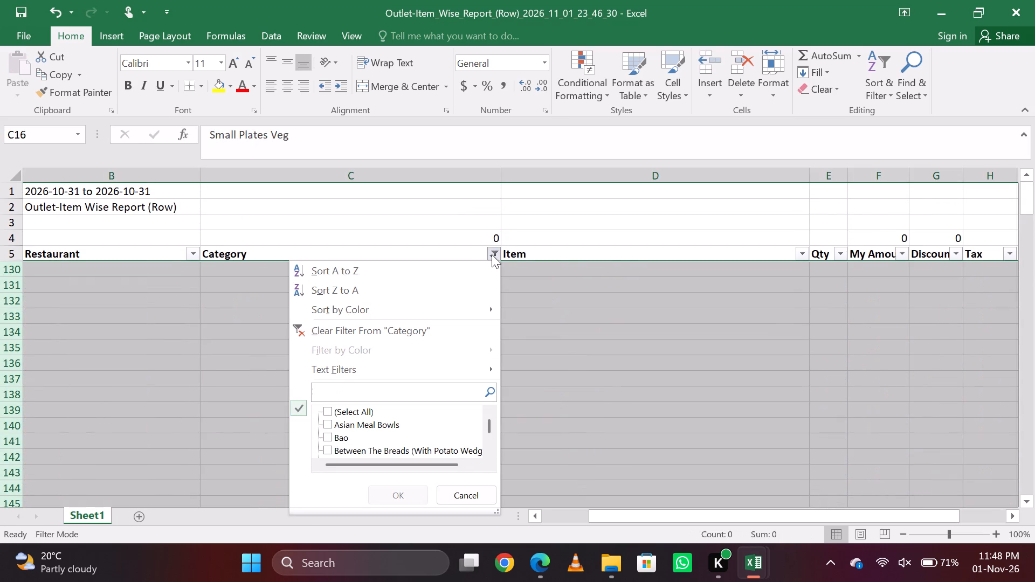
pyautogui.press('space')
pyautogui.press('Tab')
pyautogui.press('Return')
# Copy the remaining net total 224051.75 from C4 and paste it as a value into C34 of the audit report's F&B Sale sheet.
pyautogui.press('Up')
pyautogui.press('Up')
pyautogui.press('Up')
pyautogui.press('Up')
pyautogui.press('Up')
pyautogui.press('Up')
pyautogui.press('Up')
pyautogui.press('Up')
pyautogui.press('Up')
pyautogui.press('Up')
pyautogui.press('Up')
pyautogui.press('Up')
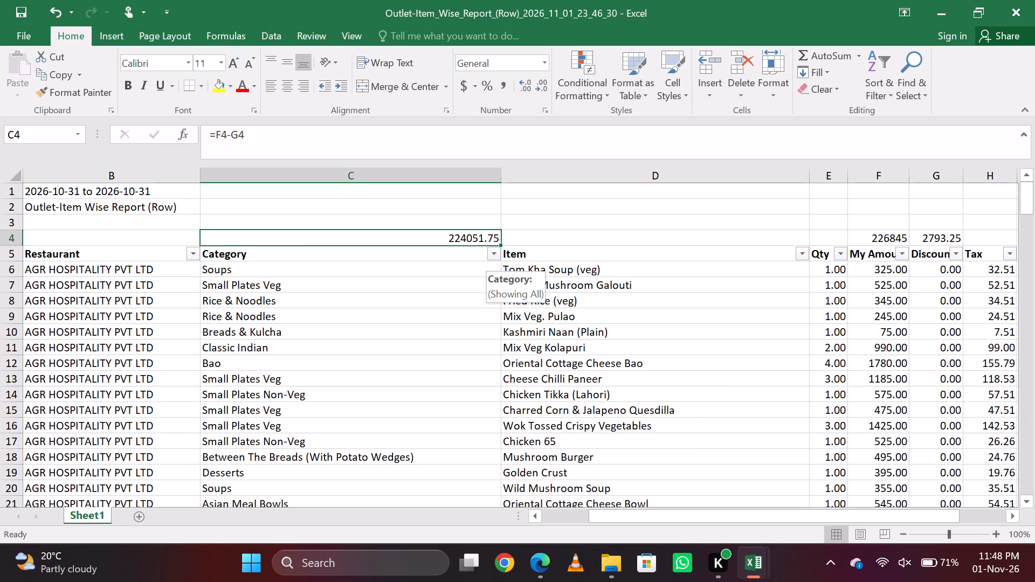
pyautogui.hotkey('ctrl', 'c')
pyautogui.hotkey('alt', 'Tab')
pyautogui.press('Right')
pyautogui.press('Left')
pyautogui.press('Left')
pyautogui.press('Left')
pyautogui.press('Left')
pyautogui.press('Left')
pyautogui.press('Left')
pyautogui.press('Left')
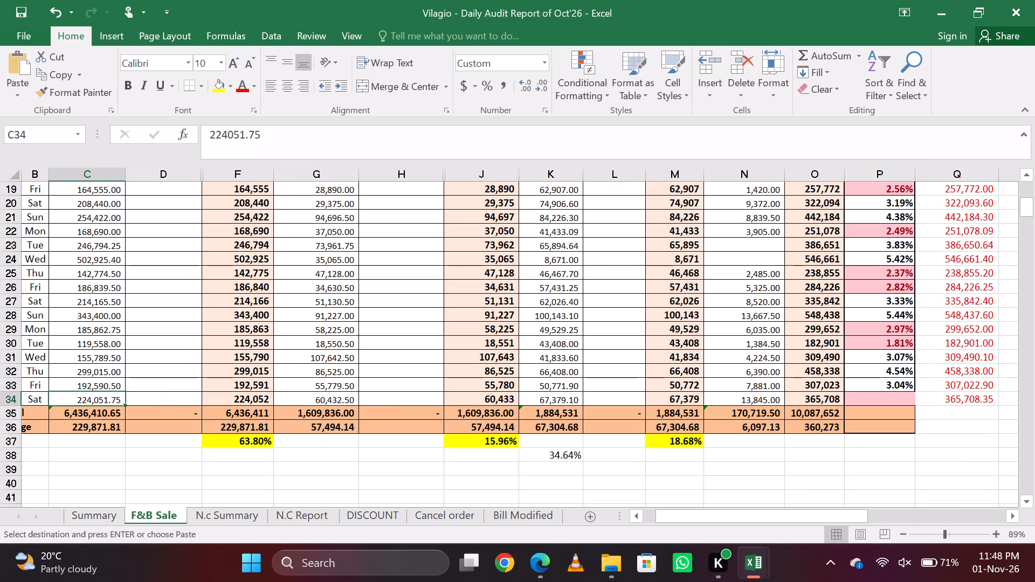
pyautogui.write('esv')
pyautogui.press('Return')
# Examine the 31-Oct row and the total sale formula in O35 of F&B Sale against the Summary sheet's total sale.
pyautogui.press('Right')
pyautogui.press('Right')
pyautogui.press('Right')
pyautogui.press('Right')
pyautogui.press('Right')
pyautogui.press('Right')
pyautogui.press('Right')
pyautogui.press('Right')
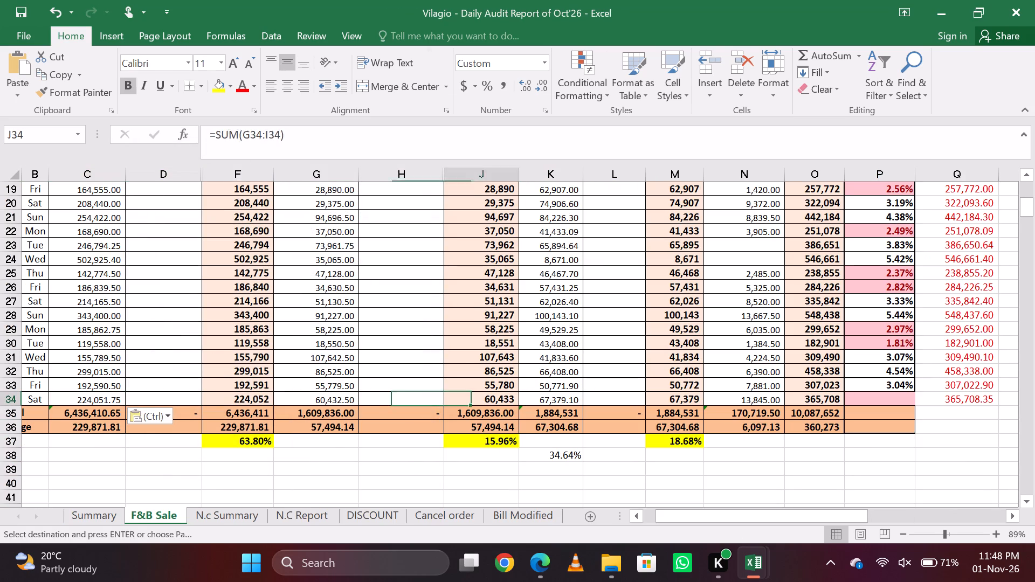
pyautogui.hotkey('ctrl', 'pageup')
pyautogui.hotkey('ctrl', 'pagedown')
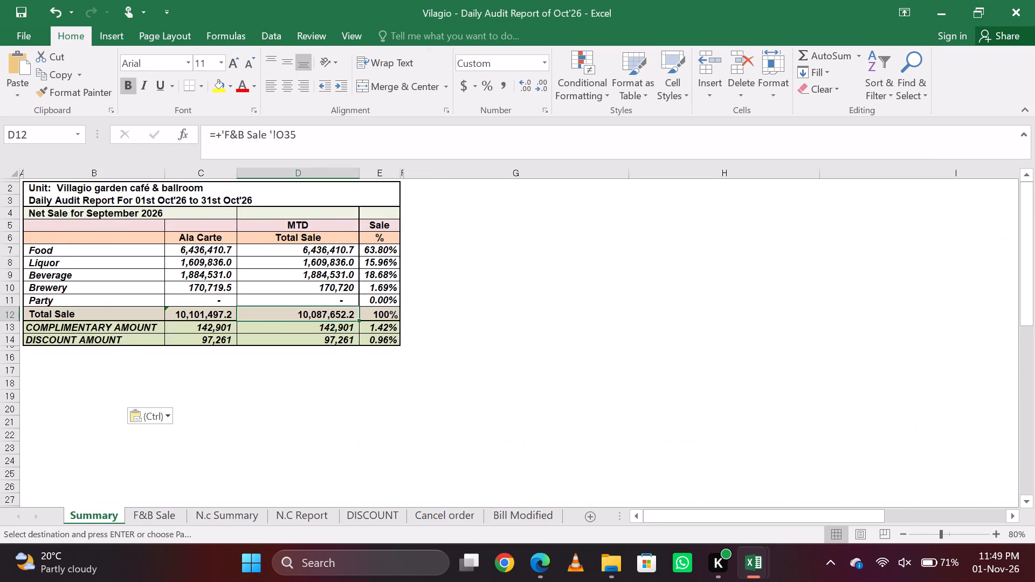
pyautogui.press('Right')
pyautogui.press('Right')
pyautogui.press('Right')
pyautogui.press('Left')
pyautogui.press('Down')
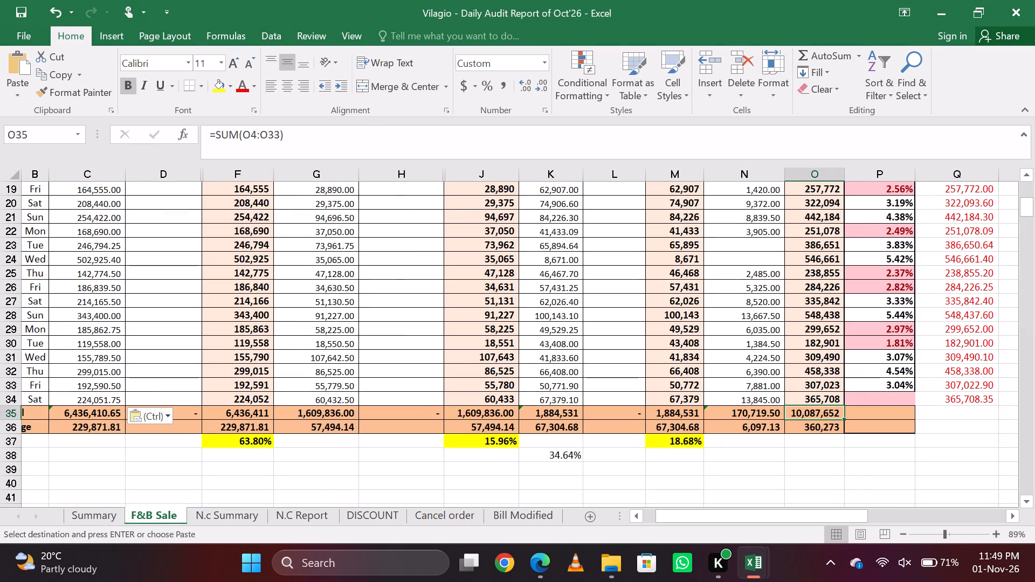
pyautogui.hotkey('ctrl', 'pagedown')
pyautogui.hotkey('ctrl', 'pageup')
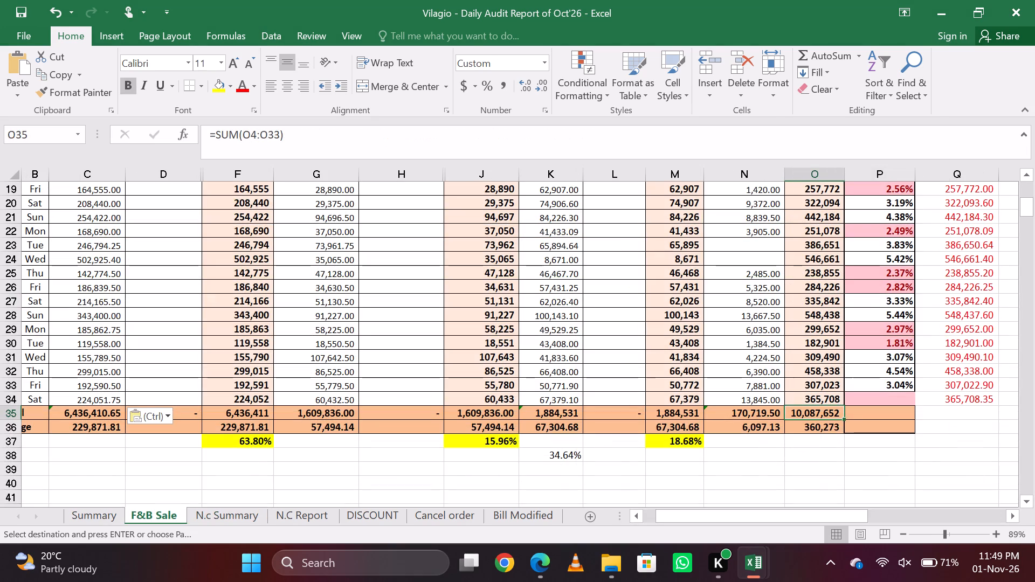
pyautogui.press('Right')
pyautogui.press('Down')
pyautogui.press('Left')
pyautogui.press('Up')
# Switch to the item-wise report covering 2026-10-01 to 2026-10-31 and examine the net total formula in C4.
pyautogui.hotkey('alt', 'Tab')
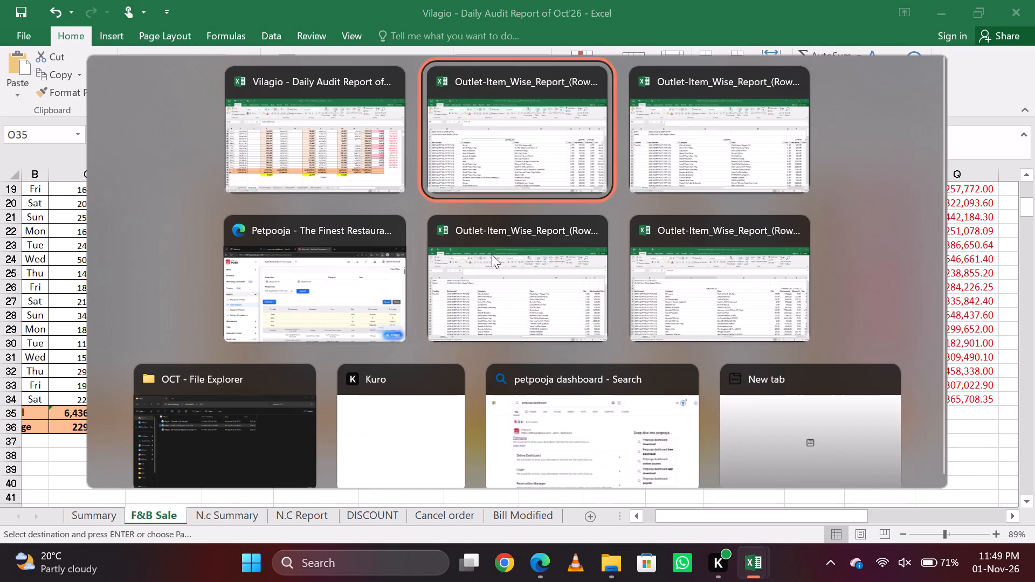
pyautogui.hotkey('alt', 'Tab')
pyautogui.hotkey('alt', 'Tab')
pyautogui.hotkey('alt', 'Tab')
pyautogui.hotkey('alt', 'Tab')
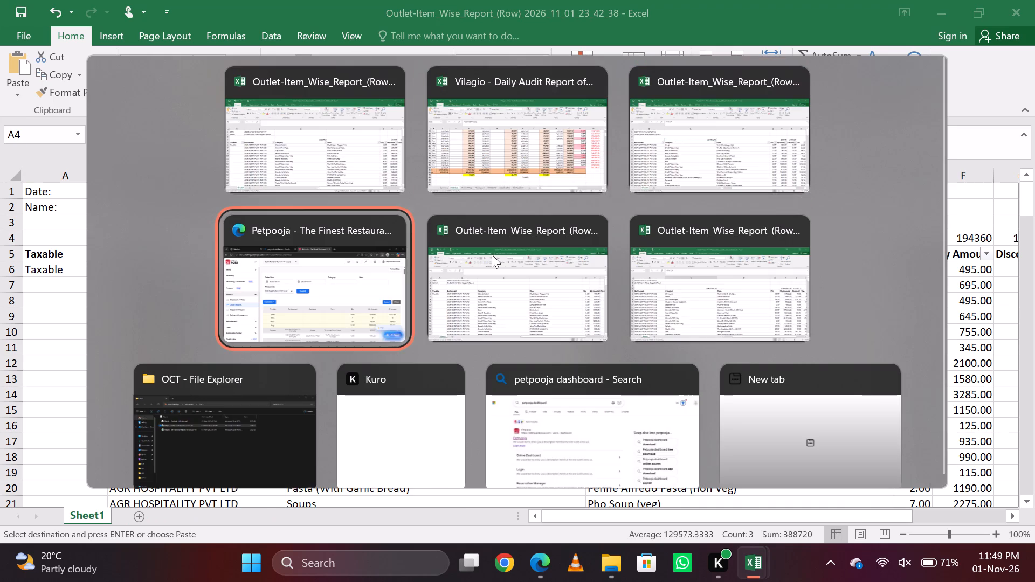
pyautogui.hotkey('alt', 'Tab')
pyautogui.hotkey('alt', 'Tab')
pyautogui.hotkey('alt', 'Tab')
pyautogui.hotkey('alt', 'Tab')
pyautogui.hotkey('alt', 'Tab')
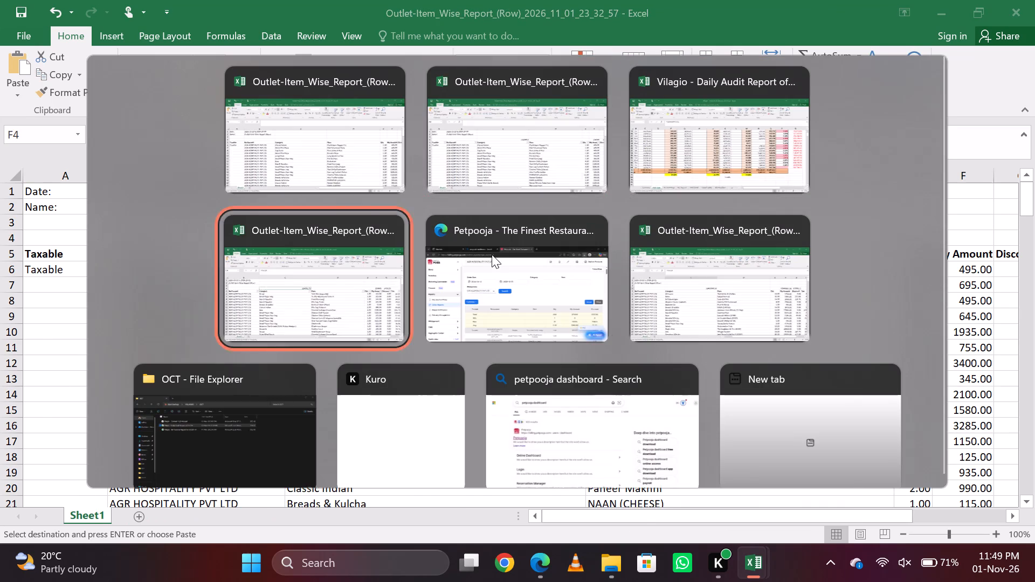
pyautogui.hotkey('alt', 'Tab')
pyautogui.press('Up')
pyautogui.press('Down')
pyautogui.press('Right')
pyautogui.press('Left')
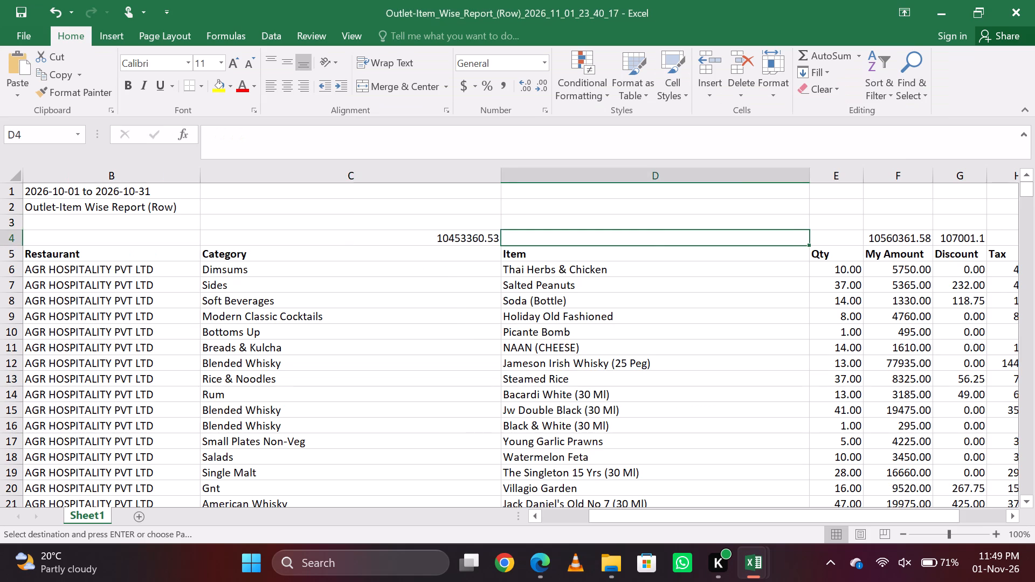
pyautogui.press('Right')
pyautogui.press('Left')
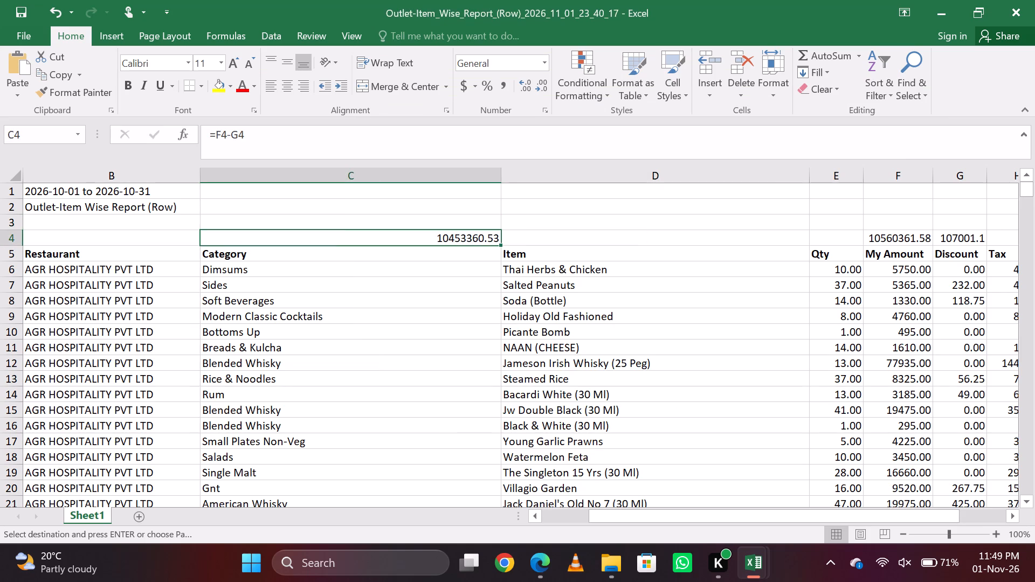
pyautogui.press('Right')
pyautogui.press('Left')
# Examine the My Amount and Discount subtotals in F4 and G4 of the full-month item-wise report.
pyautogui.press('Right')
pyautogui.press('Right')
pyautogui.press('Right')
pyautogui.press('Right')
pyautogui.press('Left')
pyautogui.press('Left')
pyautogui.press('Left')
pyautogui.press('Left')
pyautogui.press('Left')
pyautogui.press('Left')
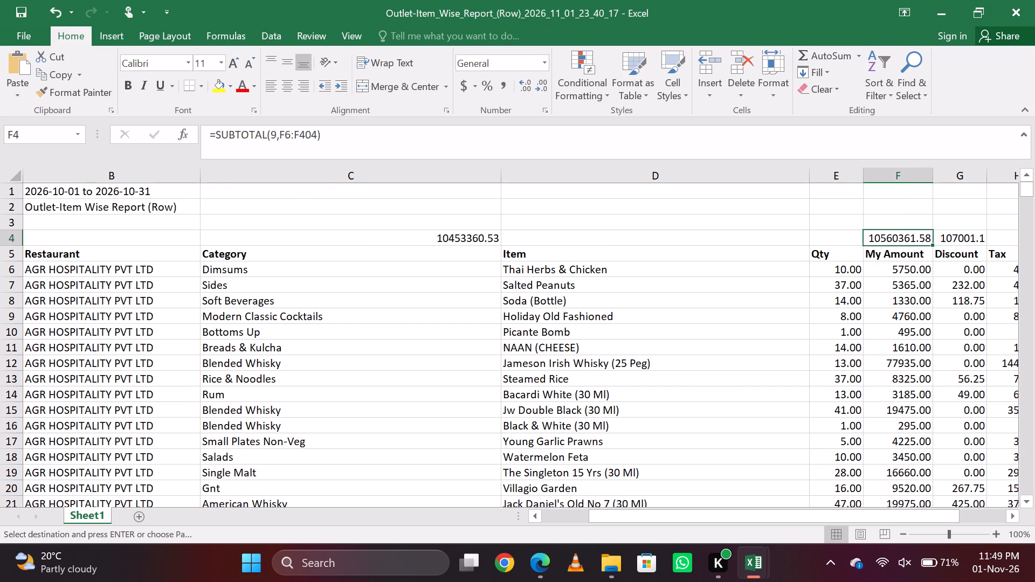
pyautogui.press('Right')
pyautogui.press('Right')
pyautogui.press('Right')
pyautogui.press('Right')
pyautogui.press('Right')
pyautogui.press('Right')
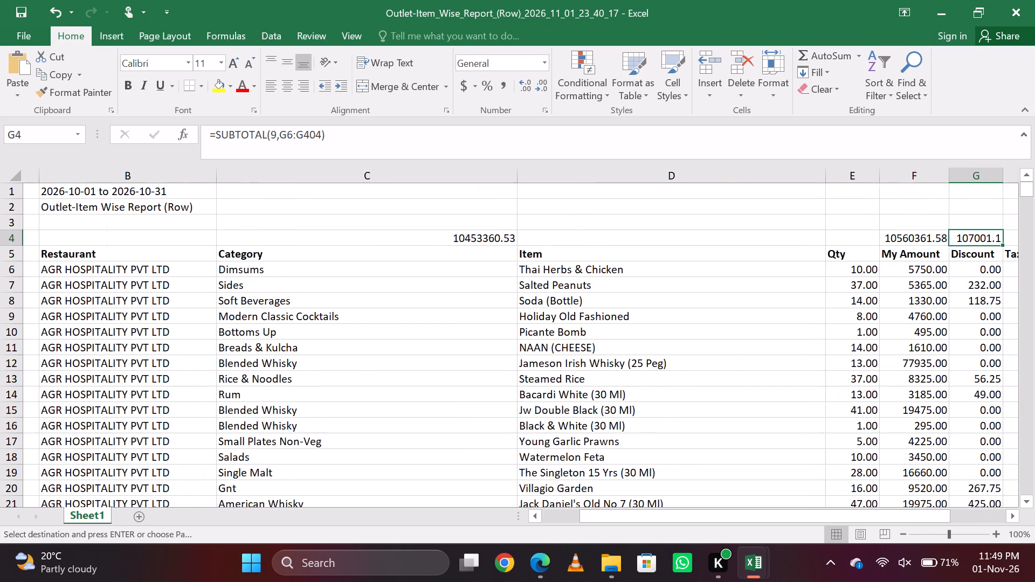
pyautogui.press('Left')
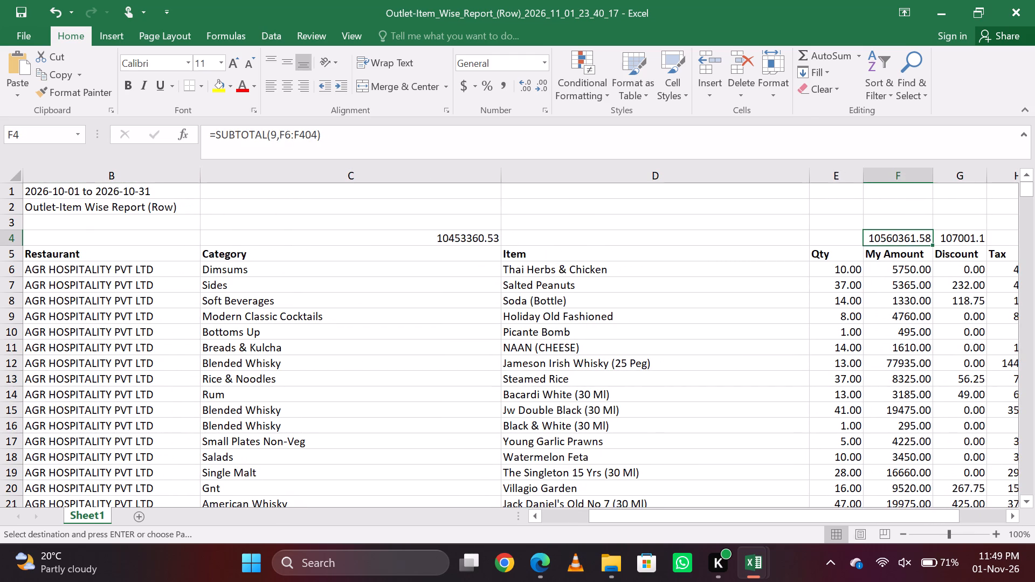
# Open the F4 subtotal formula and check its range against the last data row, leaving the formula uncommitted.
pyautogui.doubleClick(891, 241)
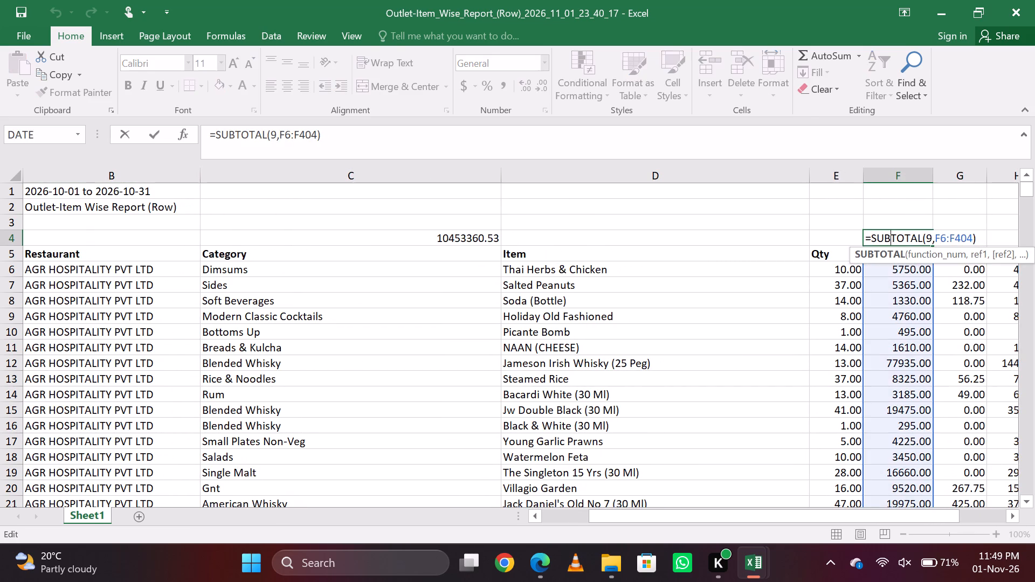
pyautogui.scroll(-15, 917, 397)
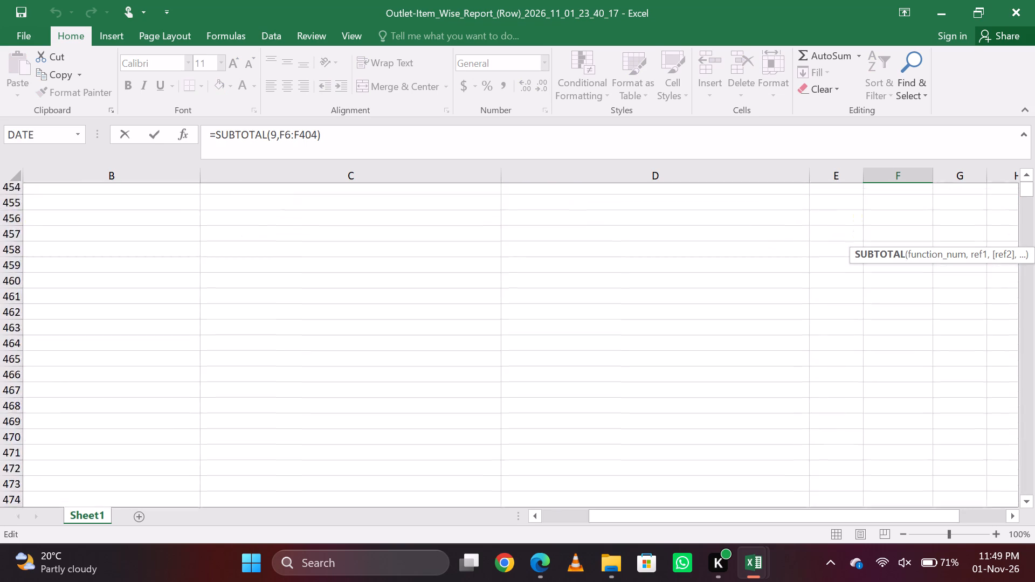
pyautogui.scroll(1, 917, 397)
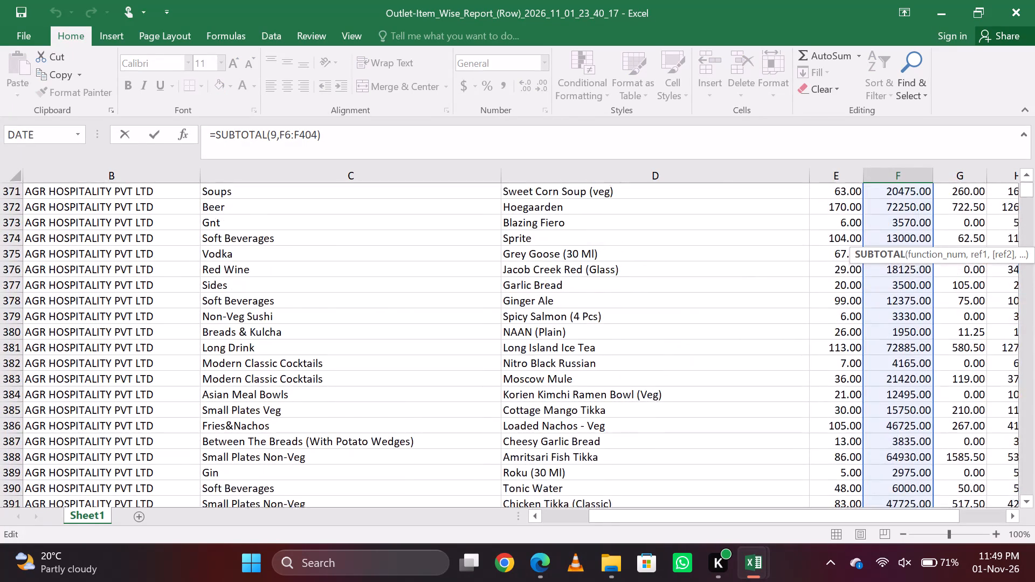
pyautogui.scroll(-5, 917, 397)
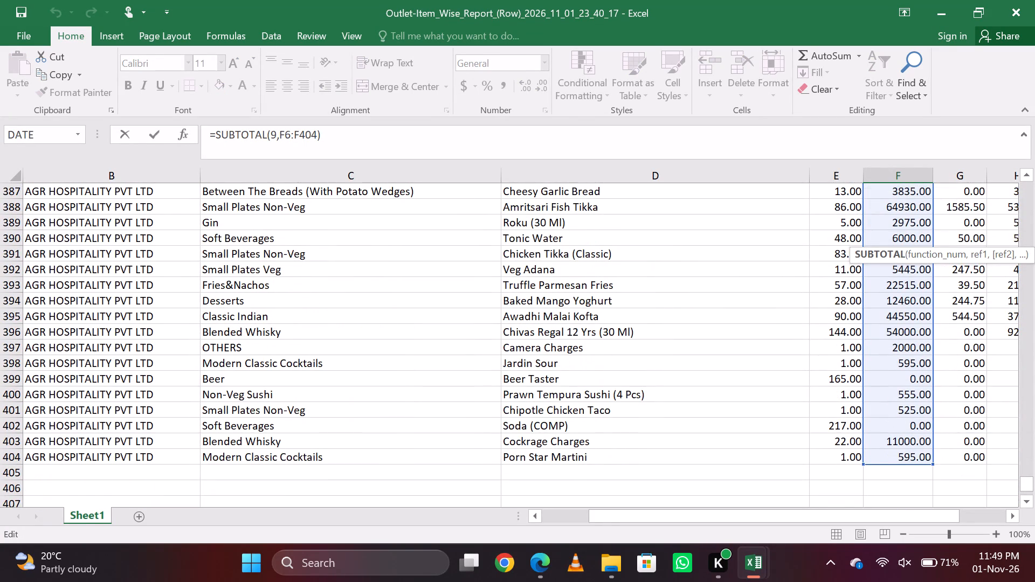
pyautogui.scroll(20, 902, 380)
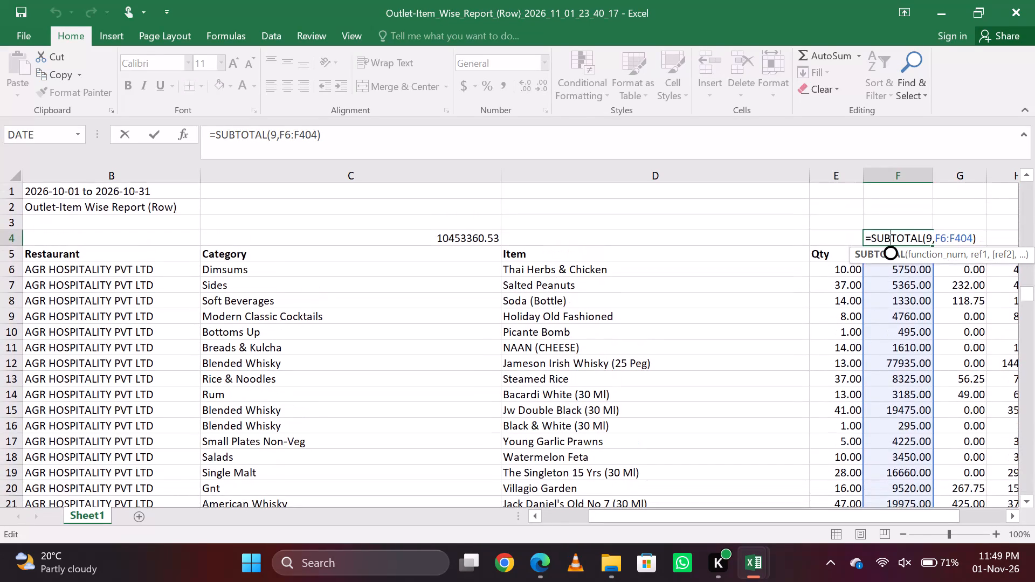
pyautogui.press('Up')
pyautogui.press('Escape')
pyautogui.press('Down')
pyautogui.press('Up')
pyautogui.press('Right')
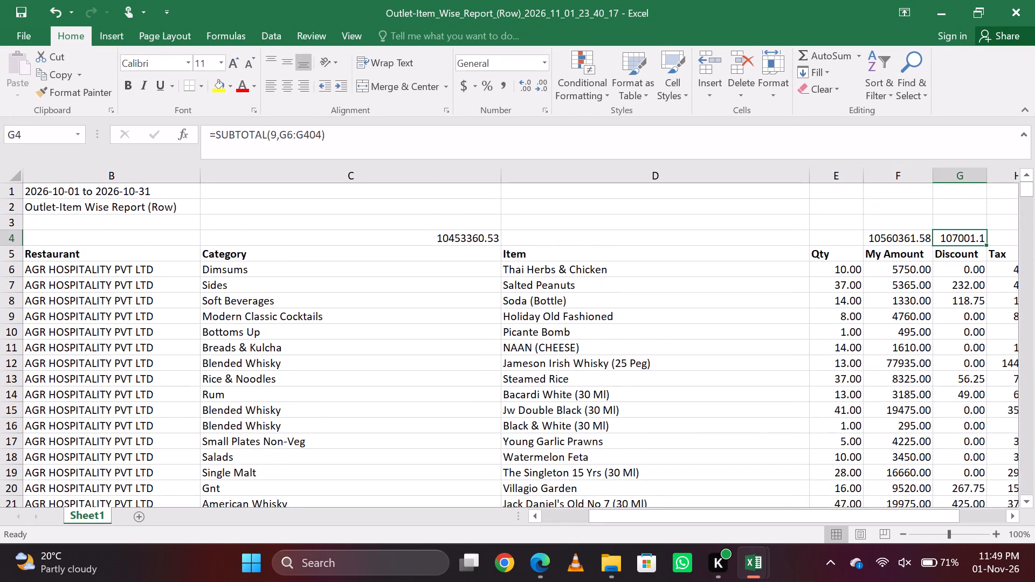
# Compare the net total in C4 with the My Amount and Discount subtotals in the full-month item-wise report.
pyautogui.press('Left')
pyautogui.press('Right')
pyautogui.press('Left')
pyautogui.press('Left')
pyautogui.press('Left')
pyautogui.press('Left')
pyautogui.press('Left')
pyautogui.press('Right')
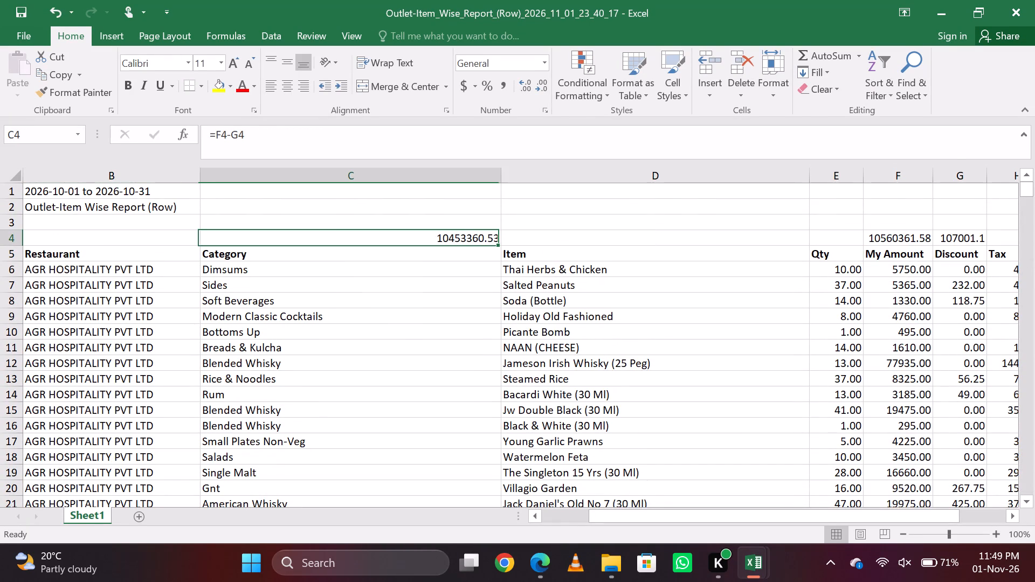
pyautogui.press('Right')
pyautogui.press('Right')
pyautogui.press('Right')
pyautogui.press('Left')
pyautogui.press('Left')
pyautogui.press('Left')
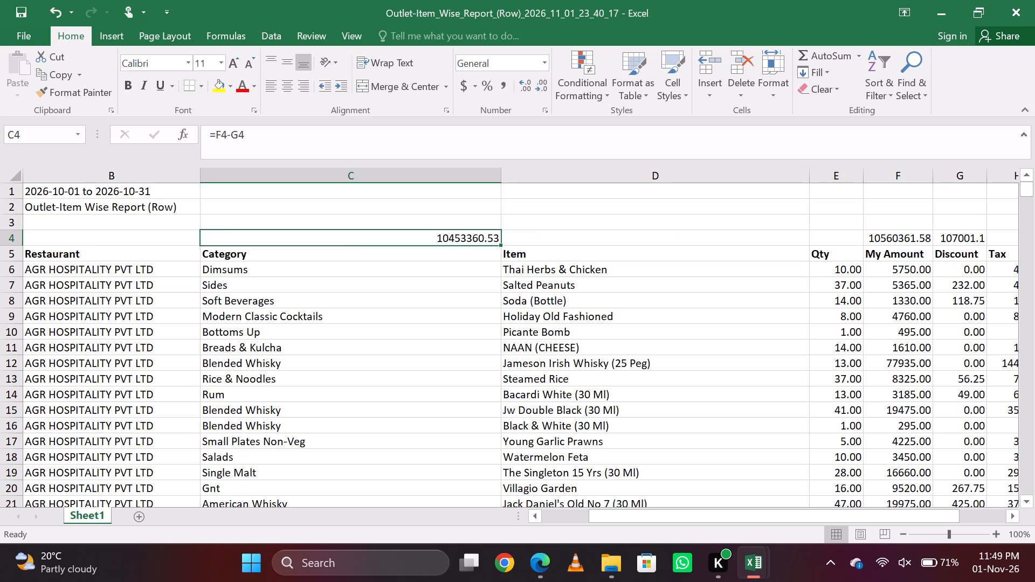
pyautogui.press('Right')
pyautogui.press('Right')
pyautogui.press('Right')
pyautogui.press('Right')
pyautogui.press('Left')
pyautogui.press('Right')
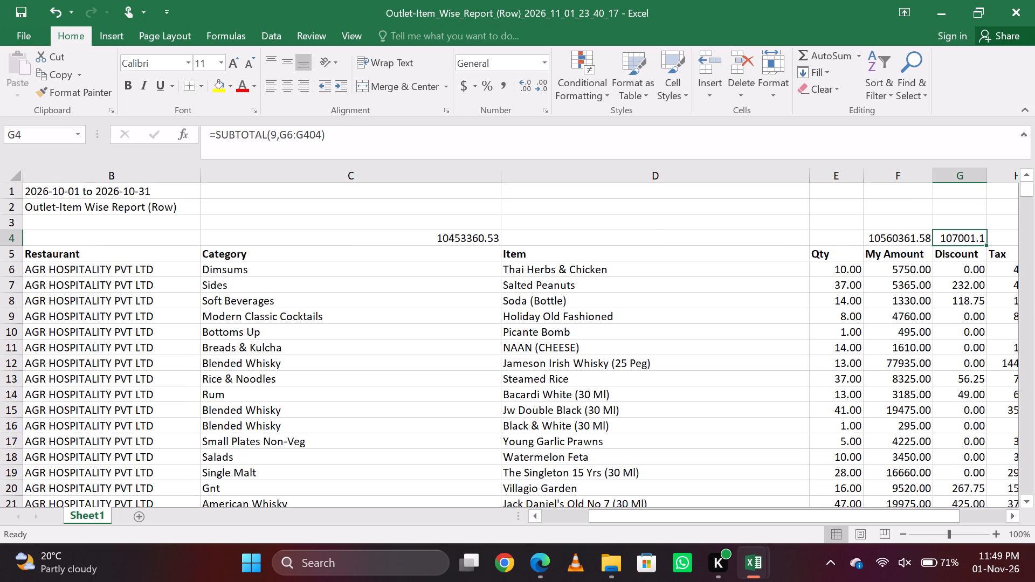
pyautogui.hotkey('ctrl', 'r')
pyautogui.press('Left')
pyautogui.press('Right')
# Close the two item-wise report workbooks for 2026-10-30 and the one for 2026-10-31, discarding their changes.
pyautogui.hotkey('alt', 'Tab')
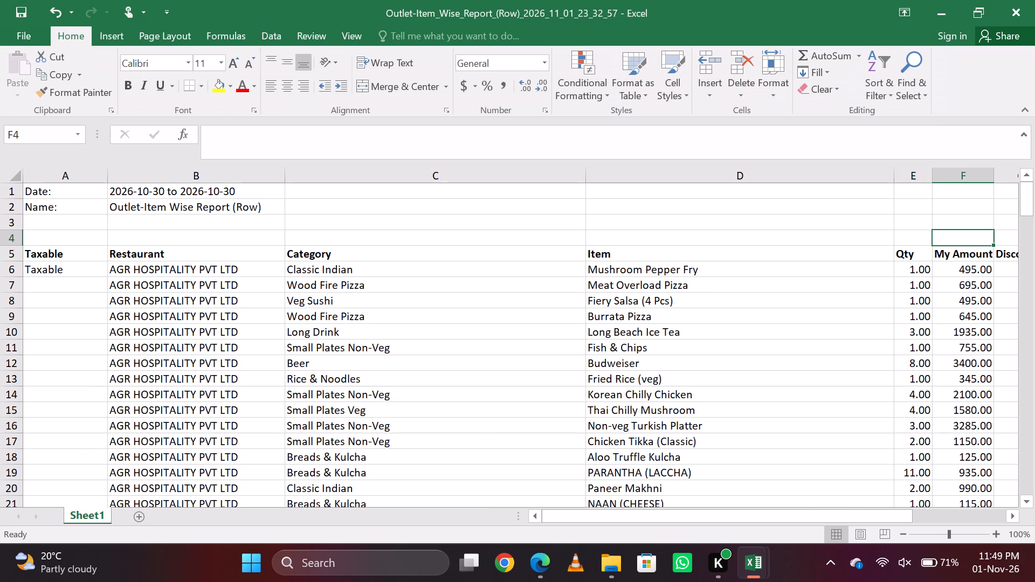
pyautogui.click(1034, 0)
pyautogui.press('Right')
pyautogui.press('Return')
pyautogui.hotkey('alt', 'Tab')
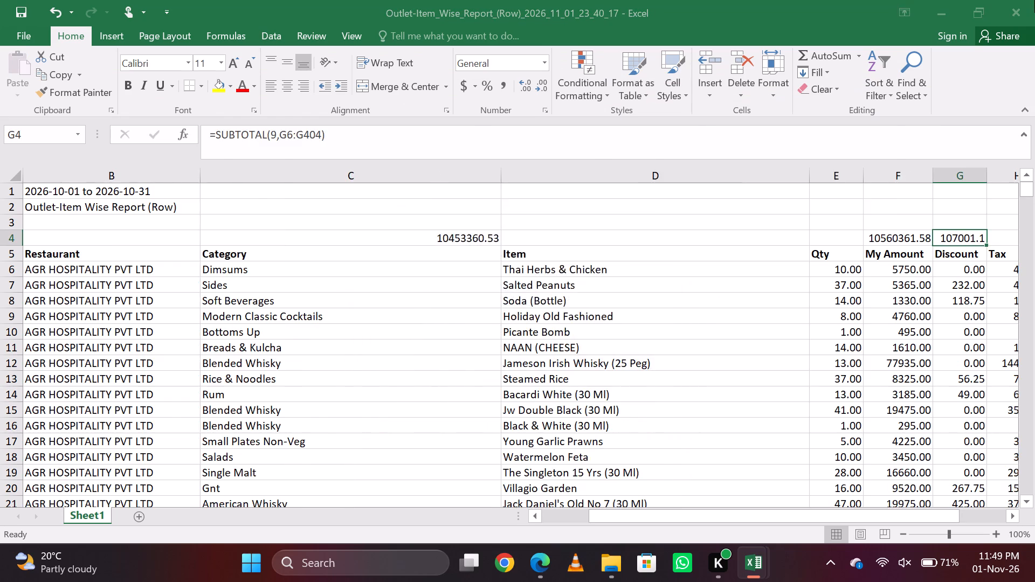
pyautogui.click(1034, 0)
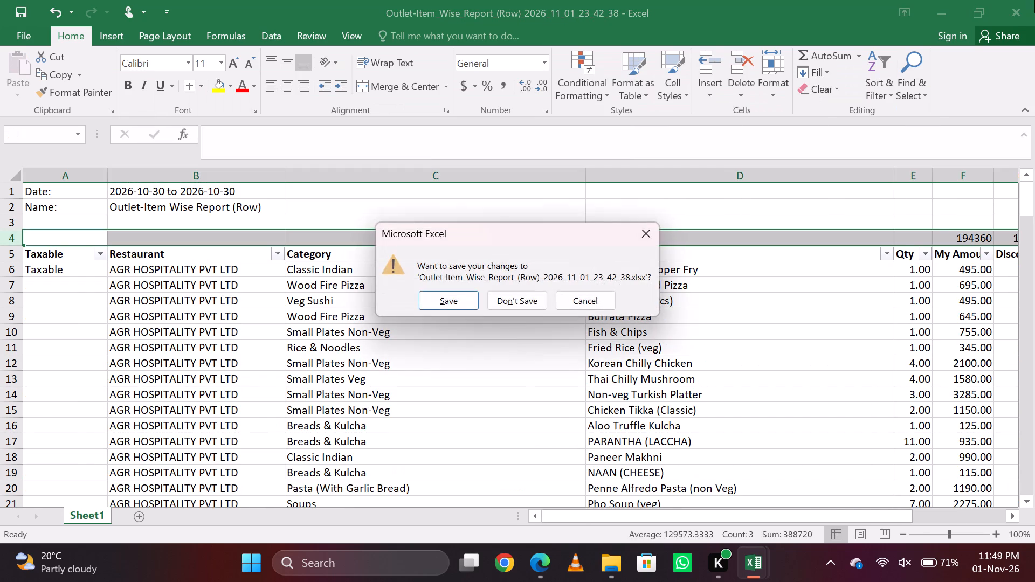
pyautogui.press('Right')
pyautogui.press('Return')
pyautogui.hotkey('alt', 'Tab')
pyautogui.hotkey('alt', 'Tab')
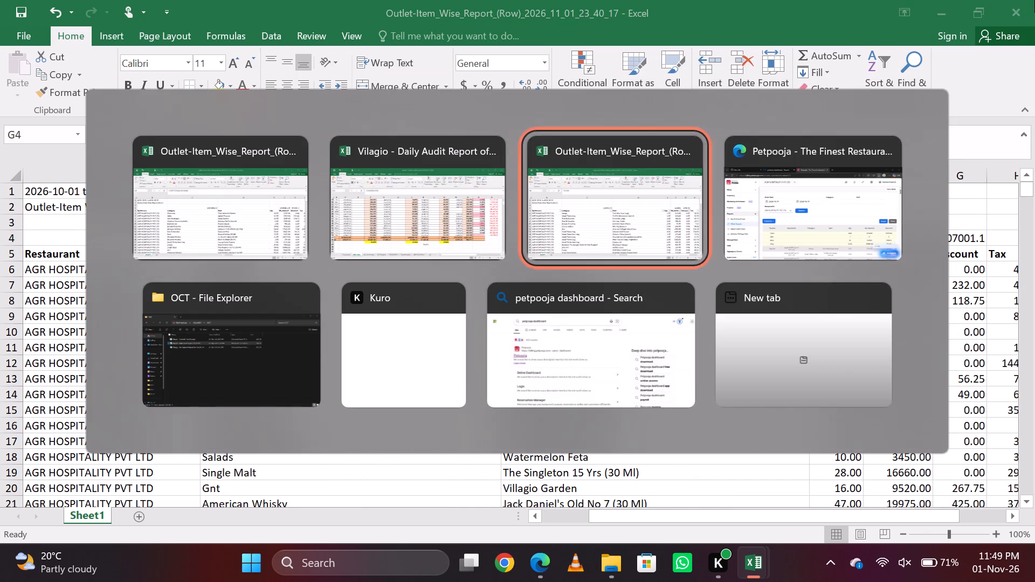
pyautogui.click(1034, 0)
pyautogui.press('Right')
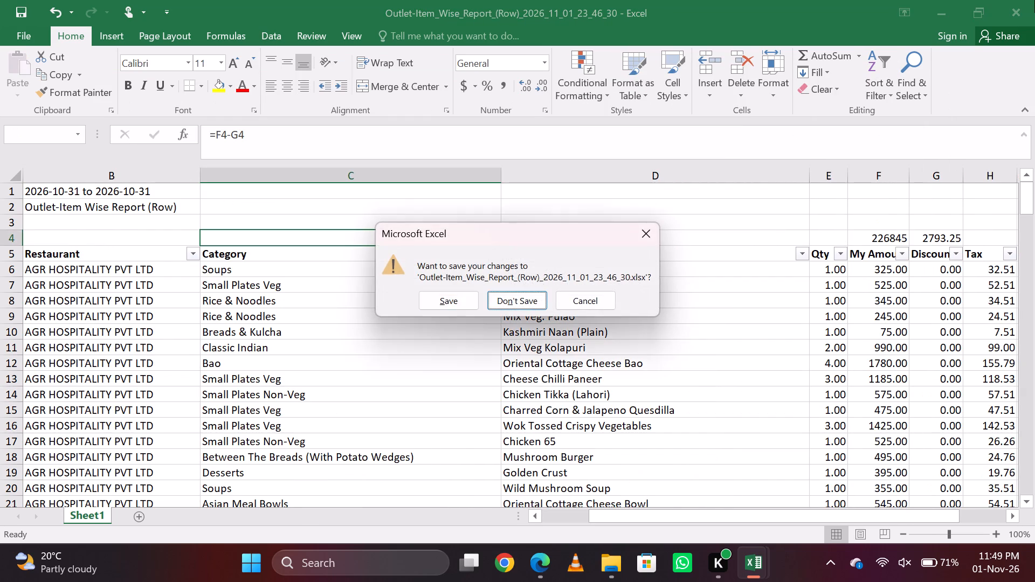
pyautogui.press('Return')
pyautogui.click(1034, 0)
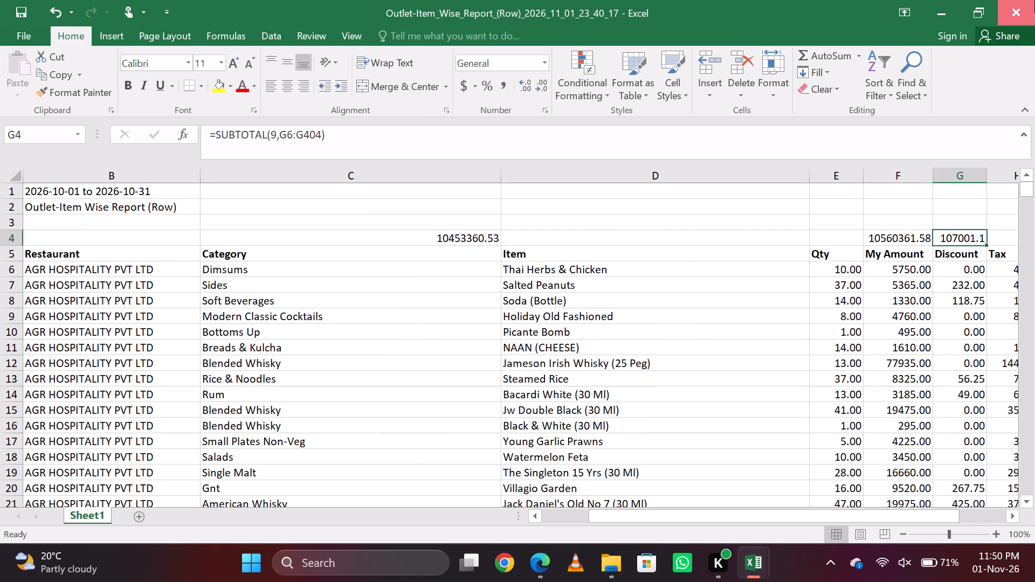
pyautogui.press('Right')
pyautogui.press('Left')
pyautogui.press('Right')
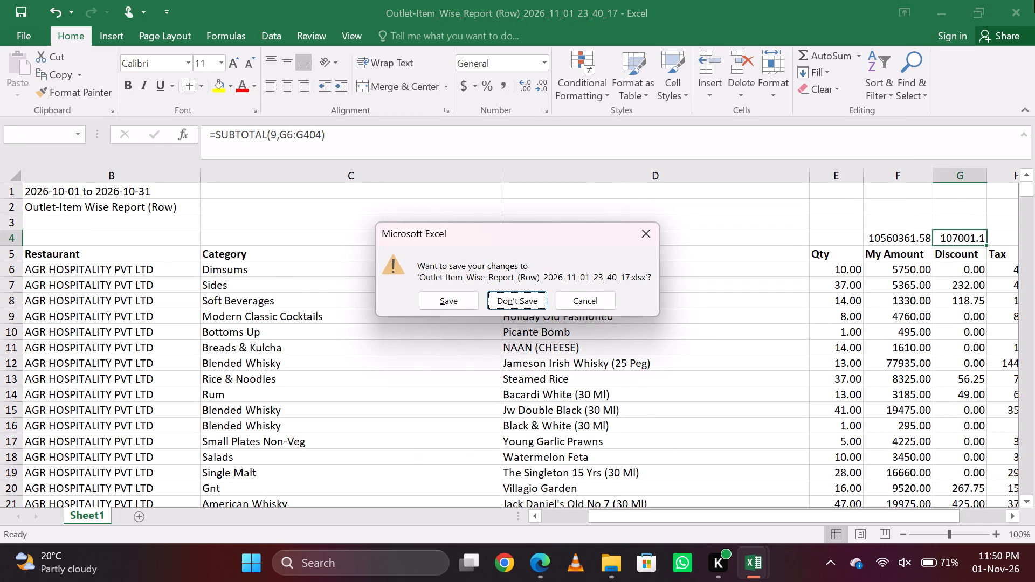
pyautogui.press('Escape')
# Switch to Petpooja in Edge, return to the reports list and open Order Report: Item Wise All Restaurants.
pyautogui.hotkey('alt', 'Tab')
pyautogui.hotkey('alt', 'Tab')
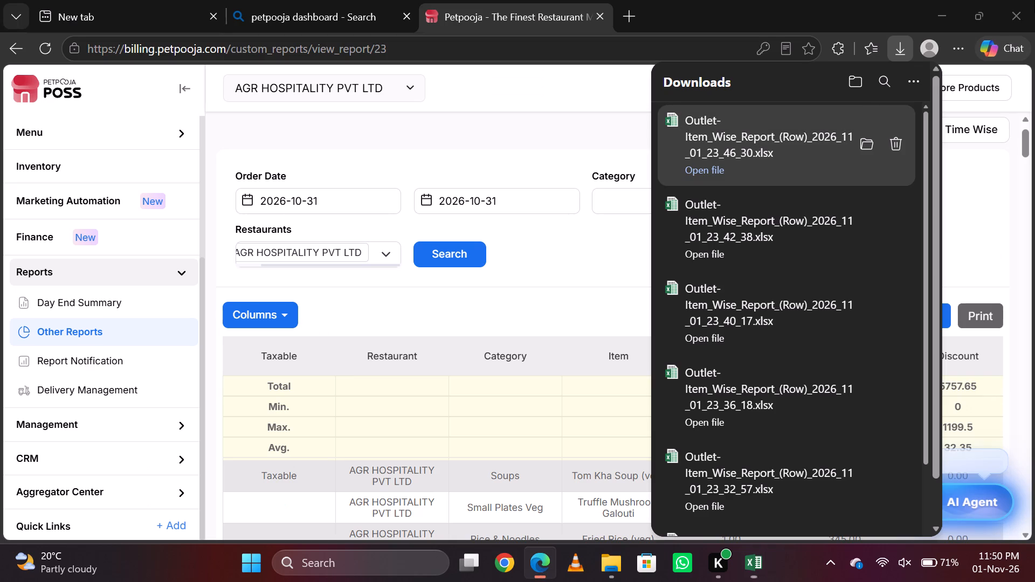
pyautogui.click(267, 145)
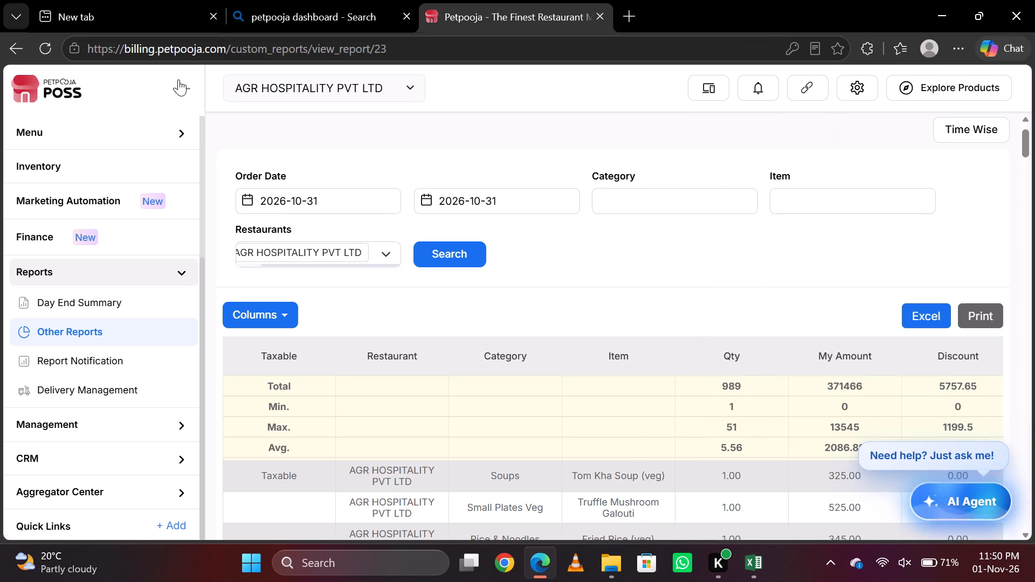
pyautogui.click(5, 47)
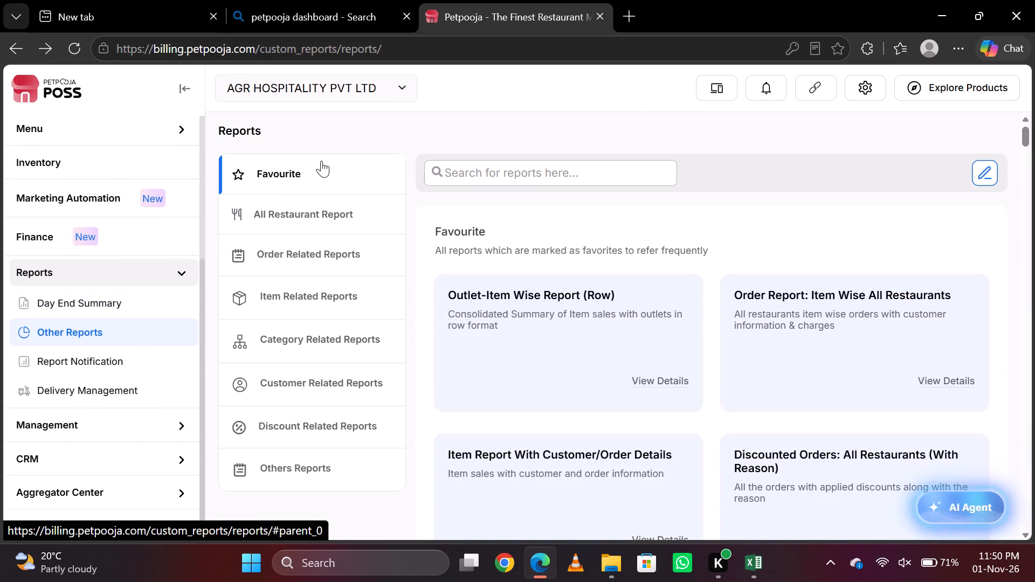
pyautogui.click(848, 341)
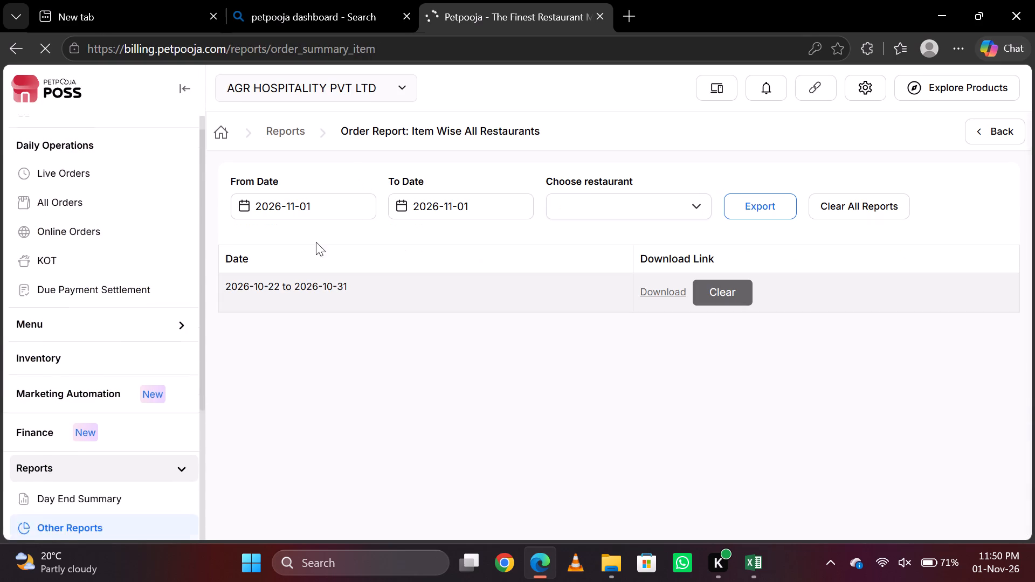
# Clear the existing 2026-10-22 to 2026-10-31 export from the order report's download list.
pyautogui.click(712, 289)
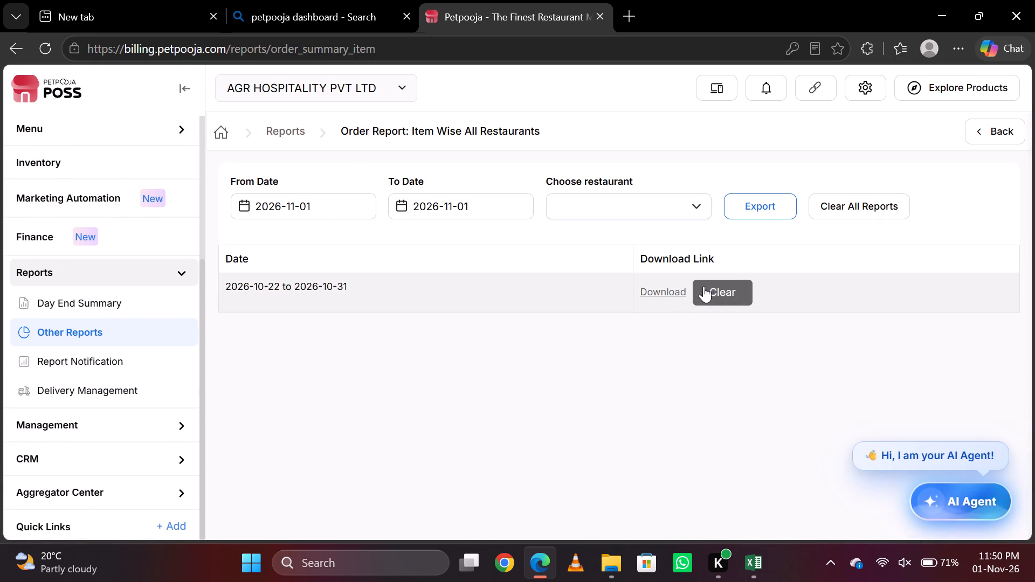
# Export the item-wise order report from 2026-10-30 to 2026-10-30 for the restaurant AGR HOSPITALITY PVT LTD.
pyautogui.click(334, 202)
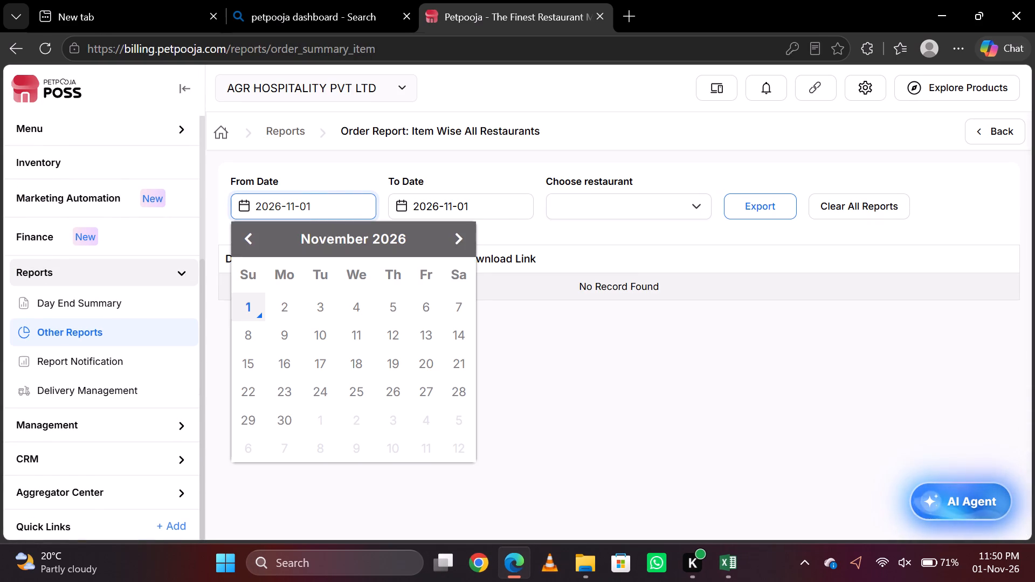
pyautogui.click(254, 233)
pyautogui.click(427, 425)
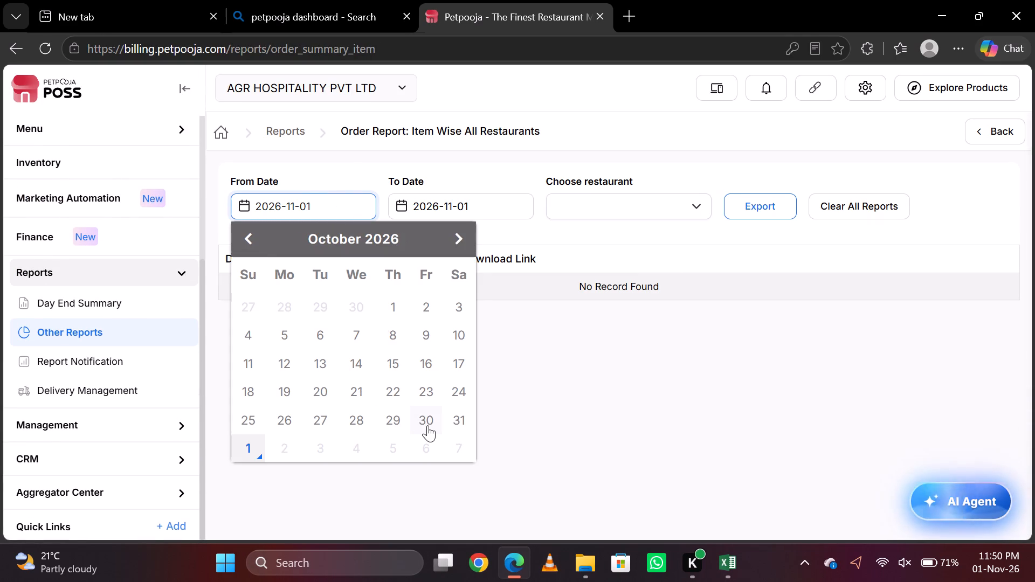
pyautogui.click(448, 211)
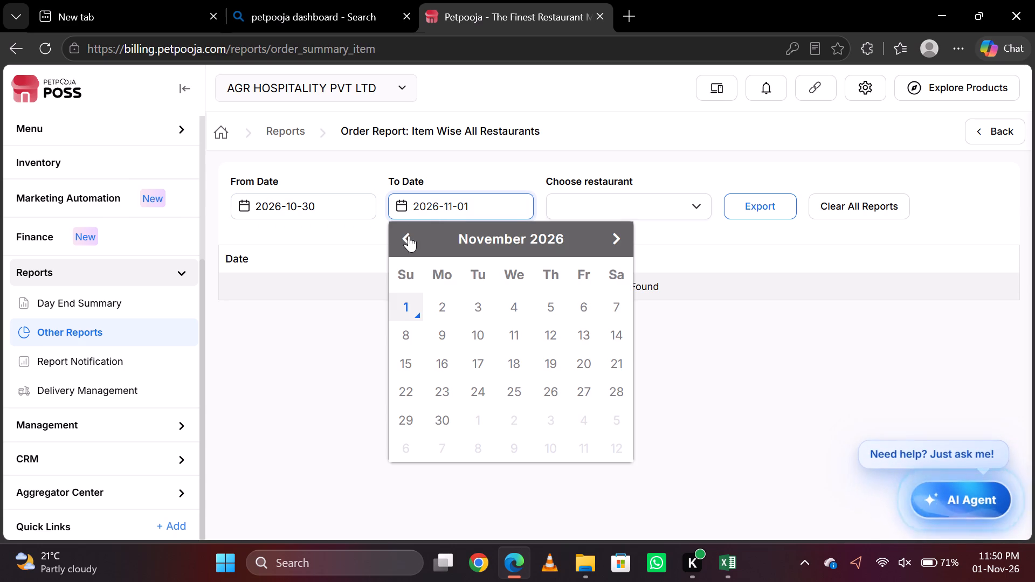
pyautogui.click(409, 235)
pyautogui.click(575, 413)
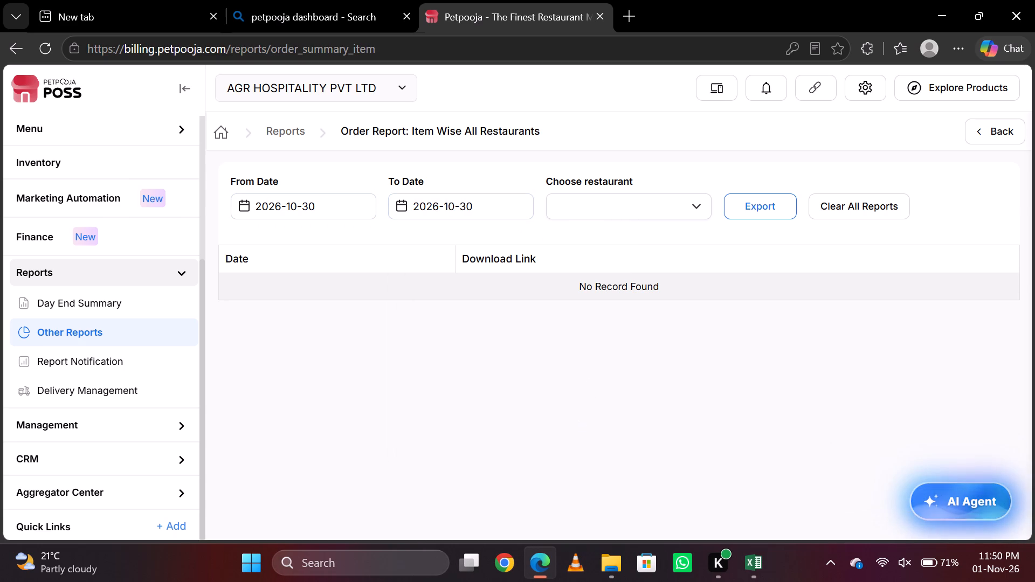
pyautogui.click(664, 213)
pyautogui.click(572, 233)
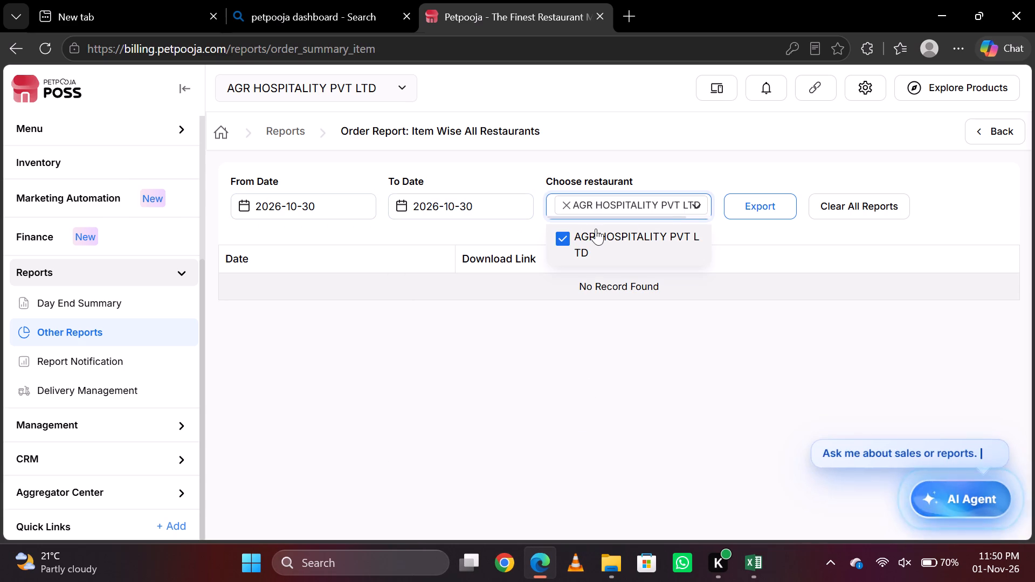
pyautogui.click(786, 200)
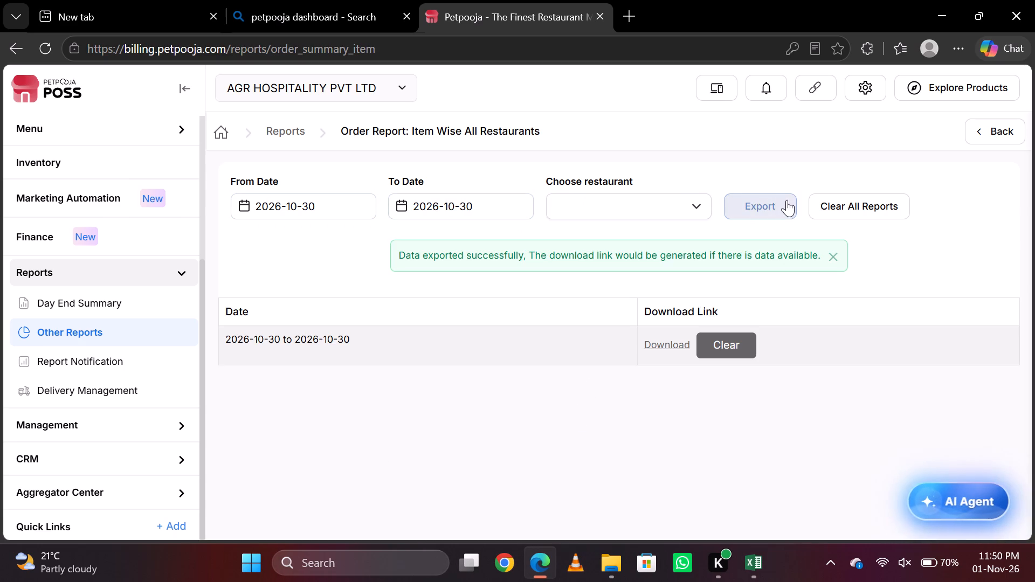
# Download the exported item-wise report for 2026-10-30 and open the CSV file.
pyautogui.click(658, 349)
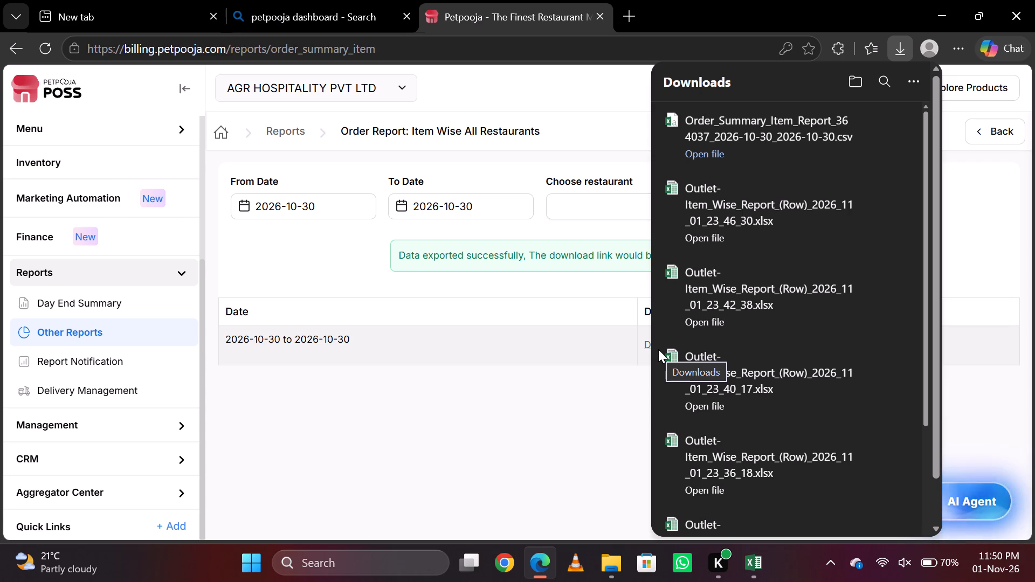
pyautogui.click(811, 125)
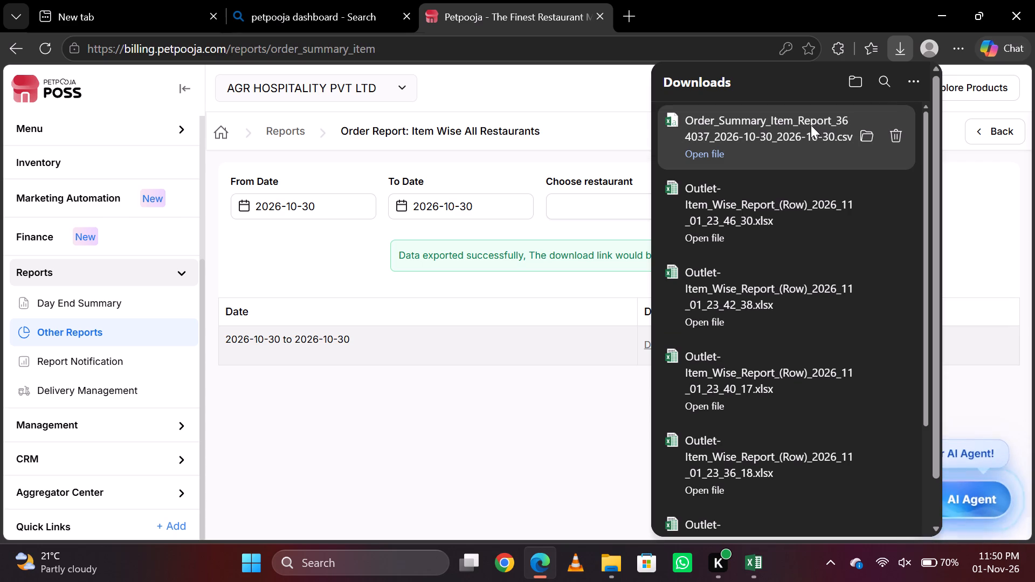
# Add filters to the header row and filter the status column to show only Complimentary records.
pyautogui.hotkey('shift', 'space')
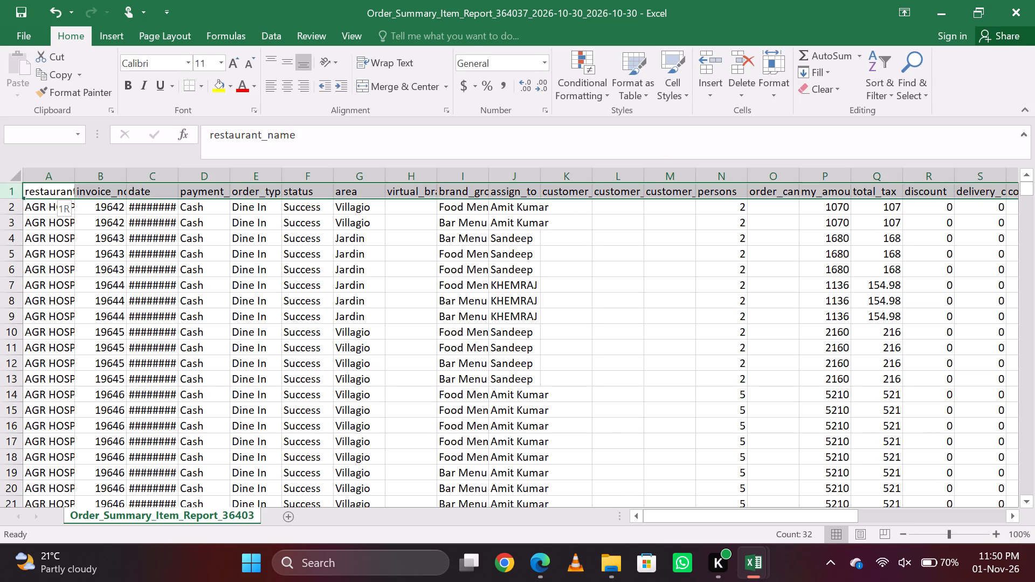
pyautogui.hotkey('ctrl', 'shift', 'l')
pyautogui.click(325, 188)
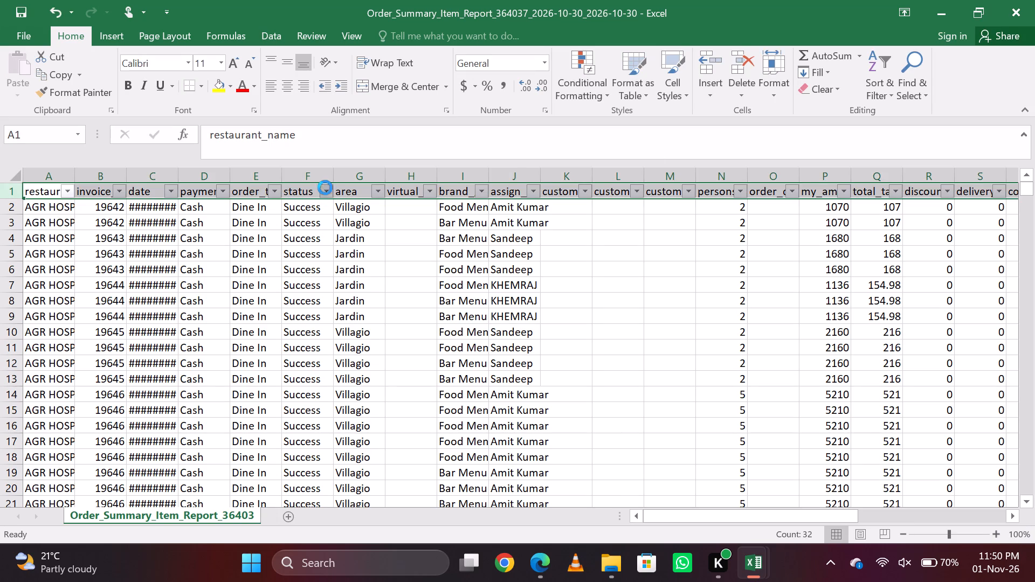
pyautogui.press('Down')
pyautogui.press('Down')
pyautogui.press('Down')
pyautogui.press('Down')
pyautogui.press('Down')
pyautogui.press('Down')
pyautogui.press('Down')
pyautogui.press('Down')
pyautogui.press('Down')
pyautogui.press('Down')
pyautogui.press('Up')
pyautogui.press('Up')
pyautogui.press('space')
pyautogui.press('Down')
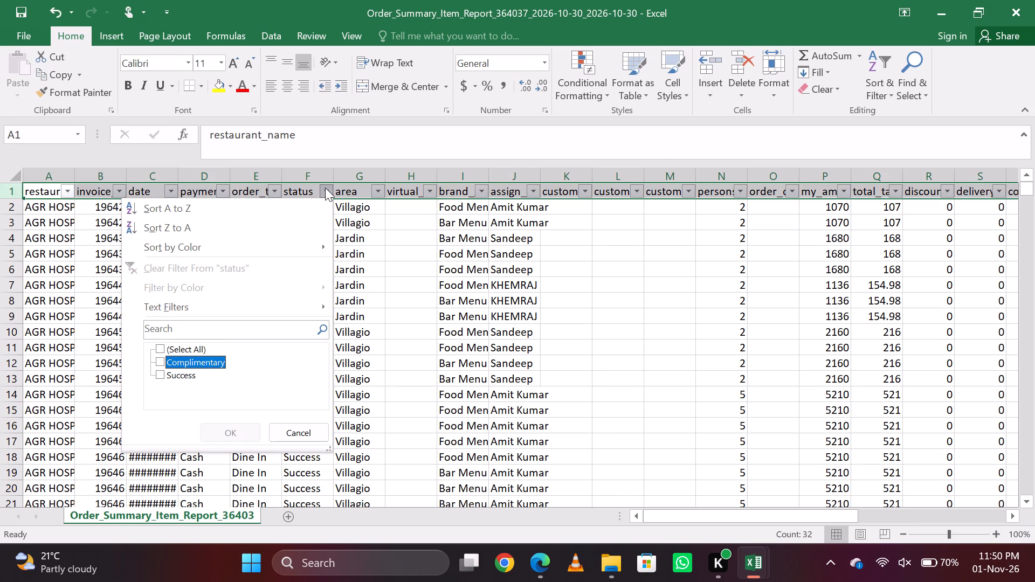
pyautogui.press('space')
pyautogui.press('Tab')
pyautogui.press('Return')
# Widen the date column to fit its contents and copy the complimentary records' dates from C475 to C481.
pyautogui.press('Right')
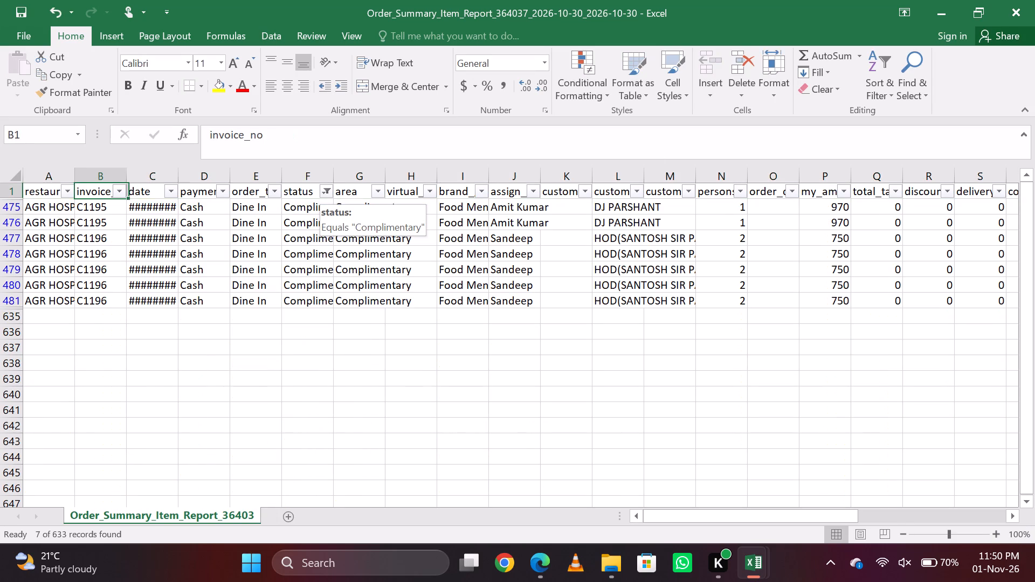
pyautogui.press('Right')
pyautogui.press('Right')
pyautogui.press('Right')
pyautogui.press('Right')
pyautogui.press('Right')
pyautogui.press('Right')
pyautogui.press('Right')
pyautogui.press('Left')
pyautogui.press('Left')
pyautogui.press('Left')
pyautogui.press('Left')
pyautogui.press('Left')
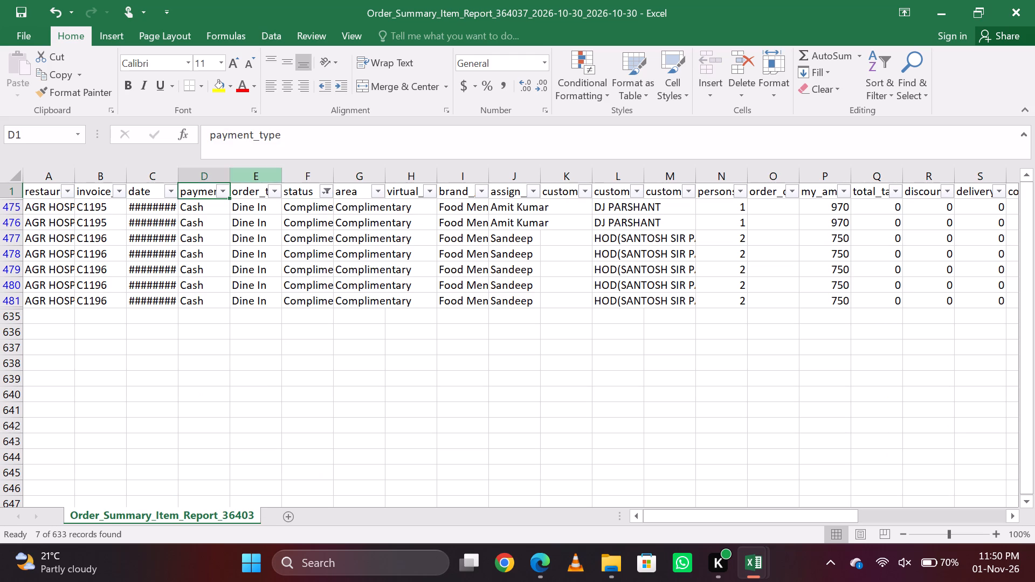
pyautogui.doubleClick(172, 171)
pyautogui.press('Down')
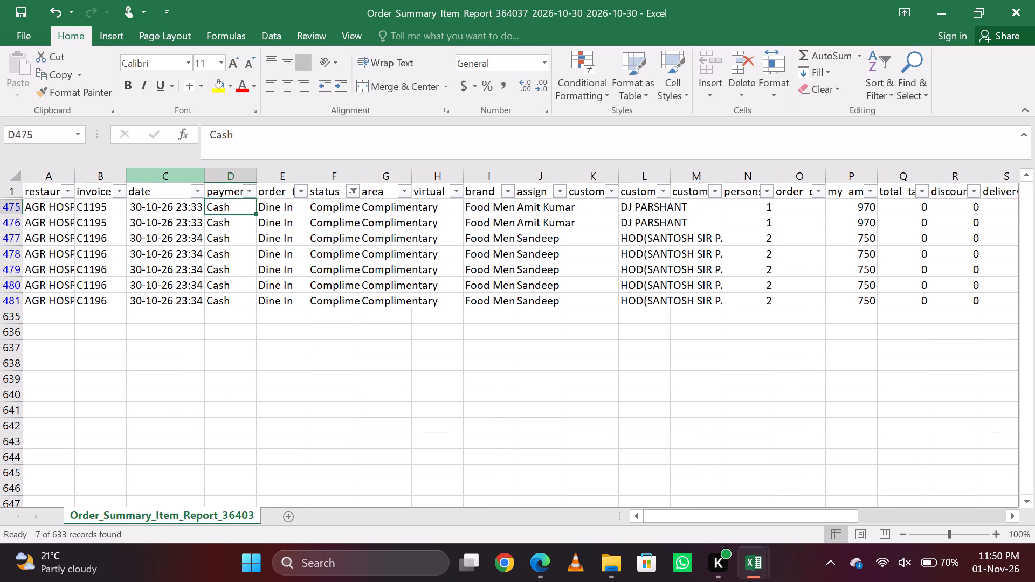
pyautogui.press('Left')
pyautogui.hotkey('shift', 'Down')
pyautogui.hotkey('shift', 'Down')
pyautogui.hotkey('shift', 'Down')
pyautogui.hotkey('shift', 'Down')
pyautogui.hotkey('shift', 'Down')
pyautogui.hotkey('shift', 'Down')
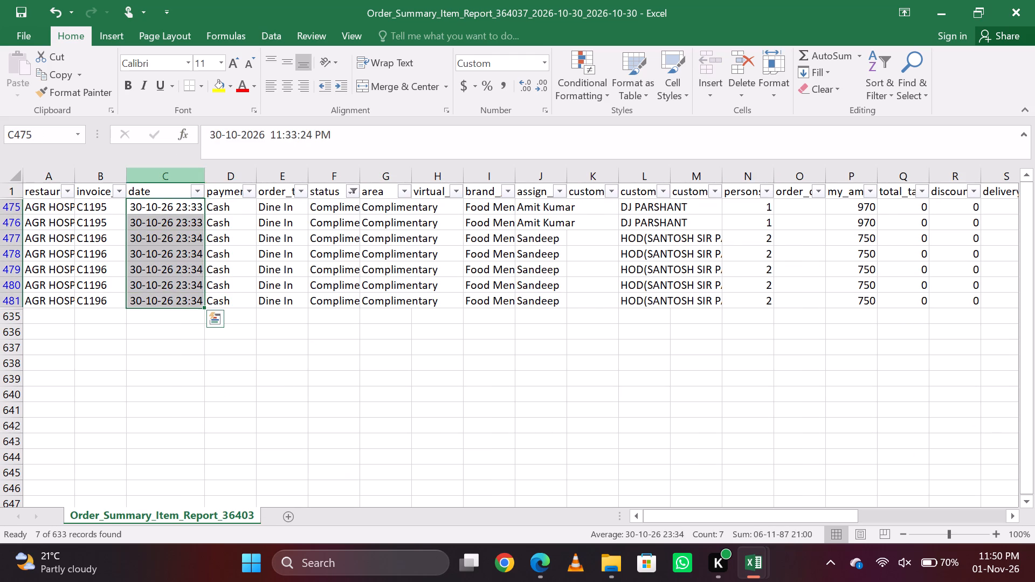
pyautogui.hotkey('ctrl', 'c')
# Switch to the Petpooja report page in the browser and set the To Date to 2026-10-31.
pyautogui.hotkey('alt', 'Tab')
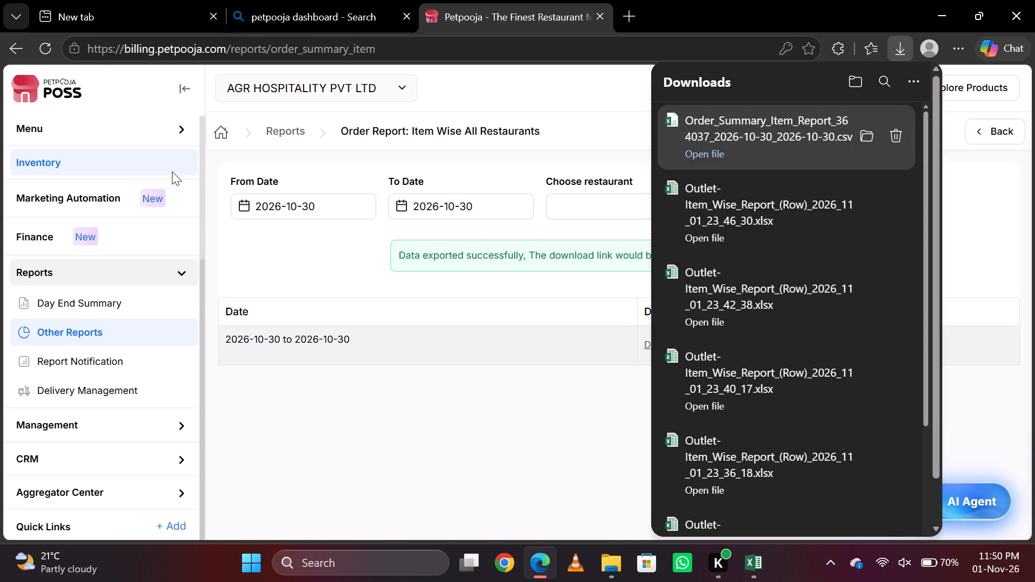
pyautogui.click(450, 202)
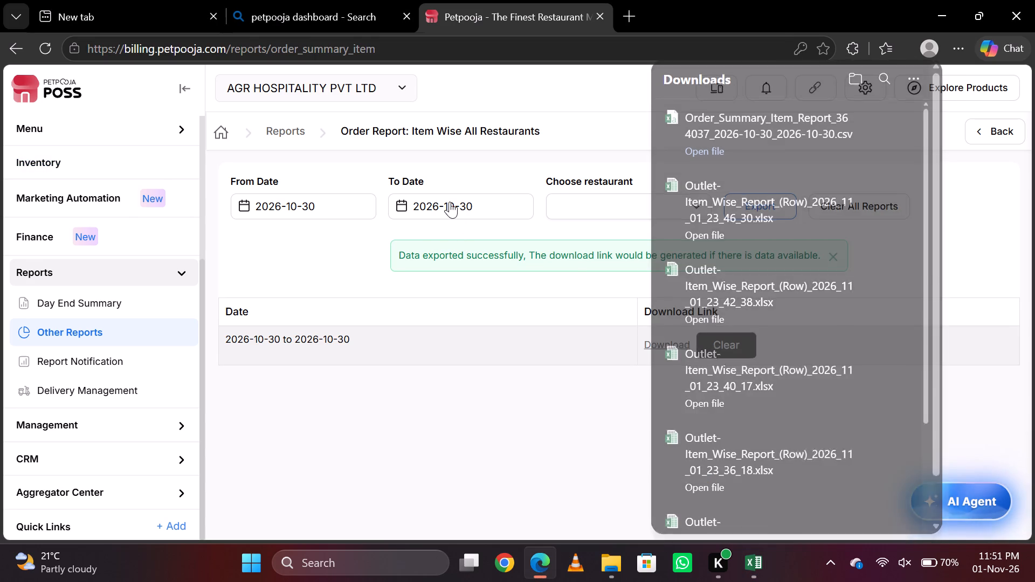
pyautogui.click(609, 417)
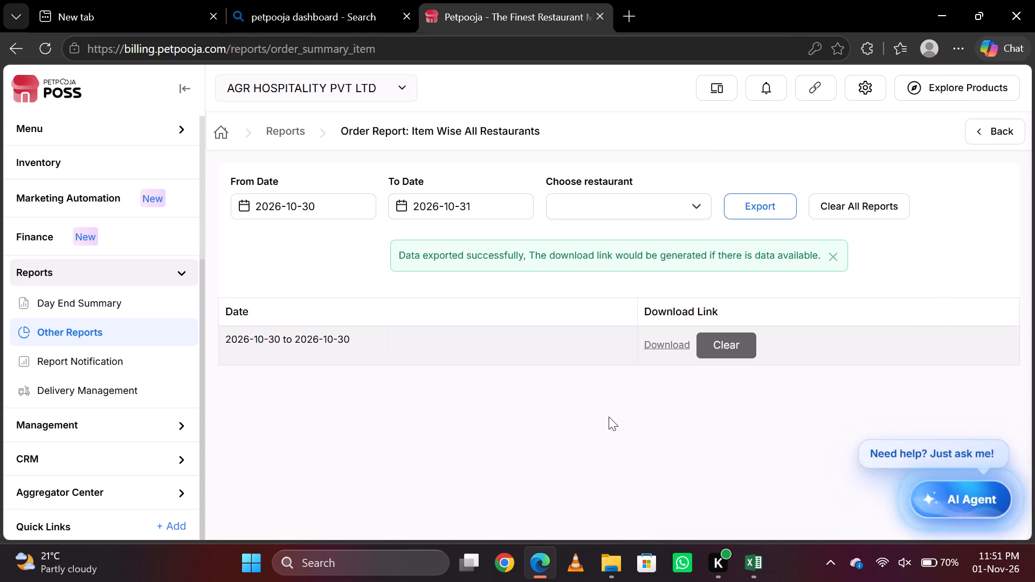
# Clear the existing 2026-10-30 to 2026-10-30 export from the report list.
pyautogui.click(655, 214)
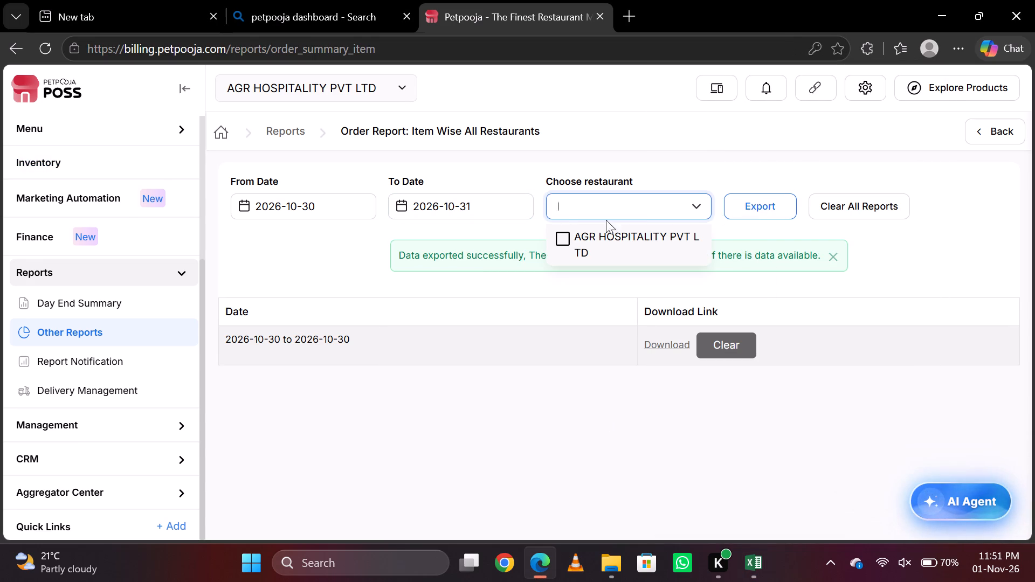
pyautogui.click(563, 234)
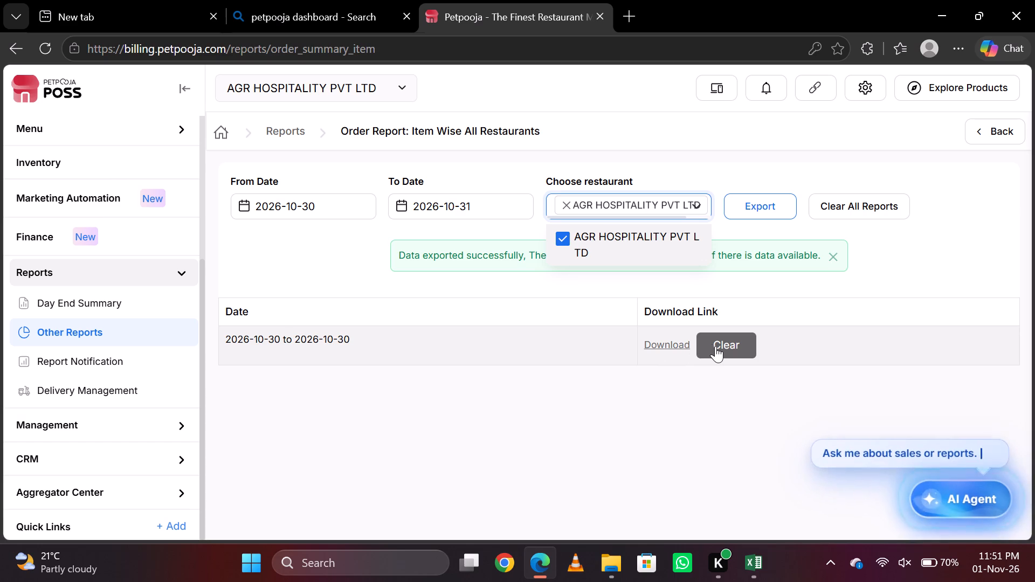
pyautogui.click(716, 346)
pyautogui.click(716, 346)
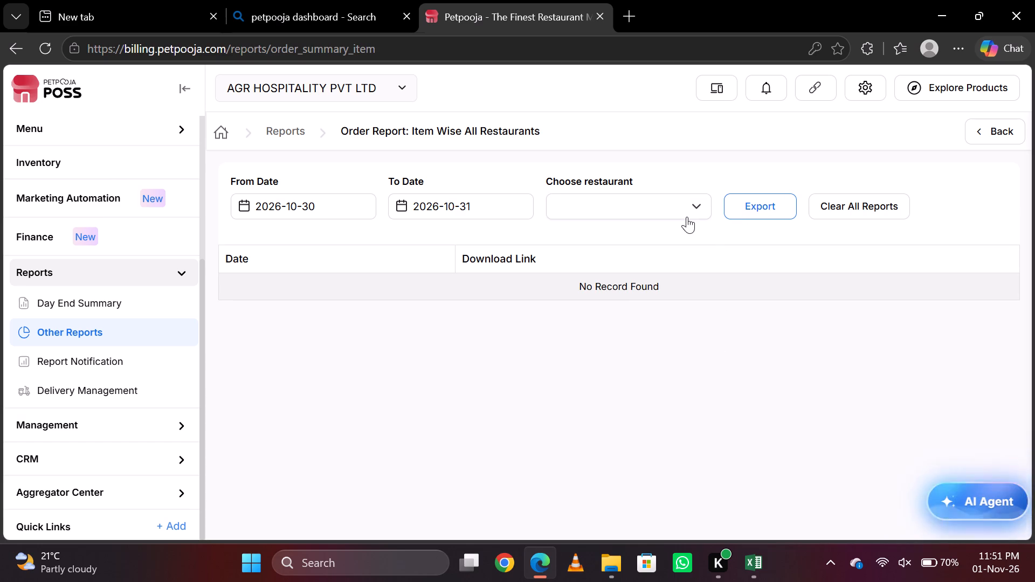
# Export the item-wise report for AGR HOSPITALITY PVT LTD from 2026-10-30 to 2026-10-31.
pyautogui.click(687, 217)
pyautogui.click(552, 237)
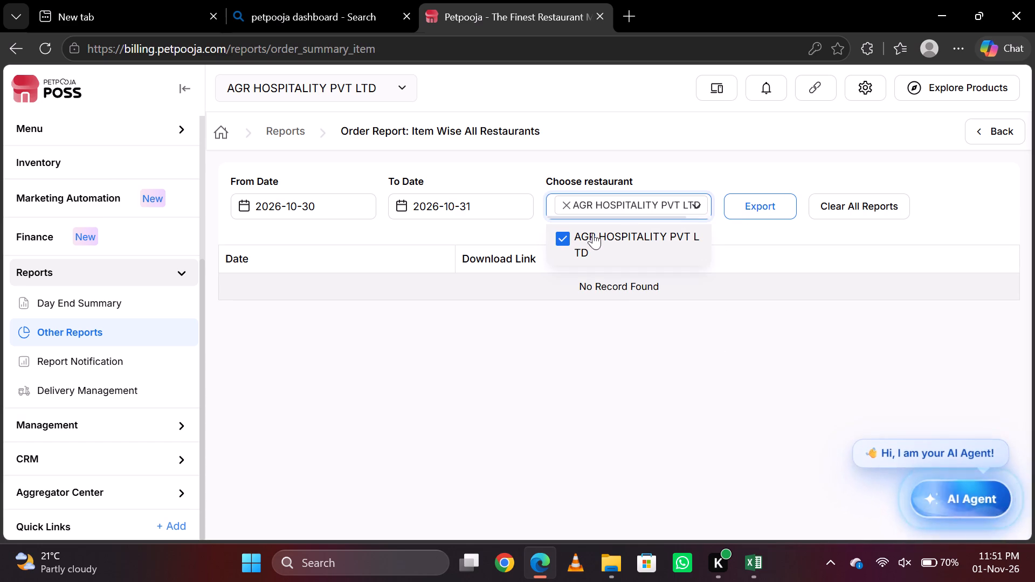
pyautogui.click(759, 202)
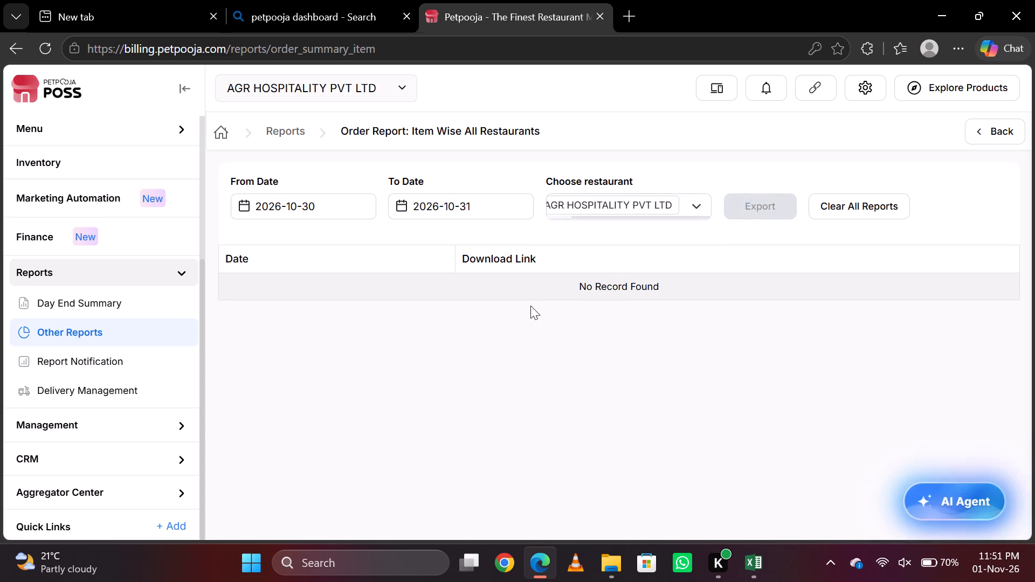
# Download the 2026-10-30 to 2026-10-31 report and open the CSV file.
pyautogui.click(654, 343)
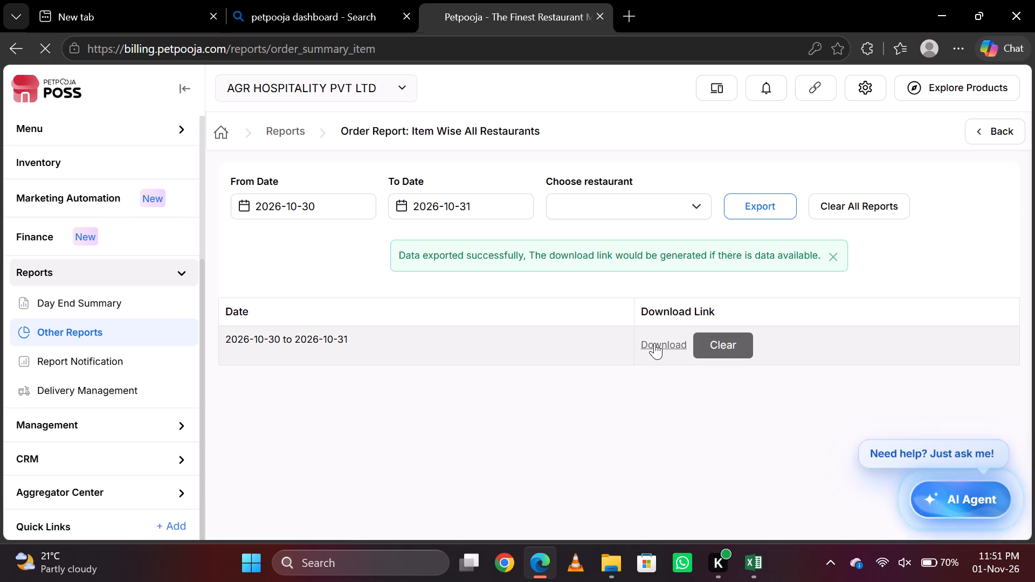
pyautogui.click(748, 123)
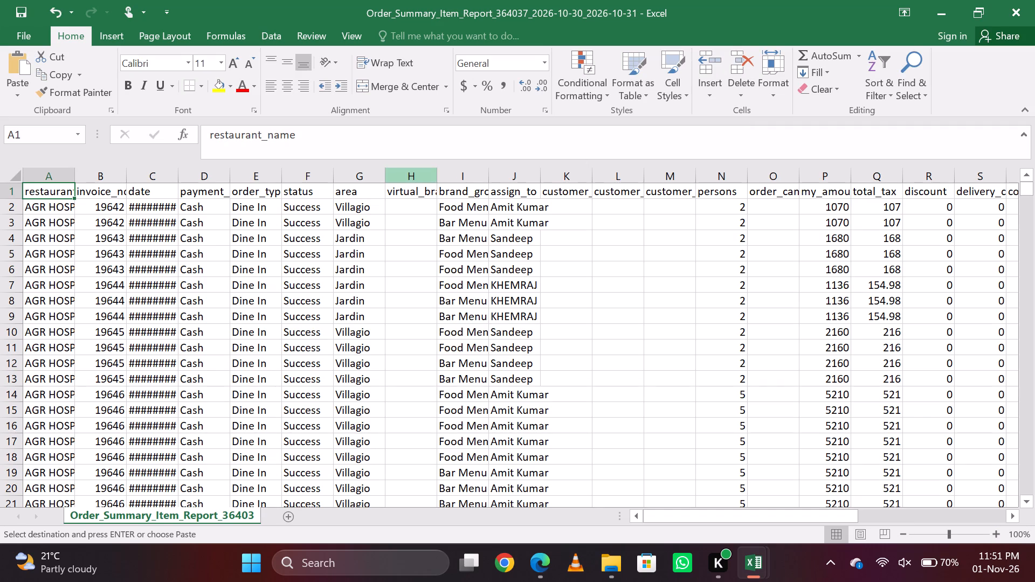
# Widen the date column of the two-day report to fit its contents.
pyautogui.click(498, 274)
pyautogui.press('Left')
pyautogui.press('Left')
pyautogui.press('Left')
pyautogui.press('Left')
pyautogui.press('Left')
pyautogui.press('Left')
pyautogui.press('Left')
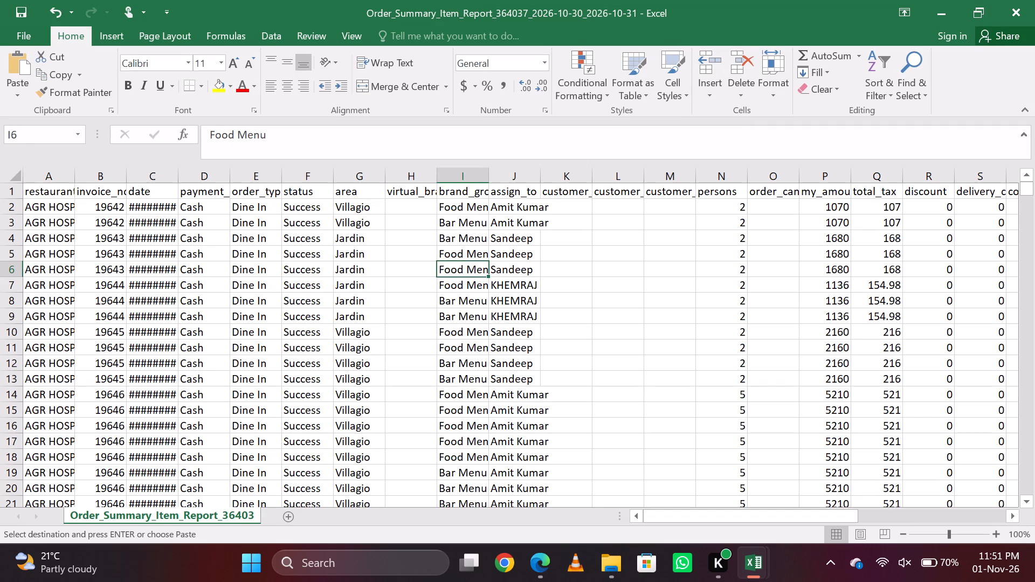
pyautogui.press('Up')
pyautogui.press('Up')
pyautogui.press('Up')
pyautogui.press('Up')
pyautogui.press('Up')
pyautogui.press('Up')
pyautogui.press('Up')
pyautogui.press('Up')
pyautogui.press('Up')
pyautogui.press('Up')
pyautogui.press('Up')
pyautogui.press('Up')
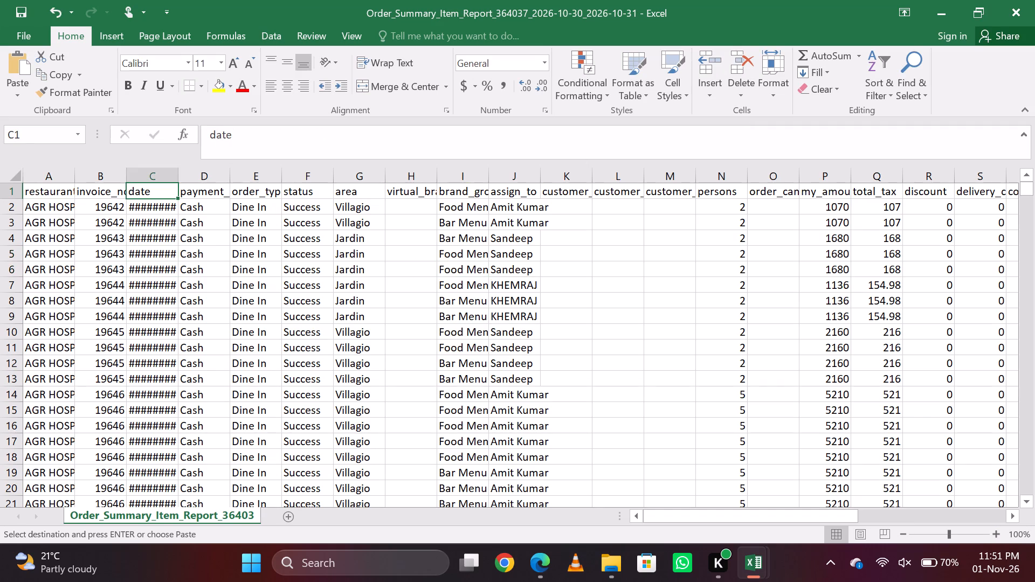
pyautogui.doubleClick(173, 179)
pyautogui.press('Down')
pyautogui.press('Up')
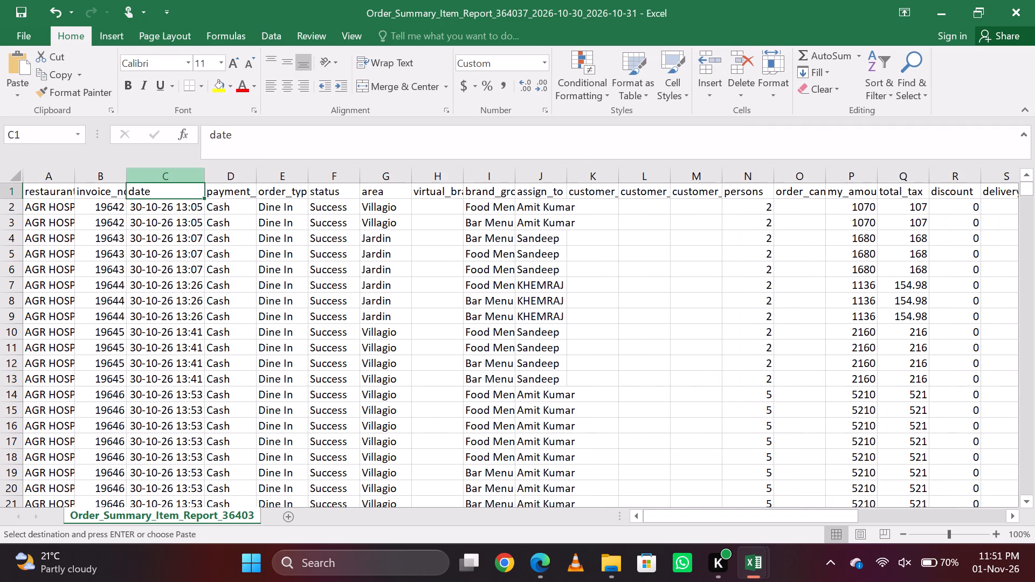
# Add filters to the header row of the two-day report.
pyautogui.hotkey('shift', 'space')
pyautogui.hotkey('ctrl', 'shift', 'l')
pyautogui.press('Down')
pyautogui.press('Up')
pyautogui.press('Down')
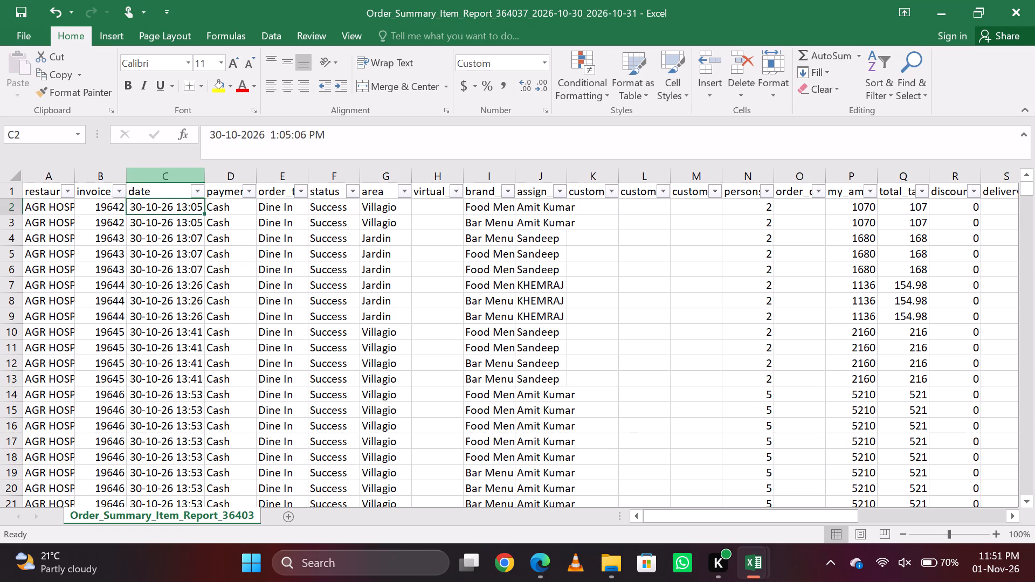
pyautogui.press('Left')
# Switch to the Oct'26 Daily Audit Report workbook and go to the first empty Bill no. cell, B362, on the N.C Report sheet.
pyautogui.hotkey('alt', 'Tab')
pyautogui.hotkey('alt', 'Tab')
pyautogui.hotkey('alt', 'Tab')
pyautogui.hotkey('alt', 'Tab')
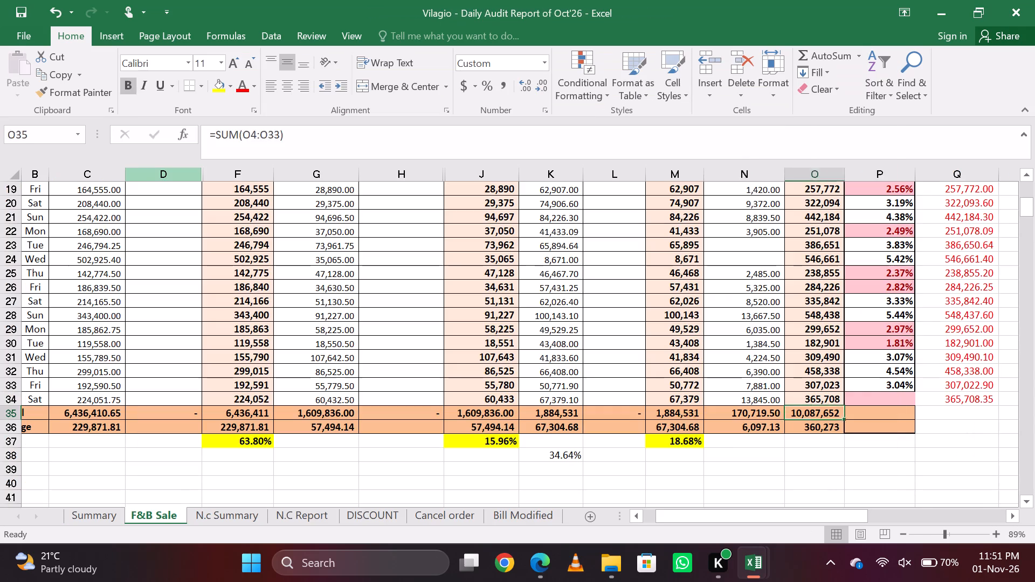
pyautogui.press('Left')
pyautogui.press('pagedown')
pyautogui.hotkey('ctrl', 'pagedown')
pyautogui.hotkey('ctrl', 'pagedown')
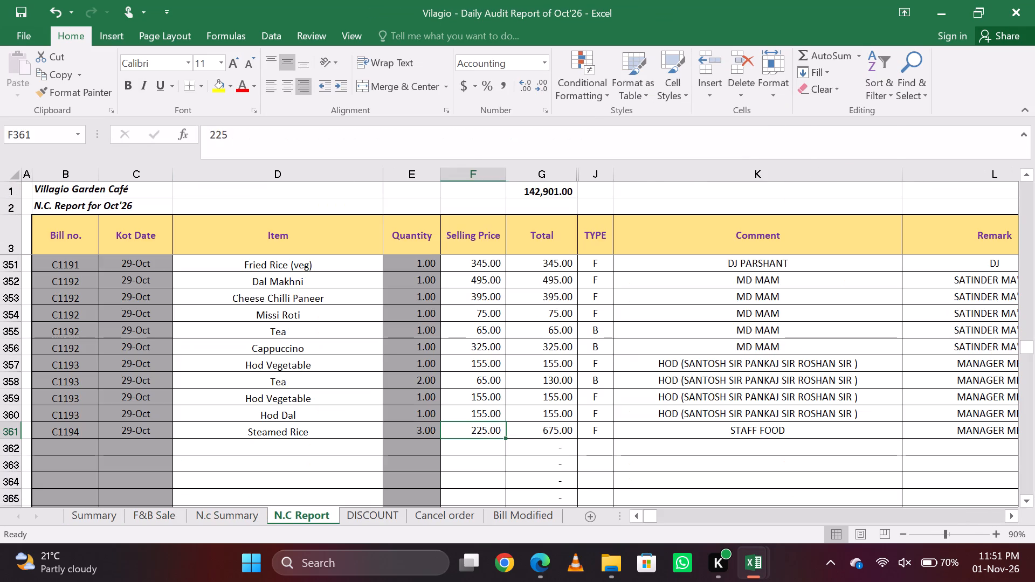
pyautogui.press('Left')
pyautogui.press('Left')
pyautogui.press('Left')
pyautogui.press('Left')
pyautogui.press('Left')
pyautogui.press('Right')
pyautogui.press('Left')
pyautogui.press('Down')
pyautogui.press('Right')
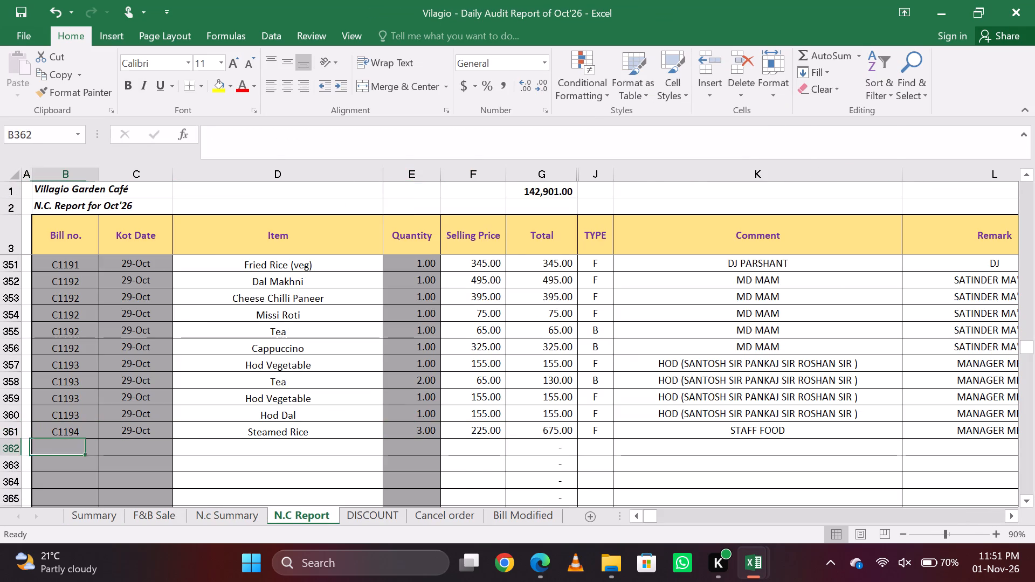
# Return to the two-day order report and look over the invoice number, date and payment type columns of the first record.
pyautogui.hotkey('alt', 'Tab')
pyautogui.press('Left')
pyautogui.press('Up')
pyautogui.press('Right')
pyautogui.press('Right')
pyautogui.press('Right')
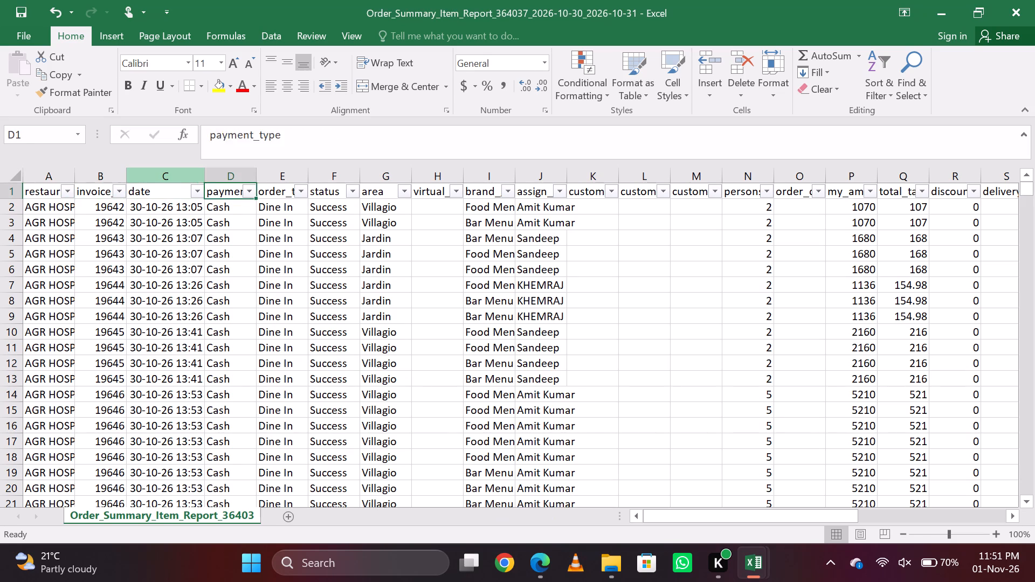
pyautogui.press('Down')
pyautogui.press('Right')
pyautogui.press('Left')
pyautogui.press('Left')
pyautogui.press('Left')
pyautogui.press('Left')
pyautogui.press('Left')
pyautogui.press('Left')
pyautogui.press('Left')
pyautogui.press('Left')
pyautogui.press('Left')
pyautogui.press('Left')
pyautogui.press('Left')
pyautogui.press('Right')
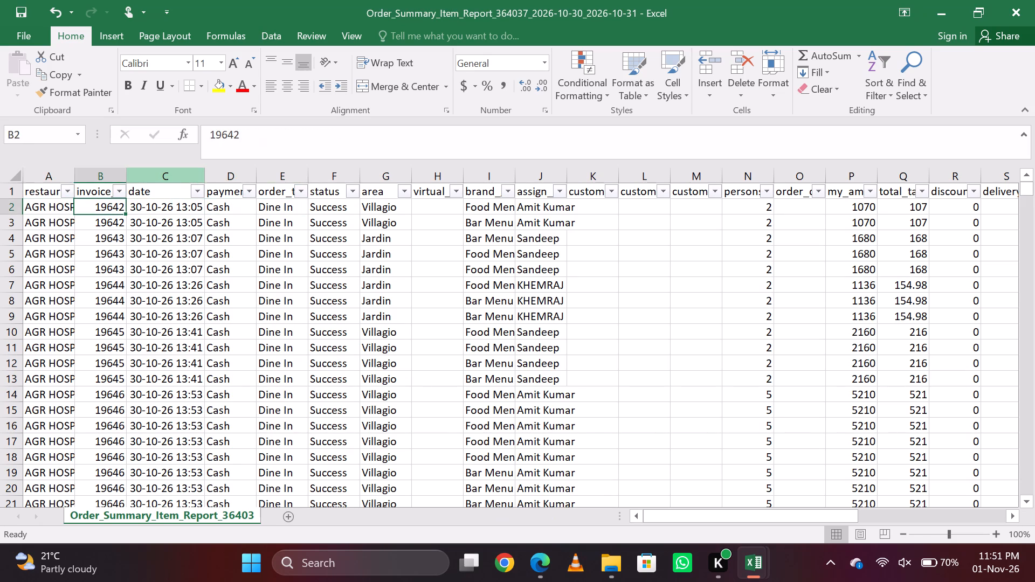
pyautogui.press('Left')
pyautogui.press('Right')
pyautogui.press('Right')
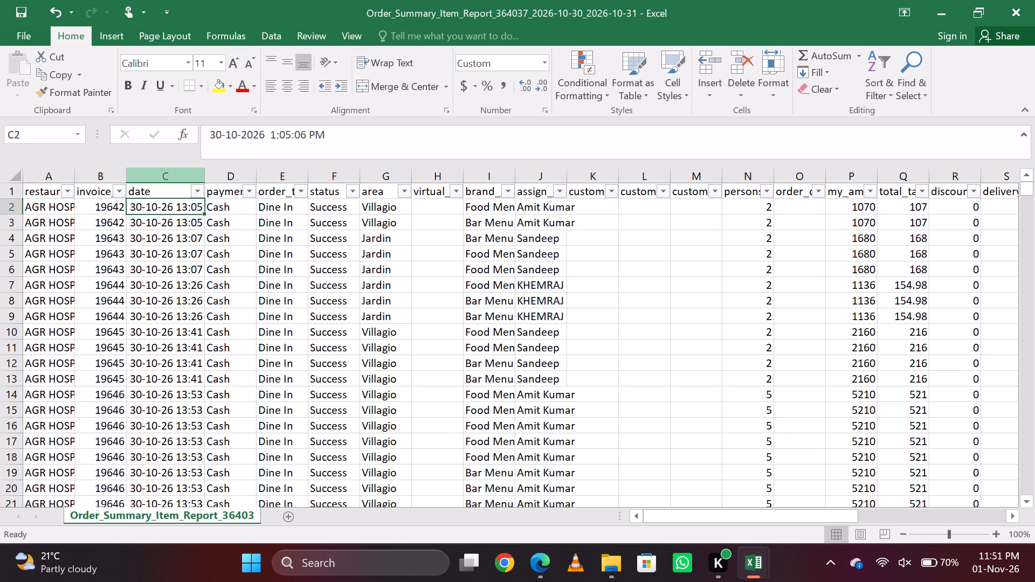
pyautogui.press('Right')
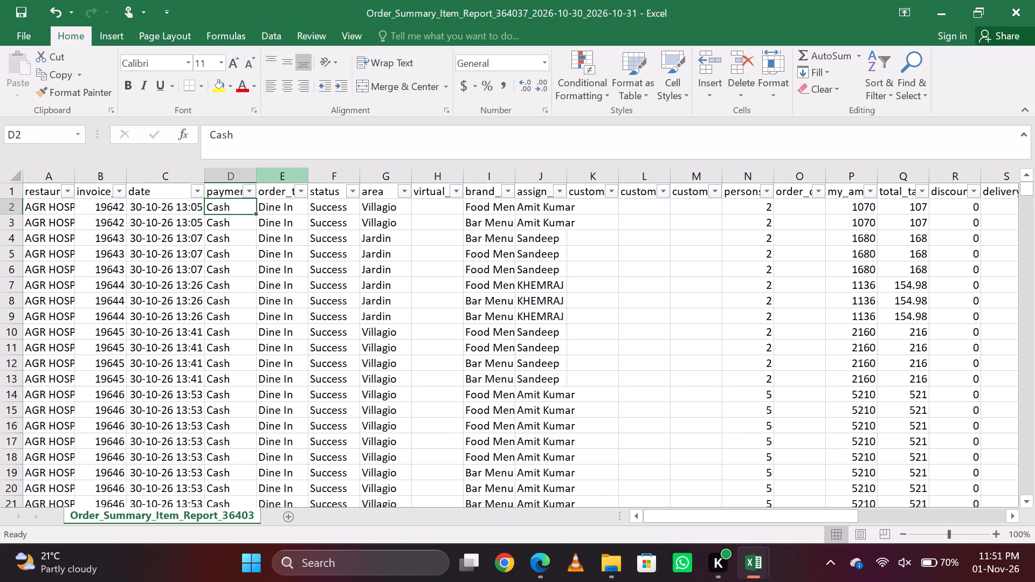
# Filter the status column of the two-day report to show only Complimentary records.
pyautogui.click(355, 190)
pyautogui.press('Down')
pyautogui.press('Down')
pyautogui.press('Down')
pyautogui.press('Down')
pyautogui.press('Down')
pyautogui.press('Down')
pyautogui.press('Down')
pyautogui.press('Down')
pyautogui.press('Down')
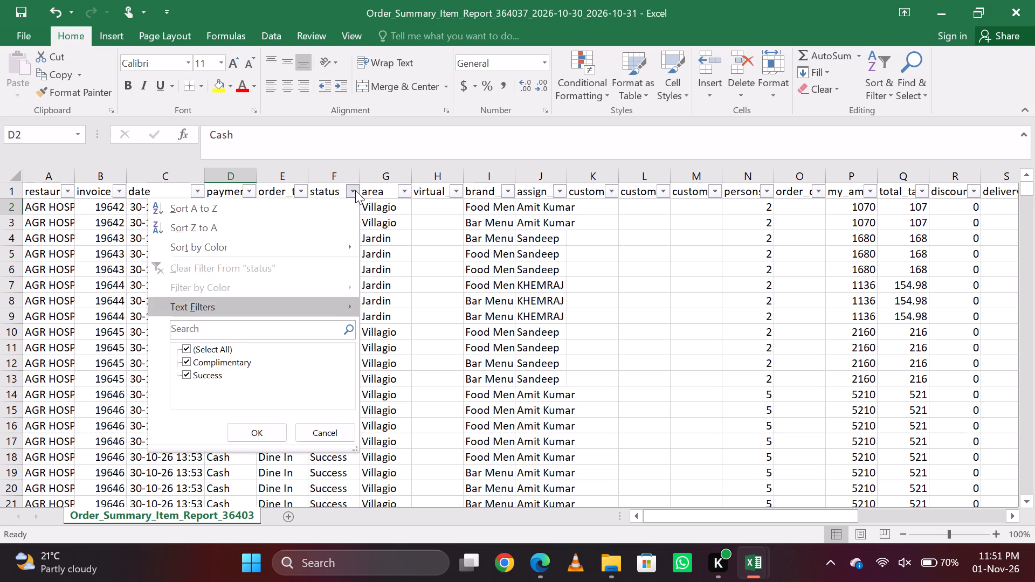
pyautogui.press('Up')
pyautogui.press('space')
pyautogui.press('Down')
pyautogui.press('space')
pyautogui.press('Tab')
pyautogui.press('Return')
# Copy the filtered invoice numbers from C1195 onward and paste them as values into the N.C Report's Bill no. column from B362.
pyautogui.press('Left')
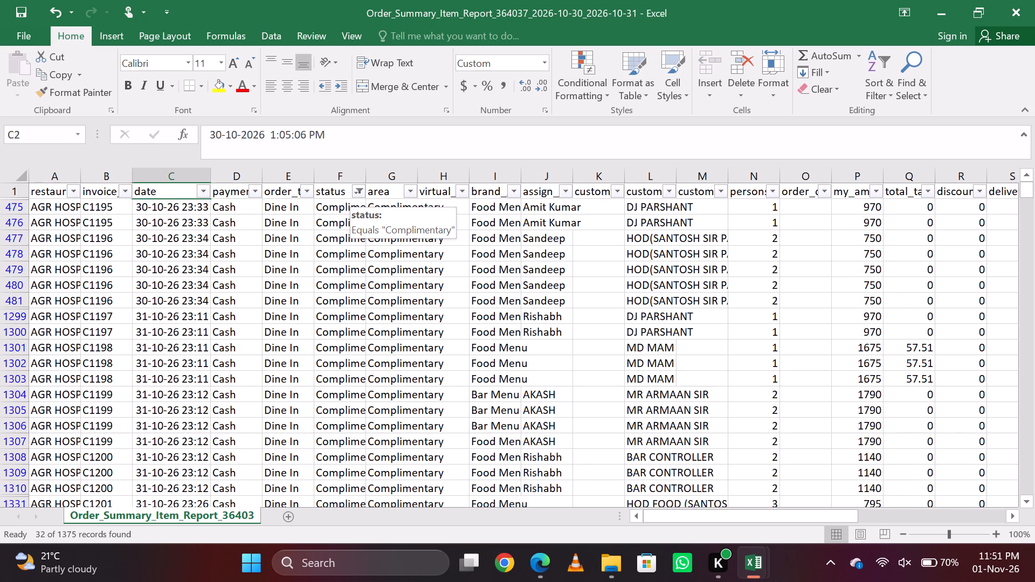
pyautogui.press('Left')
pyautogui.press('Right')
pyautogui.press('Down')
pyautogui.press('Left')
pyautogui.hotkey('ctrl', 'shift', 'Down')
pyautogui.hotkey('ctrl', 'c')
pyautogui.hotkey('alt', 'Tab')
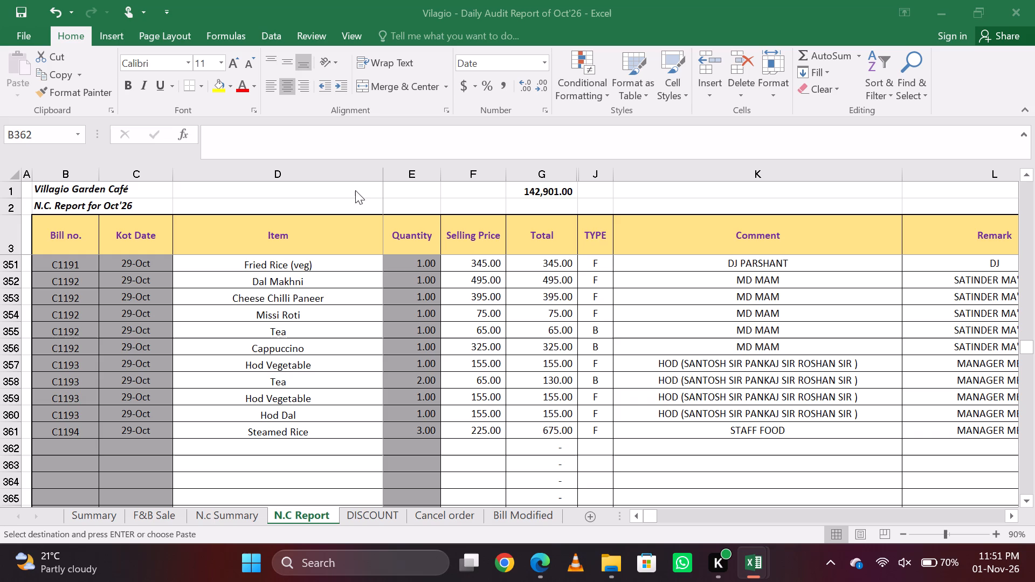
pyautogui.press('Right')
pyautogui.press('Left')
pyautogui.write('esv')
pyautogui.press('Return')
pyautogui.press('Right')
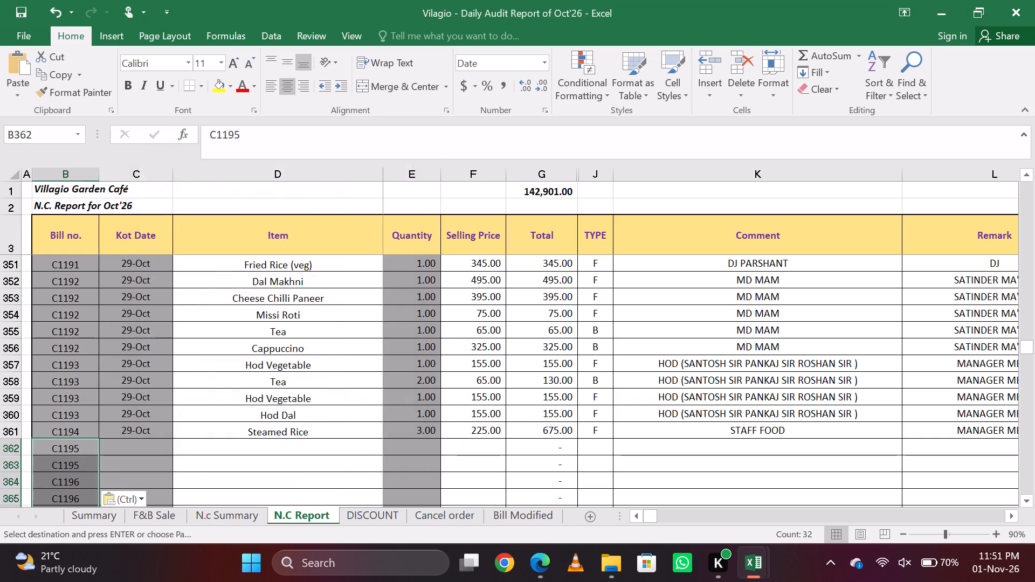
# Copy the filtered dates from C475 onward in the order report and paste them as values into the N.C Report's Kot Date column from C362.
pyautogui.hotkey('alt', 'Tab')
pyautogui.press('Up')
pyautogui.press('Right')
pyautogui.press('Down')
pyautogui.hotkey('ctrl', 'shift', 'Down')
pyautogui.hotkey('ctrl', 'c')
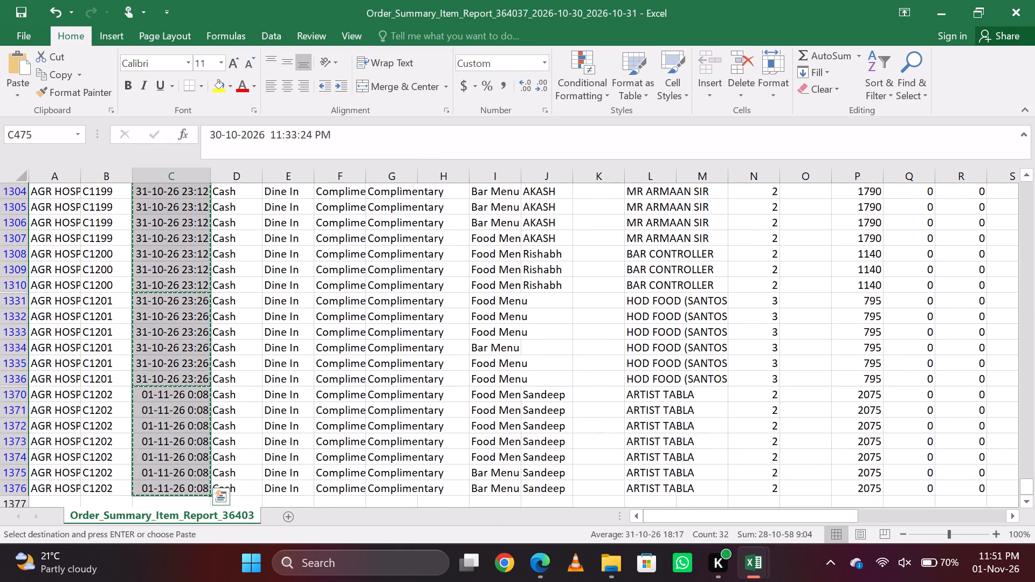
pyautogui.hotkey('alt', 'Tab')
pyautogui.hotkey('alt', 'Tab')
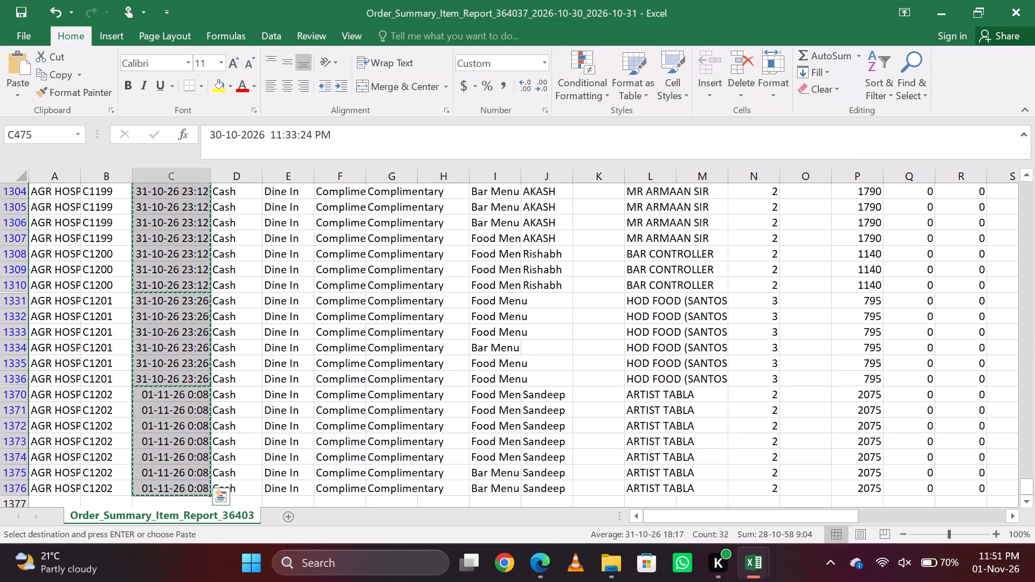
pyautogui.hotkey('alt', 'Tab')
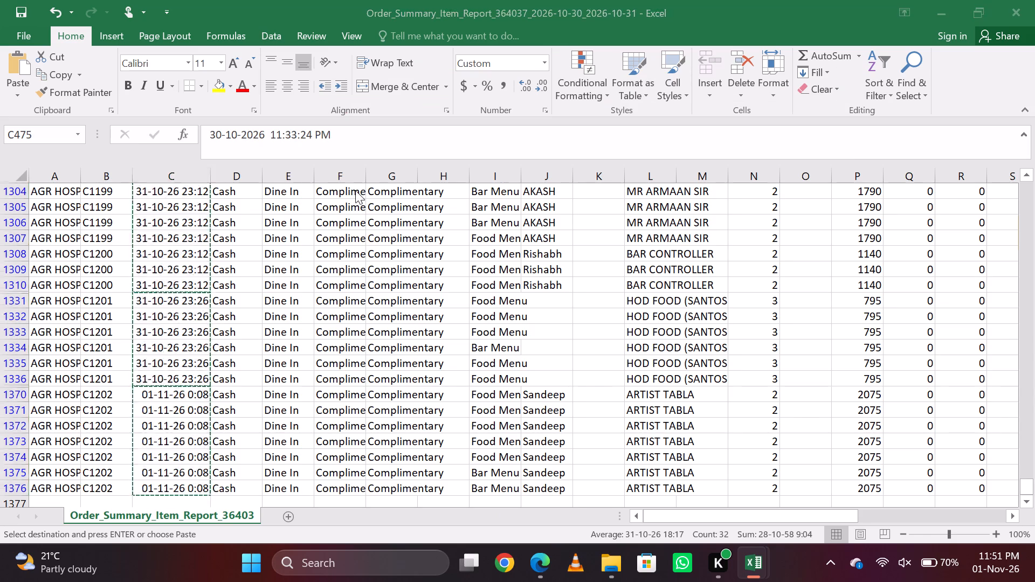
pyautogui.press('Right')
pyautogui.press('Left')
pyautogui.write('esv')
pyautogui.press('Return')
pyautogui.press('Right')
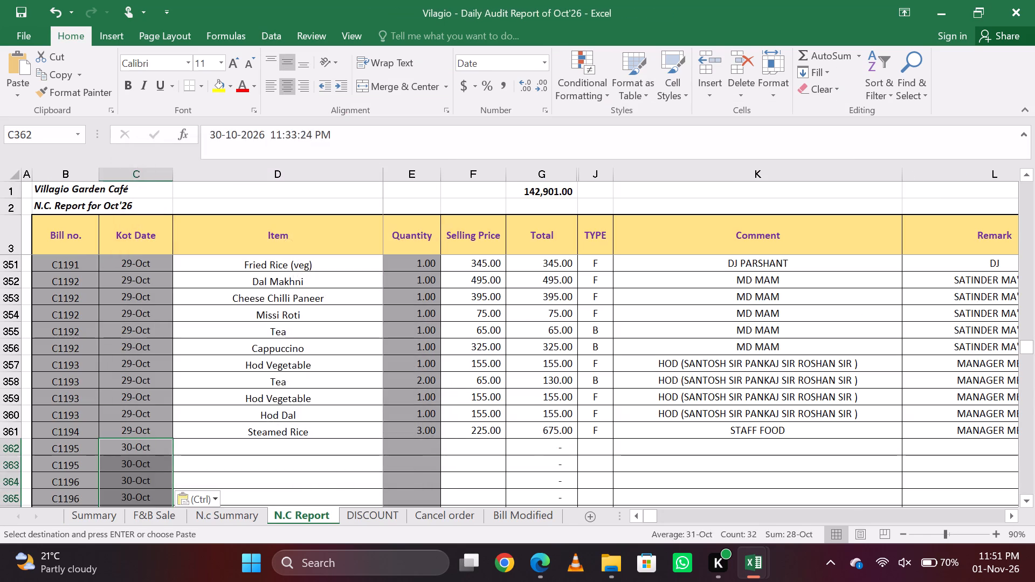
# Copy the filtered customer entries in column L of the two-day order report, from L475 down to the last record.
pyautogui.hotkey('alt', 'Tab')
pyautogui.press('Right')
pyautogui.press('Up')
pyautogui.press('Right')
pyautogui.press('Right')
pyautogui.press('Down')
pyautogui.press('Right')
pyautogui.press('Down')
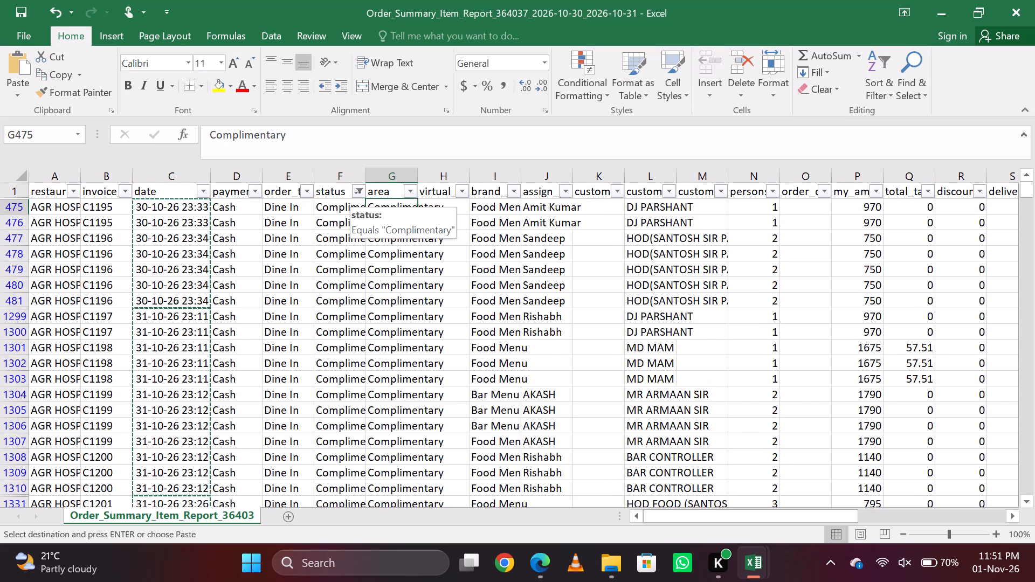
pyautogui.press('Right')
pyautogui.press('Down')
pyautogui.press('Right')
pyautogui.press('Up')
pyautogui.press('Right')
pyautogui.press('Up')
pyautogui.press('Right')
pyautogui.press('Right')
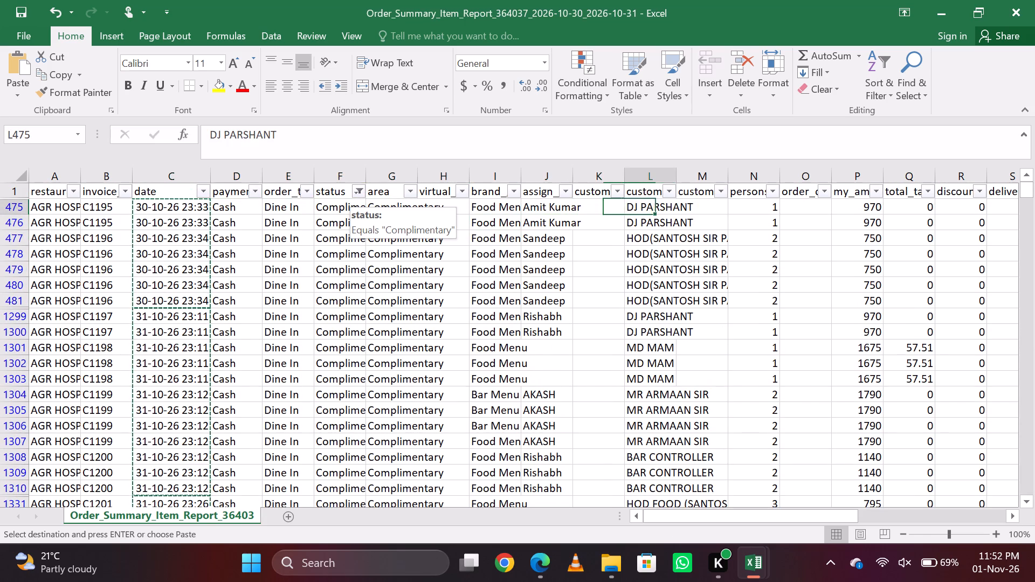
pyautogui.hotkey('ctrl', 'shift', 'Down')
pyautogui.hotkey('ctrl', 'c')
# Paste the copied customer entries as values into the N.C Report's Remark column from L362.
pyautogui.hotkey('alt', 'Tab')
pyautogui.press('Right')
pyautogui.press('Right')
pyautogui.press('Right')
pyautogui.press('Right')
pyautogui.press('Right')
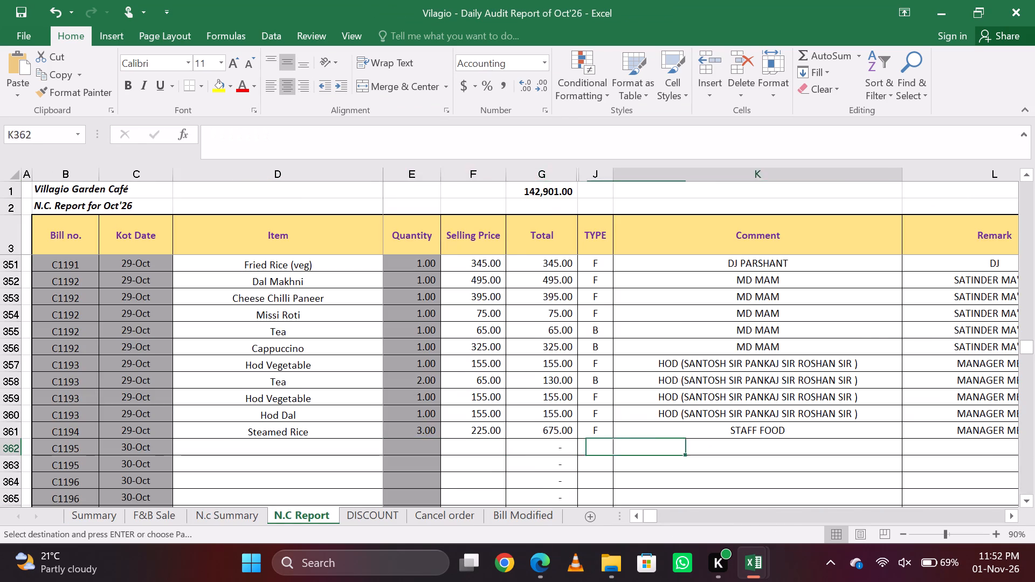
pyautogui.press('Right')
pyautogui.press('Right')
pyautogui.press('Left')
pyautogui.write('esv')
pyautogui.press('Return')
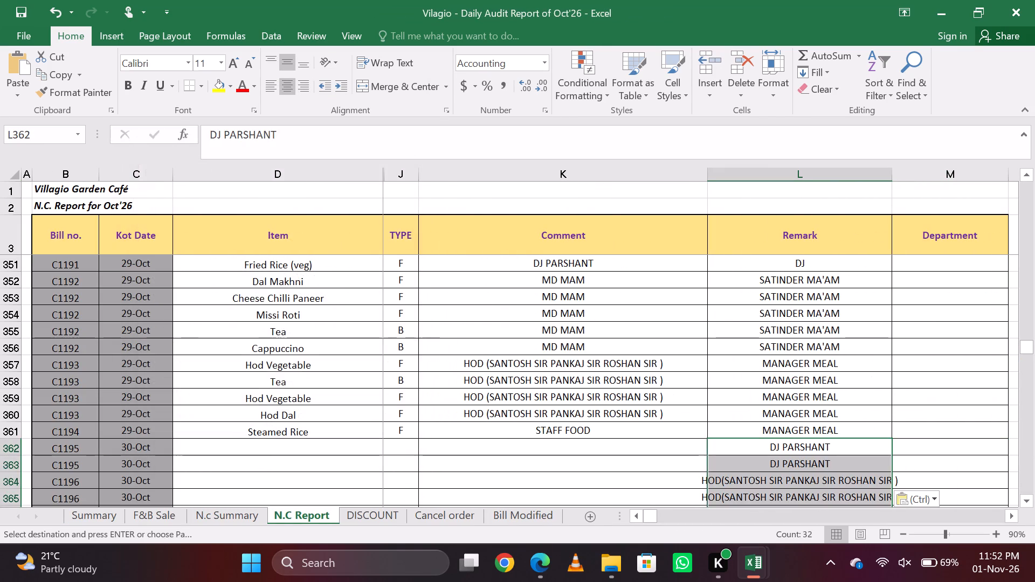
# Compare the pasted Remark entries with the Comment and Remark entries of the earlier bills on the N.C Report sheet.
pyautogui.press('Right')
pyautogui.press('Left')
pyautogui.press('Up')
pyautogui.press('Right')
pyautogui.press('Up')
pyautogui.press('Up')
pyautogui.press('Up')
pyautogui.press('Up')
pyautogui.press('Up')
pyautogui.press('Up')
pyautogui.press('Up')
pyautogui.press('Up')
pyautogui.press('Up')
pyautogui.press('Up')
pyautogui.press('Up')
pyautogui.press('Up')
pyautogui.press('Up')
pyautogui.press('Up')
pyautogui.press('Up')
pyautogui.press('Up')
pyautogui.press('Up')
pyautogui.press('Up')
pyautogui.press('Up')
pyautogui.press('Up')
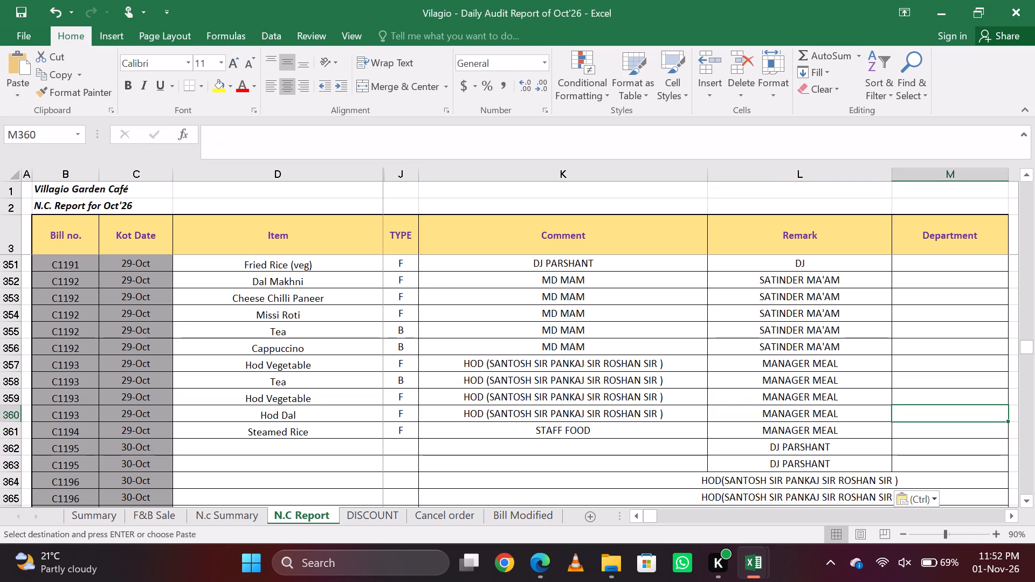
pyautogui.press('Up')
pyautogui.press('Up')
pyautogui.press('Up')
pyautogui.press('Up')
pyautogui.press('Up')
pyautogui.press('Up')
pyautogui.press('Up')
pyautogui.press('Up')
pyautogui.press('Up')
pyautogui.press('Up')
pyautogui.press('Up')
pyautogui.press('Up')
pyautogui.press('Up')
pyautogui.press('Up')
pyautogui.press('Up')
pyautogui.press('Up')
pyautogui.press('Down')
pyautogui.press('Down')
pyautogui.press('Down')
pyautogui.press('Down')
pyautogui.press('Down')
pyautogui.press('Down')
pyautogui.press('Down')
pyautogui.press('Down')
pyautogui.press('Down')
pyautogui.press('Down')
pyautogui.press('Down')
pyautogui.press('Down')
pyautogui.press('Down')
pyautogui.press('Down')
pyautogui.press('Down')
pyautogui.press('Down')
pyautogui.press('Down')
pyautogui.press('Down')
pyautogui.press('Down')
pyautogui.press('Down')
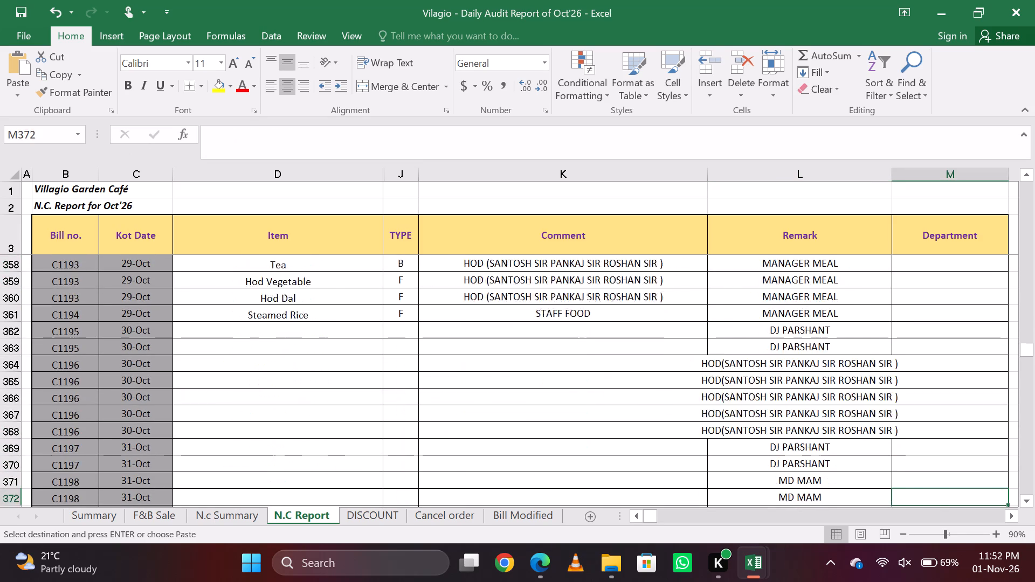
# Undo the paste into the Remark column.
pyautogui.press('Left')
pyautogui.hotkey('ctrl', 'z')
# Paste the copied customer entries as values into the N.C Report's Comment column from K362.
pyautogui.press('Left')
pyautogui.press('Up')
pyautogui.press('Up')
pyautogui.press('Down')
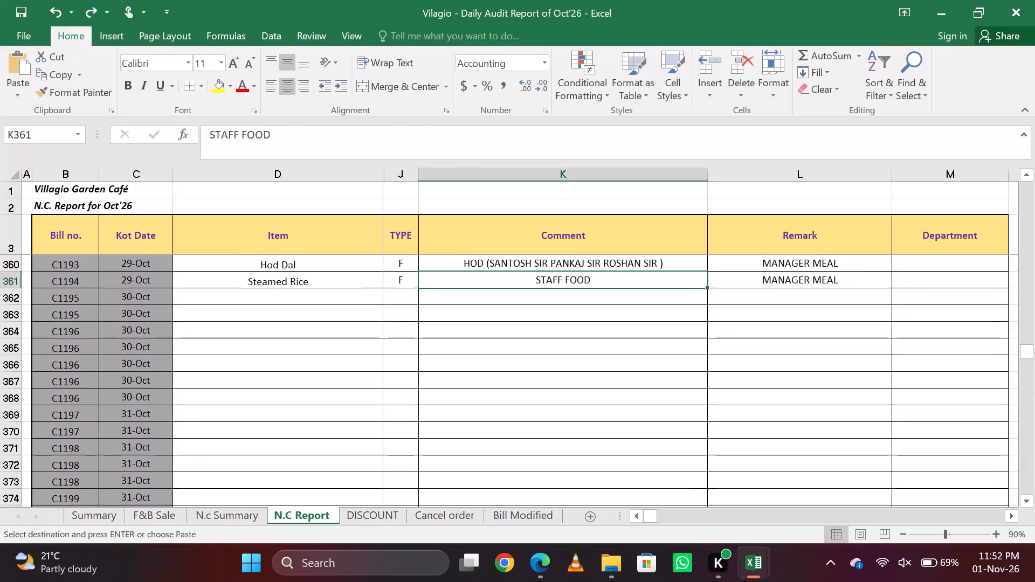
pyautogui.press('Down')
pyautogui.write('esv')
pyautogui.press('Return')
# Copy the complimentary bills' item prices from AD475 down to the last row in the order summary item report.
pyautogui.press('Left')
pyautogui.press('Left')
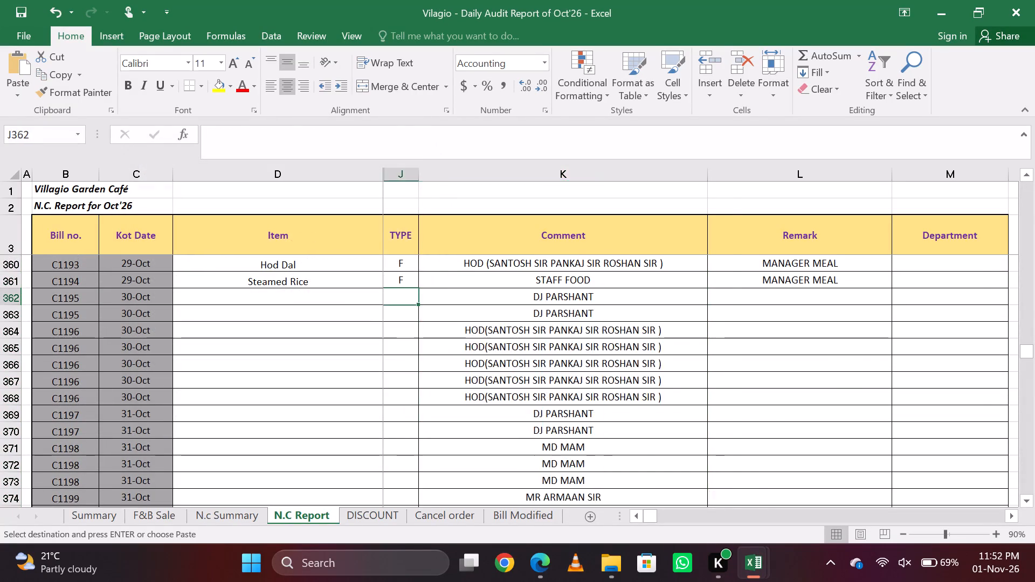
pyautogui.press('Left')
pyautogui.press('Left')
pyautogui.press('Left')
pyautogui.hotkey('alt', 'Tab')
pyautogui.press('Right')
pyautogui.press('Left')
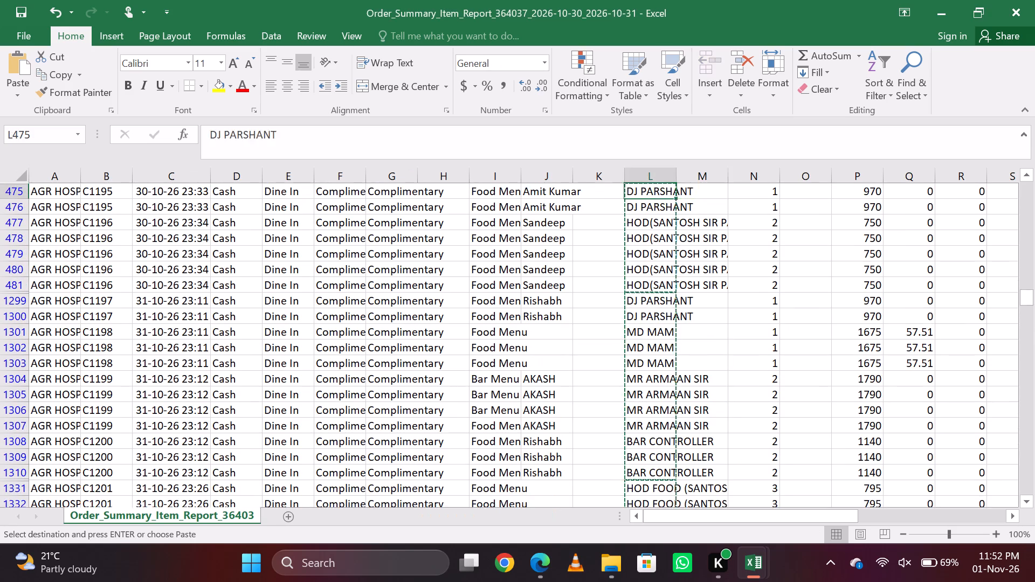
pyautogui.press('Up')
pyautogui.press('Right')
pyautogui.press('Down')
pyautogui.press('Right')
pyautogui.press('Right')
pyautogui.press('Right')
pyautogui.press('Right')
pyautogui.press('Right')
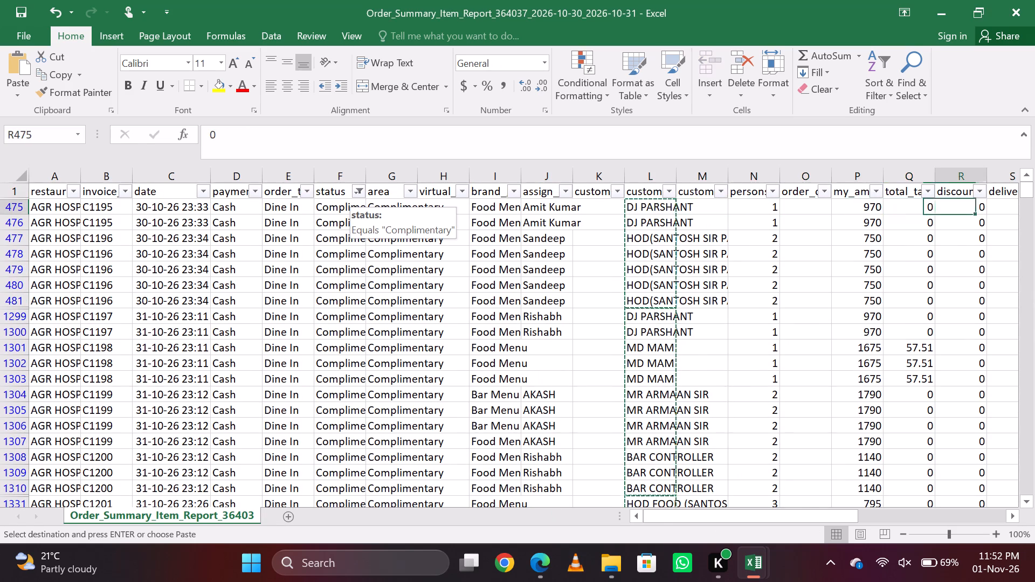
pyautogui.press('Right')
pyautogui.press('Right')
pyautogui.press('Left')
pyautogui.press('Right')
pyautogui.press('Right')
pyautogui.press('Right')
pyautogui.press('Right')
pyautogui.press('Right')
pyautogui.press('Left')
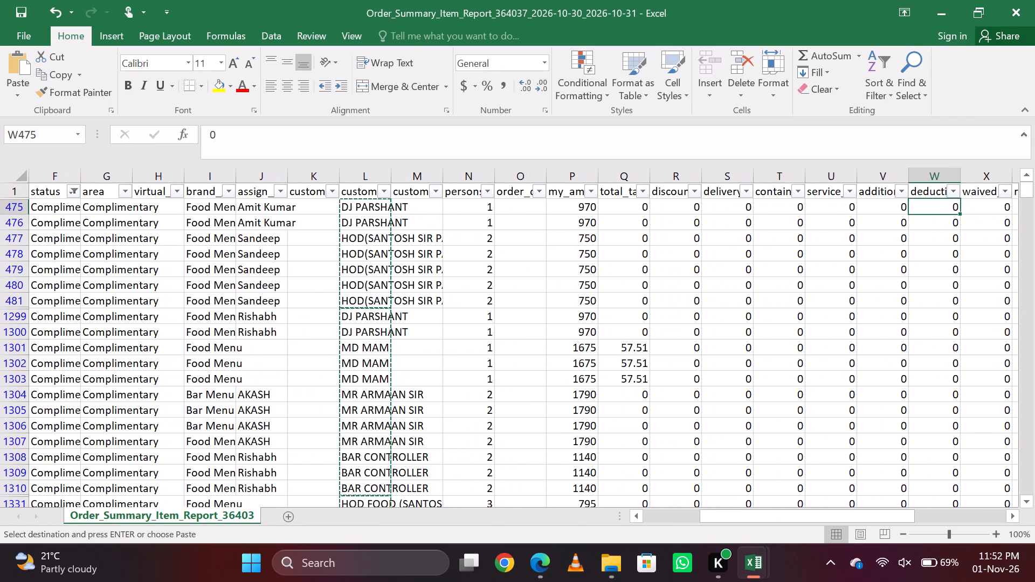
pyautogui.press('Right')
pyautogui.press('Right')
pyautogui.press('Right')
pyautogui.press('Right')
pyautogui.press('Right')
pyautogui.press('Right')
pyautogui.press('Right')
pyautogui.press('Right')
pyautogui.press('Right')
pyautogui.press('Left')
pyautogui.press('Left')
pyautogui.press('Left')
pyautogui.press('Left')
pyautogui.press('Left')
pyautogui.press('Left')
pyautogui.press('Right')
pyautogui.press('Right')
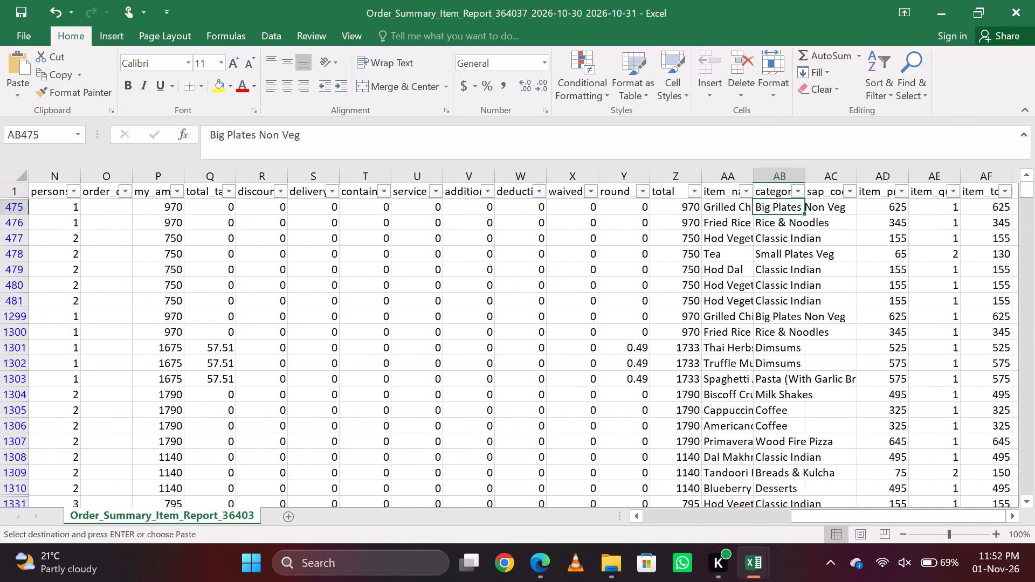
pyautogui.press('Right')
pyautogui.press('Right')
pyautogui.hotkey('ctrl', 'shift', 'Down')
pyautogui.hotkey('ctrl', 'c')
# Paste the copied item prices as values into the N.C Report's Selling Price column from F362.
pyautogui.hotkey('alt', 'Tab')
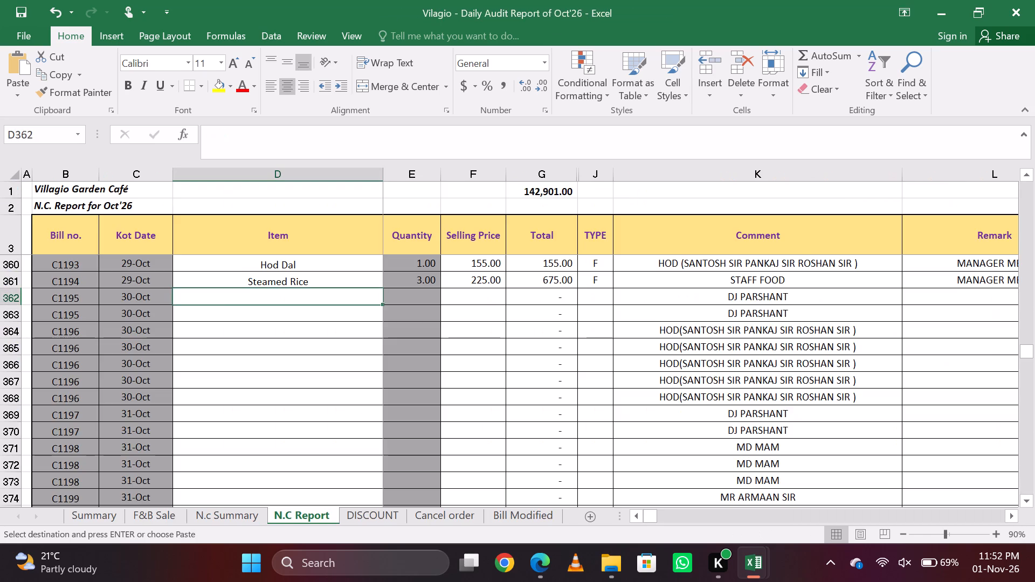
pyautogui.hotkey('alt', 'Tab')
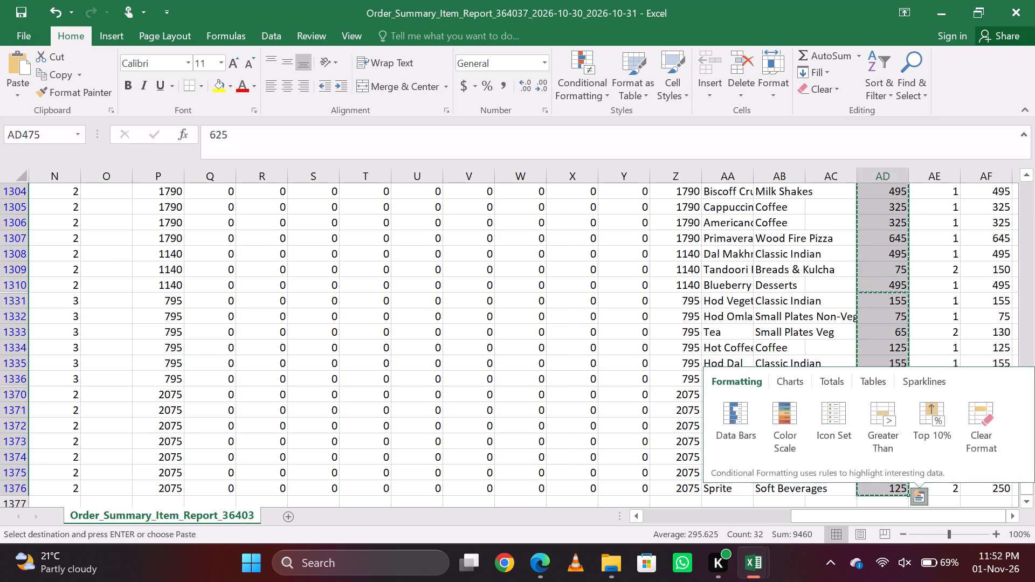
pyautogui.hotkey('alt', 'Tab')
pyautogui.press('Right')
pyautogui.press('Left')
pyautogui.press('Right')
pyautogui.press('Right')
pyautogui.write('esv')
pyautogui.press('Return')
# Copy the order report's item quantities from AE475 down and paste them as values into the N.C Report's Quantity column from E362.
pyautogui.hotkey('alt', 'Tab')
pyautogui.press('Right')
pyautogui.press('Up')
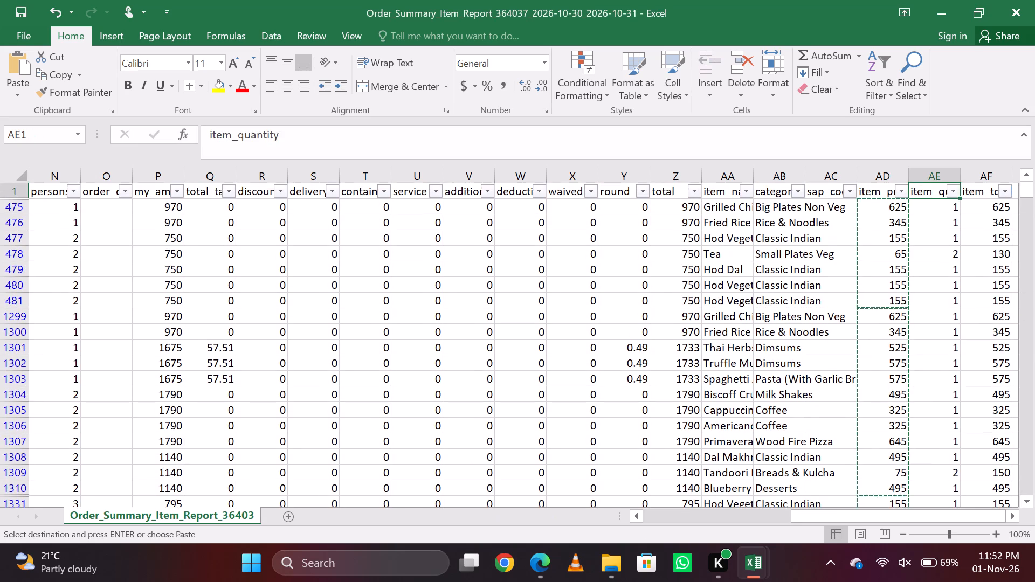
pyautogui.press('Down')
pyautogui.hotkey('ctrl', 'shift', 'Down')
pyautogui.hotkey('ctrl', 'c')
pyautogui.hotkey('alt', 'Tab')
pyautogui.press('Right')
pyautogui.press('Left')
pyautogui.press('Left')
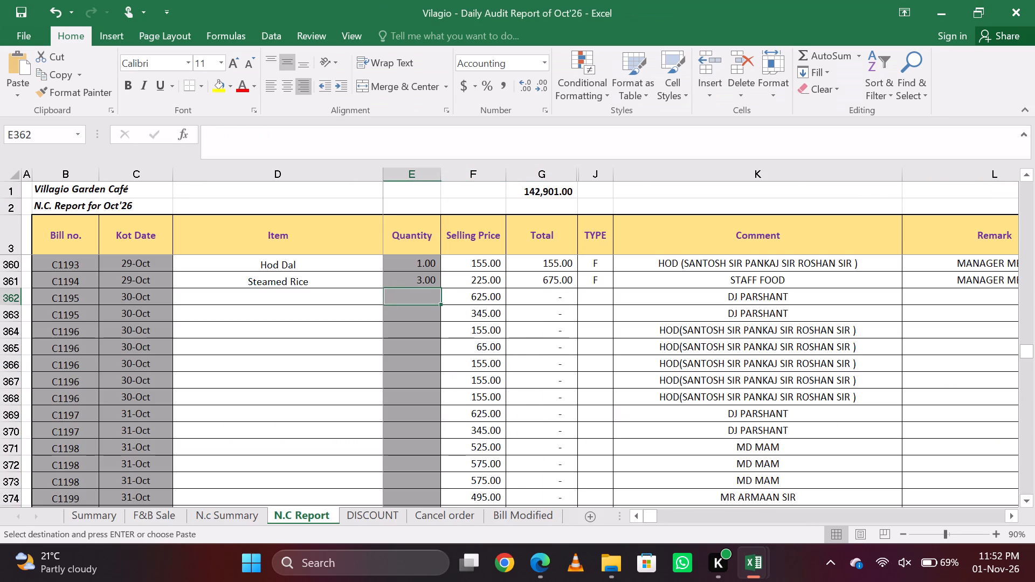
pyautogui.write('esv')
pyautogui.press('Return')
# Copy the complimentary bills' item names from AA475 down to the last row in the order summary item report.
pyautogui.press('Left')
pyautogui.hotkey('alt', 'Tab')
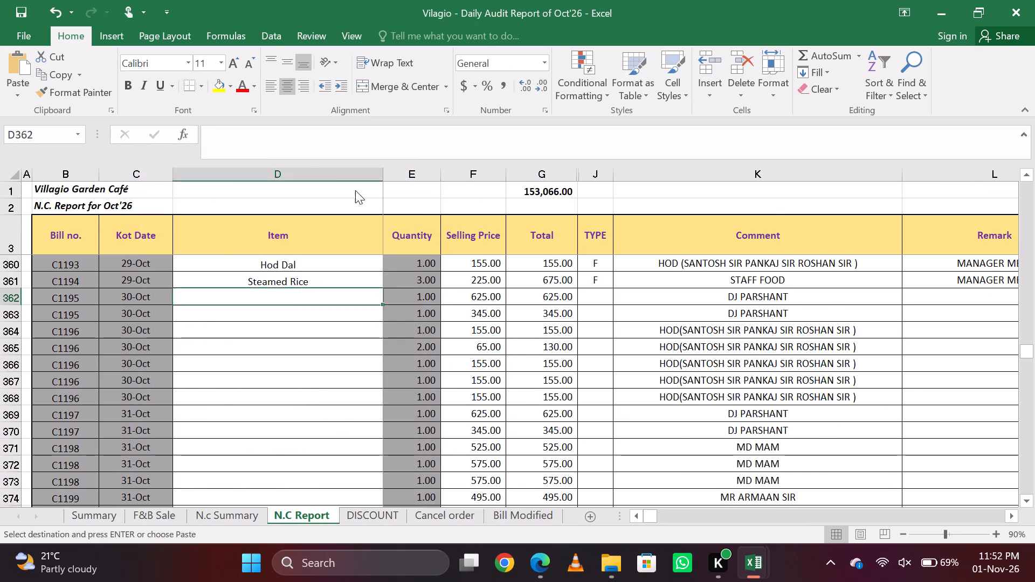
pyautogui.press('Up')
pyautogui.press('Up')
pyautogui.press('Left')
pyautogui.press('Down')
pyautogui.press('Left')
pyautogui.press('Left')
pyautogui.press('Left')
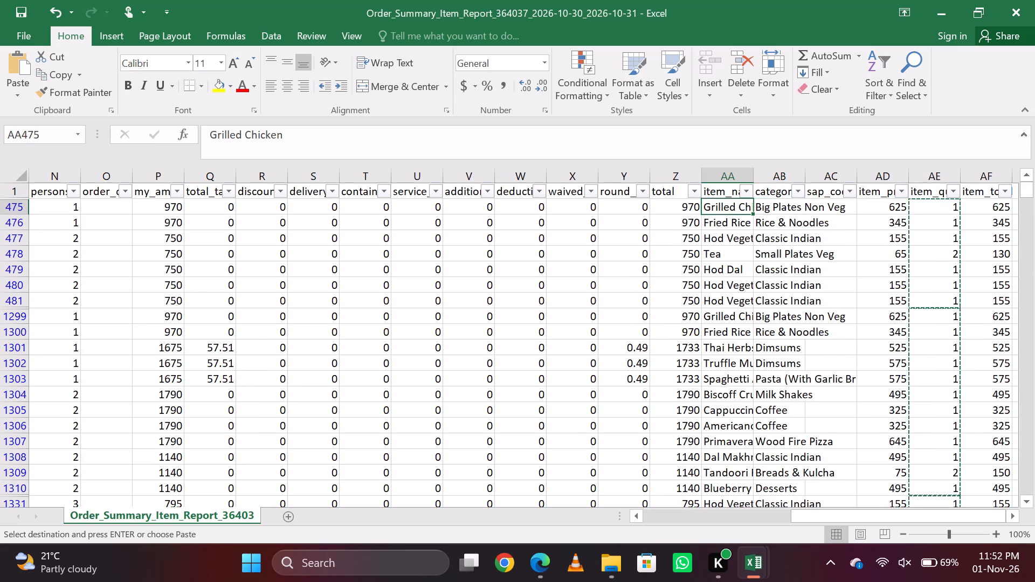
pyautogui.hotkey('ctrl', 'shift', 'Down')
pyautogui.hotkey('ctrl', 'c')
# Paste the copied item names as values into the N.C Report's Item column from D362.
pyautogui.hotkey('alt', 'Tab')
pyautogui.press('Right')
pyautogui.press('Left')
pyautogui.press('Left')
pyautogui.press('Right')
pyautogui.write('esv')
pyautogui.press('Return')
# Enter TYPE F for both items of bill C1195 in J362 and J363.
pyautogui.press('Right')
pyautogui.press('Right')
pyautogui.press('Right')
pyautogui.press('Right')
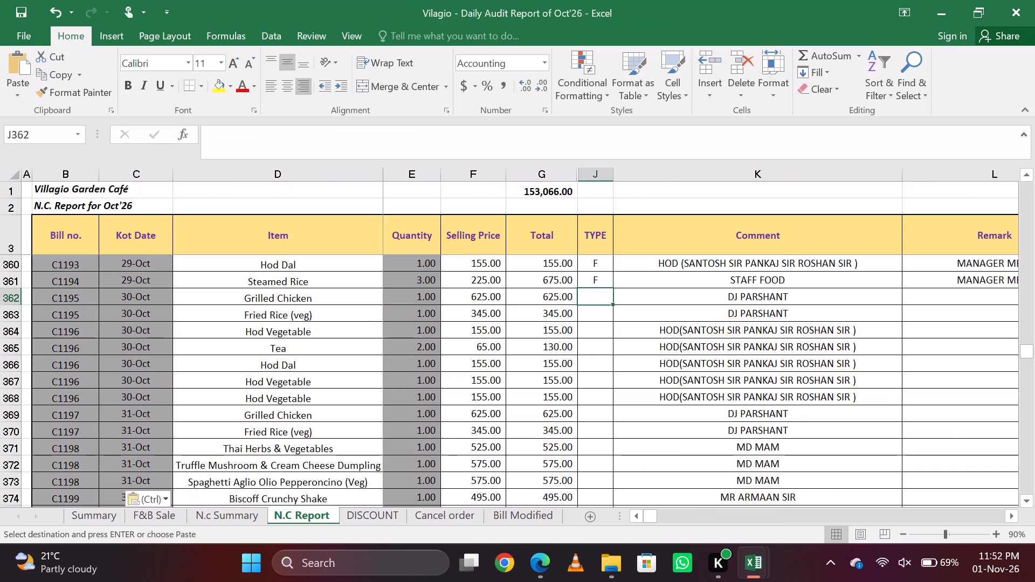
pyautogui.press('f')
pyautogui.press('Down')
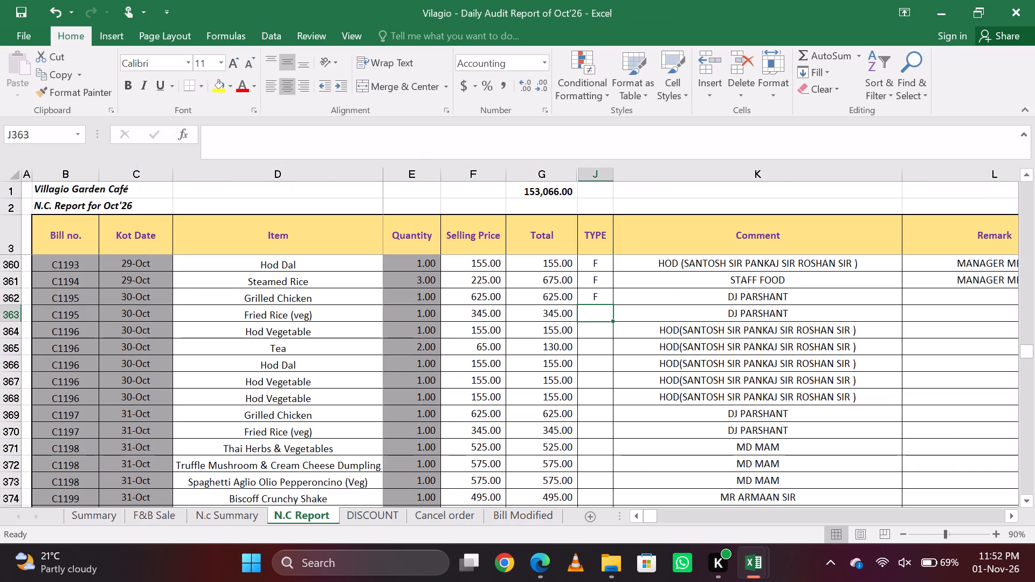
pyautogui.press('f')
pyautogui.press('Down')
# Fill the TYPE column for bill C1196 in J364:J368, with B for Tea and F for the Hod Vegetable and Hod Dal rows.
pyautogui.press('f')
pyautogui.press('Down')
pyautogui.press('f')
pyautogui.press('Down')
pyautogui.press('Up')
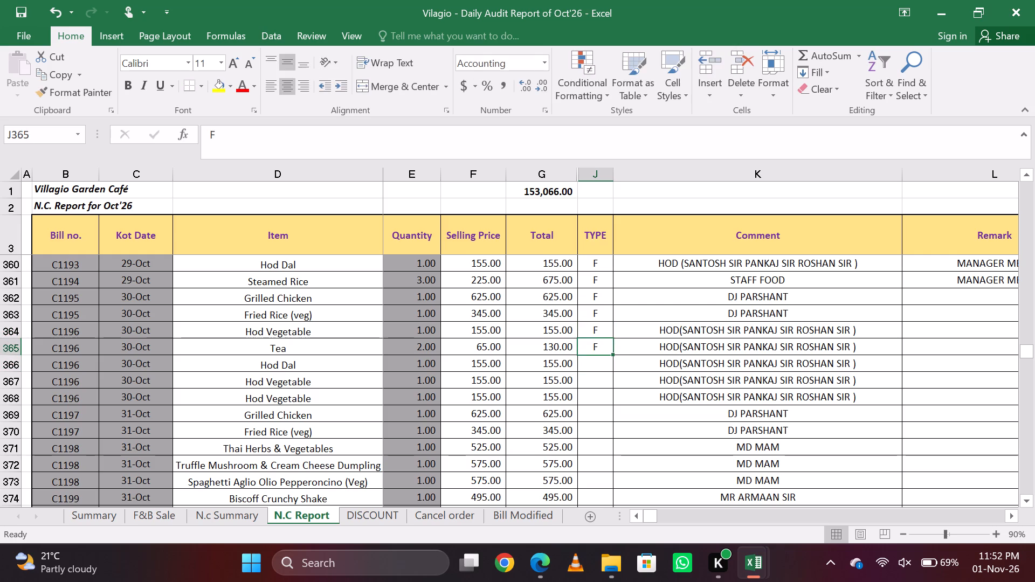
pyautogui.press('b')
pyautogui.press('Down')
pyautogui.press('f')
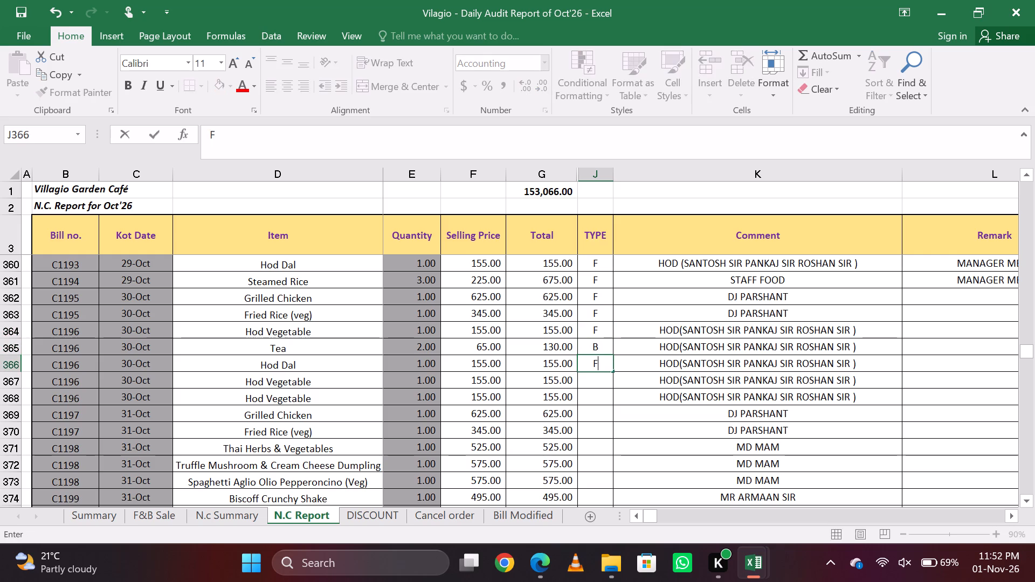
pyautogui.press('Down')
pyautogui.press('Up')
pyautogui.press('Down')
pyautogui.press('f')
pyautogui.press('Down')
pyautogui.press('f')
pyautogui.press('Down')
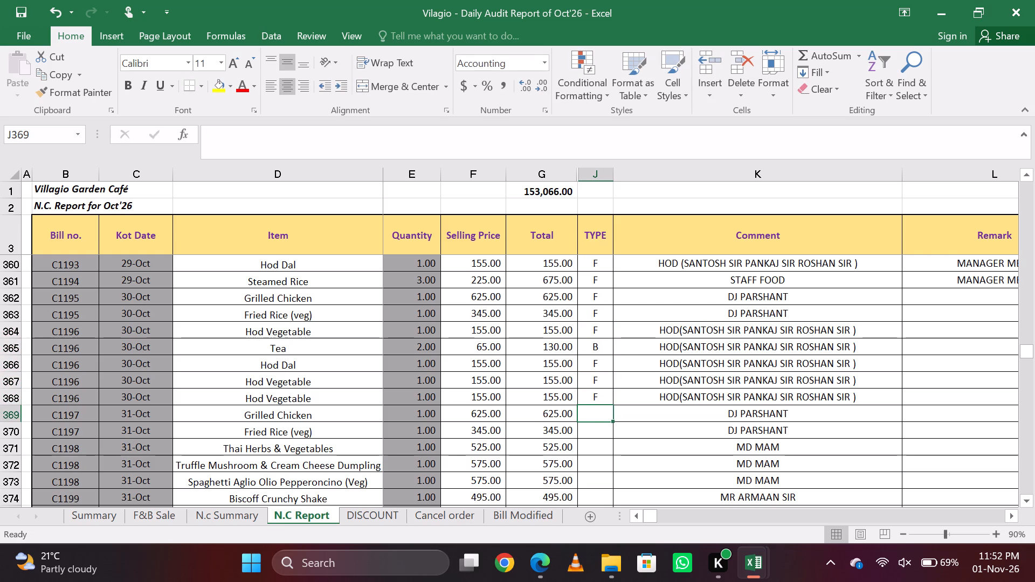
# Enter TYPE F for all items of bills C1197 and C1198 in J369:J373.
pyautogui.press('f')
pyautogui.press('Down')
pyautogui.press('f')
pyautogui.press('Down')
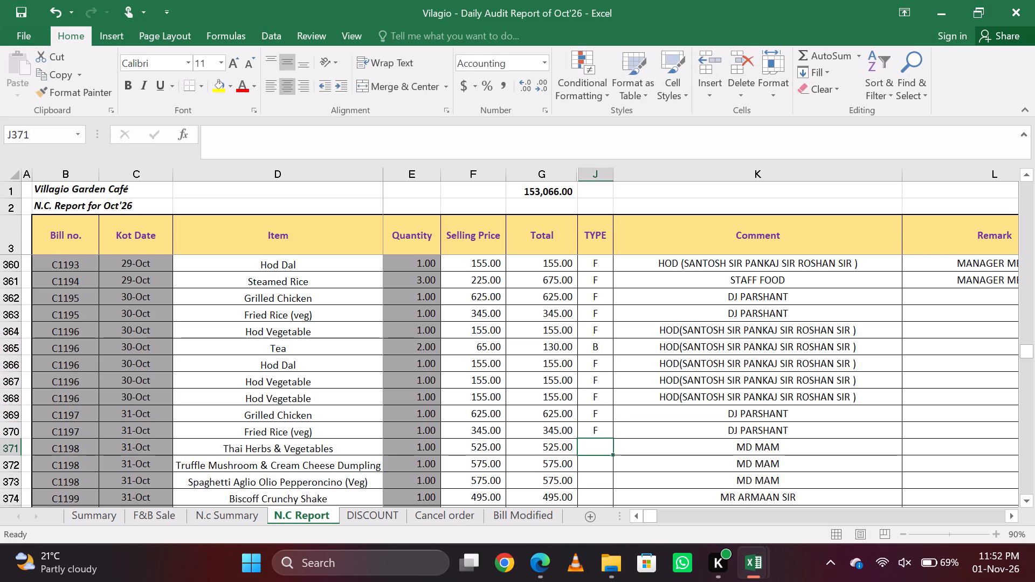
pyautogui.press('f')
pyautogui.press('Down')
pyautogui.press('f')
pyautogui.press('Down')
pyautogui.press('f')
pyautogui.press('Down')
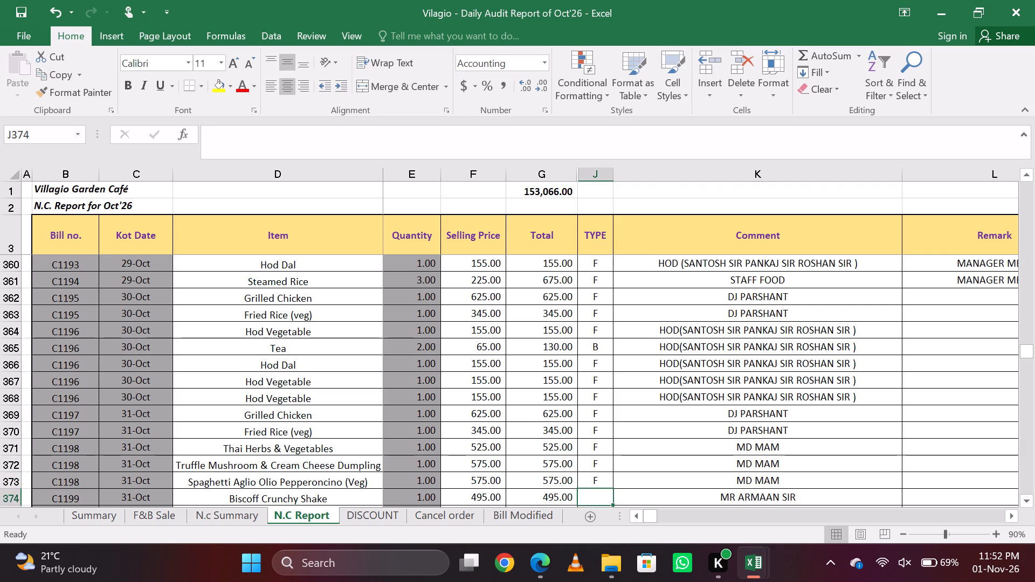
# Fill the TYPE column for bill C1199 in J374:J377, with B for the shake, Cappuccino and Americano and F for Primavera Pizza.
pyautogui.press('f')
pyautogui.press('Down')
pyautogui.press('Up')
pyautogui.press('b')
pyautogui.press('Down')
pyautogui.press('f')
pyautogui.press('Down')
pyautogui.press('Up')
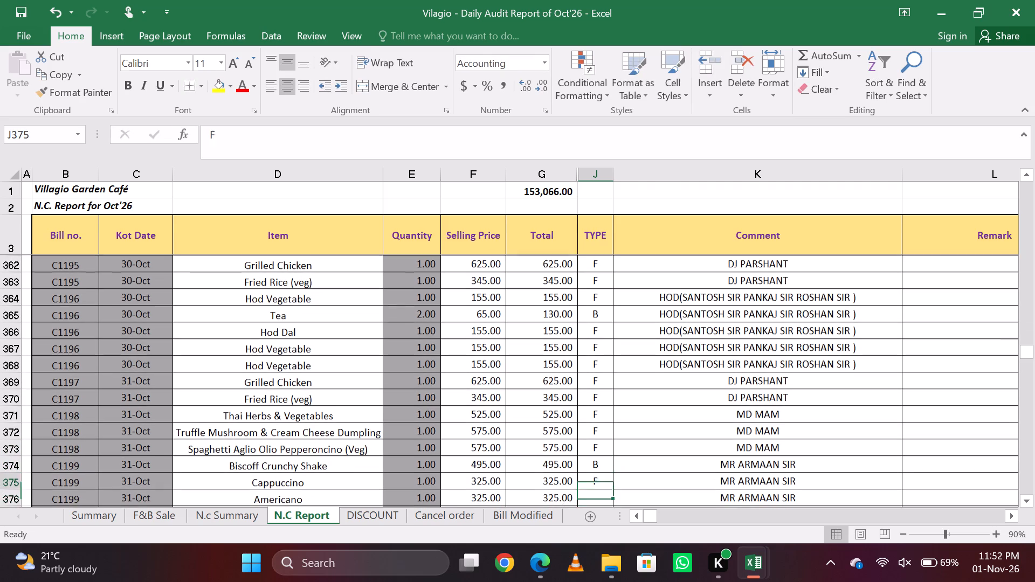
pyautogui.press('b')
pyautogui.press('Down')
pyautogui.press('b')
pyautogui.press('Down')
pyautogui.press('f')
pyautogui.press('Down')
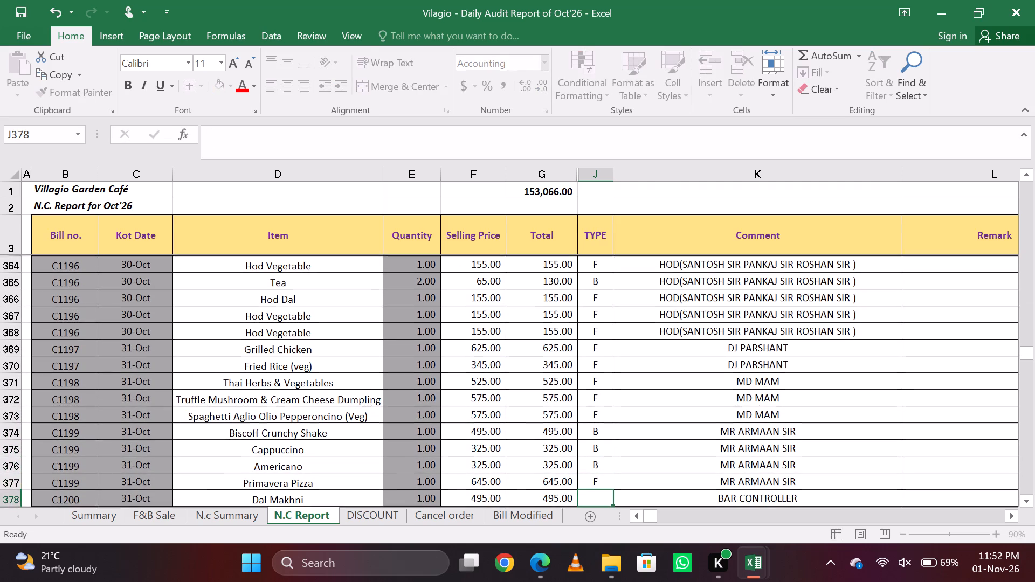
# Enter TYPE F for the three items of bill C1200 in J378:J380.
pyautogui.press('f')
pyautogui.press('Down')
pyautogui.press('f')
pyautogui.press('Down')
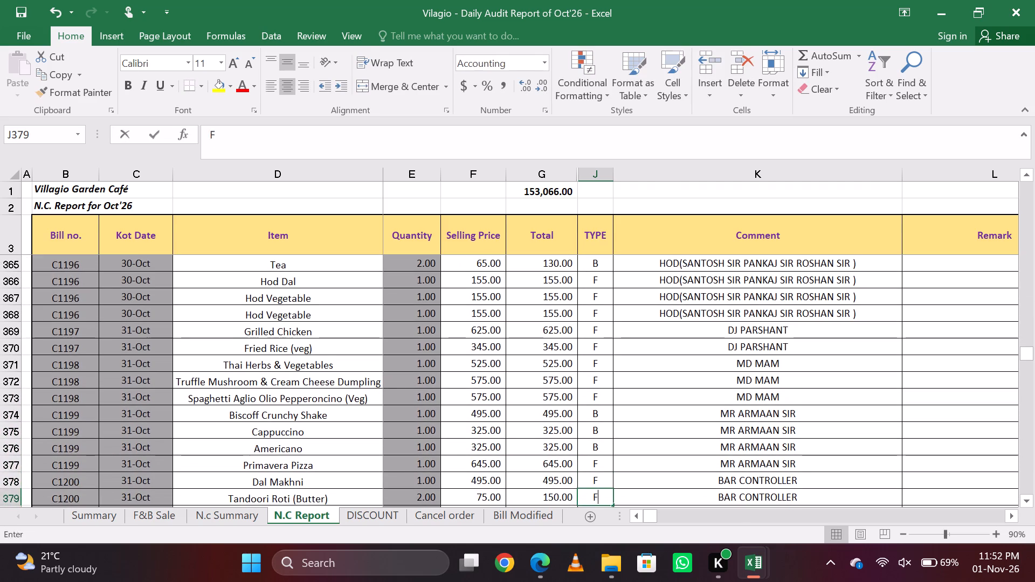
pyautogui.press('f')
pyautogui.press('Down')
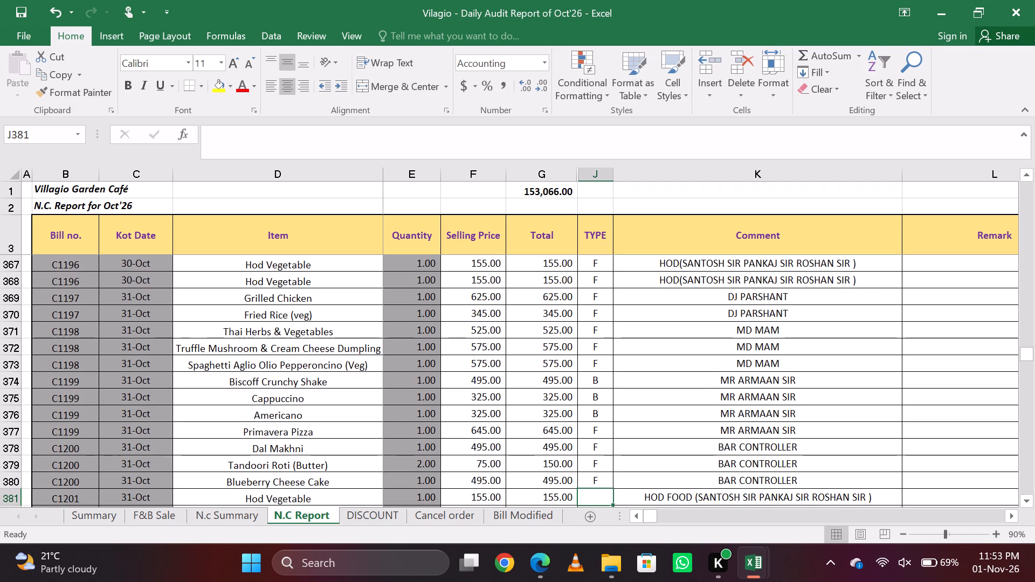
# Fill the TYPE column for bill C1201 in J381:J386, with B for Tea and Hot Coffee and F for the other items.
pyautogui.press('f')
pyautogui.press('Down')
pyautogui.press('f')
pyautogui.press('Down')
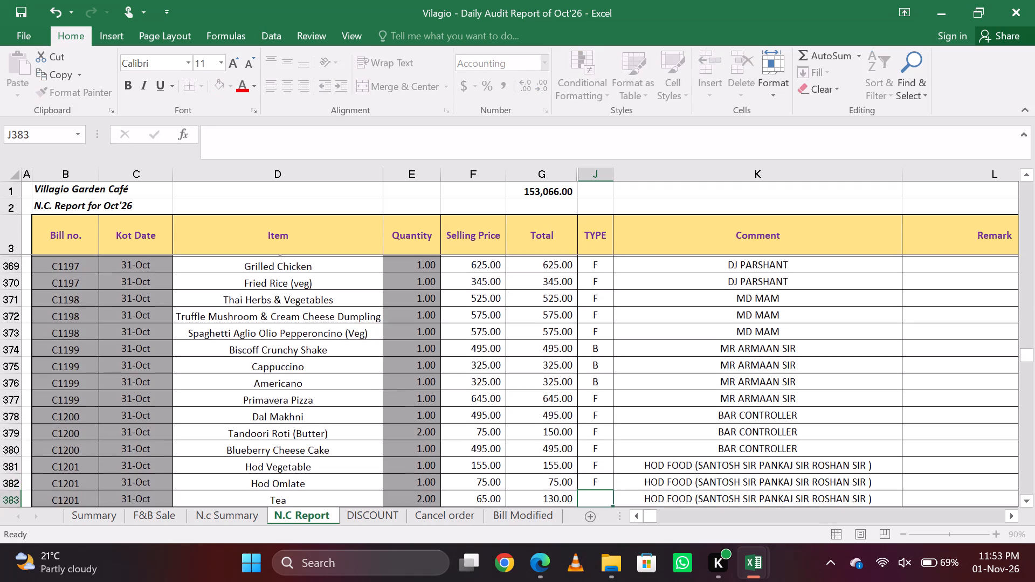
pyautogui.press('f')
pyautogui.press('Down')
pyautogui.press('Up')
pyautogui.press('b')
pyautogui.press('Down')
pyautogui.press('b')
pyautogui.press('Down')
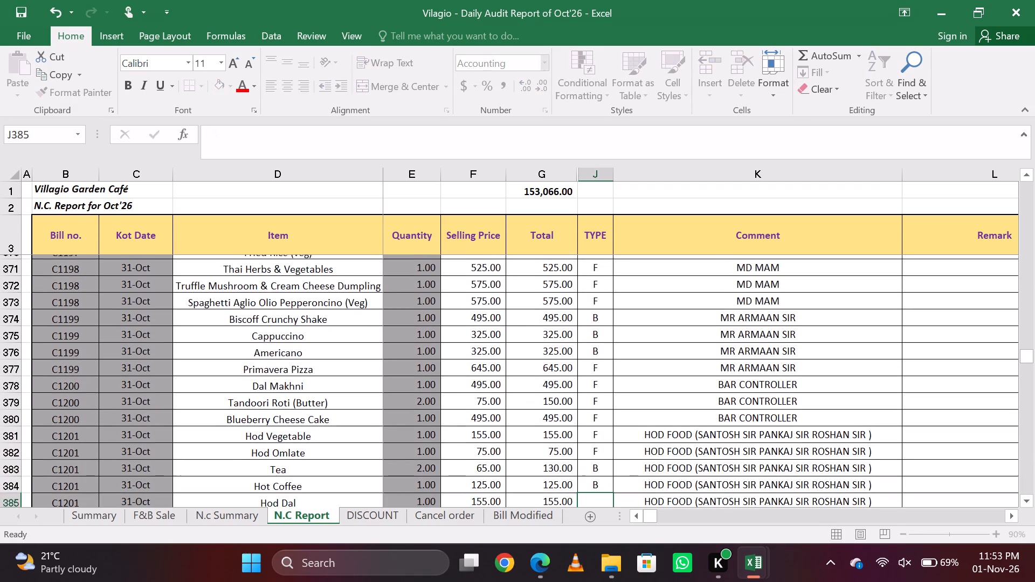
pyautogui.press('f')
pyautogui.press('Down')
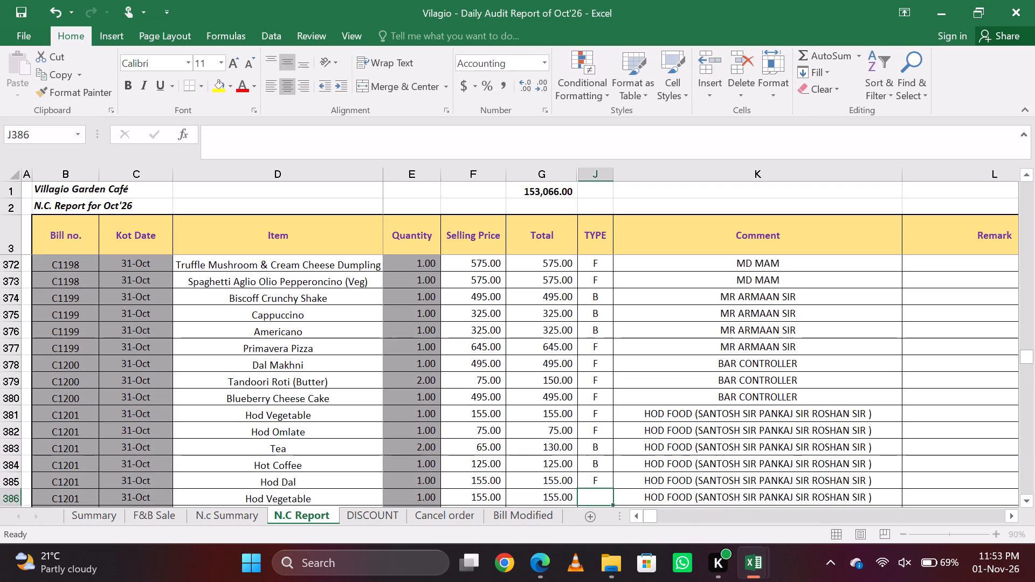
pyautogui.press('f')
pyautogui.press('Down')
# Fill the TYPE column for bill C1202 in J387:J393, with B for Coke and F for all other items including Sprite.
pyautogui.press('f')
pyautogui.press('Down')
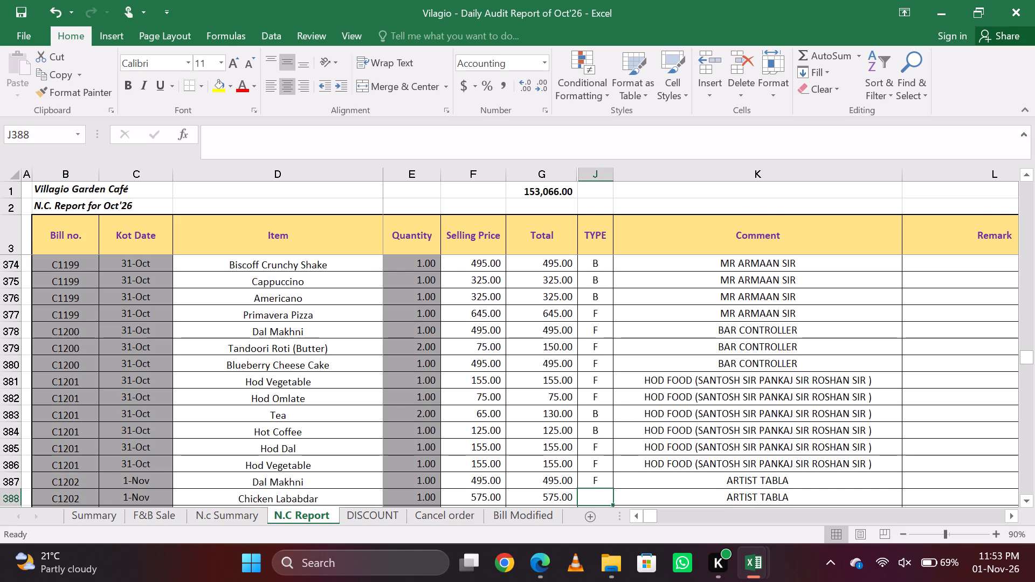
pyautogui.press('f')
pyautogui.press('Down')
pyautogui.press('f')
pyautogui.press('Down')
pyautogui.press('f')
pyautogui.press('Down')
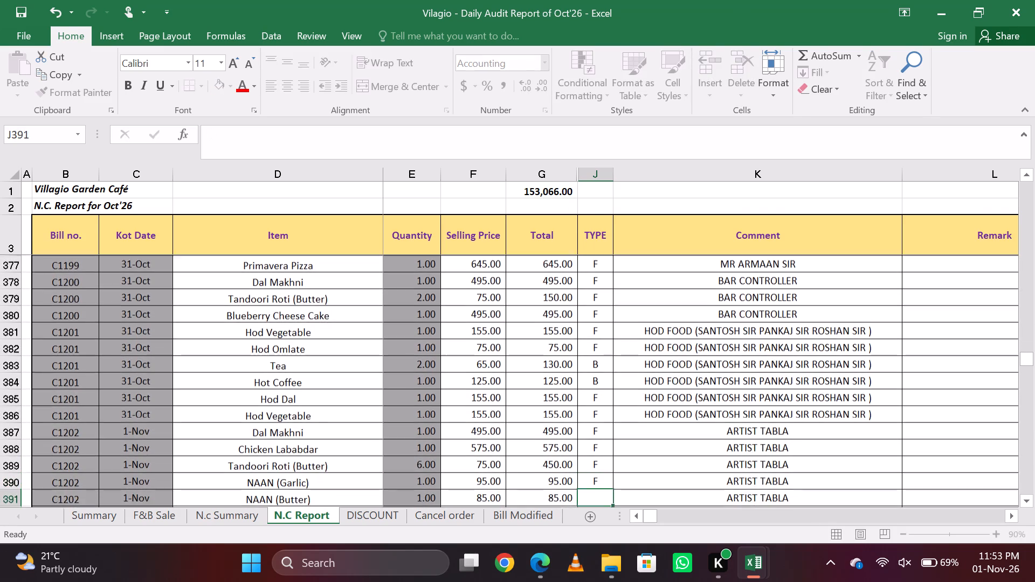
pyautogui.press('f')
pyautogui.press('Down')
pyautogui.press('f')
pyautogui.press('Down')
pyautogui.press('Up')
pyautogui.press('b')
pyautogui.press('Down')
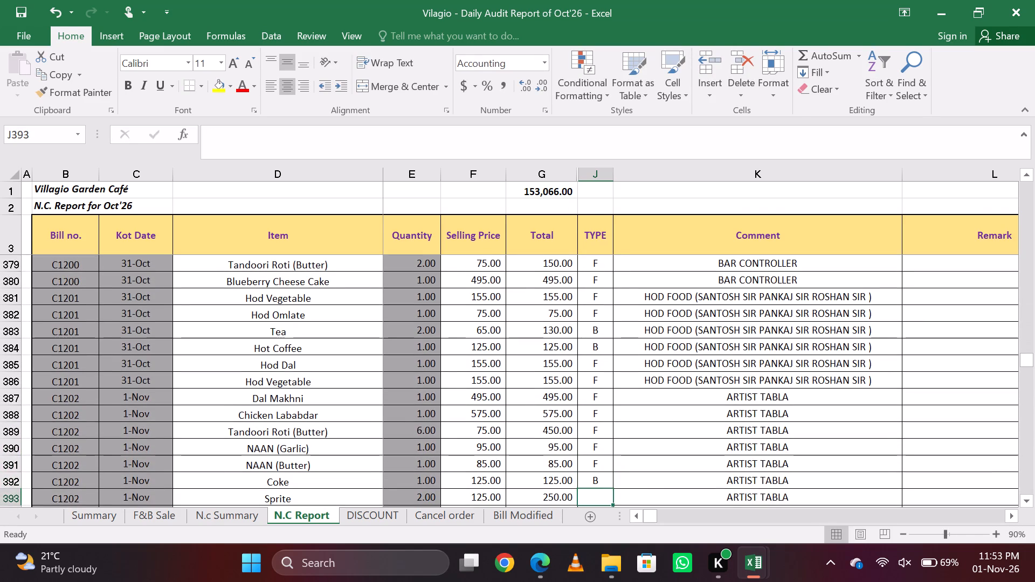
pyautogui.press('f')
pyautogui.press('Down')
# Enter the Remark DJ for both items of bill C1195 in L362:L363.
pyautogui.press('Up')
pyautogui.press('Up')
pyautogui.press('Up')
pyautogui.press('Up')
pyautogui.press('Up')
pyautogui.press('Up')
pyautogui.press('Up')
pyautogui.press('Up')
pyautogui.press('Up')
pyautogui.press('Up')
pyautogui.press('Up')
pyautogui.press('Up')
pyautogui.press('Up')
pyautogui.press('Up')
pyautogui.press('Up')
pyautogui.press('Up')
pyautogui.press('Up')
pyautogui.press('Up')
pyautogui.press('Up')
pyautogui.press('Up')
pyautogui.press('Up')
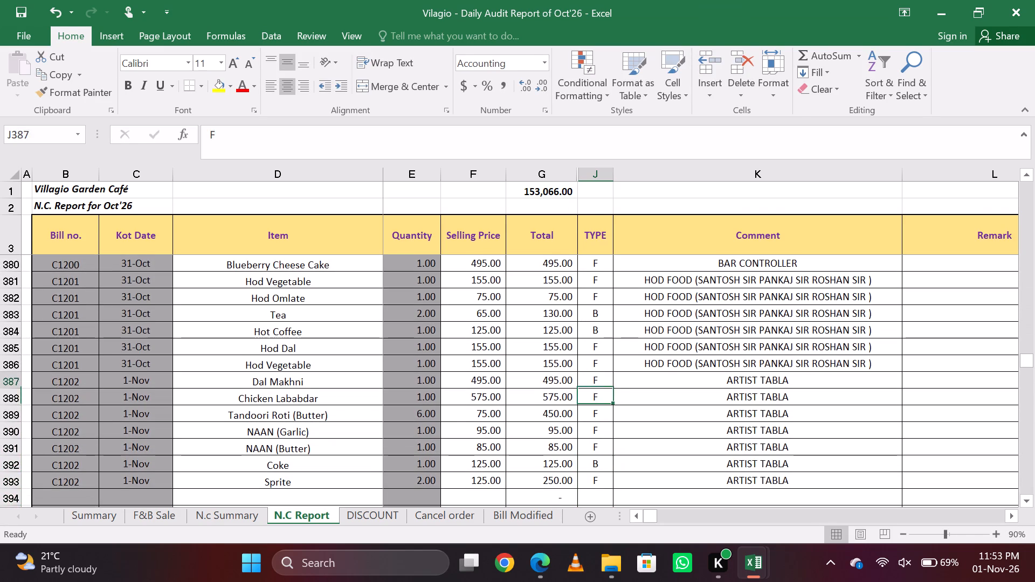
pyautogui.press('Right')
pyautogui.press('Right')
pyautogui.press('Up')
pyautogui.press('Up')
pyautogui.press('Right')
pyautogui.press('Up')
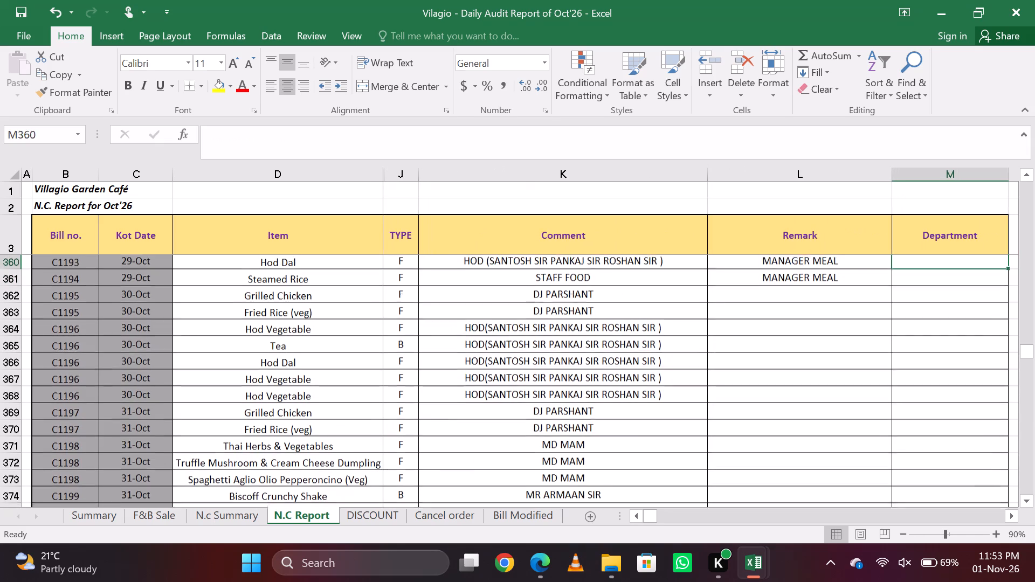
pyautogui.press('Left')
pyautogui.press('Down')
pyautogui.press('Down')
pyautogui.press('d')
pyautogui.press('Down')
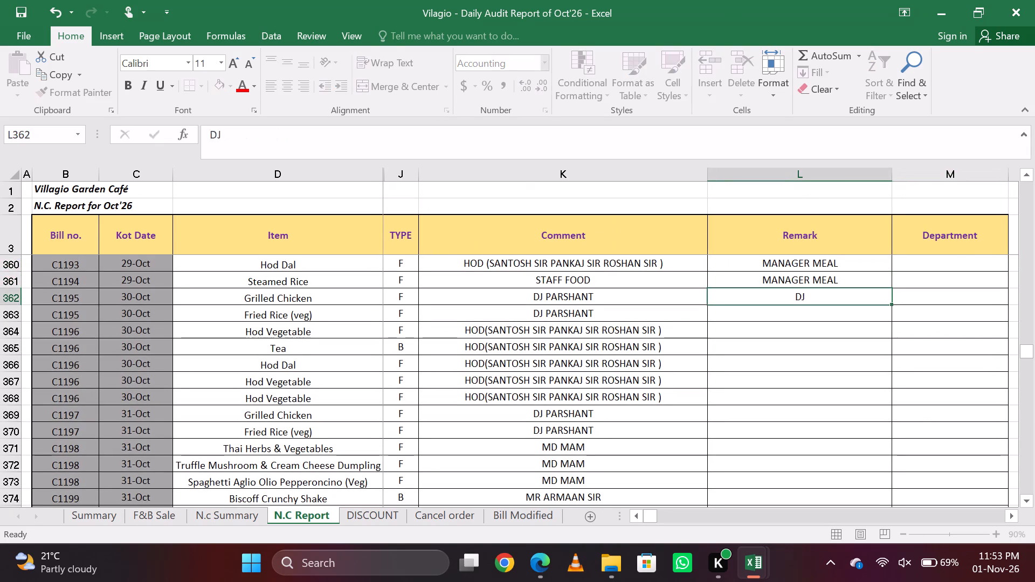
pyautogui.press('d')
pyautogui.press('Down')
# Enter the Remark MANAGER MEAL for all five items of bill C1196 in L364:L368.
pyautogui.write('MA')
pyautogui.press('Down')
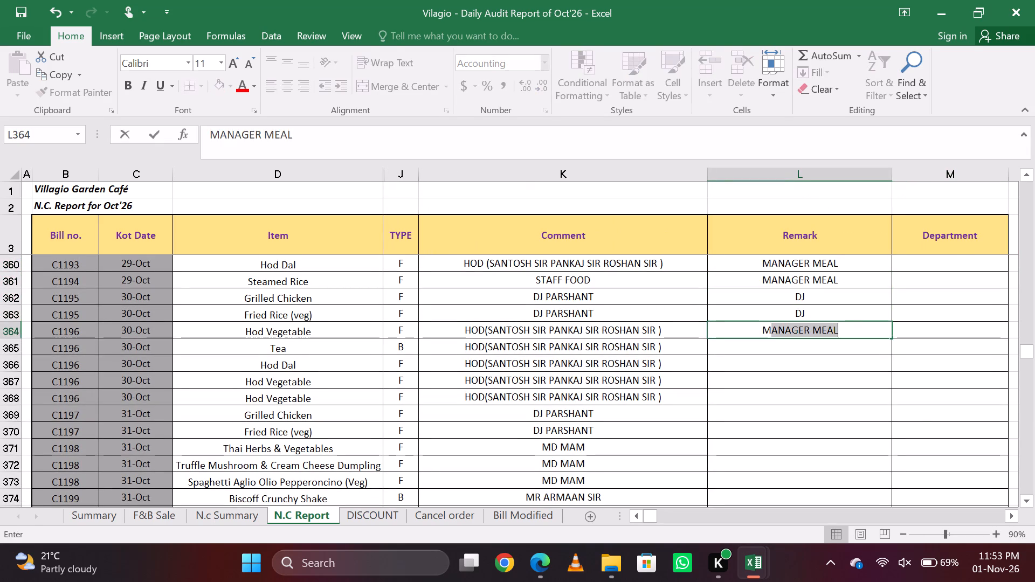
pyautogui.hotkey('ctrl', 'd')
pyautogui.press('Down')
pyautogui.hotkey('ctrl', 'd')
pyautogui.press('Down')
pyautogui.hotkey('ctrl', 'd')
pyautogui.press('Down')
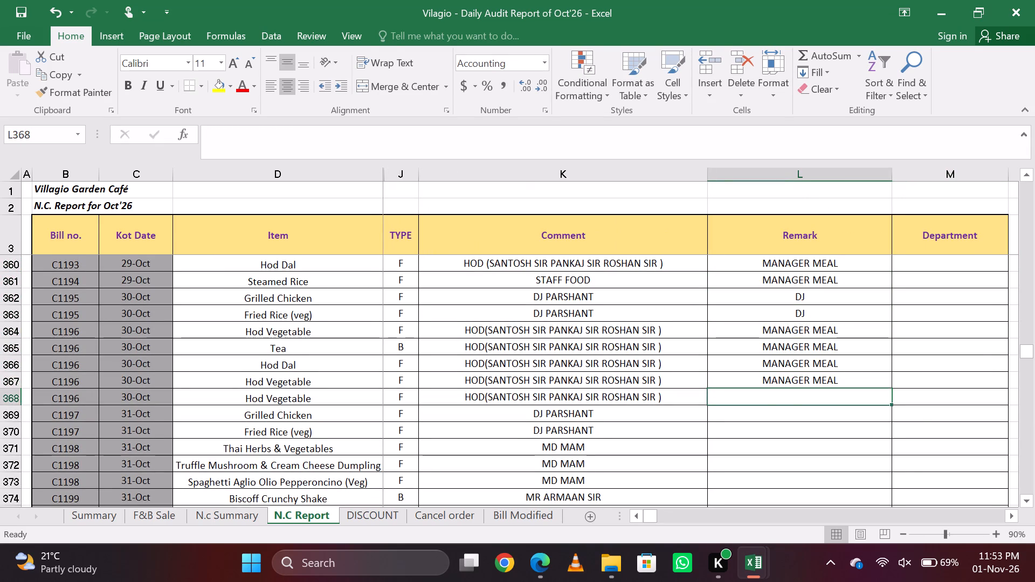
pyautogui.hotkey('ctrl', 'd')
pyautogui.hotkey('ctrl', 'Down')
pyautogui.hotkey('ctrl', 'Up')
pyautogui.press('Down')
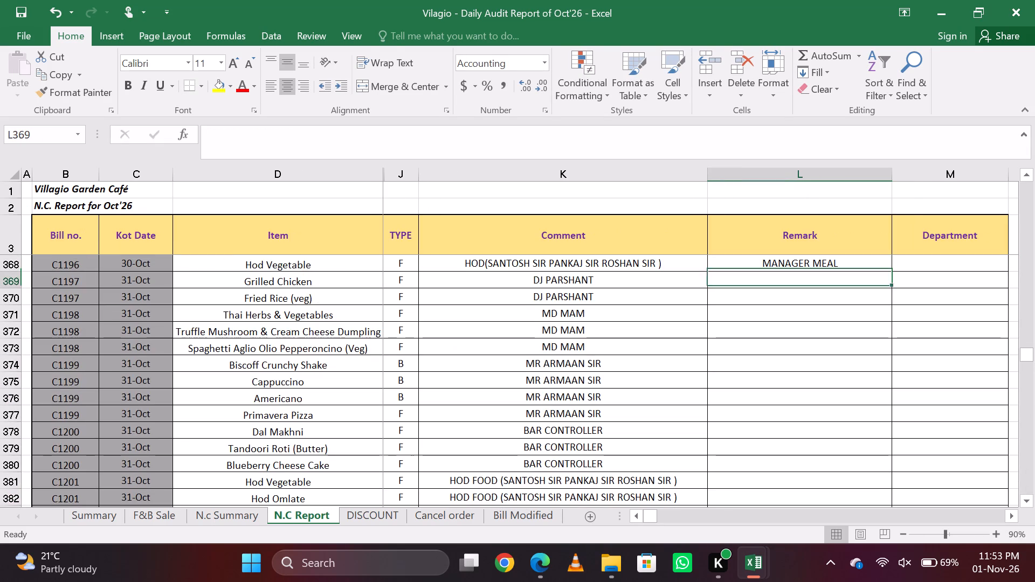
# Enter the Remark DJ for both items of bill C1197 in L369:L370.
pyautogui.press('d')
pyautogui.press('Down')
pyautogui.press('d')
pyautogui.press('Down')
# Enter the Remark SATINDER MA'AM for the three items of bill C1198 in L371:L373.
pyautogui.write('SA')
pyautogui.press('Down')
pyautogui.hotkey('ctrl', 'd')
pyautogui.press('Down')
pyautogui.hotkey('ctrl', 'd')
pyautogui.press('Down')
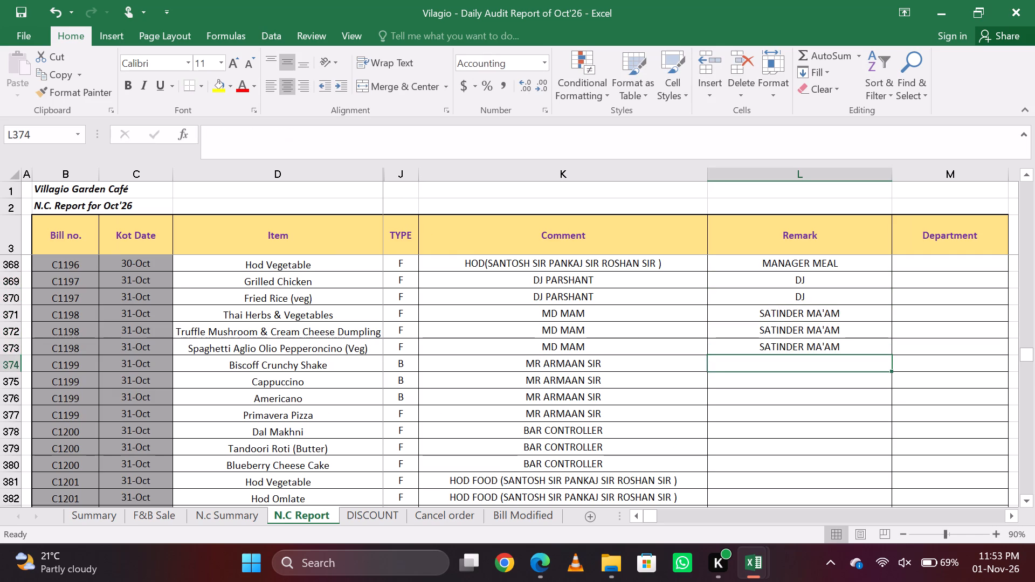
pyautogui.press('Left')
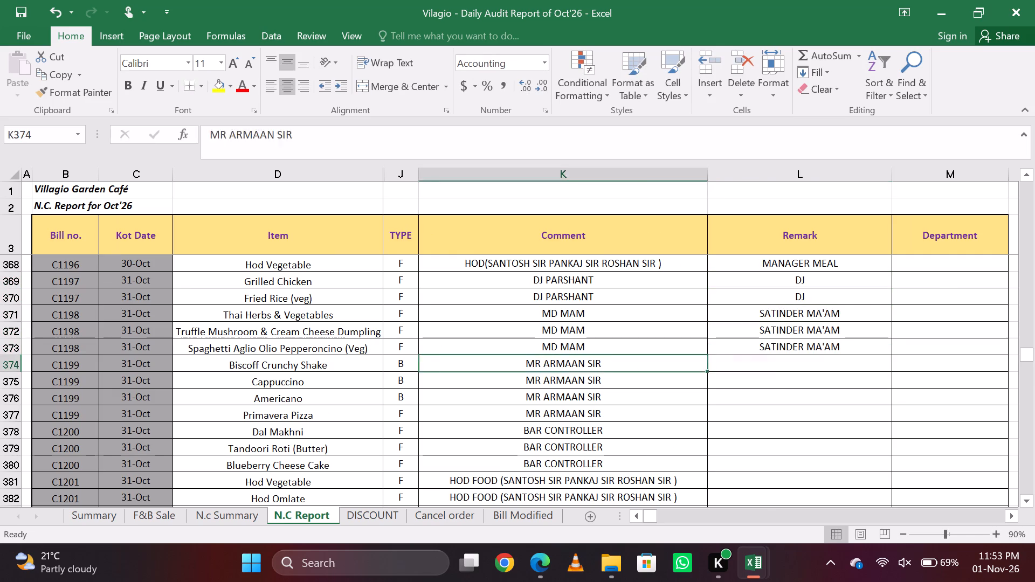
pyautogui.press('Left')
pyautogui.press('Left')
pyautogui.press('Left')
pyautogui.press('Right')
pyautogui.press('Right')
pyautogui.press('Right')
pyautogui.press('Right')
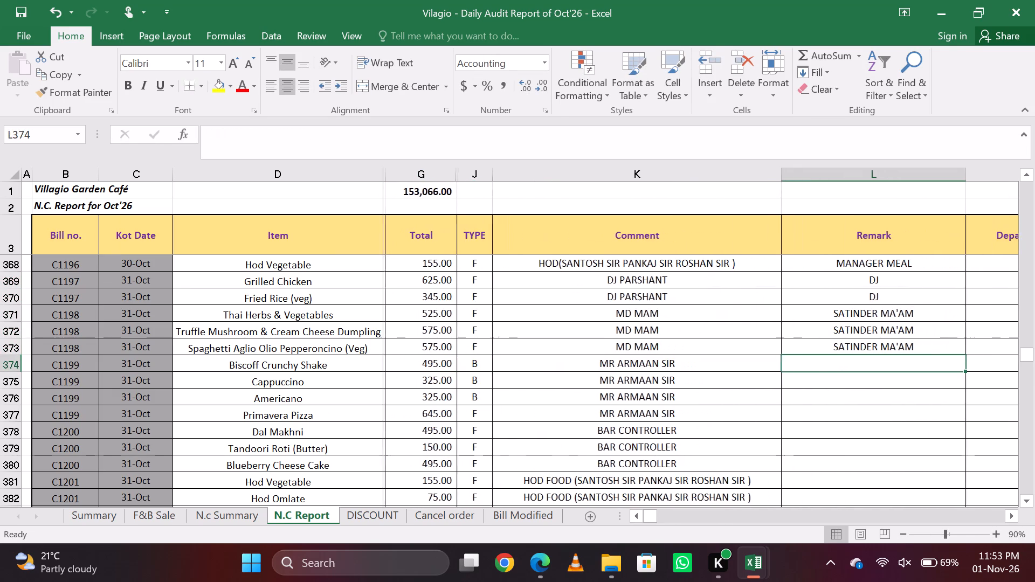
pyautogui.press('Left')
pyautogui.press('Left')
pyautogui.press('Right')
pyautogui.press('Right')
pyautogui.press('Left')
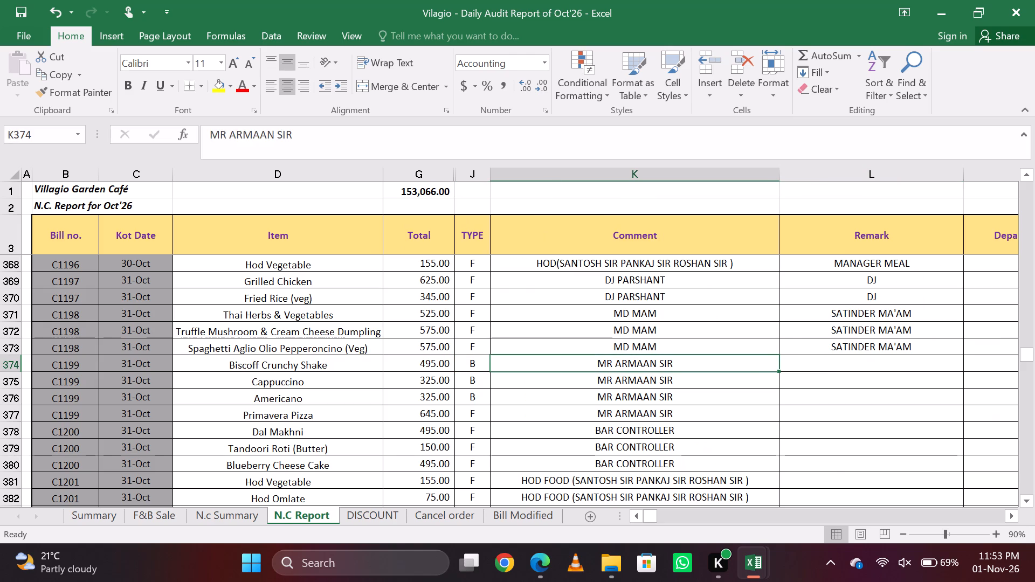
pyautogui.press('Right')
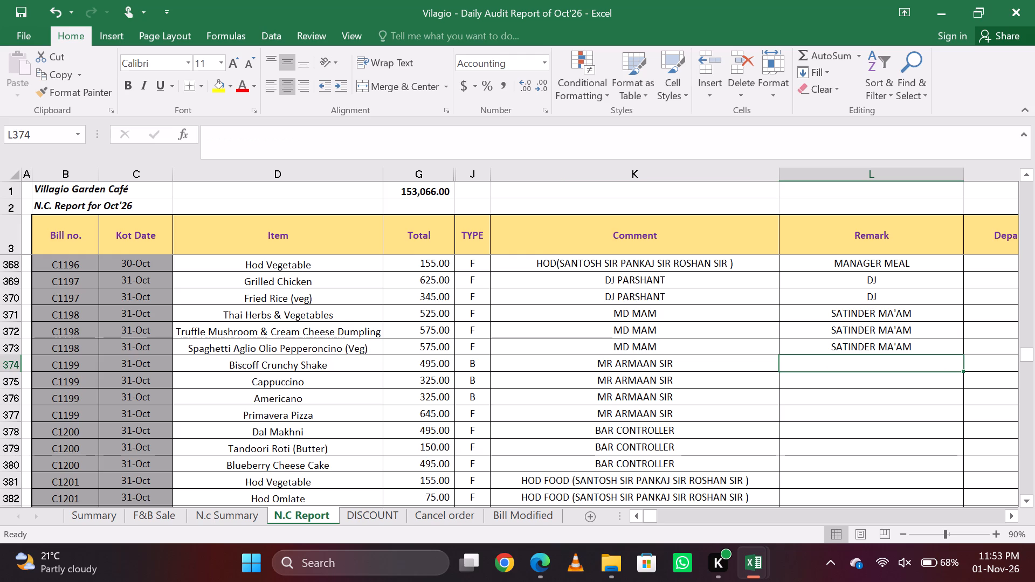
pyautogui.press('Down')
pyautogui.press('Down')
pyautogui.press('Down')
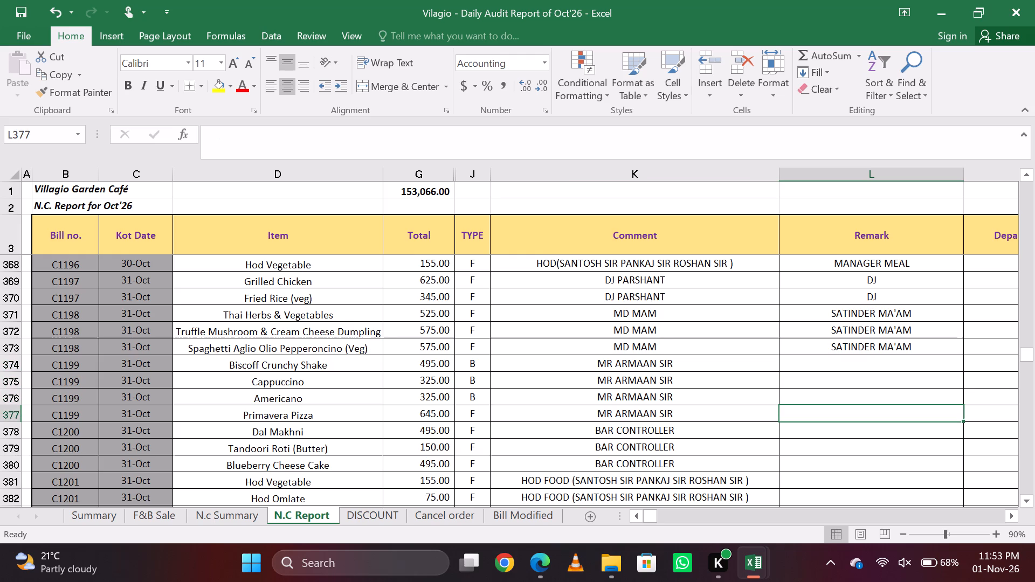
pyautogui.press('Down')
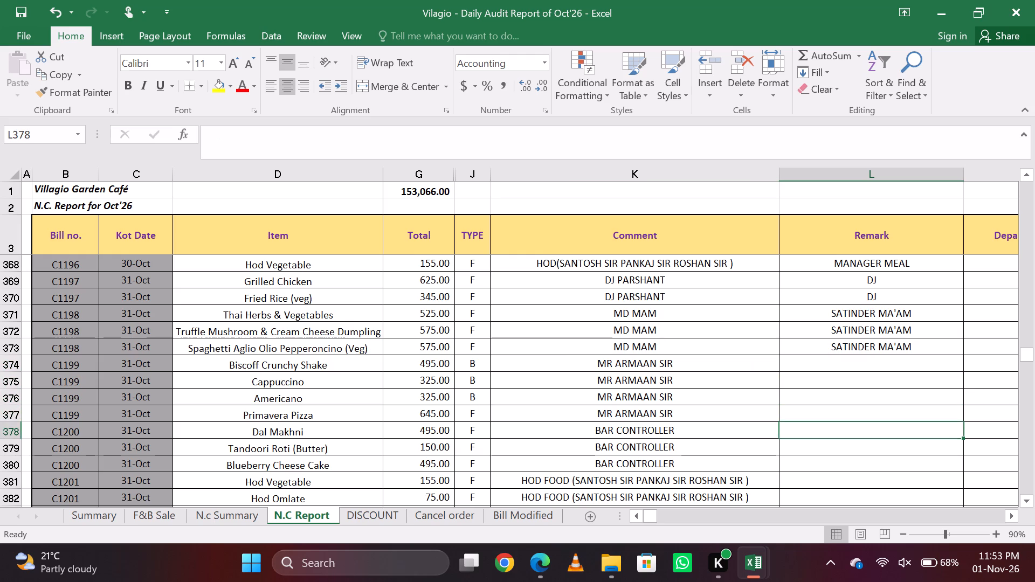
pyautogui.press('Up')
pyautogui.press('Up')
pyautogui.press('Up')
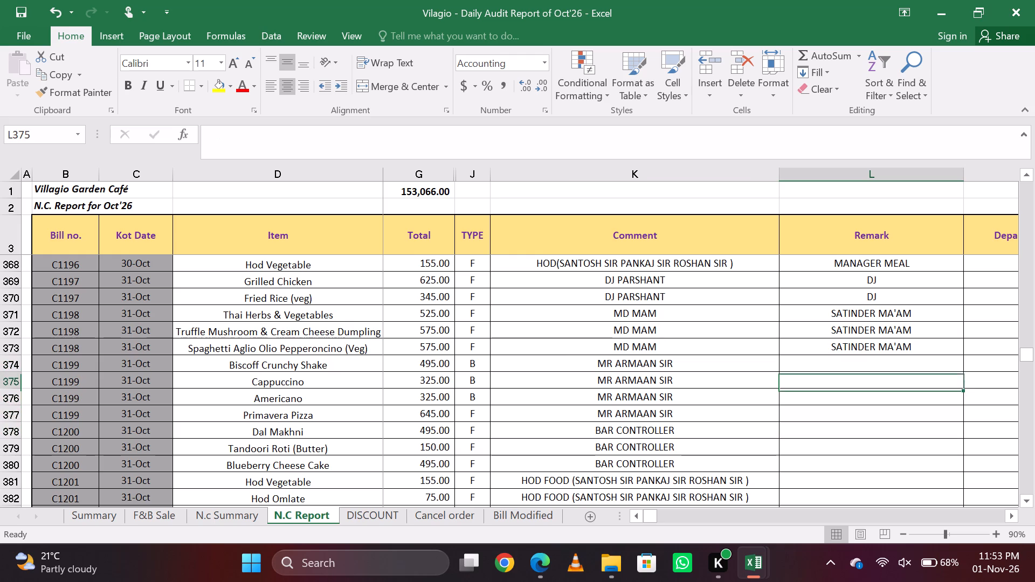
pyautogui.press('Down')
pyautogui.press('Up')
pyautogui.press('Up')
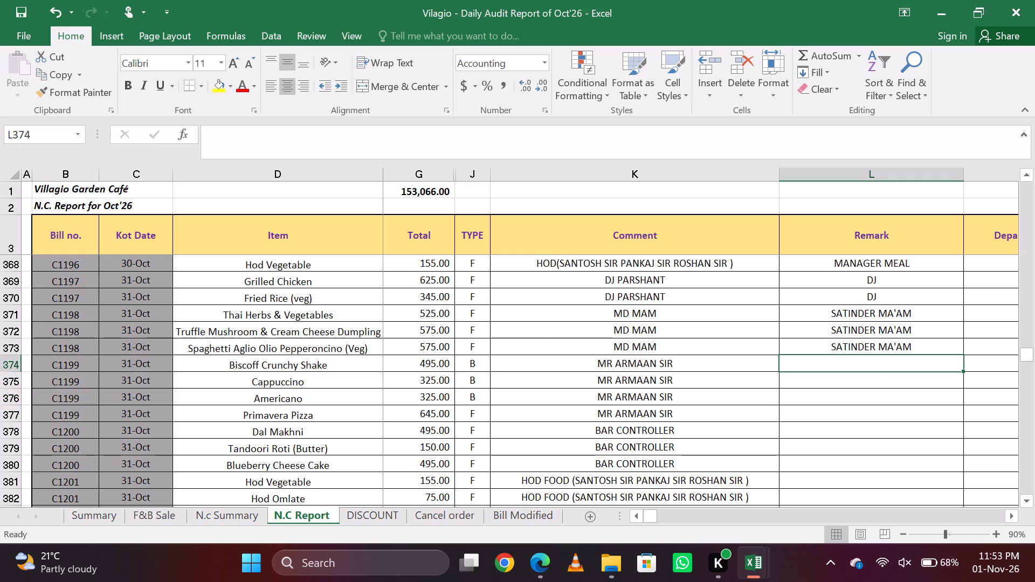
# Enter the Remark MR ARMAN for the four items of bill C1199 in L374:L377.
pyautogui.write('ME')
pyautogui.press('BackSpace')
pyautogui.press('r')
pyautogui.press('BackSpace')
pyautogui.press('BackSpace')
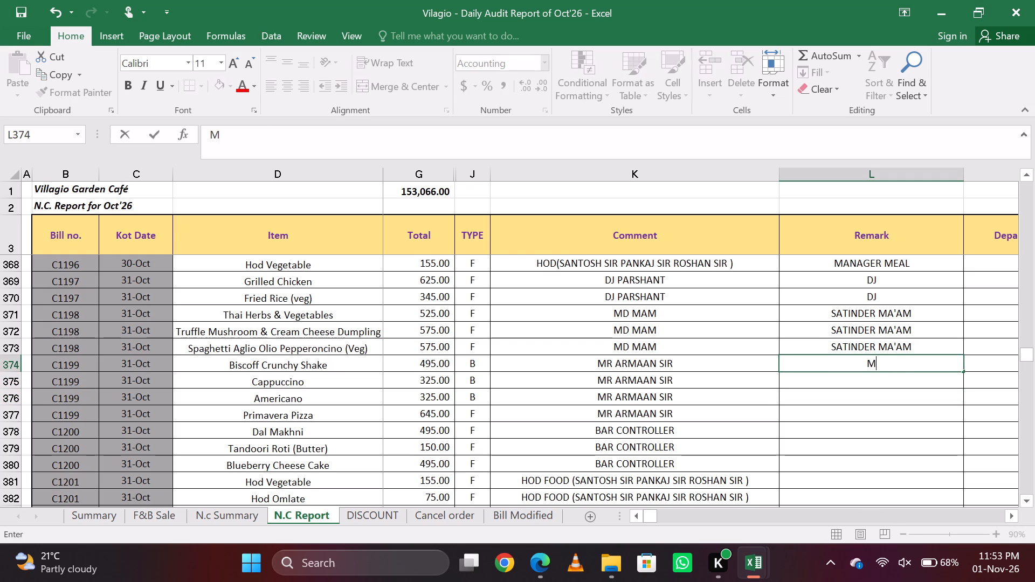
pyautogui.write('RA')
pyautogui.press('BackSpace')
pyautogui.press('space')
pyautogui.write('A')
pyautogui.press('BackSpace')
pyautogui.press('BackSpace')
pyautogui.press('BackSpace')
pyautogui.press('BackSpace')
pyautogui.write('MR A')
pyautogui.press('Return')
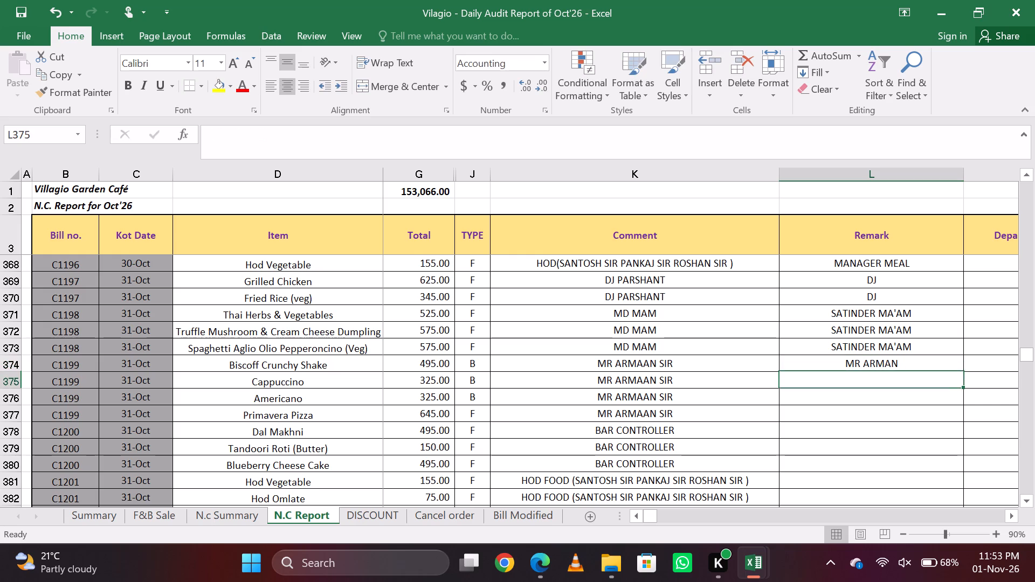
pyautogui.hotkey('ctrl', 'd')
pyautogui.press('Down')
pyautogui.hotkey('ctrl', 'd')
pyautogui.press('Down')
pyautogui.hotkey('ctrl', 'd')
pyautogui.press('Down')
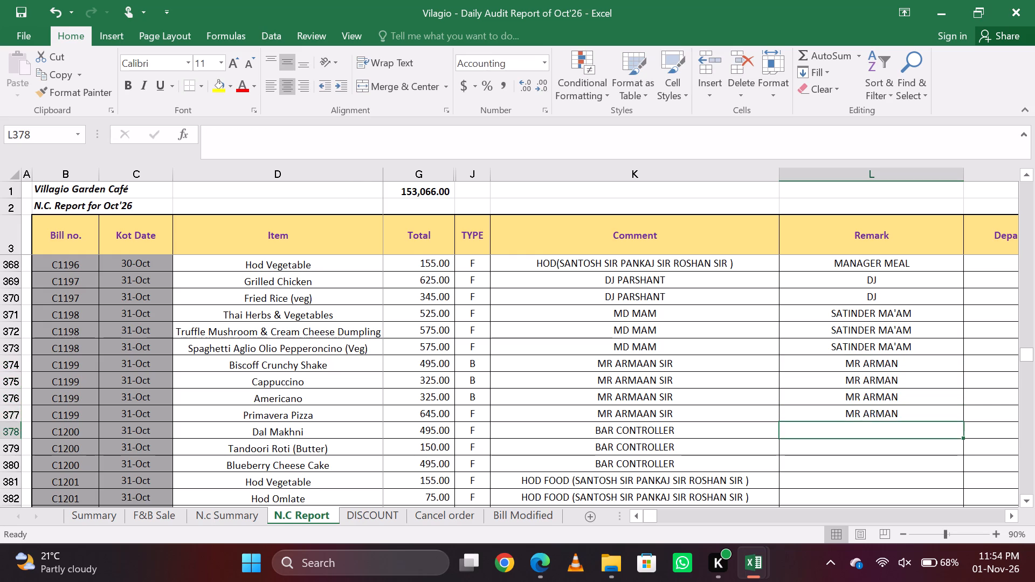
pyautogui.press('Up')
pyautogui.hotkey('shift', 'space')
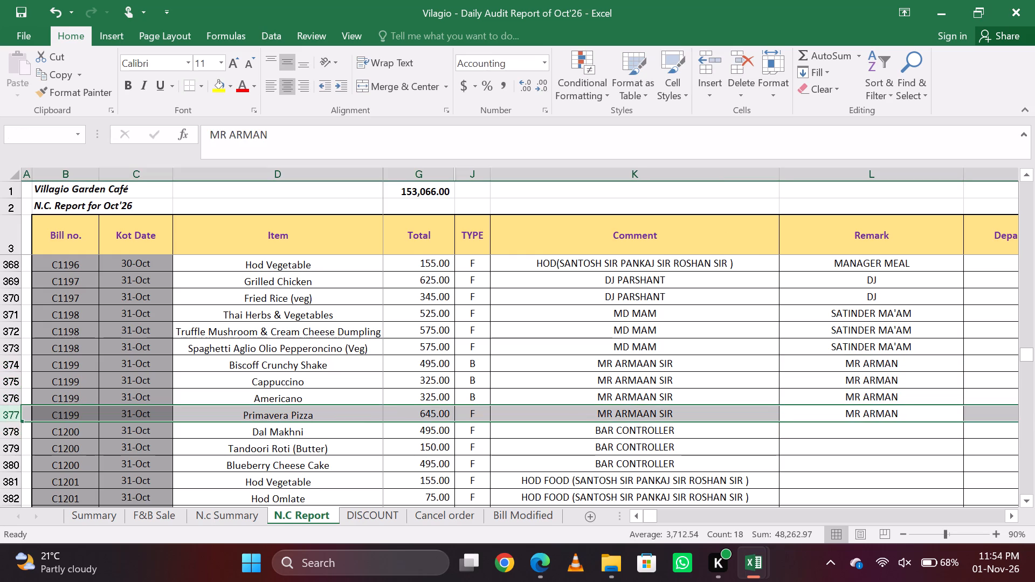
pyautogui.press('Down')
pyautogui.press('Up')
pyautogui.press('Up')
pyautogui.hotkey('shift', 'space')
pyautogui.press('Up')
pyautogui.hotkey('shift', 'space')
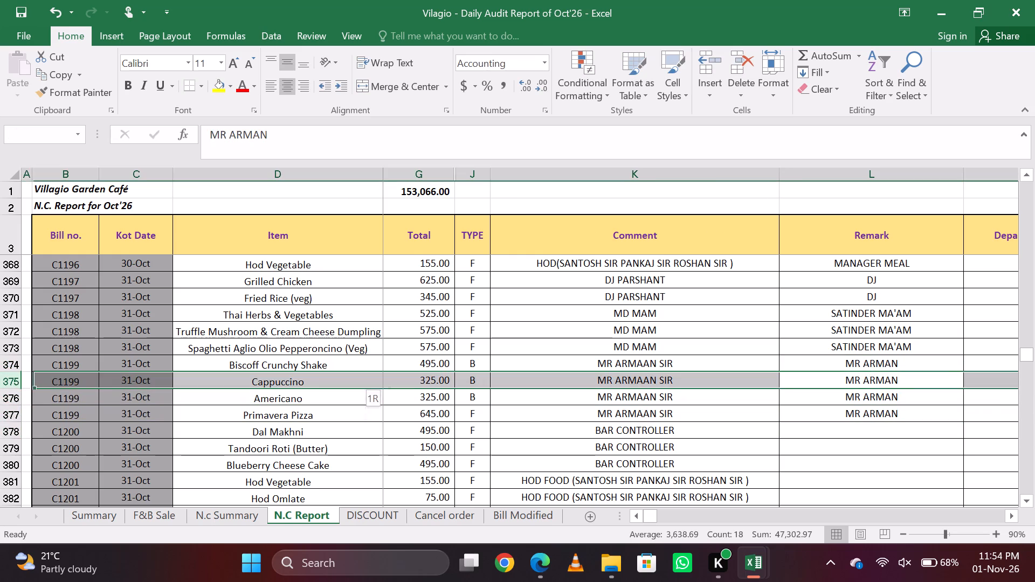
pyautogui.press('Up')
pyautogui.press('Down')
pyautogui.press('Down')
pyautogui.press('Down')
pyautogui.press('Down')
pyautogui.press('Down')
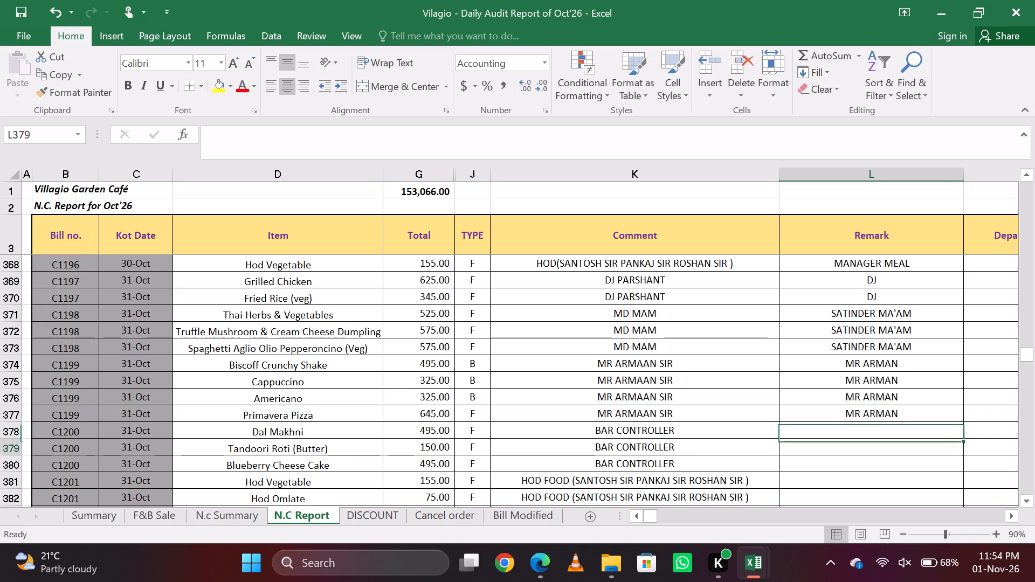
# Enter the Remark CONTROLLER for the three items of bill C1200 in L378:L380.
pyautogui.press('Up')
pyautogui.press('c')
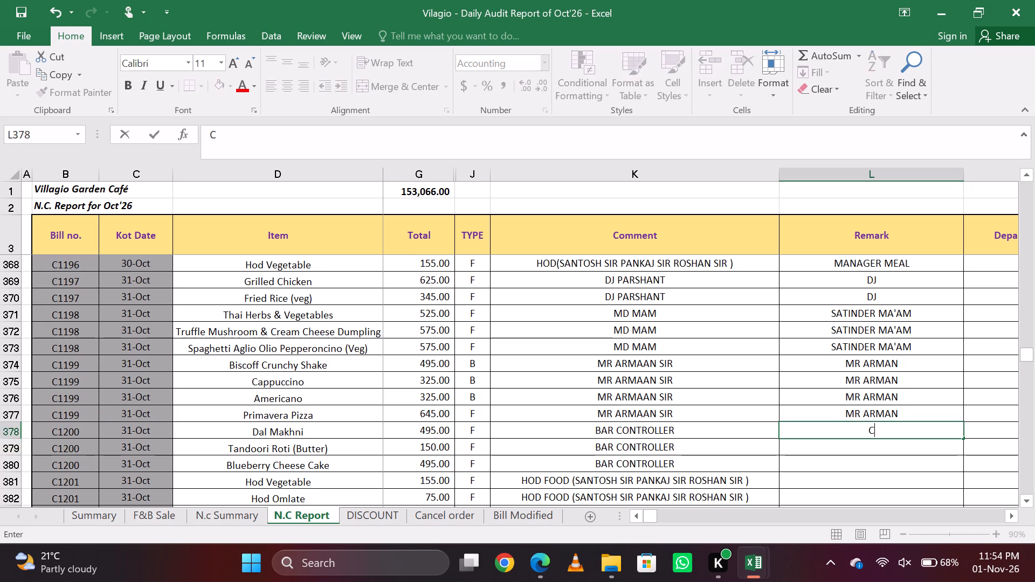
pyautogui.press('o')
pyautogui.press('Down')
pyautogui.press('Up')
pyautogui.write('CON')
pyautogui.press('Down')
pyautogui.hotkey('ctrl', 'd')
pyautogui.press('Down')
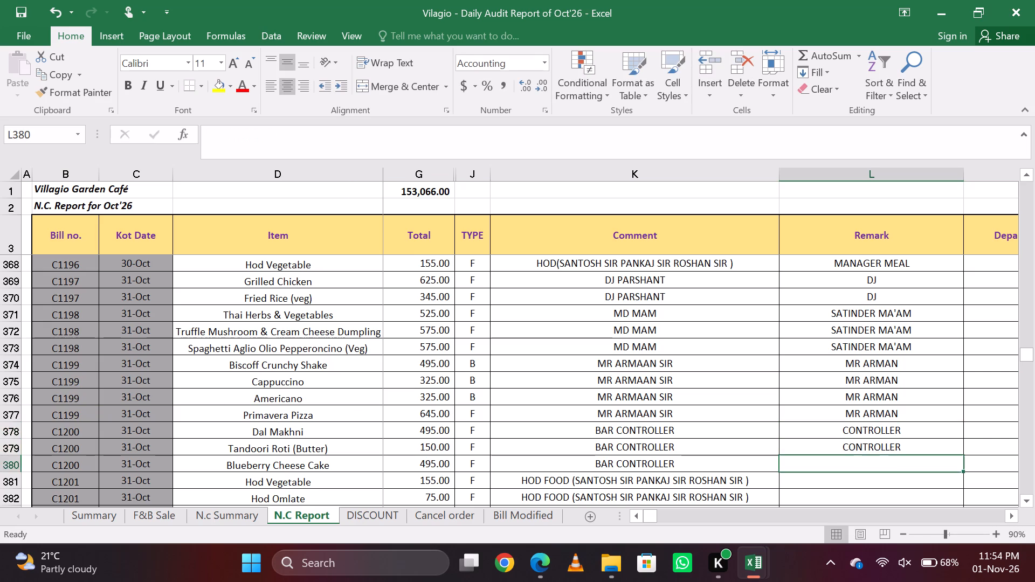
pyautogui.hotkey('ctrl', 'd')
pyautogui.press('Down')
# Enter the Remark MANAGER MEAL for all six items of bill C1201 in L381:L386.
pyautogui.write('MA')
pyautogui.press('Down')
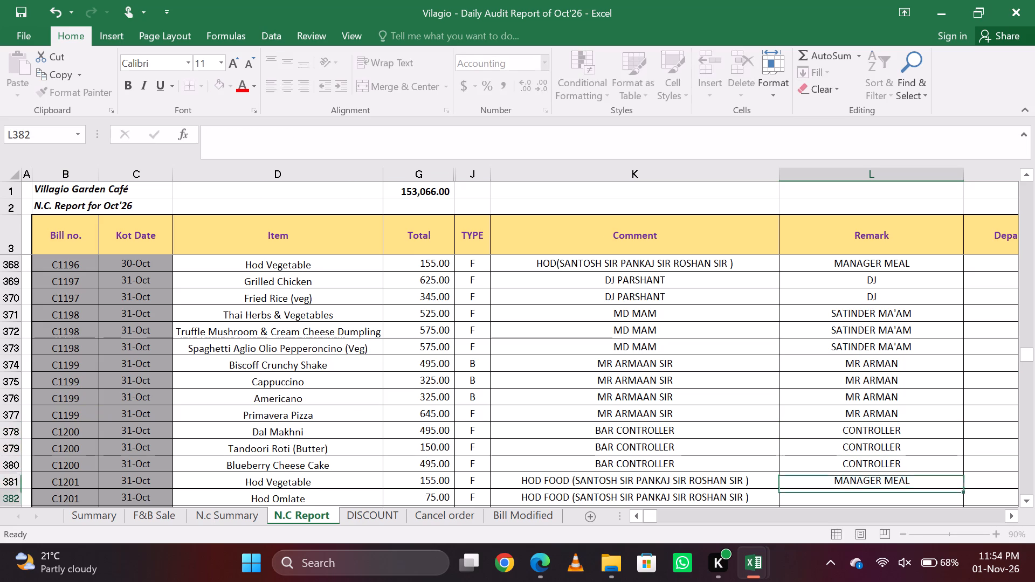
pyautogui.hotkey('ctrl', 'd')
pyautogui.press('Down')
pyautogui.hotkey('ctrl', 'd')
pyautogui.hotkey('ctrl', 'Down')
pyautogui.hotkey('ctrl', 'Up')
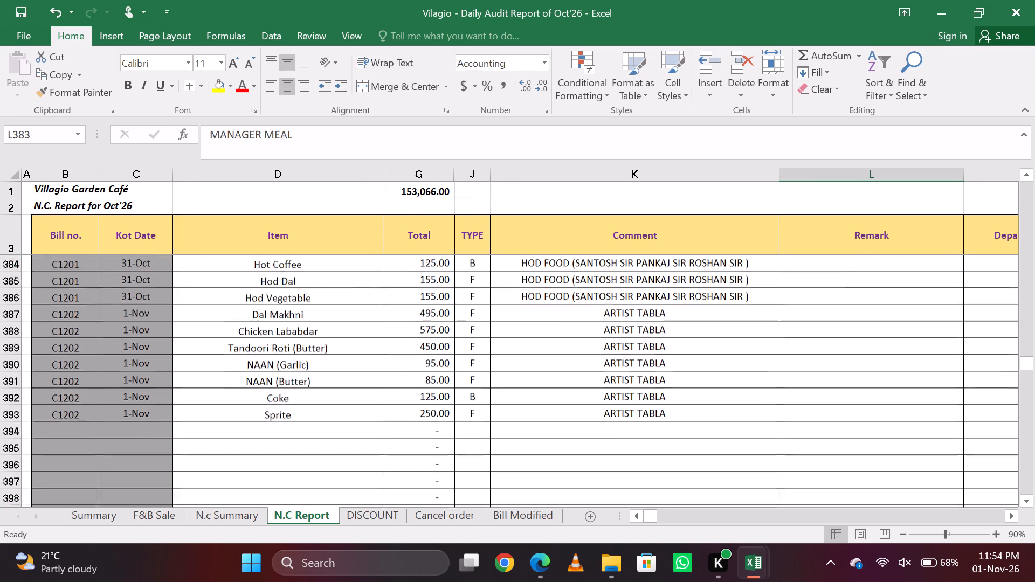
pyautogui.press('Down')
pyautogui.hotkey('ctrl', 'd')
pyautogui.press('Down')
pyautogui.hotkey('ctrl', 'd')
pyautogui.press('Down')
pyautogui.hotkey('ctrl', 'd')
pyautogui.press('Down')
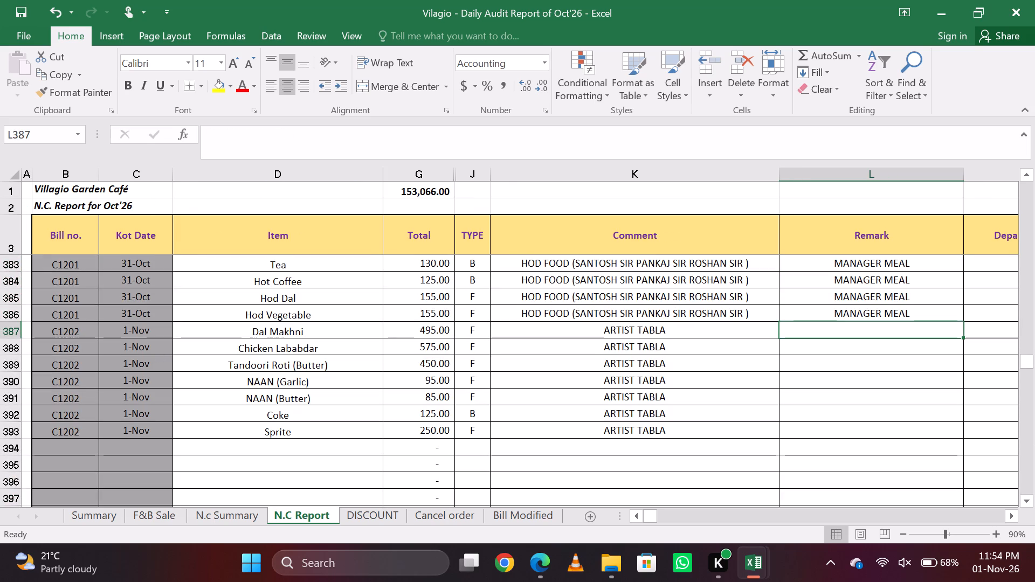
# Enter the Remark ARTIST for all seven items of bill C1202 in L387:L393 and save the workbook.
pyautogui.write('AR')
pyautogui.press('Down')
pyautogui.hotkey('ctrl', 'd')
pyautogui.press('Down')
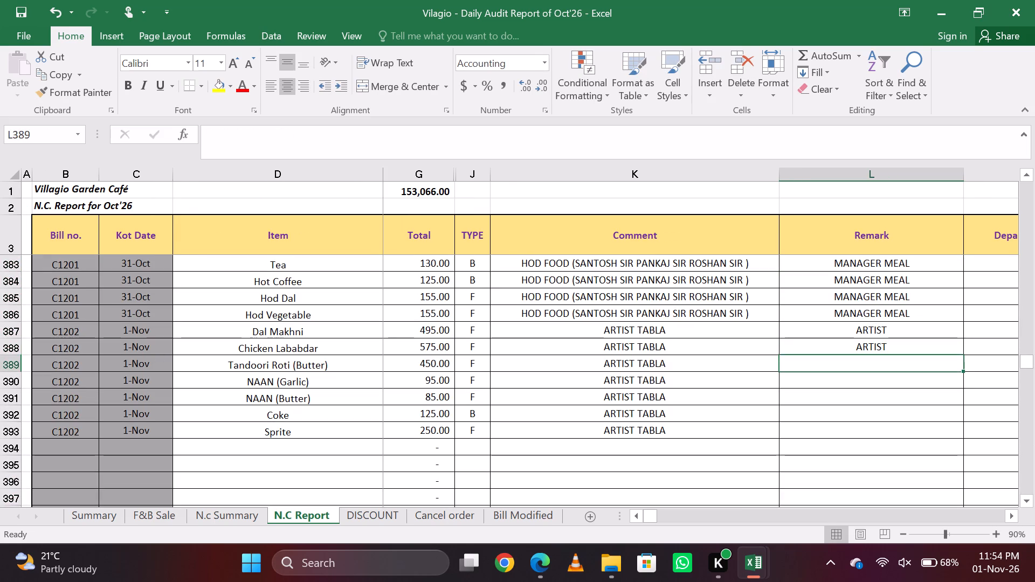
pyautogui.hotkey('ctrl', 'd')
pyautogui.press('Down')
pyautogui.hotkey('ctrl', 'd')
pyautogui.press('Down')
pyautogui.hotkey('ctrl', 'd')
pyautogui.press('Down')
pyautogui.hotkey('ctrl', 'd')
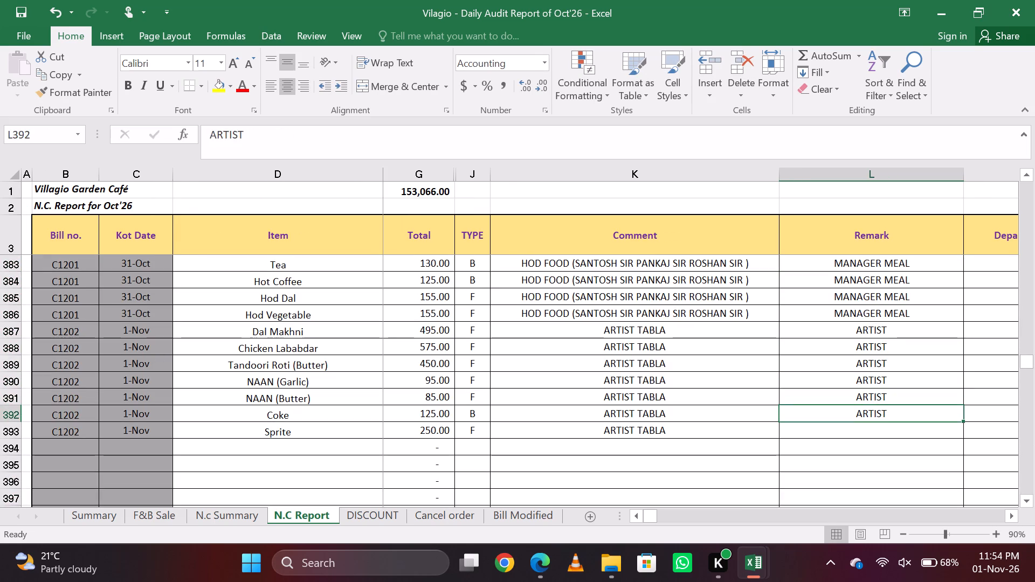
pyautogui.press('Down')
pyautogui.hotkey('ctrl', 'd')
pyautogui.press('Down')
pyautogui.press('Up')
pyautogui.hotkey('ctrl', 's')
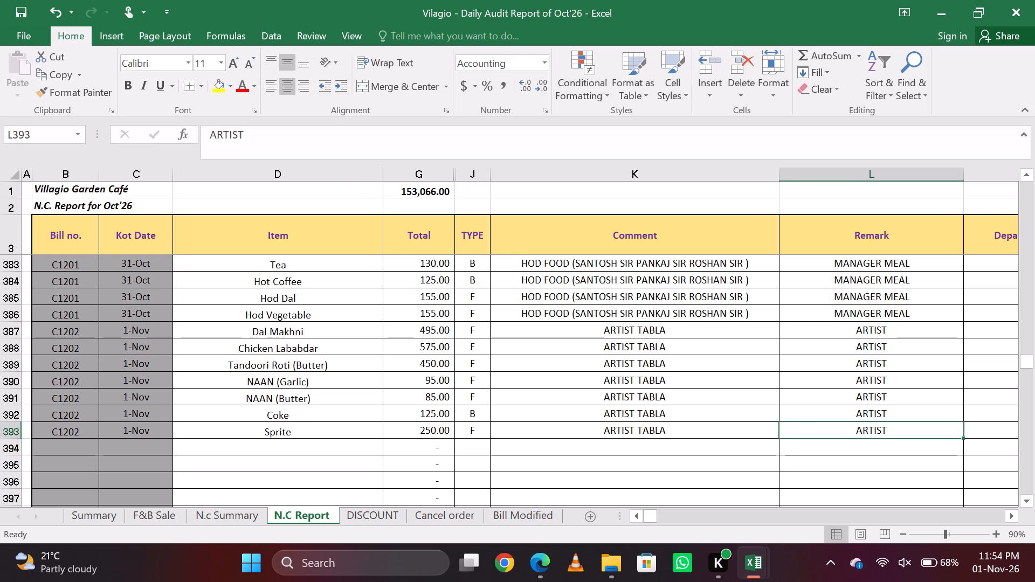
# Change the Kot Date of bill C1202's Dal Makhni in C387 to 31-Oct, copied from the row above.
pyautogui.press('Left')
pyautogui.press('Left')
pyautogui.press('Left')
pyautogui.press('Left')
pyautogui.press('Left')
pyautogui.press('Left')
pyautogui.press('Up')
pyautogui.press('Up')
pyautogui.press('Left')
pyautogui.press('Up')
pyautogui.press('Up')
pyautogui.press('Up')
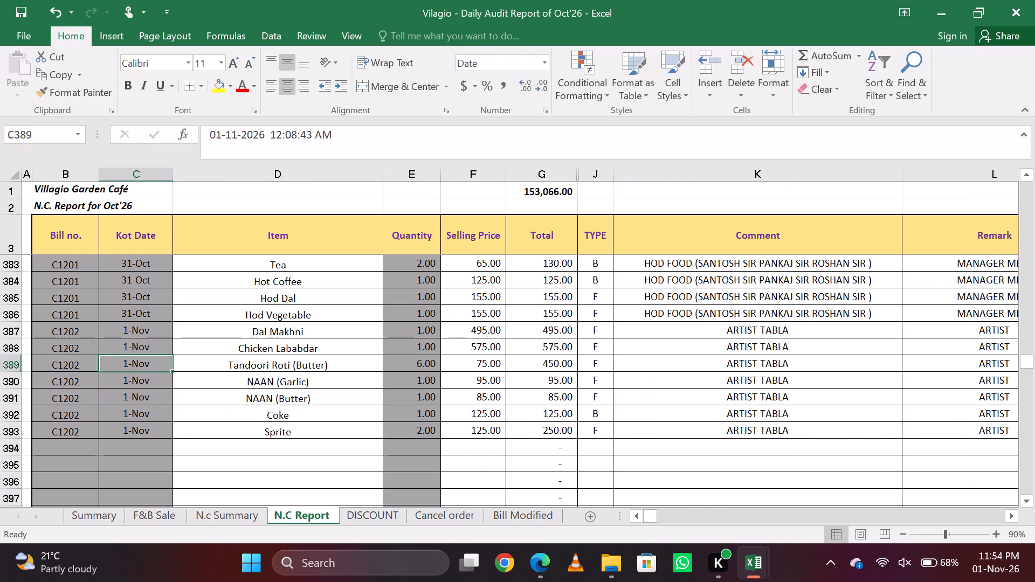
pyautogui.press('Up')
pyautogui.hotkey('ctrl', 'd')
pyautogui.hotkey('ctrl', 'Down')
pyautogui.hotkey('ctrl', 'd')
# Change the Kot Date of bill C1202's Chicken Lababdar in C388 to 31-Oct, copied from the row above.
pyautogui.press('Up')
pyautogui.press('Up')
pyautogui.press('Up')
pyautogui.press('Up')
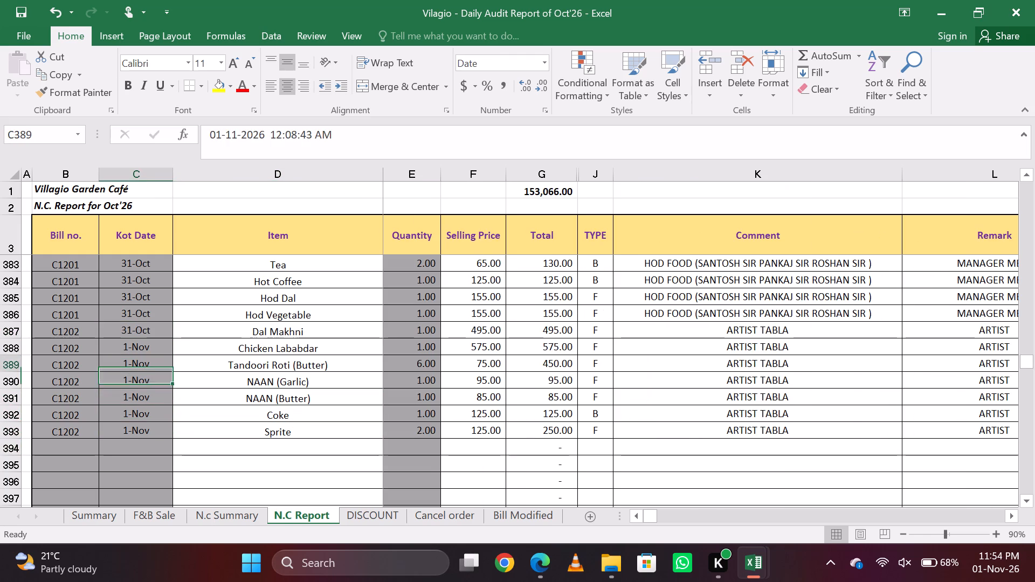
pyautogui.press('Up')
pyautogui.hotkey('ctrl', 'd')
pyautogui.hotkey('ctrl', 'Down')
pyautogui.hotkey('ctrl', 'd')
# Fill the 31-Oct Kot Date down through bill C1202's remaining items in C389:C393 and save the workbook.
pyautogui.press('Up')
pyautogui.press('Up')
pyautogui.press('Up')
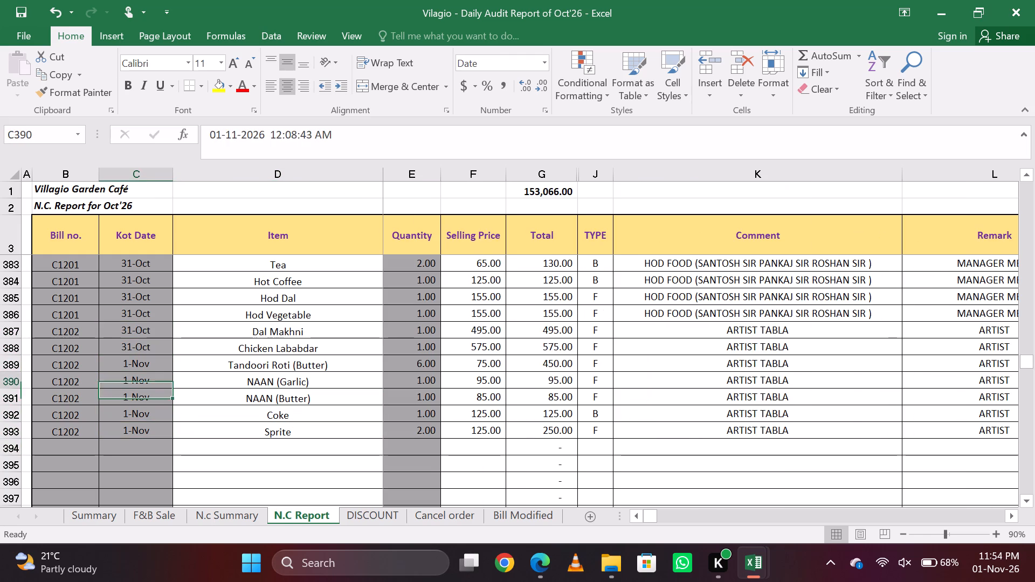
pyautogui.press('Up')
pyautogui.hotkey('ctrl', 'd')
pyautogui.press('Down')
pyautogui.hotkey('ctrl', 'd')
pyautogui.press('Down')
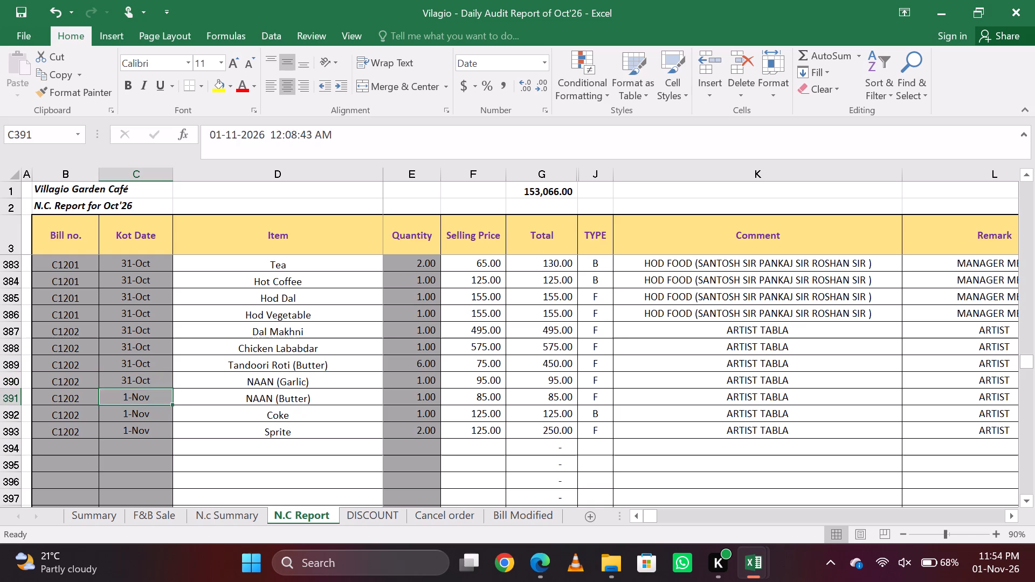
pyautogui.hotkey('ctrl', 'd')
pyautogui.press('Down')
pyautogui.hotkey('ctrl', 'd')
pyautogui.press('Down')
pyautogui.hotkey('ctrl', 'd')
pyautogui.press('Down')
pyautogui.press('Up')
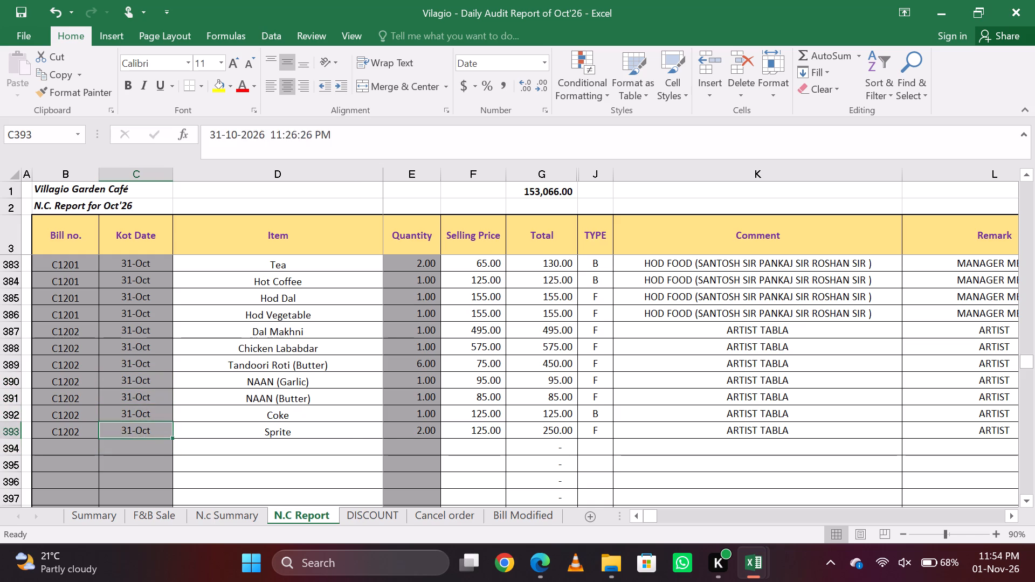
pyautogui.press('Right')
pyautogui.press('Left')
pyautogui.press('Left')
pyautogui.press('Right')
pyautogui.press('Right')
pyautogui.press('Right')
pyautogui.hotkey('ctrl', 's')
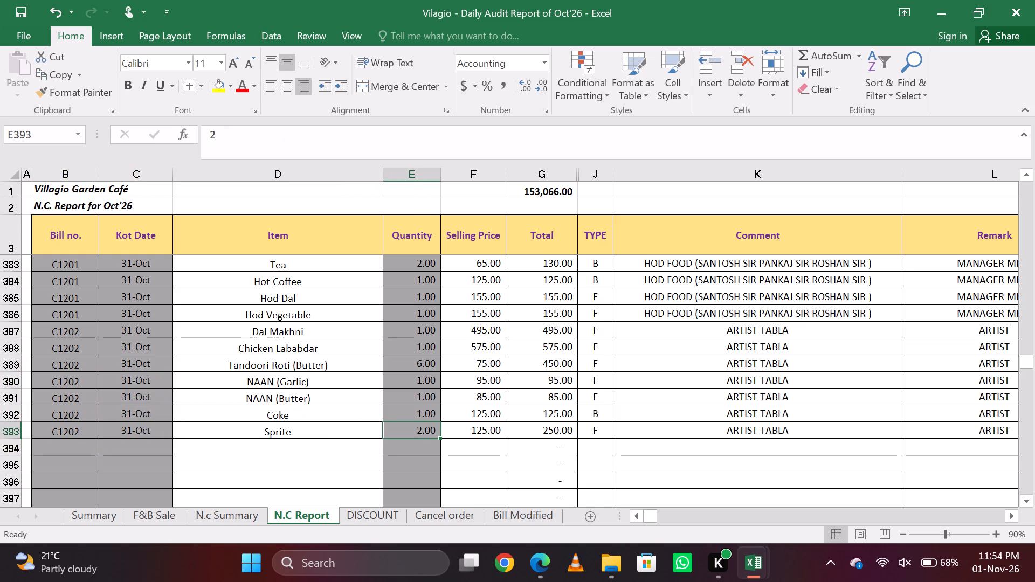
# Check the complimentary totals on N.c Summary and review the last item row, 393, across the N.C Report columns.
pyautogui.hotkey('ctrl', 'pageup')
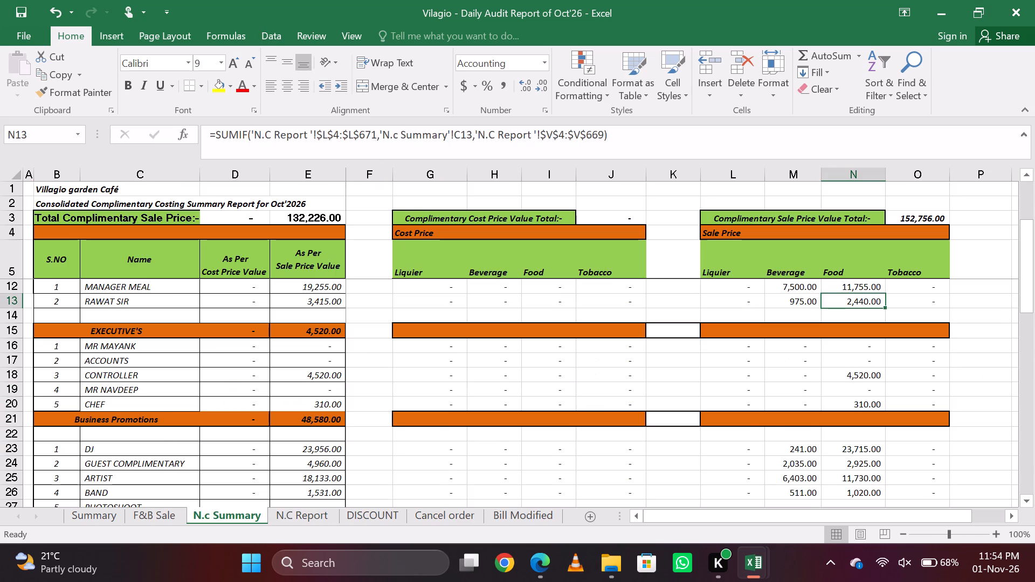
pyautogui.hotkey('ctrl', 'pagedown')
pyautogui.press('Right')
pyautogui.press('Right')
pyautogui.press('Right')
pyautogui.press('Right')
pyautogui.press('Right')
pyautogui.press('Right')
pyautogui.press('Right')
pyautogui.press('Right')
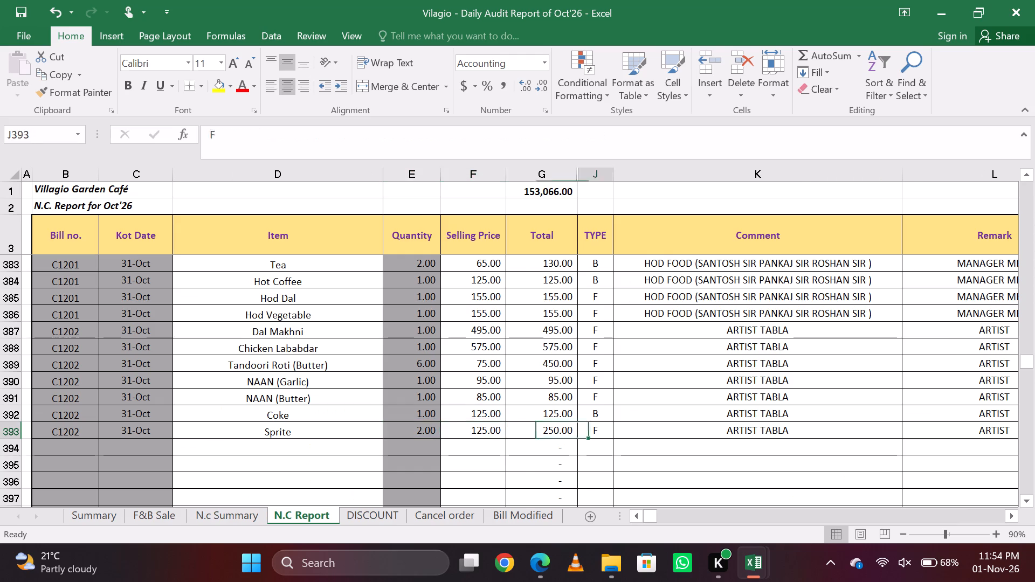
pyautogui.press('Left')
pyautogui.press('Left')
pyautogui.press('Left')
pyautogui.press('Left')
pyautogui.press('Right')
pyautogui.press('Right')
pyautogui.press('Left')
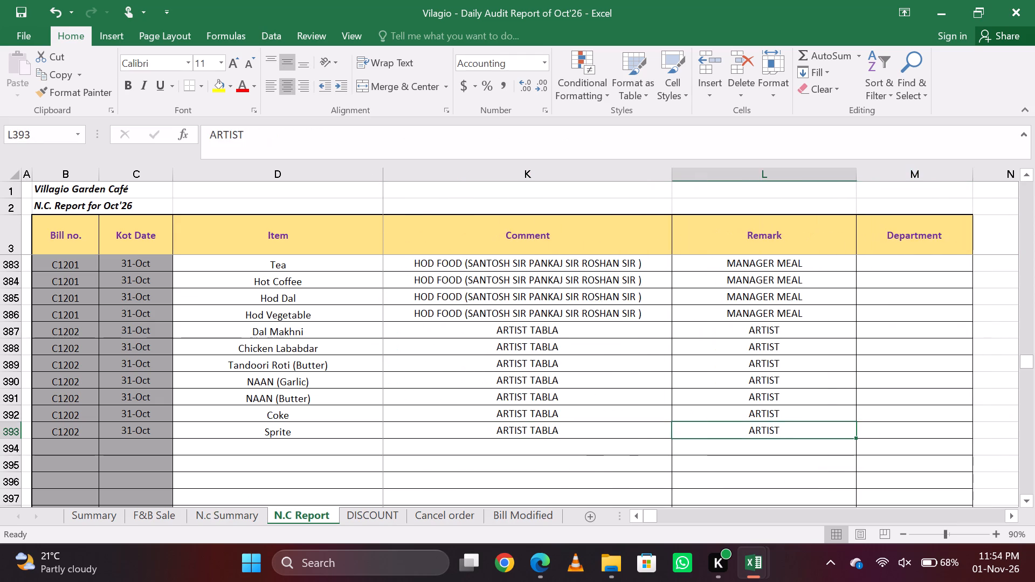
# Close the Order_Summary_Item_Report workbook for 30–31 October without saving its changes and return to the Daily Audit Report.
pyautogui.hotkey('alt', 'Tab')
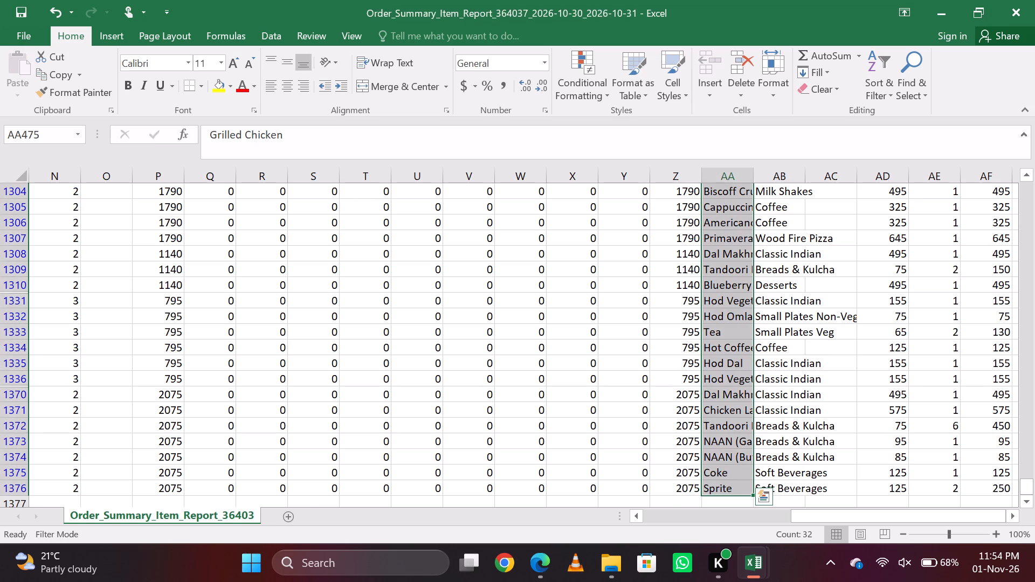
pyautogui.hotkey('alt', 'Tab')
pyautogui.hotkey('alt', 'Tab')
pyautogui.click(1034, 0)
pyautogui.press('Right')
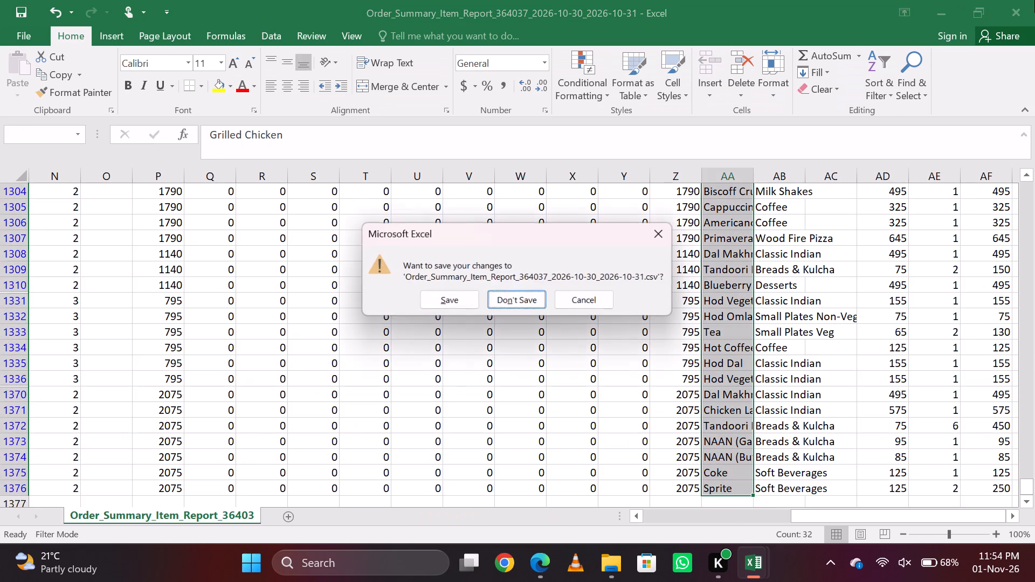
pyautogui.press('Return')
pyautogui.hotkey('alt', 'Tab')
pyautogui.hotkey('alt', 'Tab')
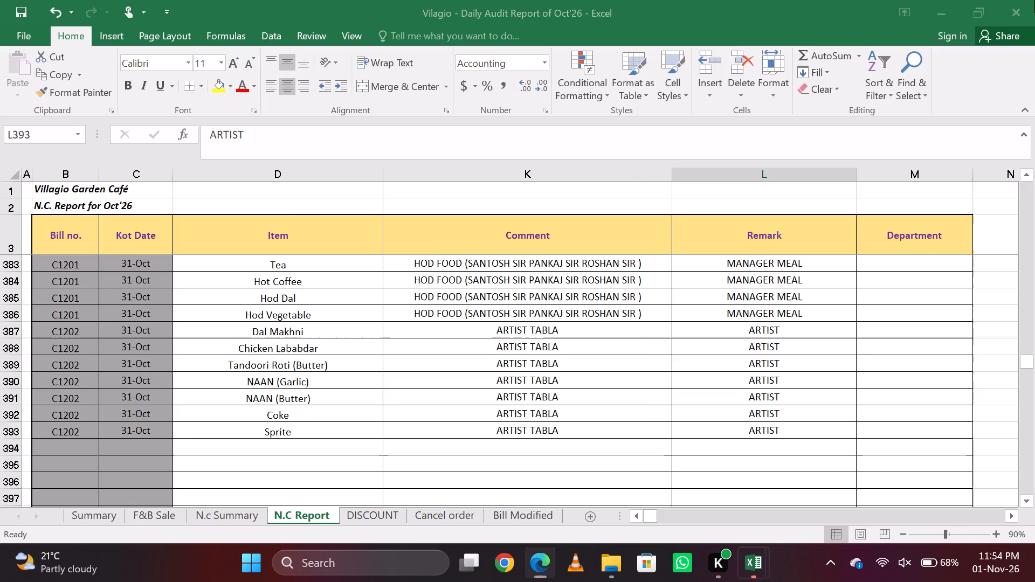
# Examine the manager and executive names and their sale price values on the N.c Summary sheet.
pyautogui.hotkey('ctrl', 'pageup')
pyautogui.press('Left')
pyautogui.press('Left')
pyautogui.press('Left')
pyautogui.press('Left')
pyautogui.press('Left')
pyautogui.press('Left')
pyautogui.press('Left')
pyautogui.press('Left')
pyautogui.press('Left')
pyautogui.press('Left')
pyautogui.press('Left')
pyautogui.press('Left')
pyautogui.press('Left')
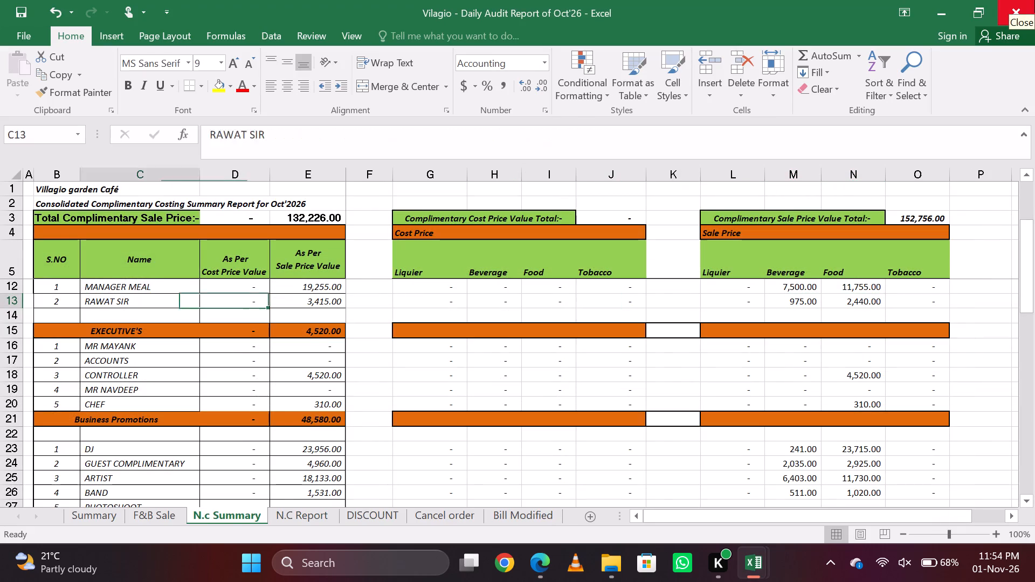
pyautogui.press('Right')
pyautogui.press('Right')
pyautogui.press('Down')
pyautogui.press('Down')
pyautogui.press('Right')
pyautogui.press('Down')
pyautogui.press('Left')
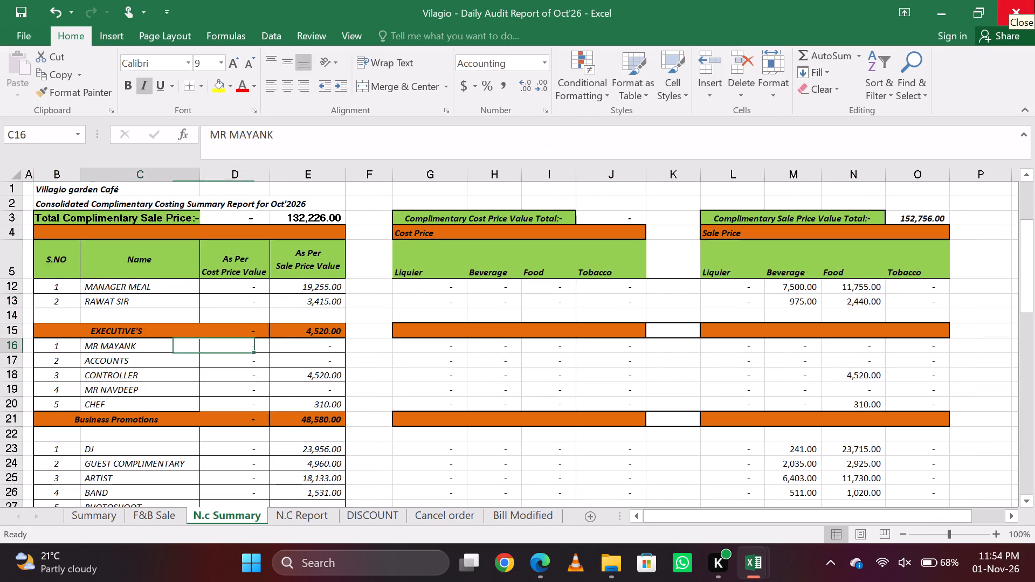
pyautogui.press('Down')
# Examine the director names and their sale price values at the top of the N.c Summary sheet.
pyautogui.press('Up')
pyautogui.press('Up')
pyautogui.press('Up')
pyautogui.press('Up')
pyautogui.press('Up')
pyautogui.press('Up')
pyautogui.press('Up')
pyautogui.press('Up')
pyautogui.press('Up')
pyautogui.press('Up')
pyautogui.press('Up')
pyautogui.press('Up')
pyautogui.press('Down')
pyautogui.press('Down')
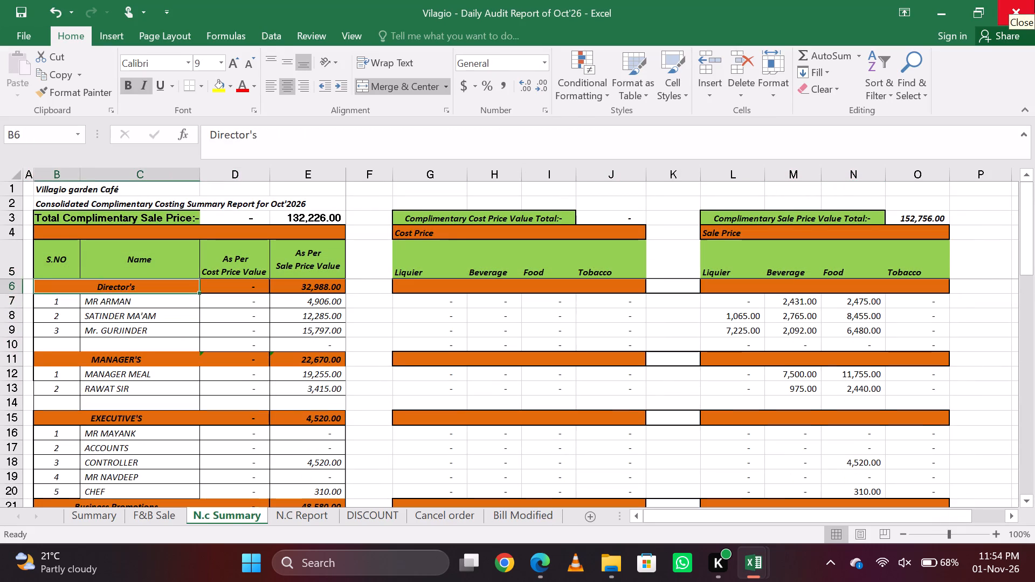
pyautogui.hotkey('alt', 'Tab')
pyautogui.press('Down')
pyautogui.hotkey('alt', 'Tab')
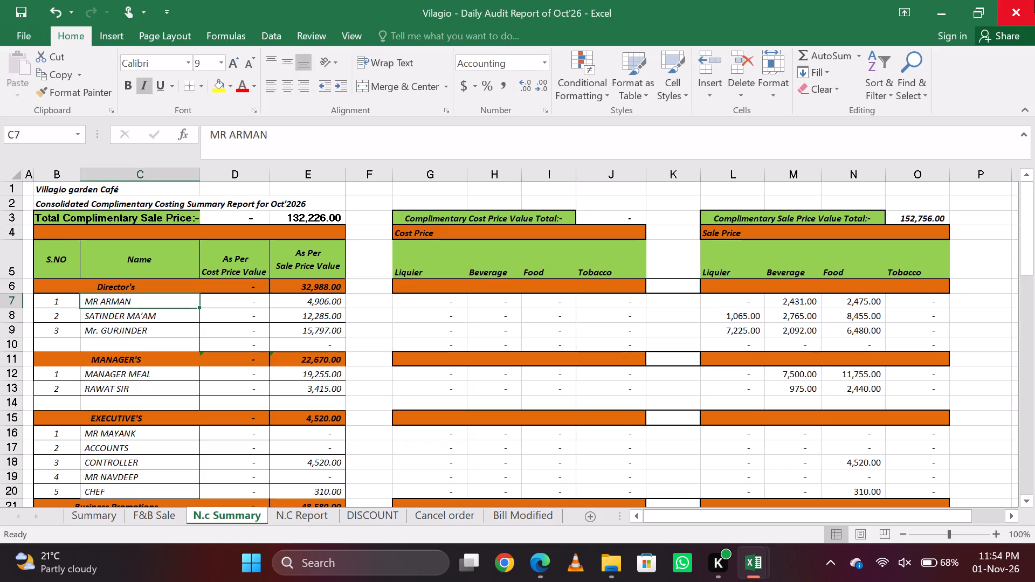
pyautogui.press('Down')
pyautogui.press('Right')
pyautogui.press('Up')
pyautogui.press('Left')
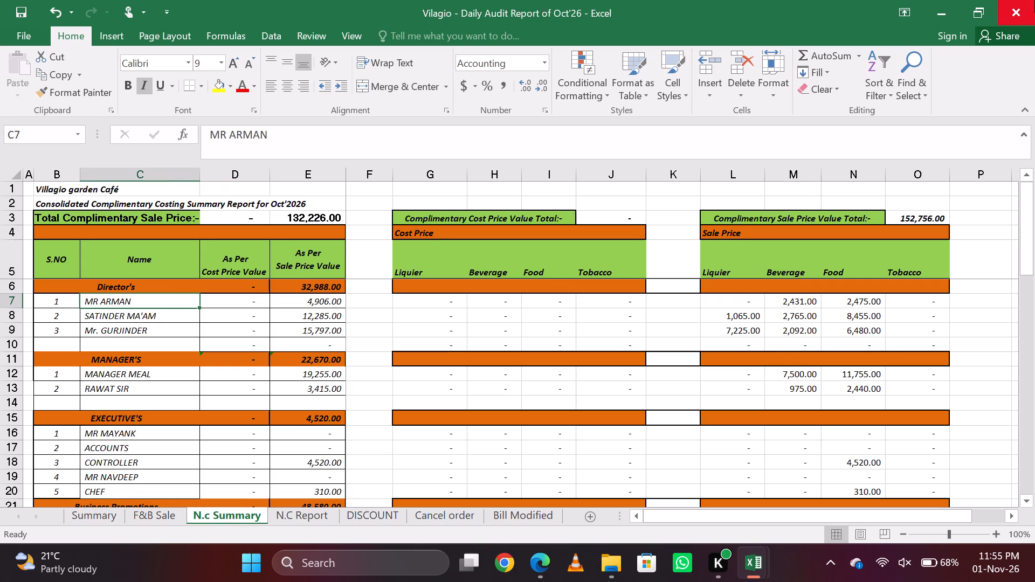
pyautogui.press('Down')
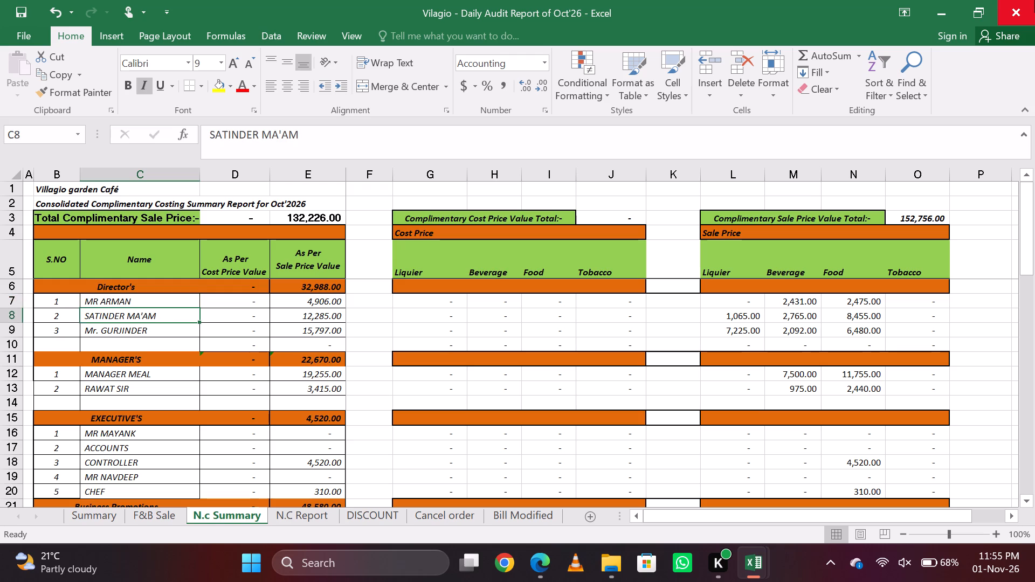
pyautogui.press('Up')
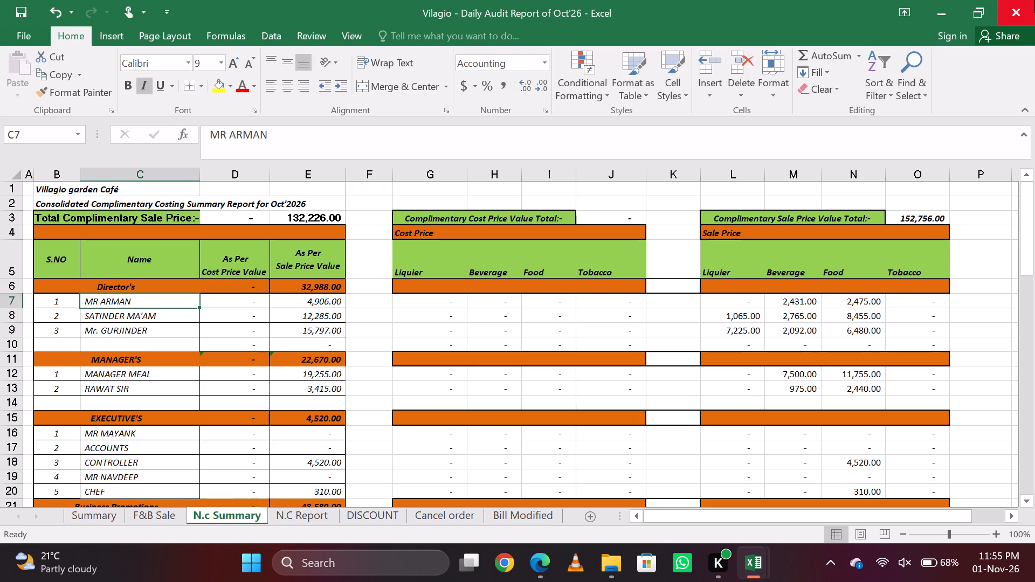
pyautogui.press('Down')
pyautogui.press('Down')
pyautogui.press('Up')
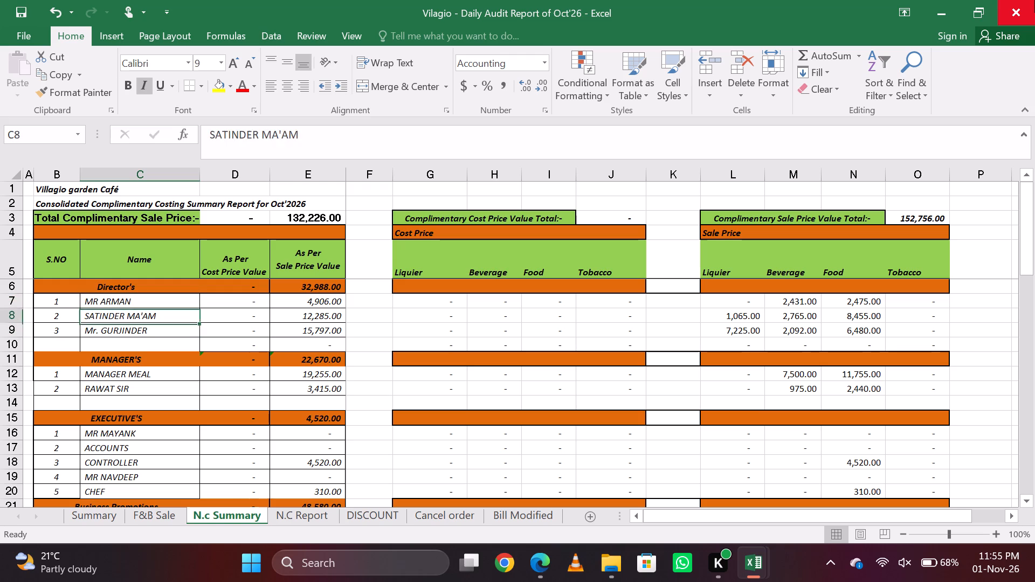
pyautogui.press('Up')
# Examine the Remark entries in the first item rows of the N.C Report sheet.
pyautogui.hotkey('ctrl', 'pagedown')
pyautogui.press('Up')
pyautogui.hotkey('ctrl', 'Up')
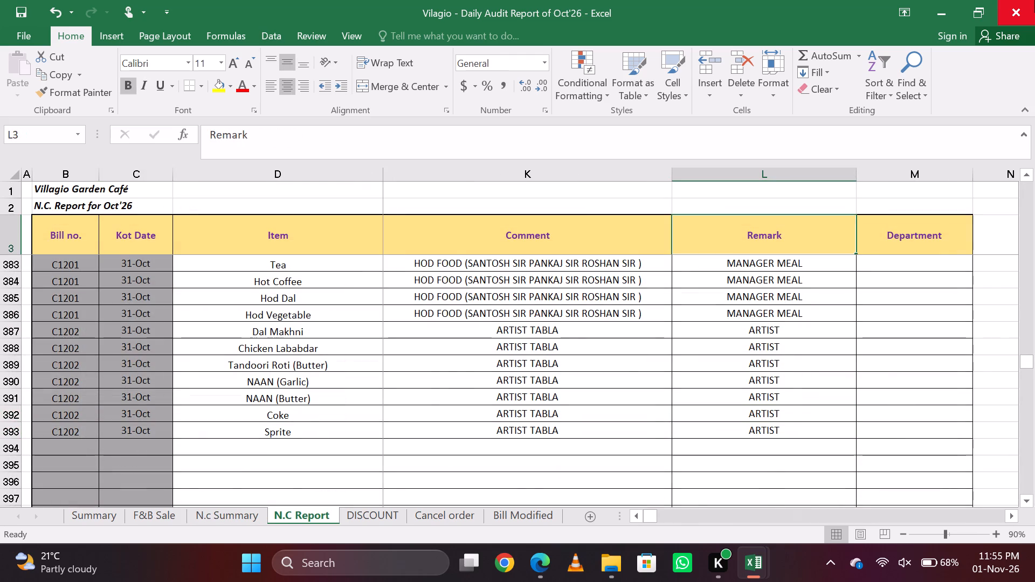
pyautogui.press('Down')
pyautogui.press('Down')
pyautogui.press('Down')
pyautogui.press('Up')
pyautogui.press('Up')
pyautogui.press('Up')
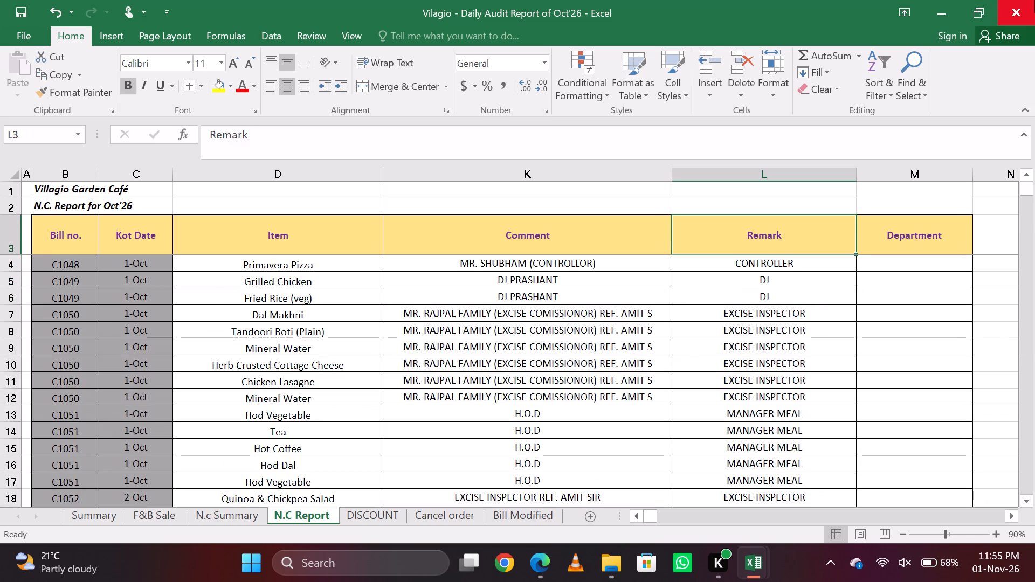
pyautogui.press('Down')
pyautogui.press('Down')
pyautogui.press('Down')
pyautogui.press('Down')
pyautogui.press('Down')
pyautogui.press('Down')
pyautogui.press('Down')
pyautogui.press('Down')
pyautogui.press('Down')
pyautogui.press('Down')
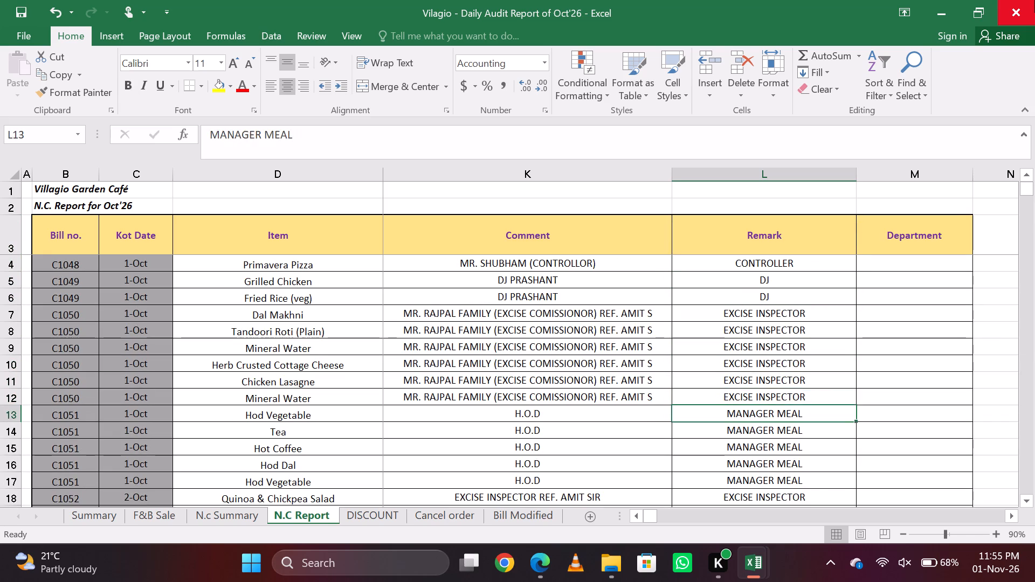
# Check the overall sale total above the Total column, in cell G1 of the N.C Report sheet.
pyautogui.press('Up')
pyautogui.press('pageup')
pyautogui.press('pageup')
pyautogui.press('pageup')
pyautogui.press('pagedown')
pyautogui.press('pageup')
pyautogui.press('pageup')
pyautogui.press('pageup')
pyautogui.press('pageup')
pyautogui.press('pageup')
pyautogui.press('pageup')
pyautogui.press('pageup')
pyautogui.press('pageup')
pyautogui.press('pageup')
pyautogui.press('pageup')
pyautogui.press('pageup')
pyautogui.press('pageup')
pyautogui.press('pageup')
pyautogui.press('pageup')
pyautogui.press('pageup')
pyautogui.press('pageup')
pyautogui.press('pageup')
pyautogui.press('pageup')
pyautogui.press('pageup')
pyautogui.press('pageup')
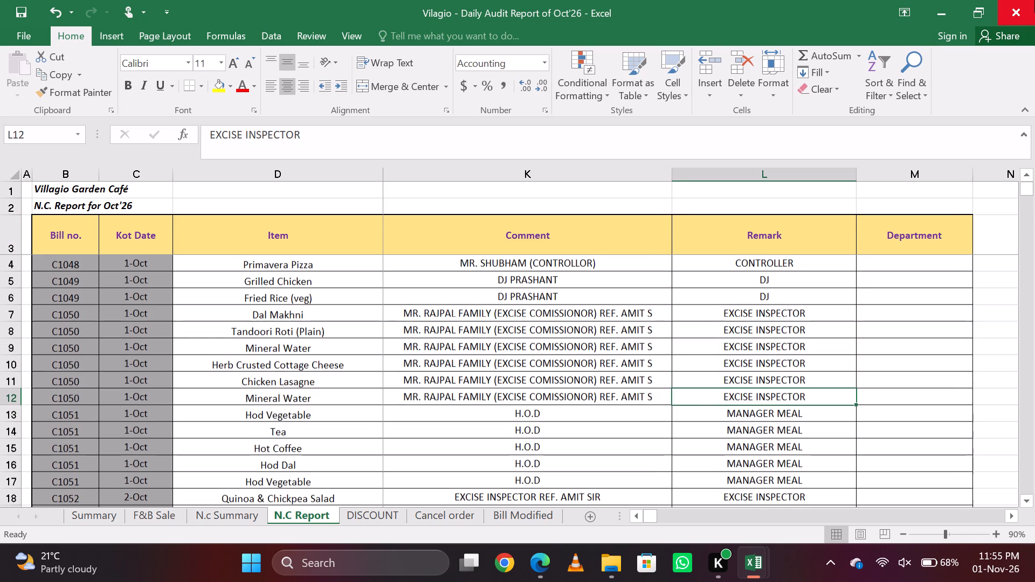
pyautogui.press('Up')
pyautogui.press('Up')
pyautogui.press('Up')
pyautogui.press('Up')
pyautogui.press('Up')
pyautogui.press('Up')
pyautogui.press('Up')
pyautogui.press('Up')
pyautogui.press('Up')
pyautogui.press('Up')
pyautogui.press('Up')
pyautogui.press('Up')
pyautogui.press('Up')
pyautogui.press('Up')
pyautogui.press('Up')
pyautogui.press('Up')
pyautogui.press('Up')
pyautogui.press('Up')
pyautogui.press('Up')
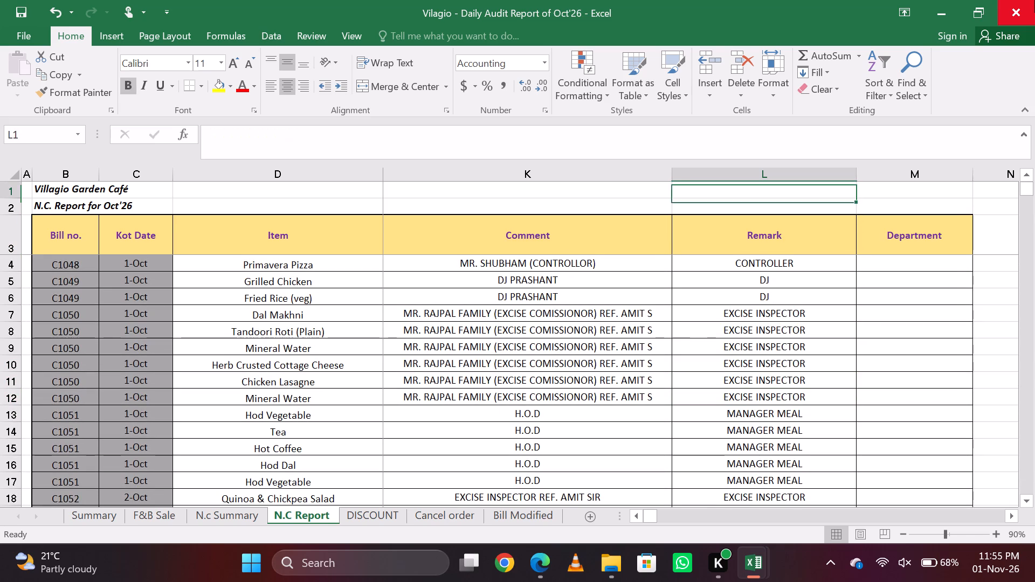
pyautogui.press('Left')
pyautogui.press('Left')
pyautogui.press('Left')
pyautogui.press('Left')
pyautogui.press('Left')
pyautogui.press('Left')
pyautogui.press('Left')
pyautogui.press('Left')
pyautogui.press('Left')
pyautogui.press('Left')
pyautogui.press('Left')
pyautogui.press('Right')
pyautogui.press('Right')
pyautogui.press('Right')
pyautogui.press('Right')
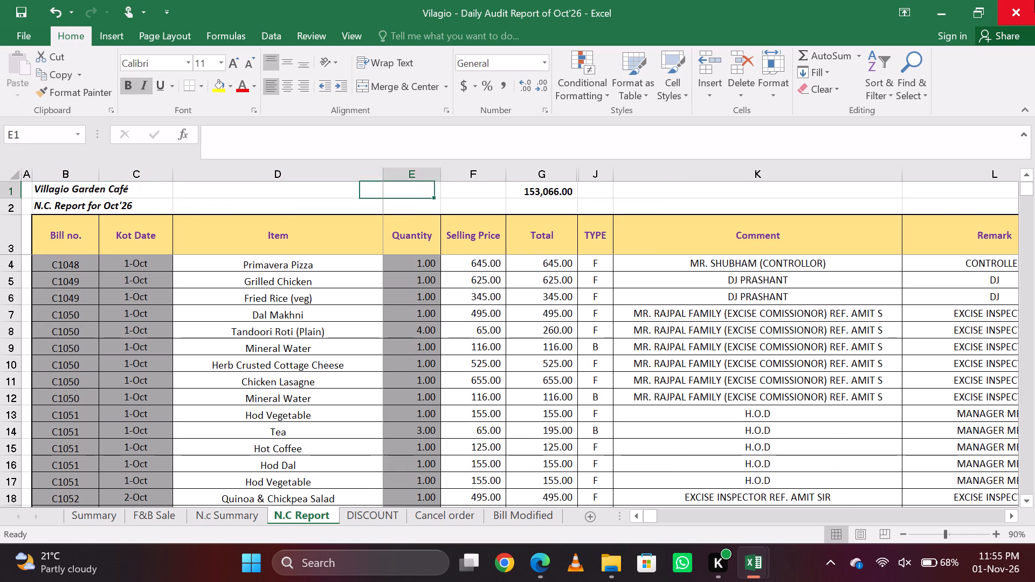
pyautogui.press('Right')
pyautogui.press('Right')
pyautogui.hotkey('alt', 'Tab')
pyautogui.hotkey('alt', 'Tab')
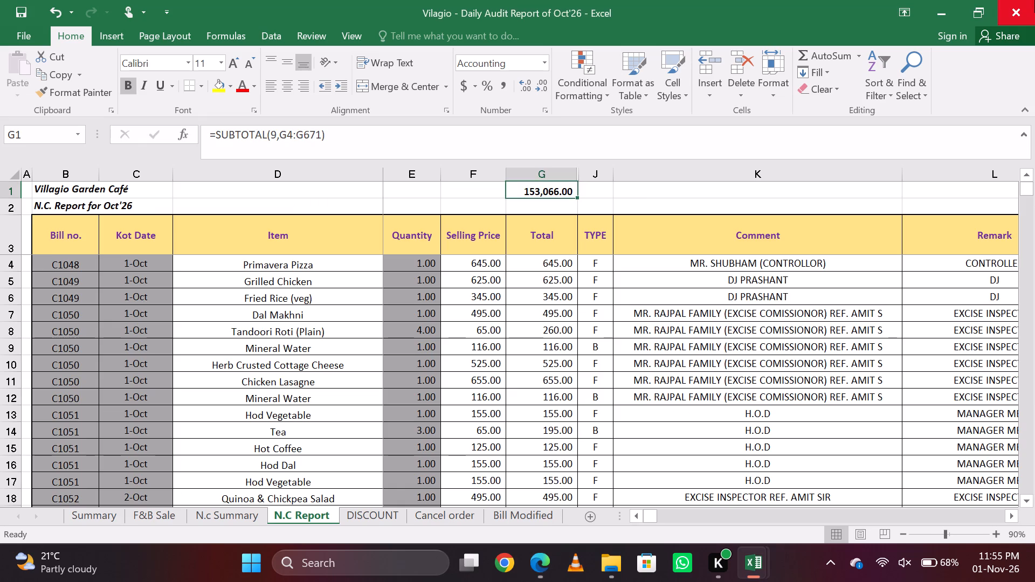
# Review the sale price values on N.c Summary from the directors down through the Other Complimentary section.
pyautogui.hotkey('ctrl', 'pageup')
pyautogui.press('Down')
pyautogui.press('Up')
pyautogui.press('Right')
pyautogui.press('Right')
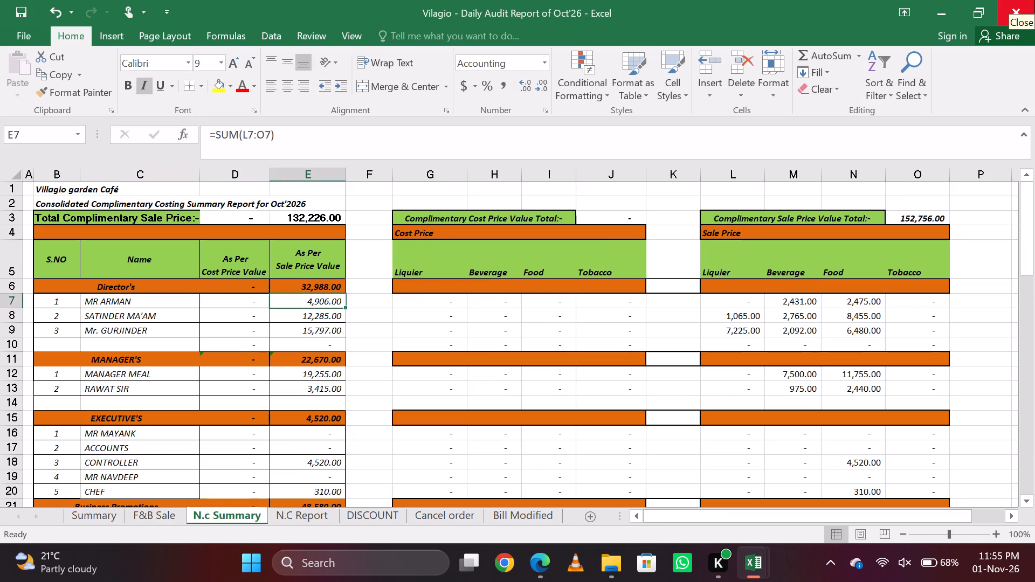
pyautogui.press('Down')
pyautogui.press('Up')
pyautogui.press('Down')
pyautogui.press('Down')
pyautogui.press('Down')
pyautogui.press('Down')
pyautogui.press('Down')
pyautogui.press('Down')
pyautogui.press('Down')
pyautogui.press('Down')
pyautogui.press('Down')
pyautogui.press('Down')
pyautogui.press('Down')
pyautogui.press('Down')
pyautogui.press('Down')
pyautogui.press('Down')
pyautogui.press('Down')
pyautogui.press('Down')
pyautogui.press('Down')
pyautogui.press('Down')
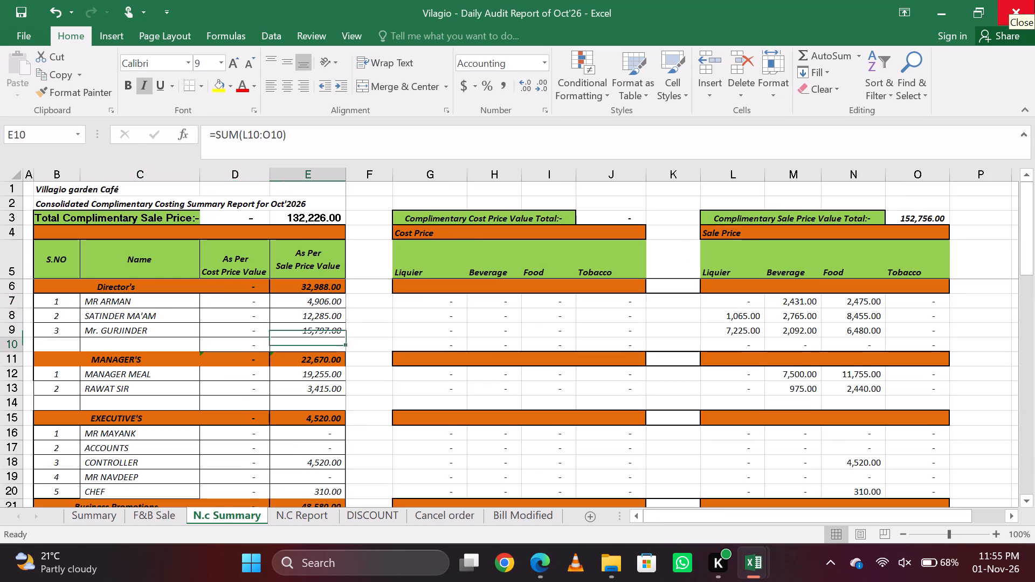
pyautogui.press('Down')
pyautogui.press('Down')
pyautogui.press('Down')
pyautogui.press('Down')
pyautogui.press('Down')
pyautogui.press('Down')
pyautogui.press('Down')
pyautogui.press('Down')
pyautogui.press('Down')
pyautogui.press('Down')
pyautogui.press('Down')
pyautogui.press('Down')
pyautogui.press('Up')
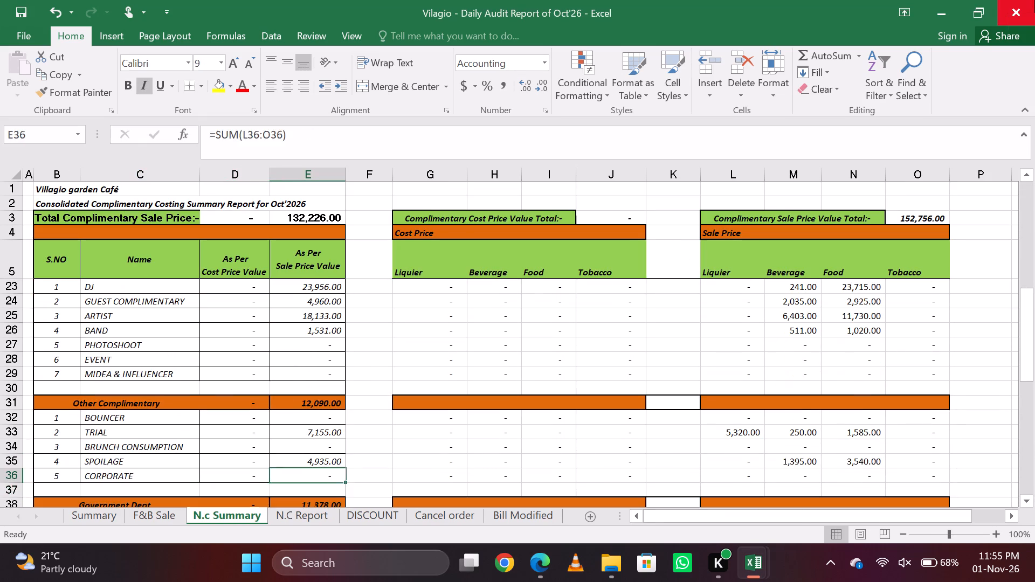
# Examine the sale price values of the Government Dept. and Commercial Consumption sections on N.c Summary.
pyautogui.press('Down')
pyautogui.press('Down')
pyautogui.press('Down')
pyautogui.press('Down')
pyautogui.press('Down')
pyautogui.press('Down')
pyautogui.press('Down')
pyautogui.press('Down')
pyautogui.press('Down')
pyautogui.press('Down')
pyautogui.press('Down')
pyautogui.press('Up')
pyautogui.press('Down')
pyautogui.press('Down')
pyautogui.press('Down')
pyautogui.press('Down')
pyautogui.press('Down')
pyautogui.press('Down')
pyautogui.press('Down')
pyautogui.press('Down')
pyautogui.press('Down')
pyautogui.press('Down')
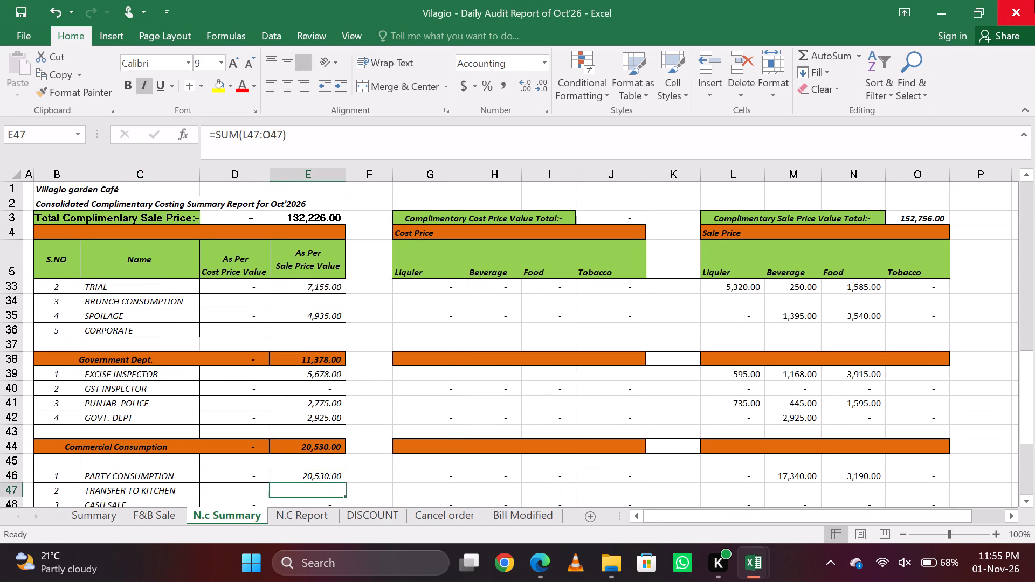
# Review the sale price values on N.c Summary from Commercial Consumption back up to the Total Complimentary Sale Price in E3.
pyautogui.press('Up')
pyautogui.press('Up')
pyautogui.press('Up')
pyautogui.press('Up')
pyautogui.press('Up')
pyautogui.press('Up')
pyautogui.press('Up')
pyautogui.press('Up')
pyautogui.press('Up')
pyautogui.press('Up')
pyautogui.press('Up')
pyautogui.press('Up')
pyautogui.press('Up')
pyautogui.press('Up')
pyautogui.press('Up')
pyautogui.press('Up')
pyautogui.press('Up')
pyautogui.press('Up')
pyautogui.press('Up')
pyautogui.press('Up')
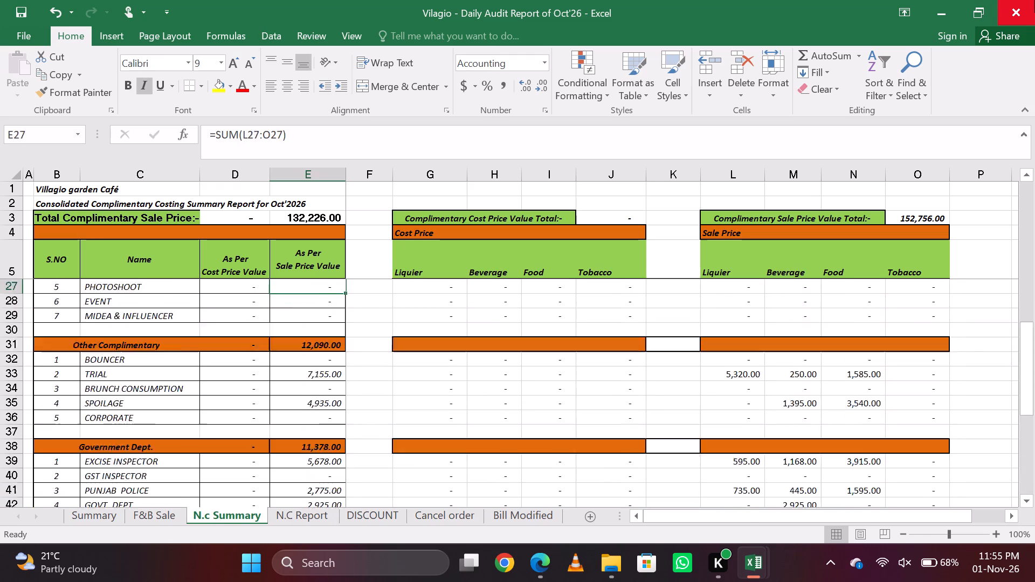
pyautogui.press('Down')
pyautogui.press('Down')
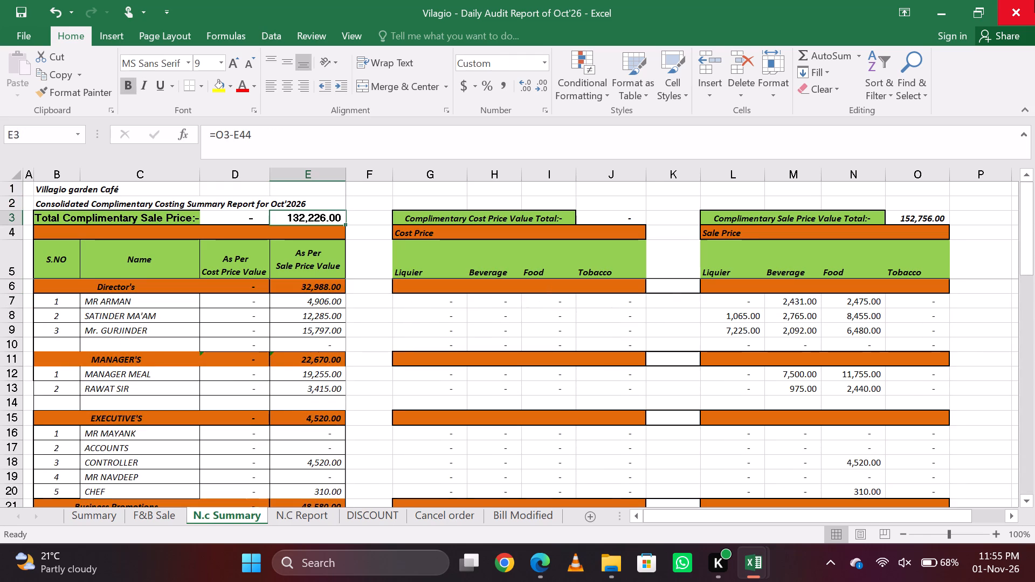
# Compare the Complimentary Sale Price Value Total in O3 of N.c Summary with the overall total in G1 of N.C Report.
pyautogui.press('Right')
pyautogui.press('Left')
pyautogui.press('Right')
pyautogui.press('Right')
pyautogui.press('Right')
pyautogui.press('Right')
pyautogui.press('Right')
pyautogui.press('Right')
pyautogui.press('Right')
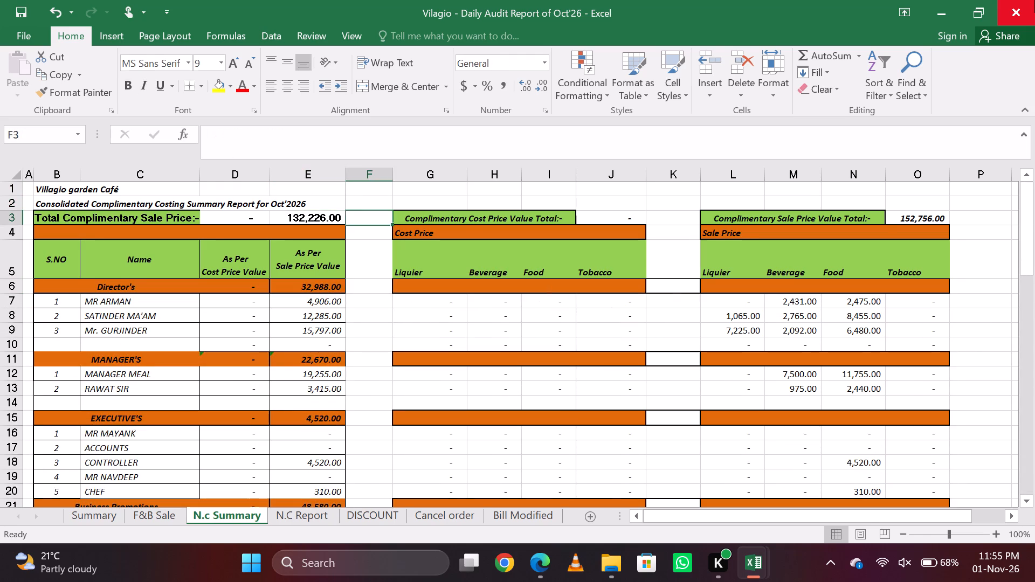
pyautogui.press('Left')
pyautogui.hotkey('alt', 'Tab')
pyautogui.hotkey('alt', 'Tab')
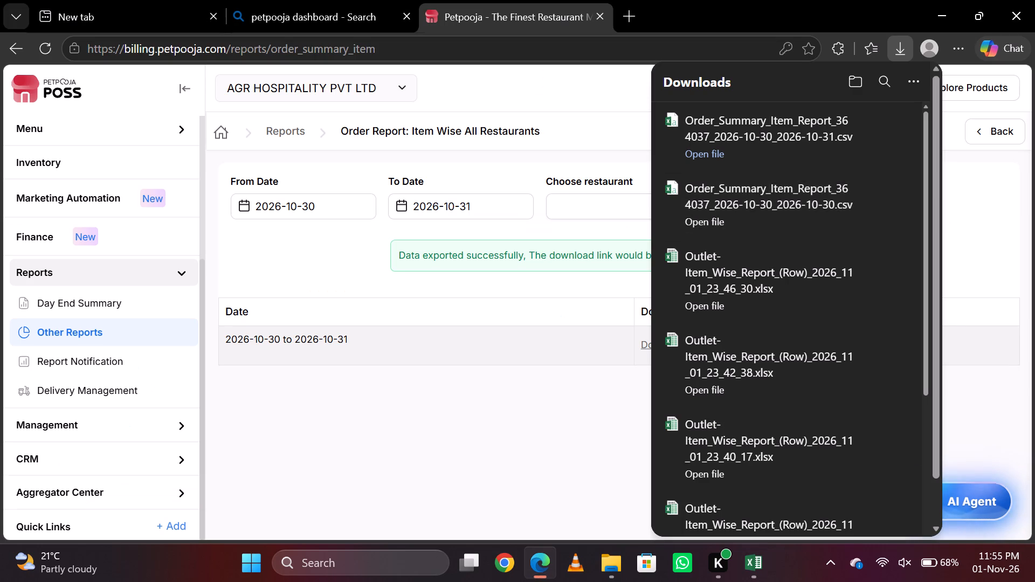
pyautogui.hotkey('ctrl', 'pagedown')
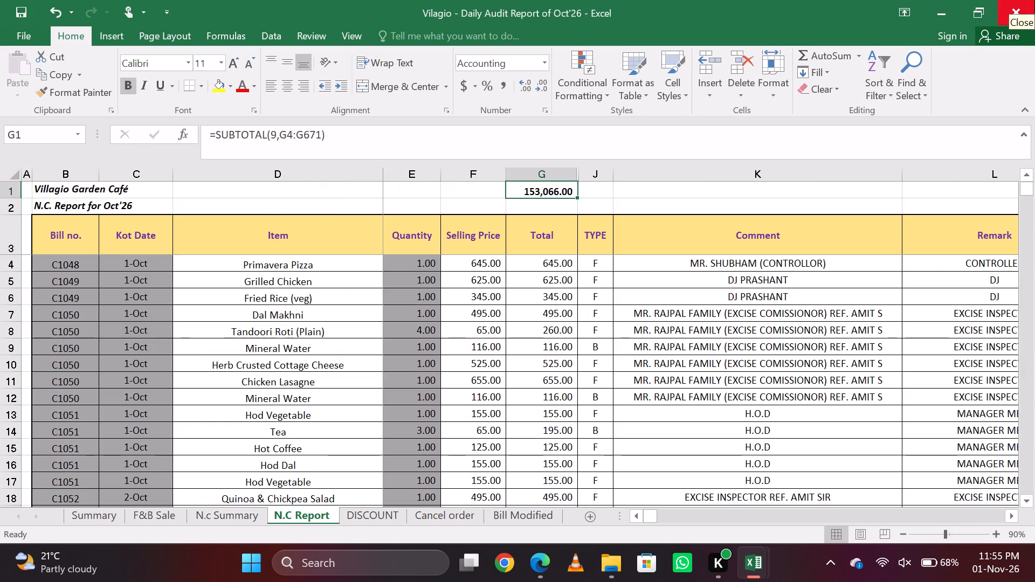
pyautogui.hotkey('ctrl', 'pageup')
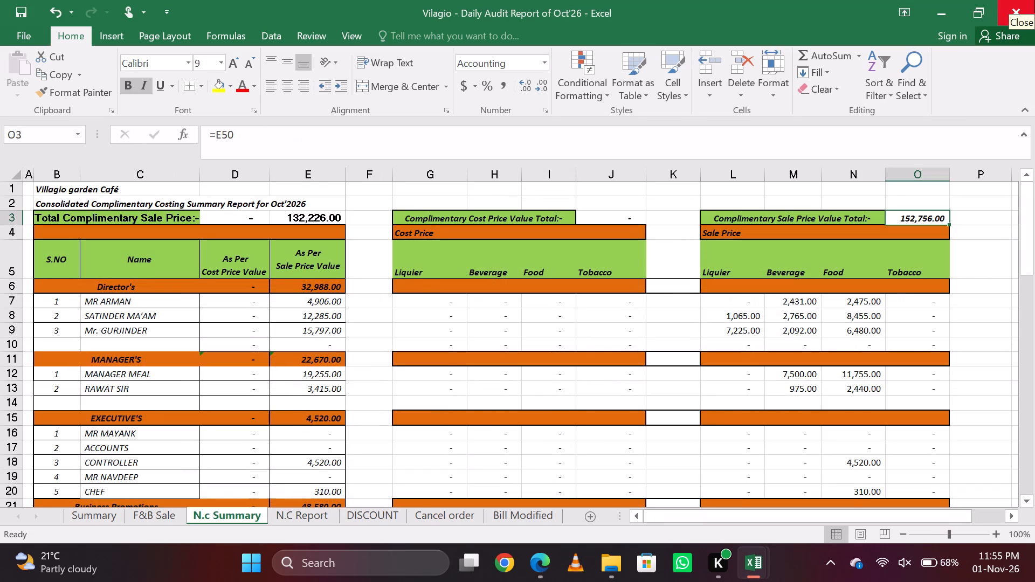
pyautogui.hotkey('ctrl', 'pagedown')
pyautogui.hotkey('ctrl', 'pageup')
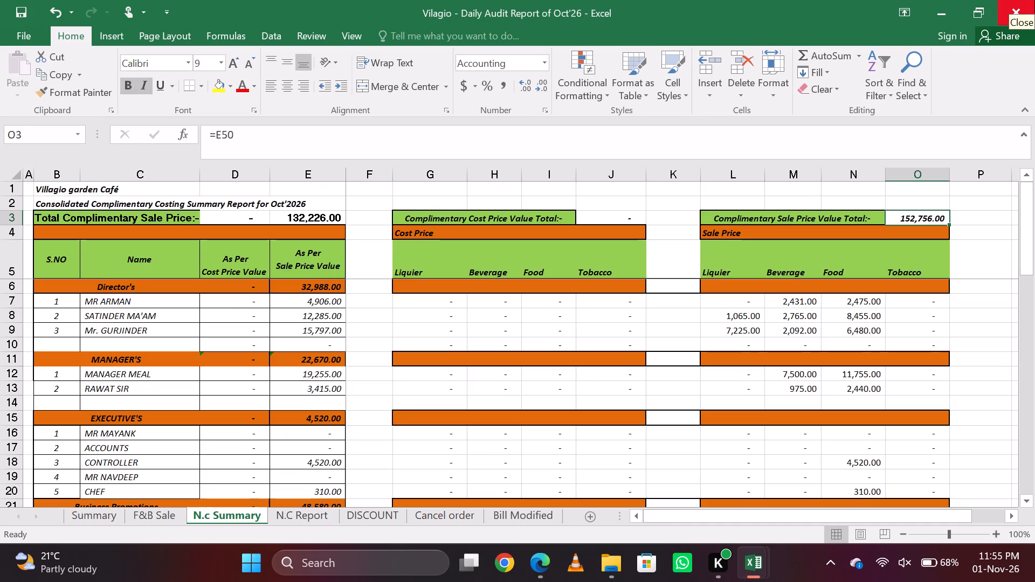
# Check the formula of the Total Complimentary Sale Price in E3 on N.c Summary.
pyautogui.press('Left')
pyautogui.press('Left')
pyautogui.press('Left')
pyautogui.press('Left')
pyautogui.press('Left')
pyautogui.press('Left')
pyautogui.press('Left')
pyautogui.press('Left')
pyautogui.press('Left')
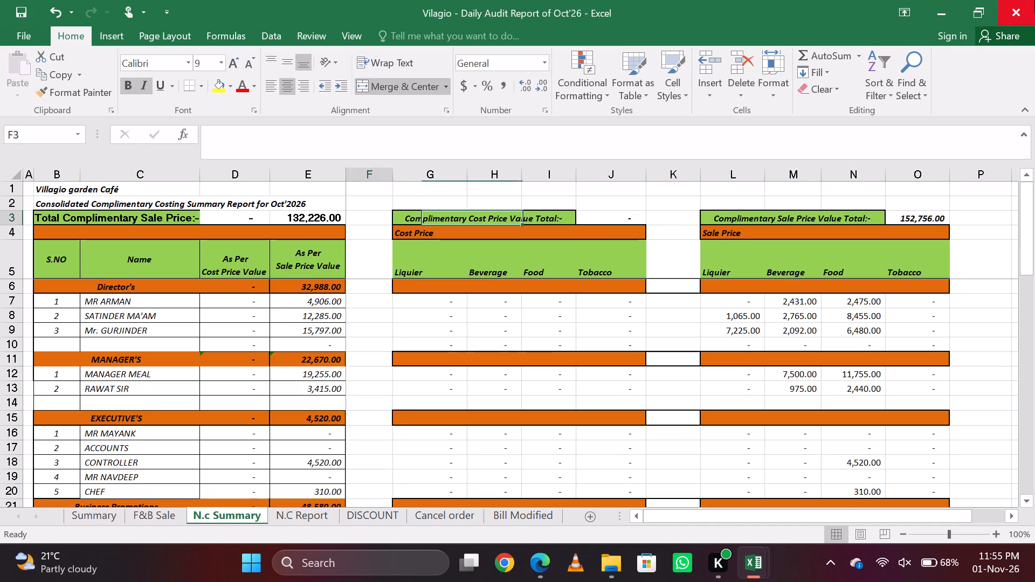
pyautogui.press('Right')
pyautogui.press('Right')
pyautogui.press('Right')
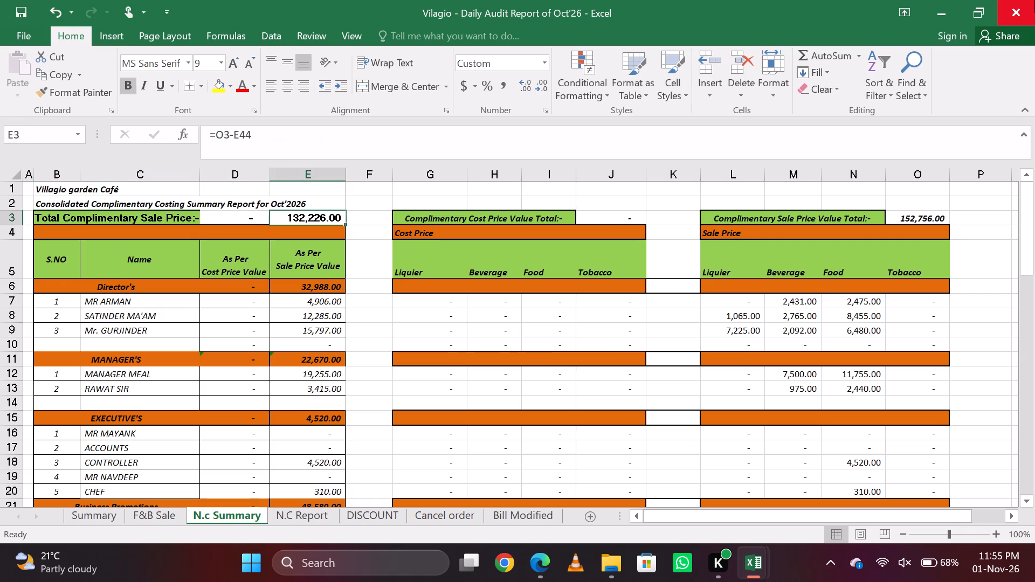
pyautogui.press('Left')
pyautogui.press('Right')
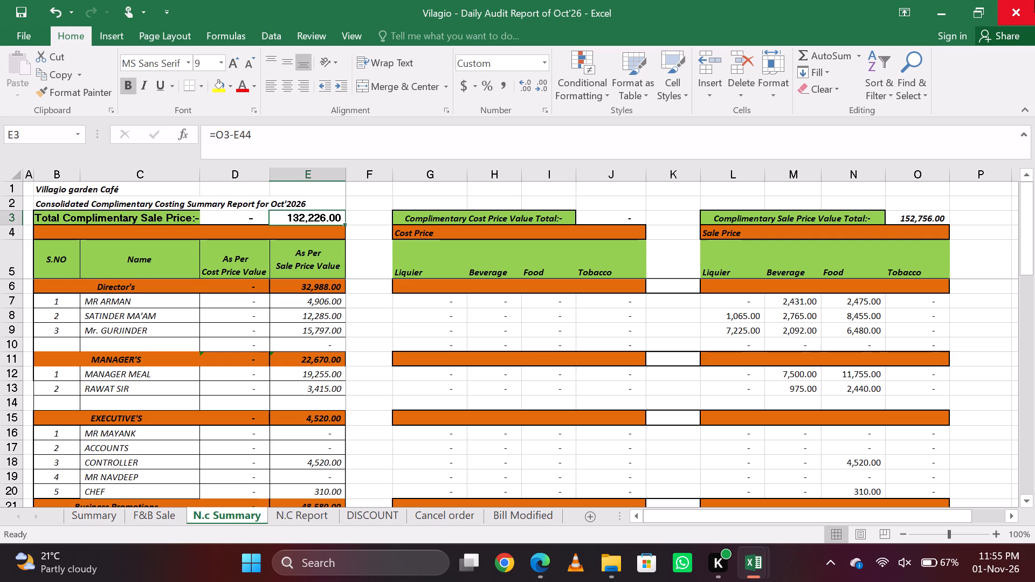
# Recheck the Complimentary Sale Price Value Total in O3 of N.c Summary against cell G1 of N.C Report.
pyautogui.press('Right')
pyautogui.press('Right')
pyautogui.press('Right')
pyautogui.press('Right')
pyautogui.press('Right')
pyautogui.press('Right')
pyautogui.press('Right')
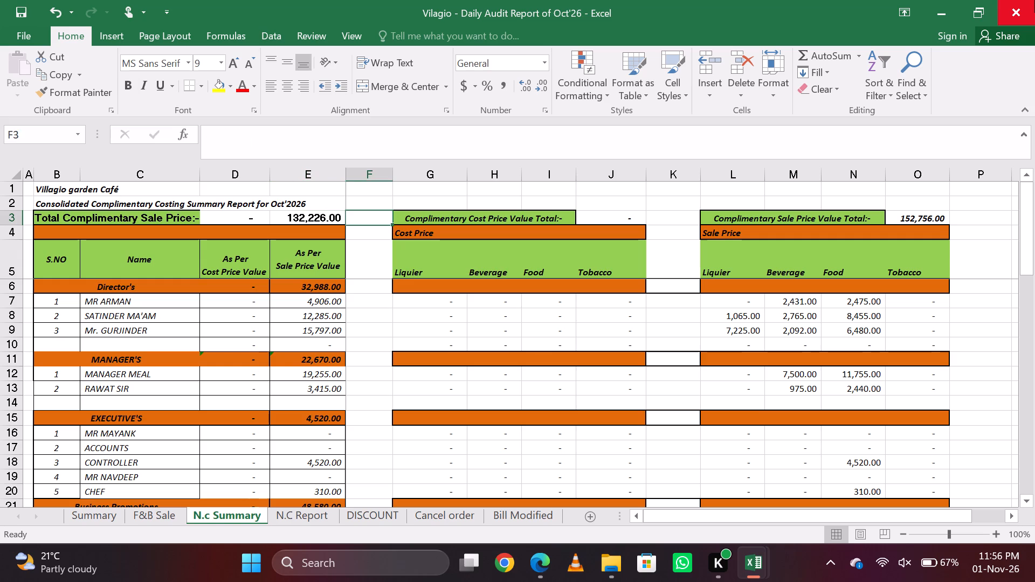
pyautogui.press('Left')
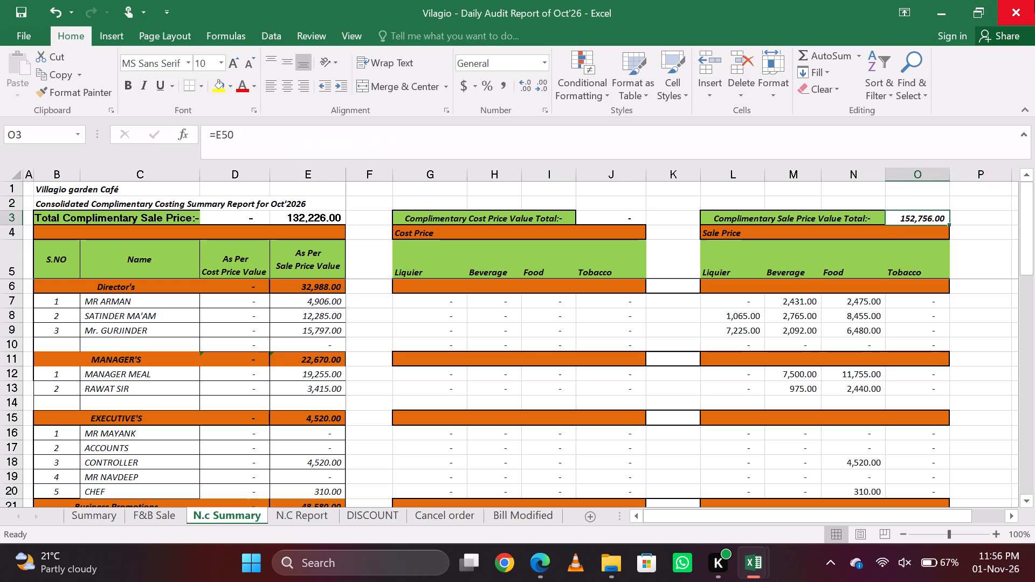
pyautogui.press('Left')
pyautogui.press('Right')
pyautogui.hotkey('ctrl', 'pagedown')
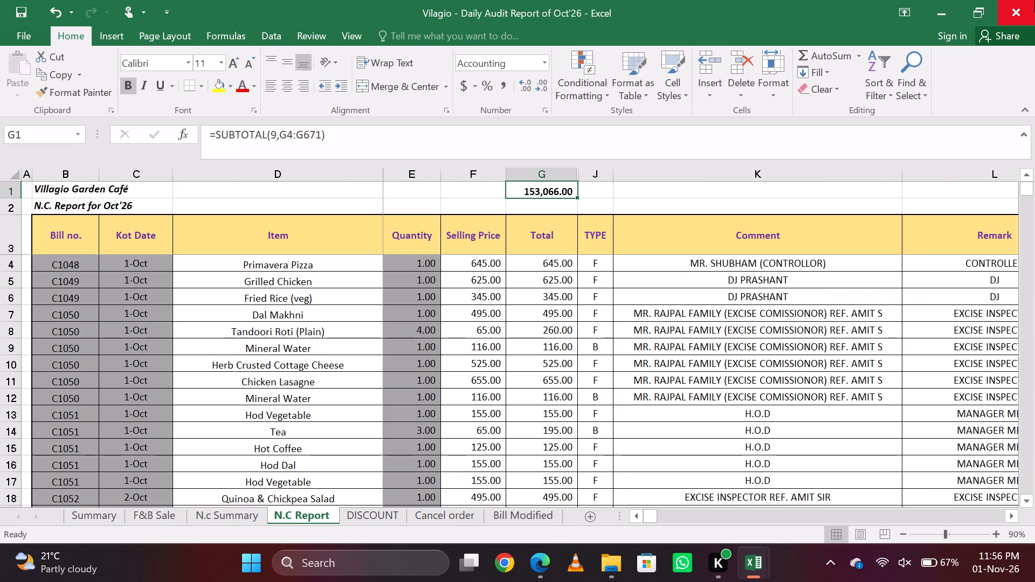
pyautogui.press('Left')
pyautogui.press('Right')
pyautogui.hotkey('ctrl', 'pageup')
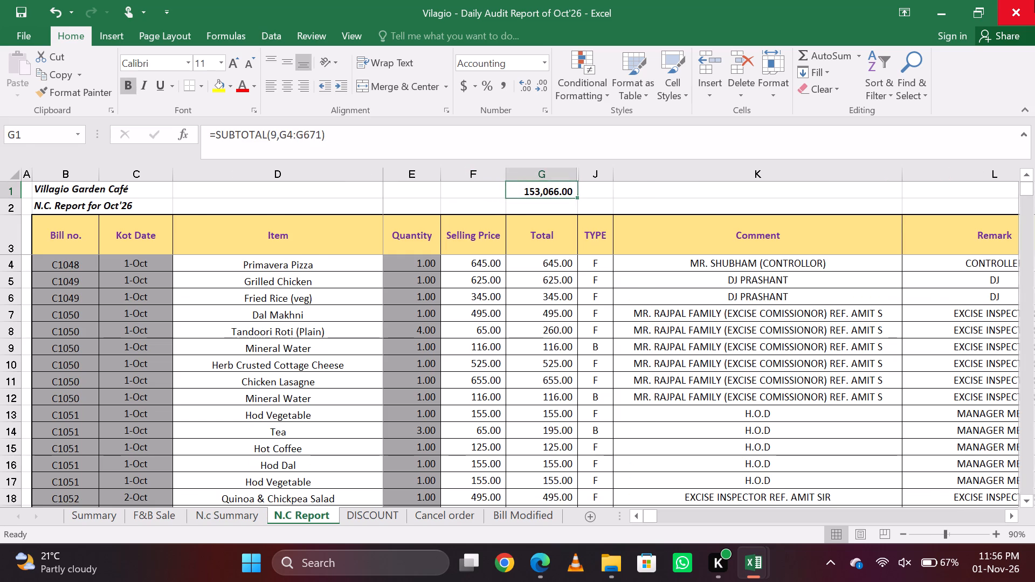
# Inspect which cell the Complimentary Sale Price Value Total formula in O3 of N.c Summary refers to.
pyautogui.press('Down')
pyautogui.press('Up')
pyautogui.press('Down')
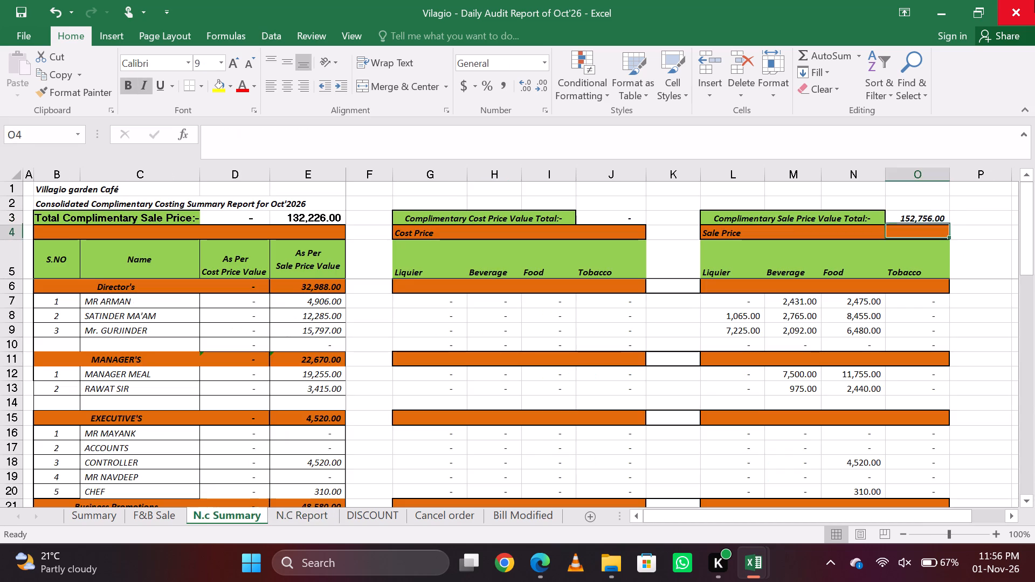
pyautogui.press('Down')
pyautogui.press('Down')
pyautogui.press('Up')
pyautogui.press('Up')
pyautogui.press('Up')
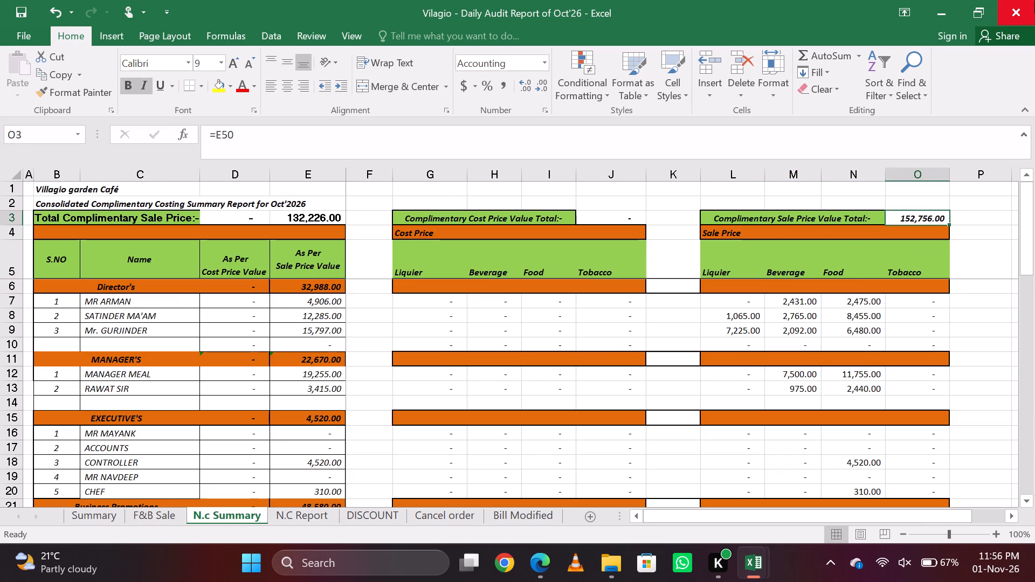
pyautogui.doubleClick(909, 213)
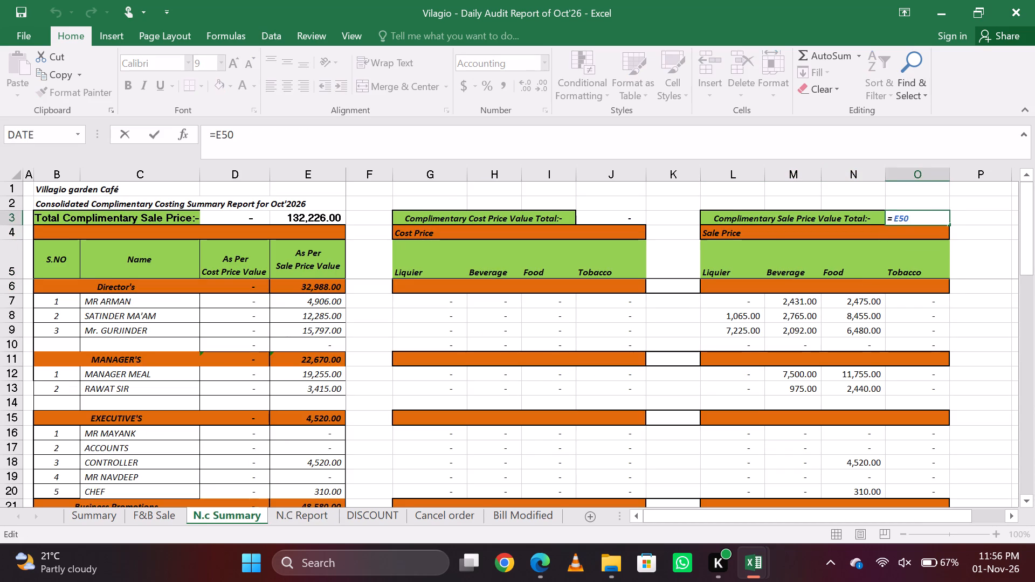
pyautogui.press('Return')
pyautogui.press('Up')
pyautogui.press('Left')
pyautogui.press('Right')
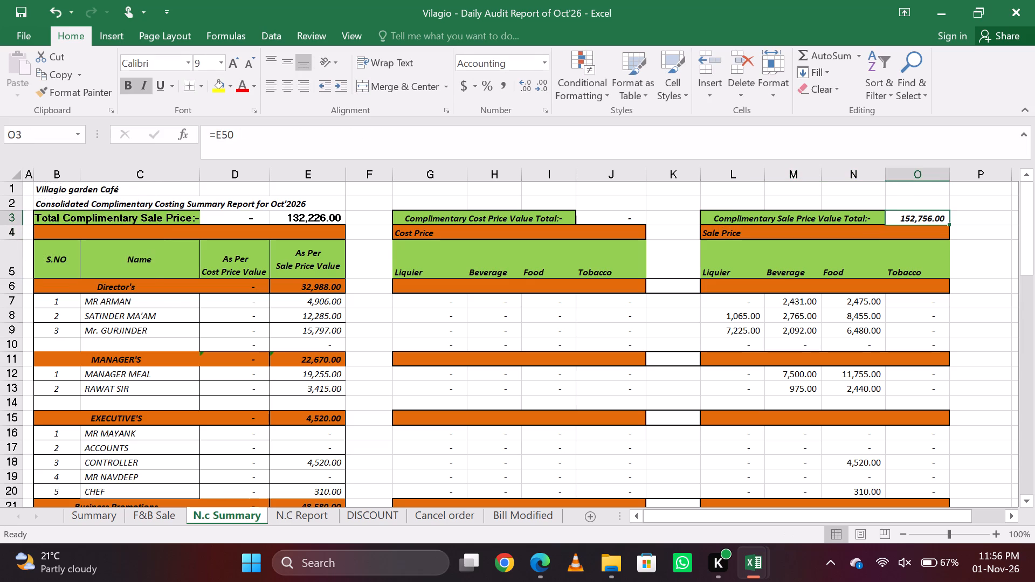
# Examine the As Per Sale Price Value column on N.c Summary down to the formula of its Total row in E50.
pyautogui.press('Left')
pyautogui.press('Left')
pyautogui.press('Left')
pyautogui.press('Left')
pyautogui.press('Left')
pyautogui.press('Left')
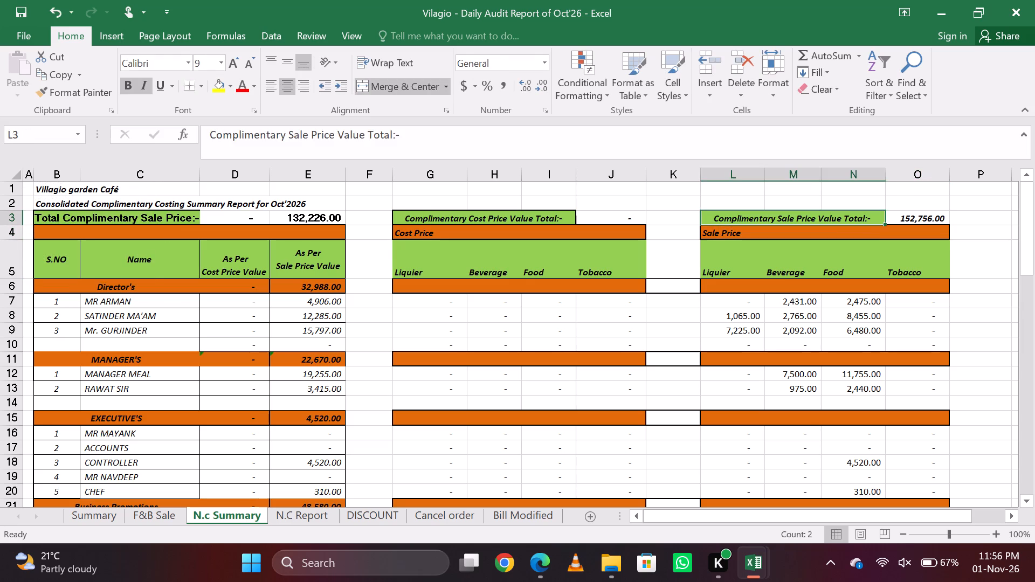
pyautogui.press('Down')
pyautogui.press('Down')
pyautogui.press('Down')
pyautogui.press('Down')
pyautogui.press('Down')
pyautogui.press('Down')
pyautogui.press('Down')
pyautogui.press('Down')
pyautogui.press('Down')
pyautogui.press('Down')
pyautogui.press('Down')
pyautogui.press('Down')
pyautogui.press('Down')
pyautogui.press('Down')
pyautogui.press('Down')
pyautogui.press('Down')
pyautogui.press('Down')
pyautogui.press('Down')
pyautogui.press('Down')
pyautogui.press('Down')
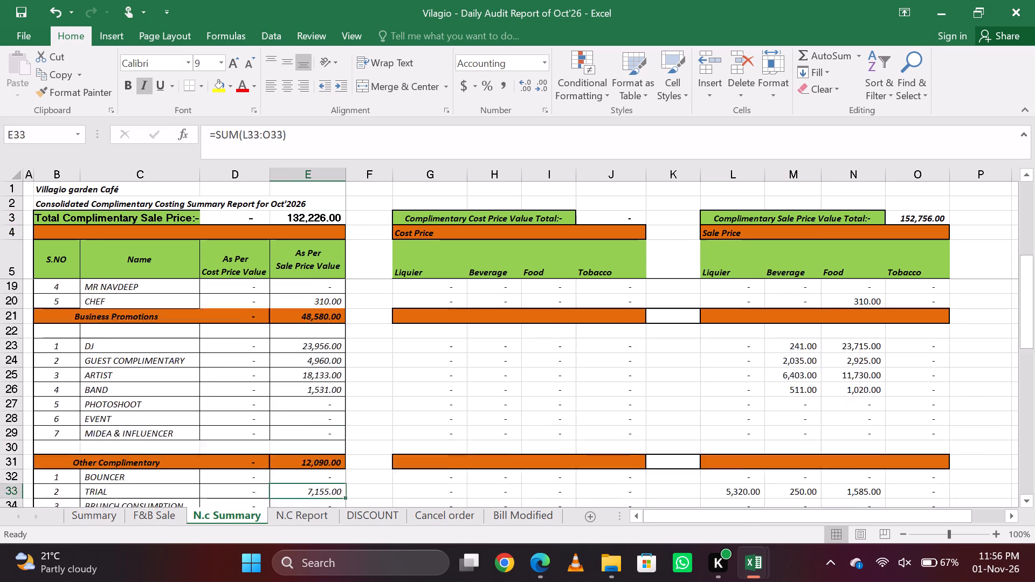
pyautogui.press('Up')
pyautogui.press('Up')
pyautogui.press('Up')
pyautogui.press('Up')
pyautogui.press('Up')
pyautogui.press('Up')
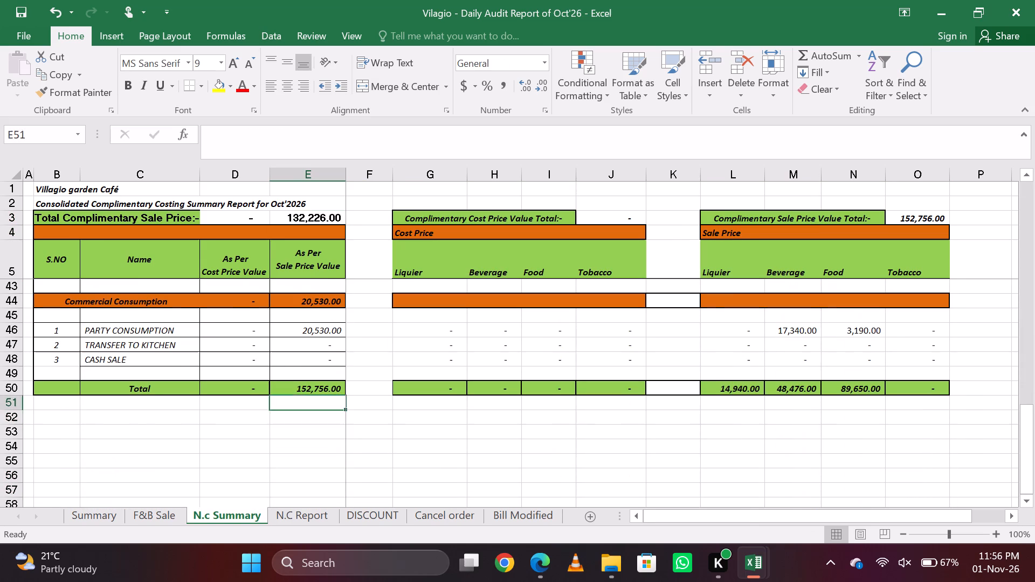
pyautogui.press('Up')
pyautogui.press('Up')
pyautogui.press('Down')
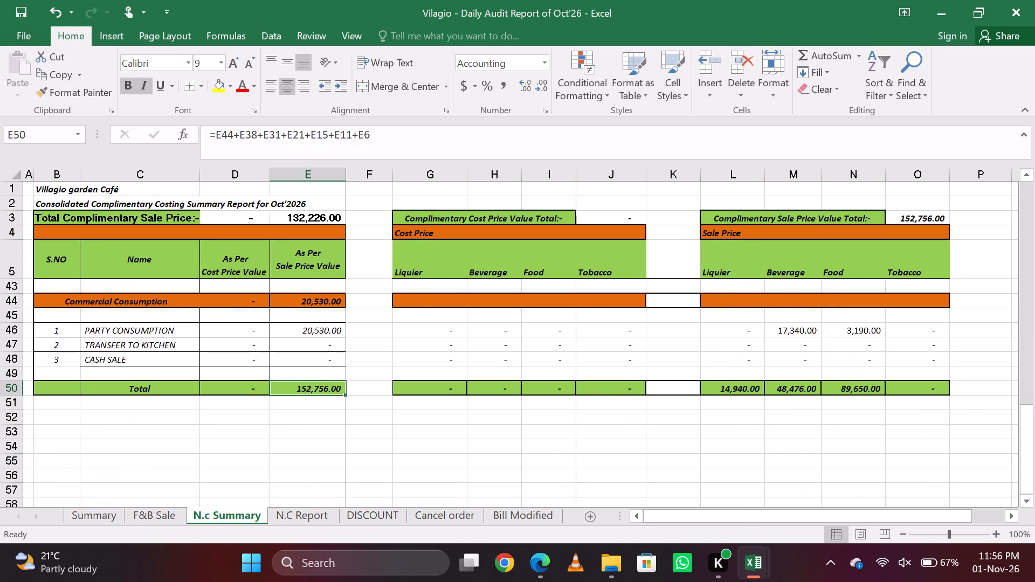
# Compare the Total row's sale price value in E50 of N.c Summary with the overall total in G1 of N.C Report.
pyautogui.hotkey('ctrl', 'pagedown')
pyautogui.hotkey('ctrl', 'pageup')
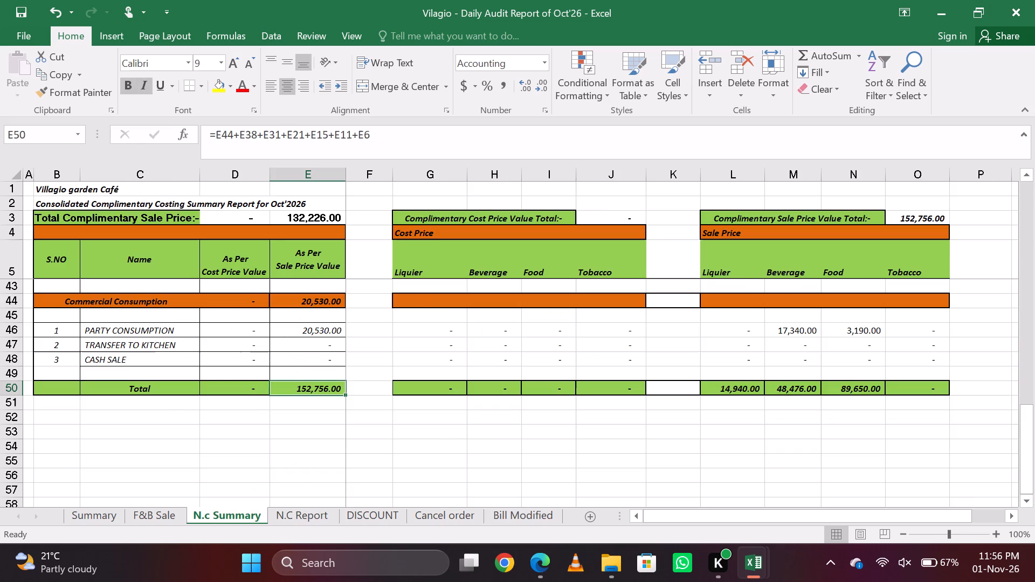
pyautogui.hotkey('ctrl', 'pagedown')
pyautogui.press('Right')
pyautogui.press('Left')
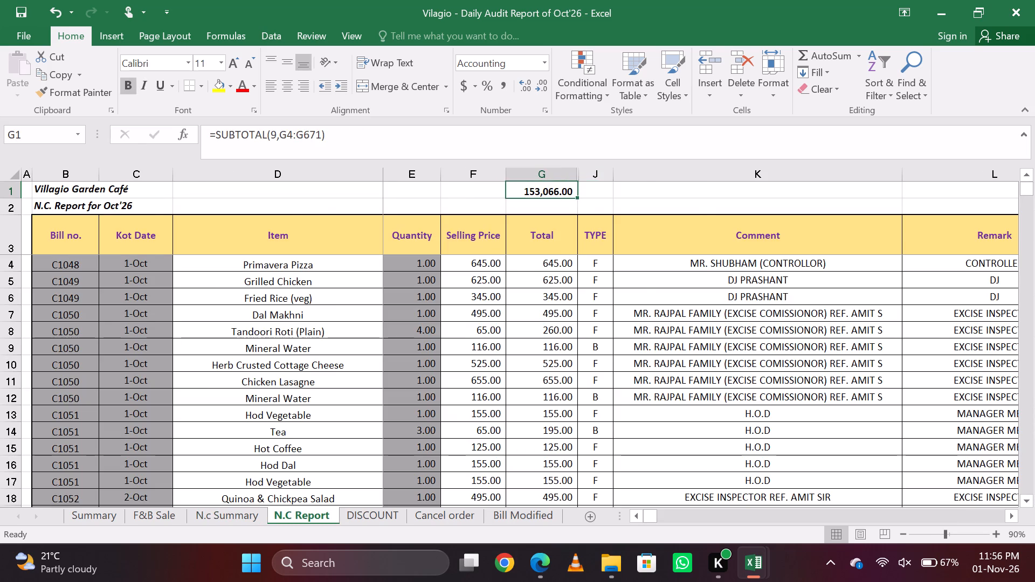
pyautogui.hotkey('ctrl', 'pageup')
pyautogui.hotkey('ctrl', 'pagedown')
pyautogui.press('Right')
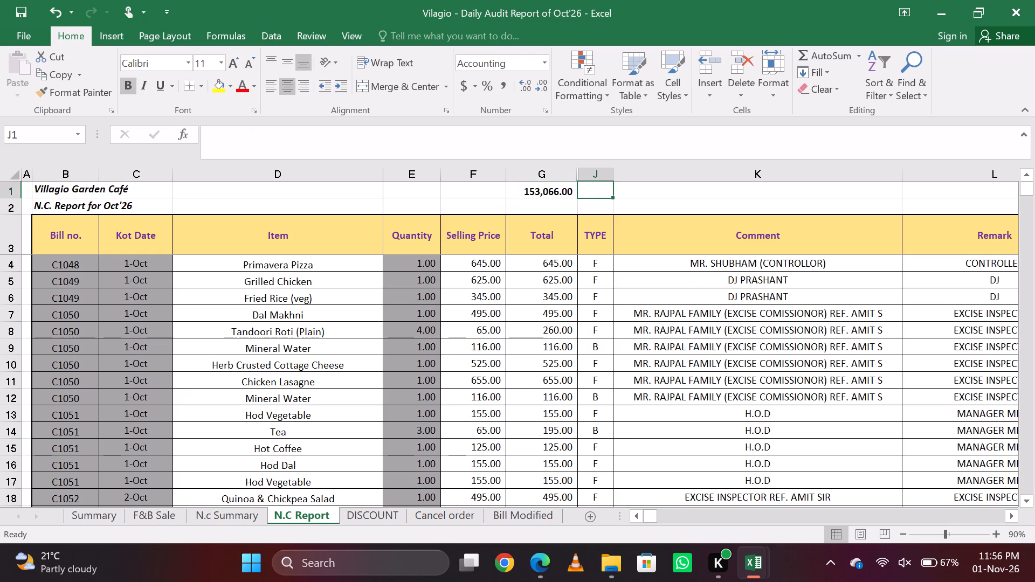
# Review the As Per Sale Price Value column on N.c Summary from the Other Complimentary rows down to the Total in E50.
pyautogui.hotkey('ctrl', 'pageup')
pyautogui.press('Up')
pyautogui.press('Up')
pyautogui.press('Up')
pyautogui.press('Up')
pyautogui.press('Up')
pyautogui.press('Up')
pyautogui.press('Up')
pyautogui.press('Up')
pyautogui.press('Up')
pyautogui.press('Up')
pyautogui.press('Up')
pyautogui.press('Up')
pyautogui.press('Up')
pyautogui.press('Up')
pyautogui.press('Up')
pyautogui.press('Up')
pyautogui.press('Up')
pyautogui.press('Up')
pyautogui.press('Up')
pyautogui.press('Up')
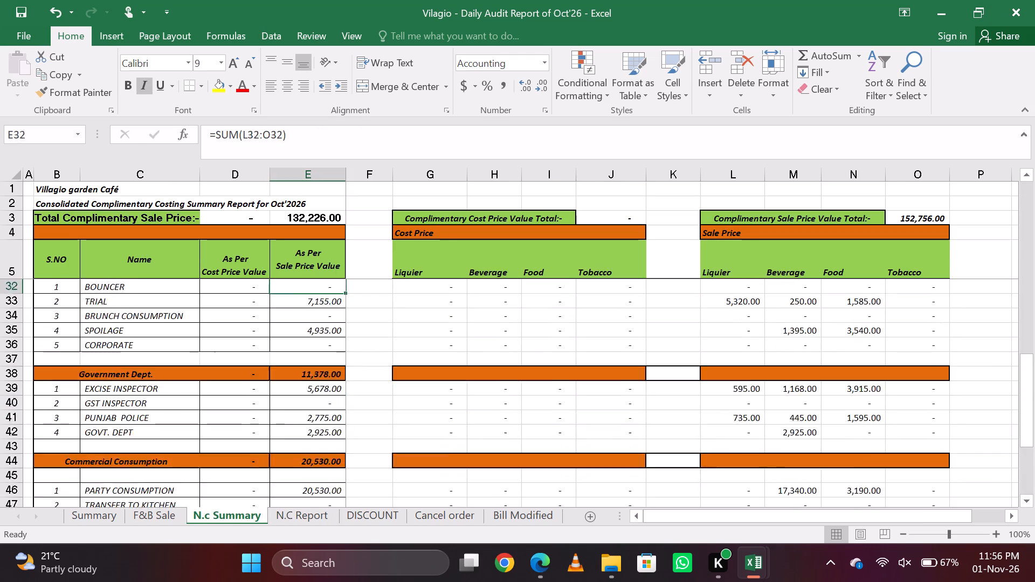
pyautogui.press('Down')
pyautogui.press('Down')
pyautogui.press('Down')
pyautogui.press('Down')
pyautogui.press('Down')
pyautogui.press('Down')
pyautogui.press('Down')
pyautogui.press('Down')
pyautogui.press('Down')
pyautogui.press('Down')
pyautogui.press('Down')
pyautogui.press('Down')
pyautogui.press('Down')
pyautogui.press('Down')
pyautogui.press('Down')
pyautogui.press('Down')
pyautogui.press('Down')
pyautogui.press('Down')
pyautogui.press('Down')
pyautogui.press('Down')
pyautogui.press('Up')
pyautogui.press('Up')
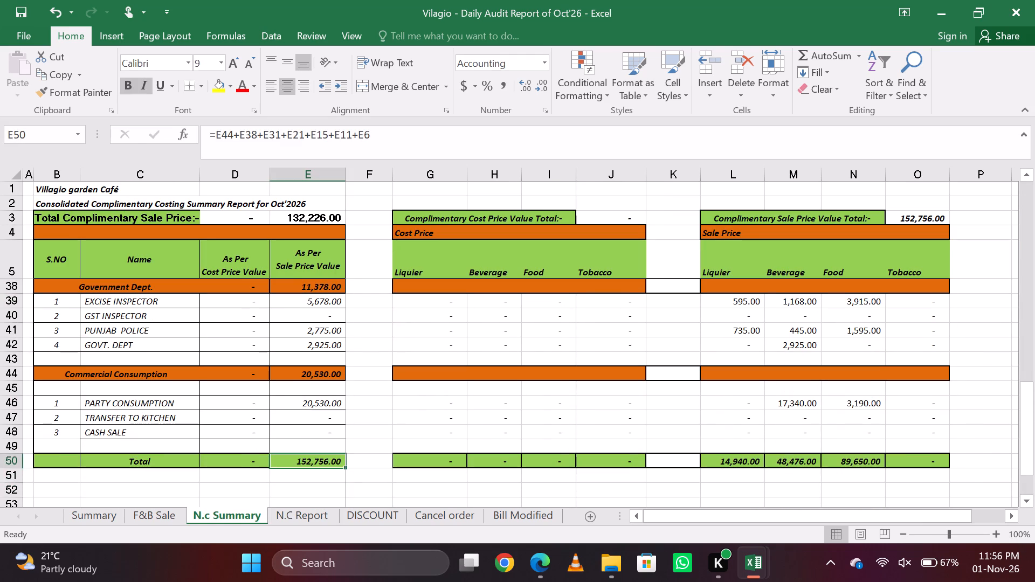
# Inspect the formula in E50 of N.c Summary and check which section subtotals in column E it adds.
pyautogui.doubleClick(318, 461)
pyautogui.scroll(2, 326, 406)
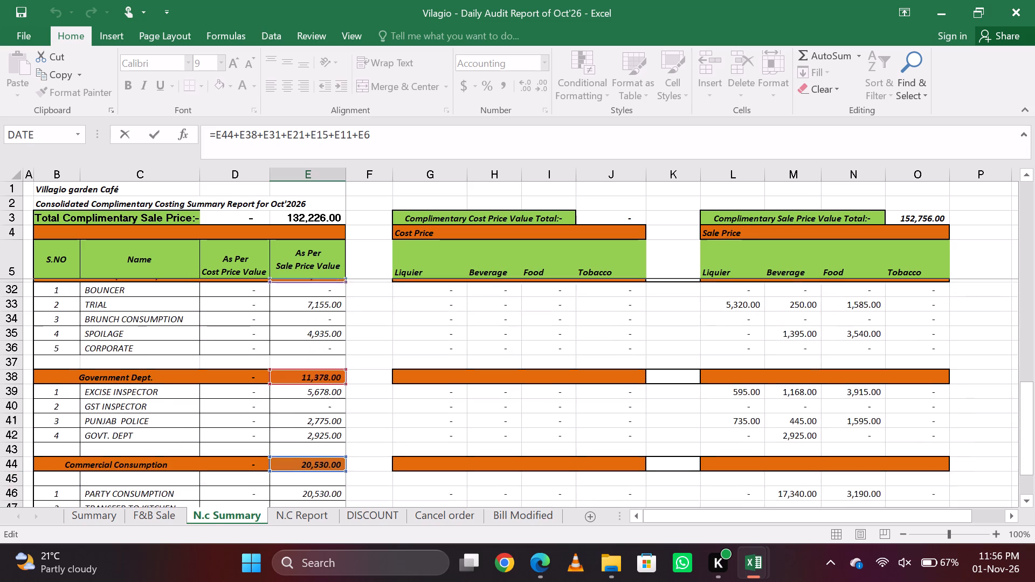
pyautogui.scroll(4, 326, 406)
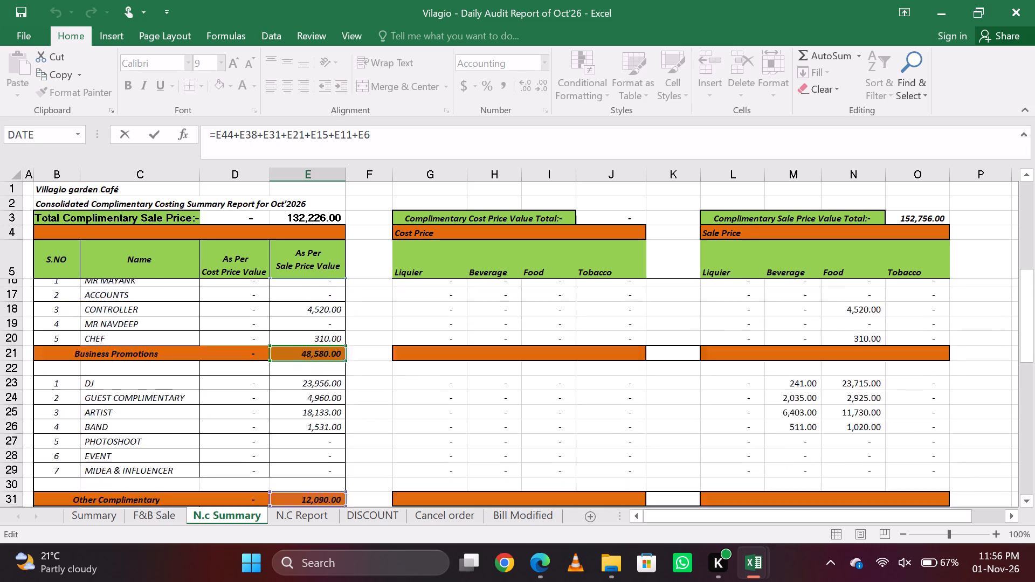
pyautogui.scroll(4, 326, 406)
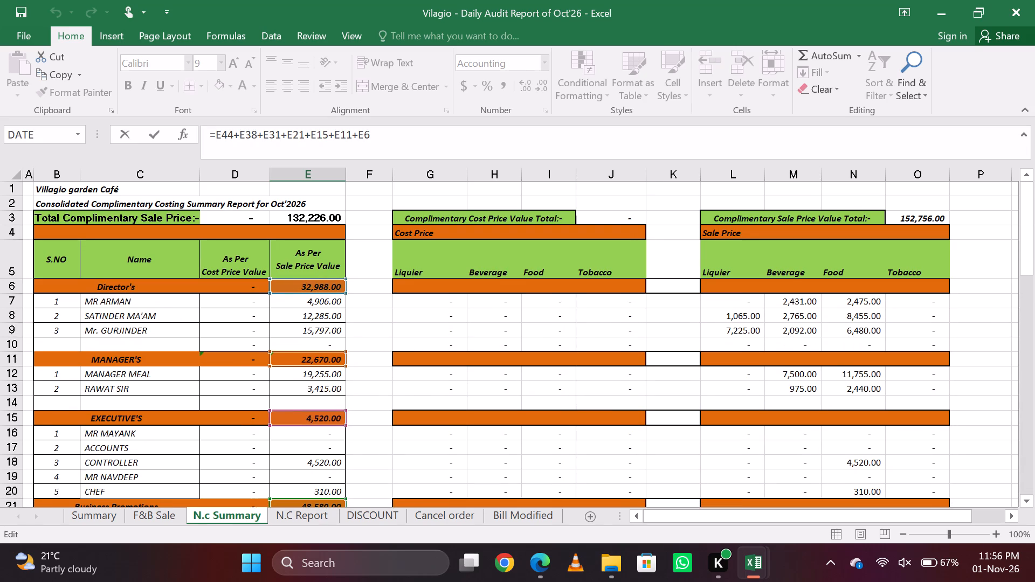
pyautogui.scroll(-3, 330, 464)
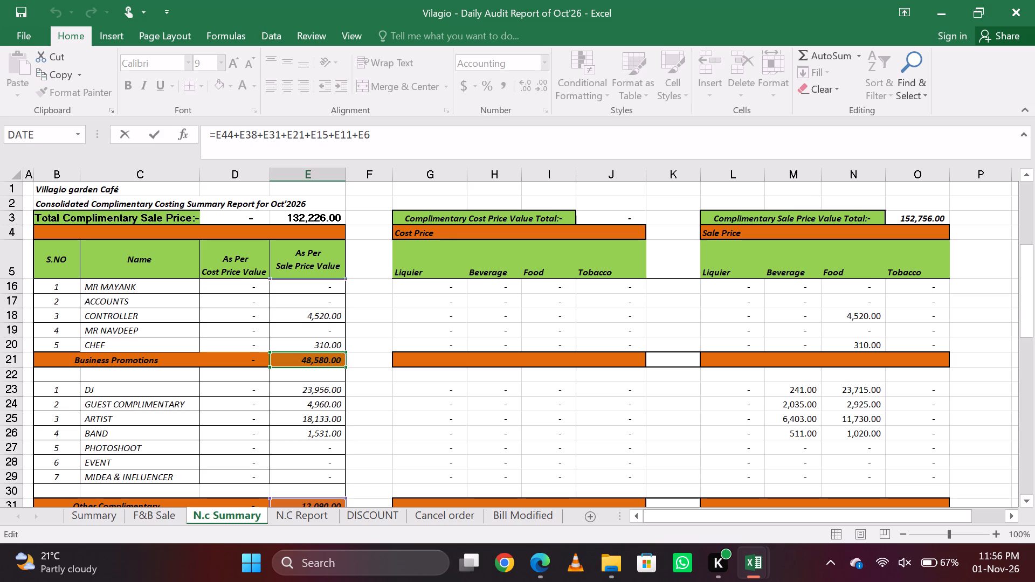
pyautogui.scroll(-3, 354, 418)
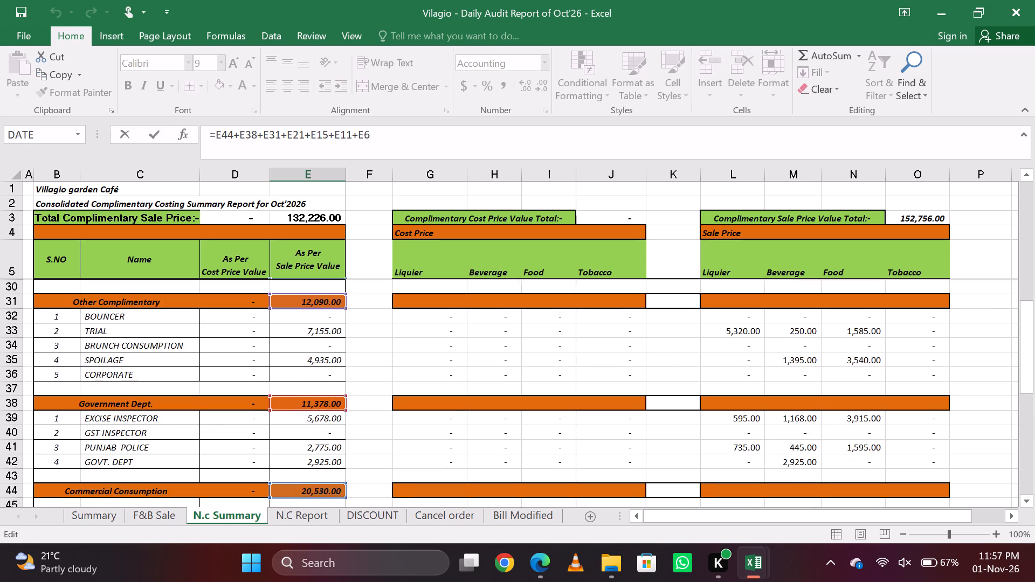
pyautogui.scroll(-3, 354, 418)
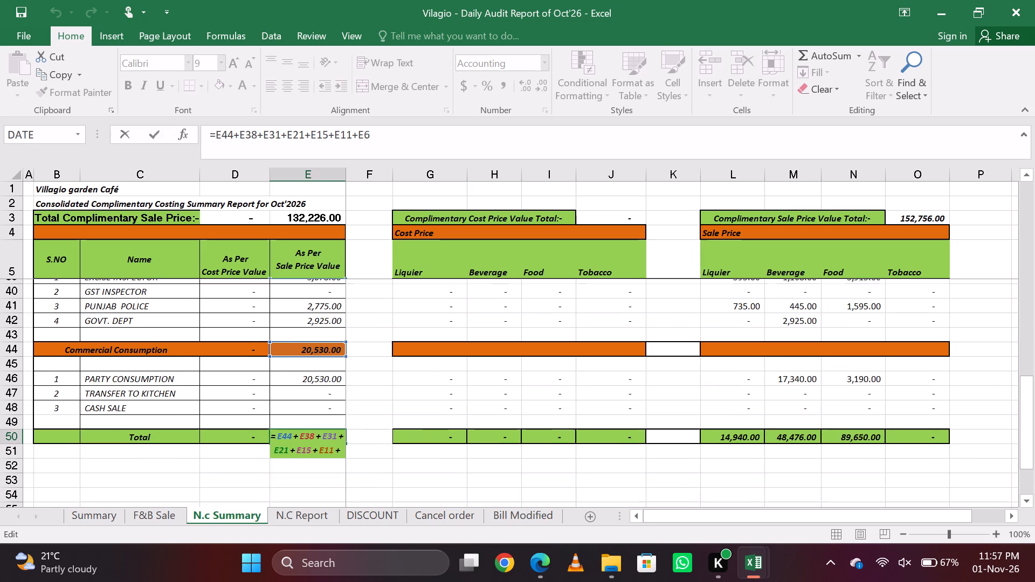
pyautogui.scroll(-1, 354, 418)
pyautogui.press('Down')
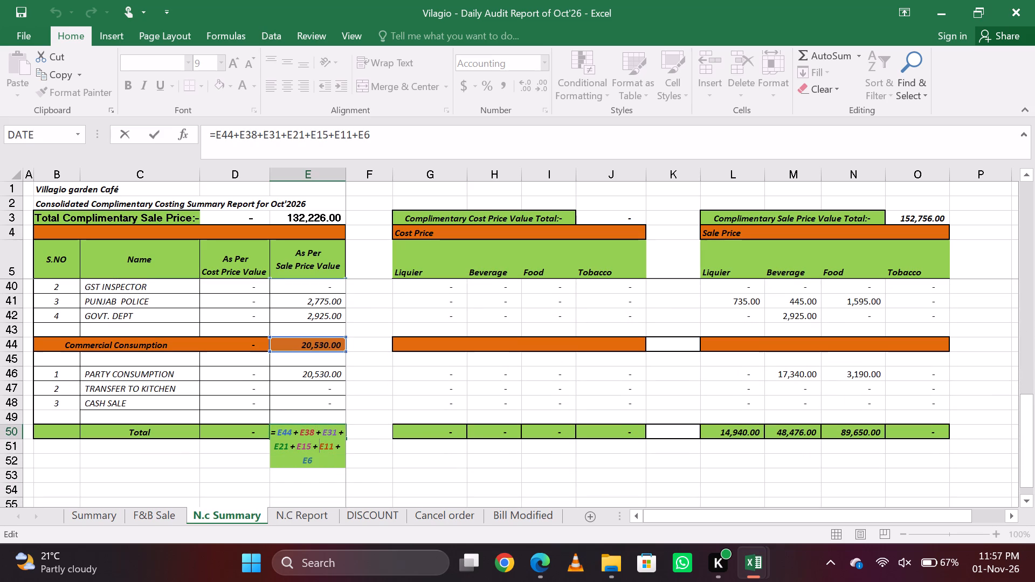
pyautogui.press('Down')
pyautogui.press('Down')
pyautogui.press('Return')
pyautogui.press('Up')
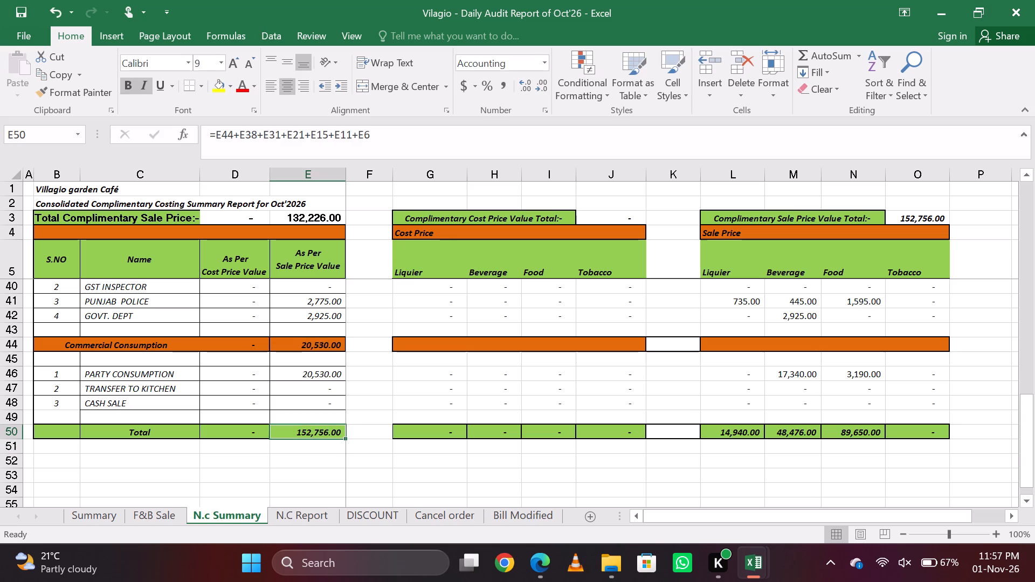
# Look back over the sale price values in column E of N.c Summary, from the Total row up through the Business Promotions entries.
pyautogui.press('Up')
pyautogui.press('Up')
pyautogui.press('Up')
pyautogui.press('Up')
pyautogui.press('Up')
pyautogui.press('Up')
pyautogui.press('Up')
pyautogui.press('Up')
pyautogui.press('Up')
pyautogui.press('Up')
pyautogui.press('Up')
pyautogui.press('Up')
pyautogui.press('Up')
pyautogui.press('Up')
pyautogui.press('Up')
pyautogui.press('Up')
pyautogui.press('Up')
pyautogui.press('Up')
pyautogui.press('Up')
pyautogui.press('Up')
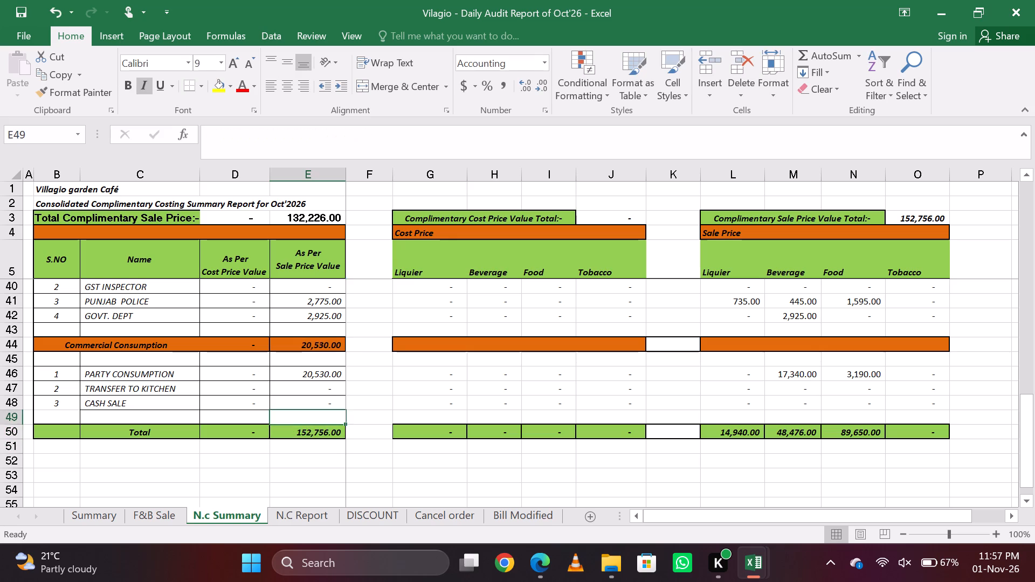
pyautogui.press('Down')
pyautogui.press('Down')
pyautogui.press('Down')
# Review the Remark column entries in N.C Report against their comments, from the first 1-Oct bill through the 3-Oct bills.
pyautogui.hotkey('ctrl', 'pagedown')
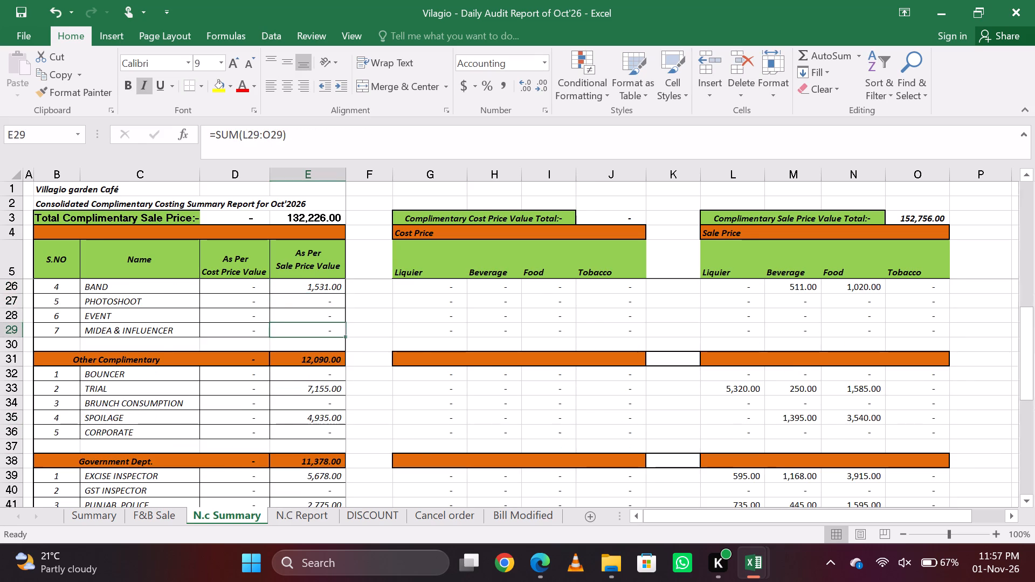
pyautogui.press('Up')
pyautogui.press('Right')
pyautogui.press('Right')
pyautogui.press('Right')
pyautogui.press('Right')
pyautogui.press('Right')
pyautogui.press('Right')
pyautogui.press('Right')
pyautogui.press('Right')
pyautogui.press('Right')
pyautogui.press('Right')
pyautogui.press('Left')
pyautogui.press('Left')
pyautogui.press('Left')
pyautogui.press('Left')
pyautogui.press('Left')
pyautogui.press('Left')
pyautogui.press('Left')
pyautogui.press('Left')
pyautogui.press('Left')
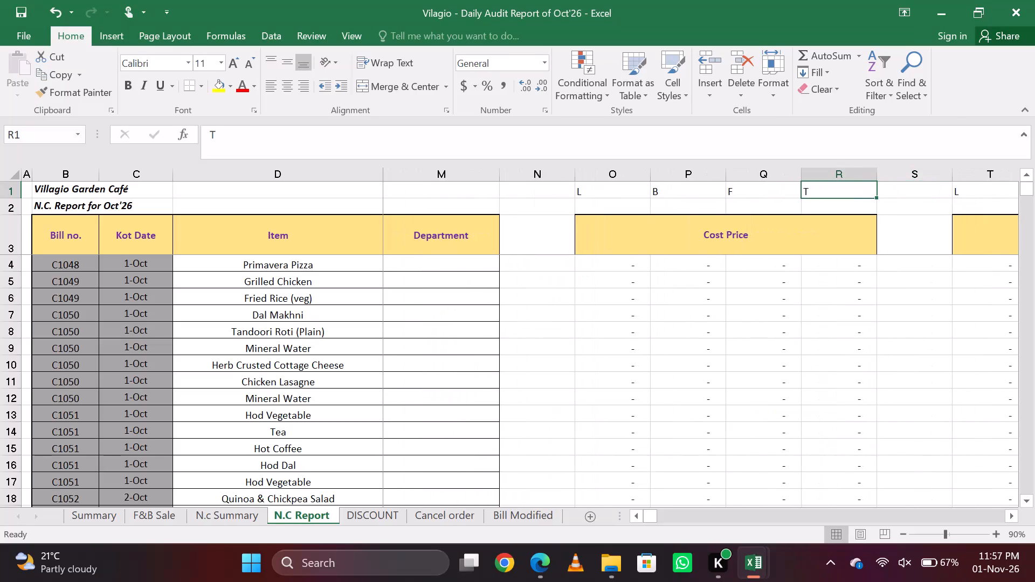
pyautogui.press('Right')
pyautogui.press('Right')
pyautogui.press('Right')
pyautogui.press('Down')
pyautogui.press('Left')
pyautogui.press('Down')
pyautogui.press('Down')
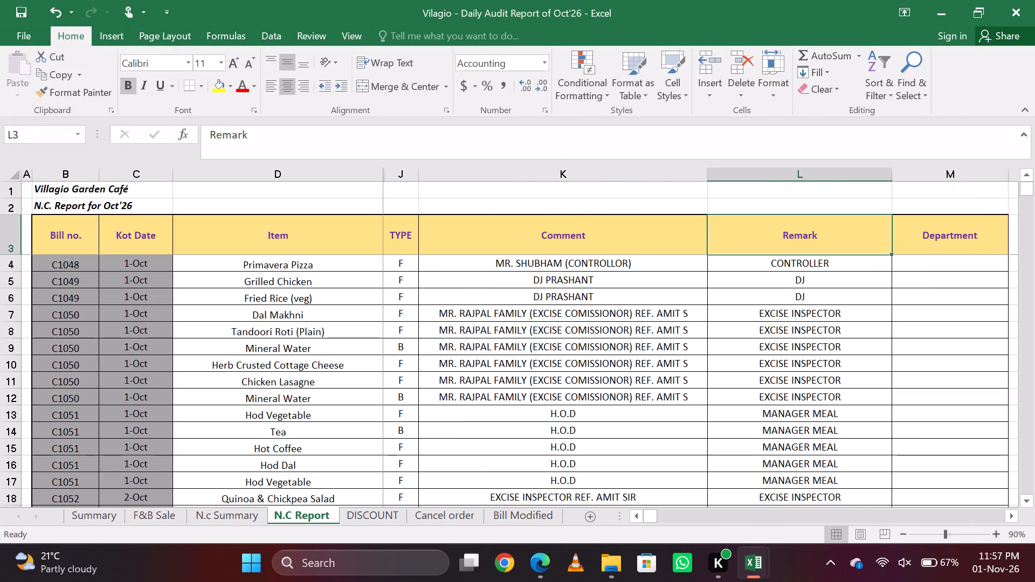
pyautogui.press('Down')
pyautogui.press('Down')
pyautogui.press('Down')
pyautogui.press('Down')
pyautogui.press('Down')
pyautogui.press('Down')
pyautogui.press('Down')
pyautogui.press('Down')
pyautogui.press('Down')
pyautogui.press('Down')
pyautogui.press('Down')
pyautogui.press('Down')
pyautogui.press('Down')
pyautogui.press('Down')
pyautogui.press('Down')
pyautogui.press('Down')
pyautogui.press('Down')
pyautogui.press('Down')
pyautogui.press('Down')
pyautogui.press('Down')
pyautogui.press('Down')
pyautogui.press('Down')
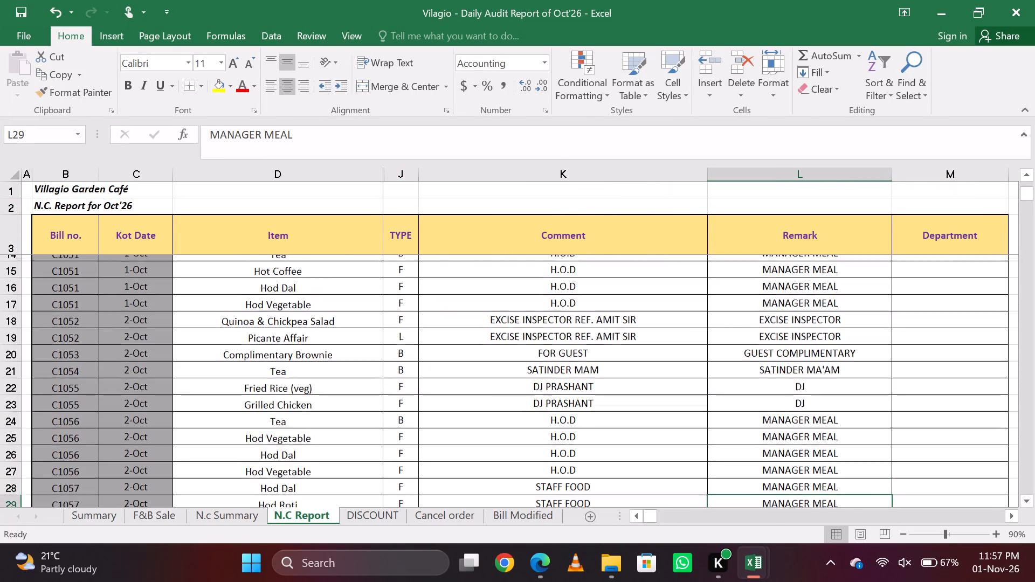
pyautogui.press('Down')
pyautogui.press('Down')
pyautogui.press('Down')
pyautogui.press('Down')
pyautogui.press('Down')
pyautogui.press('Down')
pyautogui.press('Down')
pyautogui.press('Down')
pyautogui.press('Down')
pyautogui.press('Down')
pyautogui.press('Down')
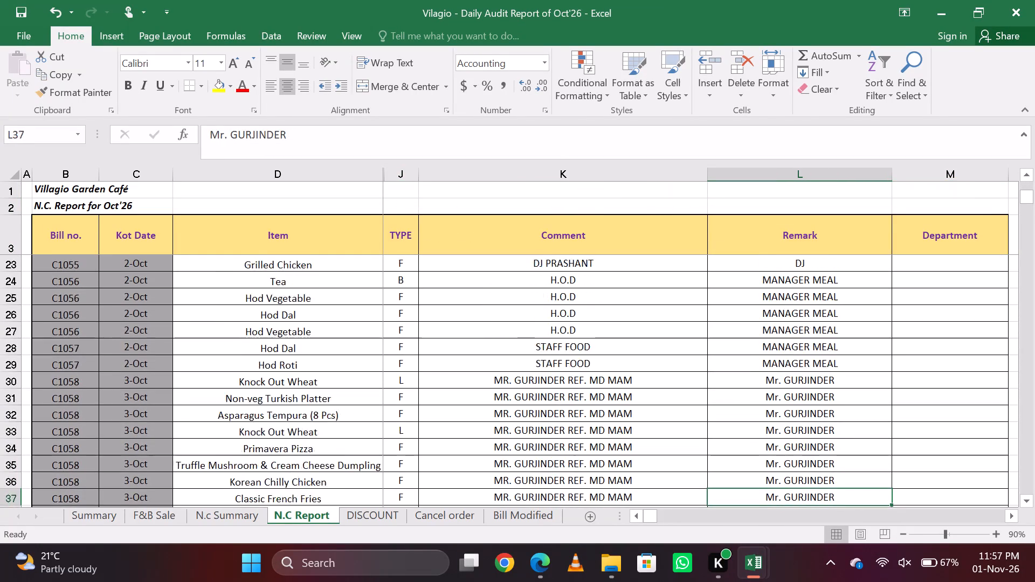
pyautogui.press('Down')
pyautogui.press('Down')
pyautogui.press('Down')
pyautogui.press('Down')
pyautogui.press('Down')
pyautogui.press('Down')
pyautogui.press('Down')
pyautogui.press('Down')
pyautogui.press('Down')
pyautogui.press('Down')
pyautogui.press('Down')
pyautogui.press('Down')
pyautogui.press('Down')
pyautogui.press('Down')
pyautogui.press('Down')
pyautogui.press('Down')
pyautogui.press('Down')
pyautogui.press('Down')
pyautogui.press('Down')
pyautogui.press('Down')
pyautogui.press('Down')
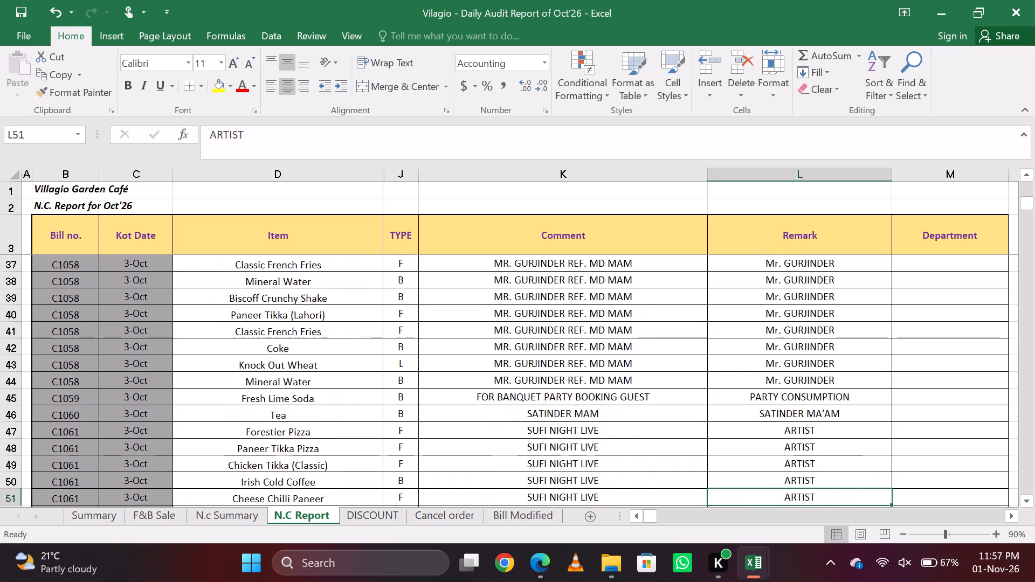
pyautogui.press('Down')
pyautogui.press('Down')
pyautogui.press('Down')
pyautogui.press('Down')
pyautogui.press('Down')
# Skim the remaining Remark entries in N.C Report from the 3-Oct bills down past the last recorded bill.
pyautogui.press('pagedown')
pyautogui.press('pagedown')
pyautogui.press('pagedown')
pyautogui.press('pagedown')
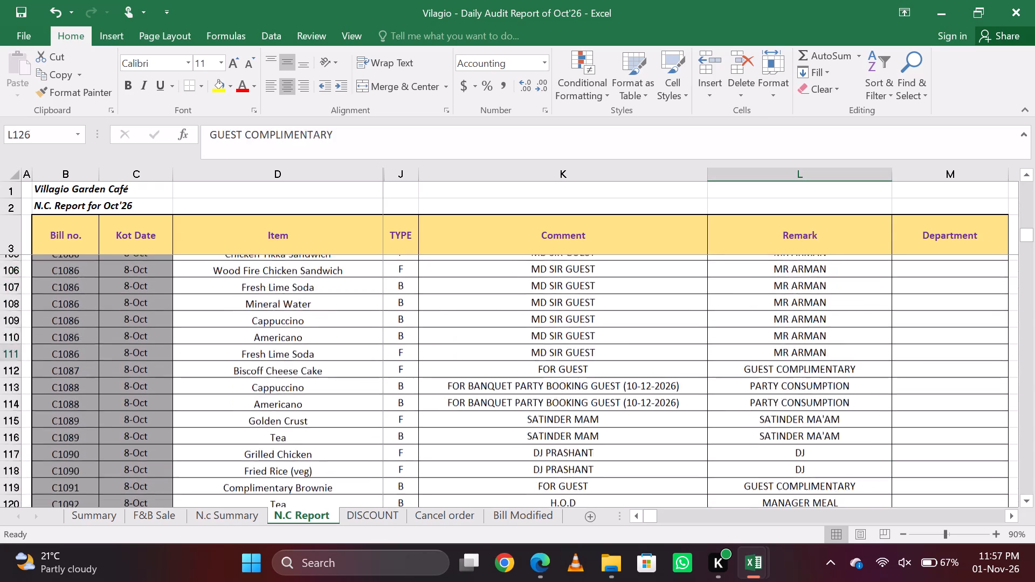
pyautogui.press('pagedown')
pyautogui.press('pagedown')
pyautogui.press('pagedown')
pyautogui.press('pagedown')
pyautogui.press('pagedown')
pyautogui.press('pagedown')
pyautogui.press('pagedown')
pyautogui.press('pagedown')
pyautogui.press('pagedown')
pyautogui.press('pagedown')
pyautogui.press('pagedown')
pyautogui.press('pagedown')
pyautogui.press('pagedown')
pyautogui.press('pagedown')
pyautogui.press('pagedown')
pyautogui.press('pagedown')
pyautogui.press('pagedown')
pyautogui.press('pagedown')
pyautogui.press('pagedown')
pyautogui.press('pagedown')
pyautogui.press('pagedown')
pyautogui.press('pagedown')
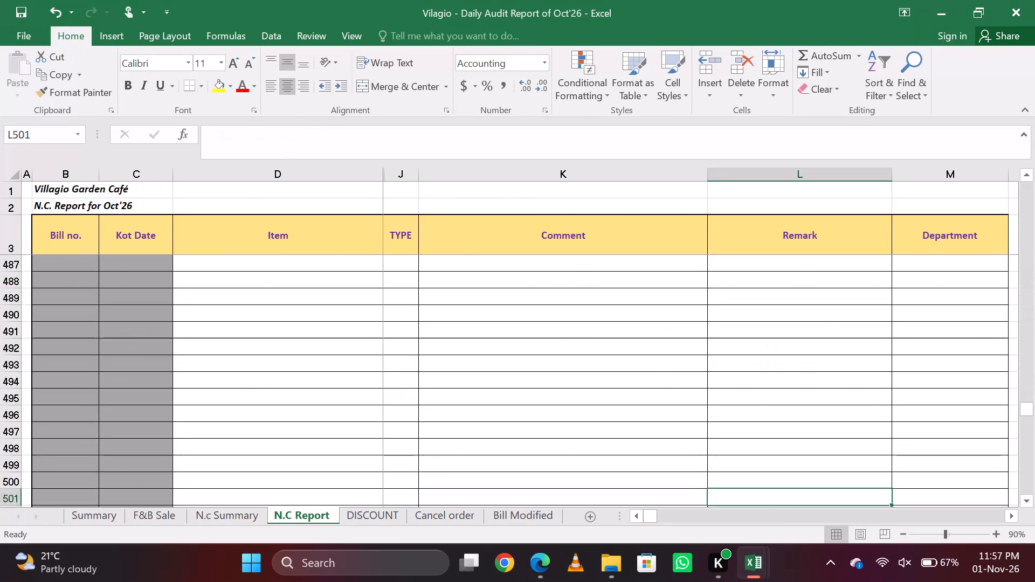
# Check the Remark entries in N.C Report for the 31-Oct bills, down to the artist bill C1202.
pyautogui.press('pageup')
pyautogui.press('pageup')
pyautogui.press('pageup')
pyautogui.press('pageup')
pyautogui.press('pageup')
pyautogui.press('pageup')
pyautogui.press('pageup')
pyautogui.press('pageup')
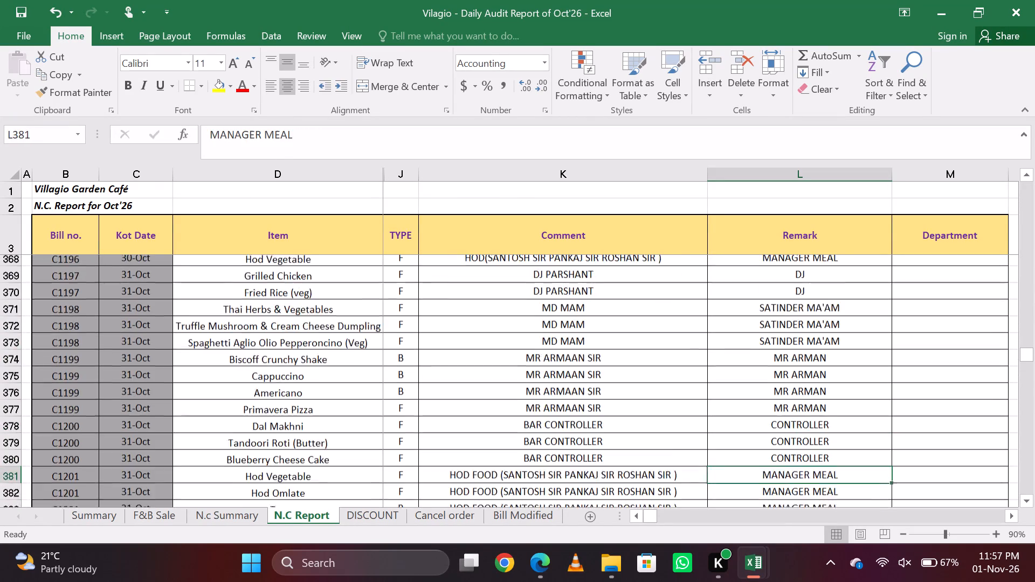
pyautogui.press('Down')
pyautogui.press('Down')
pyautogui.press('Down')
pyautogui.press('Down')
pyautogui.press('Down')
pyautogui.press('Down')
pyautogui.press('Down')
pyautogui.press('Up')
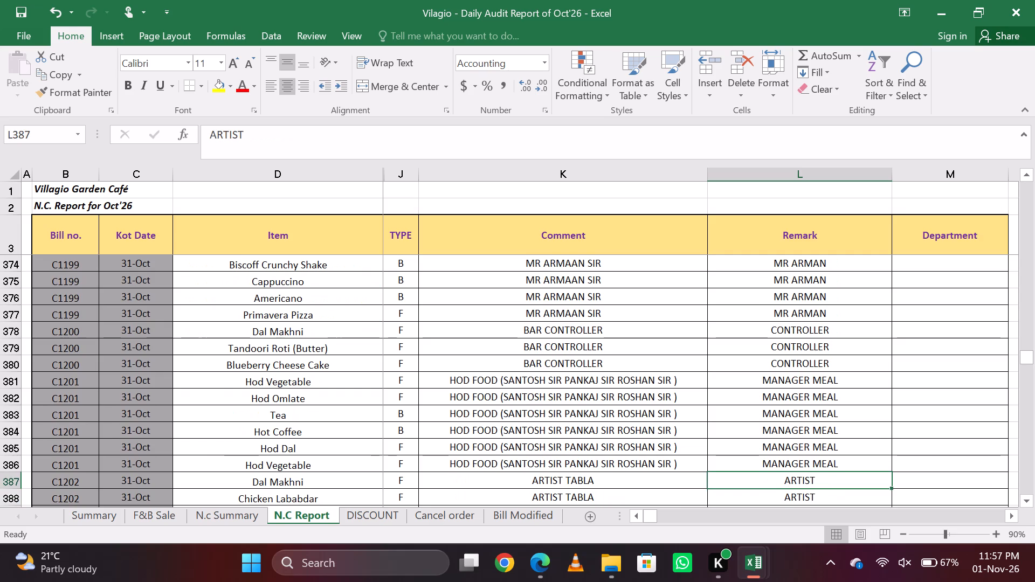
pyautogui.press('Down')
pyautogui.press('Up')
# Look over the category names and sale price values on N.c Summary, from Total up to the row above MANAGER'S.
pyautogui.hotkey('ctrl', 'pageup')
pyautogui.press('Up')
pyautogui.press('Up')
pyautogui.press('Up')
pyautogui.press('Up')
pyautogui.press('Up')
pyautogui.press('Up')
pyautogui.press('Up')
pyautogui.press('Up')
pyautogui.press('Up')
pyautogui.press('Up')
pyautogui.press('Up')
pyautogui.press('Up')
pyautogui.press('Up')
pyautogui.press('Up')
pyautogui.press('Up')
pyautogui.press('Up')
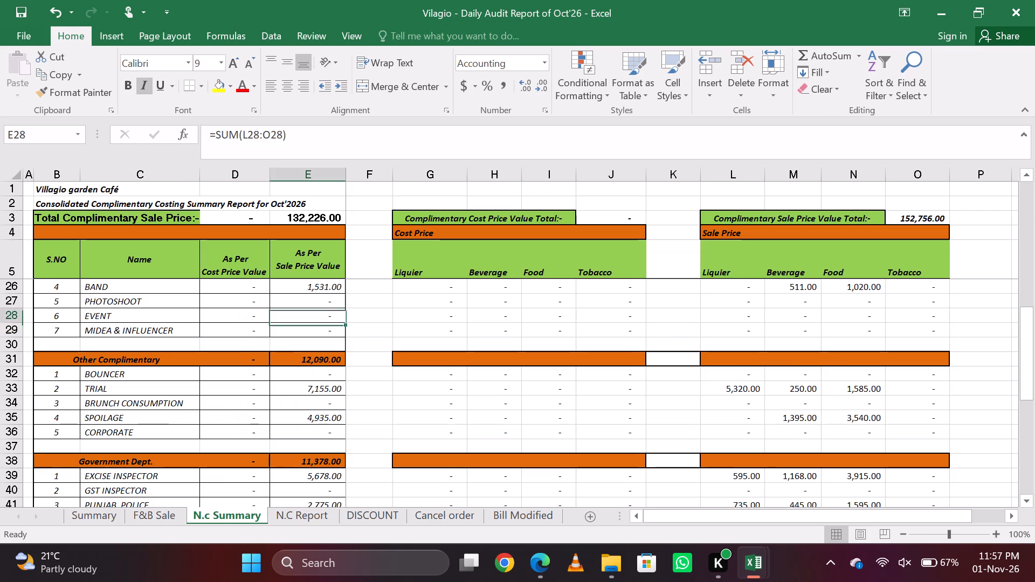
pyautogui.press('Left')
pyautogui.press('Left')
pyautogui.press('Up')
pyautogui.press('Up')
pyautogui.press('Up')
pyautogui.press('Up')
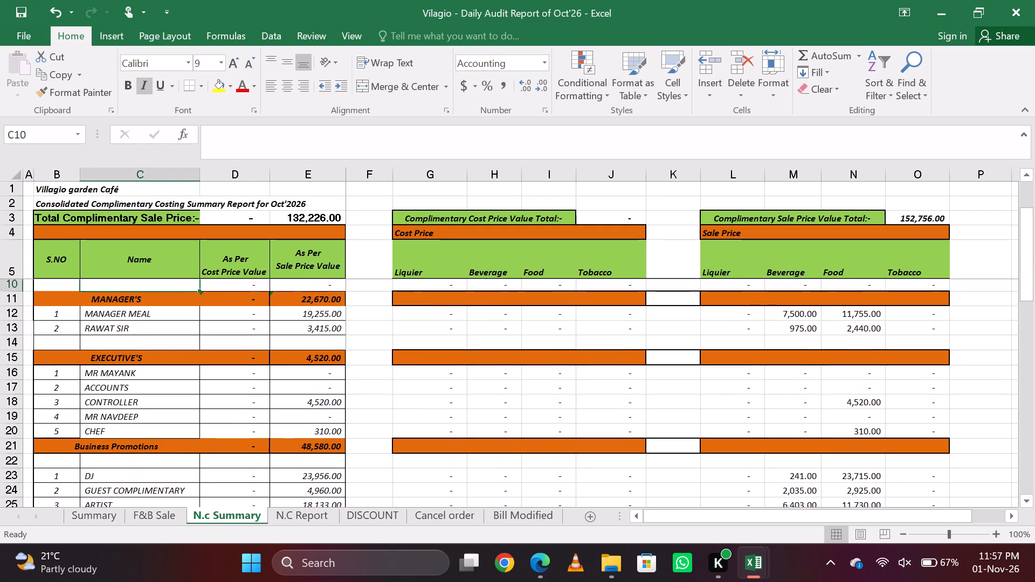
# Look over the Director's group at the top of N.c Summary and its sale price values.
pyautogui.press('Up')
pyautogui.press('Up')
pyautogui.press('Up')
pyautogui.press('Up')
pyautogui.press('Up')
pyautogui.press('Up')
pyautogui.press('Up')
pyautogui.press('Up')
pyautogui.press('Up')
pyautogui.press('Up')
pyautogui.press('Down')
pyautogui.press('Down')
pyautogui.press('Down')
pyautogui.press('Down')
pyautogui.press('Down')
pyautogui.press('Down')
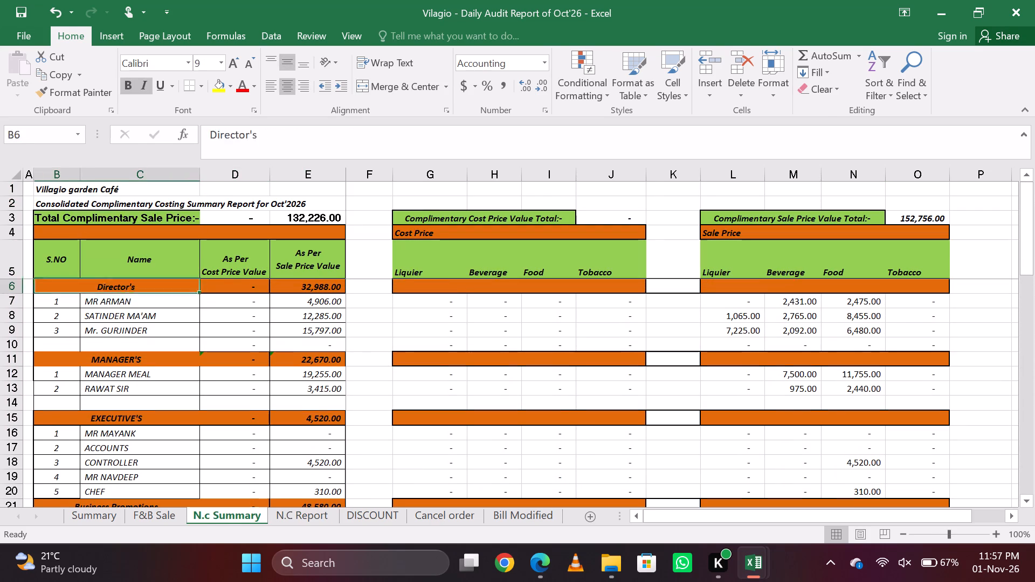
# Check the Remark entries in N.C Report around the end of bill C1201 and the start of bill C1202.
pyautogui.hotkey('ctrl', 'pagedown')
pyautogui.press('Up')
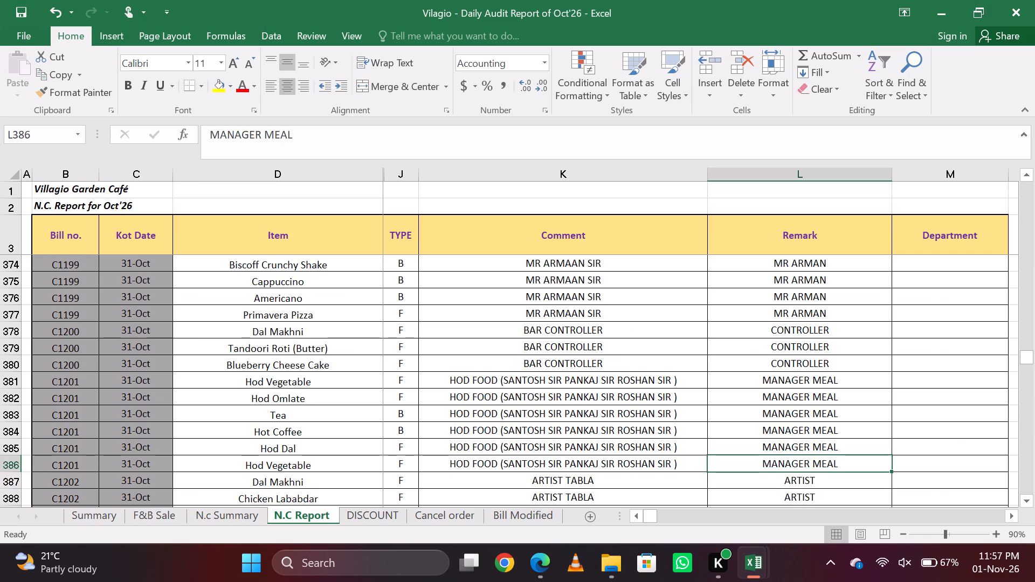
pyautogui.press('Down')
pyautogui.press('Up')
pyautogui.press('Up')
pyautogui.press('Up')
pyautogui.press('Up')
pyautogui.press('Down')
pyautogui.press('Down')
pyautogui.press('Down')
pyautogui.press('Down')
pyautogui.press('Down')
pyautogui.press('Down')
pyautogui.press('Down')
pyautogui.press('Down')
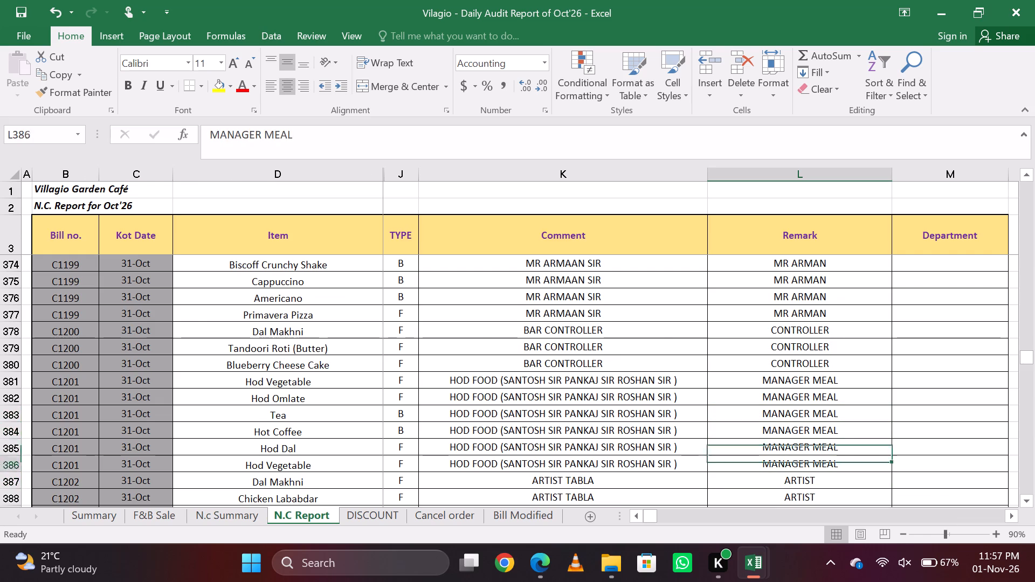
pyautogui.press('Up')
pyautogui.press('Up')
pyautogui.press('Up')
pyautogui.press('Up')
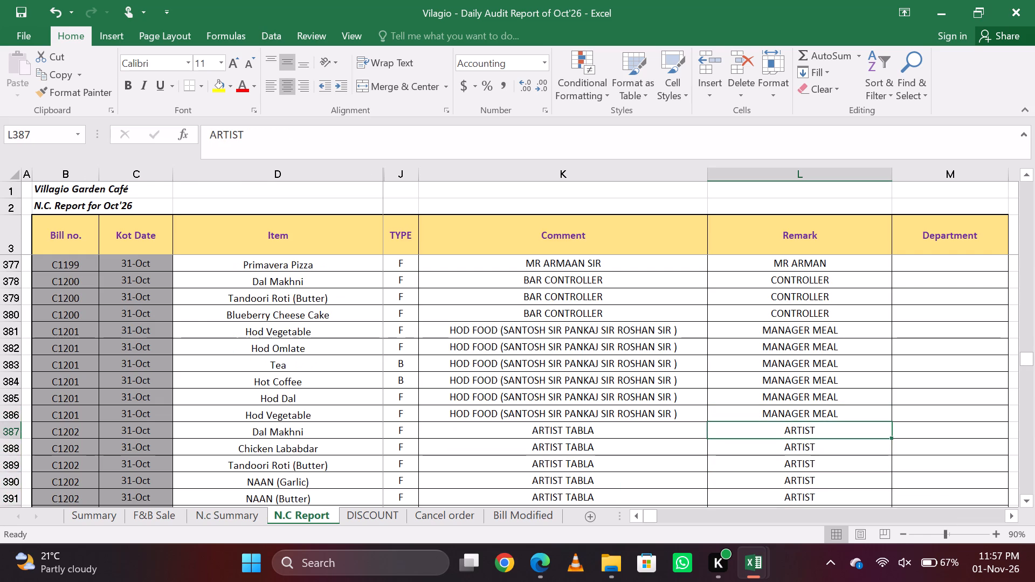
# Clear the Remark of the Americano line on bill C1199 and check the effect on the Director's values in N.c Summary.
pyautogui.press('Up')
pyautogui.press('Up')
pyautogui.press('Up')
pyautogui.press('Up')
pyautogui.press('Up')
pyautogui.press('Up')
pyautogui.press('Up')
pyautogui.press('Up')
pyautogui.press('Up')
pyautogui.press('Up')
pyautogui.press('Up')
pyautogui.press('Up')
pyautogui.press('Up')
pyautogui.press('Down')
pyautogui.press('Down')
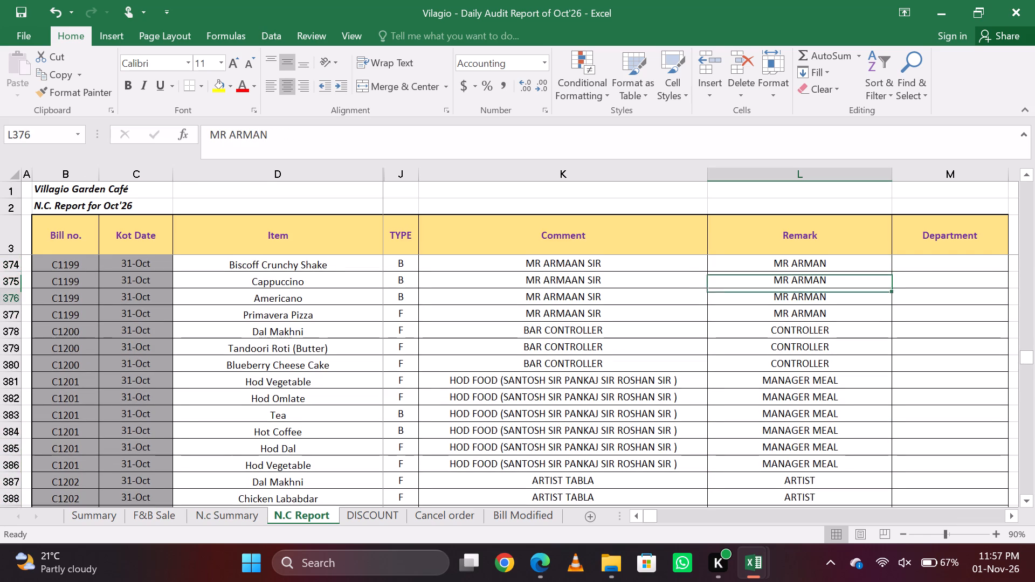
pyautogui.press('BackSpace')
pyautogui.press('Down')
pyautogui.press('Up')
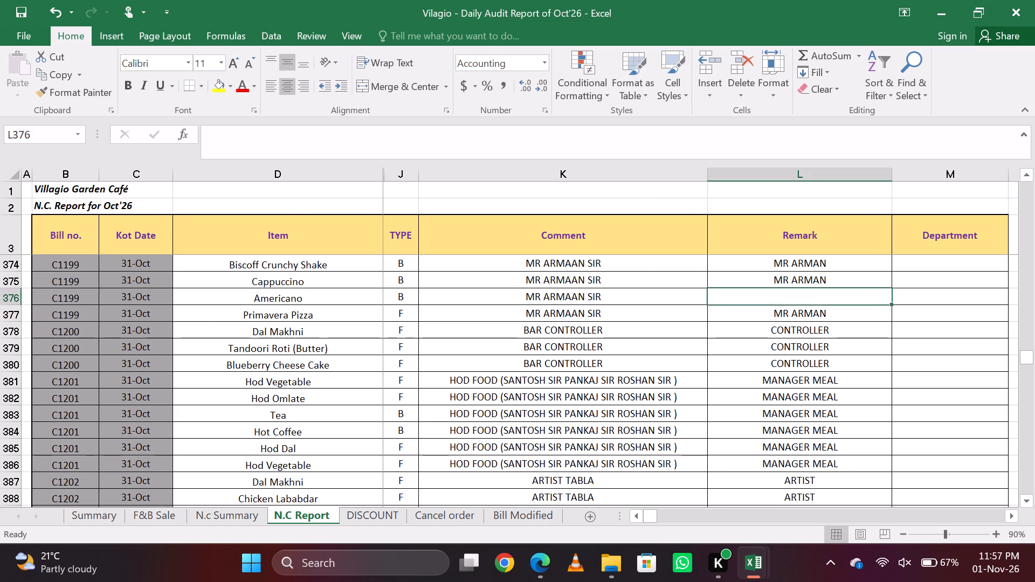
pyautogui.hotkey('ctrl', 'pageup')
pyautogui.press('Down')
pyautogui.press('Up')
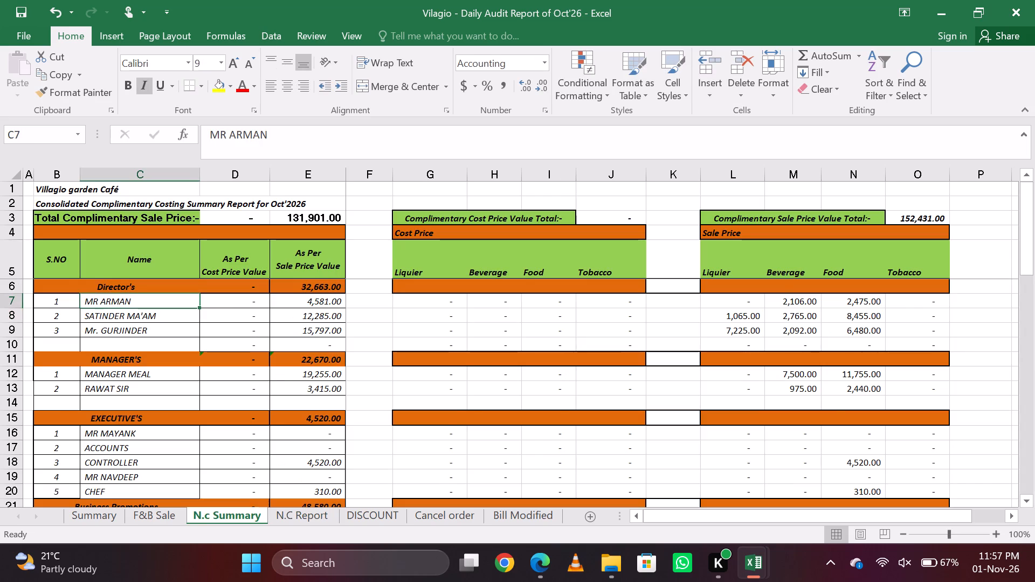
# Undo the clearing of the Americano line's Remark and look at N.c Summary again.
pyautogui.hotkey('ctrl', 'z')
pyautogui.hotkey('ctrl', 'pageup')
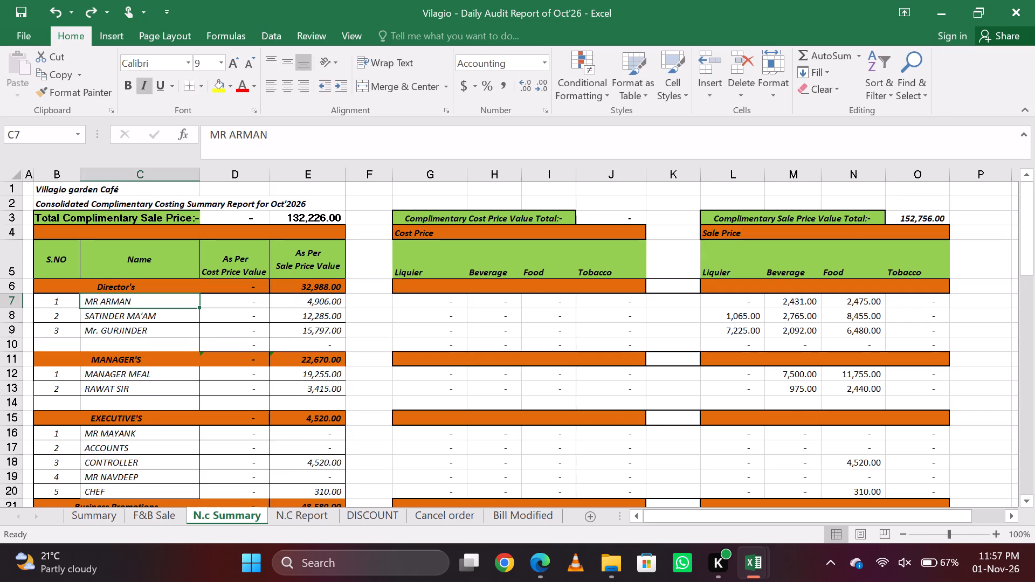
# Review the Remark entries in N.C Report against their comments, from bill C1199 back up to the last line of bill C1192.
pyautogui.hotkey('ctrl', 'pagedown')
pyautogui.press('Up')
pyautogui.press('Up')
pyautogui.press('Up')
pyautogui.press('Up')
pyautogui.press('Up')
pyautogui.press('Up')
pyautogui.press('Up')
pyautogui.press('Up')
pyautogui.press('Up')
pyautogui.press('Up')
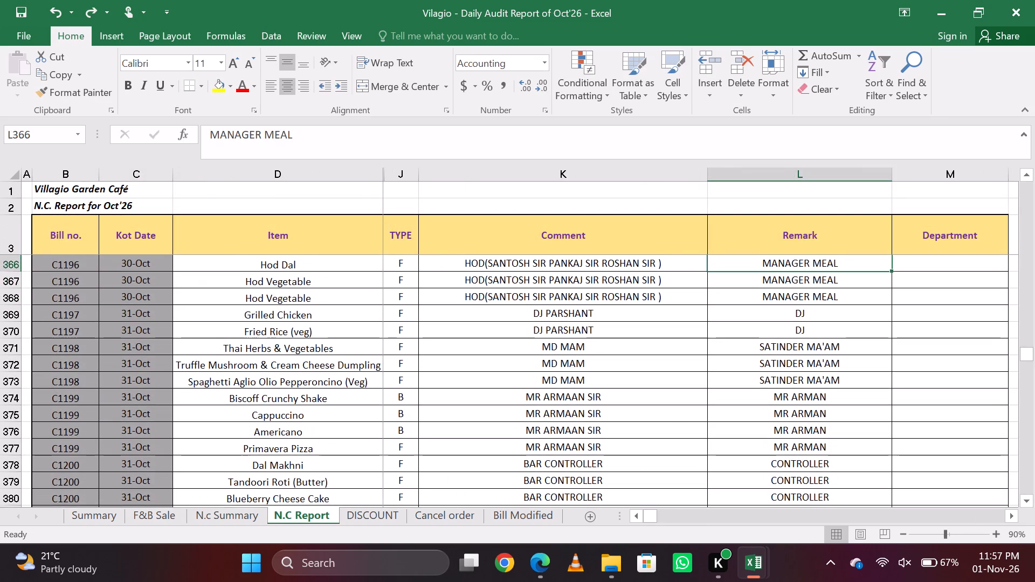
pyautogui.press('Up')
pyautogui.press('Down')
pyautogui.press('Up')
pyautogui.press('Up')
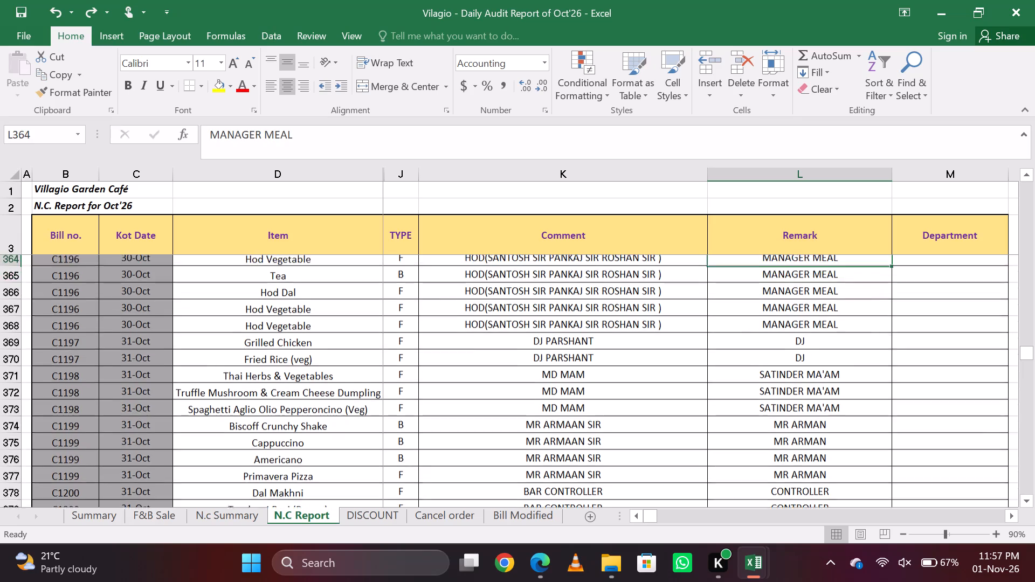
pyautogui.press('Up')
pyautogui.press('Up')
pyautogui.press('Up')
pyautogui.press('Up')
pyautogui.press('Up')
pyautogui.press('Up')
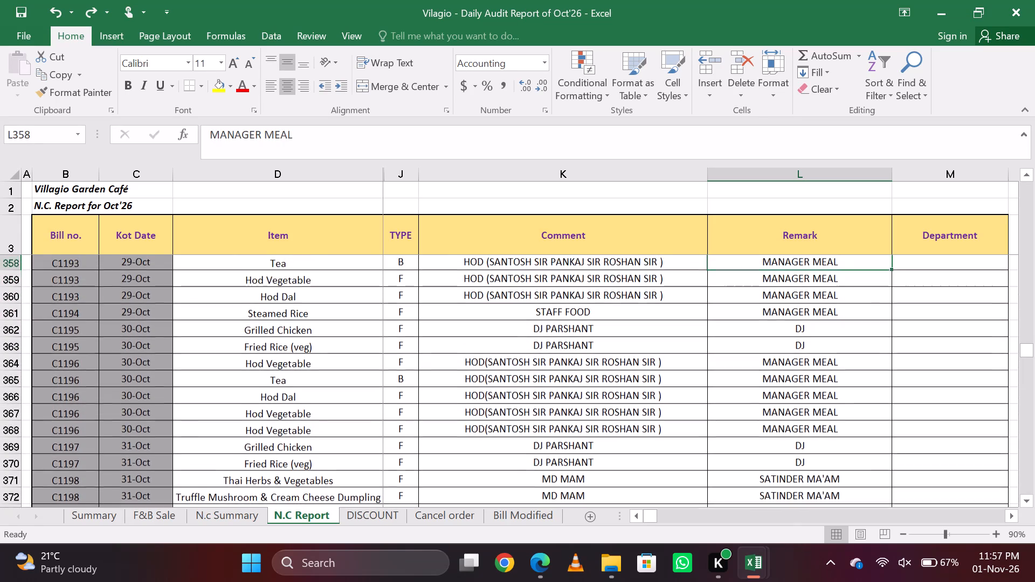
pyautogui.press('Up')
pyautogui.press('Up')
pyautogui.press('Down')
pyautogui.press('Up')
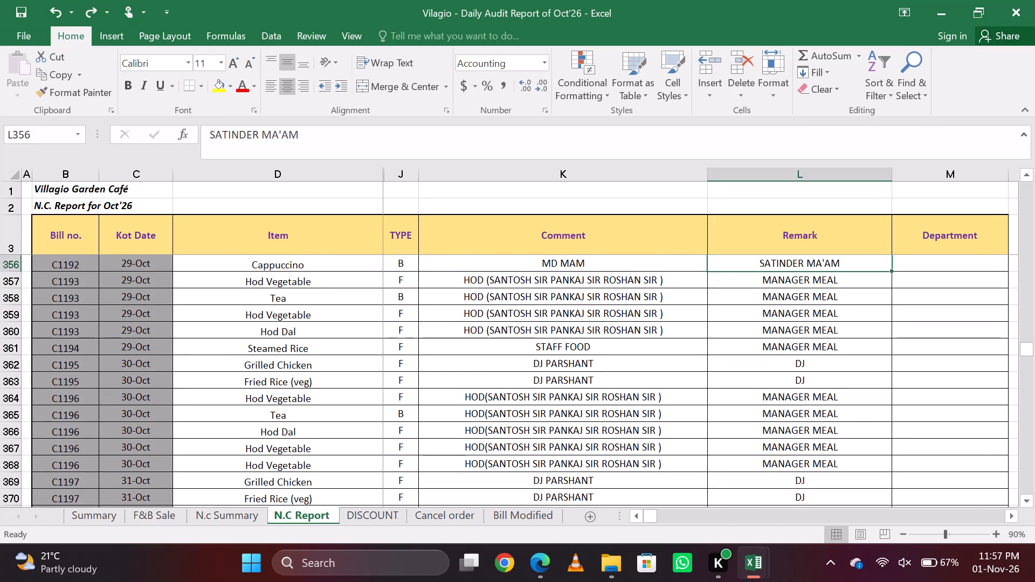
# Review the Remark entries in N.C Report against their comments, from the 29-Oct bill C1192 back up to the 27-Oct bill C1184.
pyautogui.press('Up')
pyautogui.press('Up')
pyautogui.press('Up')
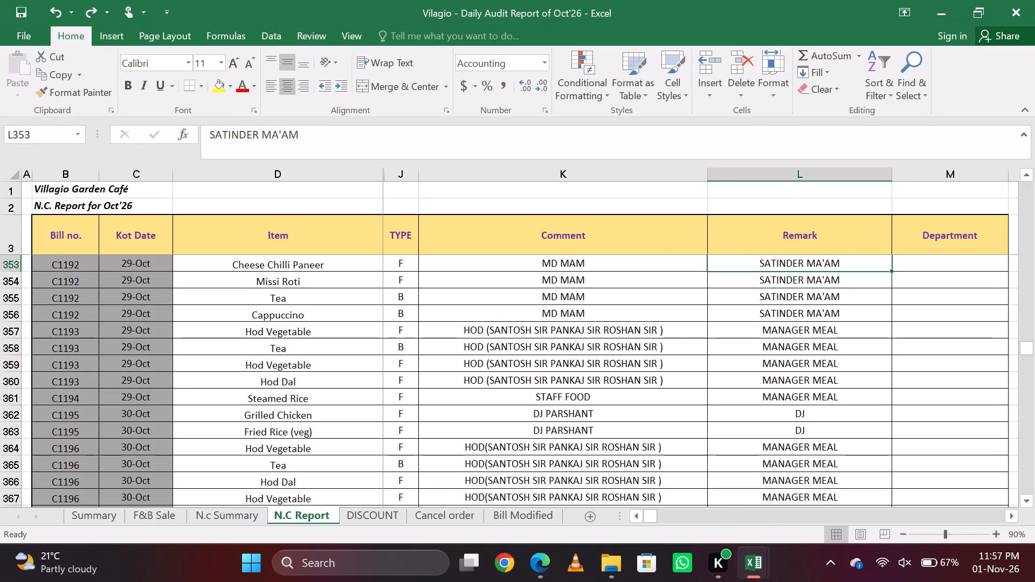
pyautogui.press('Up')
pyautogui.press('Up')
pyautogui.press('Up')
pyautogui.press('Up')
pyautogui.press('Up')
pyautogui.press('Up')
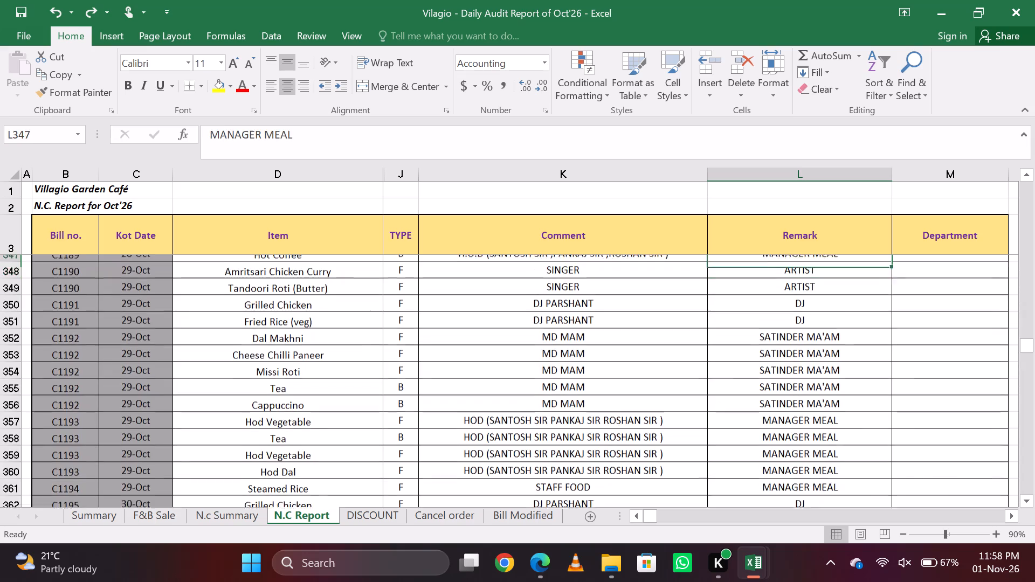
pyautogui.press('Up')
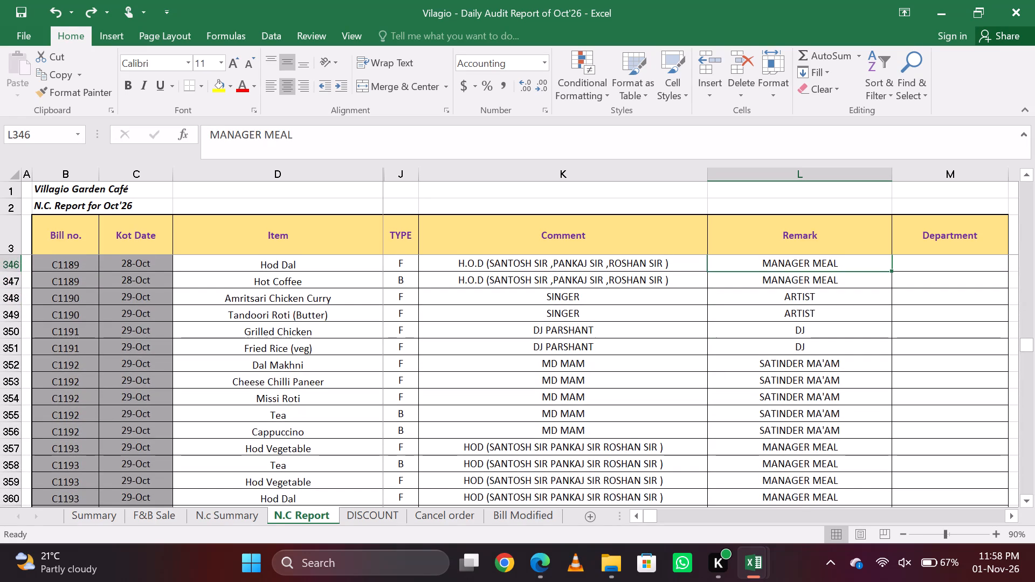
pyautogui.press('Up')
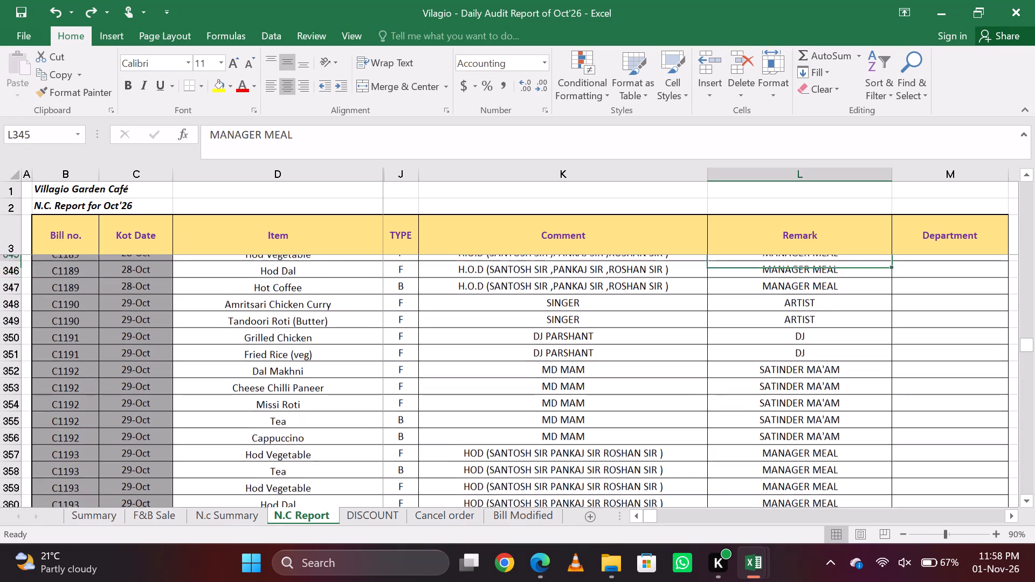
pyautogui.press('Up')
pyautogui.press('Up')
pyautogui.press('Up')
pyautogui.press('Up')
pyautogui.press('Up')
pyautogui.press('Up')
pyautogui.press('Up')
pyautogui.press('Up')
pyautogui.press('Up')
pyautogui.press('Up')
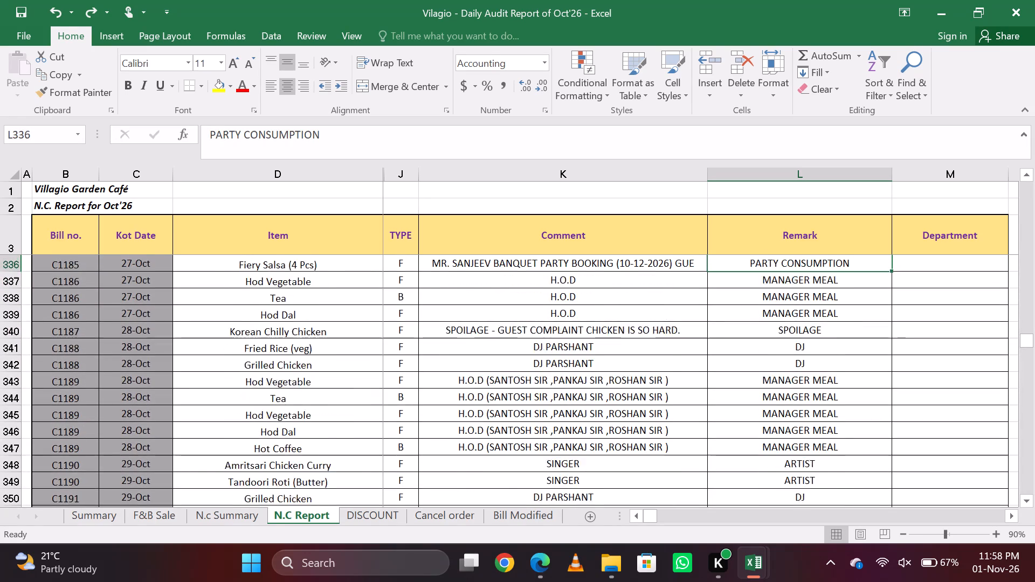
pyautogui.press('Up')
pyautogui.press('Up')
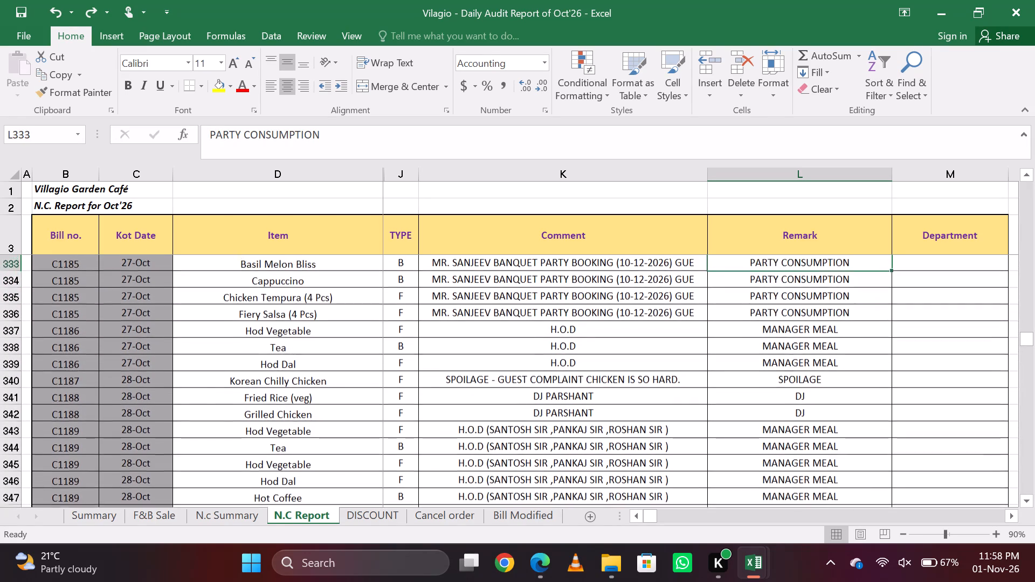
pyautogui.press('Up')
pyautogui.press('Up')
pyautogui.press('Up')
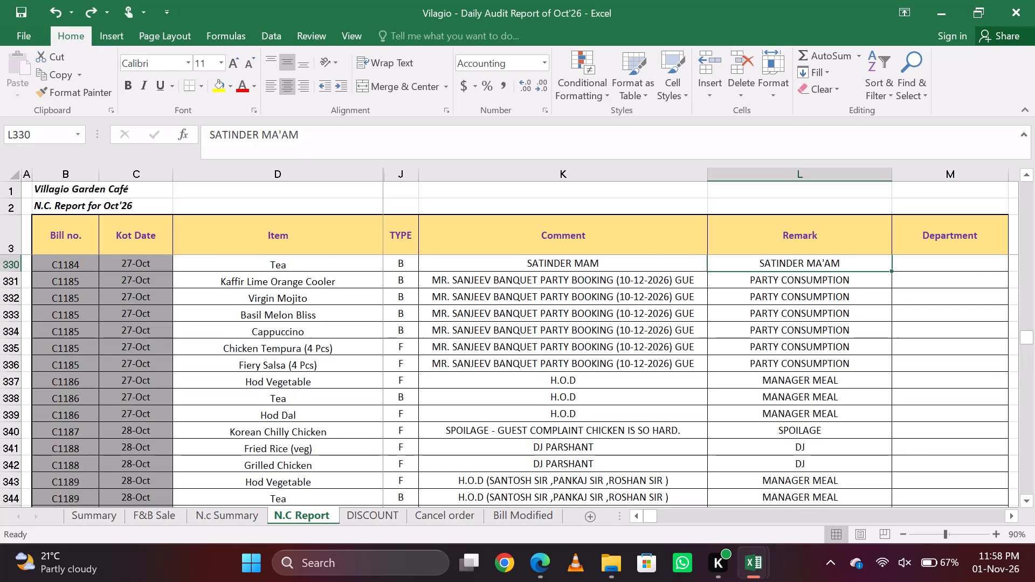
# Look through the category names on N.c Summary from the Director's group down to CORPORATE under Other Complimentary.
pyautogui.hotkey('ctrl', 'pageup')
pyautogui.press('Down')
pyautogui.press('Down')
pyautogui.press('Down')
pyautogui.press('Down')
pyautogui.press('Down')
pyautogui.press('Down')
pyautogui.press('Down')
pyautogui.press('Down')
pyautogui.press('Down')
pyautogui.press('Down')
pyautogui.press('Down')
pyautogui.press('Down')
pyautogui.press('Down')
pyautogui.press('Down')
pyautogui.press('Down')
pyautogui.press('Down')
pyautogui.press('Down')
pyautogui.press('Down')
pyautogui.press('Down')
pyautogui.press('Down')
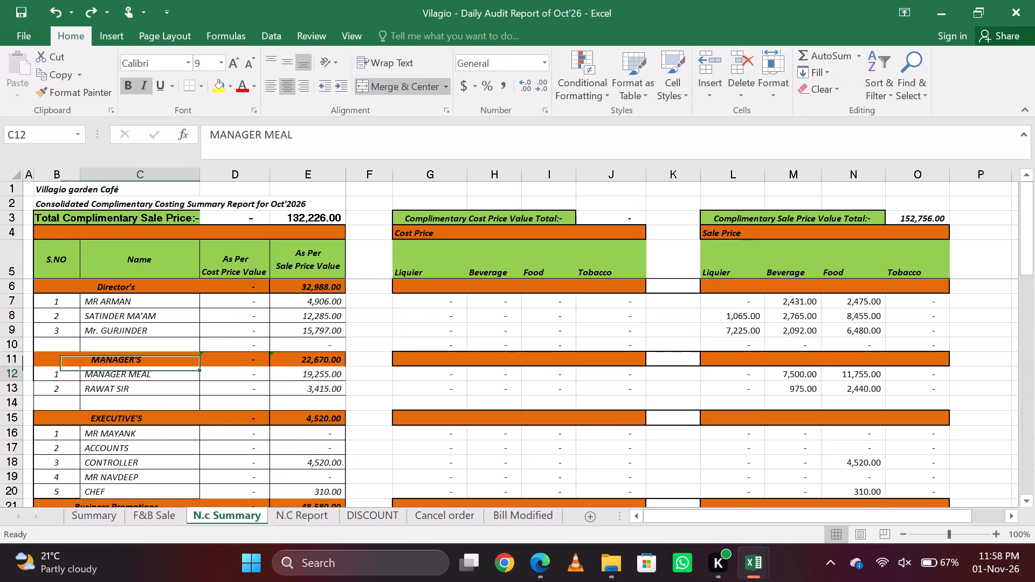
pyautogui.press('Down')
pyautogui.press('Down')
pyautogui.press('Down')
pyautogui.press('Down')
pyautogui.press('Down')
pyautogui.press('Down')
pyautogui.press('Up')
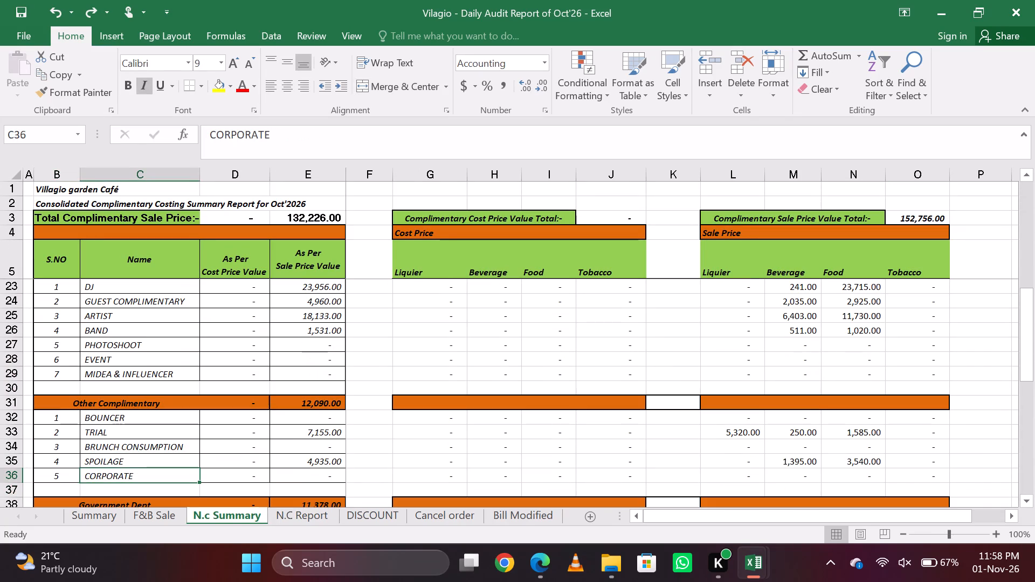
pyautogui.press('Up')
pyautogui.hotkey('ctrl', 'pageup')
pyautogui.hotkey('ctrl', 'pagedown')
# Review the Remark entries in N.C Report against their comments, from the 27-Oct bill C1184 back up to the 25-Oct bill C1176.
pyautogui.hotkey('ctrl', 'pagedown')
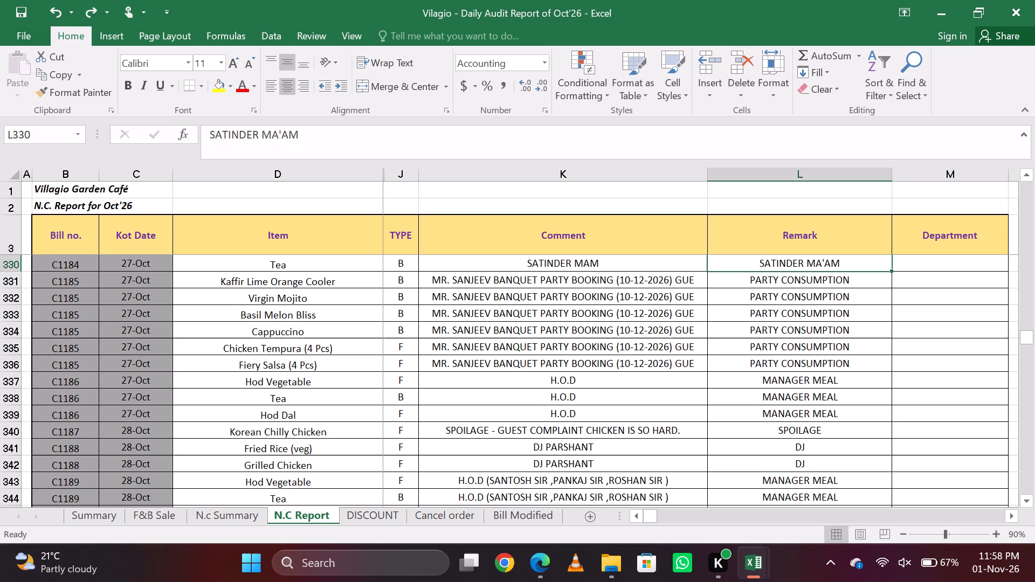
pyautogui.press('Up')
pyautogui.press('Up')
pyautogui.press('Up')
pyautogui.press('Up')
pyautogui.press('Down')
pyautogui.press('Down')
pyautogui.press('Down')
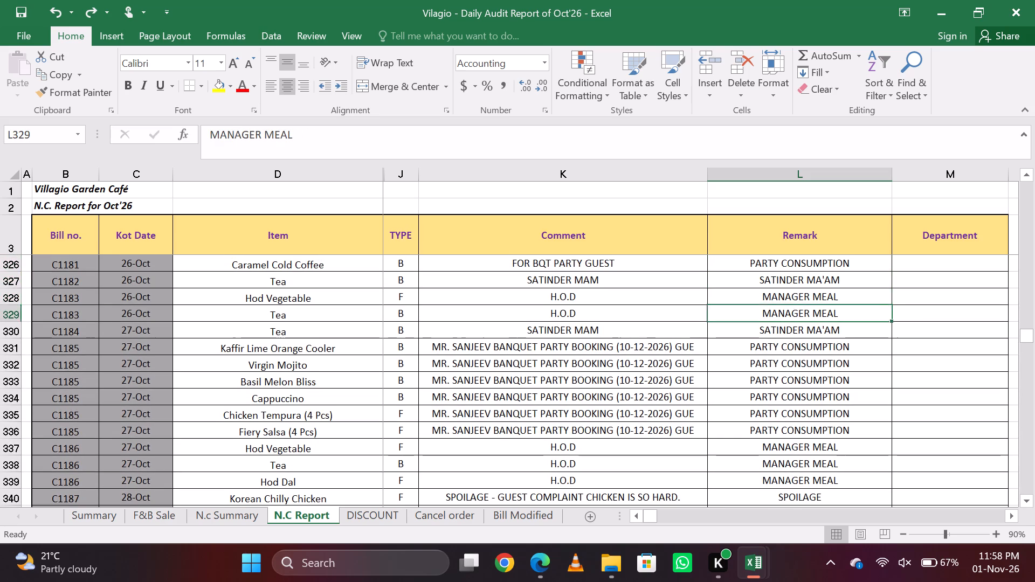
pyautogui.press('Up')
pyautogui.press('Up')
pyautogui.press('Up')
pyautogui.press('Up')
pyautogui.press('Up')
pyautogui.press('Up')
pyautogui.press('Up')
pyautogui.press('Up')
pyautogui.press('Up')
pyautogui.press('Up')
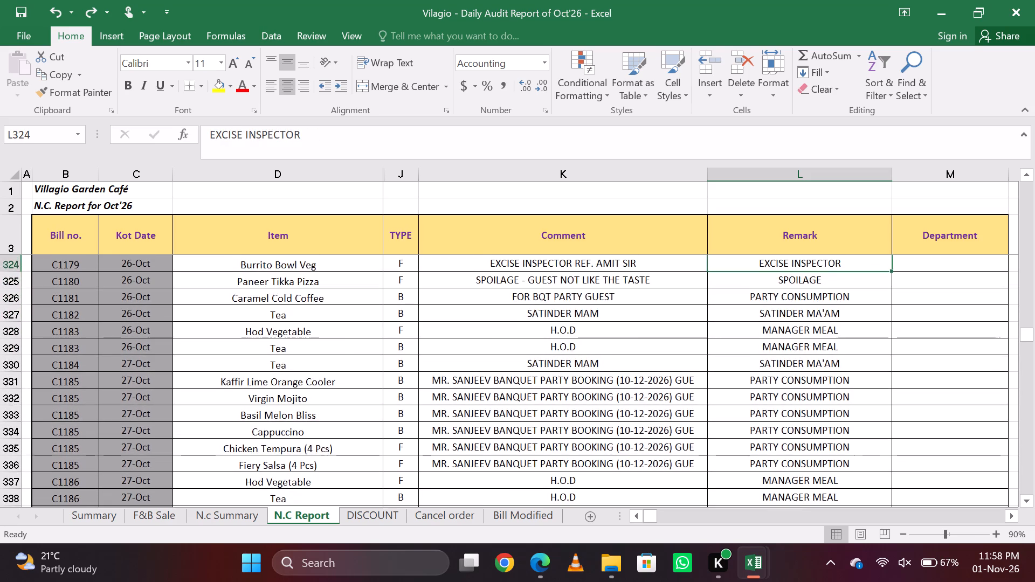
pyautogui.press('Up')
pyautogui.press('Up')
pyautogui.press('Up')
pyautogui.press('Up')
pyautogui.press('Up')
pyautogui.press('Up')
pyautogui.press('Up')
pyautogui.press('Up')
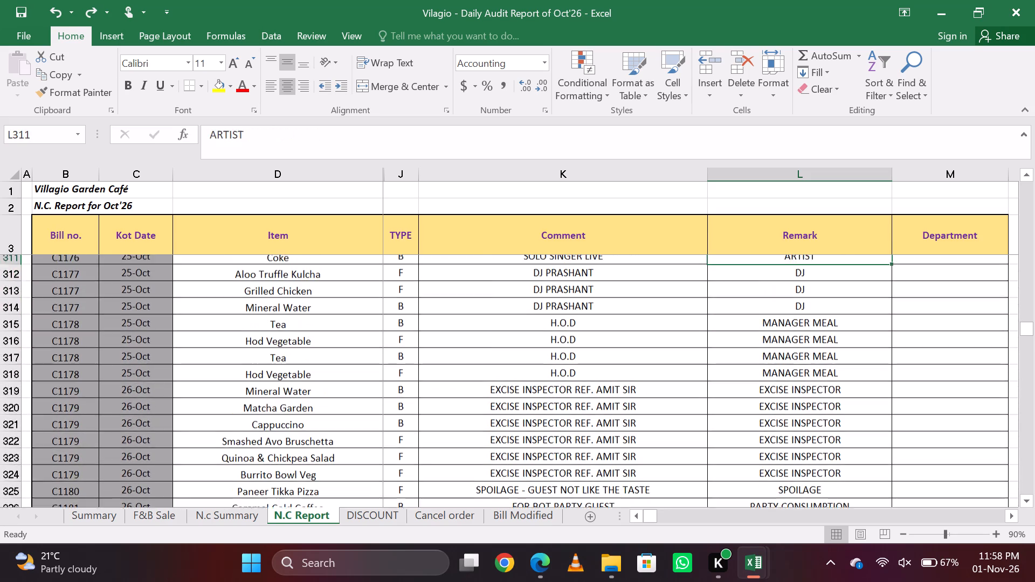
# Review the Remark entries in N.C Report against their comments, from the 25-Oct bill C1176 back up to the 24-Oct bill C1170.
pyautogui.press('Up')
pyautogui.press('Up')
pyautogui.press('Up')
pyautogui.press('Up')
pyautogui.press('Up')
pyautogui.press('Up')
pyautogui.press('Up')
pyautogui.press('Up')
pyautogui.press('Up')
pyautogui.press('Up')
pyautogui.press('Up')
pyautogui.press('Up')
pyautogui.press('Up')
pyautogui.press('Up')
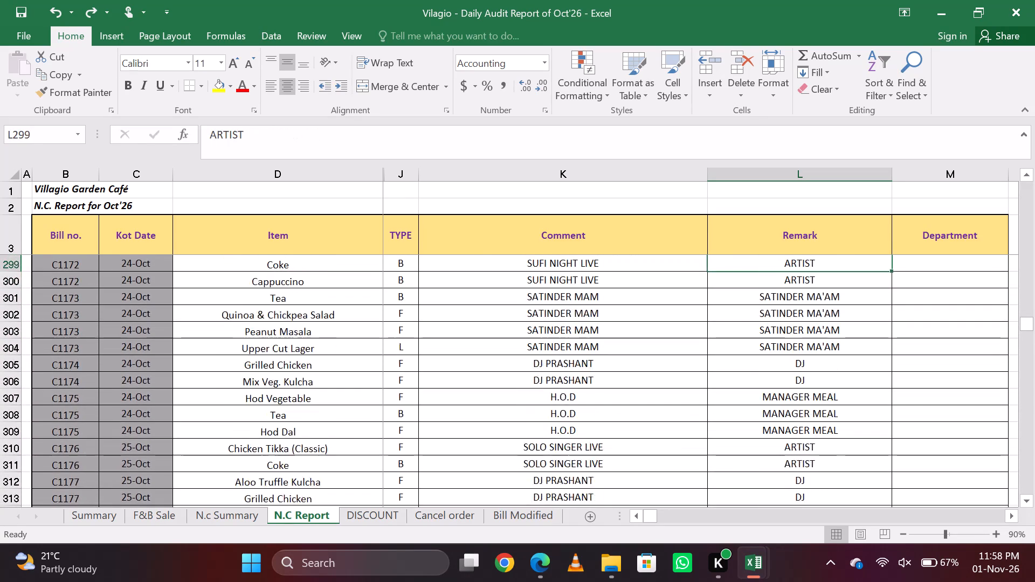
pyautogui.press('Up')
pyautogui.press('Up')
pyautogui.press('Up')
pyautogui.press('Up')
pyautogui.press('Up')
pyautogui.press('Up')
pyautogui.press('Up')
pyautogui.press('Up')
pyautogui.press('Up')
pyautogui.press('Up')
pyautogui.press('Up')
pyautogui.press('Up')
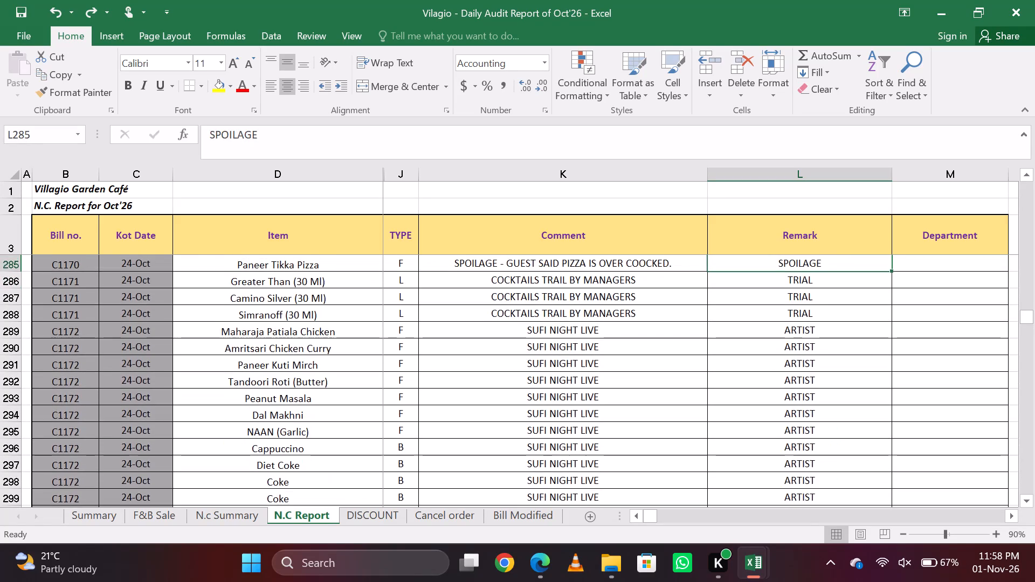
# Review the Remark entries in N.C Report against their comments, from the 24-Oct bill C1170 back up to the 22-Oct bill C1157.
pyautogui.press('Up')
pyautogui.press('Up')
pyautogui.press('Up')
pyautogui.press('Up')
pyautogui.press('Up')
pyautogui.press('Up')
pyautogui.press('Up')
pyautogui.press('Up')
pyautogui.press('Up')
pyautogui.press('Up')
pyautogui.press('Up')
pyautogui.press('Up')
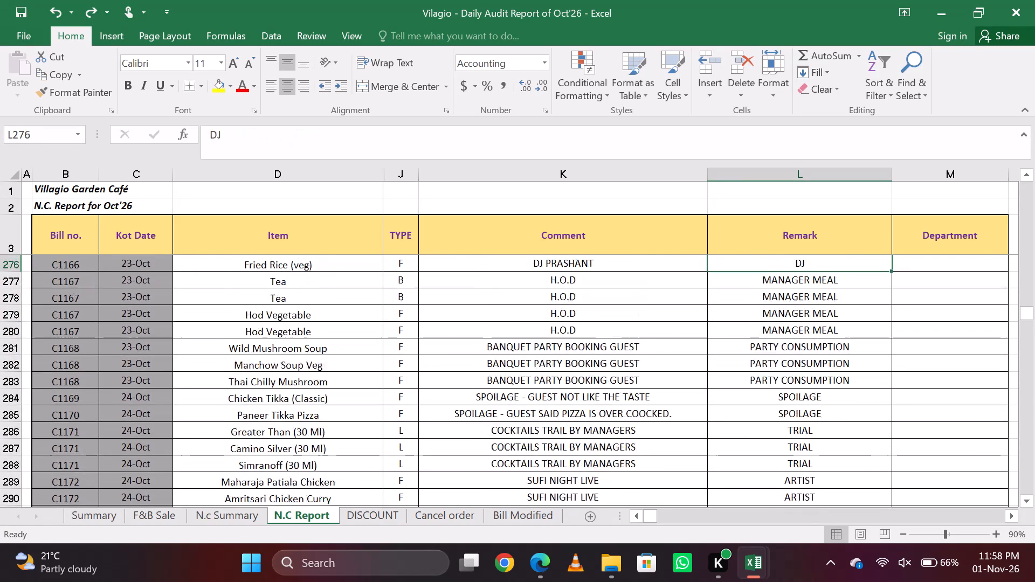
pyautogui.press('Up')
pyautogui.press('Up')
pyautogui.press('Up')
pyautogui.press('Up')
pyautogui.press('Up')
pyautogui.press('Up')
pyautogui.press('Up')
pyautogui.press('Up')
pyautogui.press('Up')
pyautogui.press('Up')
pyautogui.press('Up')
pyautogui.press('Up')
pyautogui.press('Up')
pyautogui.press('Up')
pyautogui.press('Up')
pyautogui.press('Up')
pyautogui.press('Up')
pyautogui.press('Up')
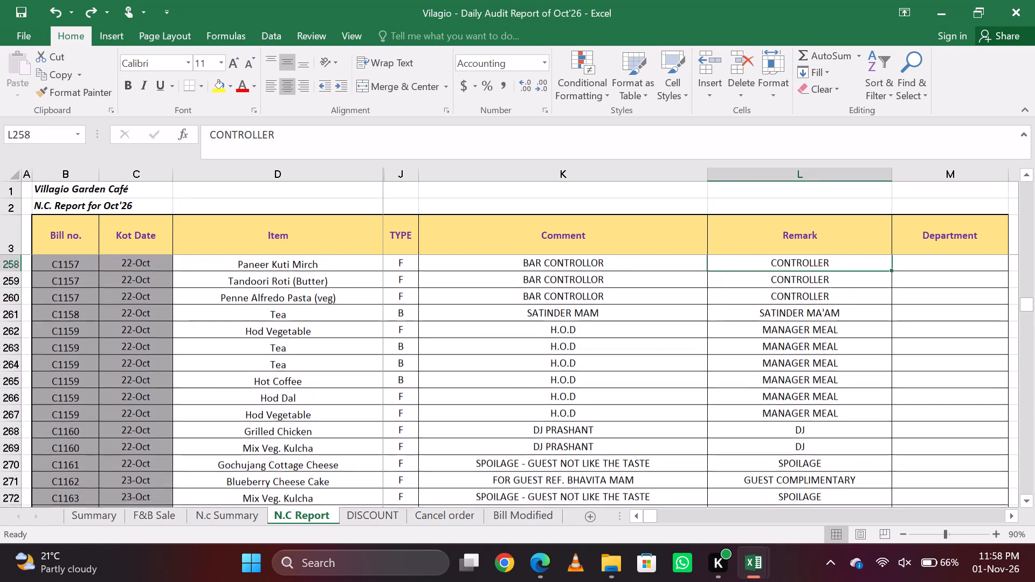
# Review the Remark entries in N.C Report against their comments, from the 22-Oct bill C1157 back up to the 19-Oct bill C1148.
pyautogui.press('Up')
pyautogui.press('Up')
pyautogui.press('Up')
pyautogui.press('Up')
pyautogui.press('Up')
pyautogui.press('Up')
pyautogui.press('Up')
pyautogui.press('Up')
pyautogui.press('Up')
pyautogui.press('Up')
pyautogui.press('Up')
pyautogui.press('Up')
pyautogui.press('Up')
pyautogui.press('Up')
pyautogui.press('Up')
pyautogui.press('Up')
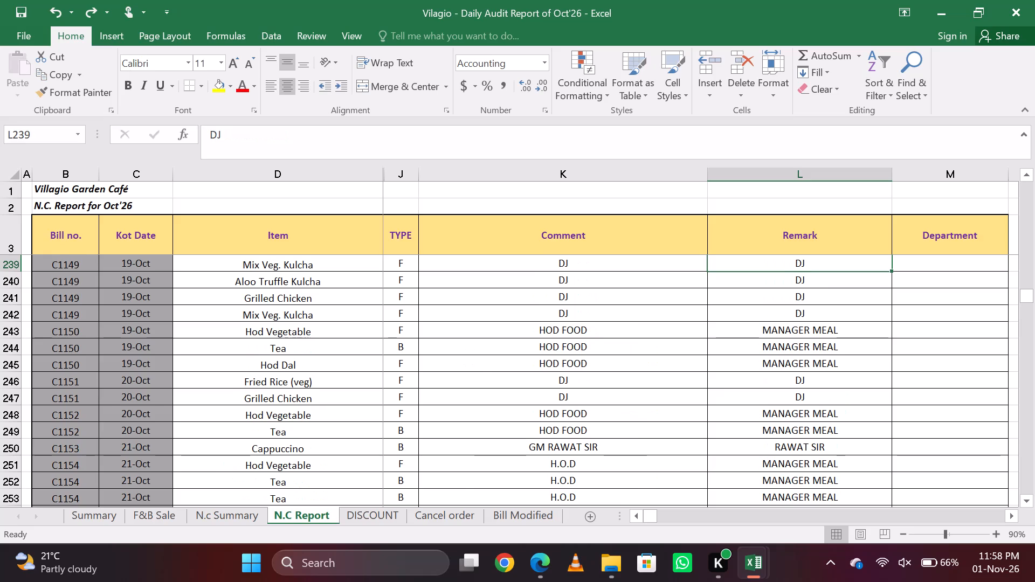
pyautogui.press('Up')
pyautogui.press('Up')
# Look through the category names on N.c Summary from CORPORATE under Other Complimentary back up to the MANAGER'S group.
pyautogui.hotkey('ctrl', 'pageup')
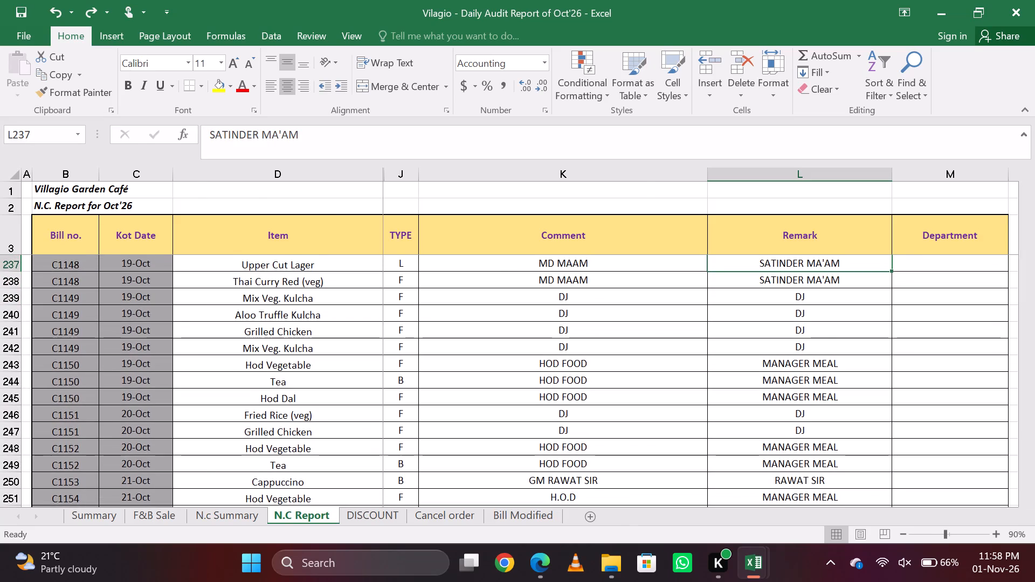
pyautogui.press('Down')
pyautogui.press('Up')
pyautogui.press('Up')
pyautogui.press('Up')
pyautogui.press('Up')
pyautogui.press('Up')
pyautogui.press('Up')
pyautogui.press('Up')
pyautogui.press('Up')
pyautogui.press('Up')
pyautogui.press('Up')
pyautogui.press('Up')
pyautogui.press('Up')
pyautogui.press('Up')
pyautogui.press('Up')
pyautogui.press('Up')
pyautogui.press('Up')
pyautogui.press('Up')
pyautogui.press('Up')
pyautogui.press('Up')
pyautogui.press('Up')
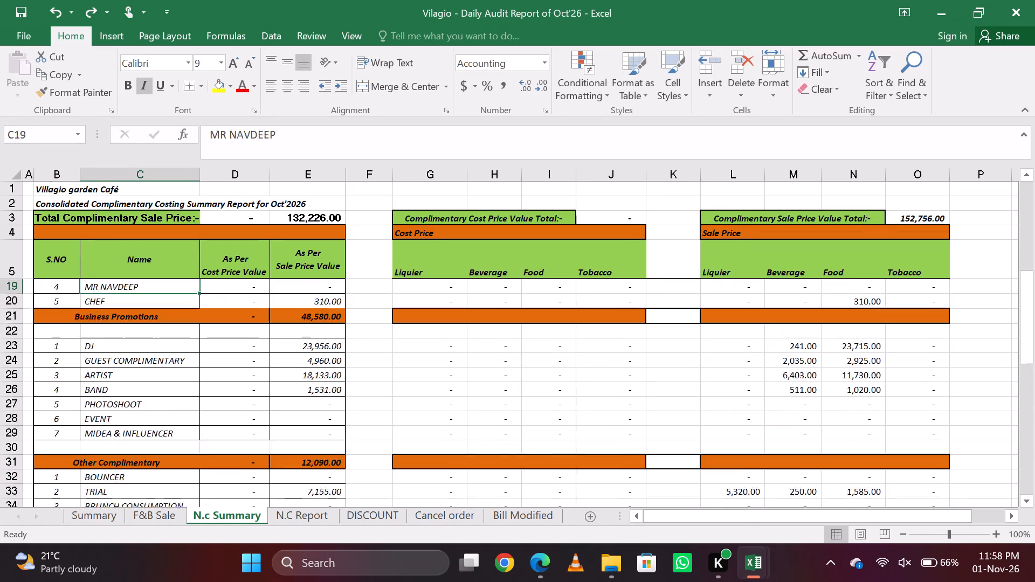
pyautogui.press('Down')
pyautogui.press('Down')
pyautogui.press('Down')
pyautogui.press('Down')
pyautogui.press('Down')
pyautogui.press('Down')
pyautogui.press('Up')
pyautogui.press('Up')
pyautogui.press('Up')
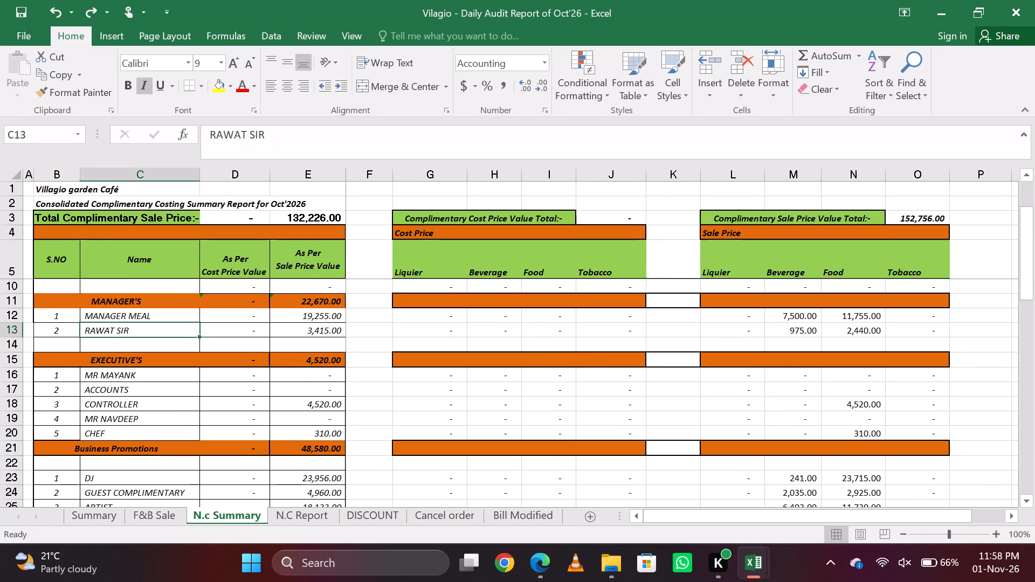
# Return to N.C Report and review the Remark entries against their comments, from the 19-Oct bill C1148 back up to the 18-Oct bill C1139.
pyautogui.hotkey('ctrl', 'pagedown')
pyautogui.press('Up')
pyautogui.press('Up')
pyautogui.press('Up')
pyautogui.press('Up')
pyautogui.press('Up')
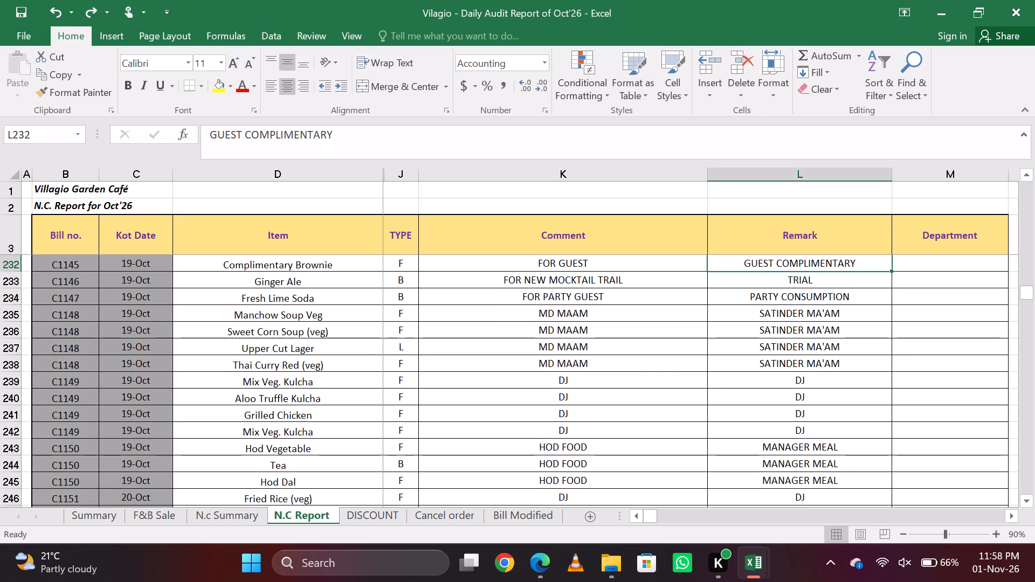
pyautogui.press('Up')
pyautogui.press('Up')
pyautogui.press('Up')
pyautogui.press('Up')
pyautogui.press('Up')
pyautogui.press('Up')
pyautogui.press('Up')
pyautogui.press('Up')
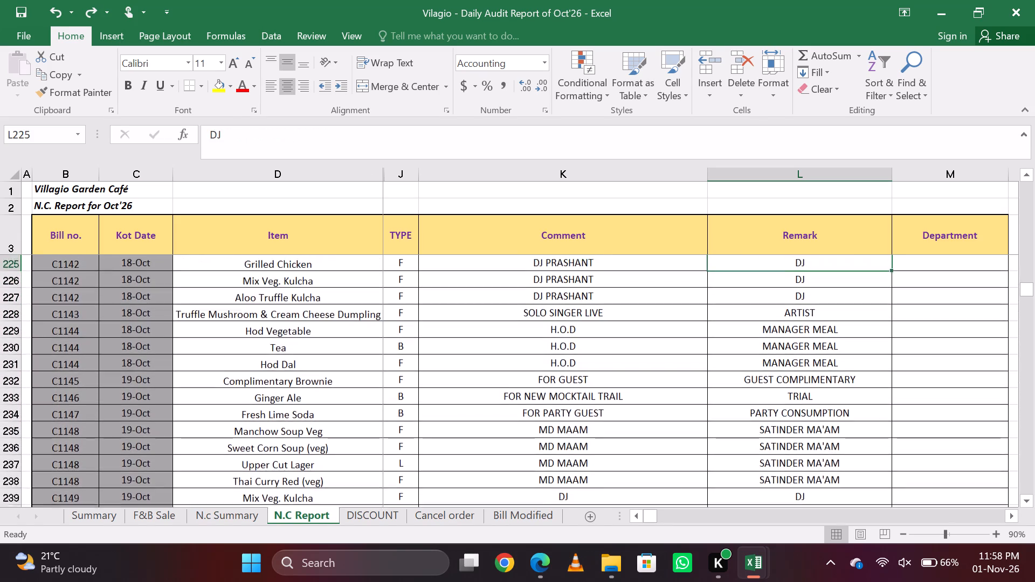
pyautogui.press('Up')
pyautogui.press('Up')
pyautogui.press('Up')
pyautogui.press('Up')
pyautogui.press('Up')
pyautogui.press('Up')
pyautogui.press('Up')
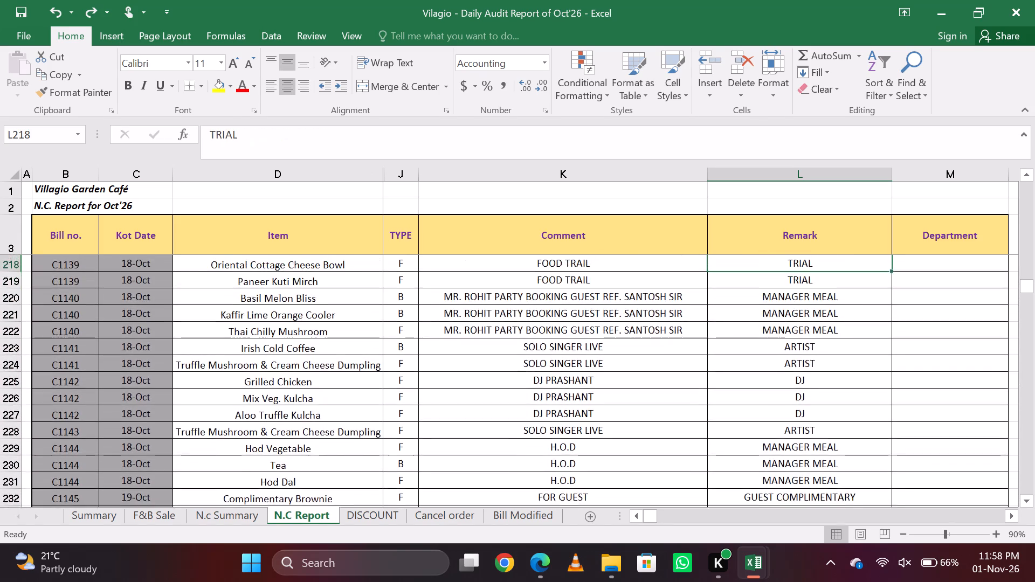
# Review the Remark entries in N.C Report against their comments, from the 18-Oct bill C1139 back up to the 16-Oct bill C1131.
pyautogui.press('Up')
pyautogui.press('Up')
pyautogui.press('Up')
pyautogui.press('Up')
pyautogui.press('Up')
pyautogui.press('Up')
pyautogui.press('Up')
pyautogui.press('Up')
pyautogui.press('Up')
pyautogui.press('Up')
pyautogui.press('Up')
pyautogui.press('Up')
pyautogui.press('Up')
pyautogui.press('Up')
pyautogui.press('Up')
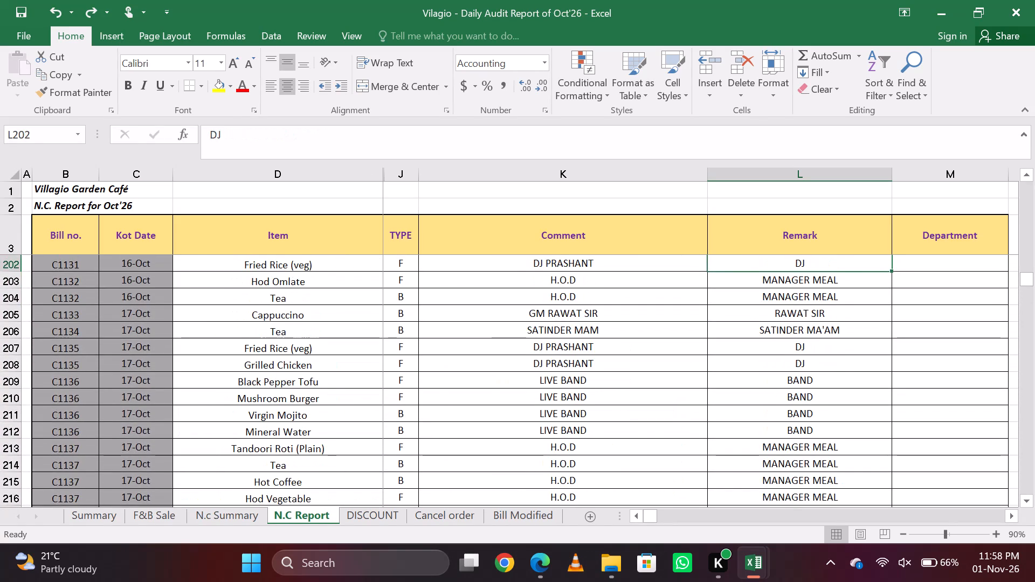
# Review the Remark entries in N.C Report against their comments, from the 16-Oct bill C1131 back up into bill C1128.
pyautogui.press('Up')
pyautogui.press('Up')
pyautogui.press('Up')
pyautogui.press('Up')
pyautogui.press('Up')
pyautogui.press('Up')
pyautogui.press('Up')
pyautogui.press('Up')
pyautogui.press('Up')
pyautogui.press('Up')
pyautogui.press('Up')
pyautogui.press('Up')
pyautogui.press('Up')
pyautogui.press('Up')
pyautogui.press('Up')
pyautogui.press('Up')
pyautogui.press('Up')
pyautogui.press('Up')
pyautogui.press('Up')
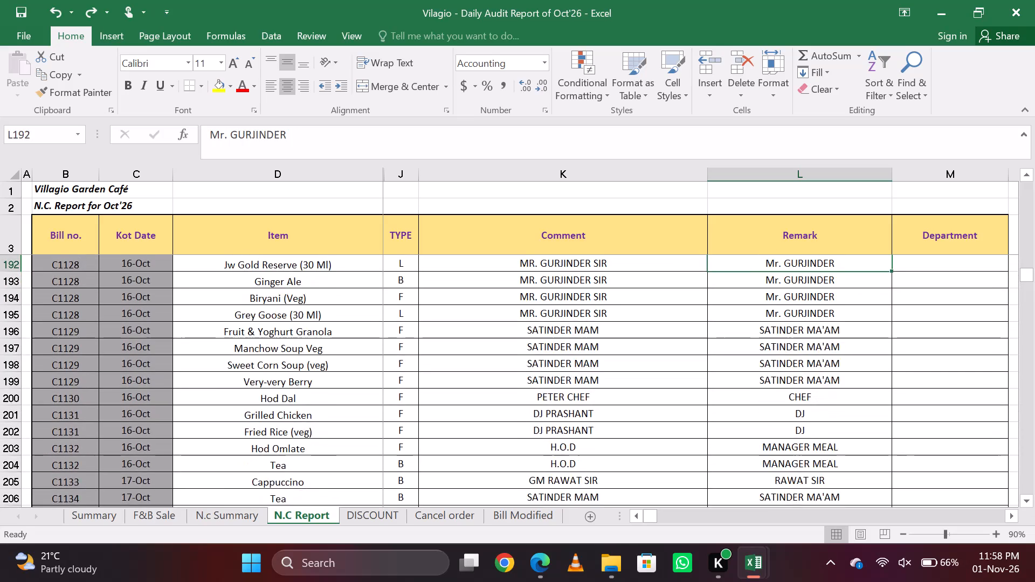
# Review the Remark entries in N.C Report against their comments, from the 16-Oct bill C1128 back up to bill C1126.
pyautogui.press('Down')
pyautogui.press('Up')
pyautogui.press('Up')
pyautogui.press('Up')
pyautogui.press('Up')
pyautogui.press('Up')
pyautogui.press('Up')
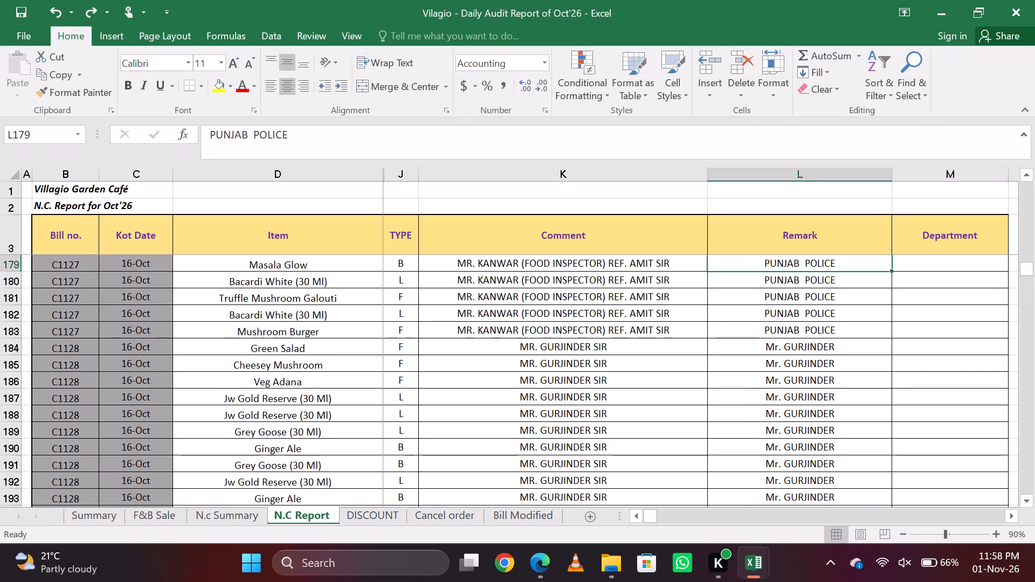
pyautogui.press('Up')
pyautogui.press('Up')
pyautogui.press('Up')
pyautogui.press('Up')
pyautogui.press('Up')
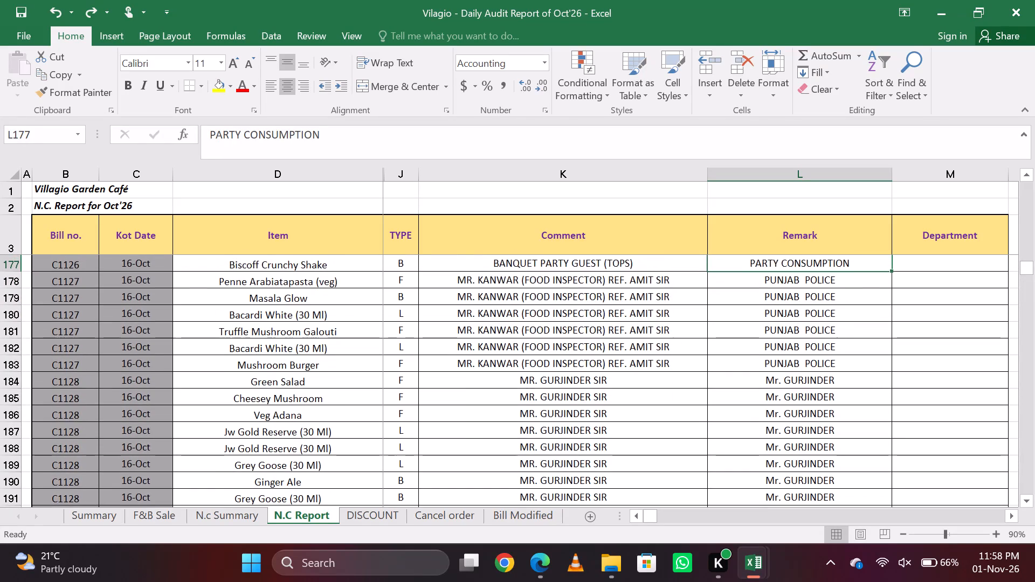
# Review the Remark entries in N.C Report against their comments, from the 16-Oct bill C1126 back up to the 14-Oct bill C1113.
pyautogui.press('Up')
pyautogui.press('Up')
pyautogui.press('Up')
pyautogui.press('Up')
pyautogui.press('Up')
pyautogui.press('Up')
pyautogui.press('Up')
pyautogui.press('Up')
pyautogui.press('Up')
pyautogui.press('Up')
pyautogui.press('Up')
pyautogui.press('Up')
pyautogui.press('Up')
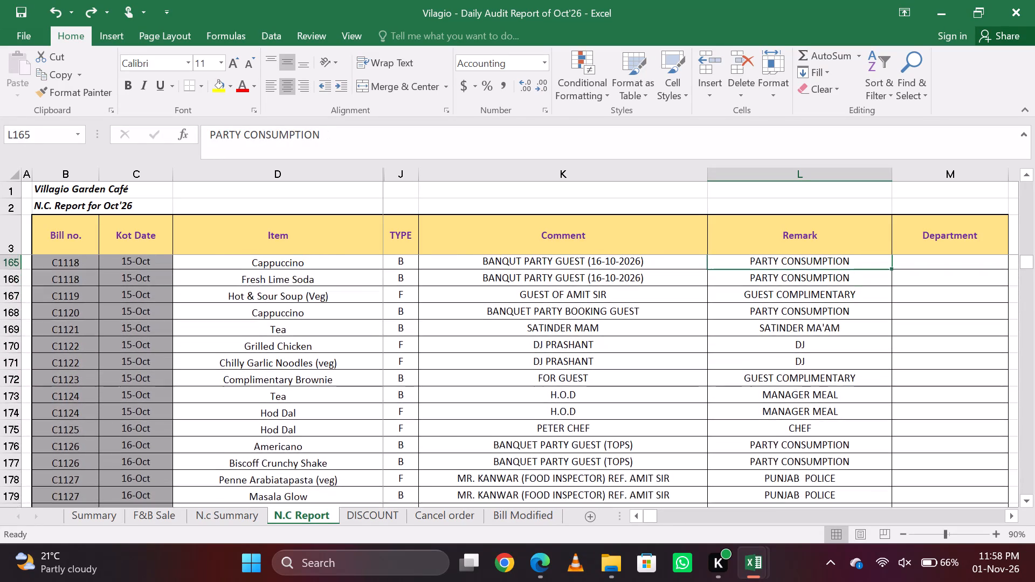
pyautogui.press('Up')
pyautogui.press('Up')
pyautogui.press('Up')
pyautogui.press('Up')
pyautogui.press('Up')
pyautogui.press('Up')
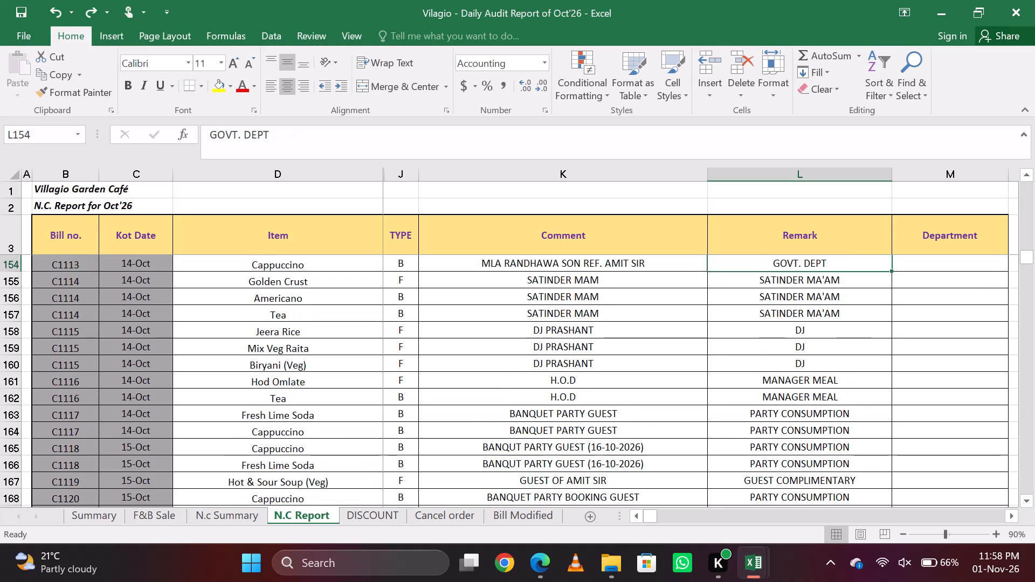
# Review the Remark entries in N.C Report against their comments, from the 14-Oct bill C1113 back up to the 11-Oct bill C1105.
pyautogui.press('Up')
pyautogui.press('Up')
pyautogui.press('Up')
pyautogui.press('Up')
pyautogui.press('Up')
pyautogui.press('Up')
pyautogui.press('Up')
pyautogui.press('Up')
pyautogui.press('Up')
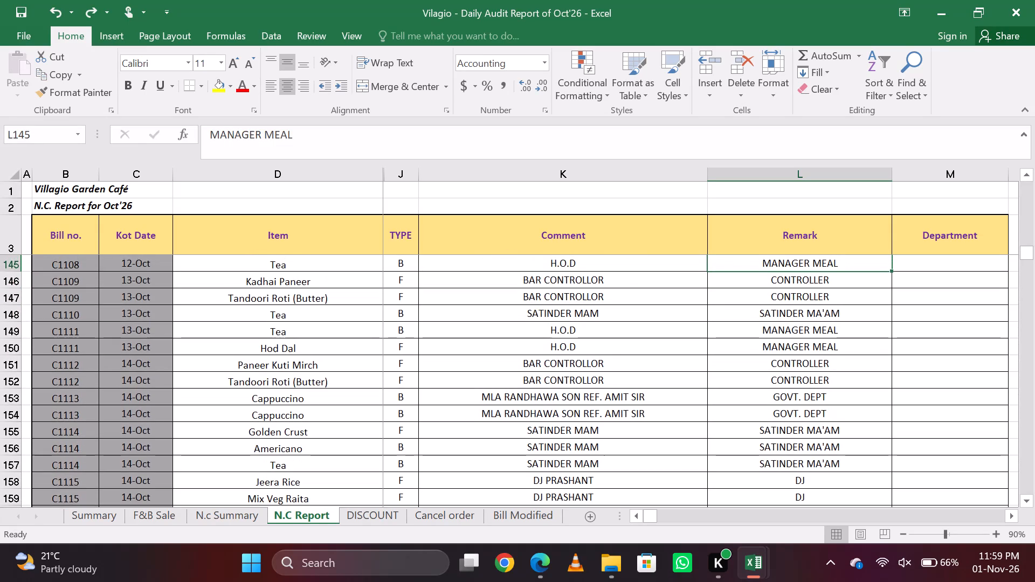
pyautogui.press('Up')
pyautogui.press('Up')
pyautogui.press('Up')
pyautogui.press('Up')
pyautogui.press('Up')
pyautogui.press('Up')
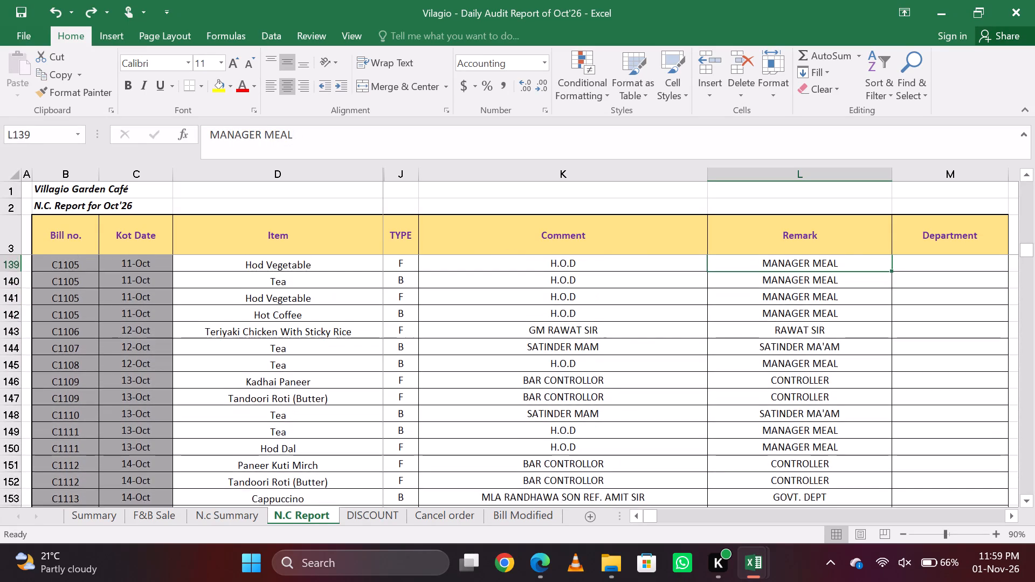
# Review the Remark entries in N.C Report against their comments, from the 11-Oct bill C1105 back up to the 10-Oct bill C1102.
pyautogui.press('Up')
pyautogui.press('Up')
pyautogui.press('Up')
pyautogui.press('Up')
pyautogui.press('Up')
pyautogui.press('Up')
pyautogui.press('Up')
pyautogui.press('Up')
pyautogui.press('Up')
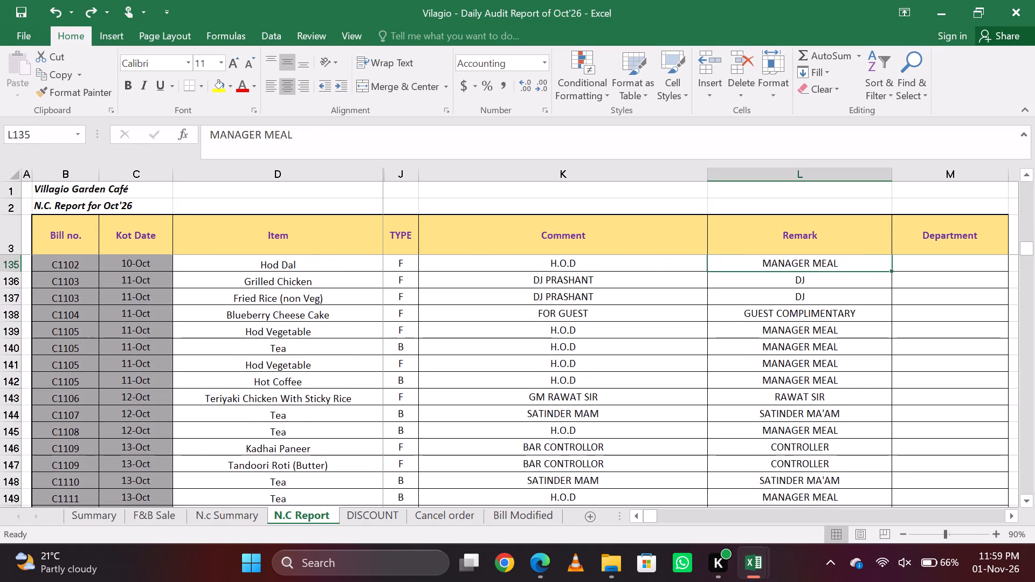
# Review the Remark entries in N.C Report against their comments, from the 10-Oct bill C1102 back up to the 8-Oct bill C1086.
pyautogui.press('Up')
pyautogui.press('Up')
pyautogui.press('Up')
pyautogui.press('Up')
pyautogui.press('Up')
pyautogui.press('Up')
pyautogui.press('Up')
pyautogui.press('Up')
pyautogui.press('Up')
pyautogui.press('Up')
pyautogui.press('Up')
pyautogui.press('Up')
pyautogui.press('Up')
pyautogui.press('Up')
pyautogui.press('Up')
pyautogui.press('Up')
pyautogui.press('Up')
pyautogui.press('Up')
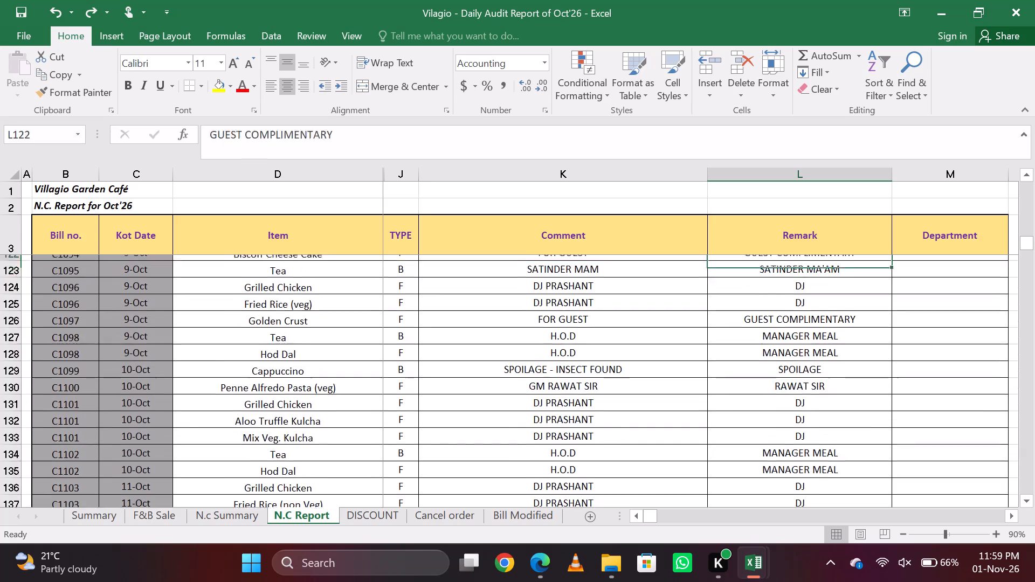
pyautogui.press('Up')
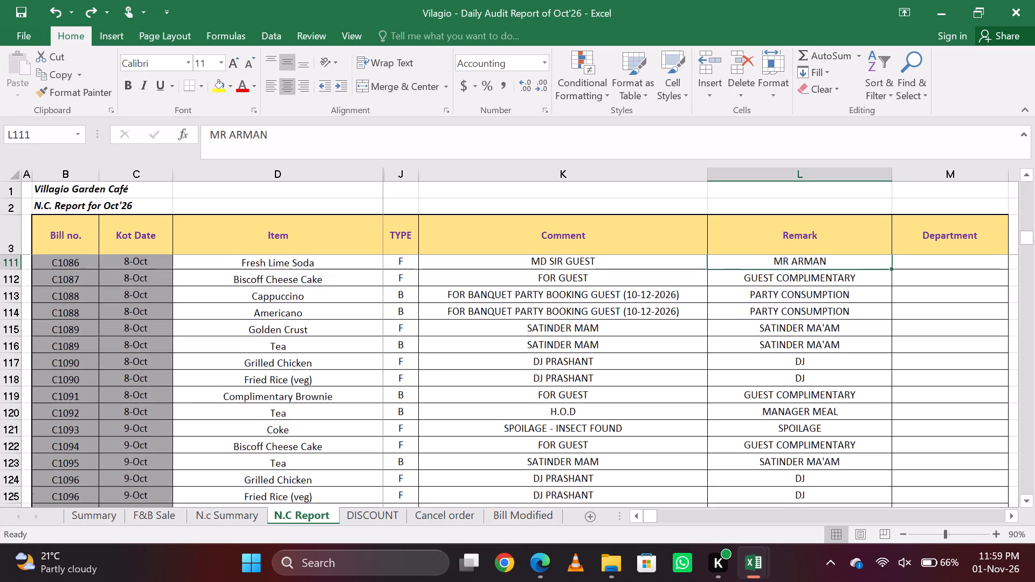
# Review the Remark entries in N.C Report against their comments, from the 8-Oct bill C1086 back up to the 7-Oct bill C1084.
pyautogui.press('Up')
pyautogui.press('Up')
pyautogui.press('Up')
pyautogui.press('Up')
pyautogui.press('Up')
pyautogui.press('Up')
pyautogui.press('Up')
pyautogui.press('Up')
pyautogui.press('Up')
pyautogui.press('Up')
pyautogui.press('Up')
pyautogui.press('Up')
pyautogui.press('Up')
pyautogui.press('Up')
pyautogui.press('Up')
pyautogui.press('Up')
pyautogui.press('Up')
pyautogui.press('Up')
pyautogui.press('Up')
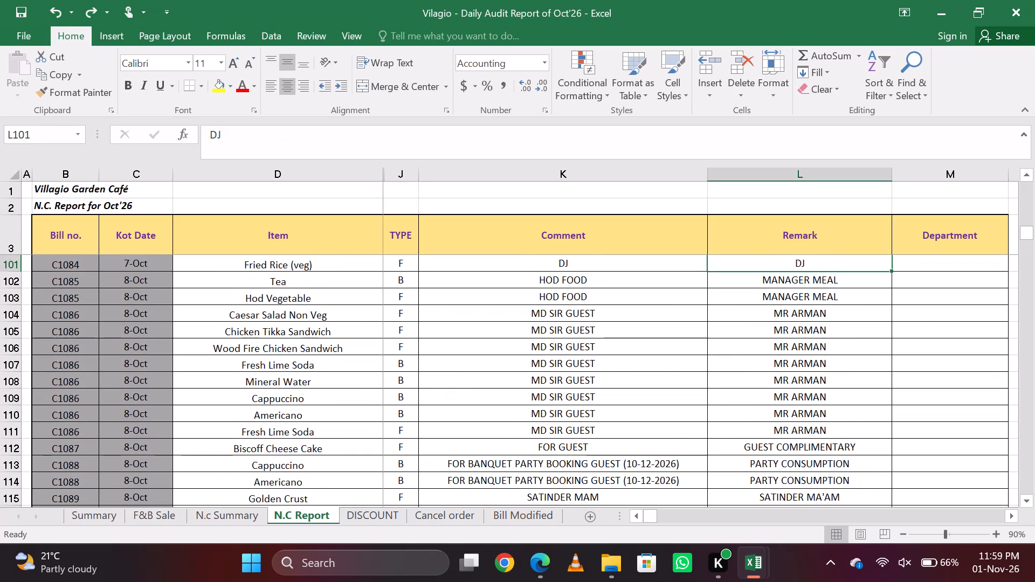
# Review the Remark entries in N.C Report against their comments, from the 7-Oct bill C1084 back up to the 5-Oct bill C1075.
pyautogui.press('Up')
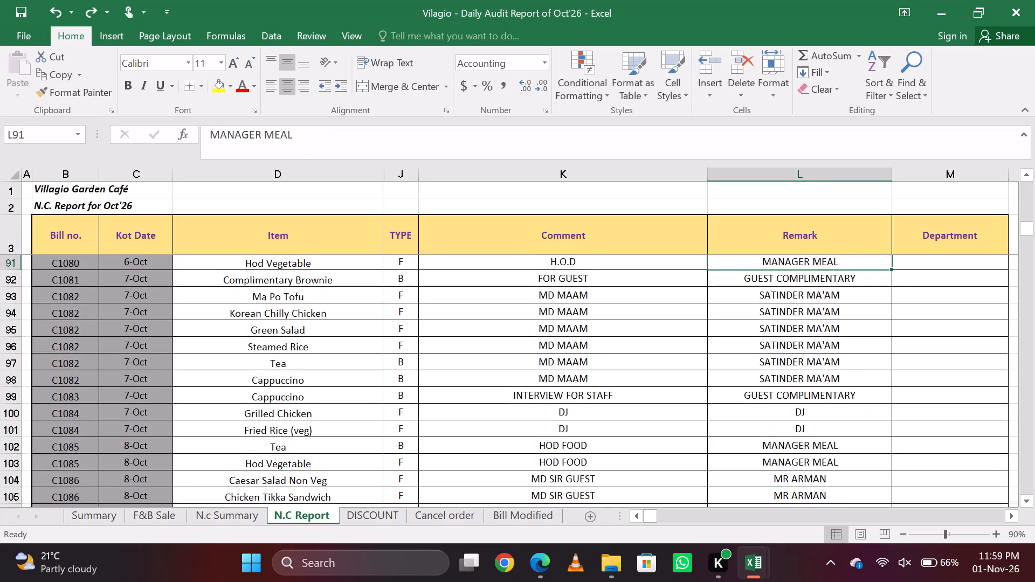
pyautogui.press('Up')
pyautogui.press('Up')
pyautogui.press('Up')
pyautogui.press('Up')
pyautogui.press('Up')
pyautogui.press('Up')
pyautogui.press('Up')
pyautogui.press('Up')
pyautogui.press('Up')
pyautogui.press('Up')
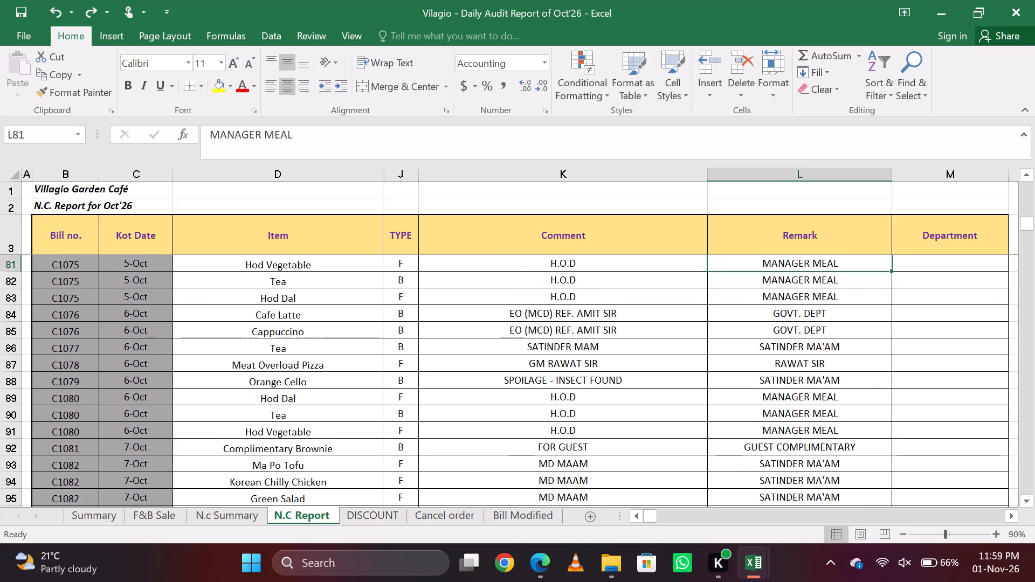
# Re-enter SATINDER MA'AM as the Remark for the Tea on the 6-Oct bill C1077.
pyautogui.press('Down')
pyautogui.press('Down')
pyautogui.press('Down')
pyautogui.press('Down')
pyautogui.press('Down')
pyautogui.write('SA')
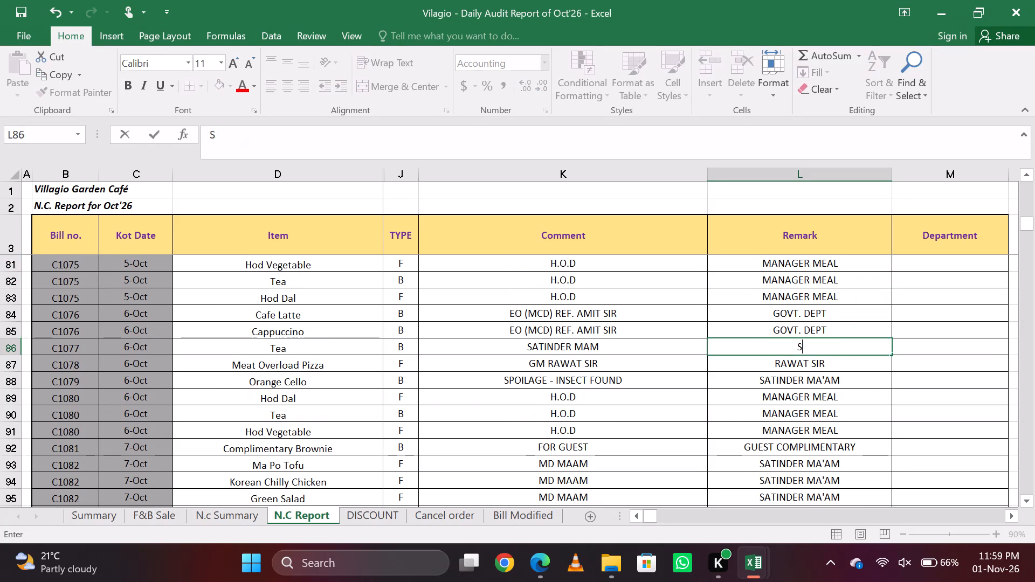
pyautogui.press('Down')
# Review the Remark entries in N.C Report against their comments, from the 6-Oct bill C1078 back up to the 5-Oct bill C1072.
pyautogui.press('Up')
pyautogui.press('Up')
pyautogui.press('Up')
pyautogui.press('Up')
pyautogui.press('Up')
pyautogui.press('Up')
pyautogui.press('Up')
pyautogui.press('Up')
pyautogui.press('Up')
pyautogui.press('Up')
pyautogui.press('Up')
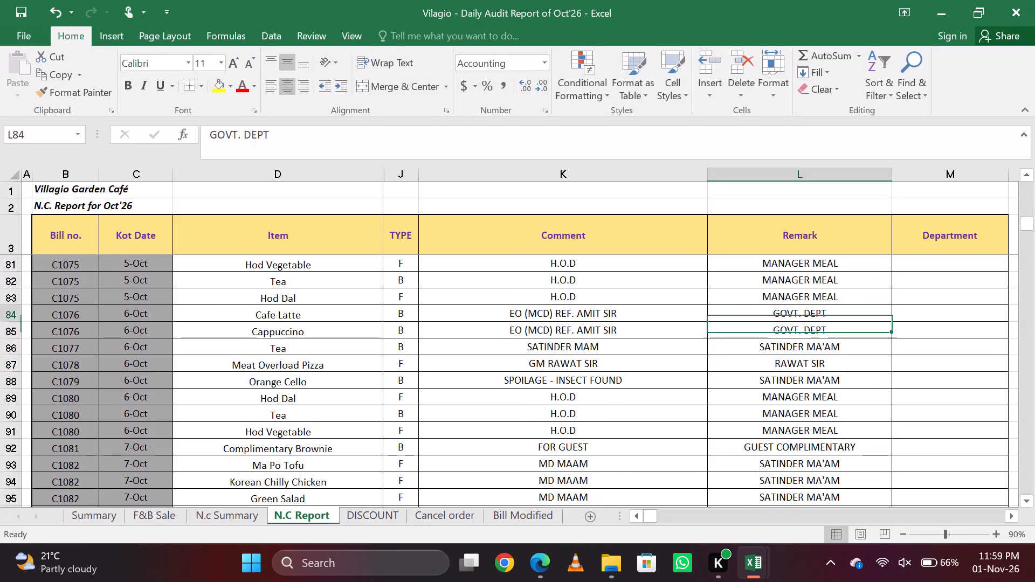
# Review the Remark entries in N.C Report against their comments, from the 5-Oct bill C1072 back up to the 4-Oct bill C1065.
pyautogui.press('Up')
pyautogui.press('Up')
pyautogui.press('Up')
pyautogui.press('Up')
pyautogui.press('Up')
pyautogui.press('Up')
pyautogui.press('Up')
pyautogui.press('Up')
pyautogui.press('Up')
pyautogui.press('Up')
pyautogui.press('Up')
pyautogui.press('Up')
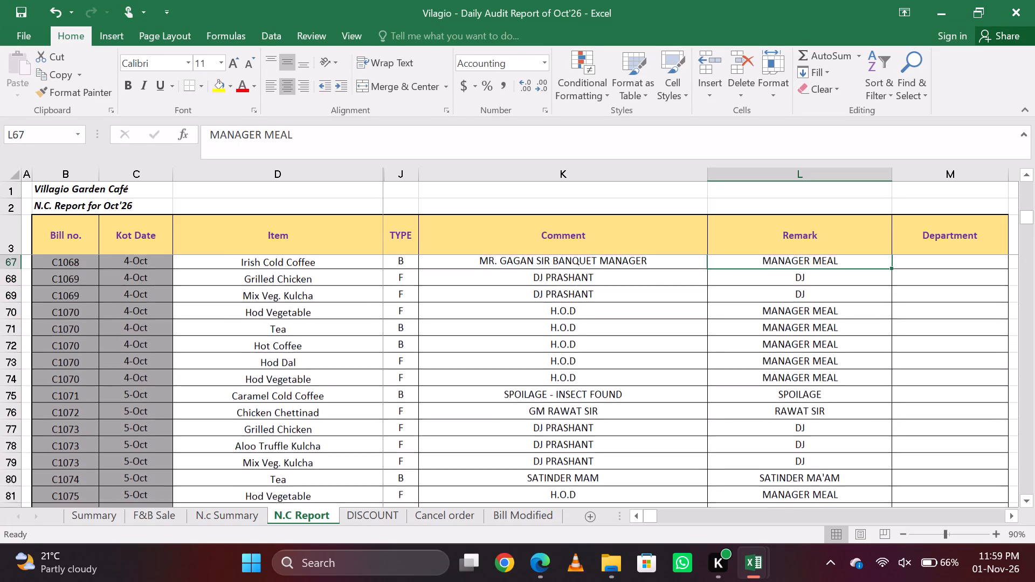
pyautogui.press('Up')
pyautogui.press('Up')
pyautogui.press('Up')
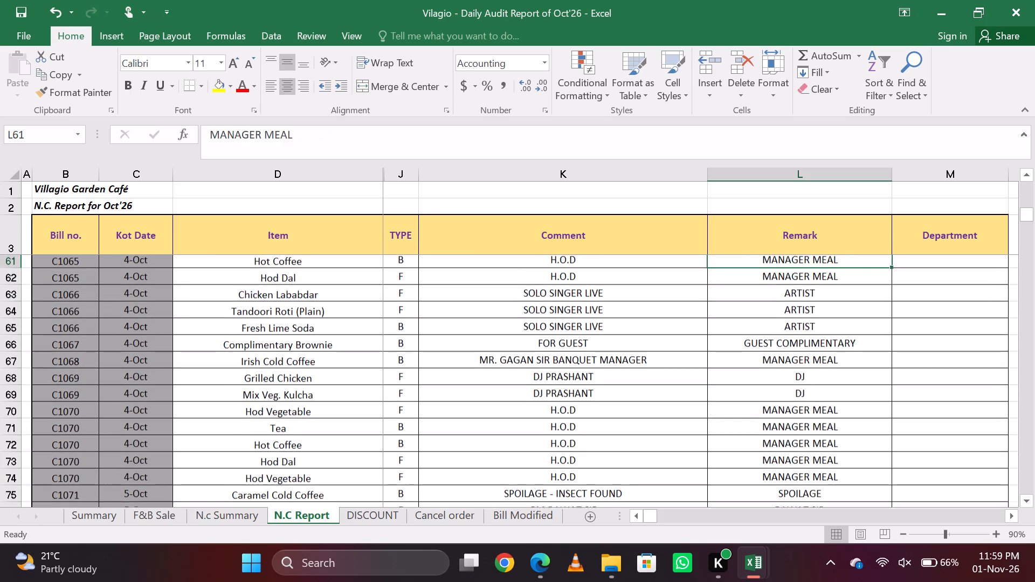
# Review the Remark entries in N.C Report against their comments, from the 4-Oct bill C1065 back up to the 3-Oct bill C1061.
pyautogui.press('Down')
pyautogui.press('Up')
pyautogui.press('Up')
pyautogui.press('Up')
pyautogui.press('Up')
pyautogui.press('Up')
pyautogui.press('Up')
pyautogui.press('Up')
pyautogui.press('Up')
pyautogui.press('Up')
pyautogui.press('Up')
pyautogui.press('Up')
pyautogui.press('Up')
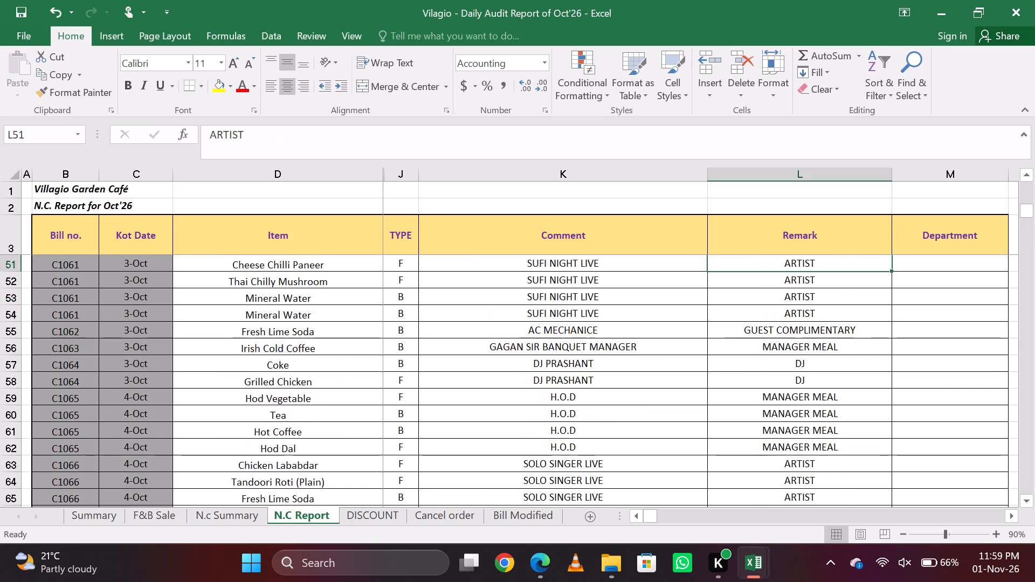
# Review the Remark entries in N.C Report against their comments, from the 3-Oct bill C1061 back up to bill C1058.
pyautogui.press('Up')
pyautogui.press('Up')
pyautogui.press('Up')
pyautogui.press('Up')
pyautogui.press('Up')
pyautogui.press('Up')
pyautogui.press('Up')
pyautogui.press('Up')
pyautogui.press('Up')
pyautogui.press('Up')
pyautogui.press('Up')
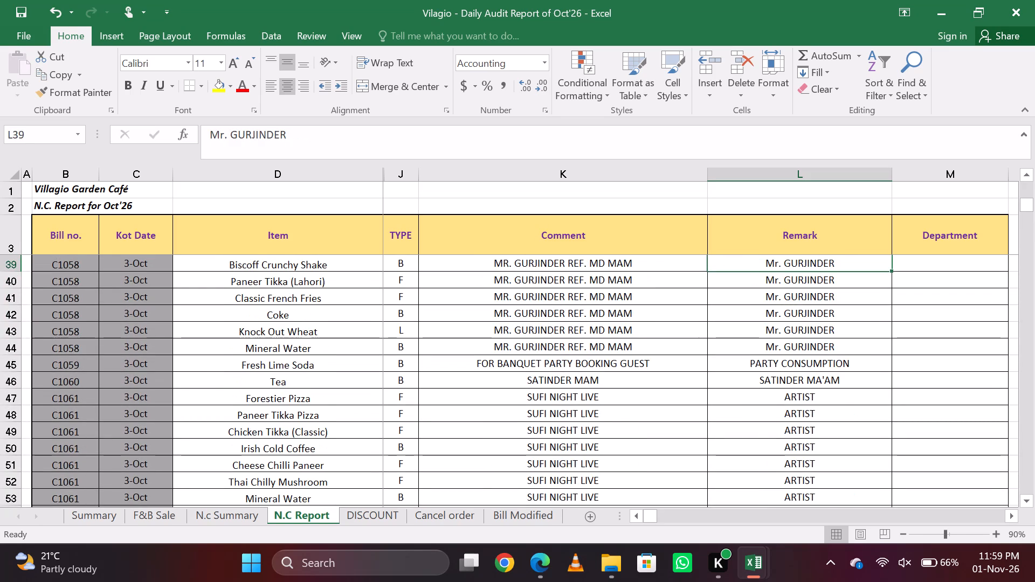
# Review the Remark entries in N.C Report against their comments, from the 3-Oct bill C1058 back up to the 2-Oct bill C1057.
pyautogui.press('Up')
pyautogui.press('Up')
pyautogui.press('Up')
pyautogui.press('Up')
pyautogui.press('Up')
pyautogui.press('Up')
pyautogui.press('Up')
pyautogui.press('Up')
pyautogui.press('Up')
pyautogui.press('Up')
# Review the Remark entries in N.C Report against their comments, from the 2-Oct bill C1057 back up to the 1-Oct bill C1051.
pyautogui.press('Up')
pyautogui.press('Up')
pyautogui.press('Up')
pyautogui.press('Up')
pyautogui.press('Up')
pyautogui.press('Up')
pyautogui.press('Up')
pyautogui.press('Up')
pyautogui.press('Up')
pyautogui.press('Up')
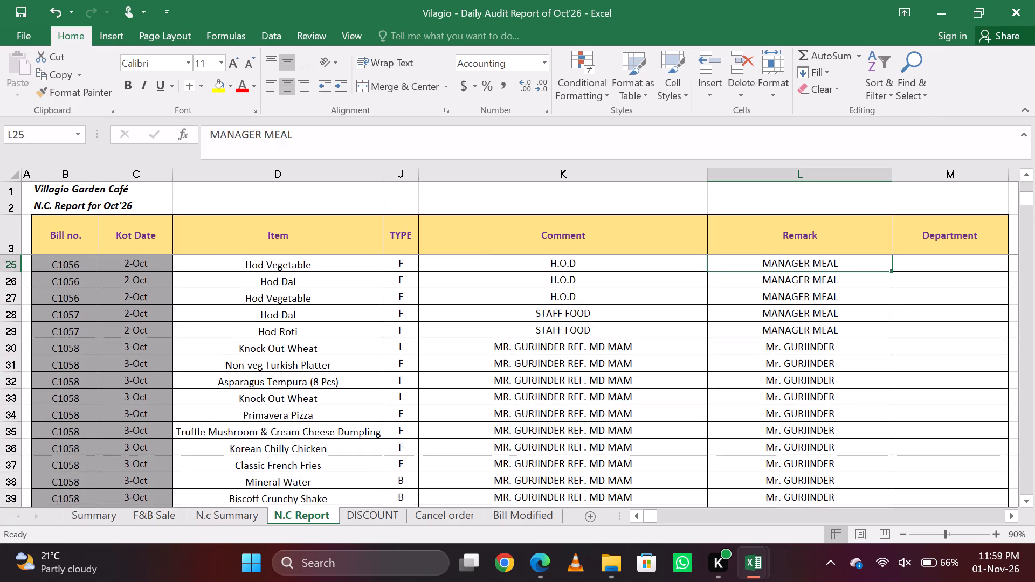
pyautogui.press('Up')
pyautogui.press('Up')
pyautogui.press('Up')
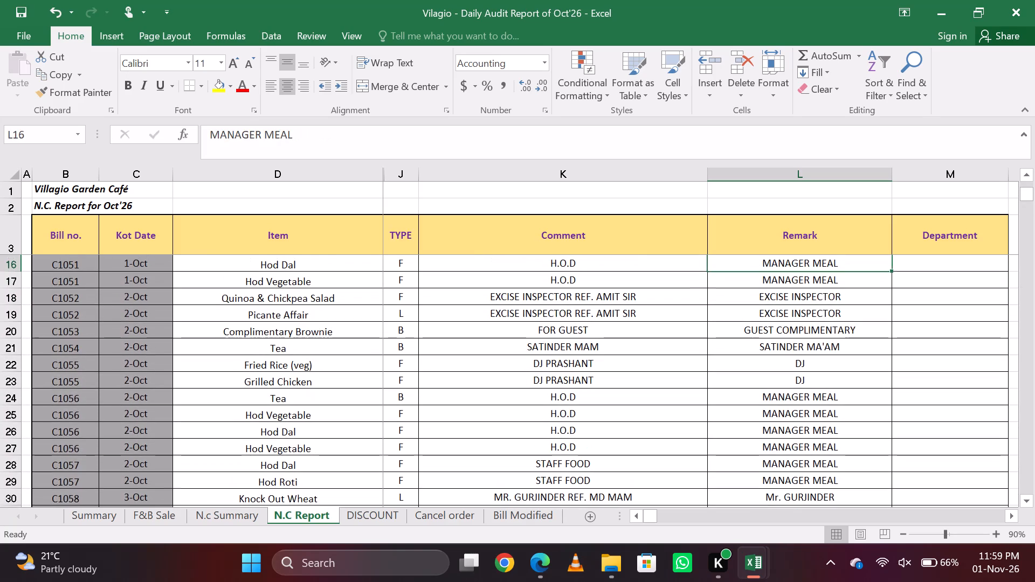
# Review the Remark entries in N.C Report against their comments, from the 1-Oct bill C1051 back up to the first bill, C1048.
pyautogui.press('Up')
pyautogui.press('Up')
pyautogui.press('Up')
pyautogui.press('Up')
pyautogui.press('Up')
pyautogui.press('Up')
pyautogui.press('Up')
pyautogui.press('Up')
pyautogui.press('Up')
pyautogui.press('Up')
pyautogui.press('Up')
pyautogui.press('Up')
pyautogui.press('Up')
pyautogui.press('Up')
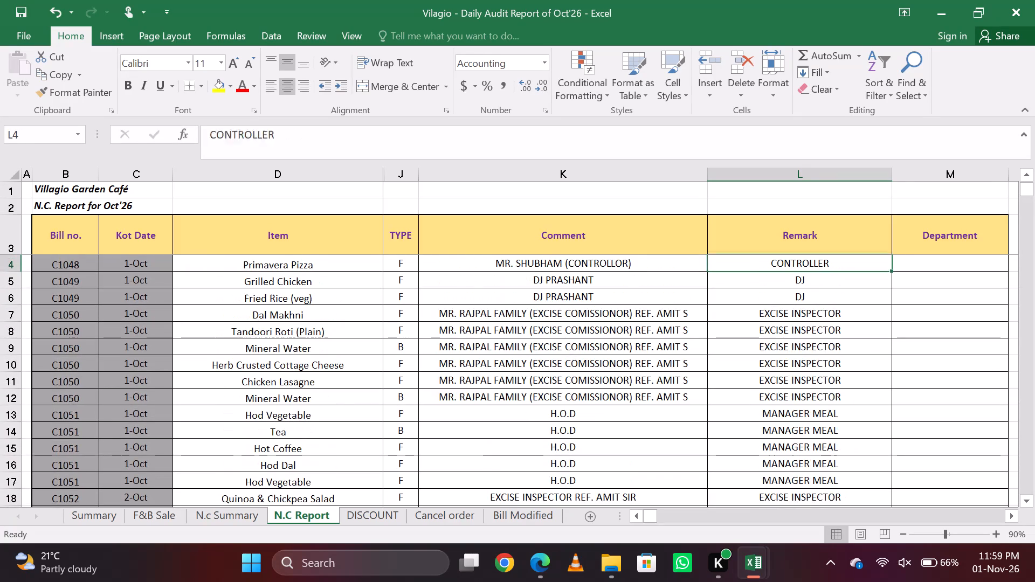
pyautogui.press('Up')
# Look back down the Remark entries in N.C Report from the 1-Oct bills to the 5-Oct bill C1074.
pyautogui.press('Down')
pyautogui.press('Down')
pyautogui.press('Down')
pyautogui.press('Down')
pyautogui.press('pagedown')
pyautogui.press('pagedown')
pyautogui.press('pagedown')
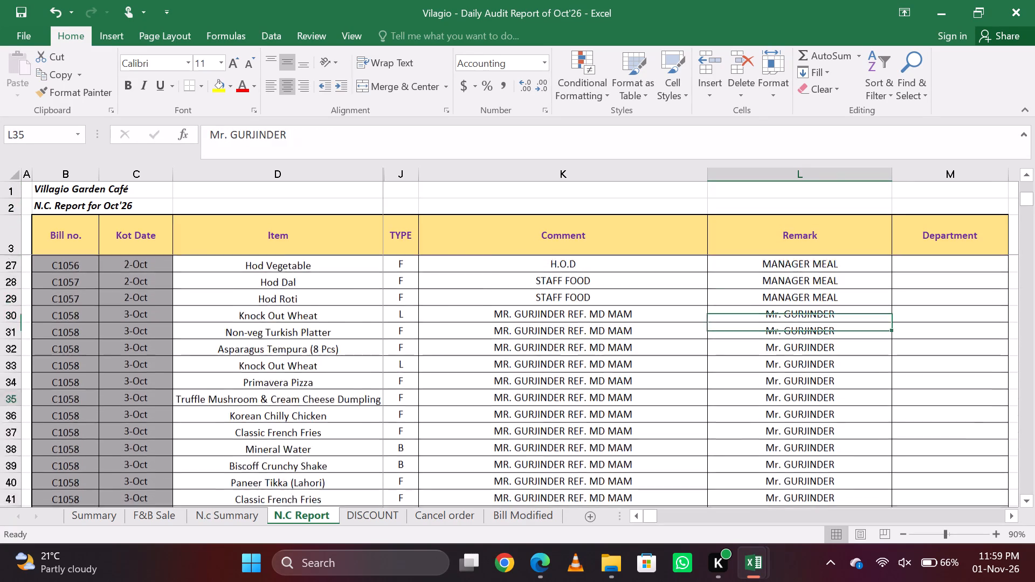
pyautogui.press('pagedown')
pyautogui.press('pagedown')
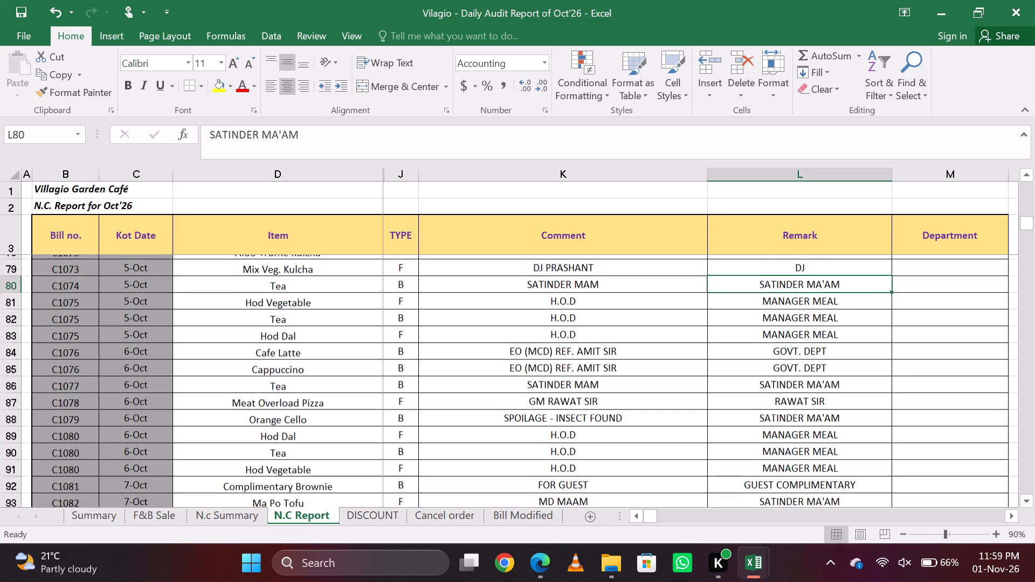
# Examine the Total column alongside the item entries from the 5-Oct bill C1074 down to the 24-Oct bill C1174.
pyautogui.press('Left')
pyautogui.press('Left')
pyautogui.press('Left')
pyautogui.press('Left')
pyautogui.press('Left')
pyautogui.press('Left')
pyautogui.press('Right')
pyautogui.press('Right')
pyautogui.press('Right')
pyautogui.press('pagedown')
pyautogui.press('pagedown')
pyautogui.press('pagedown')
pyautogui.press('pagedown')
pyautogui.press('pagedown')
pyautogui.press('pagedown')
pyautogui.press('pagedown')
pyautogui.press('pagedown')
pyautogui.press('pagedown')
pyautogui.press('pagedown')
pyautogui.press('pagedown')
pyautogui.press('pagedown')
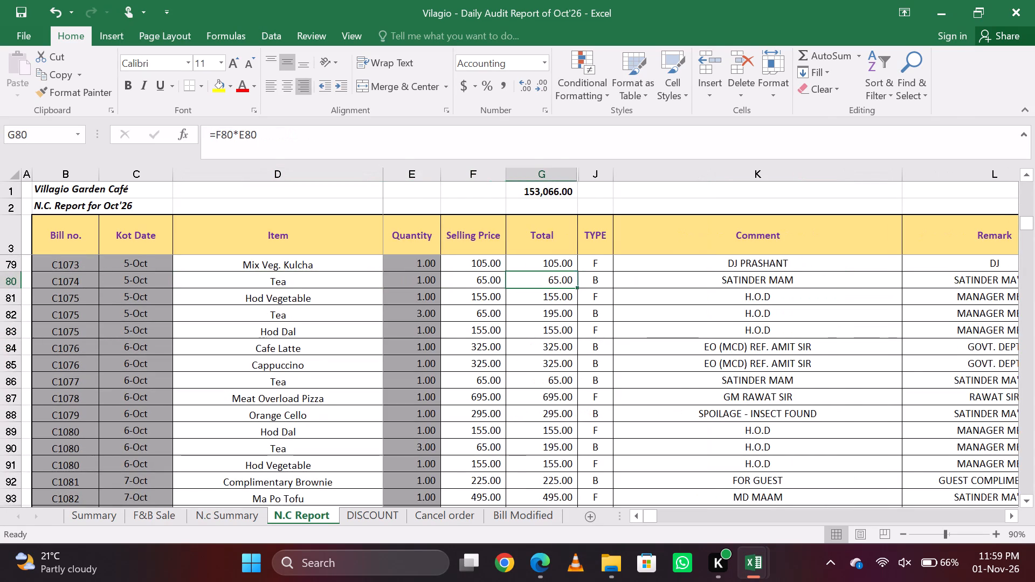
pyautogui.press('pagedown')
pyautogui.press('pagedown')
pyautogui.press('pagedown')
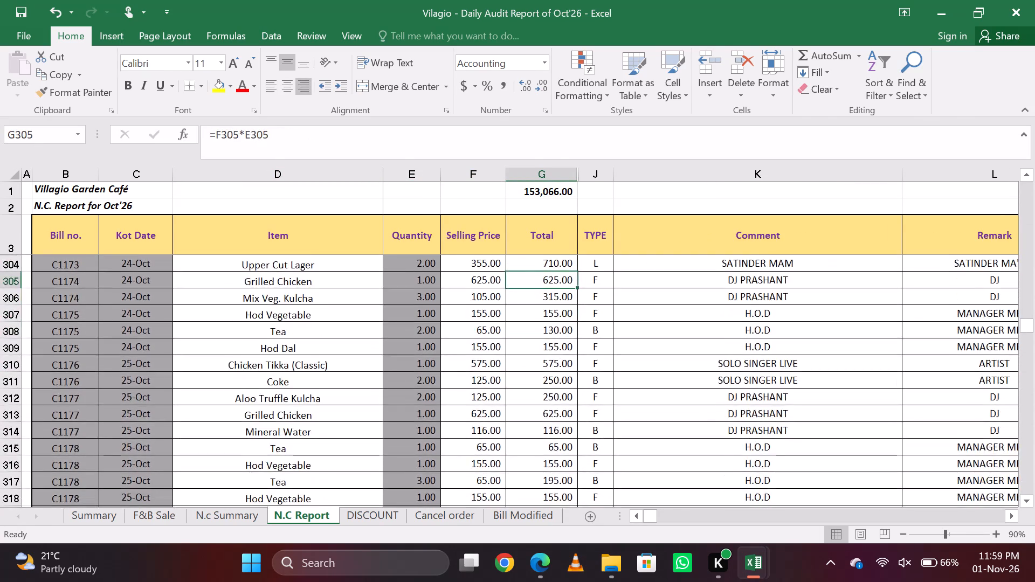
# Examine the Total column from the 24-Oct bill C1174 down to the last recorded 31-Oct bill, C1202.
pyautogui.press('pagedown')
pyautogui.press('pagedown')
pyautogui.press('pagedown')
pyautogui.press('pagedown')
pyautogui.press('pagedown')
pyautogui.press('pagedown')
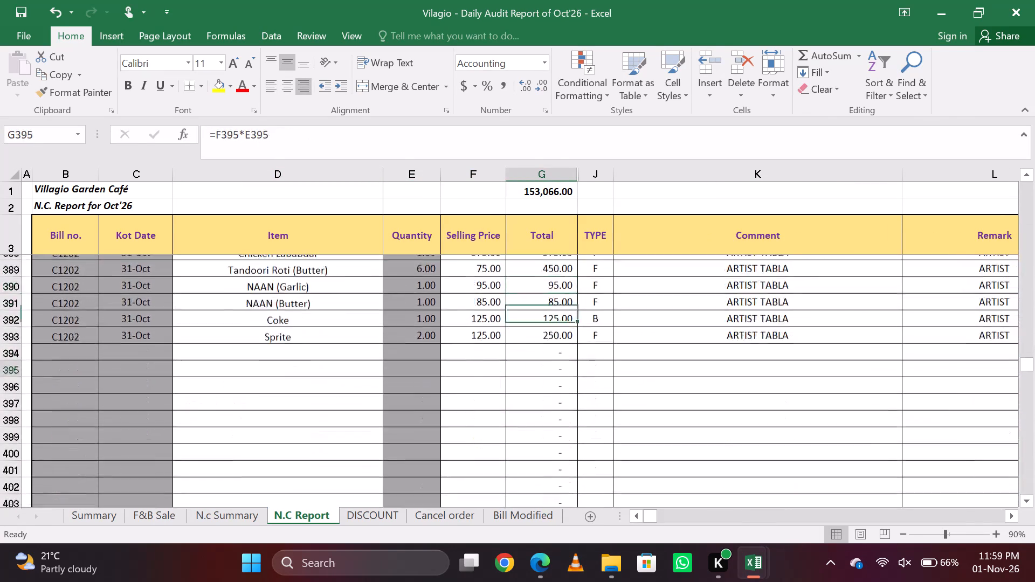
pyautogui.press('pagedown')
pyautogui.press('pageup')
pyautogui.press('pageup')
# Examine the 31-Oct entries around bills C1200 and C1201 across their columns, from Total through Remark and back to the bill number.
pyautogui.press('Right')
pyautogui.press('Right')
pyautogui.press('Right')
pyautogui.press('Right')
pyautogui.press('Right')
pyautogui.press('Right')
pyautogui.press('Right')
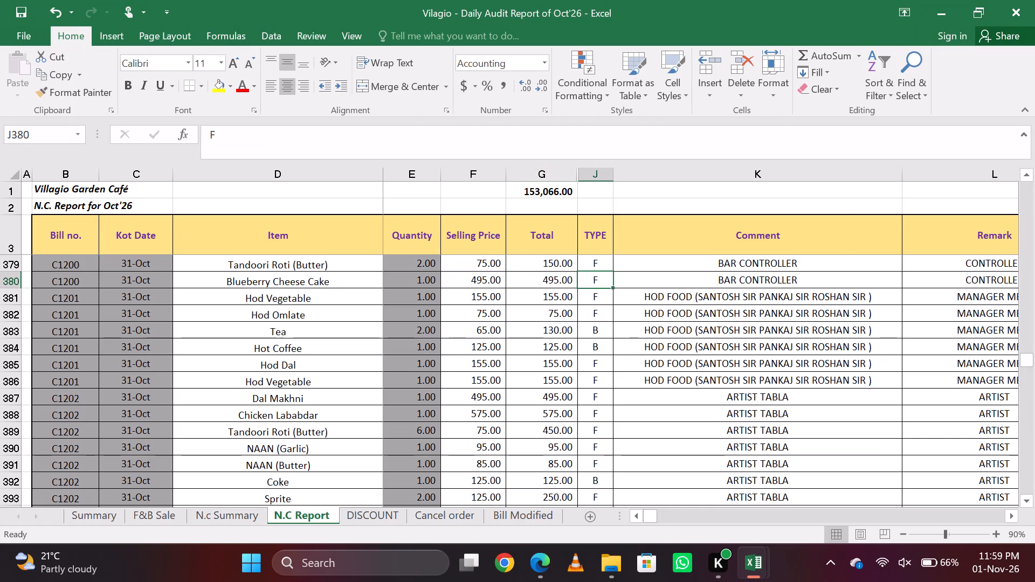
pyautogui.press('Down')
pyautogui.press('Left')
pyautogui.press('Left')
pyautogui.press('Left')
pyautogui.press('Left')
pyautogui.press('Left')
pyautogui.press('Left')
pyautogui.press('Left')
pyautogui.press('Left')
pyautogui.press('Left')
pyautogui.press('Left')
pyautogui.press('Left')
pyautogui.press('Left')
pyautogui.press('Left')
pyautogui.press('Left')
pyautogui.press('Left')
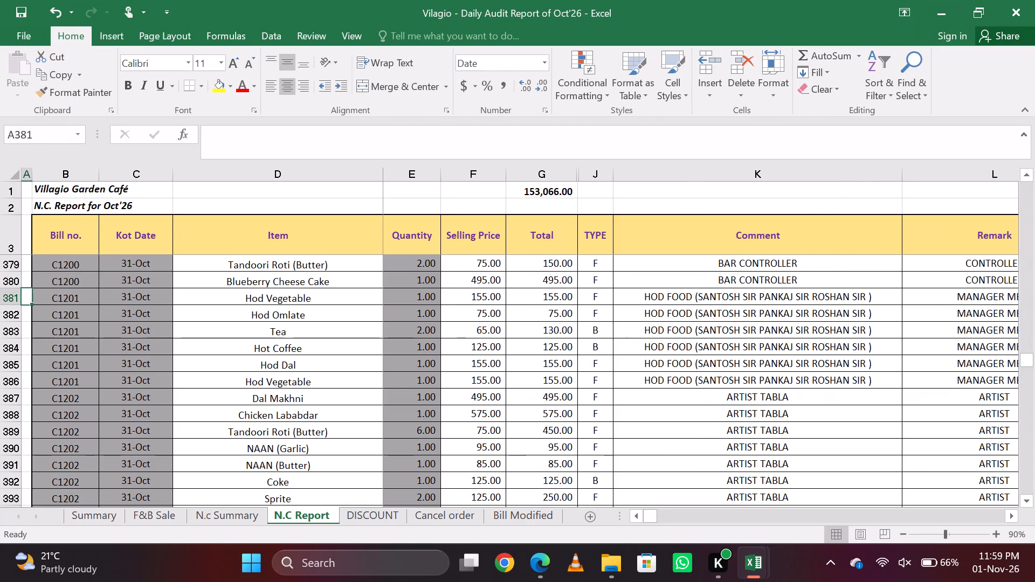
# Check the Complimentary Sale Price Value Total in N.c Summary against the N.C Report total.
pyautogui.press('Right')
pyautogui.press('Right')
pyautogui.press('Right')
pyautogui.press('pageup')
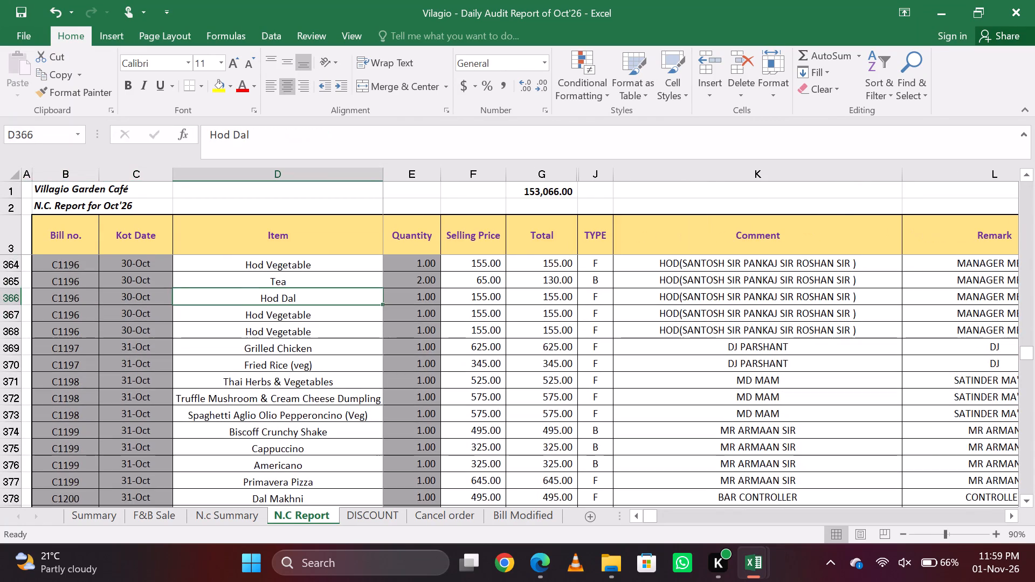
pyautogui.hotkey('ctrl', 'pageup')
pyautogui.press('Up')
pyautogui.press('Up')
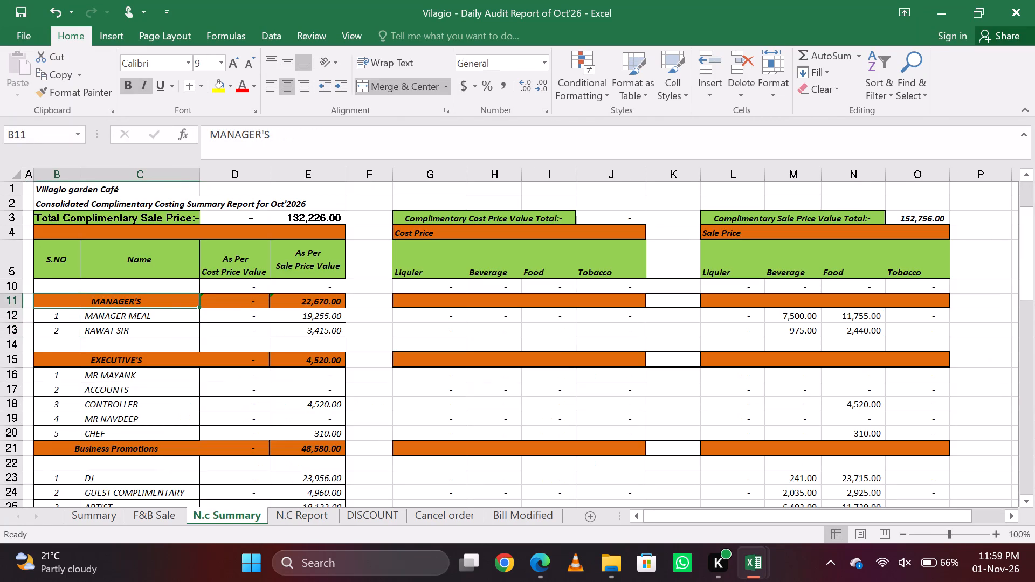
pyautogui.press('Right')
pyautogui.press('Right')
pyautogui.press('Right')
pyautogui.press('Right')
pyautogui.press('Right')
pyautogui.press('Right')
pyautogui.press('Right')
pyautogui.press('Right')
pyautogui.press('Right')
pyautogui.press('Right')
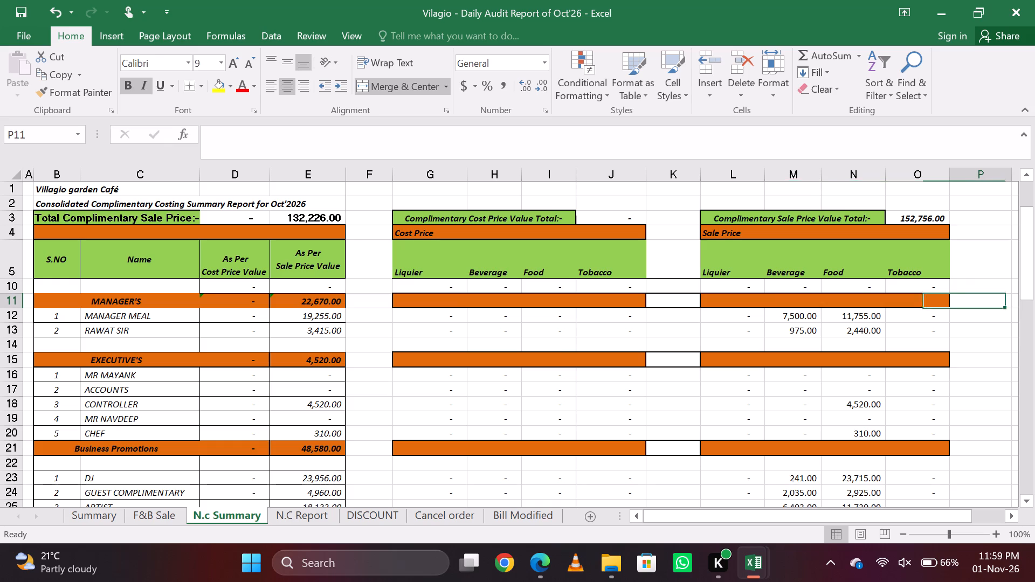
pyautogui.press('Left')
pyautogui.press('Up')
pyautogui.press('Up')
pyautogui.press('Up')
pyautogui.press('Up')
pyautogui.press('Up')
pyautogui.press('Up')
pyautogui.press('Up')
pyautogui.press('Up')
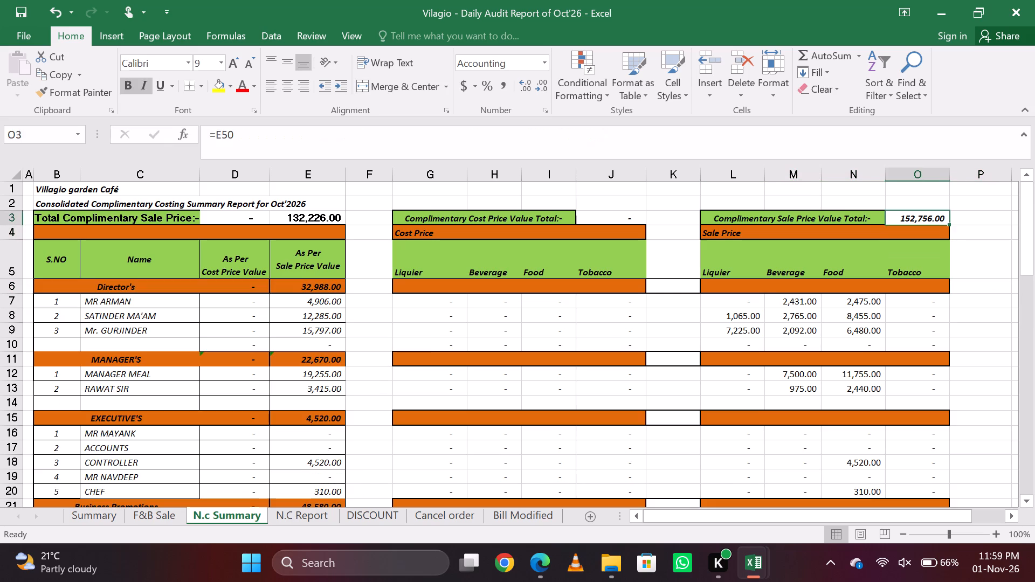
pyautogui.press('Down')
pyautogui.press('Up')
# Examine the As Per Sale Price Value figures for the Director's group in N.c Summary.
pyautogui.press('Down')
pyautogui.press('Left')
pyautogui.press('Left')
pyautogui.press('Left')
pyautogui.press('Left')
pyautogui.press('Left')
pyautogui.press('Left')
pyautogui.press('Left')
pyautogui.press('Left')
pyautogui.press('Left')
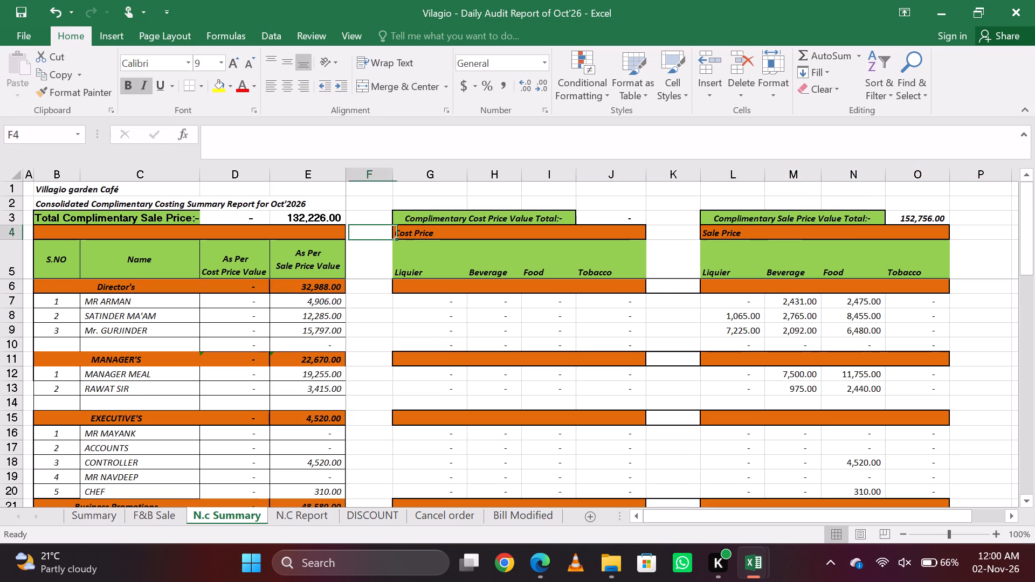
pyautogui.press('Right')
pyautogui.press('Left')
pyautogui.press('Down')
pyautogui.press('Down')
pyautogui.press('Left')
pyautogui.press('Down')
pyautogui.press('Down')
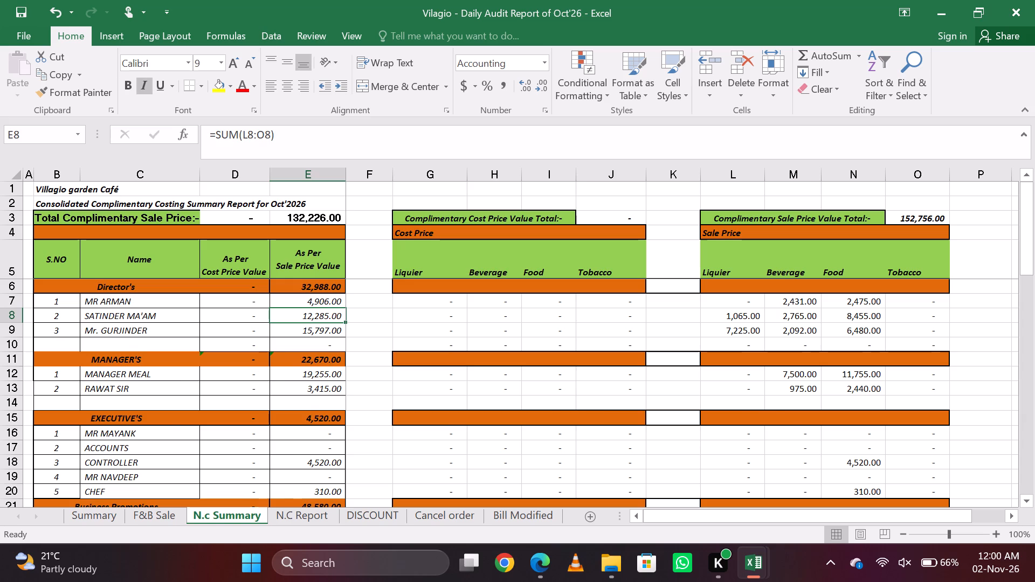
# Look down the N.C Report entries from the 30-Oct bill C1196 to the Total of the last C1202 item, Sprite.
pyautogui.hotkey('ctrl', 'pagedown')
pyautogui.press('Left')
pyautogui.press('Right')
pyautogui.press('Right')
pyautogui.press('Right')
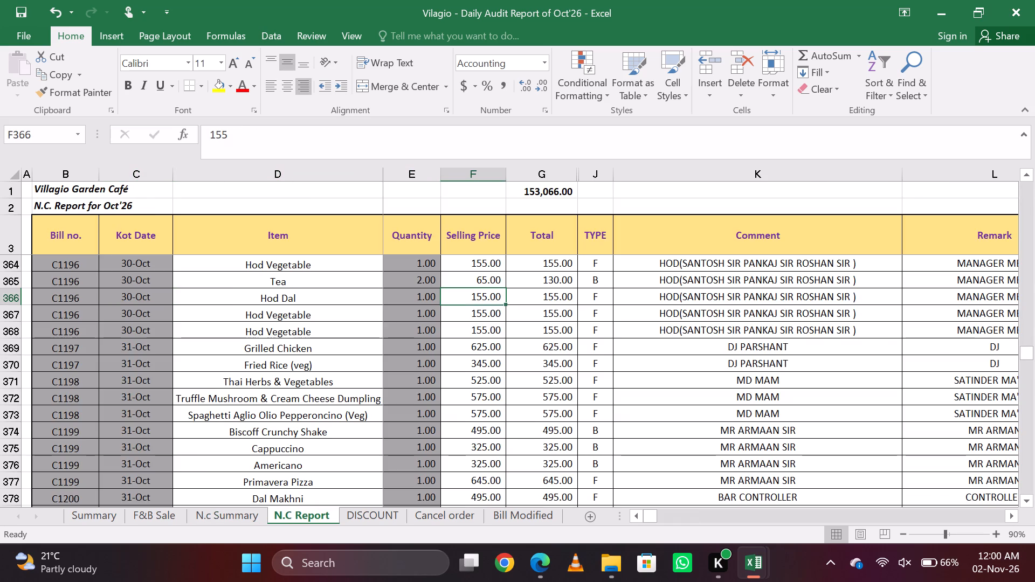
pyautogui.press('Down')
pyautogui.press('Down')
pyautogui.press('Down')
pyautogui.press('Down')
pyautogui.press('Down')
pyautogui.press('Down')
pyautogui.press('Down')
pyautogui.press('Down')
pyautogui.press('Down')
pyautogui.press('Down')
pyautogui.press('Down')
pyautogui.press('pagedown')
pyautogui.press('pagedown')
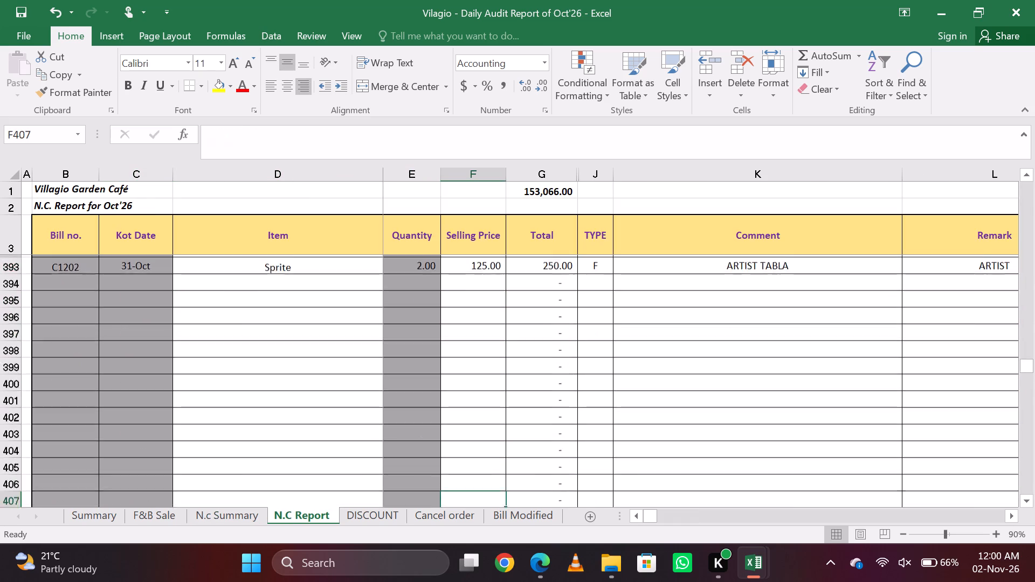
pyautogui.press('pageup')
pyautogui.press('Down')
pyautogui.press('Right')
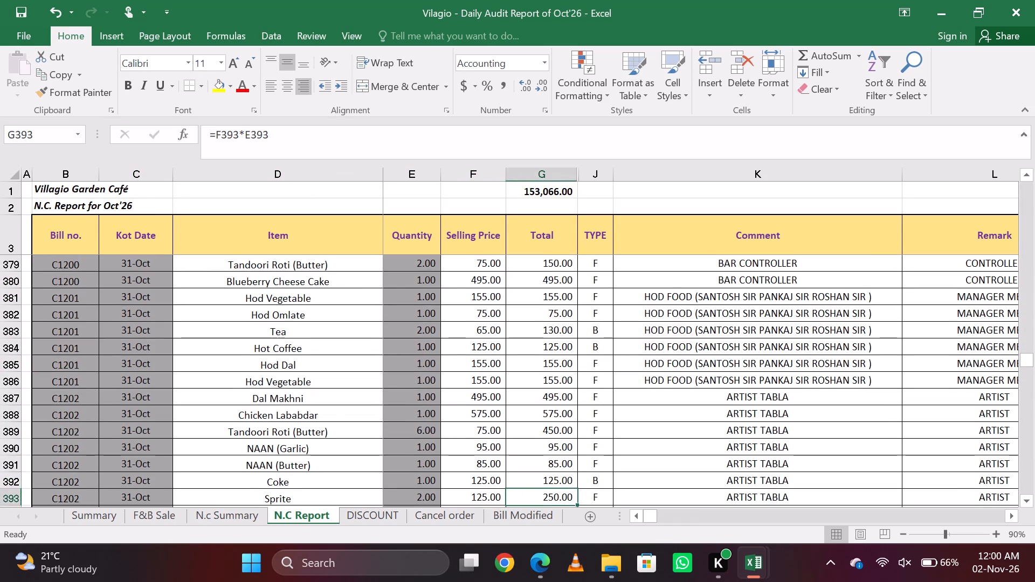
# Examine the Total column in N.C Report upward from the 31-Oct bill C1202 to the 26-Oct bill C1179.
pyautogui.press('Up')
pyautogui.press('Up')
pyautogui.press('Up')
pyautogui.press('Up')
pyautogui.press('Up')
pyautogui.press('Up')
pyautogui.press('Up')
pyautogui.press('Up')
pyautogui.press('Up')
pyautogui.press('Up')
pyautogui.press('Up')
pyautogui.press('Up')
pyautogui.press('Up')
pyautogui.press('Up')
pyautogui.press('Up')
pyautogui.press('Up')
pyautogui.press('Up')
pyautogui.press('Up')
pyautogui.press('Up')
pyautogui.press('Up')
pyautogui.press('Up')
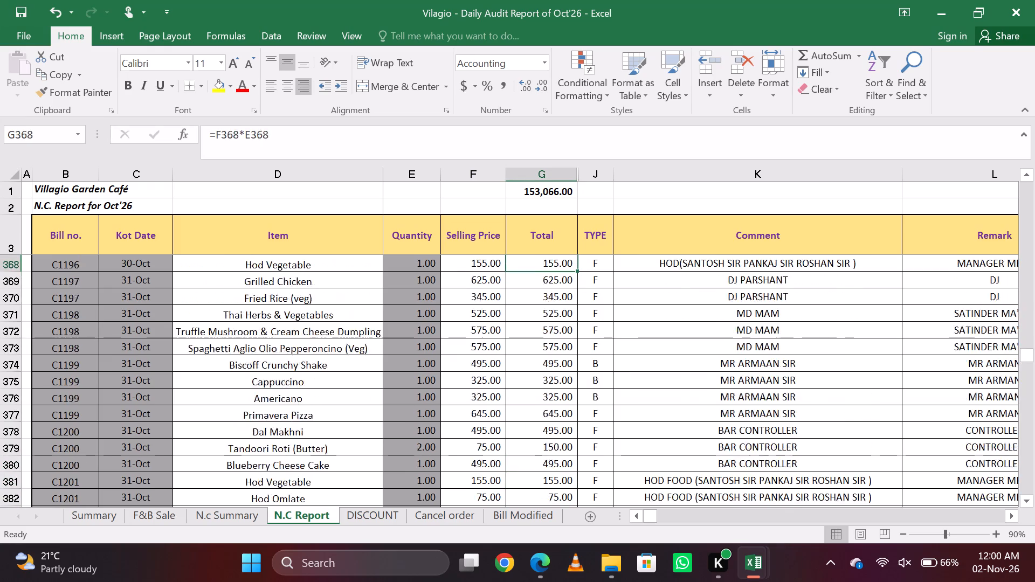
pyautogui.press('Up')
pyautogui.press('Up')
pyautogui.press('Up')
pyautogui.press('Up')
pyautogui.press('Up')
pyautogui.press('Up')
pyautogui.press('Up')
pyautogui.press('Up')
pyautogui.press('Up')
pyautogui.press('Up')
pyautogui.press('Up')
pyautogui.press('Up')
pyautogui.press('Up')
pyautogui.press('Up')
pyautogui.press('Up')
pyautogui.press('Up')
pyautogui.press('Up')
pyautogui.press('Up')
pyautogui.press('Up')
pyautogui.press('Up')
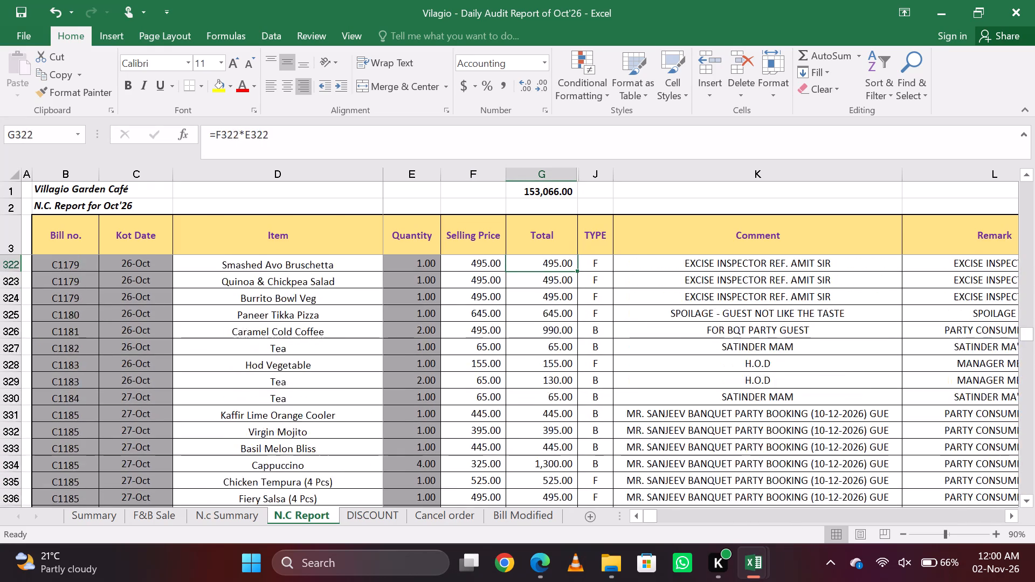
# Examine the Total column upward from the 26-Oct bill C1179 to the 3-Oct bill C1058.
pyautogui.press('Up')
pyautogui.press('Up')
pyautogui.press('Up')
pyautogui.press('Up')
pyautogui.press('Up')
pyautogui.press('Up')
pyautogui.press('Up')
pyautogui.press('Up')
pyautogui.press('Up')
pyautogui.press('Up')
pyautogui.press('Up')
pyautogui.press('Up')
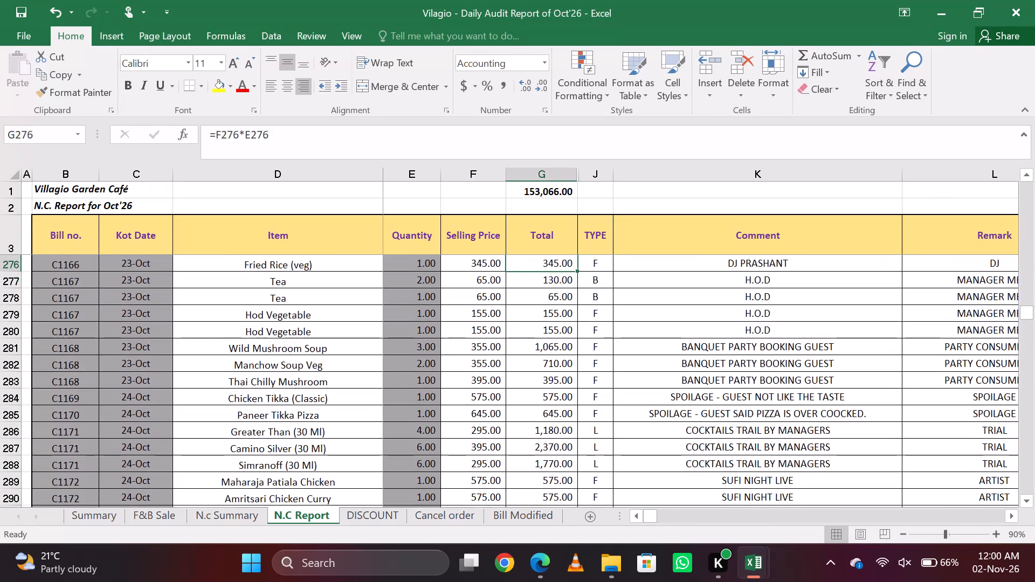
pyautogui.press('Up')
pyautogui.press('Up')
pyautogui.press('Up')
pyautogui.press('Up')
pyautogui.press('Up')
pyautogui.press('Up')
pyautogui.press('Up')
pyautogui.press('Up')
pyautogui.press('Up')
pyautogui.press('Up')
pyautogui.press('Up')
pyautogui.press('Up')
pyautogui.press('Up')
pyautogui.press('Up')
pyautogui.press('Up')
pyautogui.press('Up')
pyautogui.press('Up')
pyautogui.press('Up')
pyautogui.press('Up')
pyautogui.press('Up')
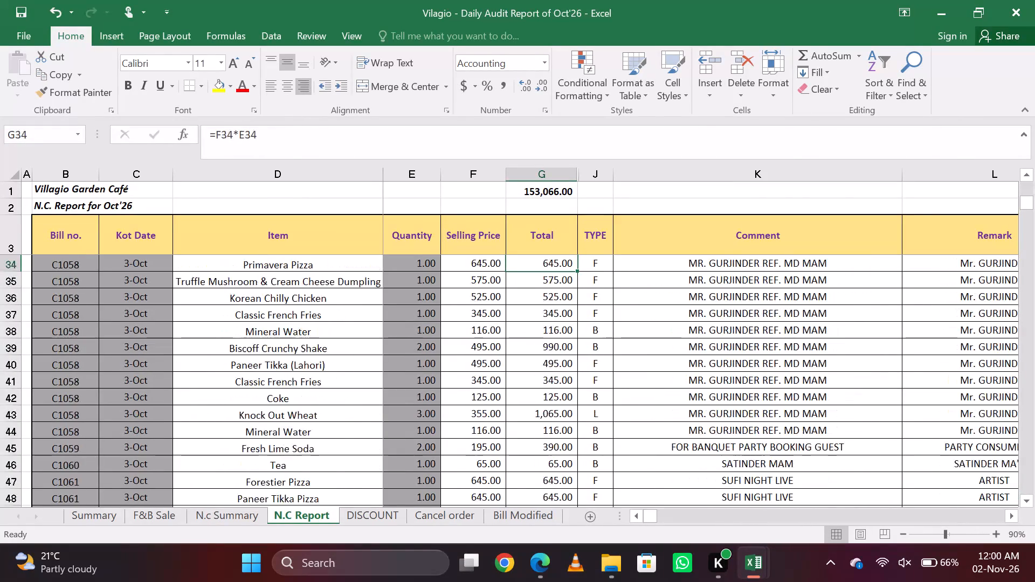
# Look down the Total column in N.C Report from the 1-Oct bill C1048 to the blank rows below the 31-Oct entries.
pyautogui.press('Down')
pyautogui.press('Down')
pyautogui.press('Down')
pyautogui.press('Down')
pyautogui.press('Down')
pyautogui.press('Down')
pyautogui.press('Down')
pyautogui.press('Down')
pyautogui.press('Down')
pyautogui.press('Down')
pyautogui.press('Down')
pyautogui.press('Down')
pyautogui.press('Down')
pyautogui.press('Down')
pyautogui.press('Down')
pyautogui.press('Down')
pyautogui.press('Down')
pyautogui.press('Down')
pyautogui.press('Down')
pyautogui.press('Down')
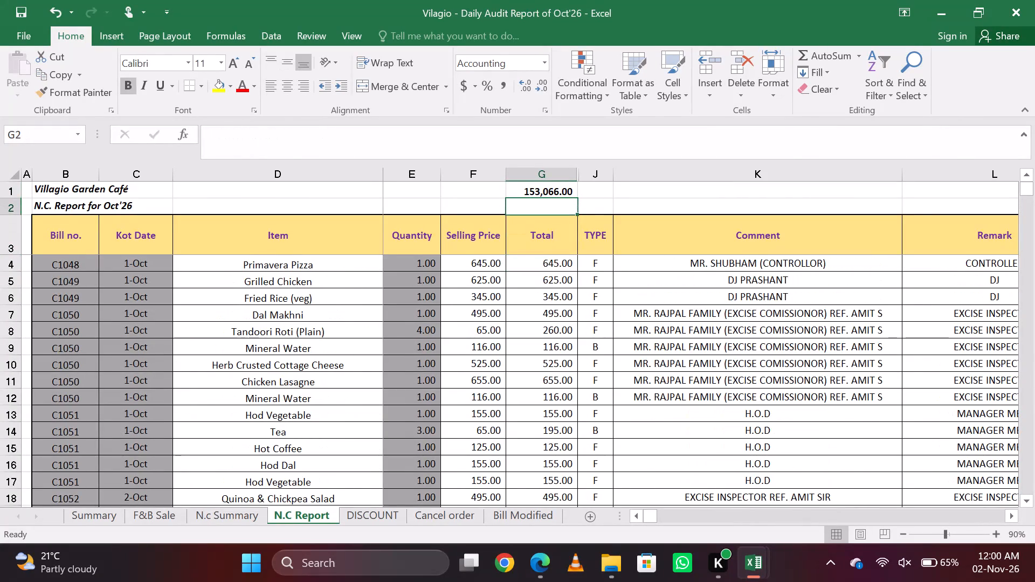
pyautogui.press('Down')
pyautogui.press('Down')
pyautogui.press('Down')
pyautogui.press('Down')
pyautogui.press('Down')
pyautogui.press('Down')
pyautogui.press('Down')
pyautogui.press('Down')
pyautogui.press('Down')
pyautogui.press('Down')
pyautogui.press('Down')
pyautogui.press('Down')
pyautogui.press('Down')
pyautogui.press('Down')
pyautogui.press('Down')
pyautogui.press('Down')
pyautogui.press('Down')
pyautogui.press('Down')
pyautogui.press('Down')
pyautogui.press('Down')
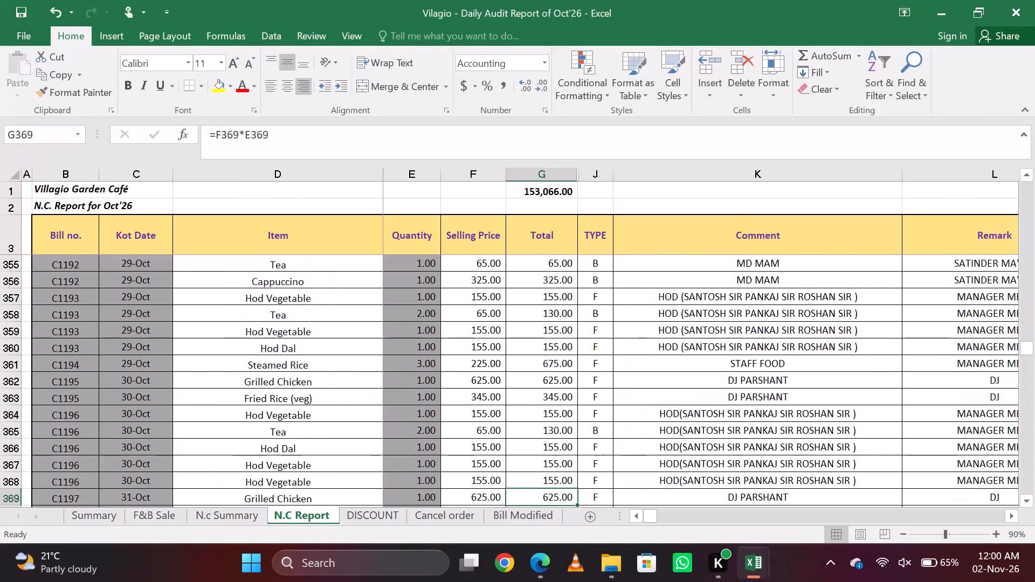
# Examine the TYPE column upward from the blank rows below the last entries to the 28-Oct bill C1188.
pyautogui.press('Right')
pyautogui.press('Up')
pyautogui.press('Up')
pyautogui.press('Up')
pyautogui.press('Up')
pyautogui.press('Up')
pyautogui.press('Up')
pyautogui.press('Up')
pyautogui.press('Up')
pyautogui.press('Up')
pyautogui.press('Up')
pyautogui.press('Up')
pyautogui.press('Up')
pyautogui.press('Up')
pyautogui.press('Up')
pyautogui.press('Up')
pyautogui.press('Up')
pyautogui.press('Up')
pyautogui.press('Up')
pyautogui.press('Up')
pyautogui.press('Up')
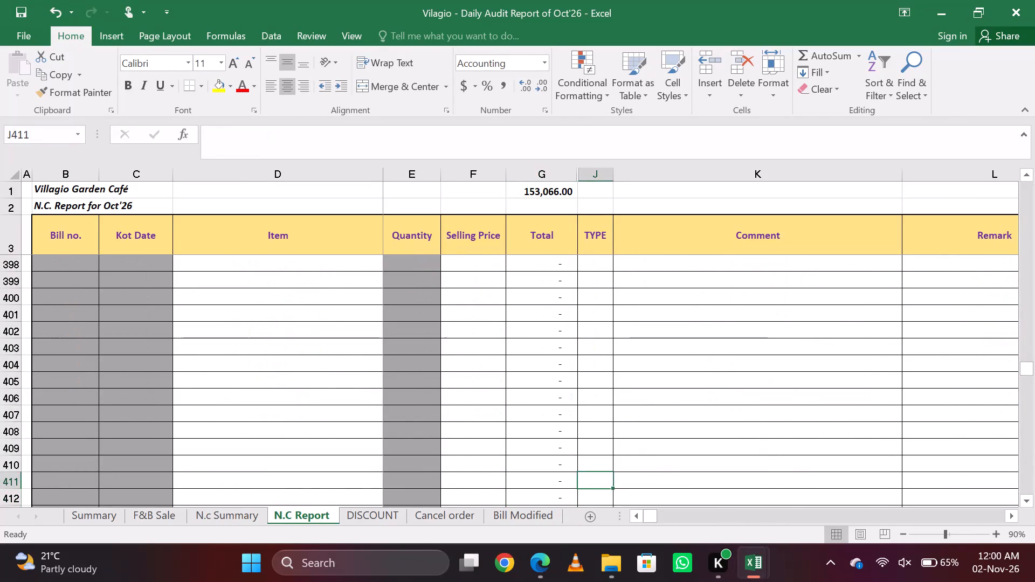
pyautogui.press('Up')
pyautogui.press('Up')
pyautogui.press('Up')
pyautogui.press('Up')
pyautogui.press('Up')
pyautogui.press('Up')
pyautogui.press('Up')
pyautogui.press('Up')
pyautogui.press('Up')
pyautogui.press('Up')
pyautogui.press('Up')
pyautogui.press('Up')
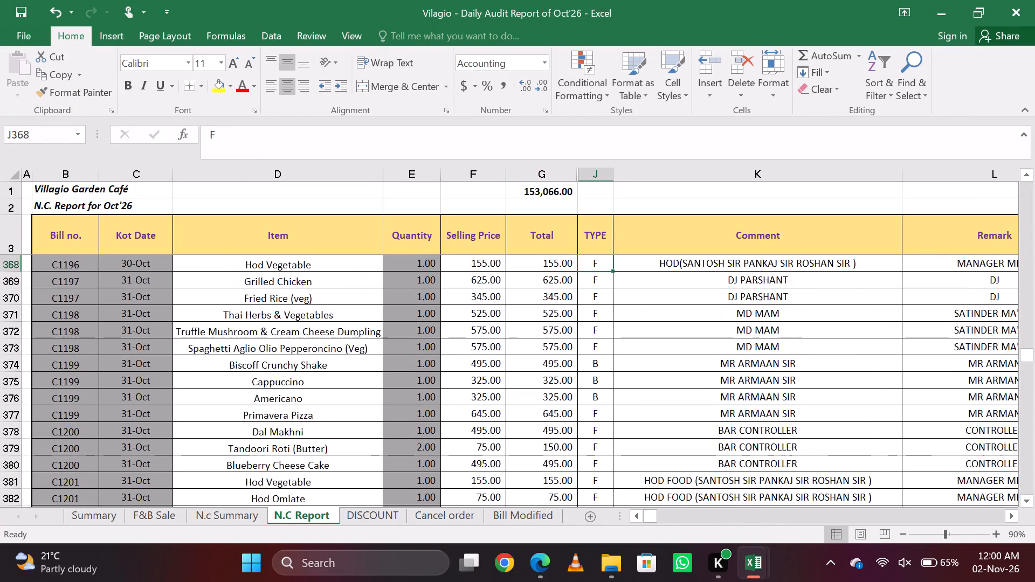
pyautogui.press('Up')
pyautogui.press('Up')
pyautogui.press('Up')
pyautogui.press('Up')
pyautogui.press('Up')
pyautogui.press('Up')
pyautogui.press('Up')
pyautogui.press('Up')
pyautogui.press('Up')
pyautogui.press('Up')
pyautogui.press('Up')
pyautogui.press('Up')
pyautogui.press('Up')
pyautogui.press('Up')
pyautogui.press('Up')
pyautogui.press('Up')
pyautogui.press('Up')
pyautogui.press('Up')
pyautogui.press('Up')
pyautogui.press('Up')
pyautogui.press('Up')
pyautogui.press('Up')
pyautogui.press('Up')
pyautogui.press('Up')
pyautogui.press('Up')
pyautogui.press('Up')
pyautogui.press('Up')
pyautogui.press('Up')
pyautogui.press('Up')
pyautogui.press('Up')
pyautogui.press('Up')
pyautogui.press('Up')
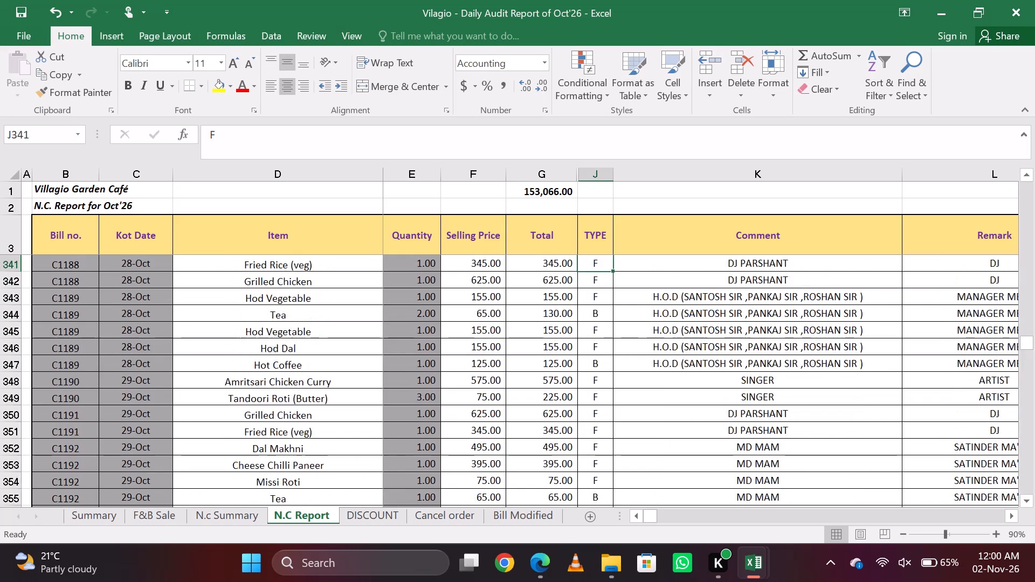
# Examine the TYPE column in N.C Report upward from the 28-Oct bill C1188 to the 14-Oct bill C1115.
pyautogui.press('Up')
pyautogui.press('Up')
pyautogui.press('Up')
pyautogui.press('Up')
pyautogui.press('Up')
pyautogui.press('Up')
pyautogui.press('Up')
pyautogui.press('Up')
pyautogui.press('Up')
pyautogui.press('Up')
pyautogui.press('Up')
pyautogui.press('Up')
pyautogui.press('Up')
pyautogui.press('Up')
pyautogui.press('Up')
pyautogui.press('Up')
pyautogui.press('Up')
pyautogui.press('Up')
pyautogui.press('Up')
pyautogui.press('Up')
pyautogui.press('Up')
pyautogui.press('Up')
pyautogui.press('Up')
pyautogui.press('Up')
pyautogui.press('Up')
pyautogui.press('Up')
pyautogui.press('Up')
pyautogui.press('Up')
pyautogui.press('Up')
pyautogui.press('Up')
pyautogui.press('Up')
pyautogui.press('Up')
pyautogui.press('Up')
pyautogui.press('Up')
pyautogui.press('Up')
pyautogui.press('Up')
pyautogui.press('Up')
pyautogui.press('Up')
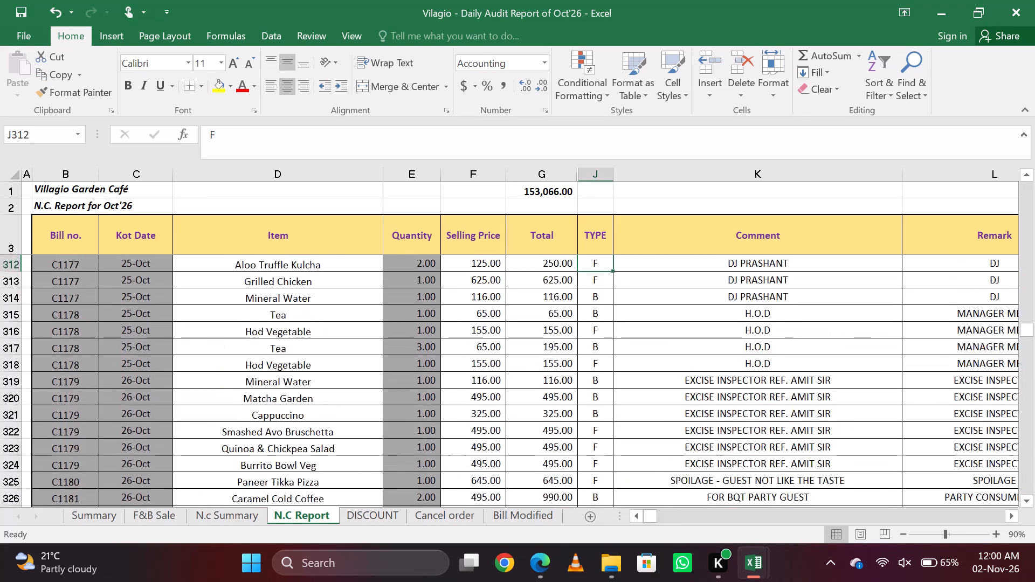
pyautogui.press('Up')
pyautogui.press('Up')
pyautogui.press('Up')
pyautogui.press('Up')
pyautogui.press('Up')
pyautogui.press('Up')
pyautogui.press('Up')
pyautogui.press('Up')
pyautogui.press('Up')
pyautogui.press('Up')
pyautogui.press('Up')
pyautogui.press('Up')
pyautogui.press('Up')
pyautogui.press('Up')
pyautogui.press('Up')
pyautogui.press('Up')
pyautogui.press('Up')
pyautogui.press('Up')
pyautogui.press('Up')
pyautogui.press('Up')
pyautogui.press('Up')
pyautogui.press('Up')
pyautogui.press('Up')
pyautogui.press('Up')
pyautogui.press('Up')
pyautogui.press('Up')
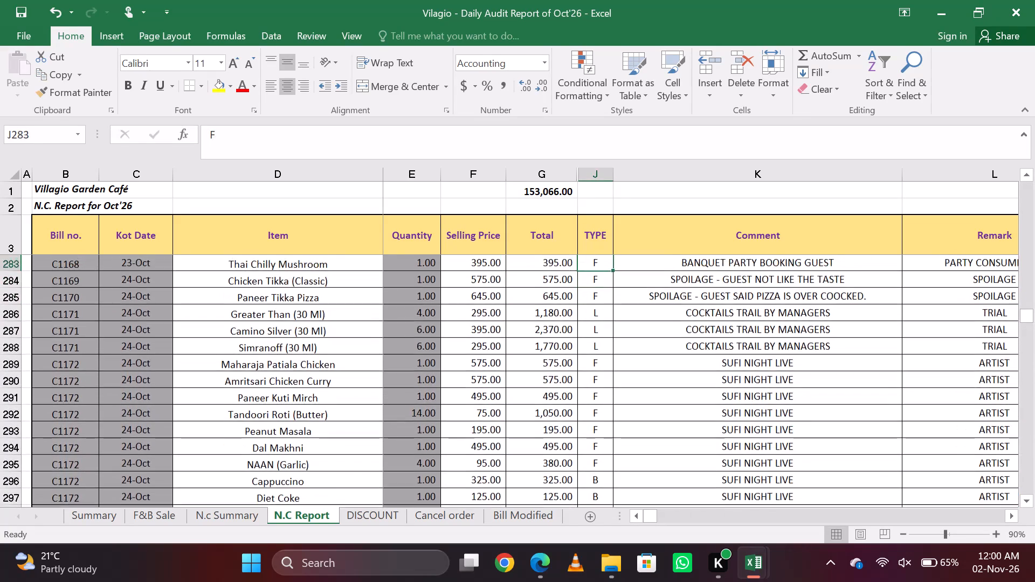
pyautogui.press('Up')
pyautogui.press('Up')
pyautogui.press('Up')
pyautogui.press('Up')
pyautogui.press('Up')
pyautogui.press('Up')
pyautogui.press('Up')
pyautogui.press('Up')
pyautogui.press('Up')
pyautogui.press('Up')
pyautogui.press('Up')
pyautogui.press('Up')
pyautogui.press('Up')
pyautogui.press('Up')
pyautogui.press('Up')
pyautogui.press('Up')
pyautogui.press('Up')
pyautogui.press('Up')
pyautogui.press('Up')
pyautogui.press('Up')
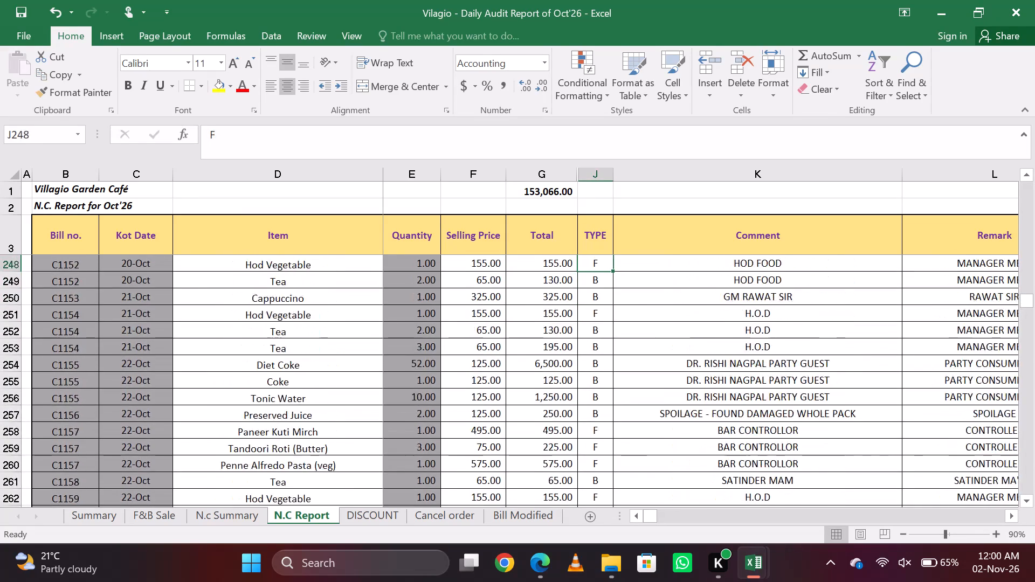
pyautogui.press('Up')
pyautogui.press('Up')
pyautogui.press('Up')
pyautogui.press('Up')
pyautogui.press('Up')
pyautogui.press('Up')
pyautogui.press('Up')
pyautogui.press('Up')
pyautogui.press('Up')
pyautogui.press('Up')
pyautogui.press('Up')
pyautogui.press('Up')
pyautogui.press('Up')
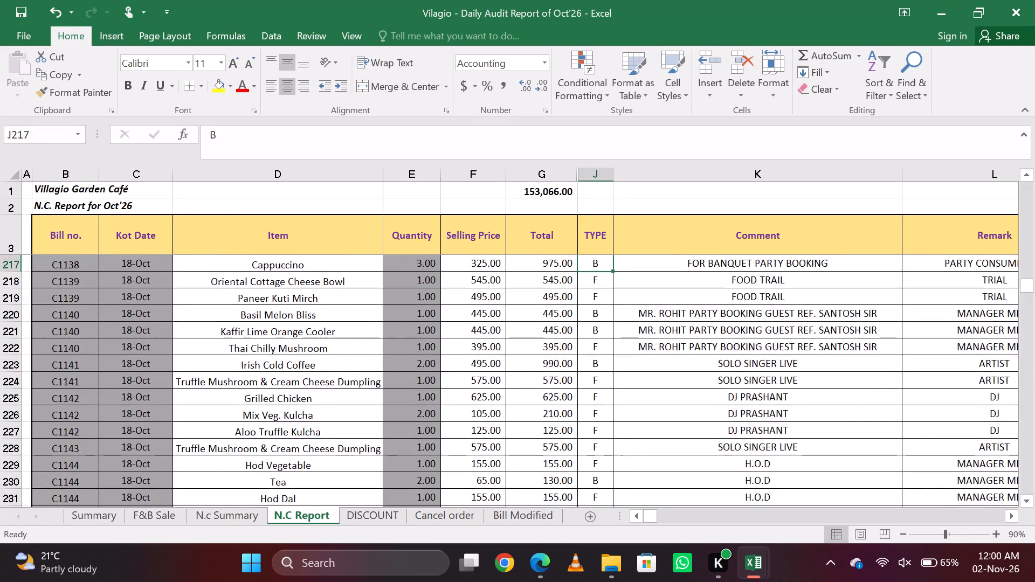
pyautogui.press('Up')
pyautogui.press('Up')
pyautogui.press('Up')
pyautogui.press('Up')
pyautogui.press('Up')
pyautogui.press('Up')
pyautogui.press('Up')
pyautogui.press('Up')
pyautogui.press('Up')
pyautogui.press('Up')
pyautogui.press('Up')
pyautogui.press('Up')
pyautogui.press('Up')
pyautogui.press('Up')
pyautogui.press('Up')
pyautogui.press('Up')
pyautogui.press('Up')
pyautogui.press('Up')
pyautogui.press('Up')
pyautogui.press('Up')
pyautogui.press('Up')
pyautogui.press('Up')
pyautogui.press('Up')
pyautogui.press('Up')
pyautogui.press('Up')
pyautogui.press('Up')
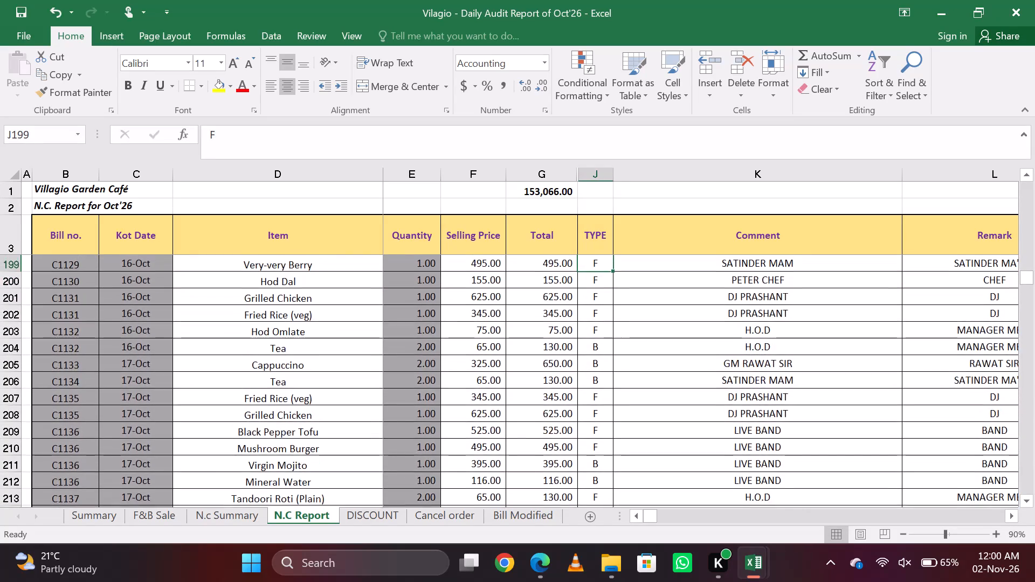
pyautogui.press('Up')
pyautogui.press('Up')
pyautogui.press('Up')
pyautogui.press('Up')
pyautogui.press('Up')
pyautogui.press('Up')
pyautogui.press('Up')
pyautogui.press('Up')
pyautogui.press('Up')
pyautogui.press('Up')
pyautogui.press('Up')
pyautogui.press('Up')
pyautogui.press('Up')
pyautogui.press('Up')
pyautogui.press('Up')
pyautogui.press('Up')
pyautogui.press('Up')
pyautogui.press('Up')
pyautogui.press('Up')
pyautogui.press('Up')
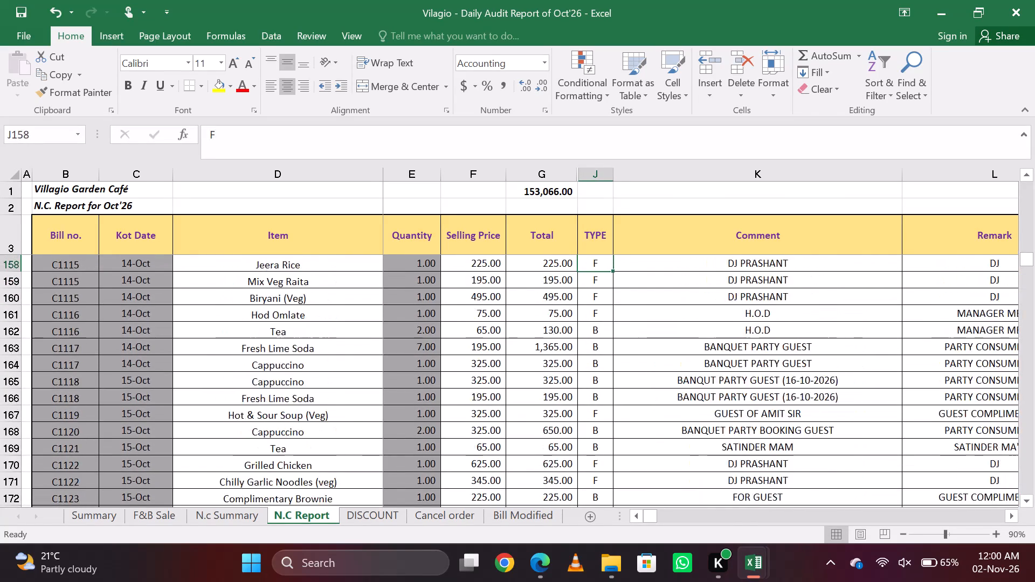
# Examine the TYPE column in N.C Report upward from the 14-Oct bill C1115 to the 1-Oct bill C1048.
pyautogui.press('Up')
pyautogui.press('Up')
pyautogui.press('Up')
pyautogui.press('Up')
pyautogui.press('Up')
pyautogui.press('Up')
pyautogui.press('Up')
pyautogui.press('Up')
pyautogui.press('Up')
pyautogui.press('Up')
pyautogui.press('Up')
pyautogui.press('Up')
pyautogui.press('Up')
pyautogui.press('Up')
pyautogui.press('Up')
pyautogui.press('Up')
pyautogui.press('Up')
pyautogui.press('Up')
pyautogui.press('Up')
pyautogui.press('Up')
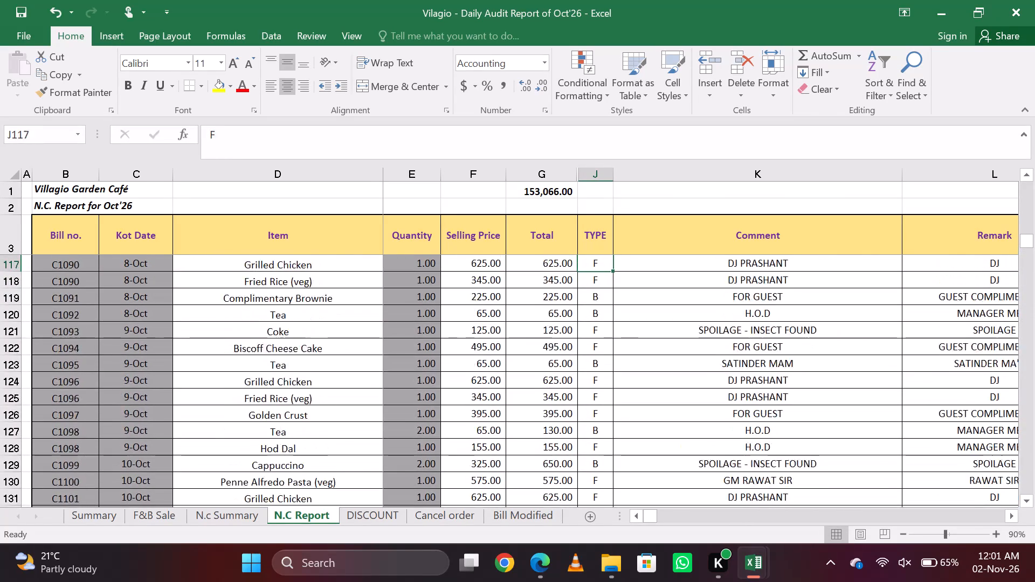
pyautogui.press('Up')
pyautogui.press('Up')
pyautogui.press('Up')
pyautogui.press('Up')
pyautogui.press('Up')
pyautogui.press('Up')
pyautogui.press('Up')
pyautogui.press('Up')
pyautogui.press('Up')
pyautogui.press('Up')
pyautogui.press('Up')
pyautogui.press('Up')
pyautogui.press('Up')
pyautogui.press('Up')
pyautogui.press('Up')
pyautogui.press('Up')
pyautogui.press('Up')
pyautogui.press('Up')
pyautogui.press('Up')
pyautogui.press('Up')
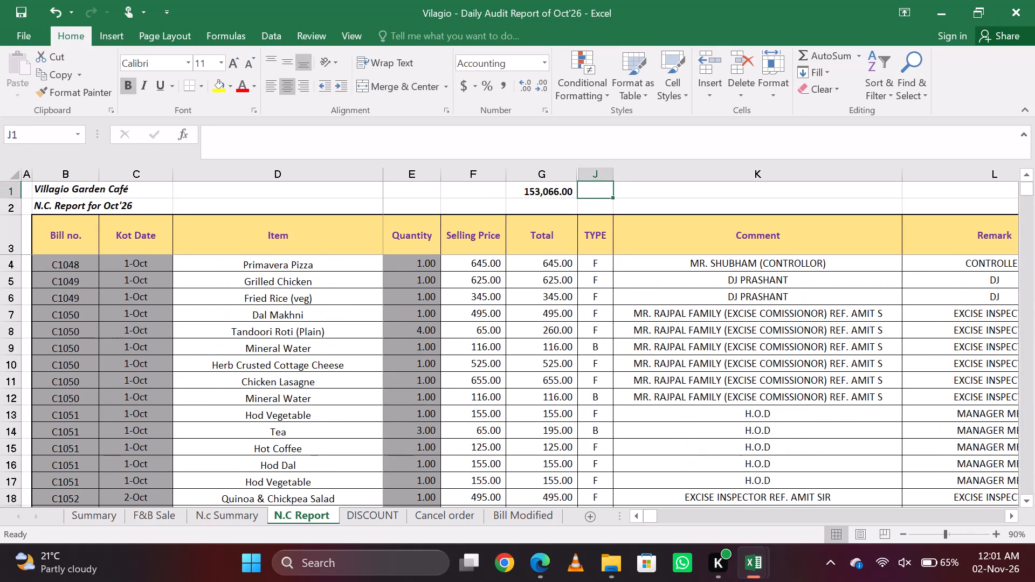
# Save the Daily Audit Report workbook.
pyautogui.hotkey('ctrl', 's')
# Go to the Cancel order sheet at the first blank row below the 29-Oct entries, row 271.
pyautogui.hotkey('ctrl', 'pagedown')
pyautogui.hotkey('ctrl', 'pagedown')
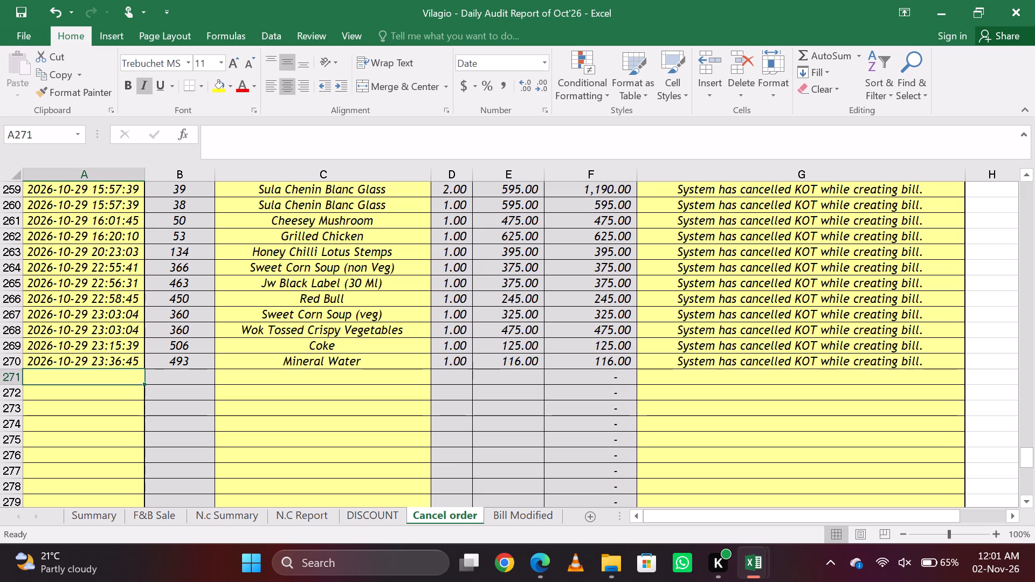
pyautogui.press('Down')
pyautogui.press('Up')
# Close the Outlet-Item_Wise_Report workbook without saving its changes.
pyautogui.hotkey('alt', 'Tab')
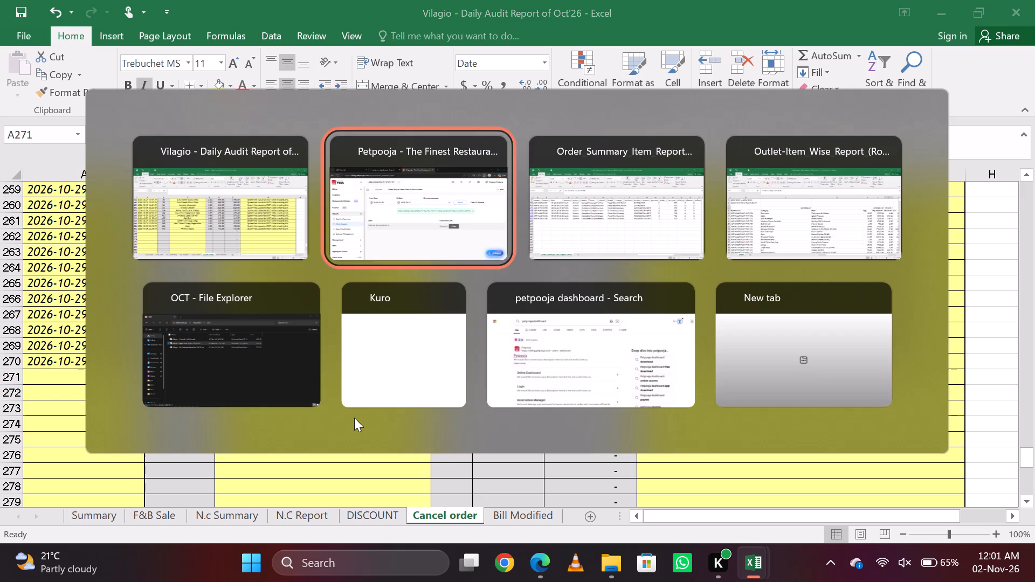
pyautogui.hotkey('alt', 'Tab')
pyautogui.hotkey('alt', 'Tab')
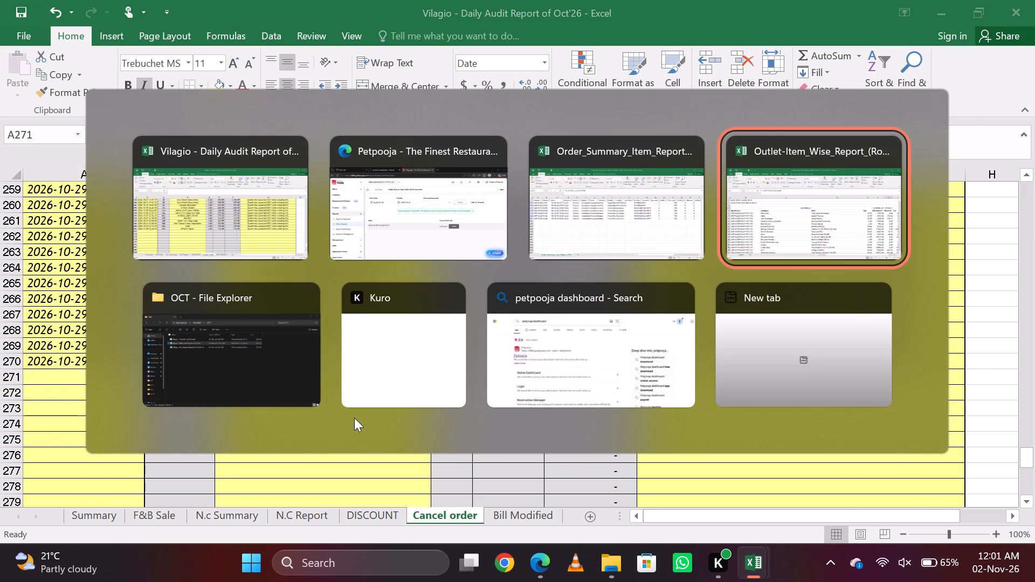
pyautogui.click(1034, 0)
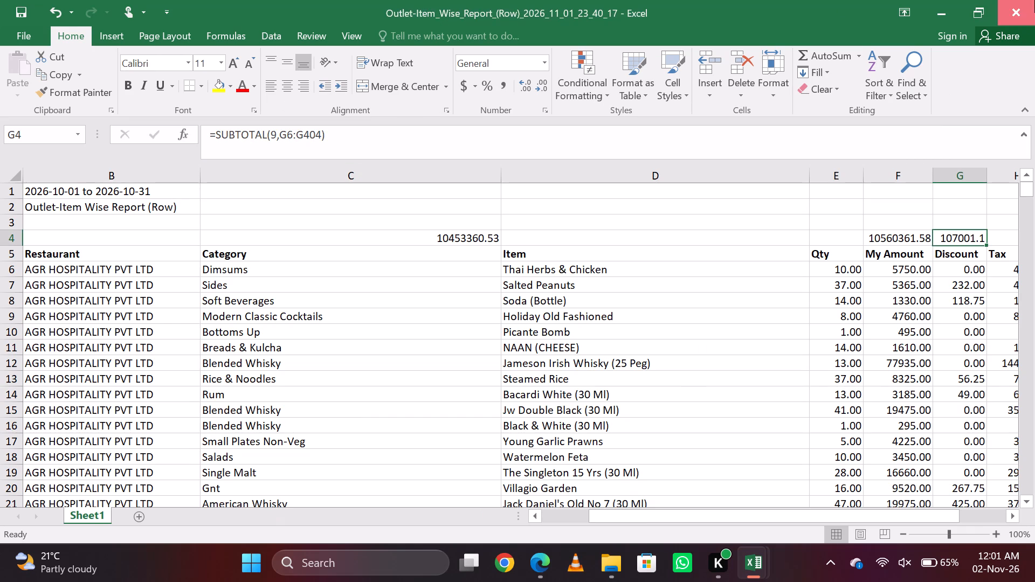
pyautogui.press('Right')
pyautogui.press('Return')
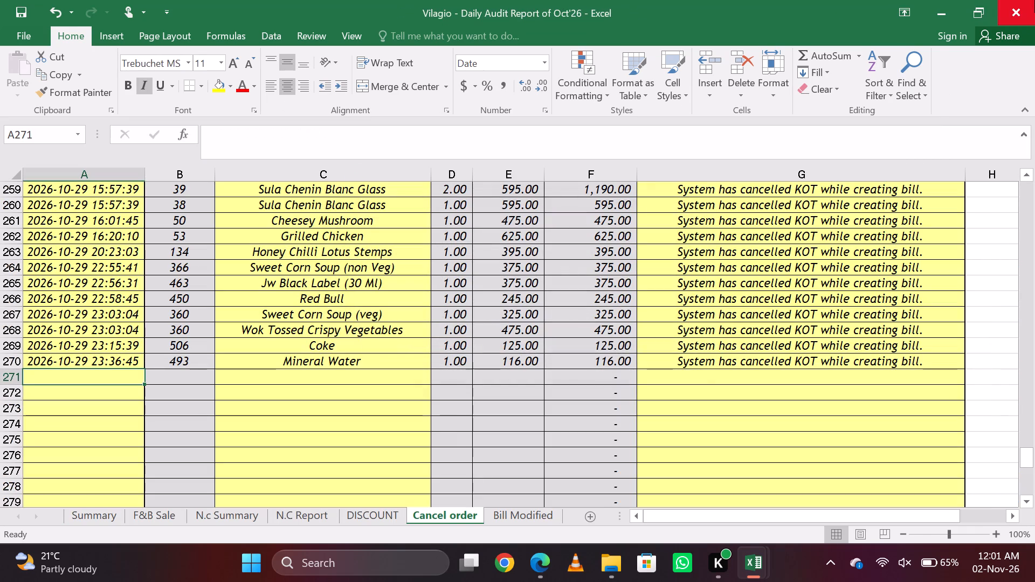
# Switch to Petpooja in Edge and open the KOT modification report in Audit Trail.
pyautogui.click(530, 571)
pyautogui.click(131, 428)
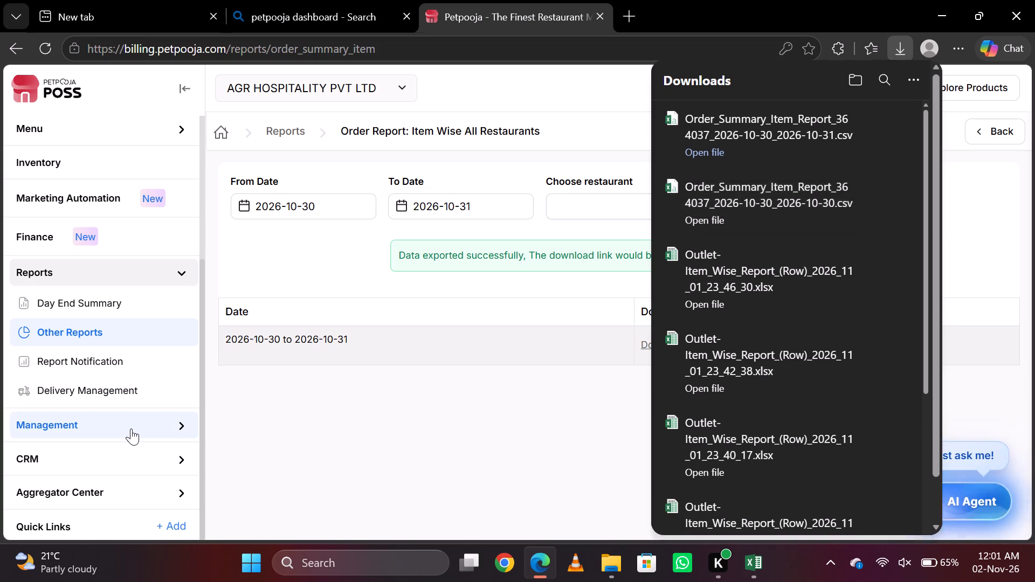
pyautogui.scroll(-2, 131, 428)
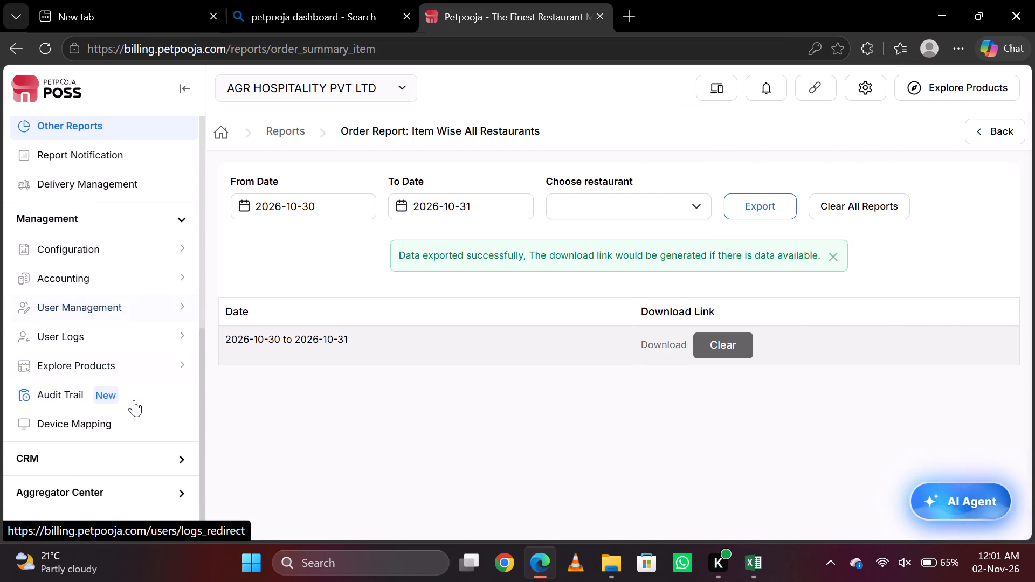
pyautogui.click(134, 400)
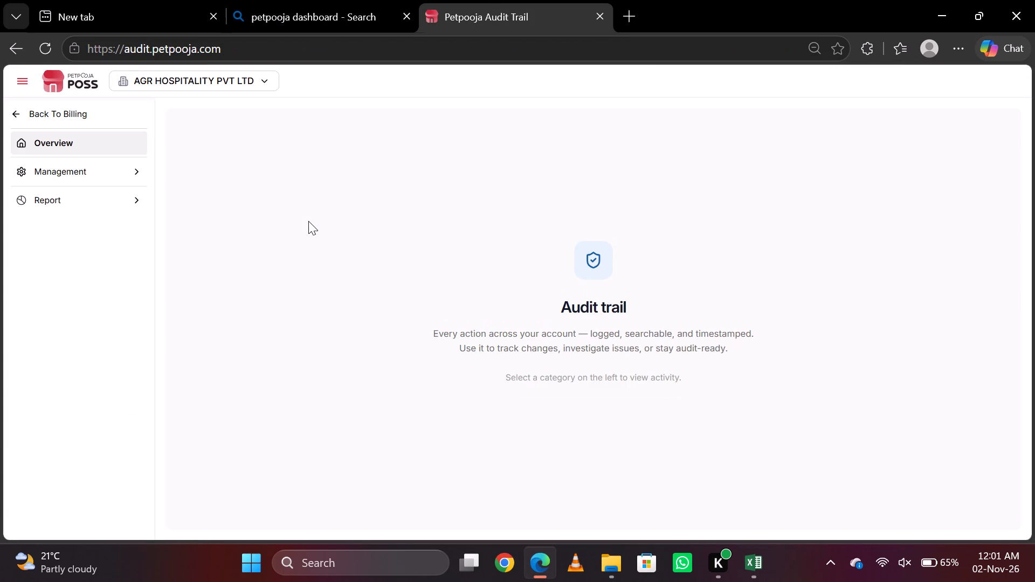
pyautogui.click(100, 195)
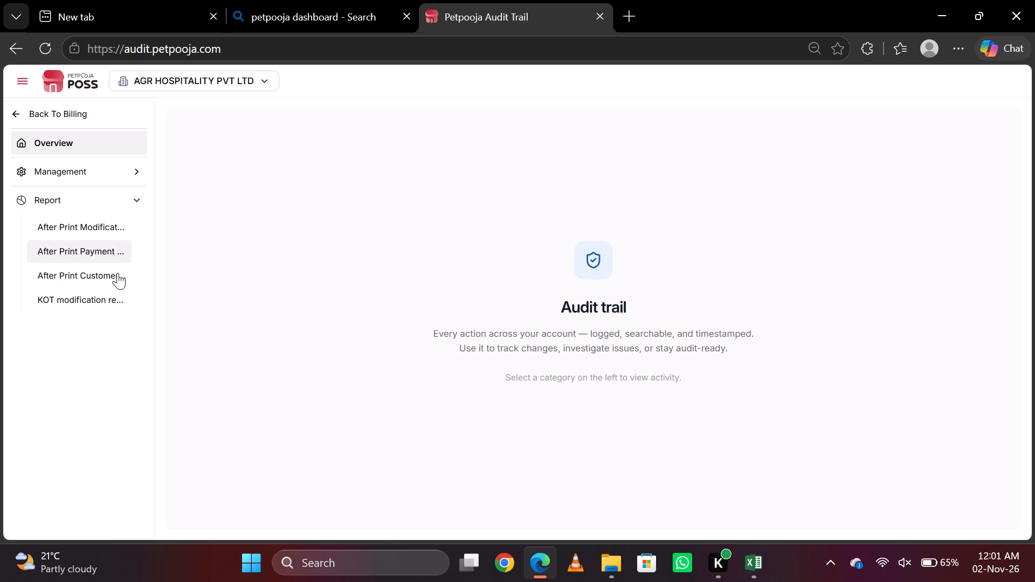
pyautogui.click(116, 299)
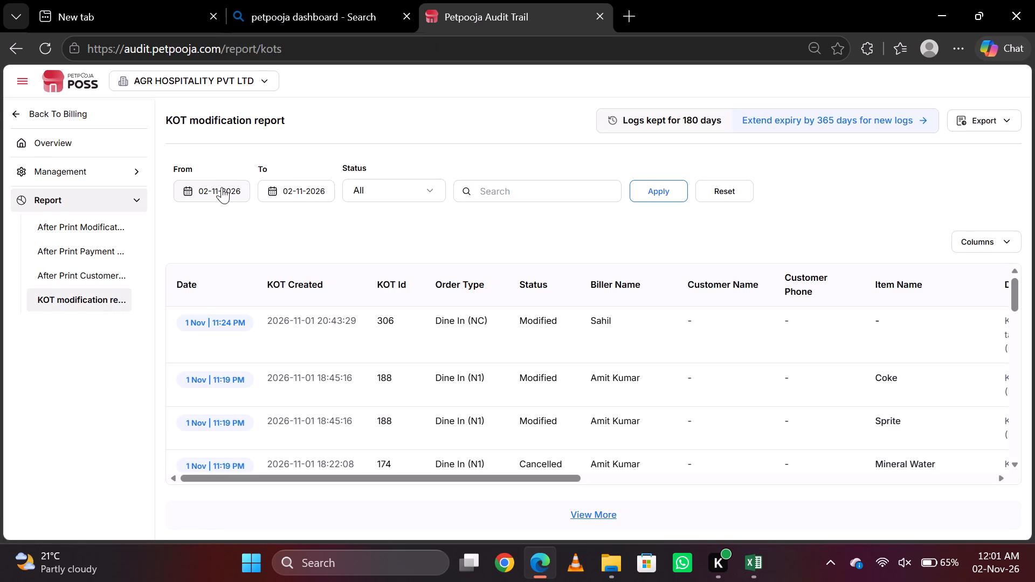
# Filter the KOT modification report to the date range 30-10-2026 to 31-10-2026.
pyautogui.click(222, 187)
pyautogui.click(203, 233)
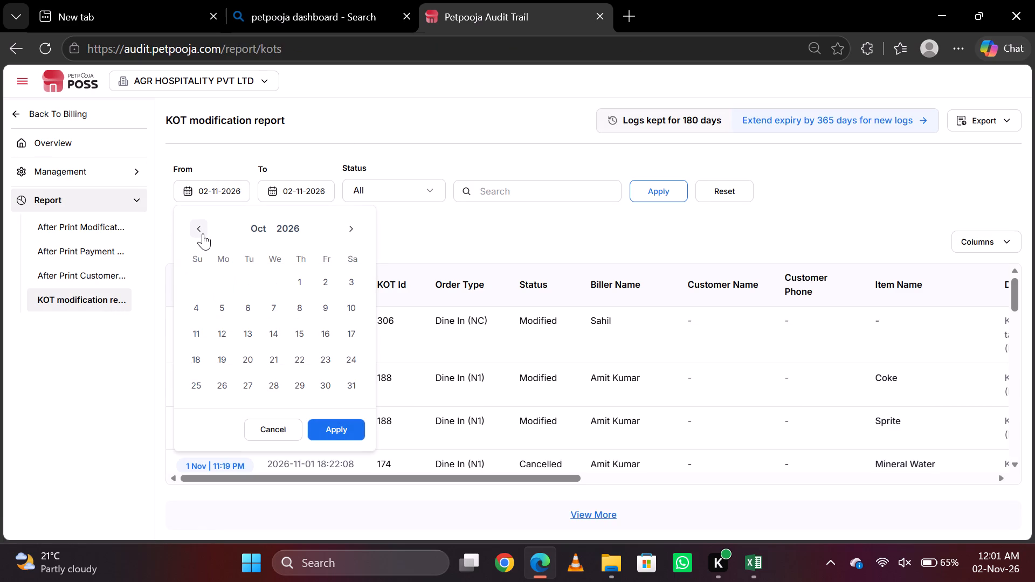
pyautogui.click(332, 393)
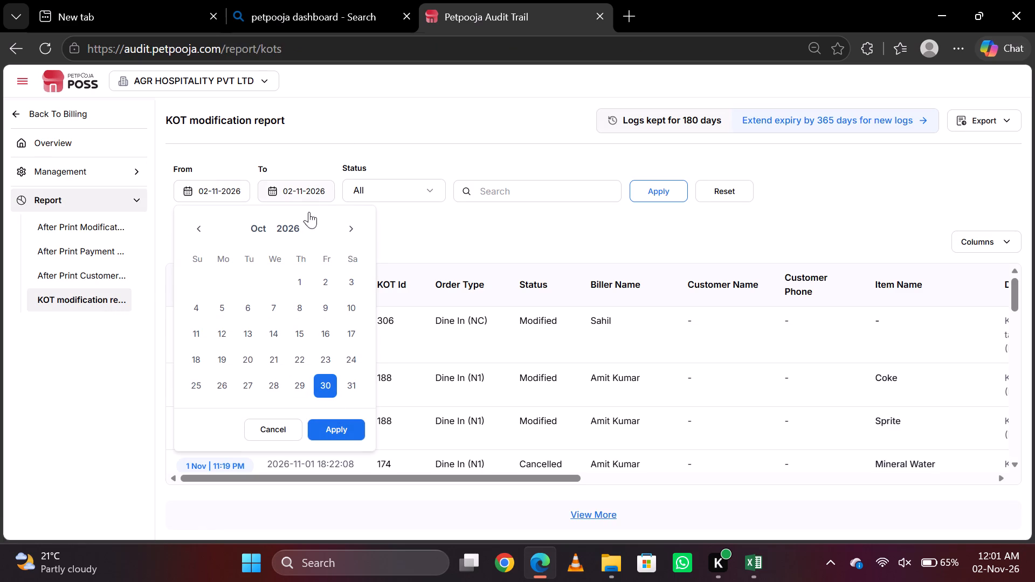
pyautogui.click(340, 424)
pyautogui.click(308, 184)
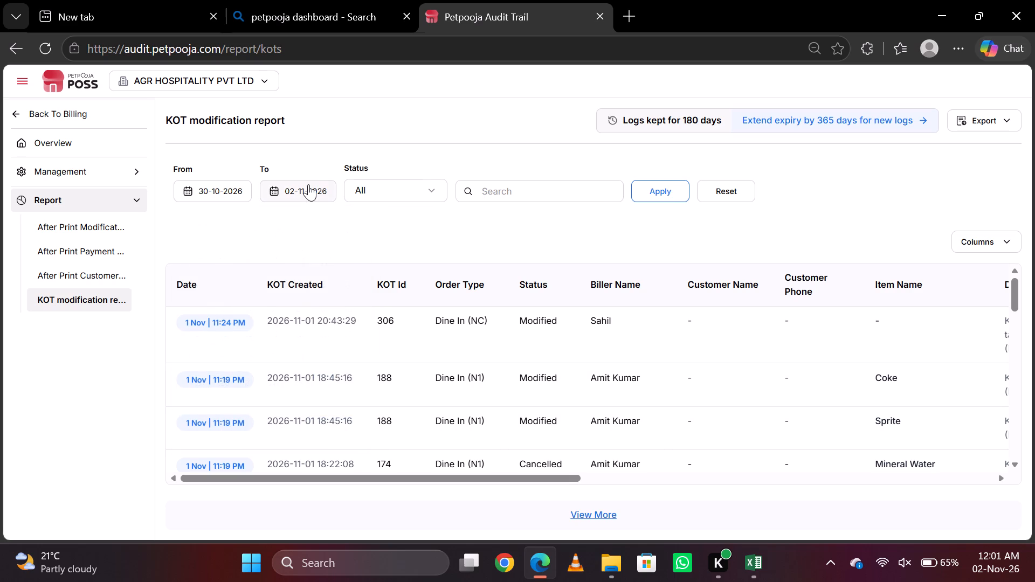
pyautogui.click(286, 223)
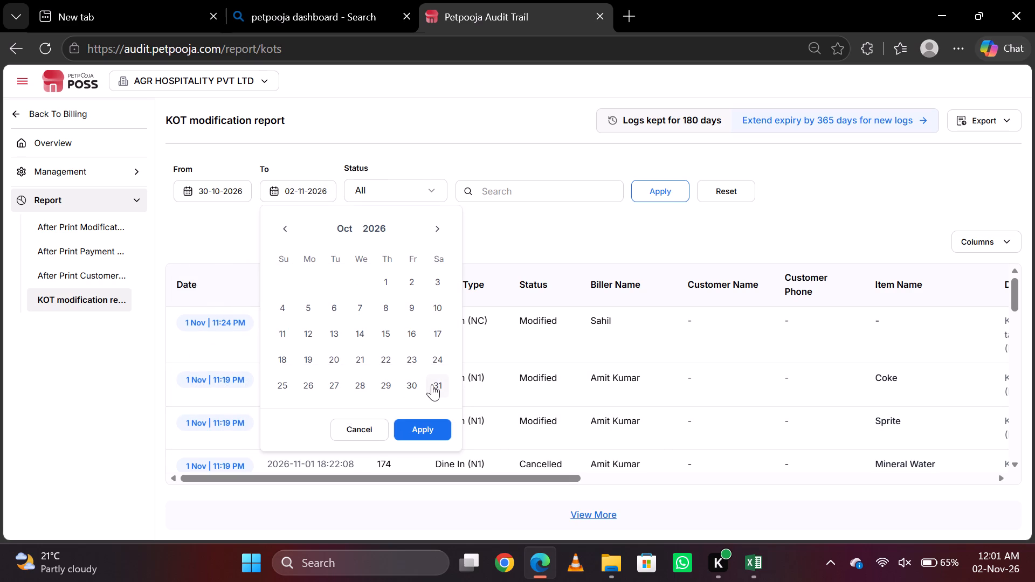
pyautogui.click(432, 384)
pyautogui.click(425, 423)
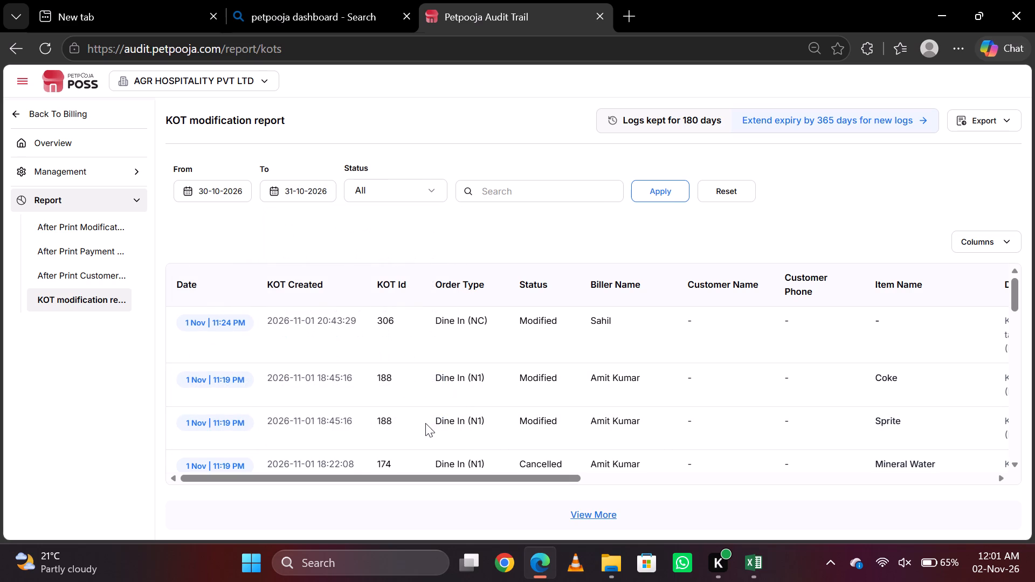
pyautogui.click(663, 207)
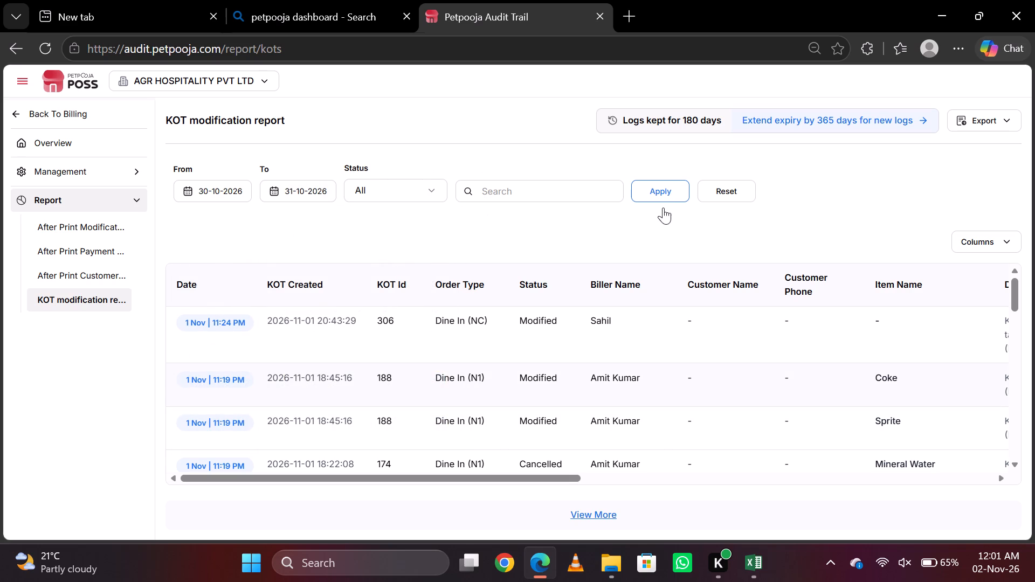
pyautogui.click(668, 199)
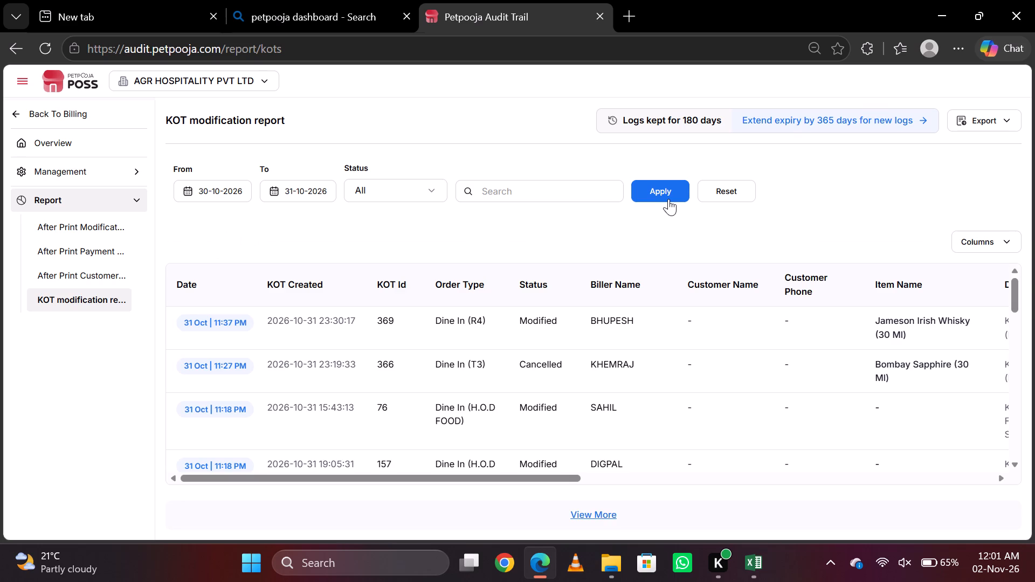
# Export all KOT modification logs and open the downloaded kots_logs_30102026_31102026 file in Excel with editing enabled.
pyautogui.click(969, 114)
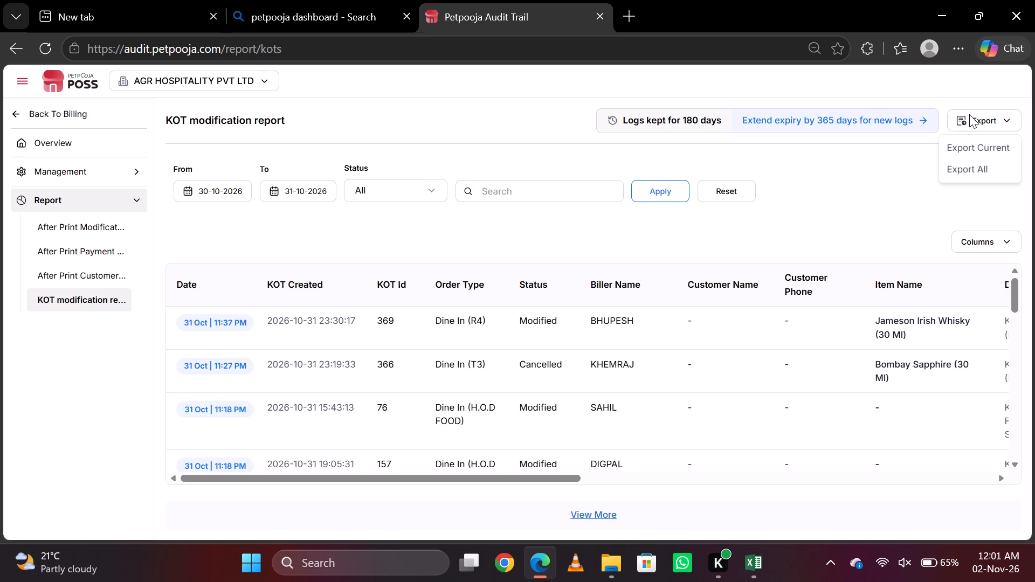
pyautogui.click(944, 168)
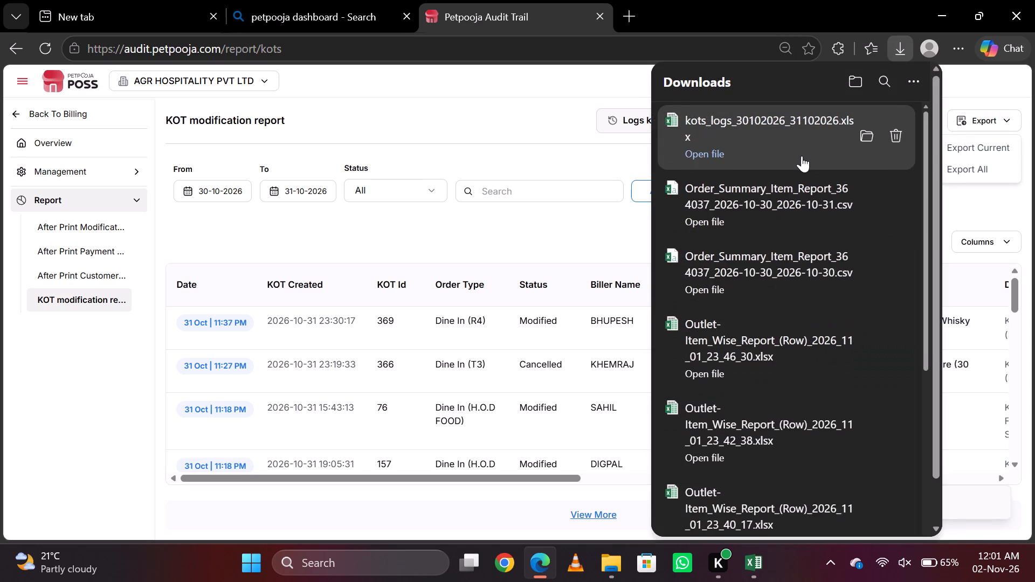
pyautogui.click(802, 156)
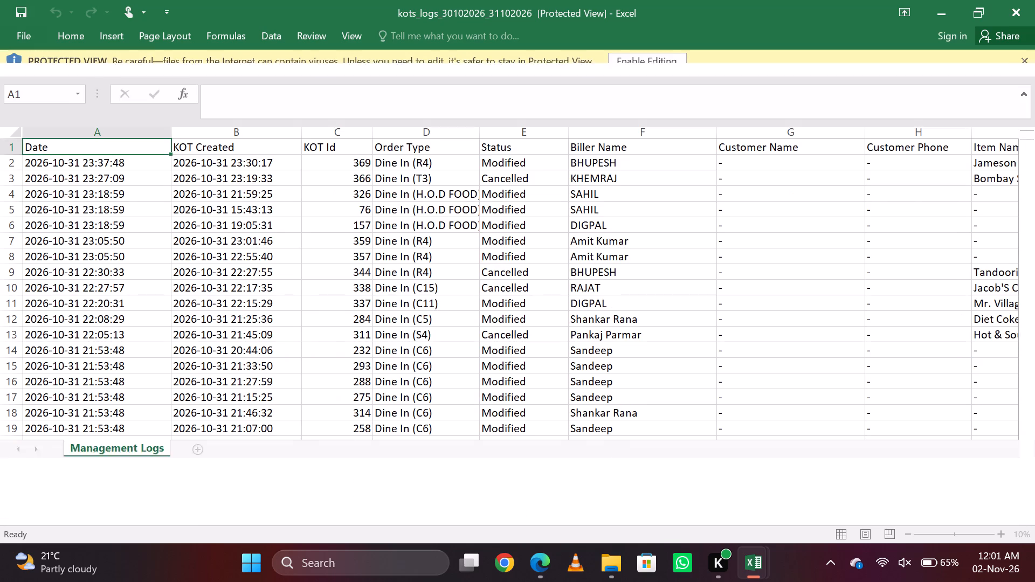
pyautogui.click(652, 61)
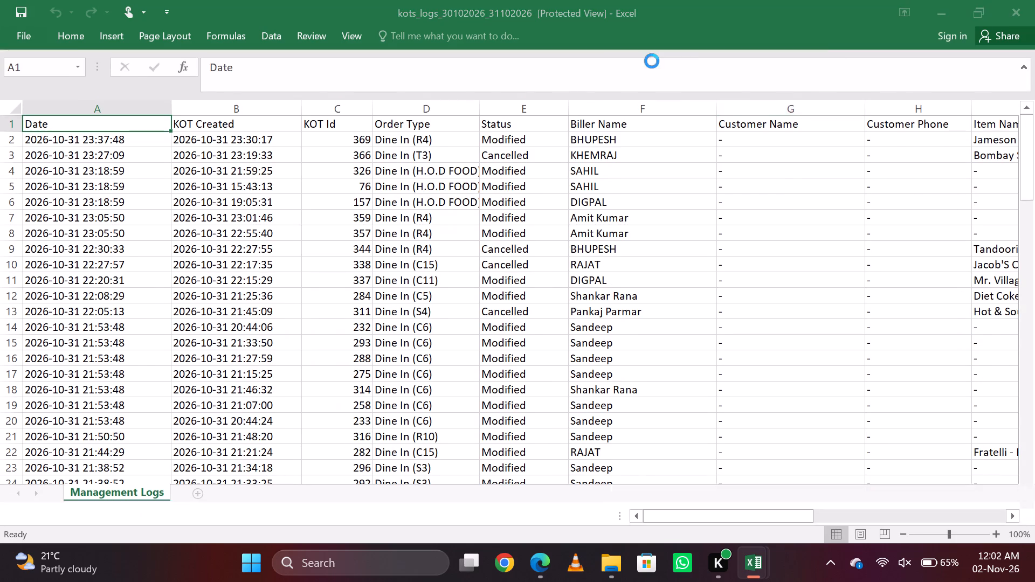
# Add filters to the header row of the Management Logs sheet.
pyautogui.press('Down')
pyautogui.press('Down')
pyautogui.press('Down')
pyautogui.press('Up')
pyautogui.press('Up')
pyautogui.press('Up')
pyautogui.hotkey('shift', 'space')
pyautogui.hotkey('ctrl', 'shift', 'l')
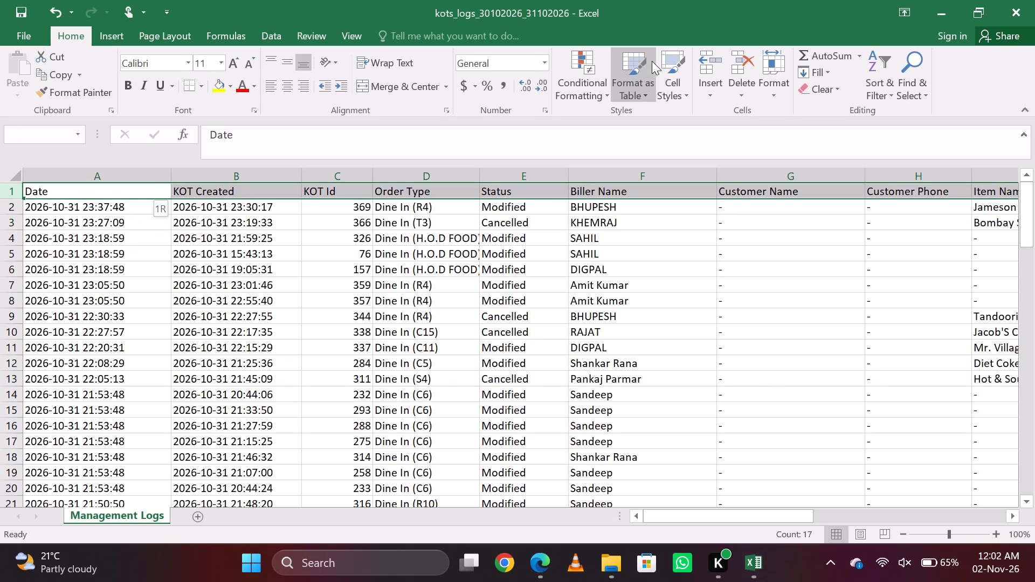
pyautogui.press('Down')
pyautogui.press('Up')
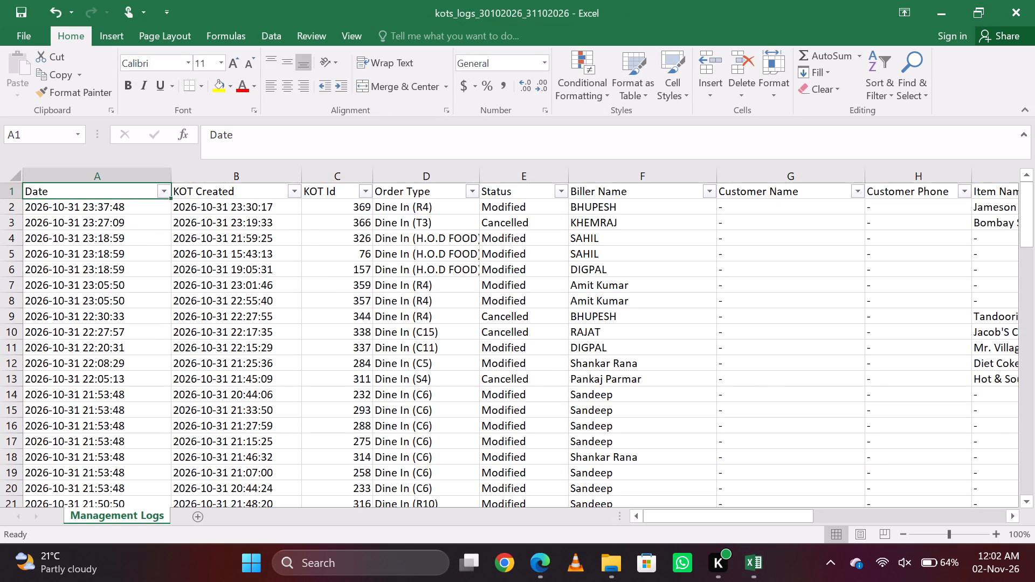
# Filter the Status column to show only Cancelled KOTs.
pyautogui.click(557, 191)
pyautogui.press('Down')
pyautogui.press('Down')
pyautogui.press('Down')
pyautogui.press('Down')
pyautogui.press('Down')
pyautogui.press('Down')
pyautogui.press('Down')
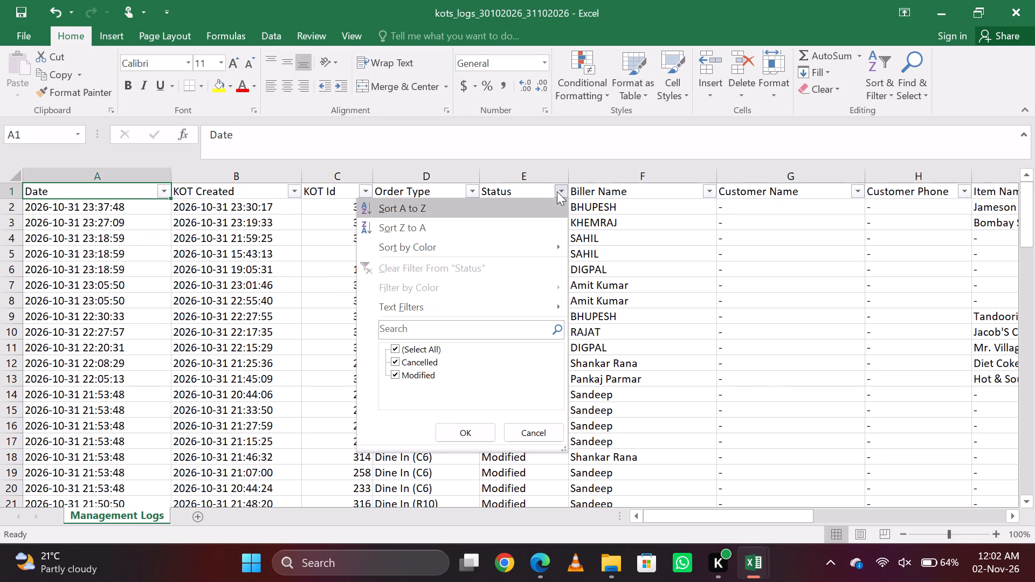
pyautogui.press('Down')
pyautogui.press('space')
pyautogui.press('Down')
pyautogui.press('space')
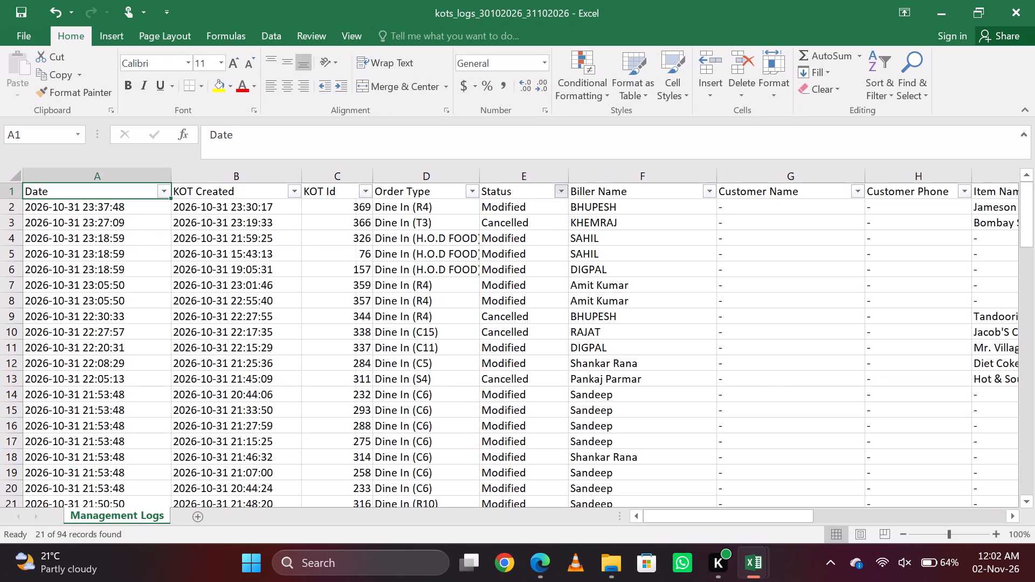
# Copy the cancelled KOTs' Date values and paste them as values into the Cancel order sheet from A271.
pyautogui.press('Down')
pyautogui.hotkey('ctrl', 'shift', 'Down')
pyautogui.hotkey('ctrl', 'c')
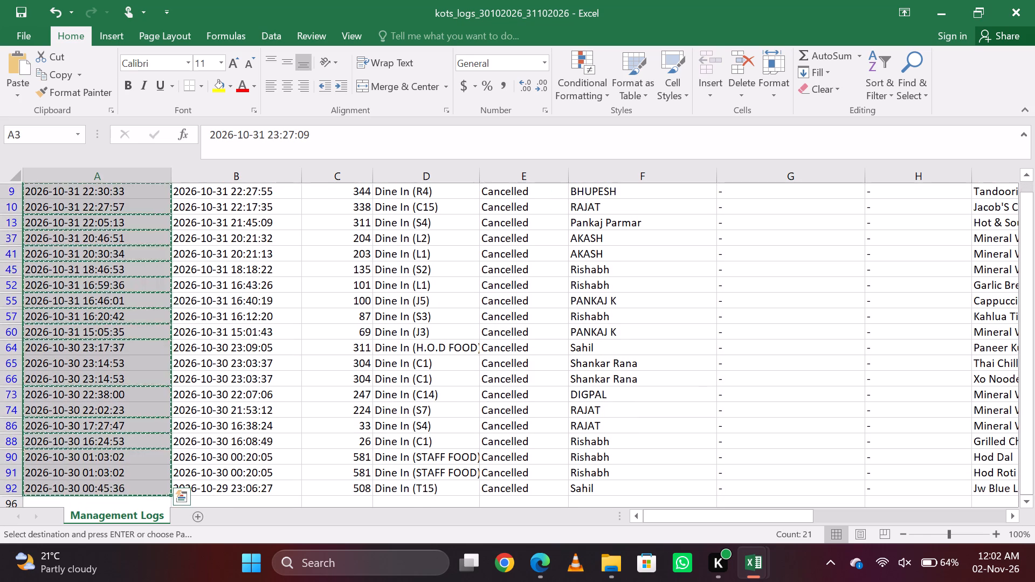
pyautogui.hotkey('alt', 'Tab')
pyautogui.hotkey('alt', 'Tab')
pyautogui.press('Right')
pyautogui.press('Left')
pyautogui.write('esv')
pyautogui.press('Return')
# Copy the cancelled KOTs' KOT Id values and paste them as values into the Cancel order sheet from B271.
pyautogui.hotkey('alt', 'Tab')
pyautogui.press('Right')
pyautogui.press('Up')
pyautogui.press('Right')
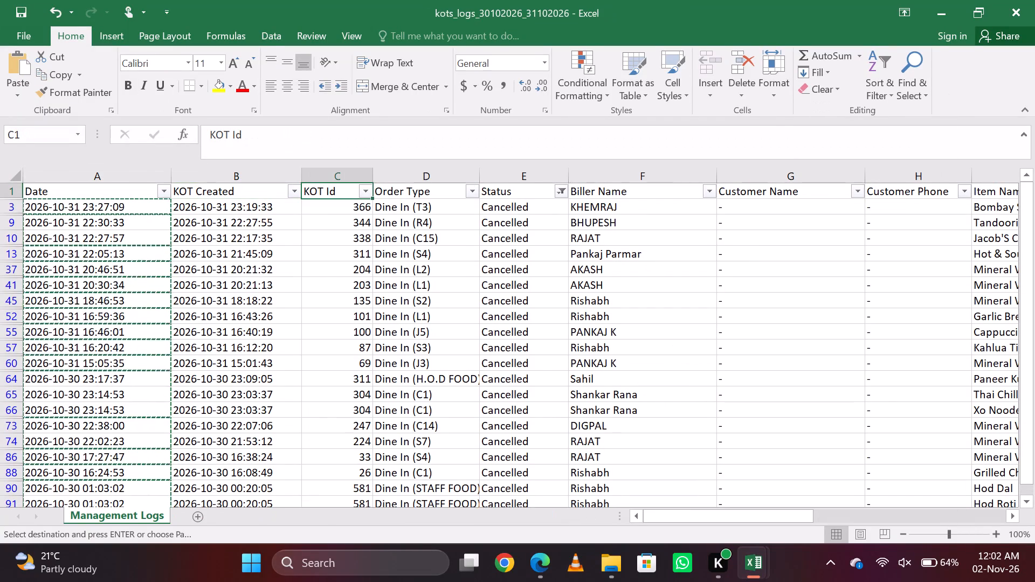
pyautogui.hotkey('shift', 'Down')
pyautogui.press('Down')
pyautogui.press('Up')
pyautogui.press('Down')
pyautogui.press('`')
pyautogui.press('Escape')
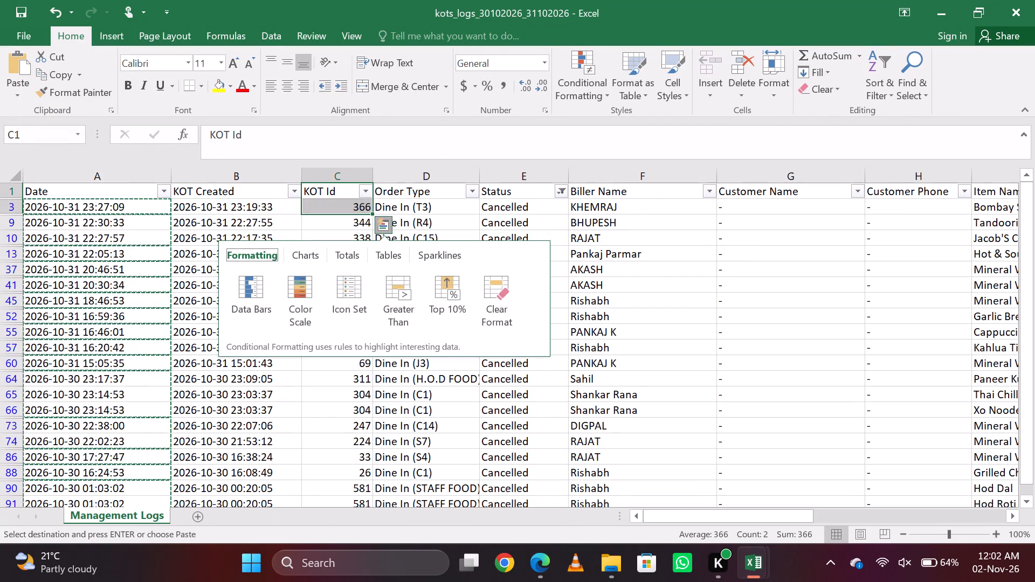
pyautogui.press('Down')
pyautogui.press('Up')
pyautogui.press('Down')
pyautogui.hotkey('ctrl', 'shift', 'Down')
pyautogui.hotkey('ctrl', 'c')
pyautogui.hotkey('alt', 'Tab')
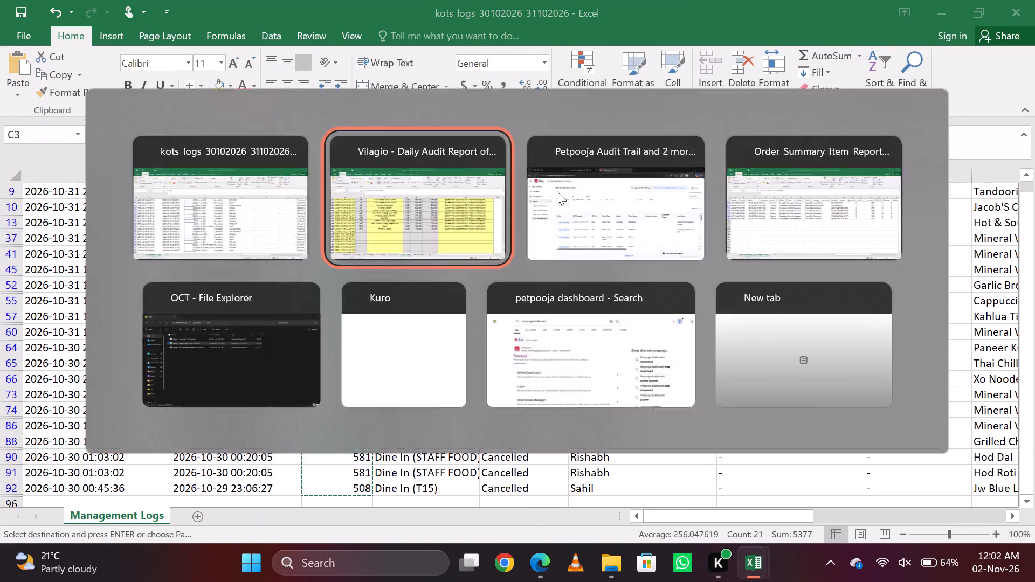
pyautogui.press('Right')
pyautogui.press('Left')
pyautogui.press('`')
pyautogui.press('Escape')
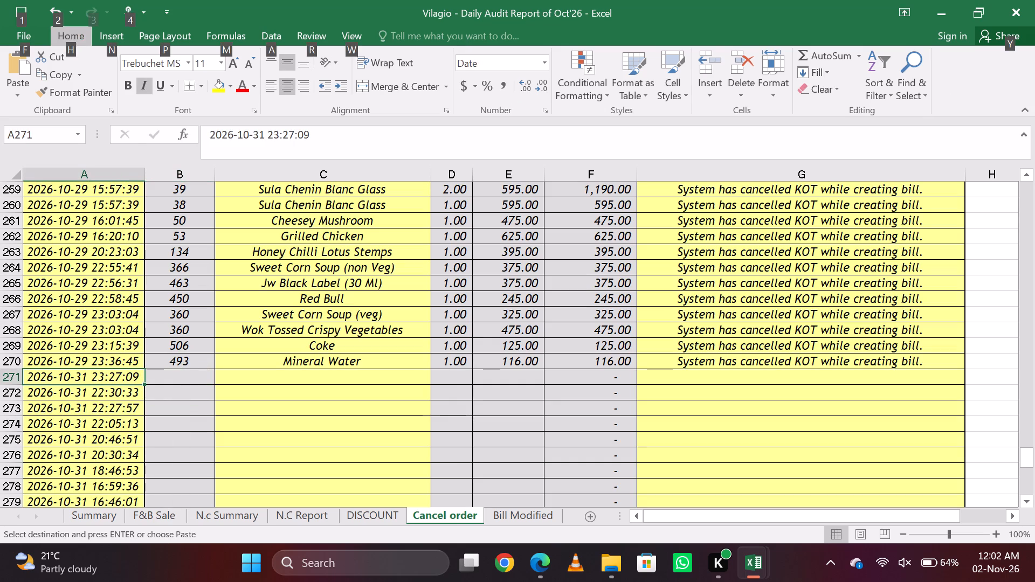
pyautogui.press('Right')
pyautogui.write('esv')
pyautogui.press('Return')
# Copy the cancelled KOTs' Item Name values and paste them as values into the Cancel order sheet from C271.
pyautogui.hotkey('alt', 'Tab')
pyautogui.press('Right')
pyautogui.press('Right')
pyautogui.press('Right')
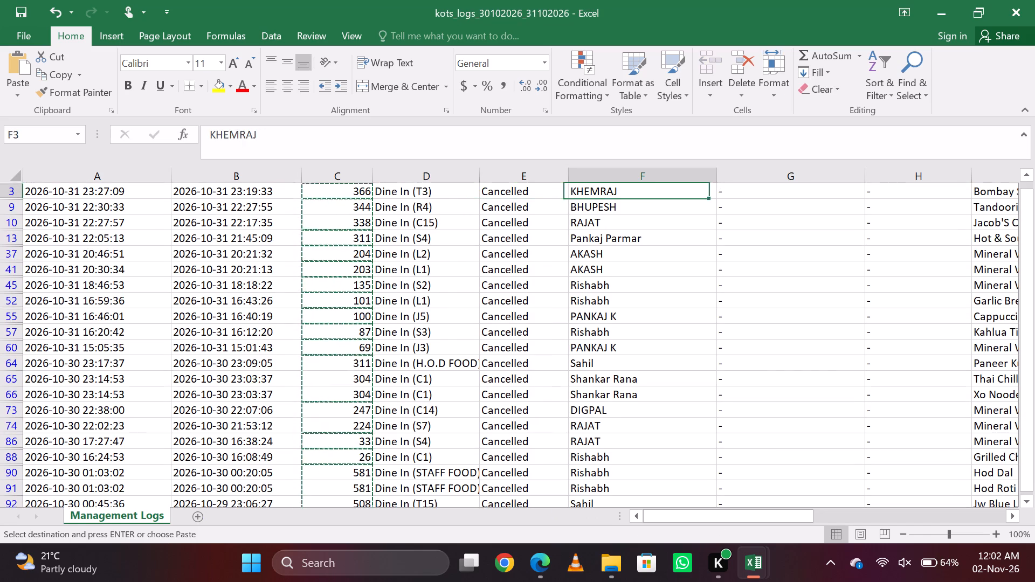
pyautogui.press('Right')
pyautogui.press('Right')
pyautogui.press('Right')
pyautogui.press('Right')
pyautogui.press('Up')
pyautogui.press('Left')
pyautogui.press('Right')
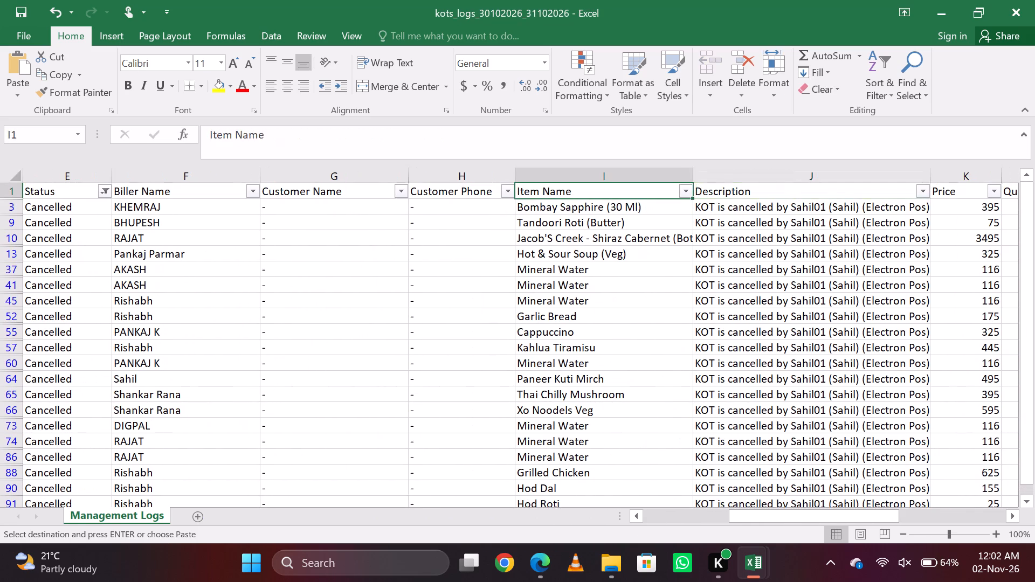
pyautogui.press('Down')
pyautogui.press('Left')
pyautogui.hotkey('ctrl', 'shift', 'Down')
pyautogui.hotkey('ctrl', 'c')
pyautogui.hotkey('alt', 'Tab')
pyautogui.press('Right')
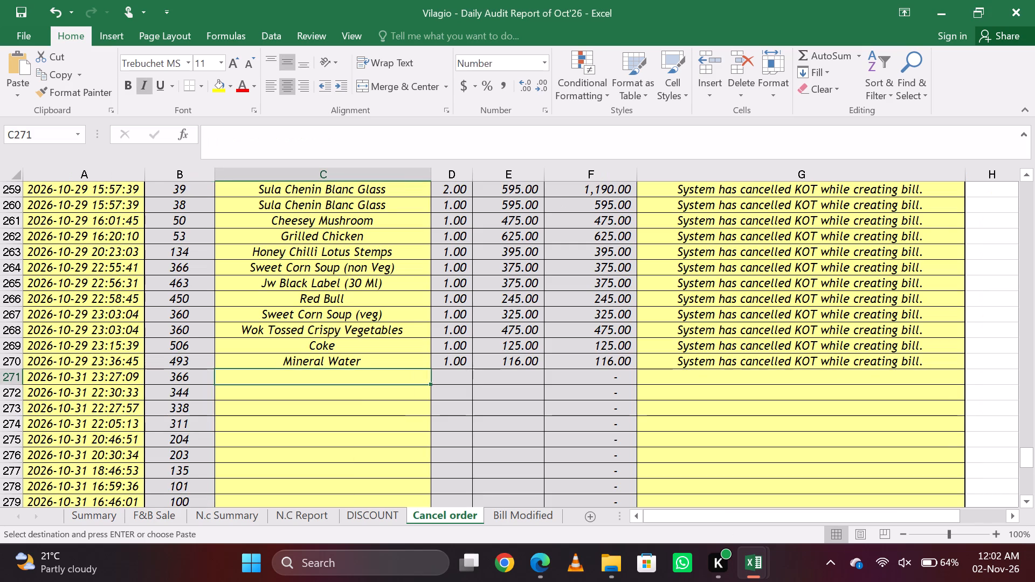
pyautogui.press('Right')
pyautogui.press('Left')
pyautogui.write('esv')
pyautogui.press('Return')
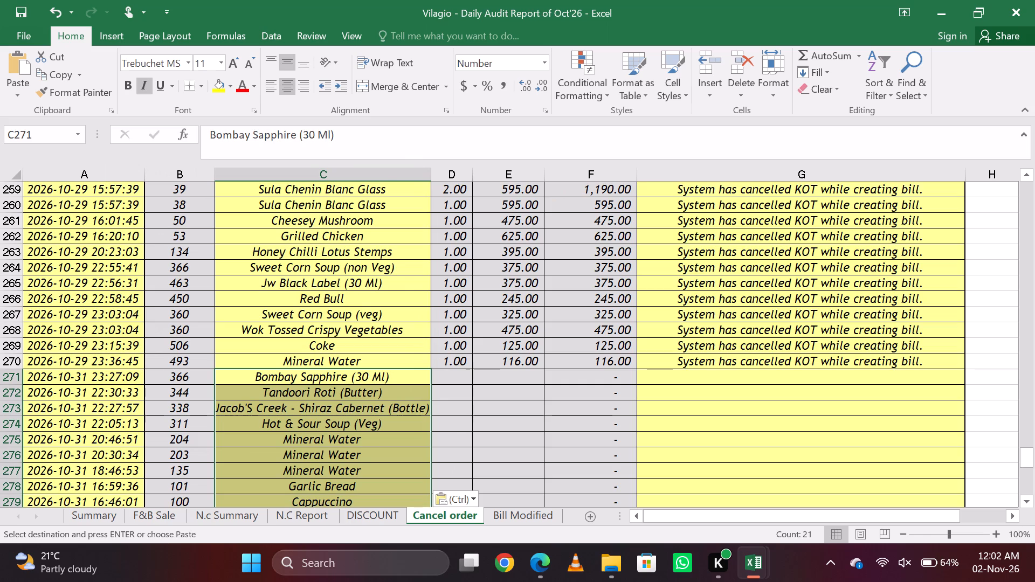
# Copy the cancelled KOTs' Quantity values and paste them as values into the Cancel order sheet from D271.
pyautogui.press('Right')
pyautogui.hotkey('alt', 'Tab')
pyautogui.press('Up')
pyautogui.press('Right')
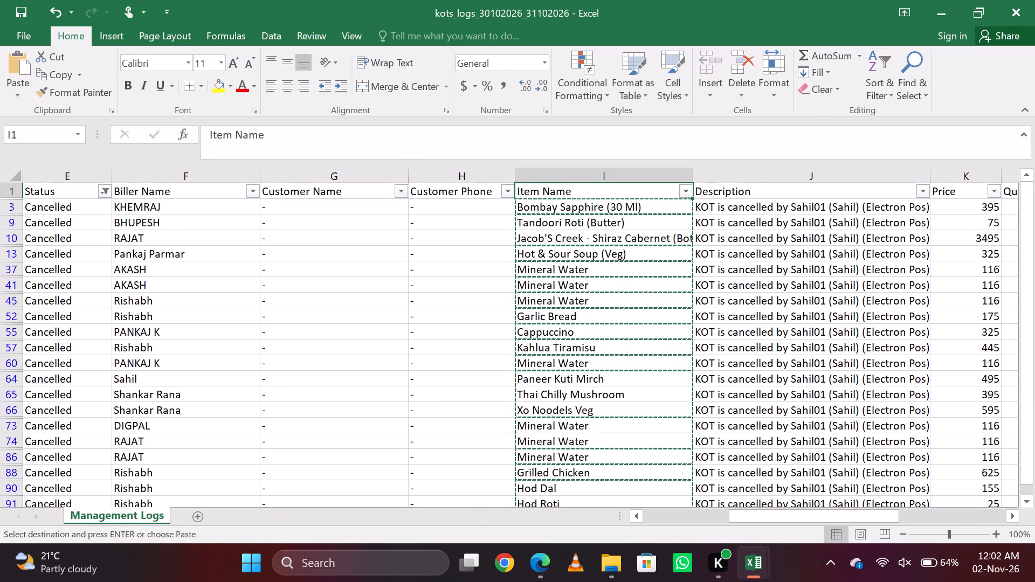
pyautogui.press('Right')
pyautogui.press('Right')
pyautogui.press('Down')
pyautogui.hotkey('ctrl', 'shift', 'Down')
pyautogui.hotkey('ctrl', 'c')
pyautogui.hotkey('alt', 'Tab')
pyautogui.press('Right')
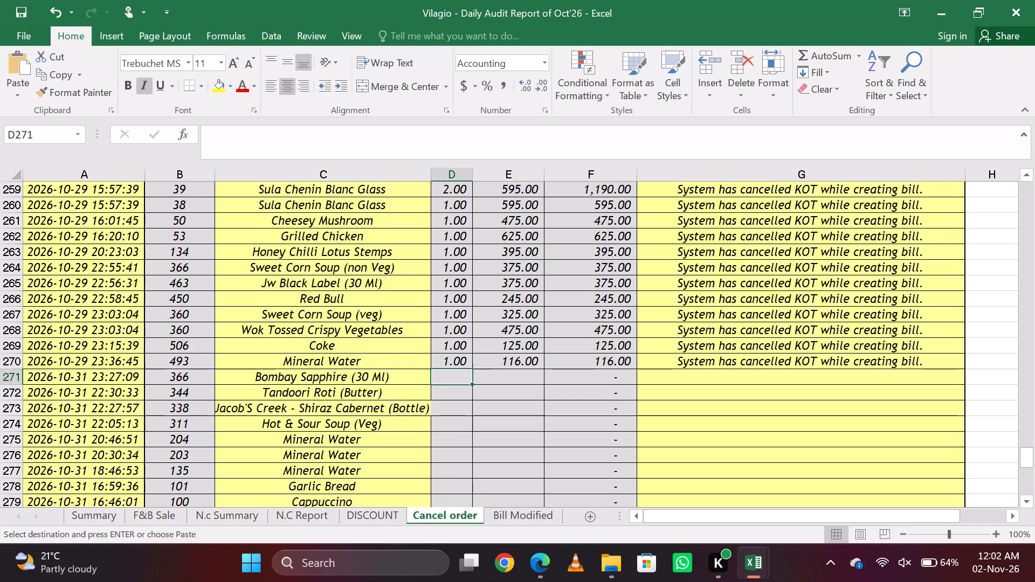
pyautogui.press('Left')
pyautogui.write('esv')
pyautogui.press('Return')
# Copy the cancelled KOTs' Price values and paste them as values into the Cancel order sheet from E271.
pyautogui.press('Right')
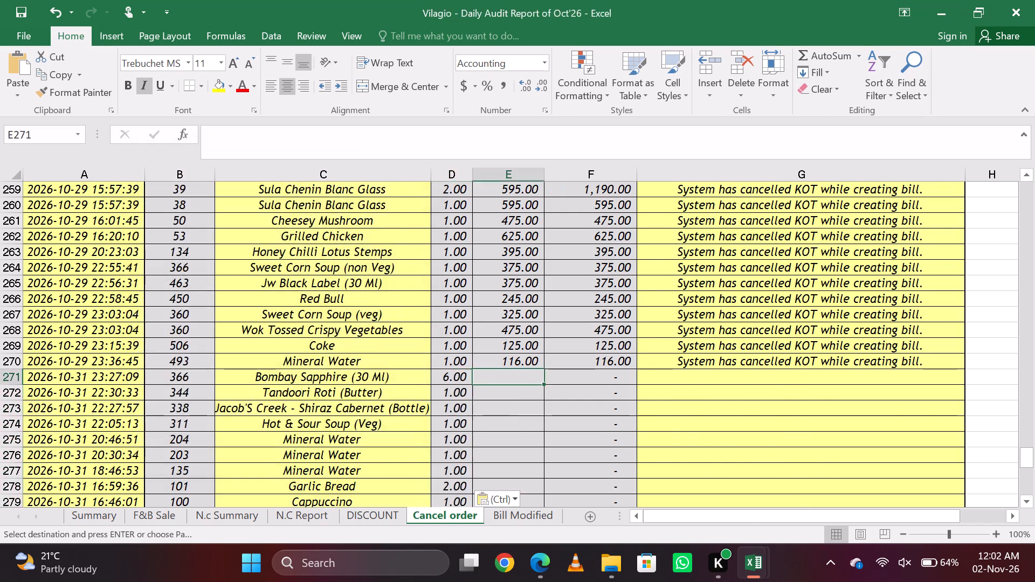
pyautogui.hotkey('alt', 'Tab')
pyautogui.press('Up')
pyautogui.press('Left')
pyautogui.press('Down')
pyautogui.hotkey('ctrl', 'shift', 'Down')
pyautogui.hotkey('ctrl', 'c')
pyautogui.hotkey('alt', 'Tab')
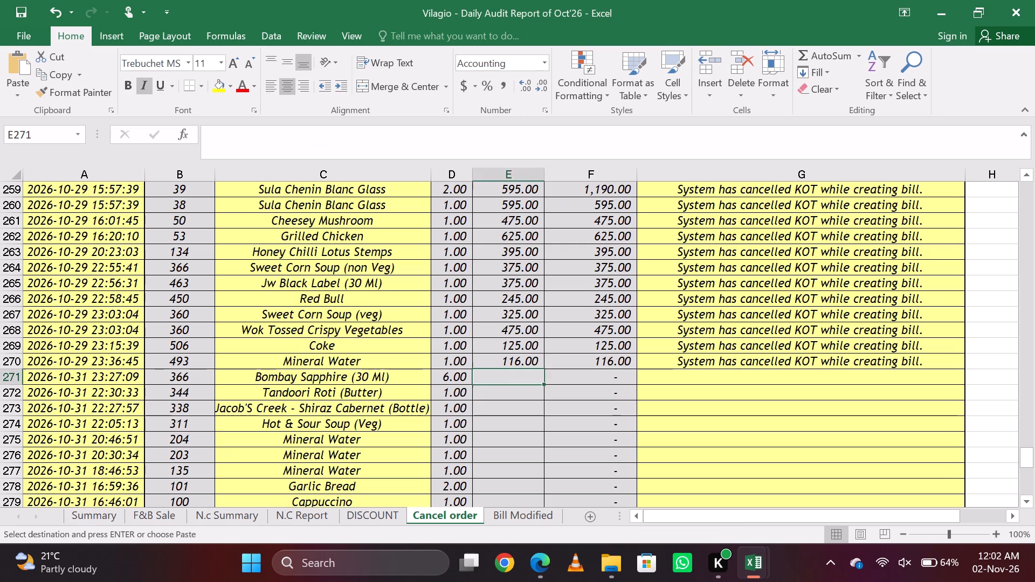
pyautogui.press('Right')
pyautogui.press('Left')
pyautogui.write('esv')
pyautogui.press('Return')
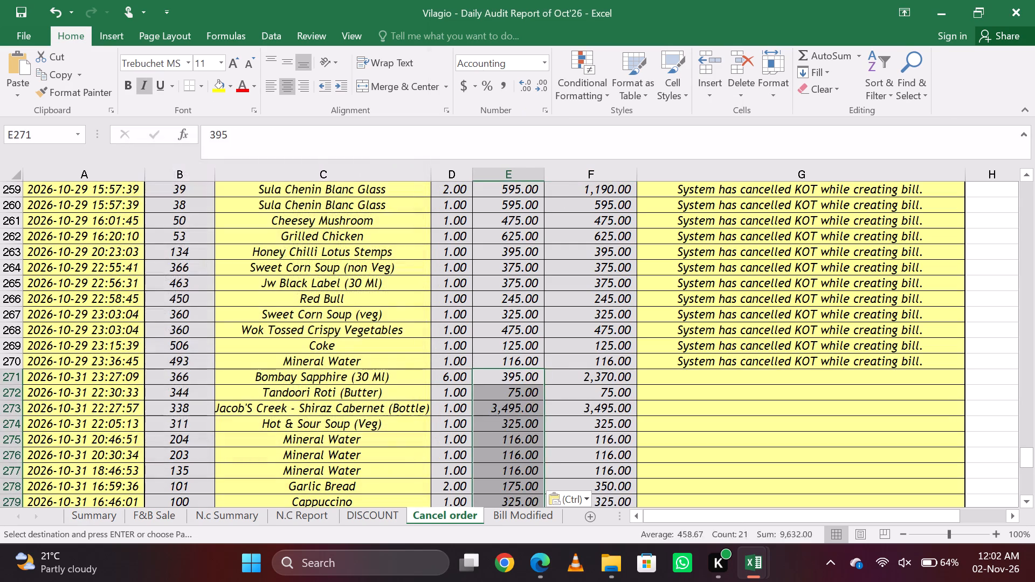
# Copy the cancelled KOTs' Reason values and paste them as values into the Cancel order sheet from G271.
pyautogui.press('Right')
pyautogui.hotkey('alt', 'Right')
pyautogui.hotkey('alt', 'Tab')
pyautogui.press('Right')
pyautogui.press('Right')
pyautogui.press('Up')
pyautogui.press('Left')
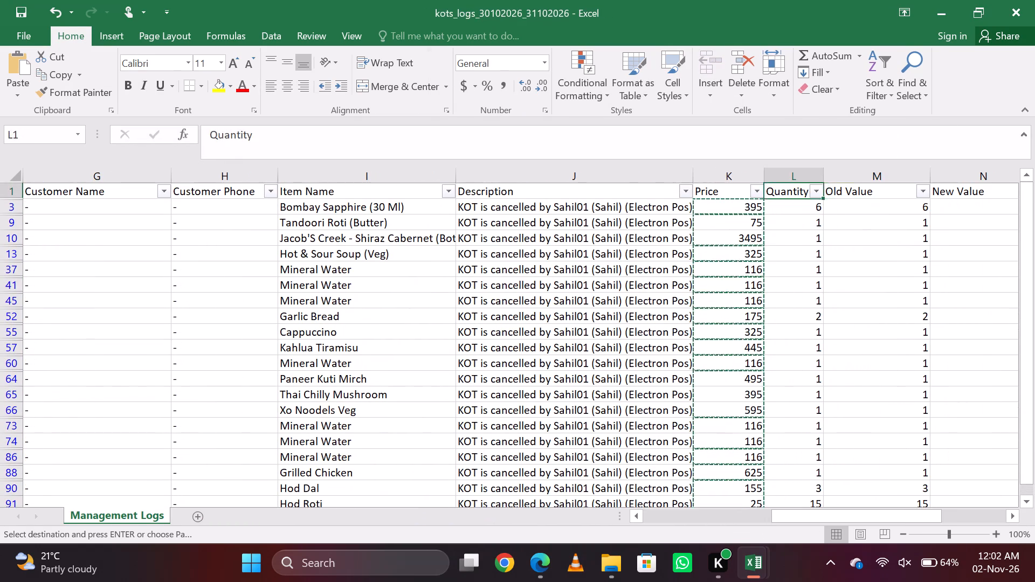
pyautogui.press('Left')
pyautogui.press('Down')
pyautogui.press('Left')
pyautogui.press('Right')
pyautogui.press('Right')
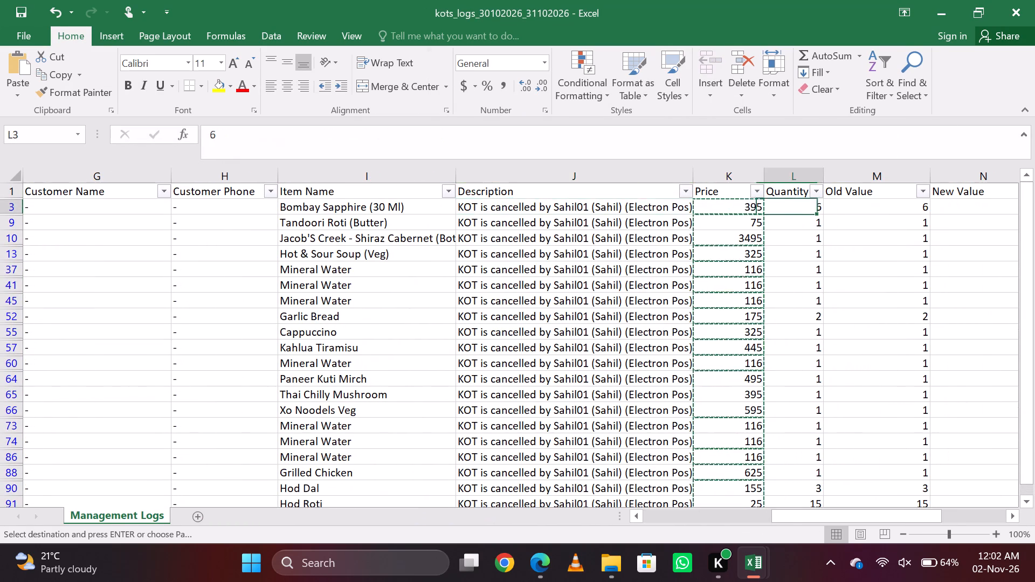
pyautogui.press('Right')
pyautogui.press('Right')
pyautogui.press('Right')
pyautogui.hotkey('ctrl', 'shift', 'Down')
pyautogui.hotkey('ctrl', 'c')
pyautogui.hotkey('alt', 'Tab')
pyautogui.press('Right')
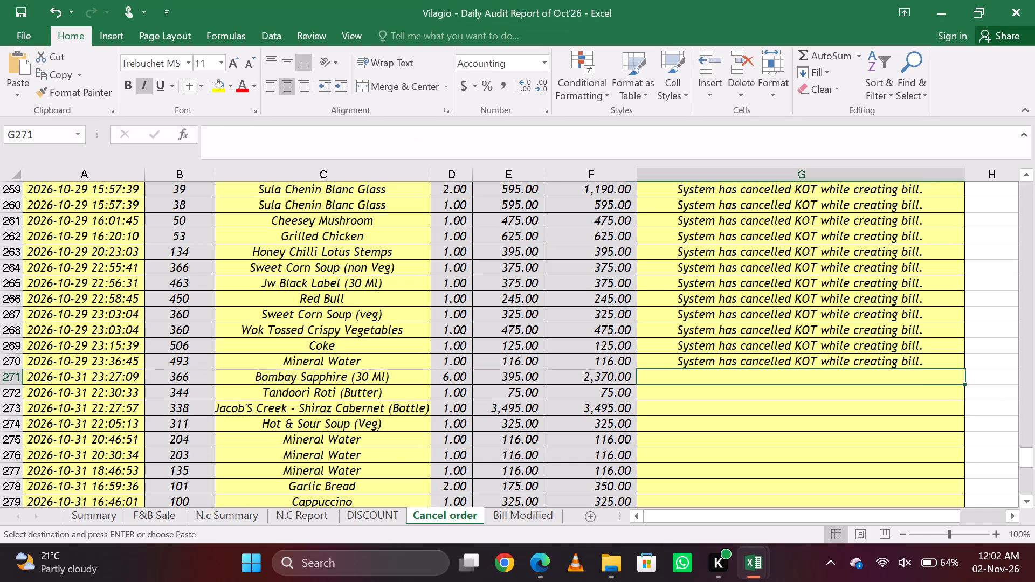
pyautogui.press('Left')
pyautogui.press('Right')
pyautogui.write('esv')
pyautogui.press('Return')
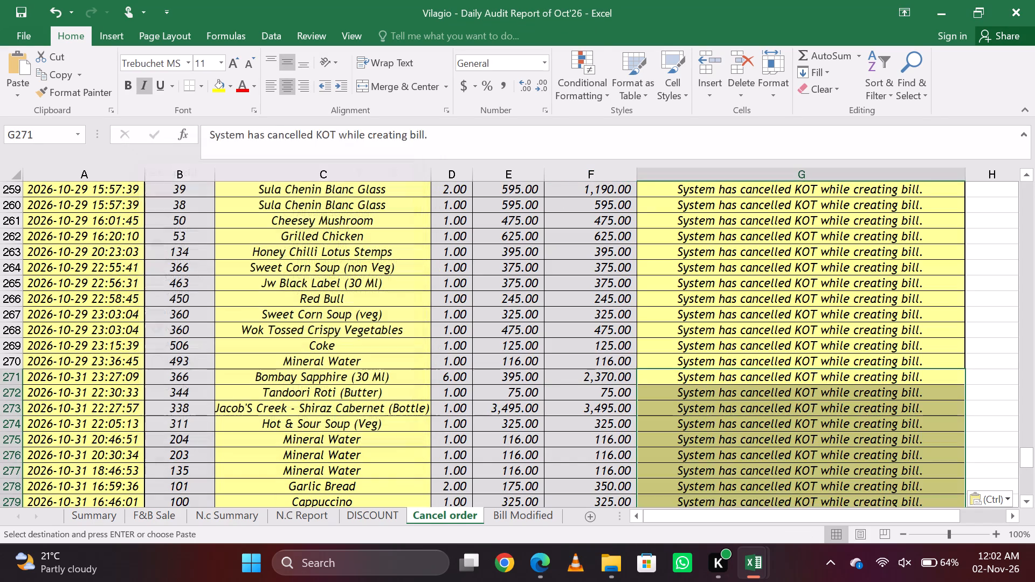
# Sort the pasted rows A271:G291 by Column A in ascending order, sorting numbers and numbers stored as text separately, and save the workbook.
pyautogui.press('Left')
pyautogui.press('Left')
pyautogui.press('Left')
pyautogui.press('Left')
pyautogui.press('Left')
pyautogui.press('Left')
pyautogui.press('Right')
pyautogui.press('Left')
pyautogui.hotkey('shift', 'Right')
pyautogui.hotkey('shift', 'Right')
pyautogui.hotkey('shift', 'Right')
pyautogui.hotkey('shift', 'Right')
pyautogui.hotkey('shift', 'Right')
pyautogui.hotkey('shift', 'Right')
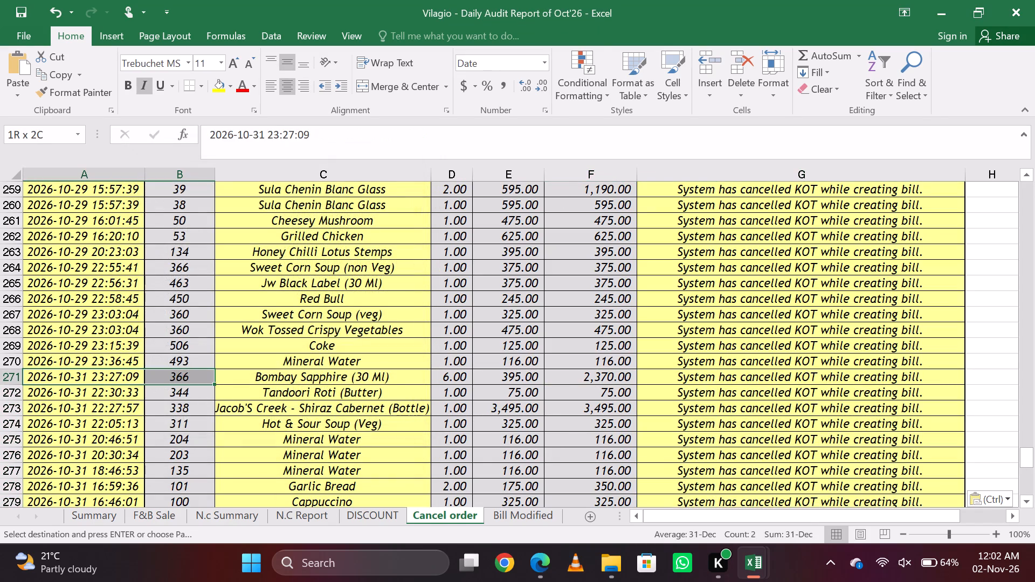
pyautogui.hotkey('ctrl', 'shift', 'Down')
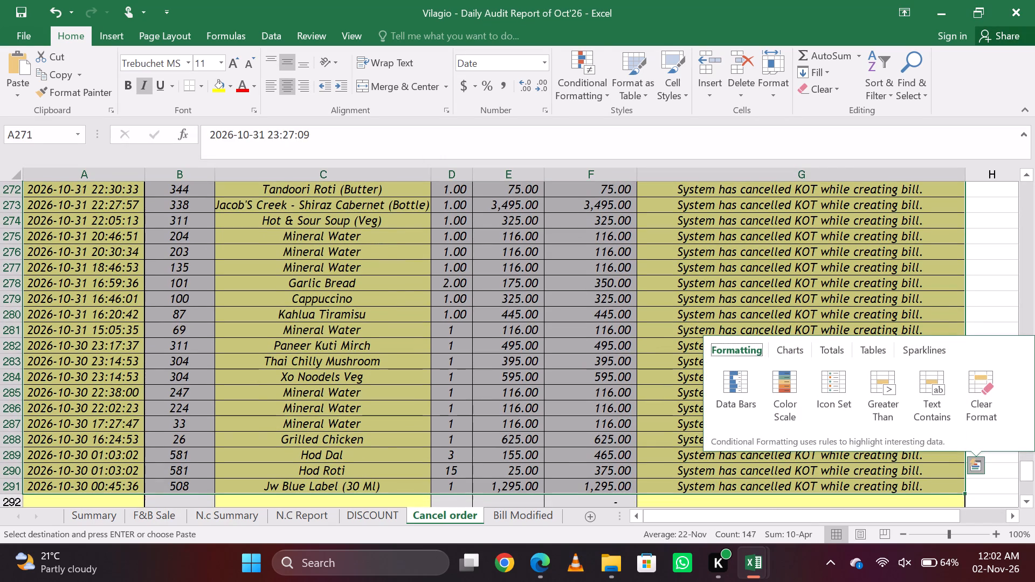
pyautogui.click(881, 85)
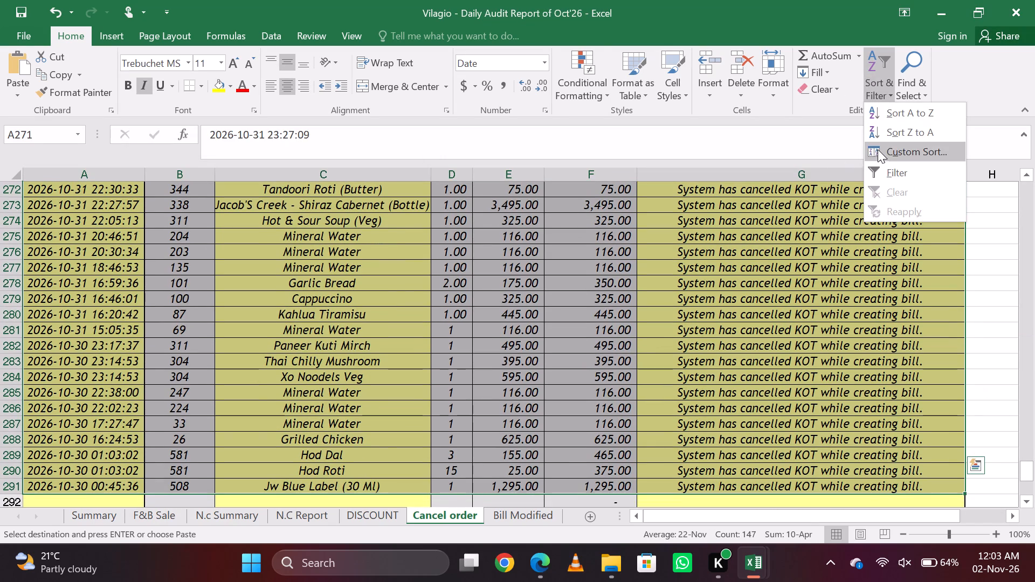
pyautogui.click(882, 150)
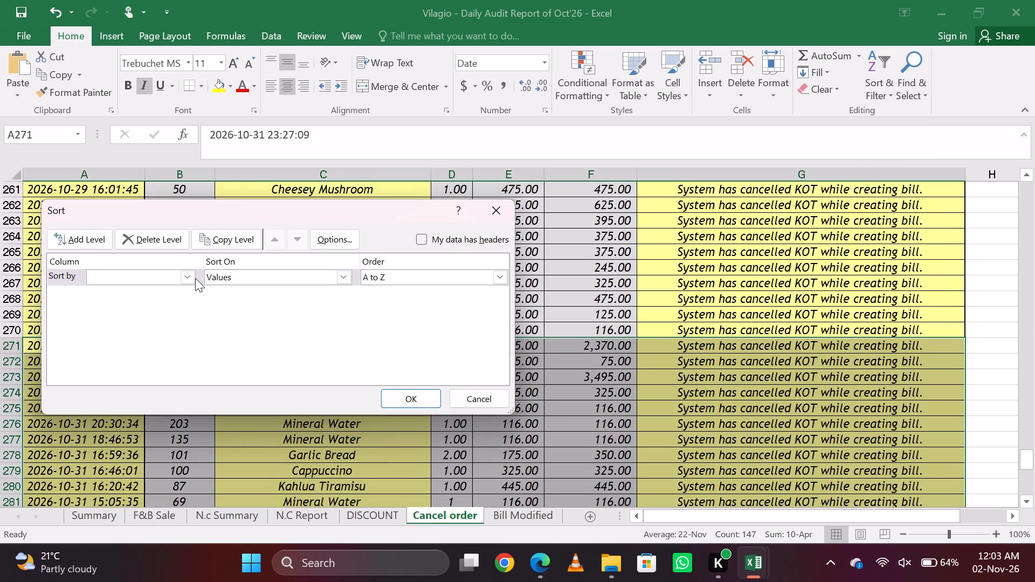
pyautogui.click(195, 278)
pyautogui.click(194, 278)
pyautogui.click(139, 298)
pyautogui.click(183, 281)
pyautogui.click(151, 293)
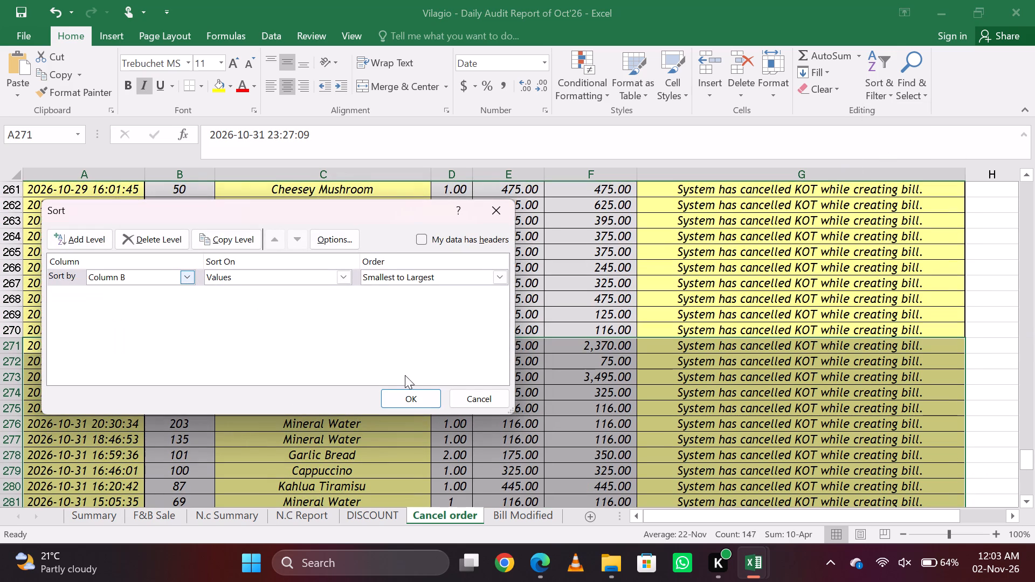
pyautogui.click(411, 402)
pyautogui.click(221, 358)
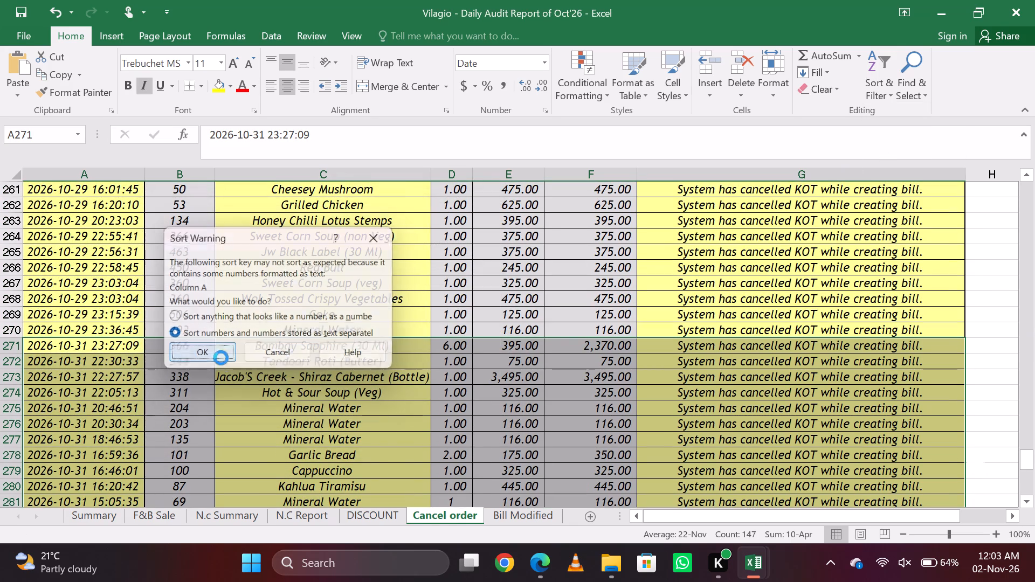
pyautogui.click(253, 415)
pyautogui.hotkey('ctrl', 's')
# Go to the Bill Modified sheet and select A424, the first empty cell below the 29 October entries.
pyautogui.hotkey('ctrl', 'pagedown')
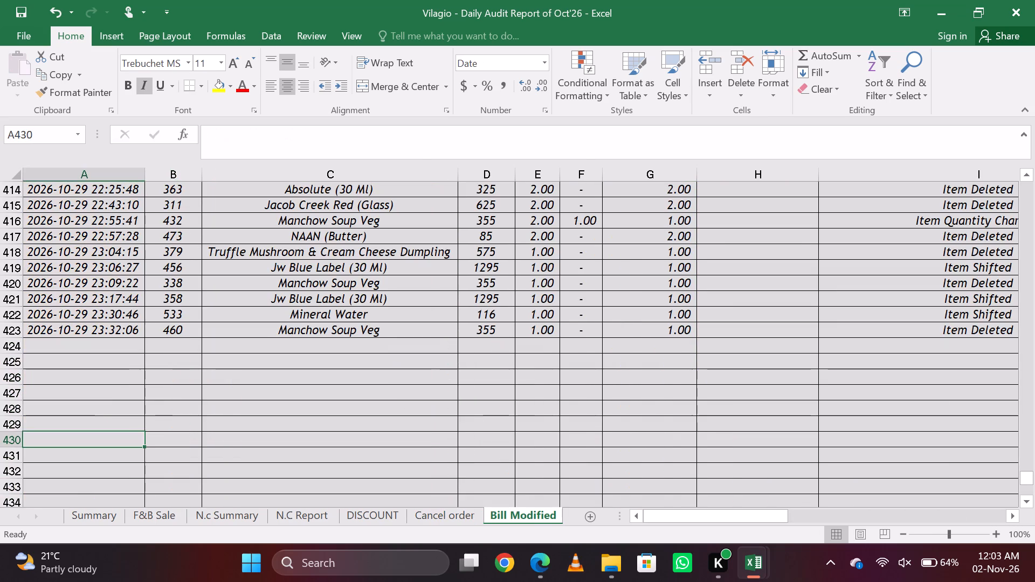
pyautogui.press('Down')
pyautogui.press('Left')
pyautogui.press('Up')
pyautogui.press('Up')
pyautogui.press('Up')
pyautogui.press('Up')
pyautogui.press('Up')
pyautogui.press('Up')
pyautogui.press('Up')
# In the Management Logs sheet of the KOT logs workbook, change the Status filter to show only Modified KOTs.
pyautogui.hotkey('alt', 'Tab')
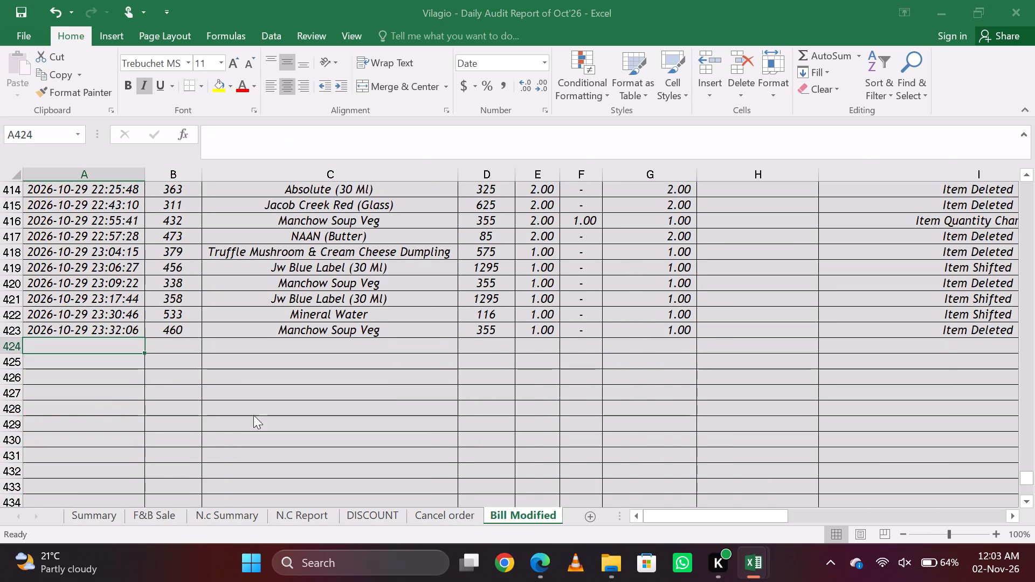
pyautogui.scroll(3, 282, 301)
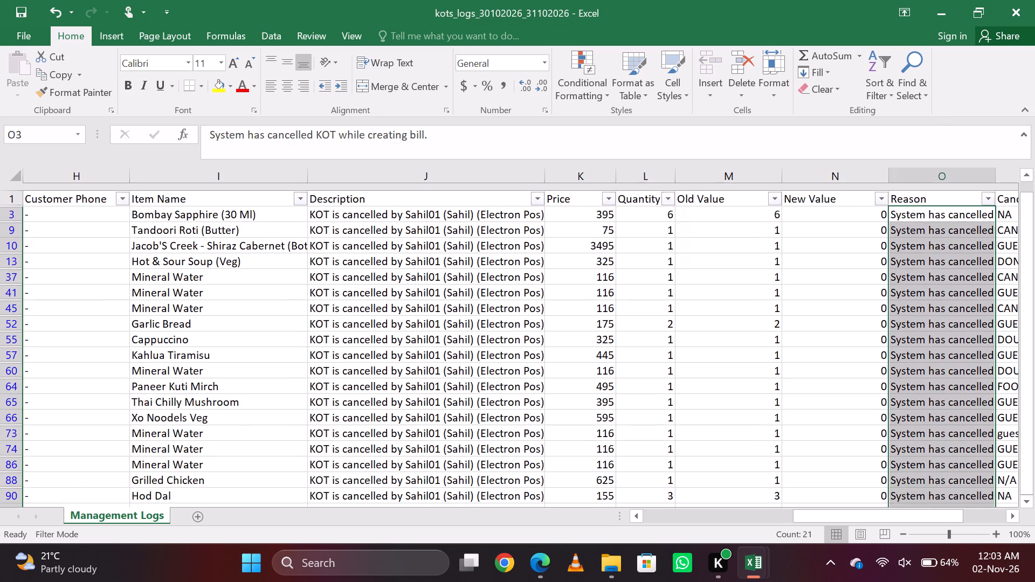
pyautogui.hscroll(3, 282, 301)
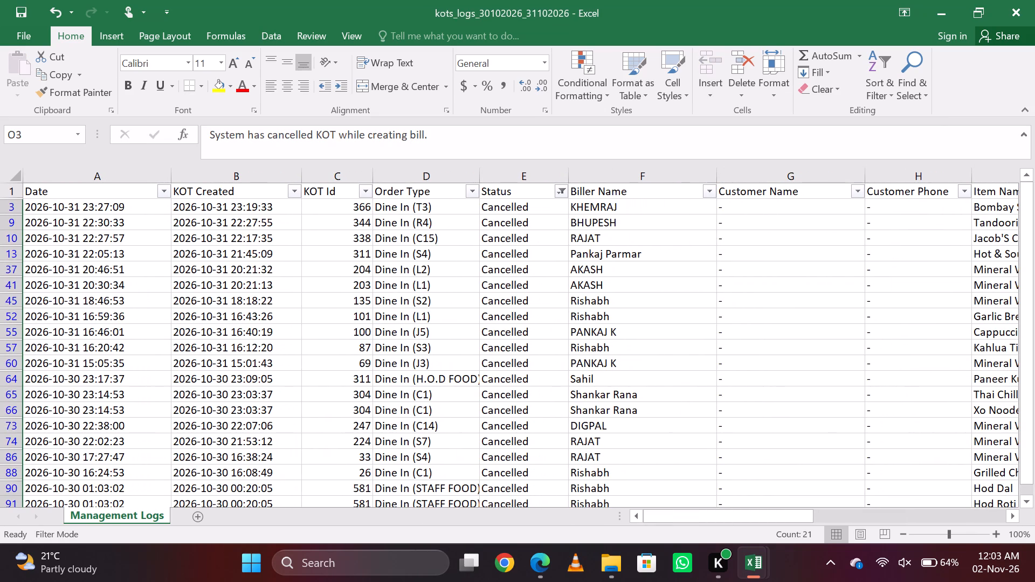
pyautogui.click(558, 194)
pyautogui.press('Down')
pyautogui.press('Down')
pyautogui.press('Down')
pyautogui.press('Down')
pyautogui.press('Down')
pyautogui.press('Down')
pyautogui.press('Down')
pyautogui.press('Down')
pyautogui.press('v')
pyautogui.press('Down')
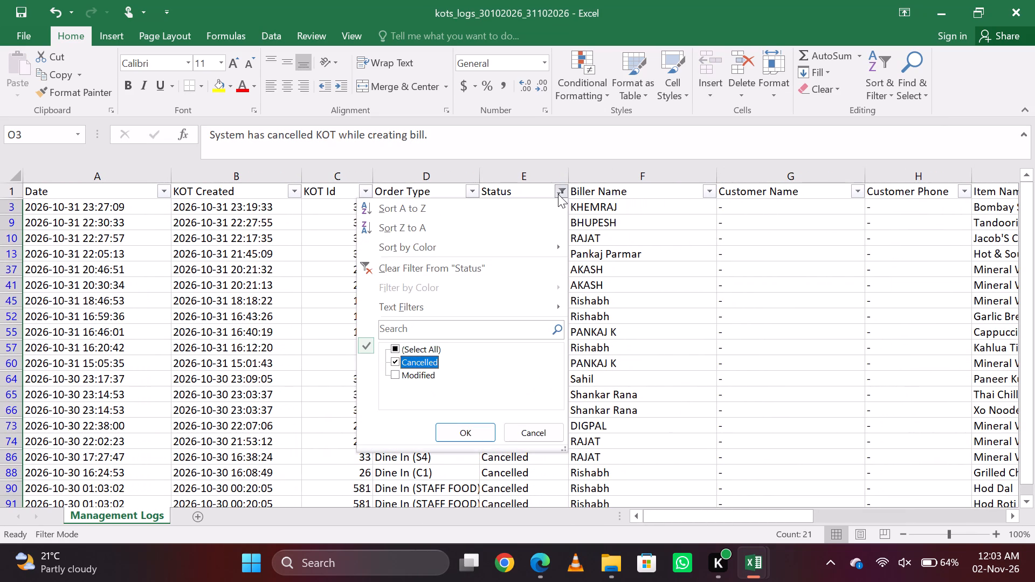
pyautogui.press('Up')
pyautogui.press('space')
pyautogui.press('Down')
pyautogui.press('space')
pyautogui.press('Tab')
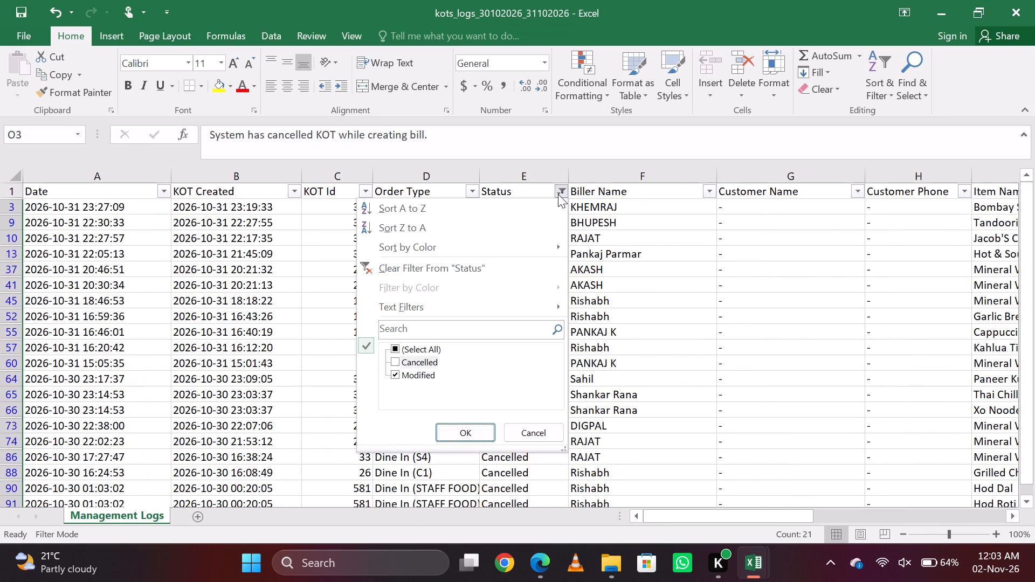
pyautogui.press('Return')
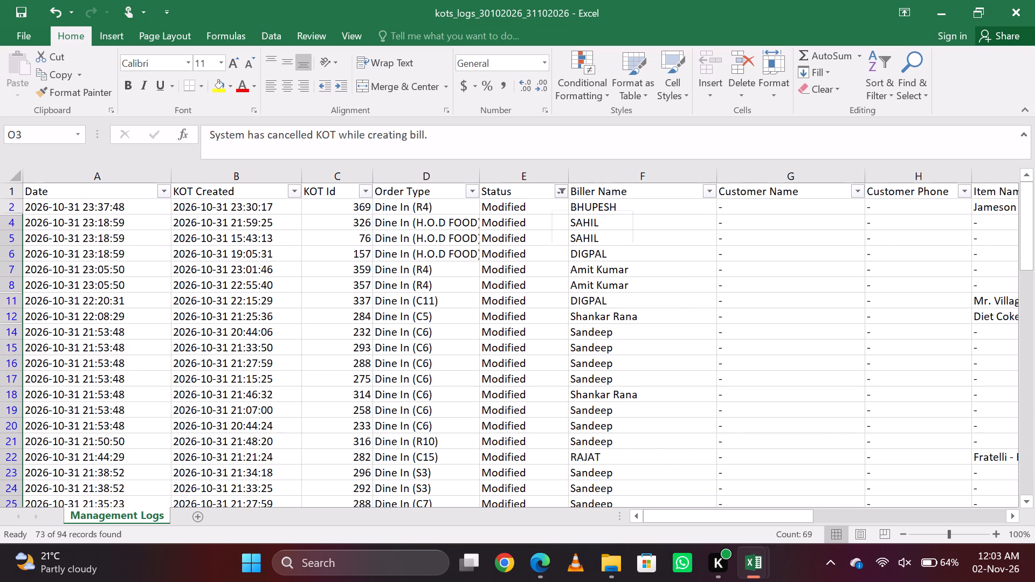
# Filter the Item Name column to show only the rows whose item name is "-".
pyautogui.hscroll(-3, 903, 231)
pyautogui.click(793, 193)
pyautogui.press('Down')
pyautogui.press('Down')
pyautogui.press('Down')
pyautogui.press('Down')
pyautogui.press('Down')
pyautogui.press('Down')
pyautogui.press('Down')
pyautogui.press('Down')
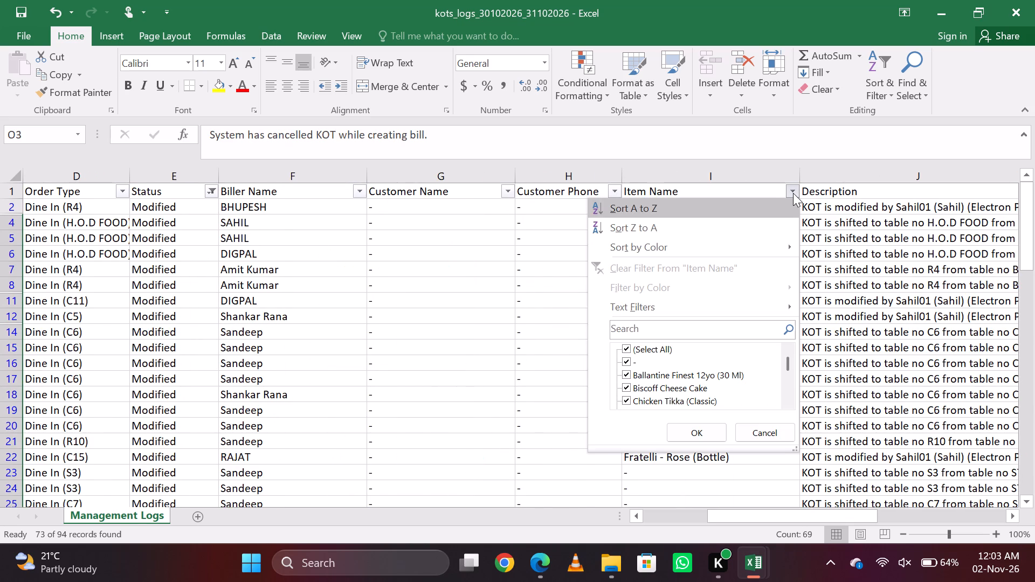
pyautogui.press('space')
pyautogui.press('Down')
pyautogui.press('space')
pyautogui.press('Tab')
pyautogui.press('Return')
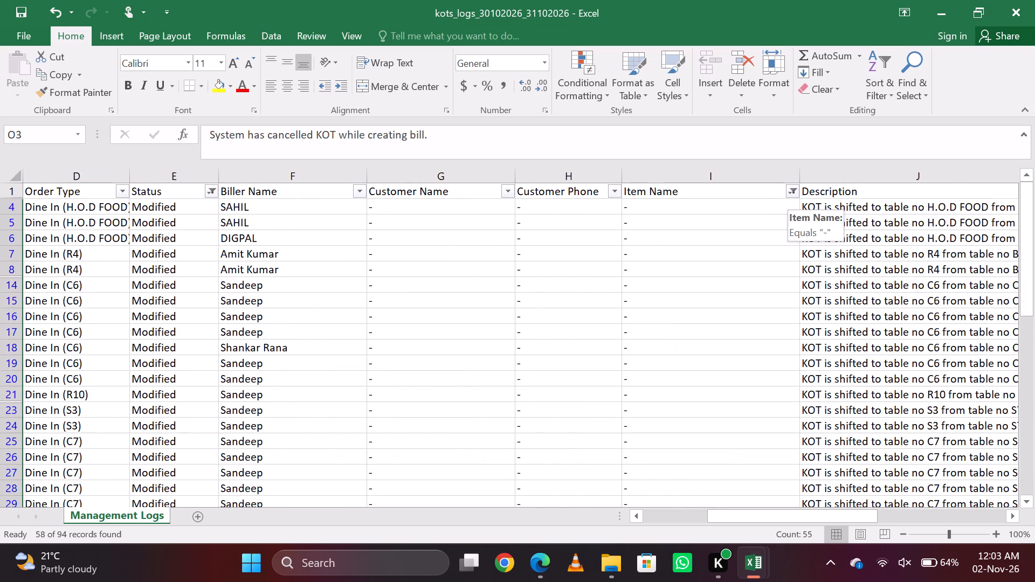
# Delete all the filtered table-shift rows that have "-" as Item Name from the Management Logs sheet.
pyautogui.press('Down')
pyautogui.press('Left')
pyautogui.hotkey('shift', 'space')
pyautogui.hotkey('ctrl', 'shift', 'Down')
pyautogui.hotkey('ctrl', '-')
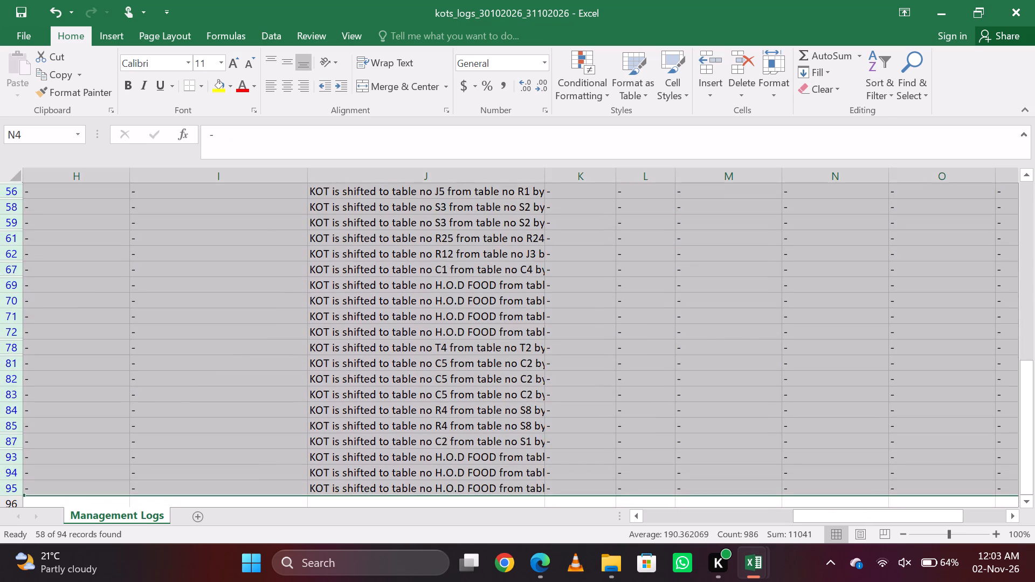
# Change the Item Name filter to show all remaining item names in the Modified KOT rows.
pyautogui.hscroll(5, 490, 273)
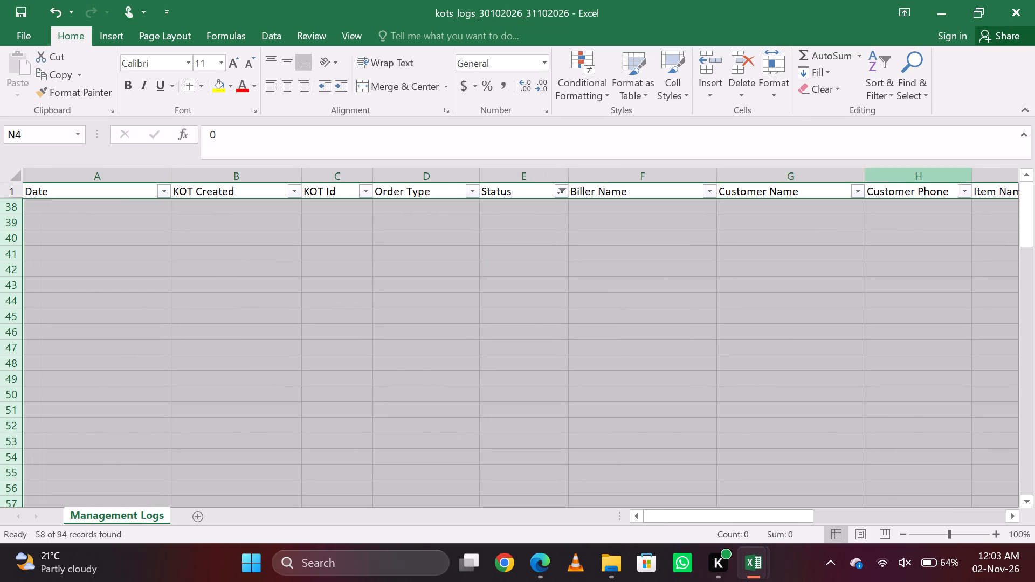
pyautogui.hscroll(-5, 977, 196)
pyautogui.click(594, 195)
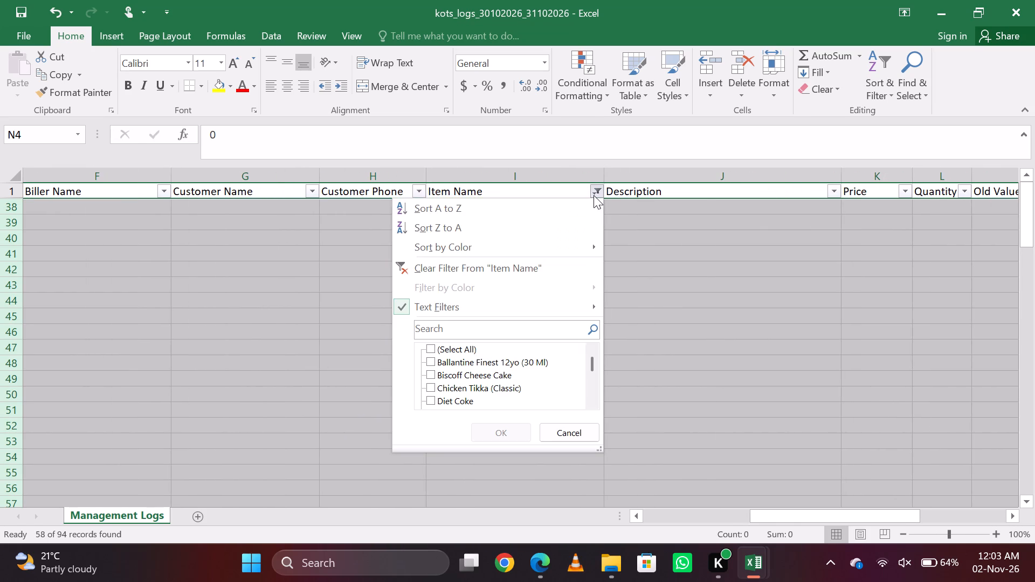
pyautogui.press('Down')
pyautogui.press('Down')
pyautogui.press('Down')
pyautogui.press('Down')
pyautogui.press('Down')
pyautogui.press('Down')
pyautogui.press('Down')
pyautogui.press('Down')
pyautogui.press('space')
pyautogui.press('Tab')
pyautogui.press('Return')
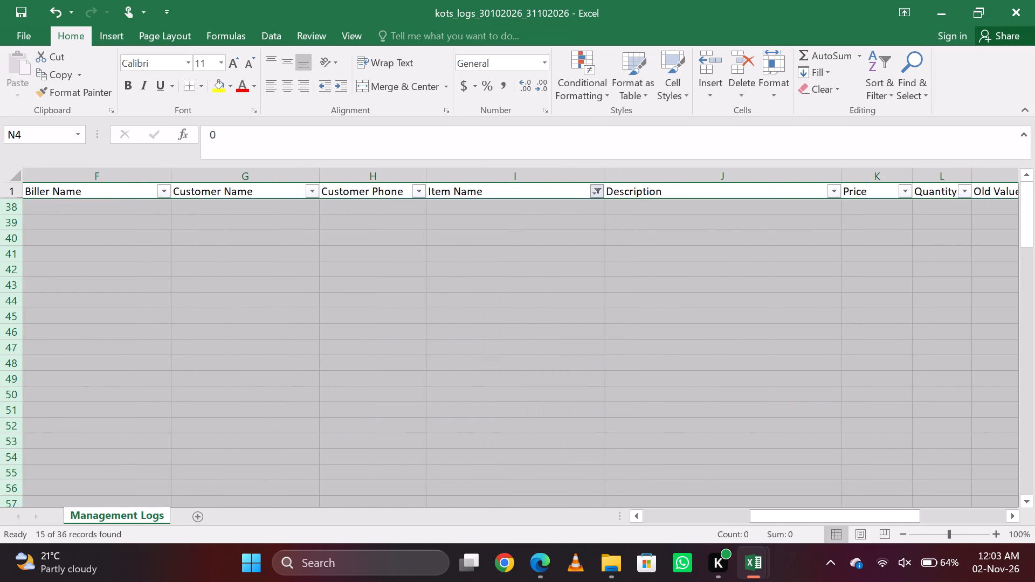
# Copy the filtered Date values from the Management Logs sheet and paste them as values into Bill Modified from A424.
pyautogui.press('Down')
pyautogui.press('Left')
pyautogui.press('Left')
pyautogui.press('Left')
pyautogui.press('Left')
pyautogui.press('Left')
pyautogui.press('Left')
pyautogui.press('Left')
pyautogui.press('Left')
pyautogui.press('Left')
pyautogui.press('Left')
pyautogui.press('Left')
pyautogui.press('Left')
pyautogui.press('Left')
pyautogui.press('Left')
pyautogui.press('Left')
pyautogui.press('Left')
pyautogui.press('Left')
pyautogui.press('Up')
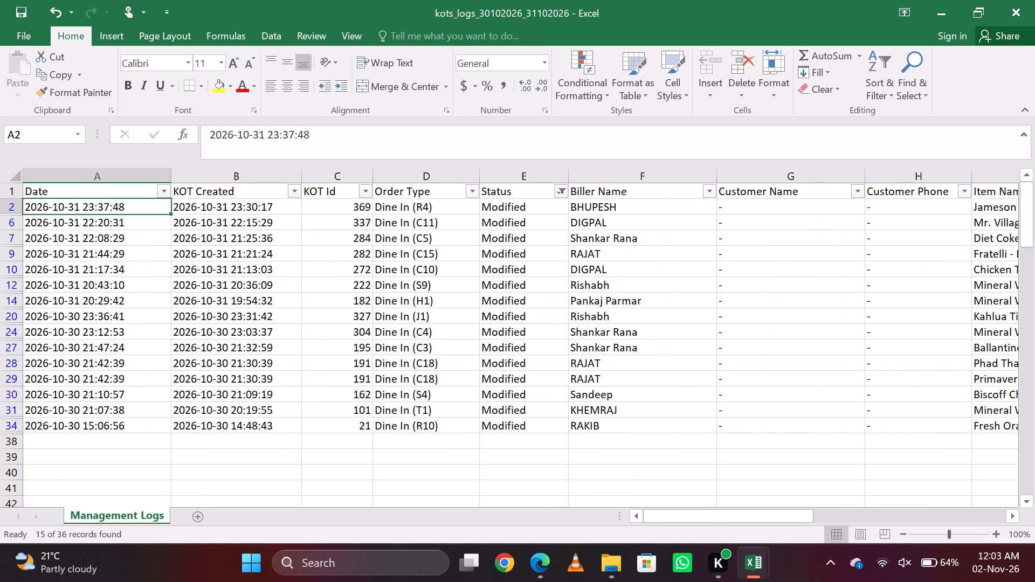
pyautogui.hotkey('ctrl', 'shift', 'Down')
pyautogui.hotkey('ctrl', 'c')
pyautogui.hotkey('alt', 'Tab')
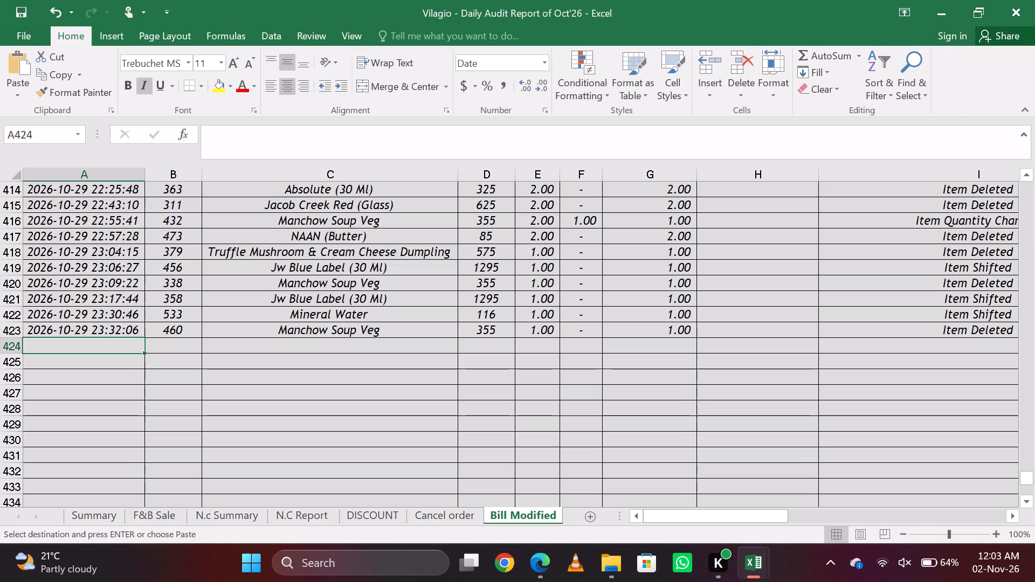
pyautogui.press('Right')
pyautogui.press('Left')
pyautogui.write('esv')
pyautogui.press('Return')
pyautogui.press('Right')
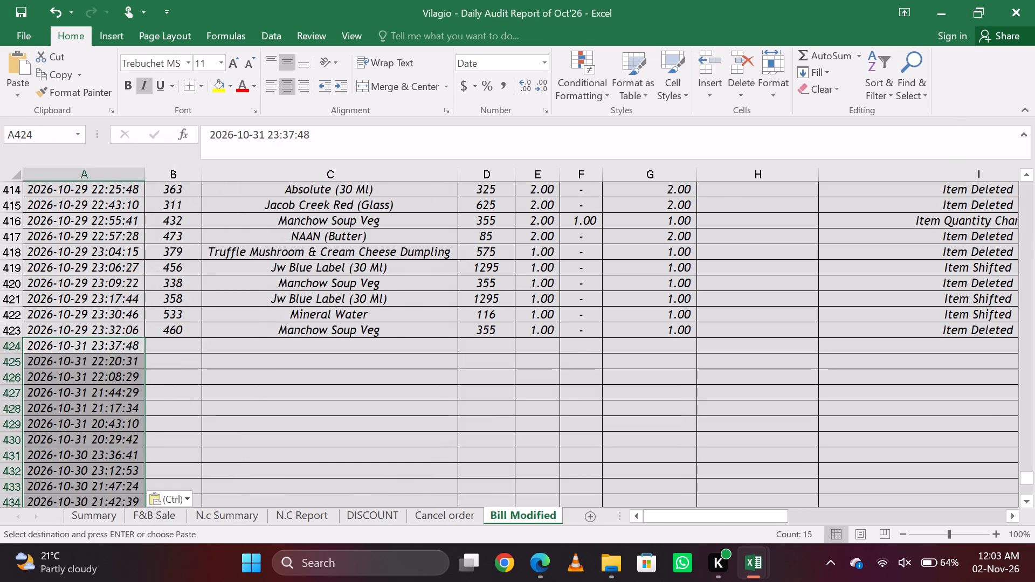
# Copy the filtered KOT Id values from Management Logs and paste them as values into Bill Modified from B424.
pyautogui.hotkey('alt', 'Tab')
pyautogui.press('Up')
pyautogui.press('Right')
pyautogui.press('Right')
pyautogui.hotkey('shift', 'Down')
pyautogui.press('Down')
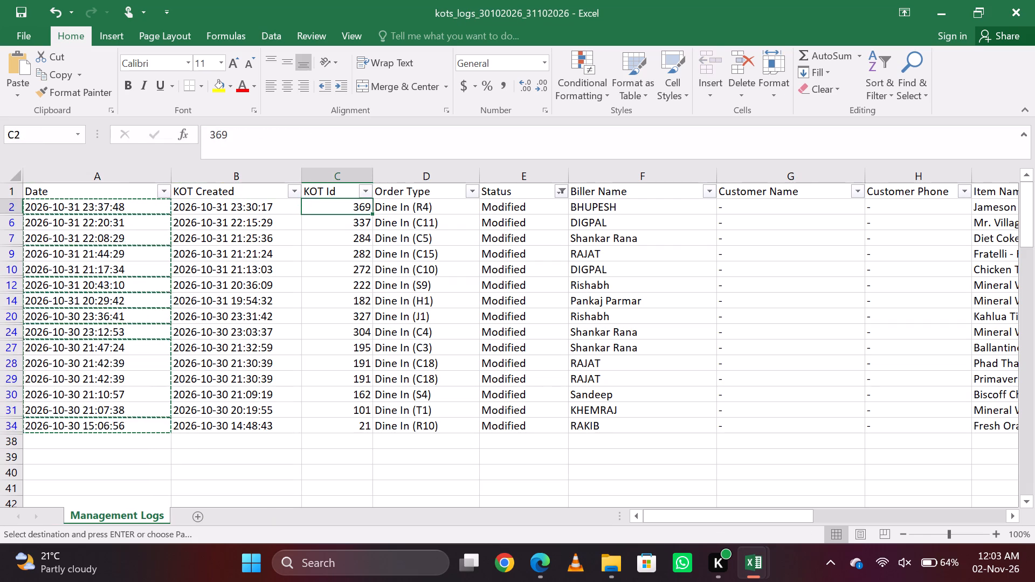
pyautogui.hotkey('ctrl', 'shift', 'Down')
pyautogui.hotkey('ctrl', 'c')
pyautogui.hotkey('alt', 'Tab')
pyautogui.press('Right')
pyautogui.press('Left')
pyautogui.write('esv')
pyautogui.press('Return')
pyautogui.press('Right')
# Copy the filtered Item Name values from Management Logs and paste them as values into Bill Modified from C424.
pyautogui.hotkey('alt', 'Tab')
pyautogui.press('Up')
pyautogui.press('Right')
pyautogui.press('Right')
pyautogui.press('Right')
pyautogui.press('Right')
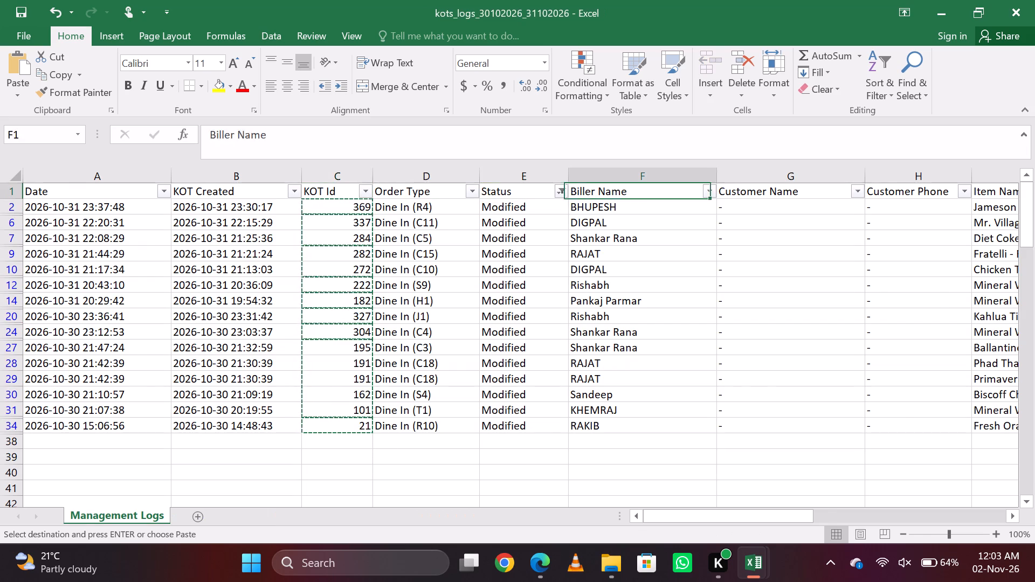
pyautogui.press('Right')
pyautogui.press('Right')
pyautogui.press('Down')
pyautogui.hotkey('ctrl', 'shift', 'Down')
pyautogui.hotkey('ctrl', 'c')
pyautogui.hotkey('alt', 'Tab')
pyautogui.press('Right')
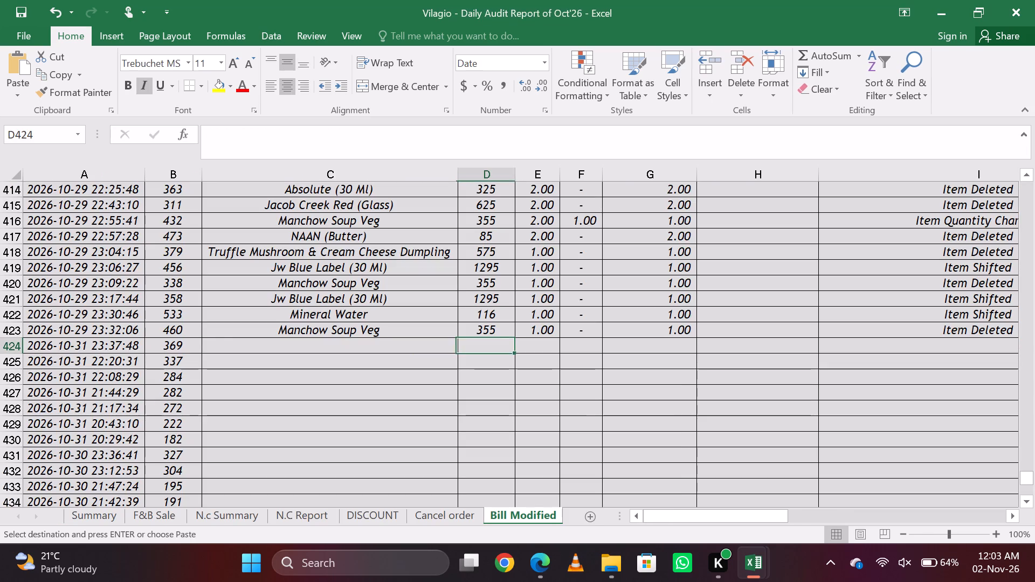
pyautogui.press('Left')
pyautogui.write('esv')
pyautogui.press('Return')
pyautogui.press('Right')
# Copy the filtered Price values from Management Logs and paste them as values into Bill Modified from D424.
pyautogui.hotkey('alt', 'Tab')
pyautogui.press('Up')
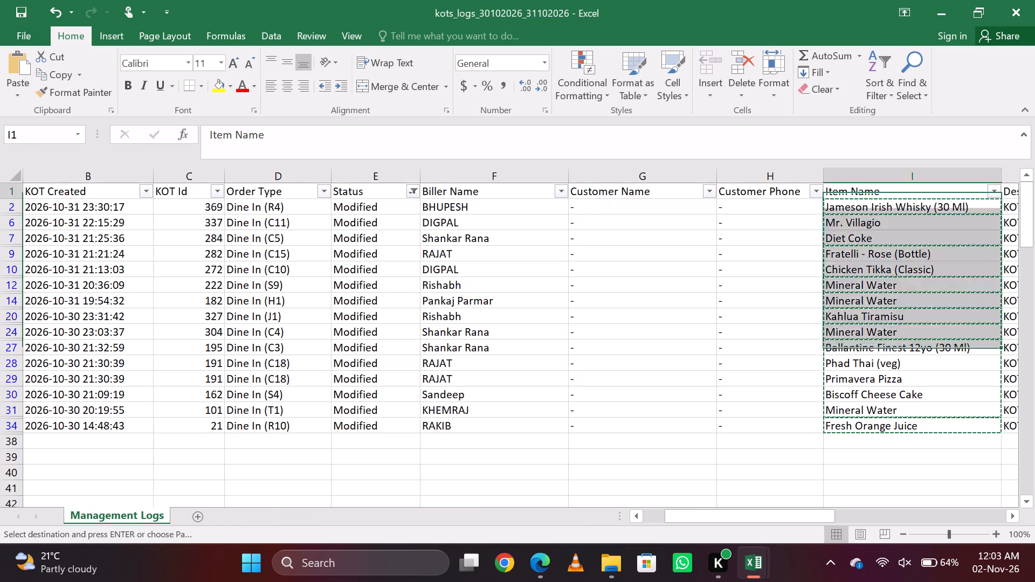
pyautogui.press('Up')
pyautogui.press('Right')
pyautogui.press('Right')
pyautogui.press('Left')
pyautogui.press('Right')
pyautogui.press('Right')
pyautogui.press('Down')
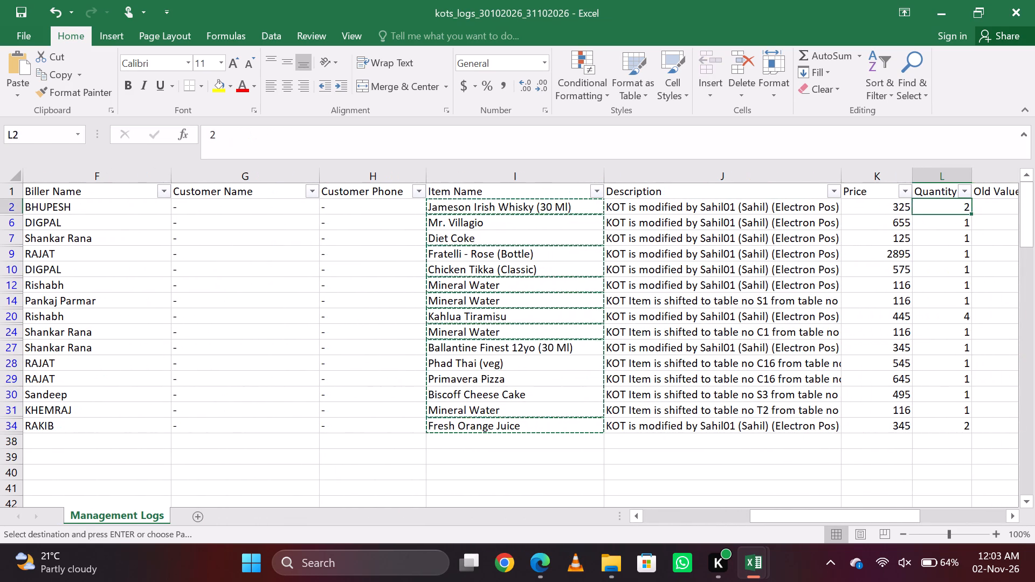
pyautogui.press('Left')
pyautogui.hotkey('ctrl', 'shift', 'Down')
pyautogui.hotkey('ctrl', 'c')
pyautogui.hotkey('alt', 'Tab')
pyautogui.press('Right')
pyautogui.press('Left')
pyautogui.hotkey('alt', 'e')
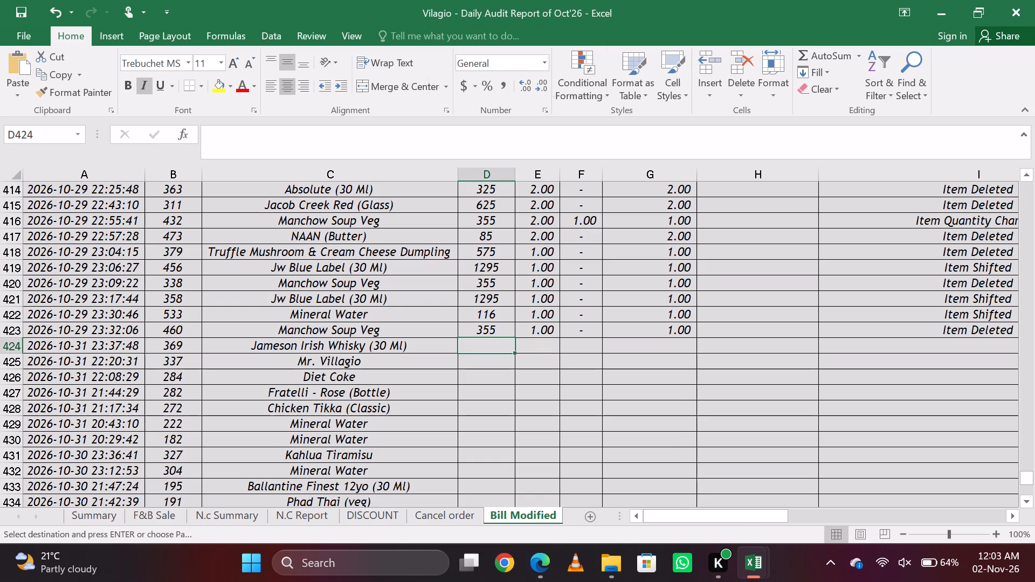
pyautogui.write('sv')
pyautogui.press('Return')
pyautogui.press('Right')
# Copy the filtered Quantity values from Management Logs and paste them as values into Bill Modified from E424.
pyautogui.hotkey('alt', 'Tab')
pyautogui.press('Right')
pyautogui.press('Up')
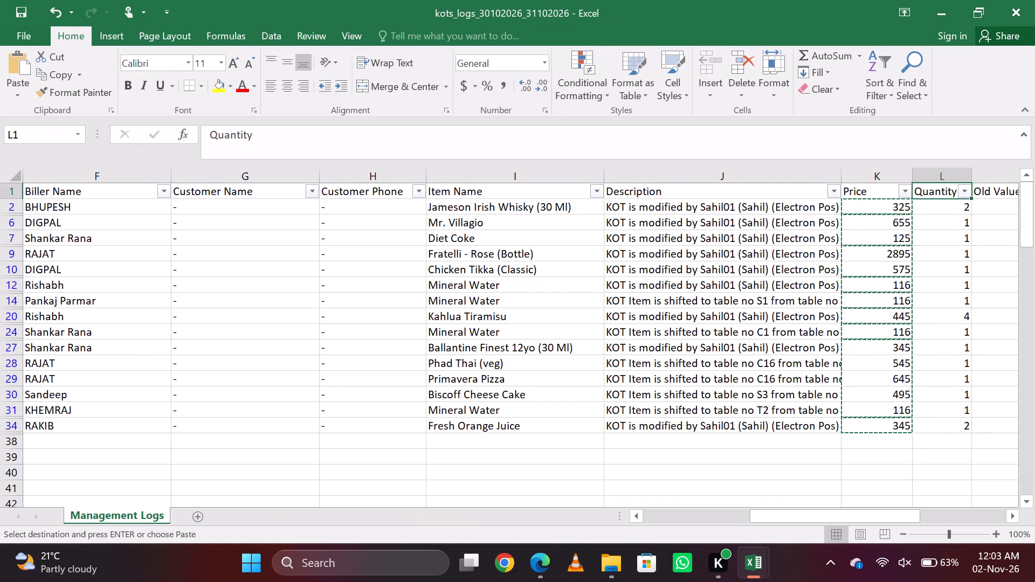
pyautogui.press('Down')
pyautogui.hotkey('ctrl', 'shift', 'Down')
pyautogui.hotkey('ctrl', 'c')
pyautogui.hotkey('alt', 'Tab')
pyautogui.press('Right')
pyautogui.press('Left')
pyautogui.write('esv')
pyautogui.press('Return')
# Fill F424 with the 0 from the cell above and copy it down column F for the new 30–31 October entries.
pyautogui.press('Right')
pyautogui.press('Right')
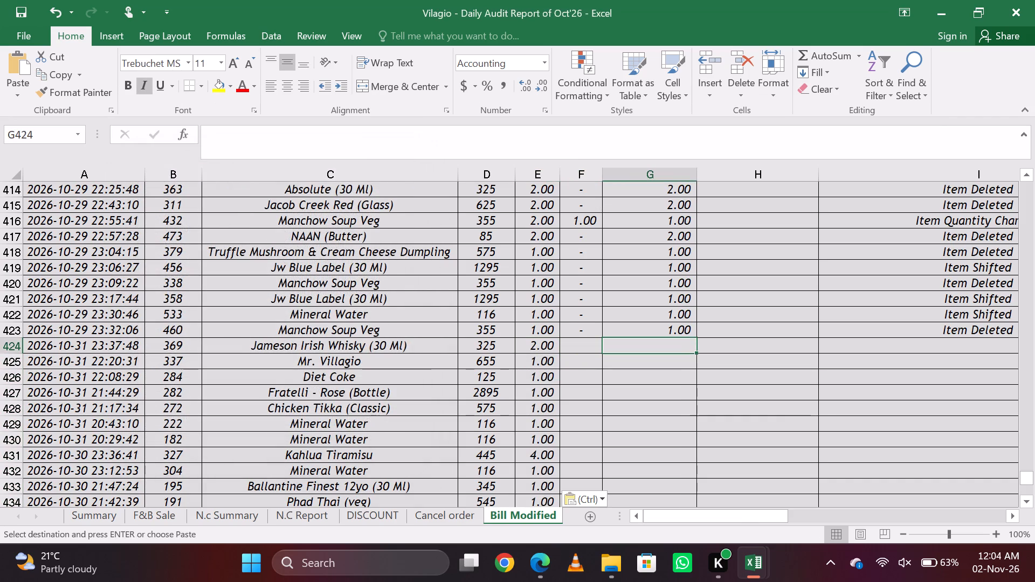
pyautogui.press('Left')
pyautogui.hotkey('ctrl', 'd')
pyautogui.hotkey('ctrl', 'c')
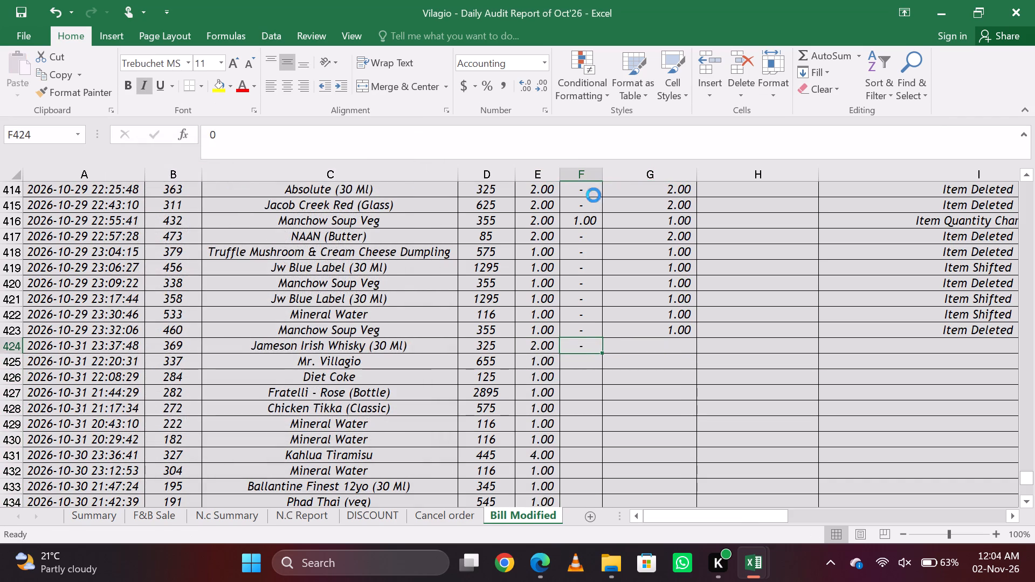
pyautogui.hotkey('shift', 'Down')
pyautogui.hotkey('shift', 'Down')
pyautogui.hotkey('shift', 'Down')
pyautogui.hotkey('shift', 'Down')
pyautogui.hotkey('shift', 'Down')
pyautogui.hotkey('shift', 'Down')
pyautogui.hotkey('shift', 'Down')
pyautogui.hotkey('shift', 'Down')
pyautogui.hotkey('shift', 'Down')
pyautogui.hotkey('shift', 'Down')
pyautogui.hotkey('shift', 'Down')
pyautogui.hotkey('shift', 'Down')
pyautogui.hotkey('shift', 'Down')
pyautogui.hotkey('shift', 'Down')
pyautogui.hotkey('shift', 'Down')
pyautogui.hotkey('shift', 'Down')
pyautogui.hotkey('shift', 'Down')
pyautogui.hotkey('shift', 'Down')
pyautogui.hotkey('shift', 'Down')
pyautogui.hotkey('shift', 'Down')
pyautogui.hotkey('shift', 'Up')
pyautogui.hotkey('shift', 'Up')
pyautogui.hotkey('shift', 'Up')
pyautogui.hotkey('shift', 'Up')
pyautogui.hotkey('shift', 'Up')
pyautogui.hotkey('shift', 'Up')
pyautogui.hotkey('shift', 'Up')
pyautogui.hotkey('shift', 'Up')
pyautogui.hotkey('shift', 'Up')
pyautogui.hotkey('shift', 'Up')
pyautogui.hotkey('shift', 'Up')
pyautogui.hotkey('shift', 'Up')
pyautogui.hotkey('shift', 'Up')
pyautogui.hotkey('shift', 'Up')
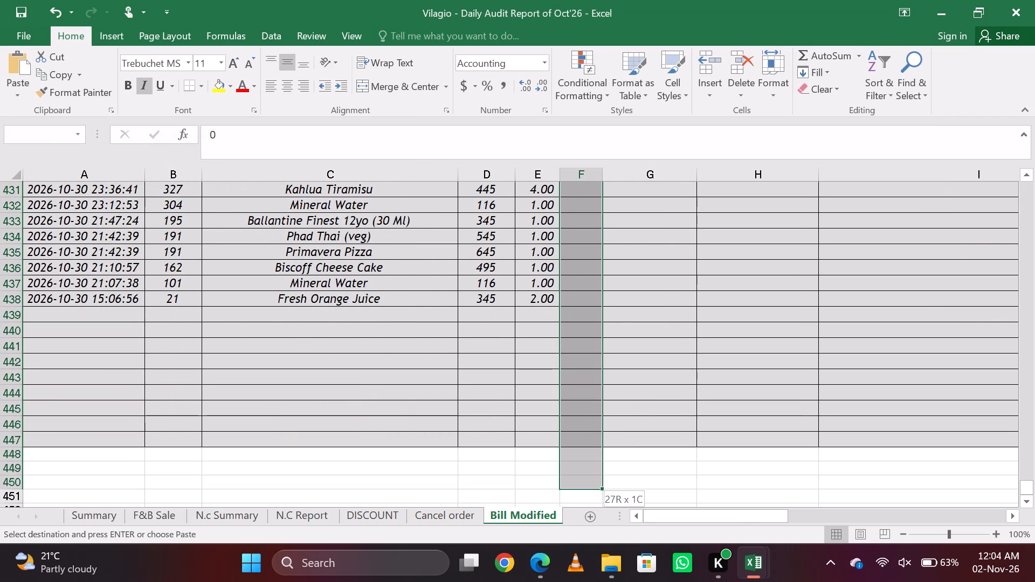
pyautogui.hotkey('shift', 'Down')
pyautogui.hotkey('ctrl', 'v')
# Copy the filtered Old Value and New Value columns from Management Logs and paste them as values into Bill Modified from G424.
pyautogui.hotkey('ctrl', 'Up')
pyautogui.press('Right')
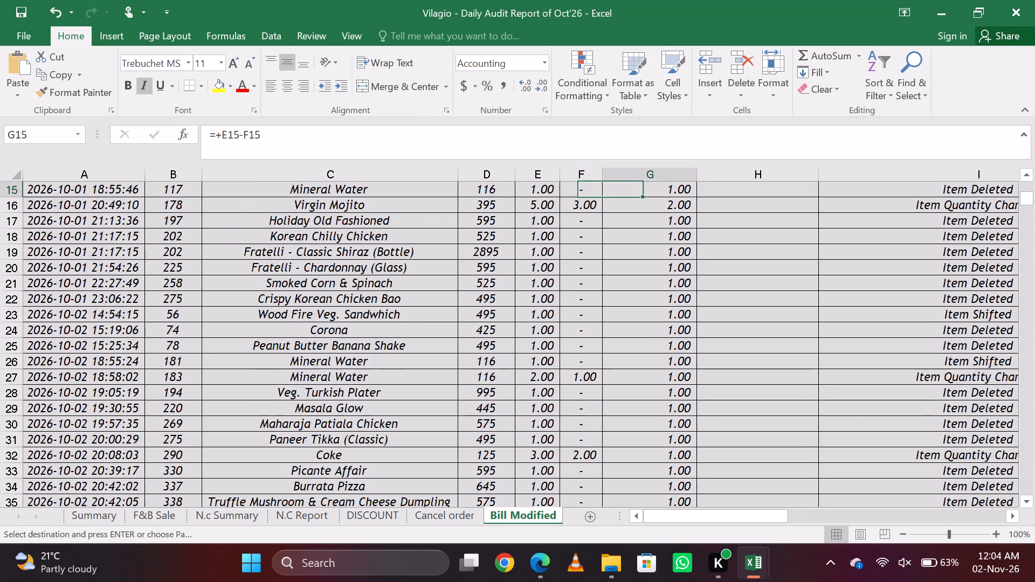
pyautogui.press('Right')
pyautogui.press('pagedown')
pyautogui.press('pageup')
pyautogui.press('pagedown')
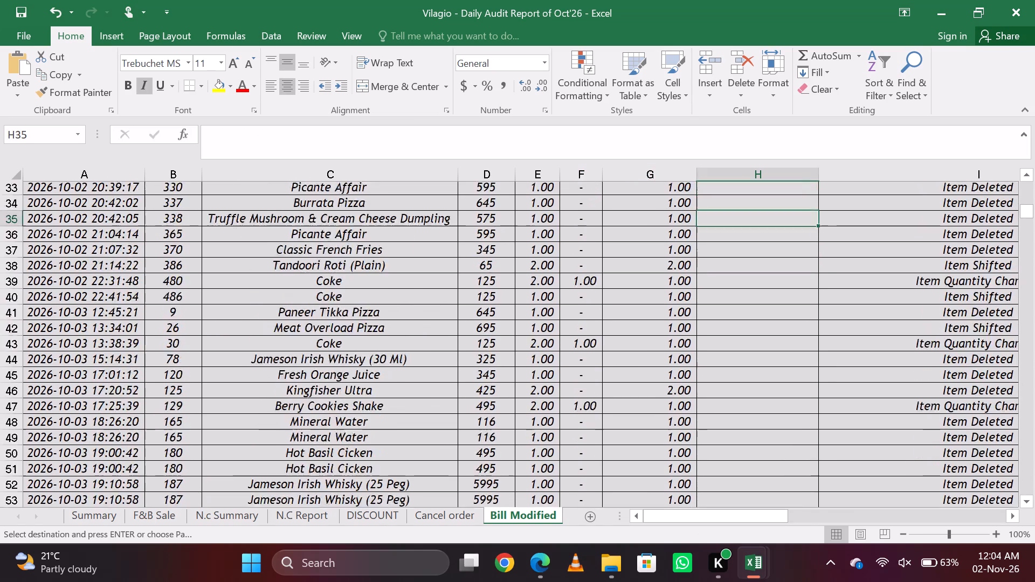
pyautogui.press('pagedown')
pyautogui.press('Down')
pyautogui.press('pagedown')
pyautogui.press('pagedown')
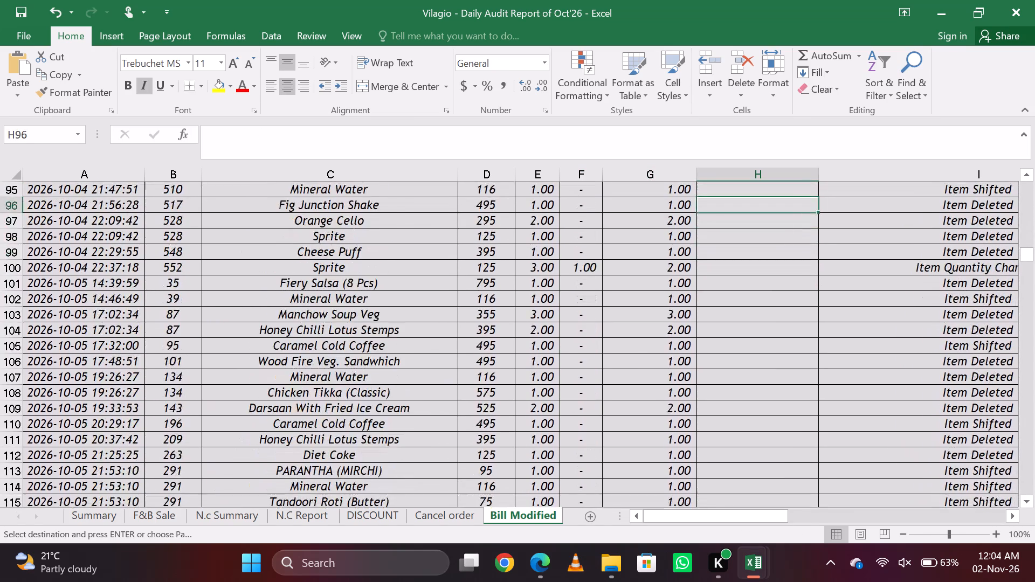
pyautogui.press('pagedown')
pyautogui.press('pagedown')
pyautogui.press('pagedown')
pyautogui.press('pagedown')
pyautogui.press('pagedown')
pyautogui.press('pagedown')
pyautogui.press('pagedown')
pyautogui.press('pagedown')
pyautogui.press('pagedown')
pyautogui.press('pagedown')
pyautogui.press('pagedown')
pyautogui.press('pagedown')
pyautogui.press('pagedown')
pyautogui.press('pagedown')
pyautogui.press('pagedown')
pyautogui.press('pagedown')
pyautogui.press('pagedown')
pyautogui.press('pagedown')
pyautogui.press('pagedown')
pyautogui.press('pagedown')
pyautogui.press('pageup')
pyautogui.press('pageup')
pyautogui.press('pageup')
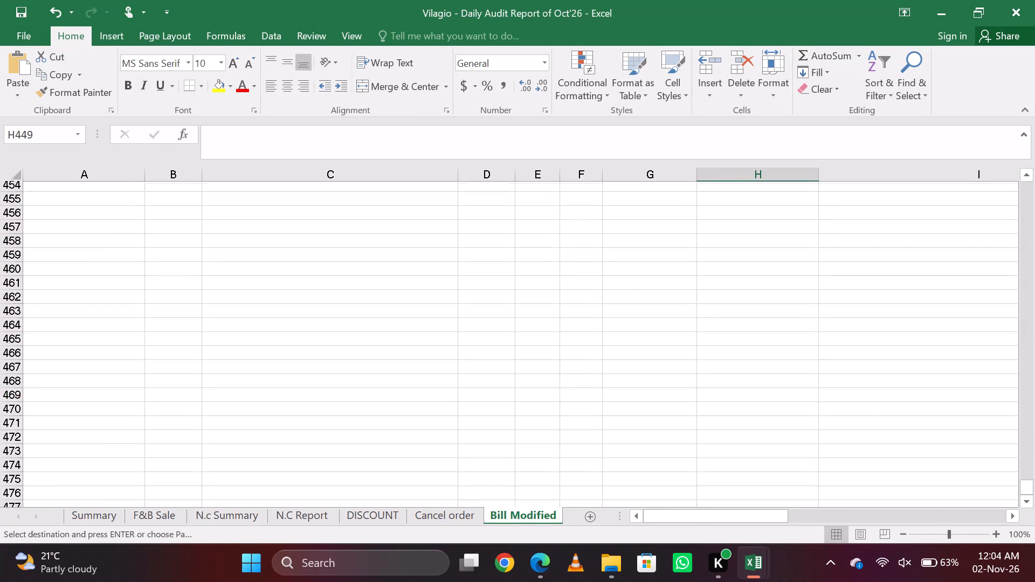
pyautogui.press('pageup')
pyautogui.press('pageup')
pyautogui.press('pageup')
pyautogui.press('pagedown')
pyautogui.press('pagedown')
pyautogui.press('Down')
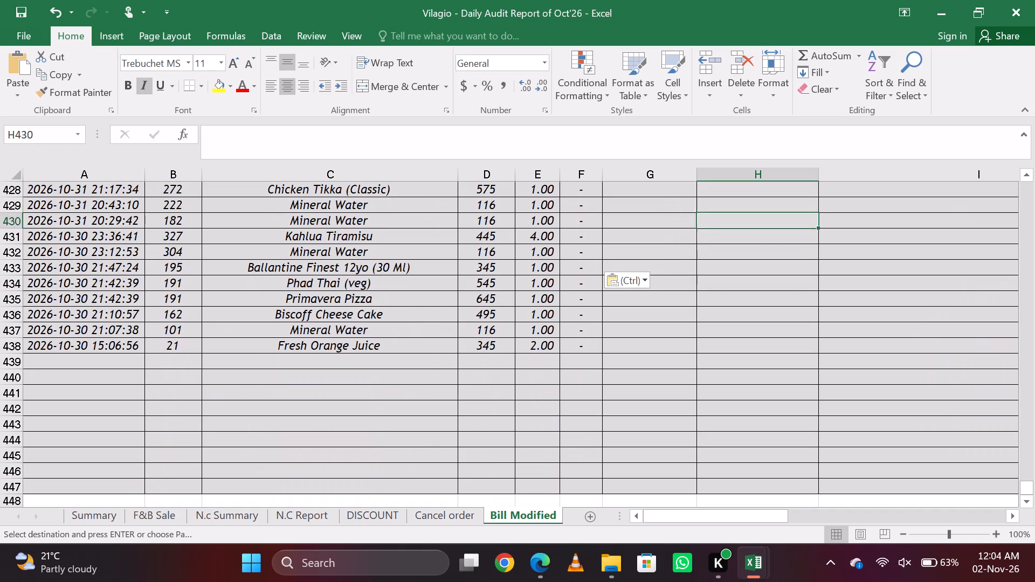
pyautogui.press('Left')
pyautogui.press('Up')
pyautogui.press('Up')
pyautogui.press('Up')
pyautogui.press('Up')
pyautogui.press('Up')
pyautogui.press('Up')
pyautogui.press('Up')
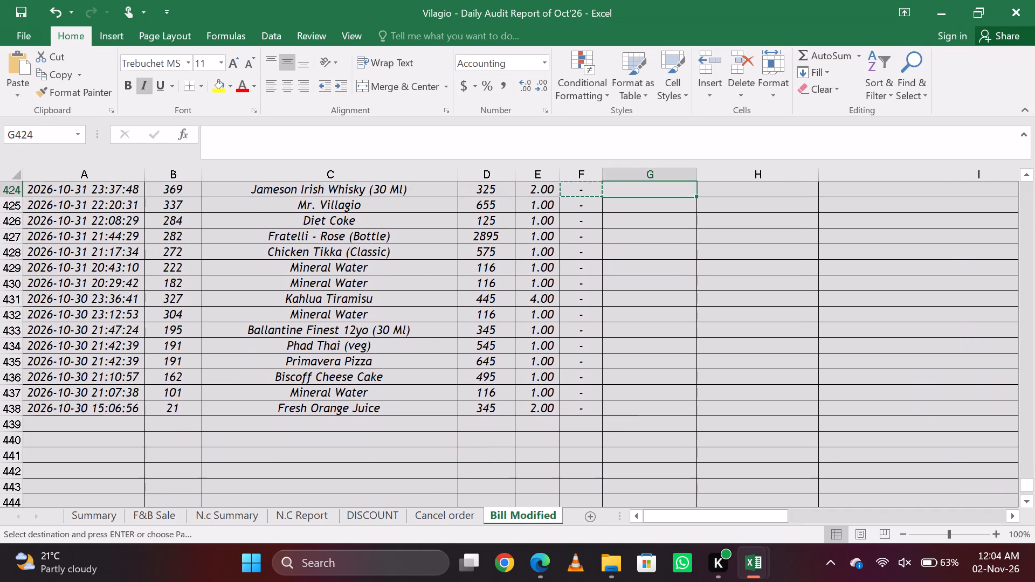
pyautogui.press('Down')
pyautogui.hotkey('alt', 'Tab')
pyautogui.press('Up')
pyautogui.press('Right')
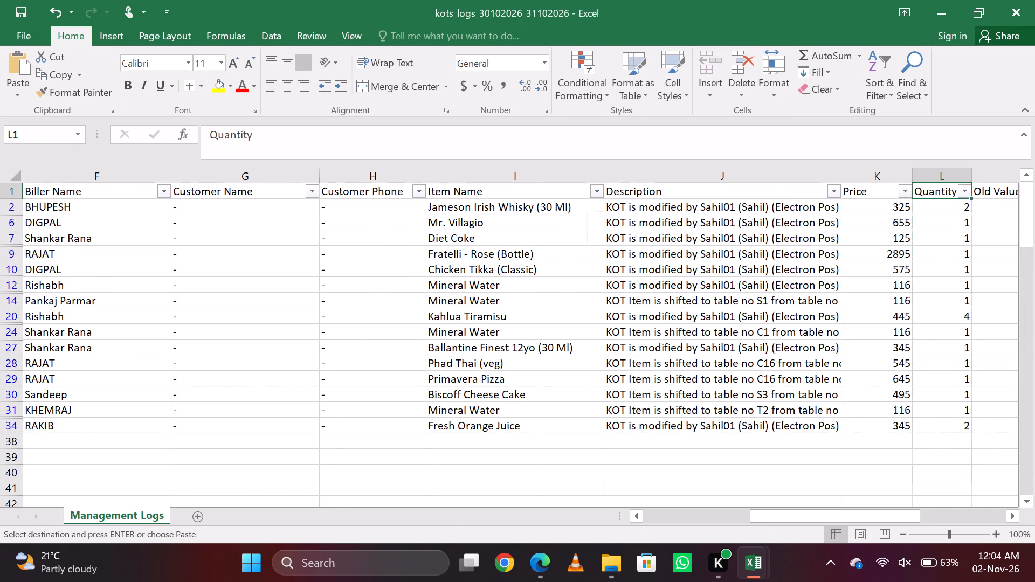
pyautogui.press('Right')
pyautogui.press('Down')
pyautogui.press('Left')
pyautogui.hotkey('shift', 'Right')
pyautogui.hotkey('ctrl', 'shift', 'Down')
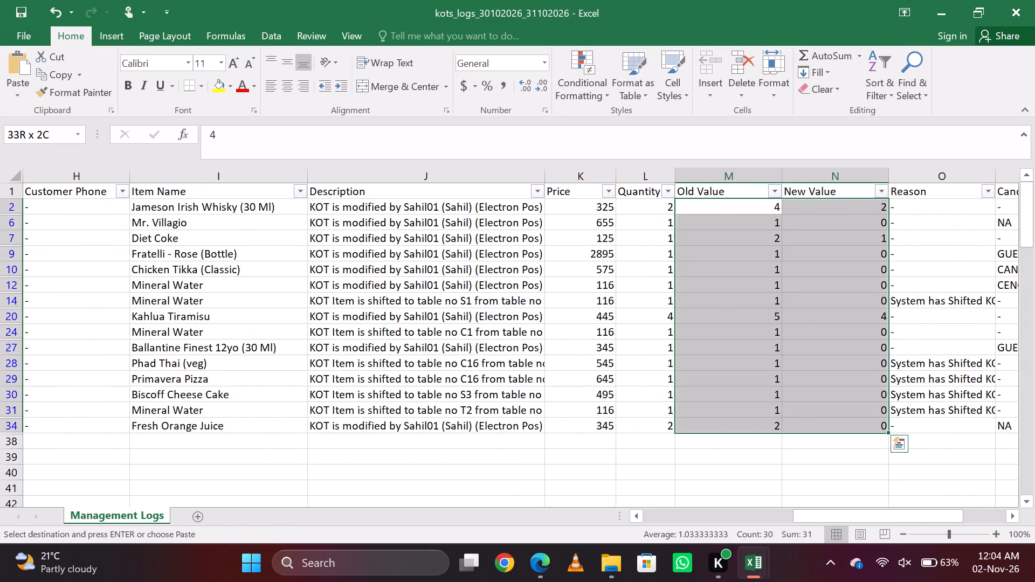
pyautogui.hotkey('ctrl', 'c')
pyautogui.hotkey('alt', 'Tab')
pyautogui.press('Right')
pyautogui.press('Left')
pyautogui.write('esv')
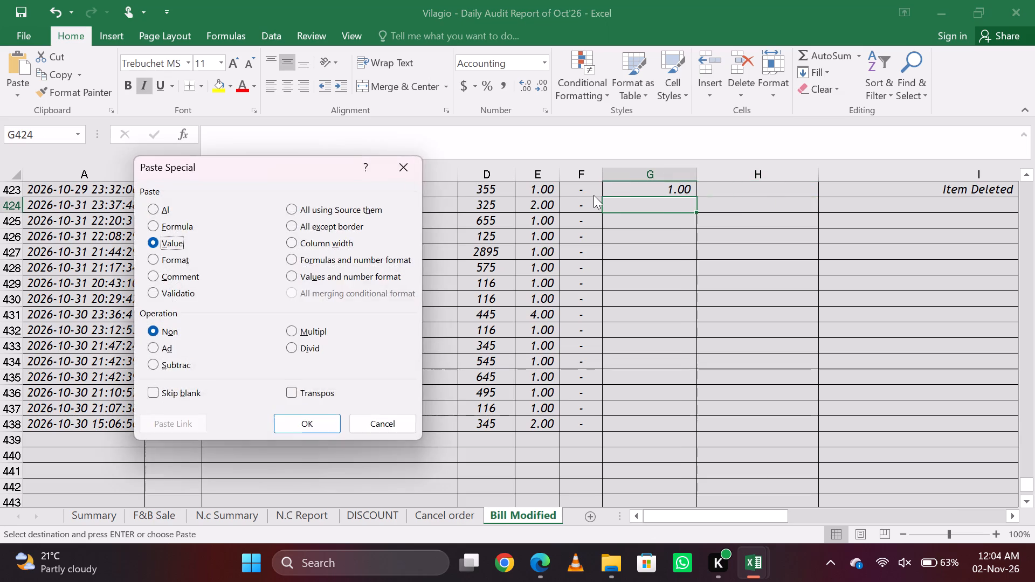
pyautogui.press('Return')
# Examine how columns E, F and G are filled in the earlier October rows of Bill Modified compared with the new entries.
pyautogui.press('Up')
pyautogui.press('Up')
pyautogui.press('Up')
pyautogui.press('Up')
pyautogui.press('Up')
pyautogui.press('Up')
pyautogui.press('Up')
pyautogui.press('Up')
pyautogui.press('Up')
pyautogui.press('Up')
pyautogui.press('Up')
pyautogui.press('Up')
pyautogui.press('Up')
pyautogui.press('Up')
pyautogui.press('Up')
pyautogui.press('Up')
pyautogui.press('Up')
pyautogui.press('Up')
pyautogui.press('Up')
pyautogui.press('Up')
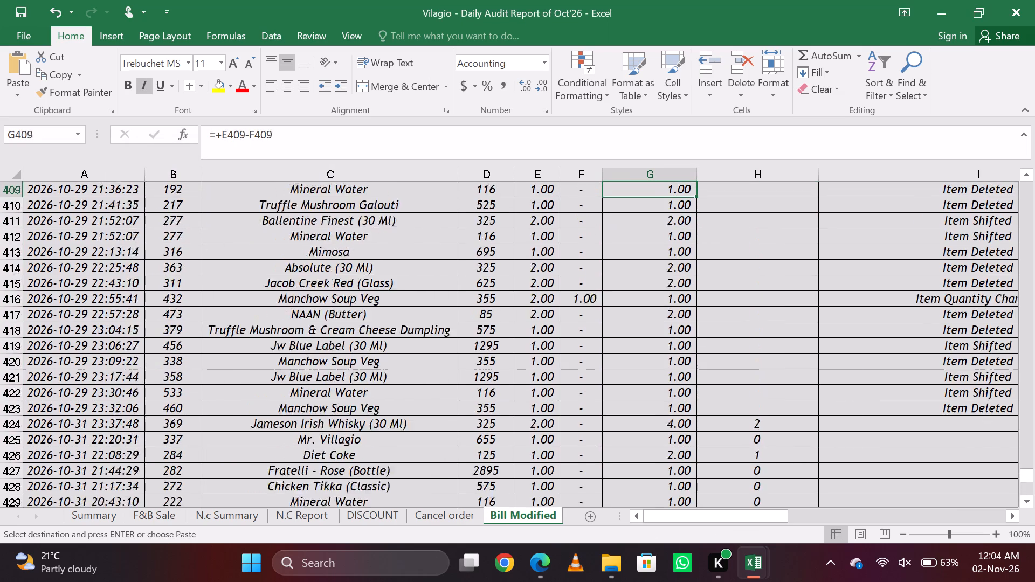
pyautogui.press('Up')
pyautogui.press('Up')
pyautogui.press('Up')
pyautogui.press('Up')
pyautogui.press('Up')
pyautogui.press('Up')
pyautogui.press('Up')
pyautogui.press('Up')
pyautogui.press('Up')
pyautogui.press('Up')
pyautogui.press('Up')
pyautogui.press('Up')
pyautogui.press('Up')
pyautogui.press('Up')
pyautogui.press('Up')
pyautogui.press('Up')
pyautogui.press('Up')
pyautogui.press('Up')
pyautogui.press('Up')
pyautogui.press('Up')
pyautogui.press('Down')
pyautogui.press('Down')
pyautogui.press('Down')
pyautogui.press('Down')
pyautogui.press('Down')
pyautogui.press('Down')
pyautogui.press('Down')
pyautogui.press('Down')
pyautogui.press('Down')
pyautogui.press('Down')
pyautogui.press('Down')
pyautogui.press('Down')
pyautogui.press('Down')
pyautogui.press('Down')
pyautogui.press('Down')
pyautogui.press('Down')
pyautogui.press('Down')
pyautogui.press('Down')
pyautogui.press('Down')
pyautogui.press('Down')
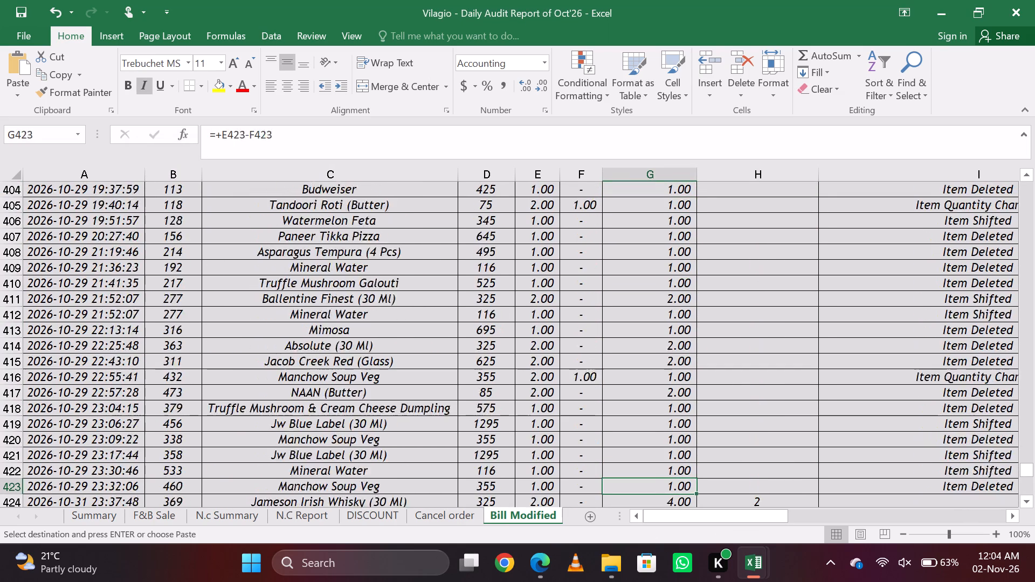
pyautogui.press('Up')
pyautogui.press('Down')
pyautogui.press('Down')
pyautogui.press('Down')
pyautogui.press('Down')
pyautogui.press('Down')
pyautogui.press('Down')
pyautogui.press('Down')
pyautogui.press('Down')
pyautogui.press('Down')
pyautogui.press('Down')
pyautogui.press('Down')
pyautogui.press('Down')
pyautogui.press('Down')
pyautogui.press('Down')
pyautogui.press('Down')
pyautogui.press('Down')
pyautogui.press('Down')
pyautogui.press('Down')
pyautogui.press('Down')
pyautogui.press('Down')
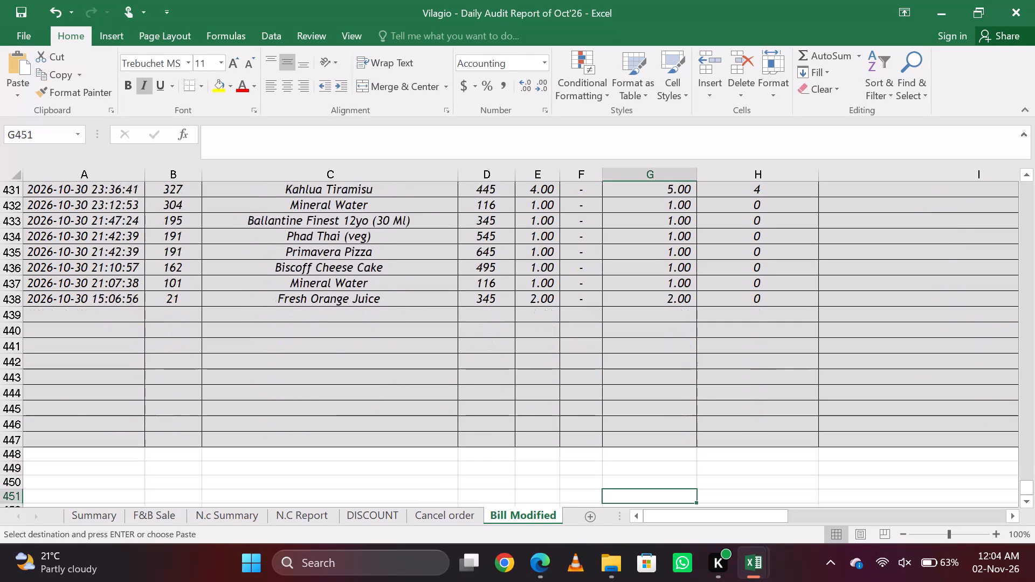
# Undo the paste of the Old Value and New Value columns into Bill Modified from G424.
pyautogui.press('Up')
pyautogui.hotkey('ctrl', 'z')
# Copy the filtered Old Value and New Value columns from Management Logs and paste them as values into Bill Modified from E424.
pyautogui.press('Up')
pyautogui.press('Left')
pyautogui.press('Down')
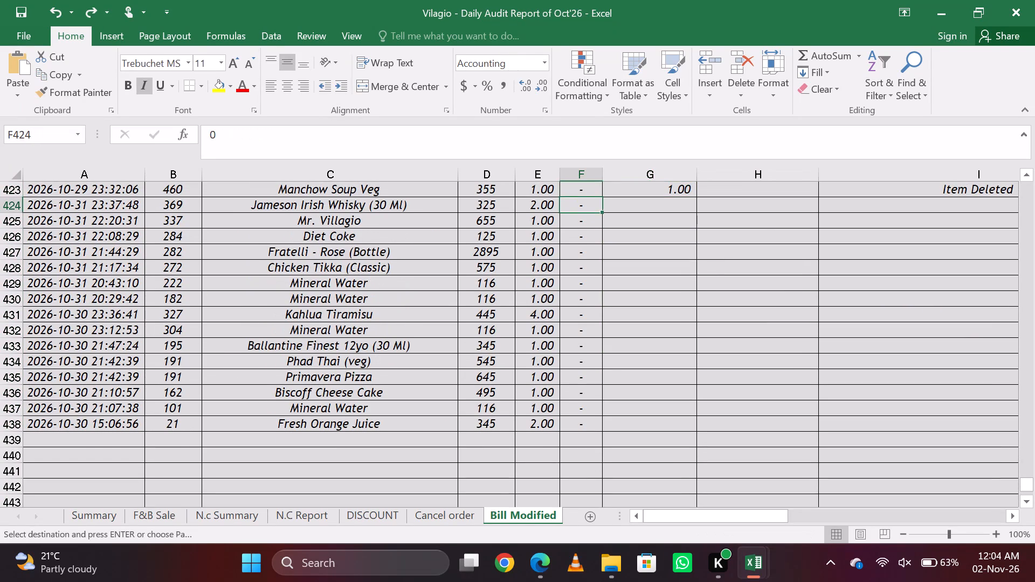
pyautogui.press('Left')
pyautogui.press('Up')
pyautogui.press('Up')
pyautogui.press('Up')
pyautogui.press('Down')
pyautogui.press('Down')
pyautogui.press('Down')
pyautogui.press('Down')
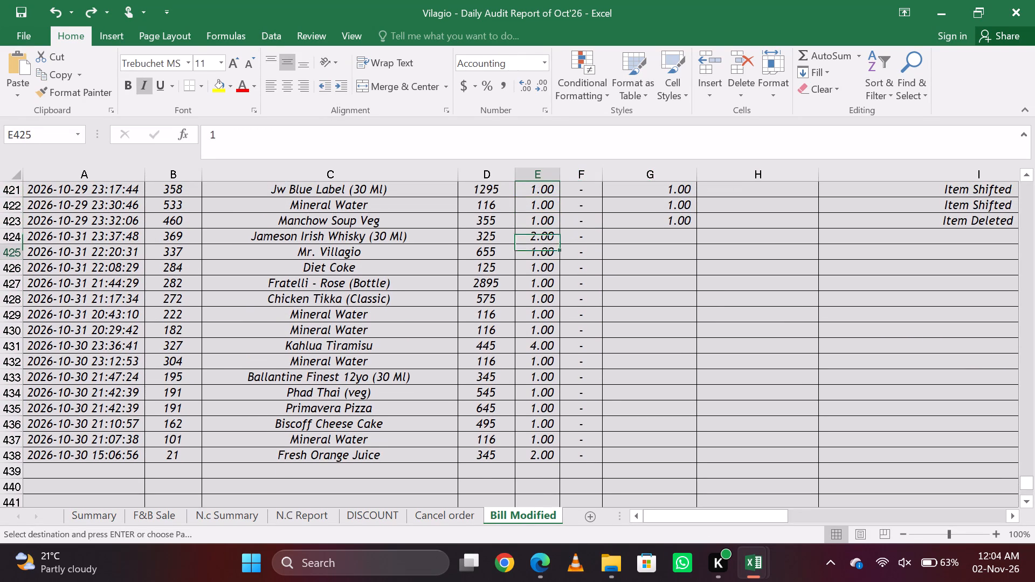
pyautogui.press('Up')
pyautogui.hotkey('alt', 'Tab')
pyautogui.hotkey('ctrl', 'c')
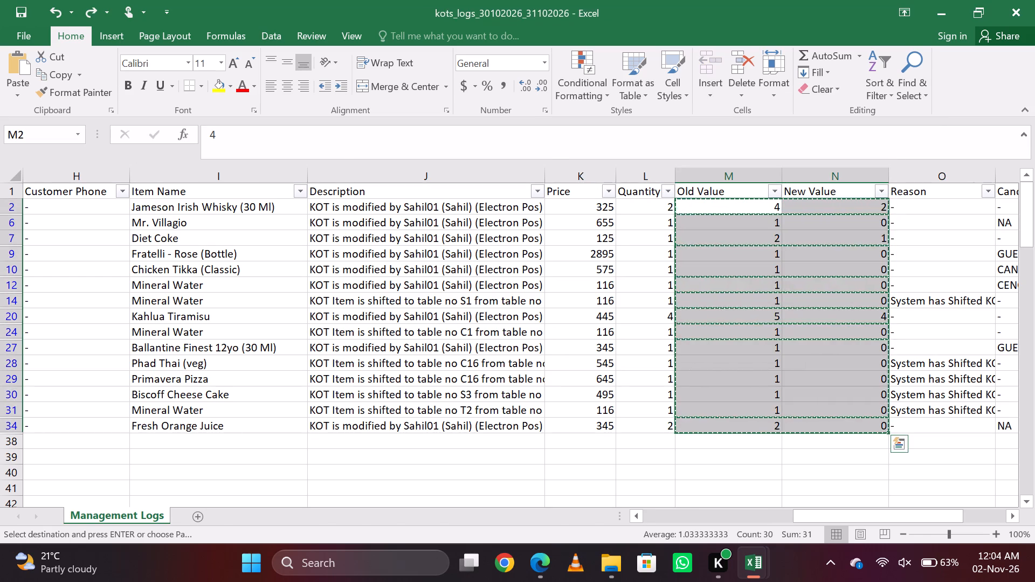
pyautogui.hotkey('alt', 'Tab')
pyautogui.press('Right')
pyautogui.press('Left')
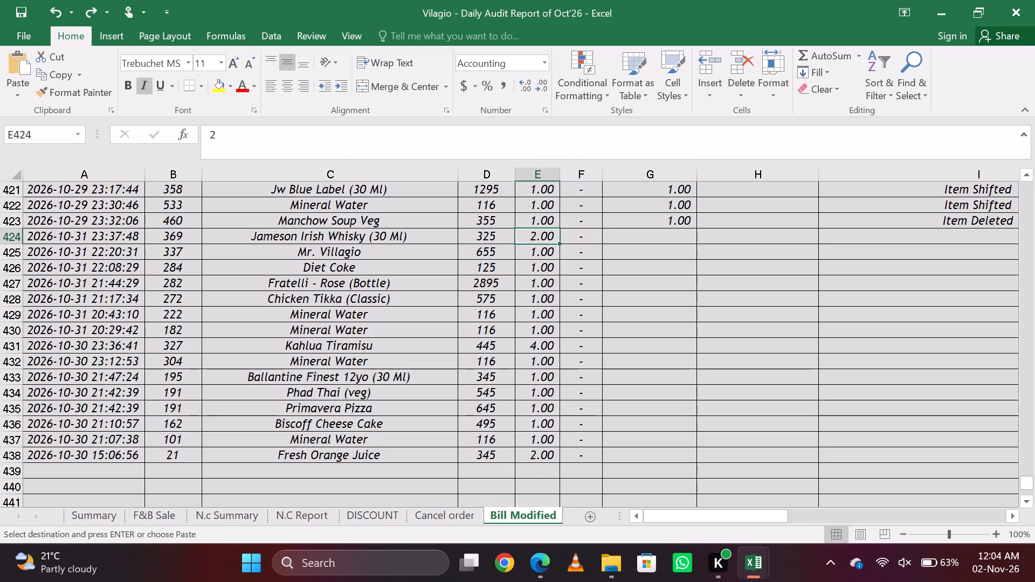
pyautogui.write('esv')
pyautogui.press('Return')
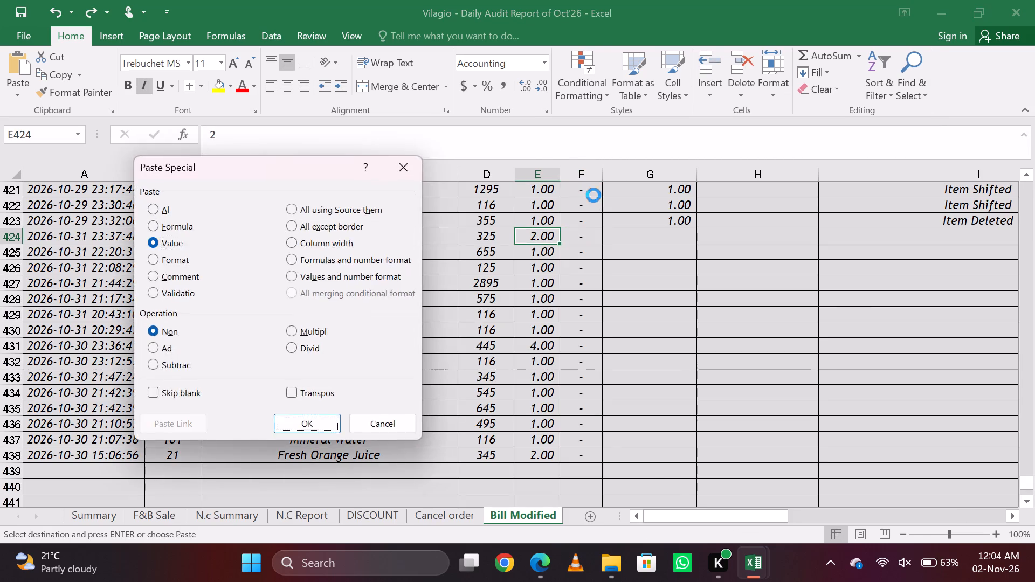
pyautogui.press('Right')
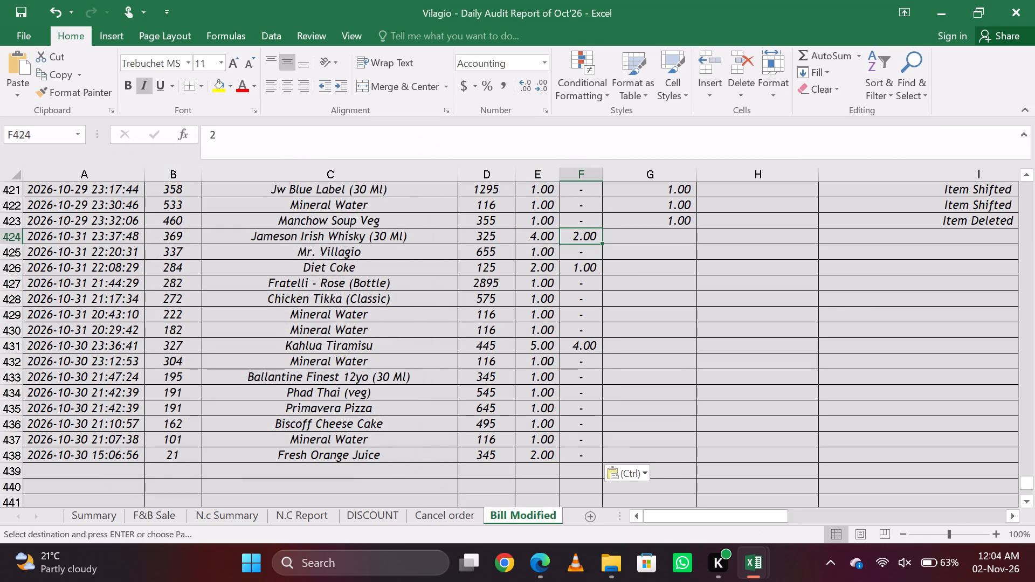
pyautogui.press('Left')
pyautogui.press('Right')
pyautogui.press('Right')
# Fill G424 with the E minus F difference formula from the cell above and copy it down column G through G438.
pyautogui.hotkey('alt', 'Tab')
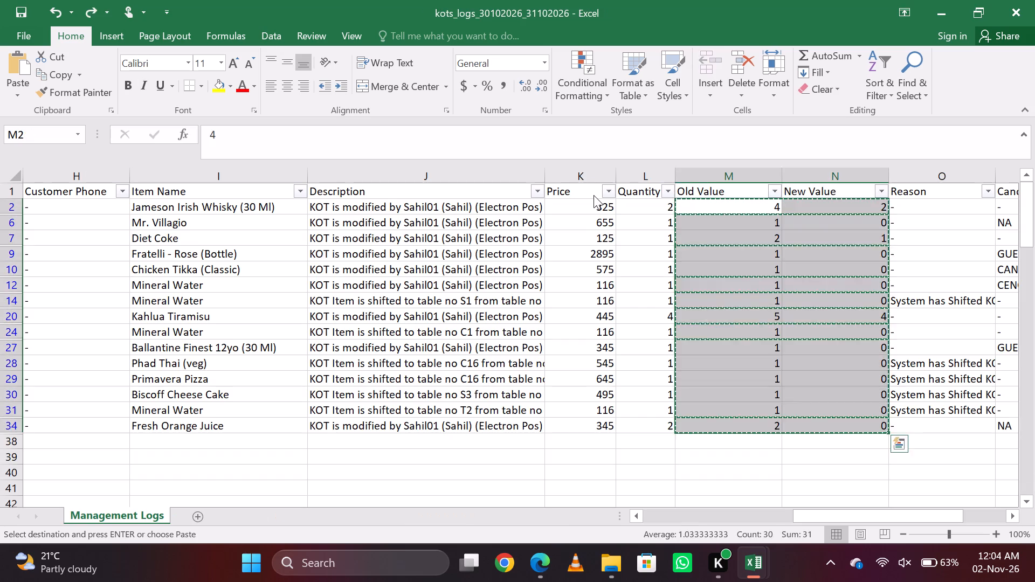
pyautogui.press('Up')
pyautogui.press('Right')
pyautogui.press('Down')
pyautogui.hotkey('alt', 'Tab')
pyautogui.press('Right')
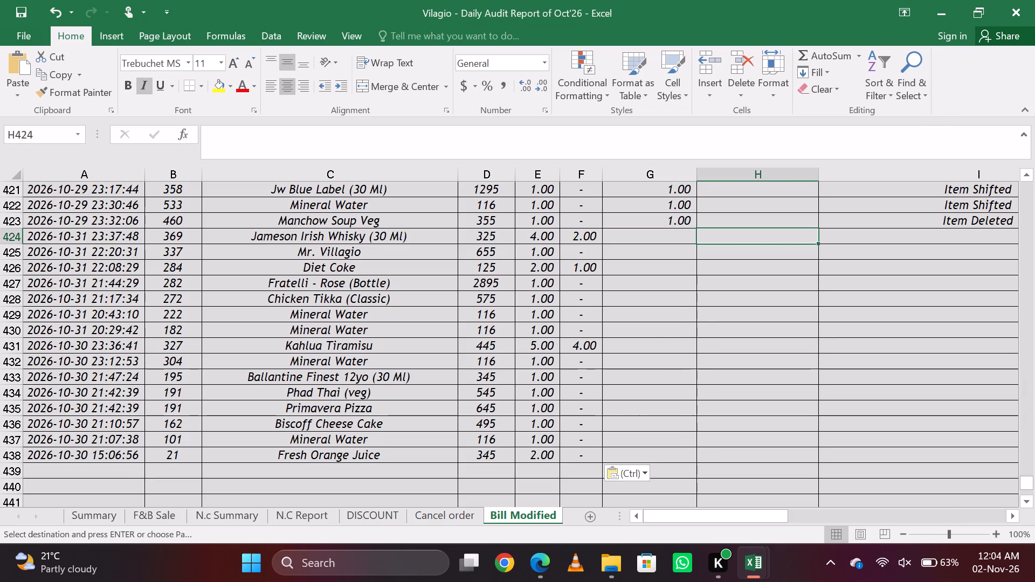
pyautogui.press('Left')
pyautogui.hotkey('ctrl', 'd')
pyautogui.press('Escape')
pyautogui.press('Left')
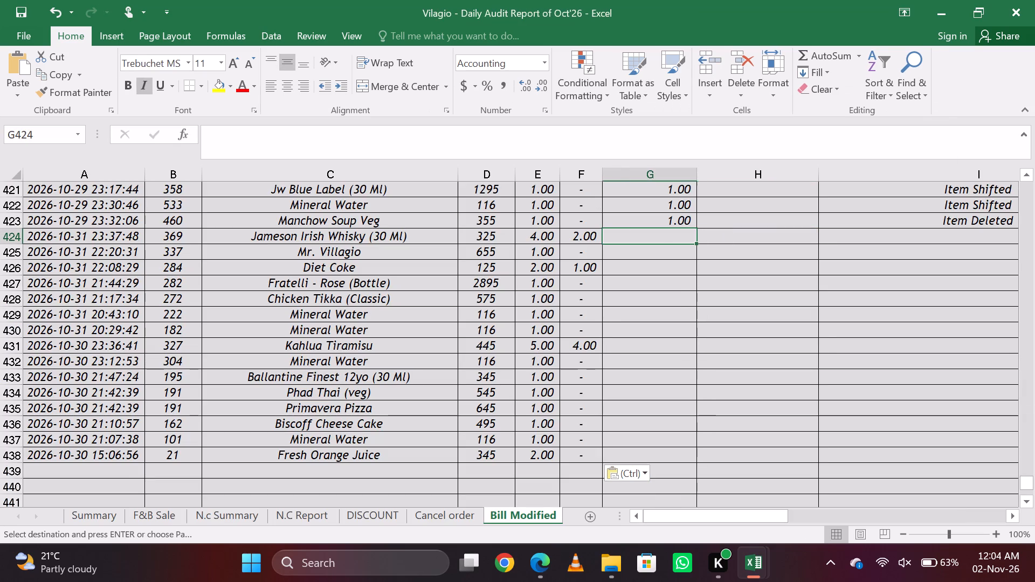
pyautogui.hotkey('ctrl', 'd')
pyautogui.press('Down')
pyautogui.hotkey('ctrl', 'd')
pyautogui.hotkey('ctrl', 'c')
pyautogui.hotkey('shift', 'Down')
pyautogui.hotkey('shift', 'Down')
pyautogui.hotkey('shift', 'Down')
pyautogui.hotkey('shift', 'Down')
pyautogui.hotkey('shift', 'Down')
pyautogui.hotkey('shift', 'Down')
pyautogui.hotkey('shift', 'Down')
pyautogui.hotkey('shift', 'Down')
pyautogui.hotkey('shift', 'Down')
pyautogui.hotkey('shift', 'Down')
pyautogui.hotkey('shift', 'Down')
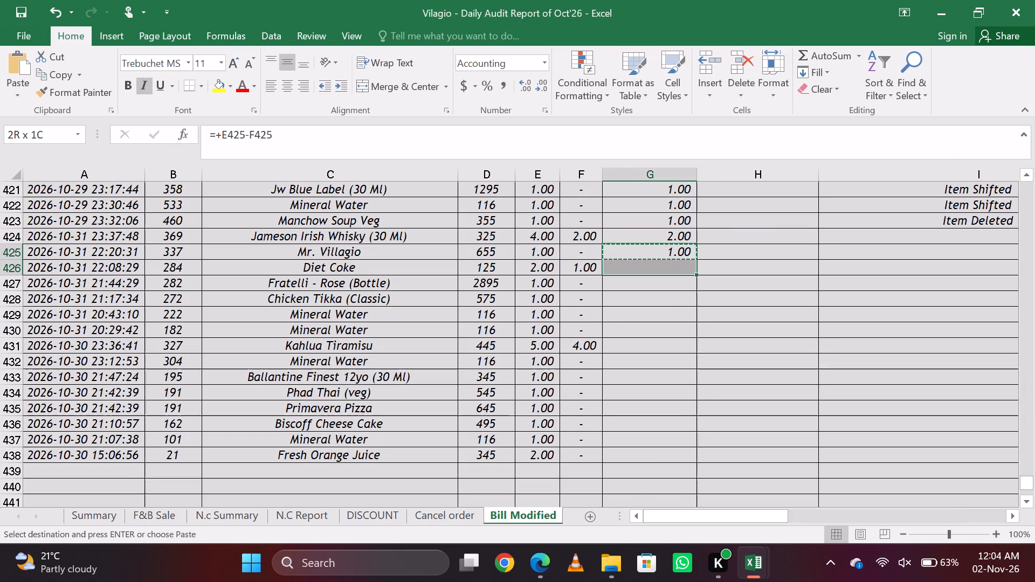
pyautogui.hotkey('shift', 'Down')
pyautogui.hotkey('shift', 'Down')
pyautogui.hotkey('ctrl', 'v')
# Examine the column G formulas in the earlier October rows of Bill Modified and the entries in columns I and J.
pyautogui.press('Up')
pyautogui.press('Up')
pyautogui.press('Up')
pyautogui.press('Up')
pyautogui.press('Up')
pyautogui.press('Up')
pyautogui.press('Up')
pyautogui.press('Up')
pyautogui.press('Up')
pyautogui.press('Up')
pyautogui.press('Up')
pyautogui.press('Up')
pyautogui.press('Up')
pyautogui.press('Up')
pyautogui.press('Up')
pyautogui.press('Up')
pyautogui.press('Up')
pyautogui.press('Up')
pyautogui.press('Up')
pyautogui.press('Up')
pyautogui.press('Up')
pyautogui.press('Up')
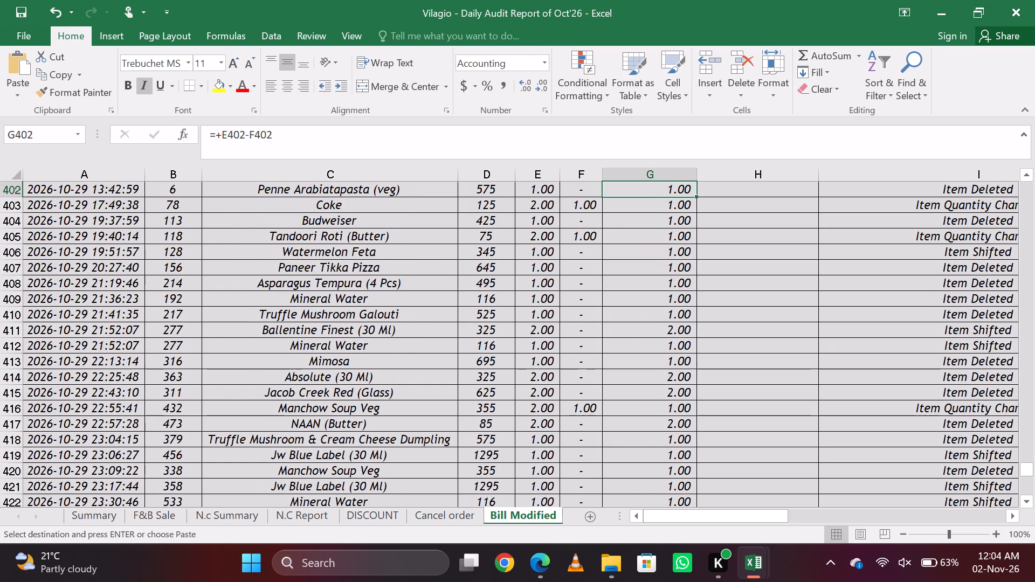
pyautogui.press('pagedown')
pyautogui.press('Right')
pyautogui.press('Right')
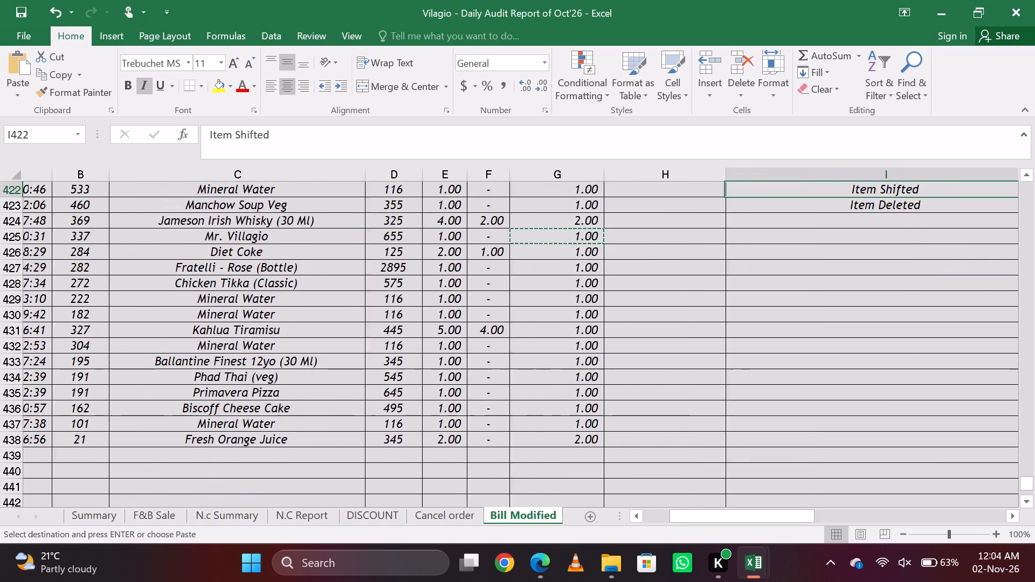
pyautogui.press('Down')
pyautogui.press('Right')
pyautogui.press('Left')
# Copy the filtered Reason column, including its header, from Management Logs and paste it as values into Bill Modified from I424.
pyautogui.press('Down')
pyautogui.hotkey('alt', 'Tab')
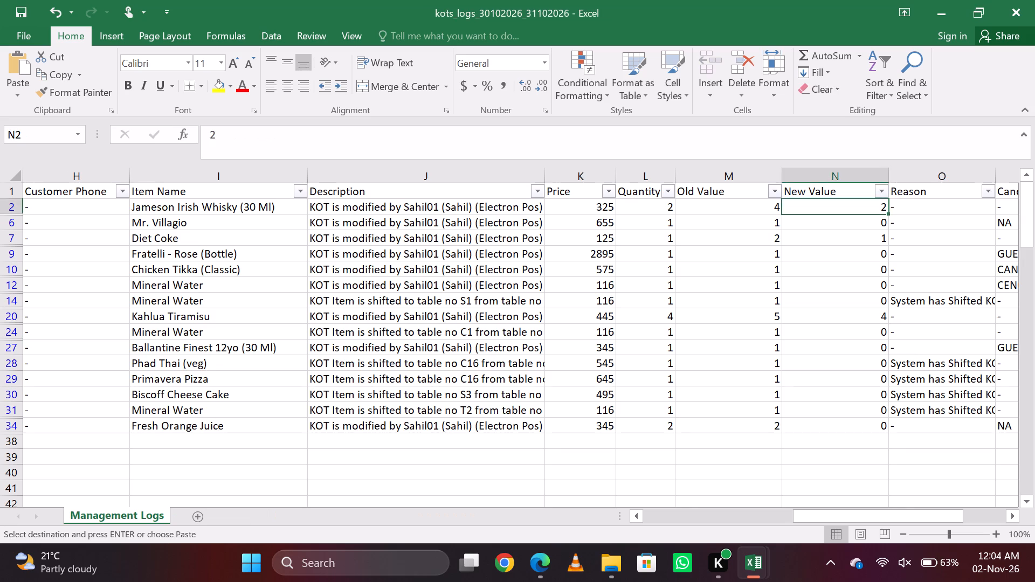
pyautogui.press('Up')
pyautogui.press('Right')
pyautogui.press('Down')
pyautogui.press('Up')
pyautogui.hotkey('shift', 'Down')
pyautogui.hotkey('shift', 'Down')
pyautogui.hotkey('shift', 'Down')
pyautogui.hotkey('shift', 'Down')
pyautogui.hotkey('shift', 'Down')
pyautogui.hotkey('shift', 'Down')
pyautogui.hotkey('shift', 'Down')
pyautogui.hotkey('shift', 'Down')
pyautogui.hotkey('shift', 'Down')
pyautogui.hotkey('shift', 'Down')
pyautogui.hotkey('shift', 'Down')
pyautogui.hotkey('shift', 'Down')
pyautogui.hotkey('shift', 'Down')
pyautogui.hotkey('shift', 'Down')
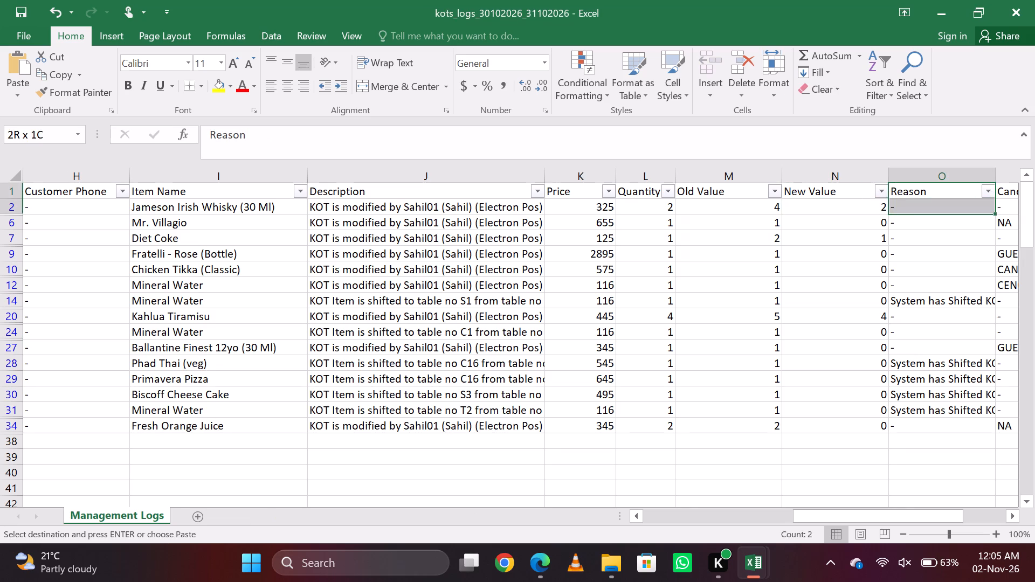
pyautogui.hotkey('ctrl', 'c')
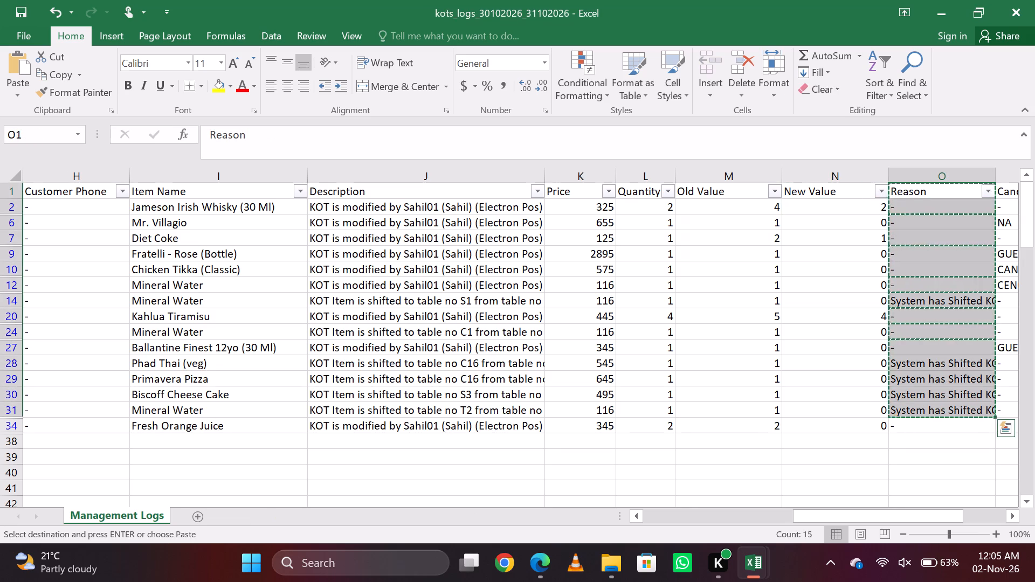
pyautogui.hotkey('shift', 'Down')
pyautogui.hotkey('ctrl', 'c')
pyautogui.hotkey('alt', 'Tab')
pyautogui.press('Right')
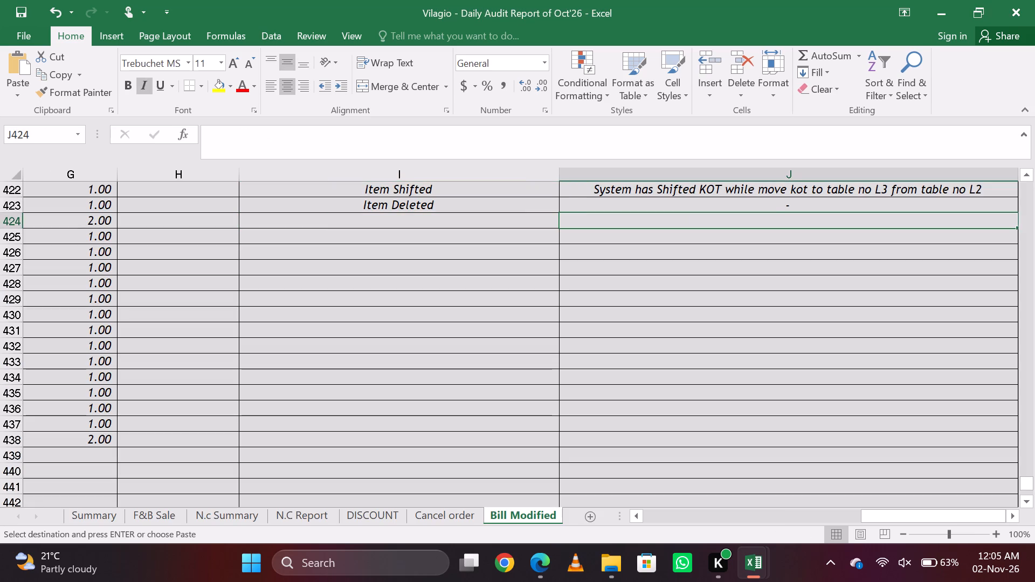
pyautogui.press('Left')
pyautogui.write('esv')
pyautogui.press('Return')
# Examine the column I entries of the earlier October rows in Bill Modified against the newly pasted reasons.
pyautogui.press('Up')
pyautogui.press('Up')
pyautogui.press('Up')
pyautogui.press('Up')
pyautogui.press('Up')
pyautogui.press('Up')
pyautogui.press('Up')
pyautogui.press('Up')
pyautogui.press('Up')
pyautogui.press('Up')
pyautogui.press('Up')
pyautogui.press('Up')
pyautogui.press('Up')
pyautogui.press('Up')
pyautogui.press('Up')
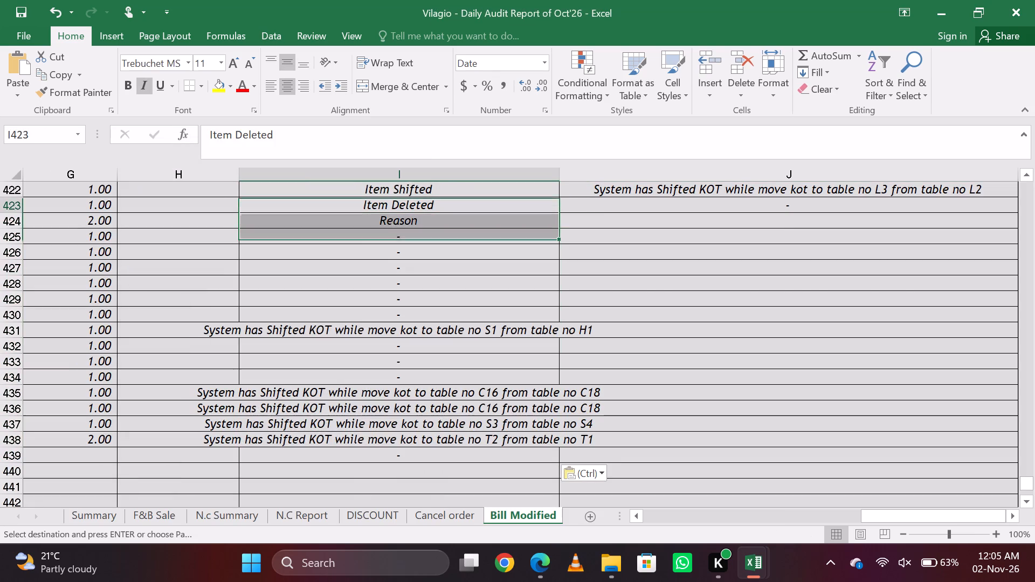
pyautogui.press('Up')
pyautogui.press('Up')
pyautogui.press('Up')
pyautogui.press('Up')
pyautogui.press('Up')
pyautogui.press('Up')
pyautogui.press('Up')
pyautogui.press('Down')
pyautogui.press('Down')
pyautogui.press('Down')
pyautogui.press('Down')
pyautogui.press('Down')
pyautogui.press('Down')
pyautogui.press('Down')
pyautogui.press('Down')
pyautogui.press('Down')
pyautogui.press('Down')
pyautogui.press('Down')
pyautogui.press('Down')
pyautogui.press('Down')
pyautogui.press('Down')
pyautogui.press('Down')
pyautogui.press('Down')
pyautogui.press('Down')
pyautogui.press('Down')
pyautogui.press('Down')
pyautogui.press('Down')
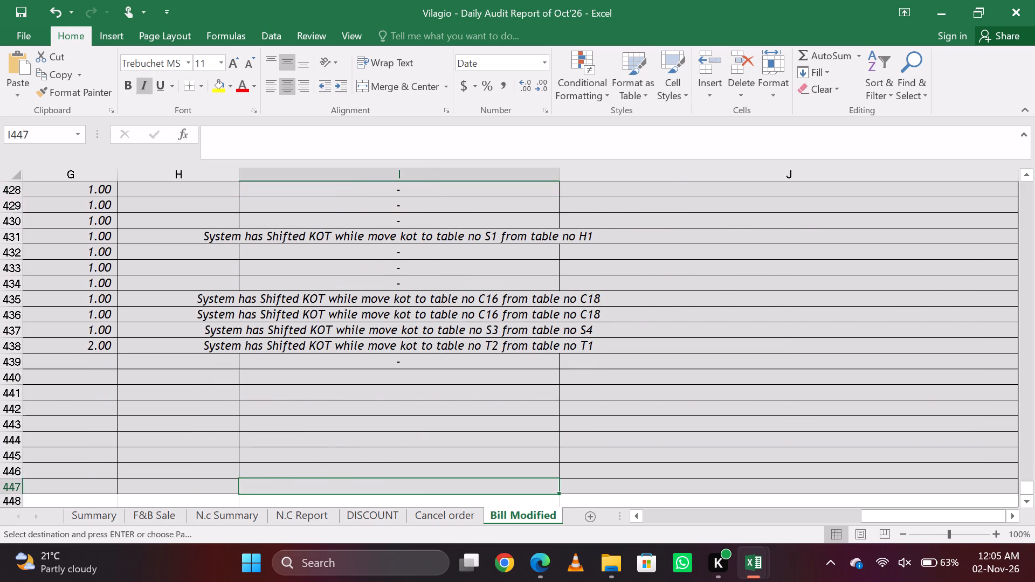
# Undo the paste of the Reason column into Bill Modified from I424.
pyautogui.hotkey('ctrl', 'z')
# Paste the copied Reason column, including its header, as values into Bill Modified from J424.
pyautogui.press('Up')
pyautogui.press('Up')
pyautogui.press('Up')
pyautogui.press('Up')
pyautogui.press('Up')
pyautogui.press('Up')
pyautogui.press('Right')
pyautogui.press('Down')
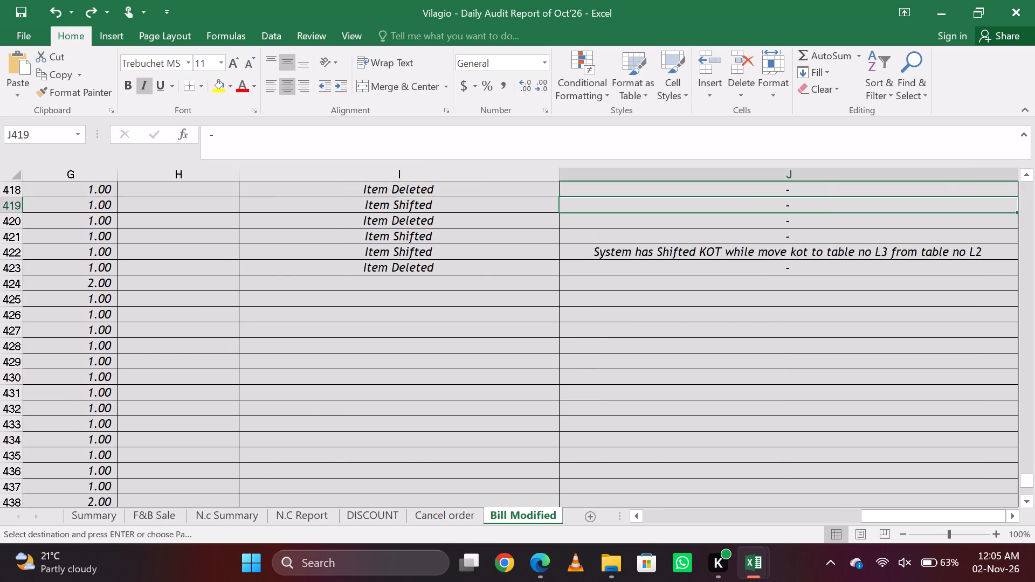
pyautogui.press('Right')
pyautogui.press('Down')
pyautogui.press('Down')
pyautogui.press('Down')
pyautogui.press('Left')
pyautogui.press('Down')
pyautogui.press('Down')
pyautogui.write('esv')
pyautogui.press('Return')
# Copy the filtered KOT Item Status entries, without the header, from Management Logs and paste them as values into Bill Modified from I424.
pyautogui.press('Left')
pyautogui.press('Left')
pyautogui.press('Right')
pyautogui.hotkey('alt', 'Tab')
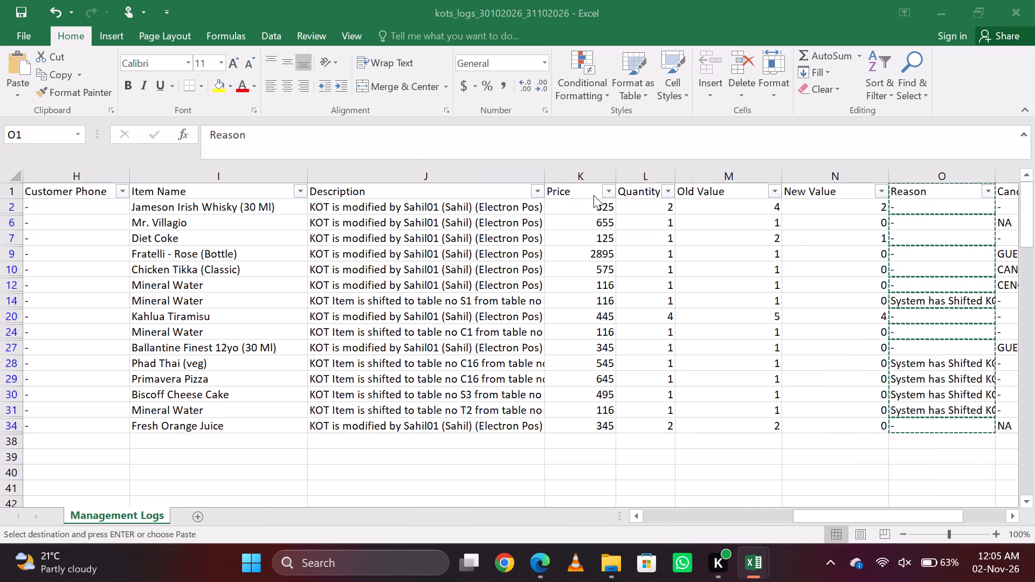
pyautogui.press('Up')
pyautogui.press('Right')
pyautogui.press('Right')
pyautogui.press('Left')
pyautogui.press('Down')
pyautogui.press('Right')
pyautogui.hotkey('ctrl', 'shift', 'Down')
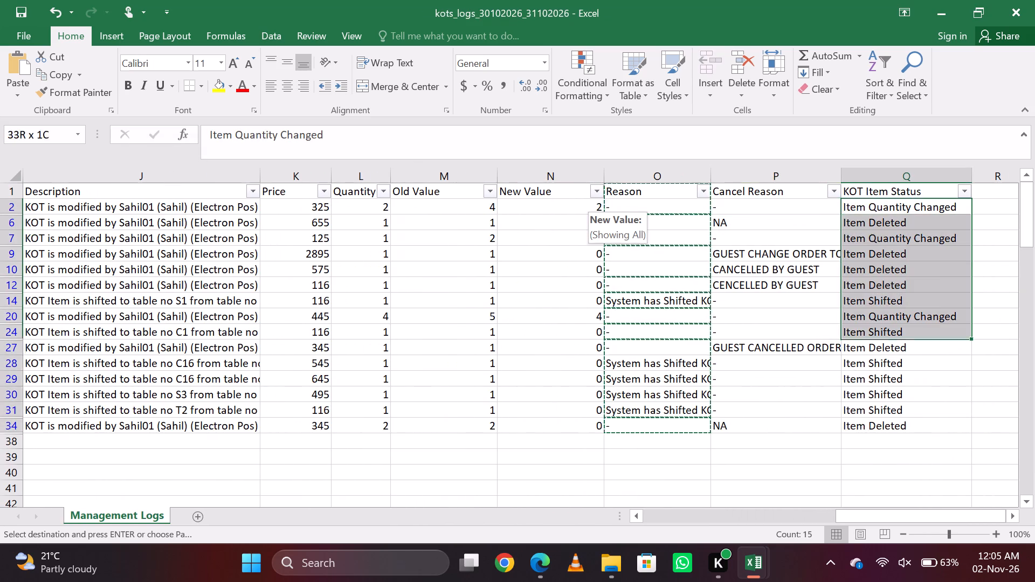
pyautogui.hotkey('ctrl', 'c')
pyautogui.hotkey('alt', 'Tab')
pyautogui.press('Right')
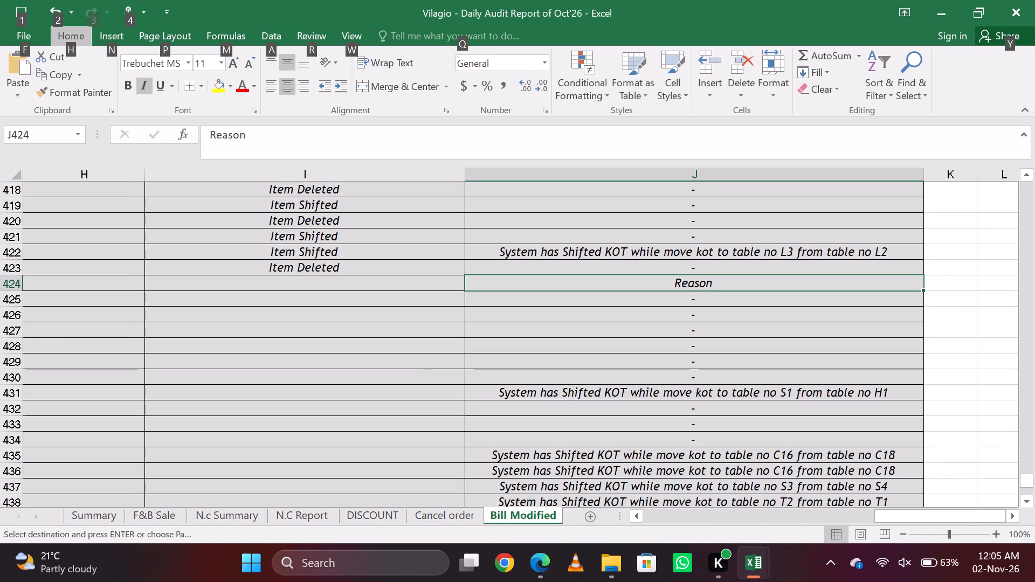
pyautogui.press('Escape')
pyautogui.press('Left')
pyautogui.write('esv')
pyautogui.press('Return')
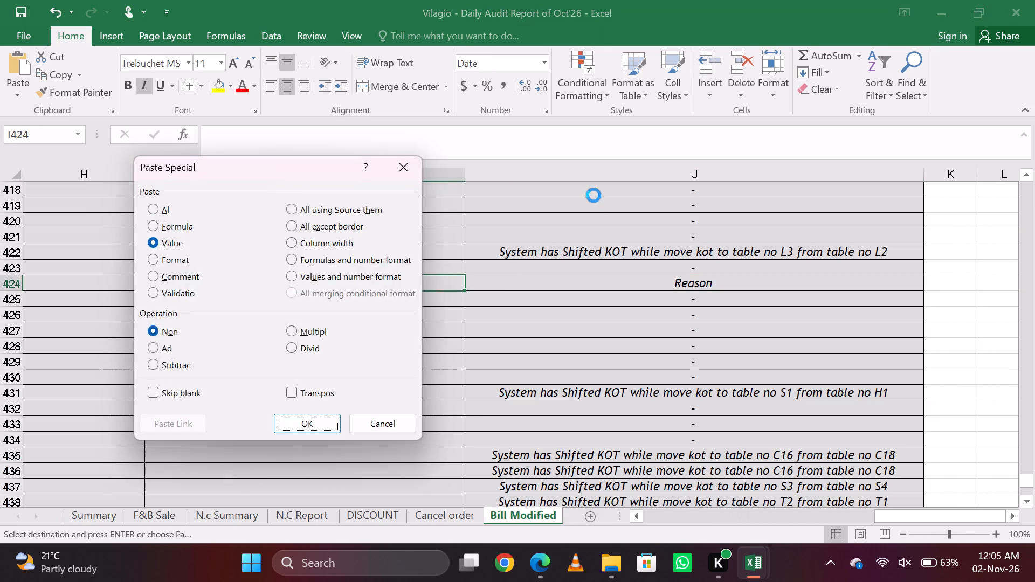
# Save the audit report workbook with the pasted KOT statuses and reasons.
pyautogui.press('Left')
pyautogui.press('Left')
pyautogui.press('Left')
pyautogui.press('Left')
pyautogui.press('Left')
pyautogui.press('Left')
pyautogui.press('Left')
pyautogui.press('Left')
pyautogui.press('Left')
pyautogui.press('Left')
pyautogui.press('Left')
pyautogui.press('Left')
pyautogui.press('Left')
pyautogui.press('Left')
pyautogui.press('Left')
pyautogui.press('Left')
pyautogui.press('Left')
pyautogui.press('Left')
pyautogui.press('Left')
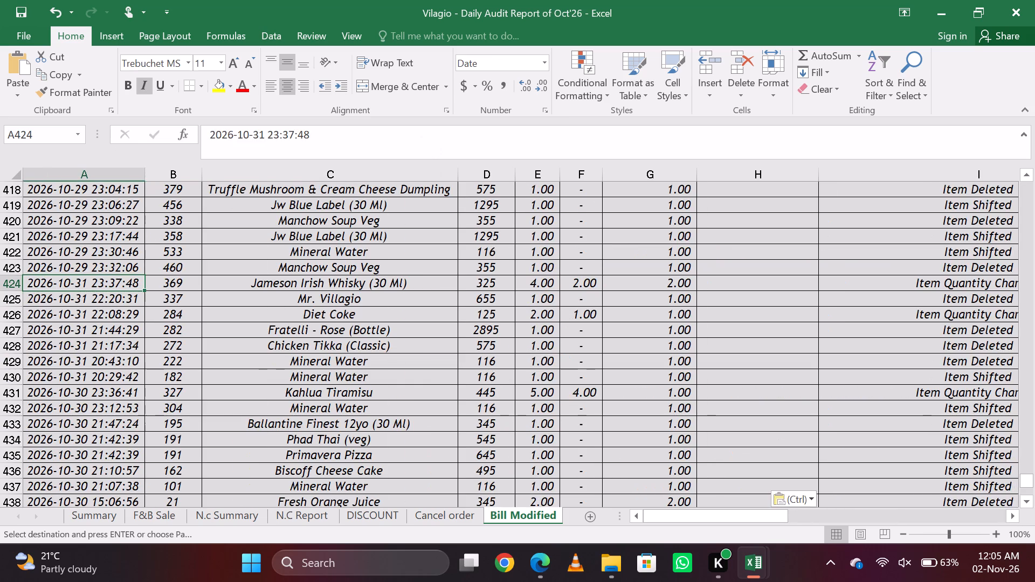
pyautogui.hotkey('ctrl', 'd')
pyautogui.hotkey('ctrl', 'z')
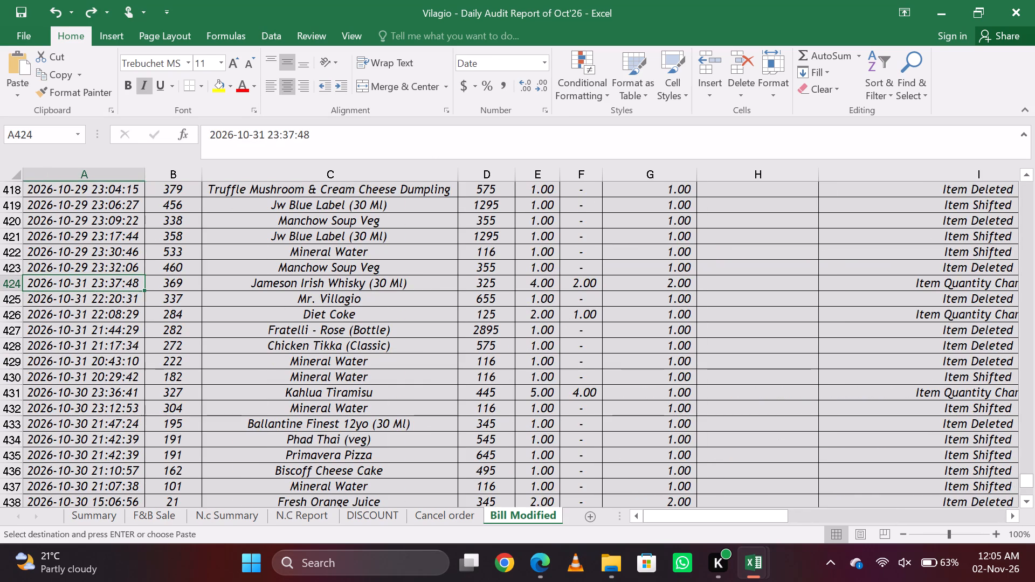
pyautogui.hotkey('ctrl', 's')
# Sort A424:J438 in Bill Modified by Column A, A to Z, keeping numbers stored as text separate, and save the workbook.
pyautogui.press('Right')
pyautogui.press('Left')
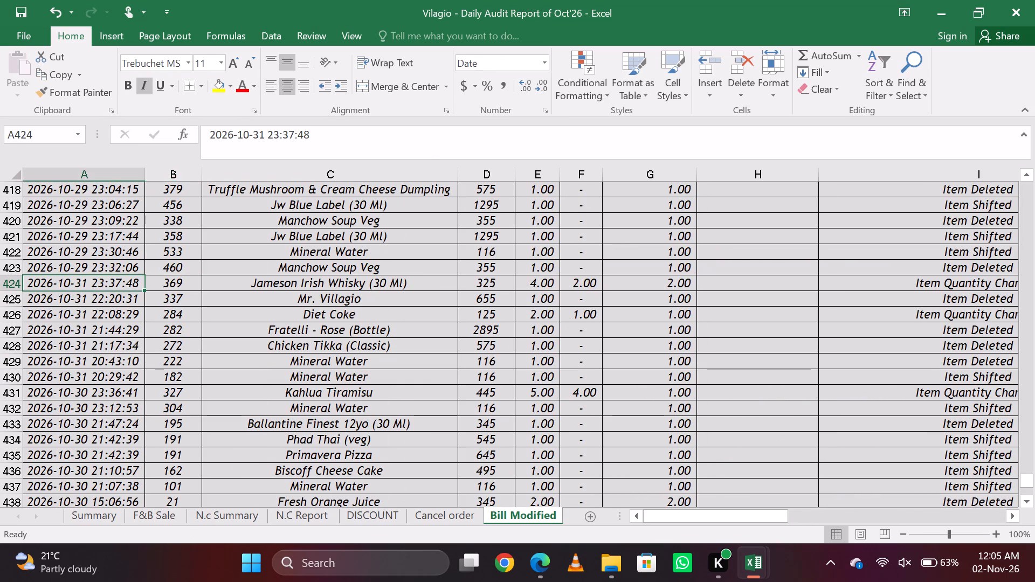
pyautogui.hotkey('shift', 'Right')
pyautogui.hotkey('shift', 'Right')
pyautogui.hotkey('shift', 'Right')
pyautogui.hotkey('shift', 'Right')
pyautogui.hotkey('shift', 'Right')
pyautogui.hotkey('shift', 'Right')
pyautogui.hotkey('shift', 'Right')
pyautogui.hotkey('shift', 'Right')
pyautogui.hotkey('shift', 'Right')
pyautogui.hotkey('shift', 'Right')
pyautogui.hotkey('shift', 'Left')
pyautogui.hotkey('ctrl', 'shift', 'Down')
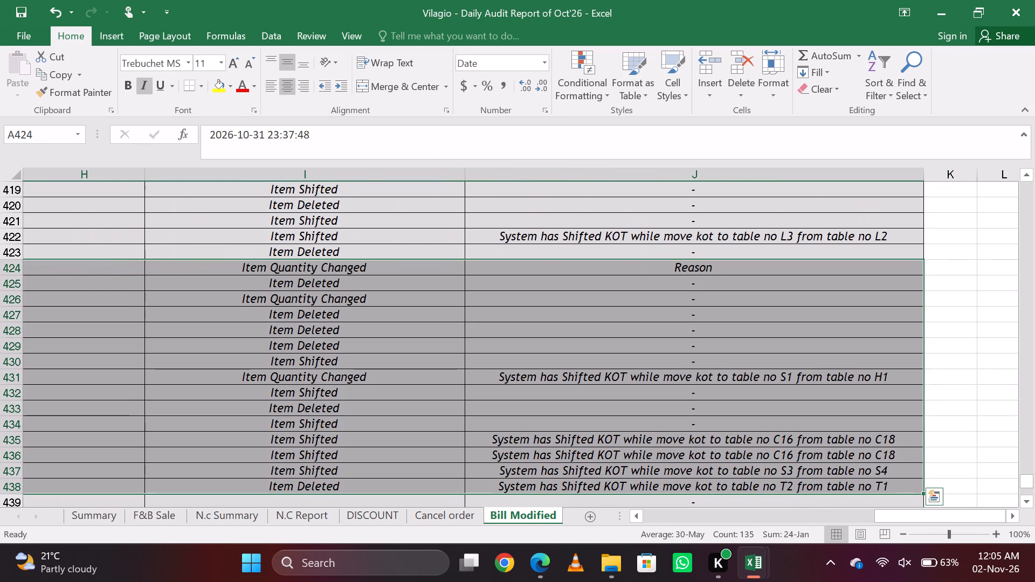
pyautogui.click(875, 91)
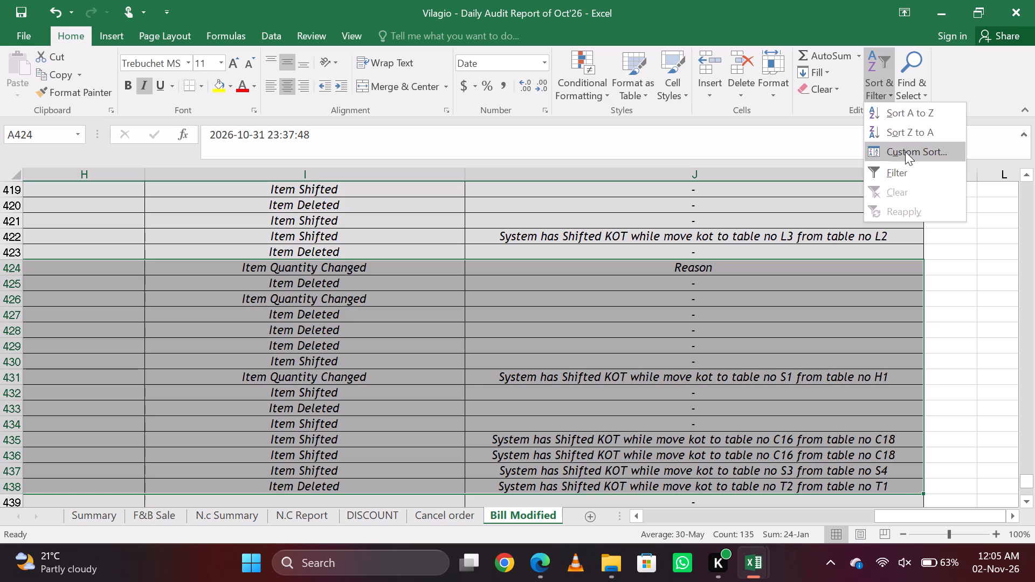
pyautogui.click(890, 150)
pyautogui.click(181, 275)
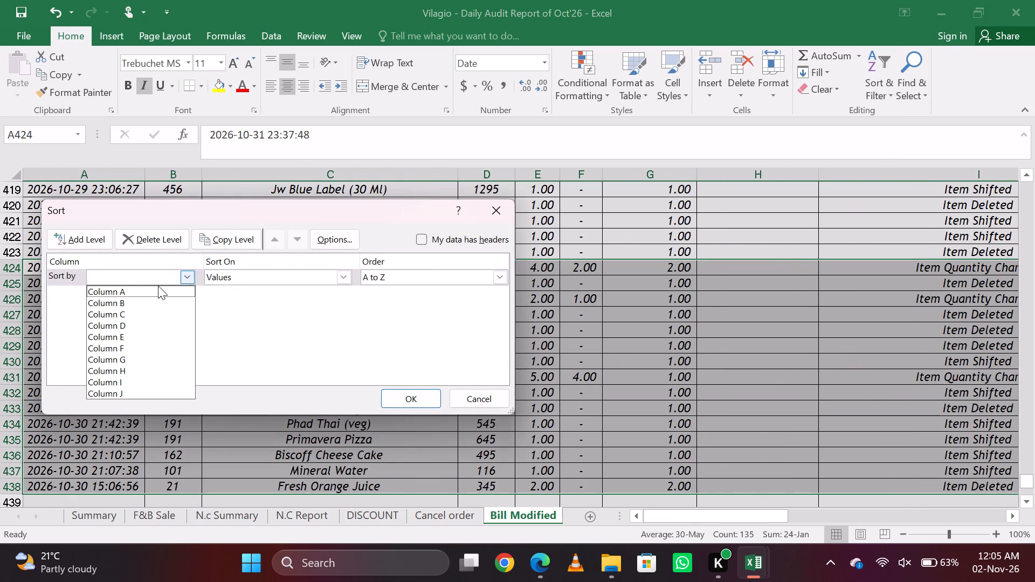
pyautogui.click(149, 288)
pyautogui.click(399, 402)
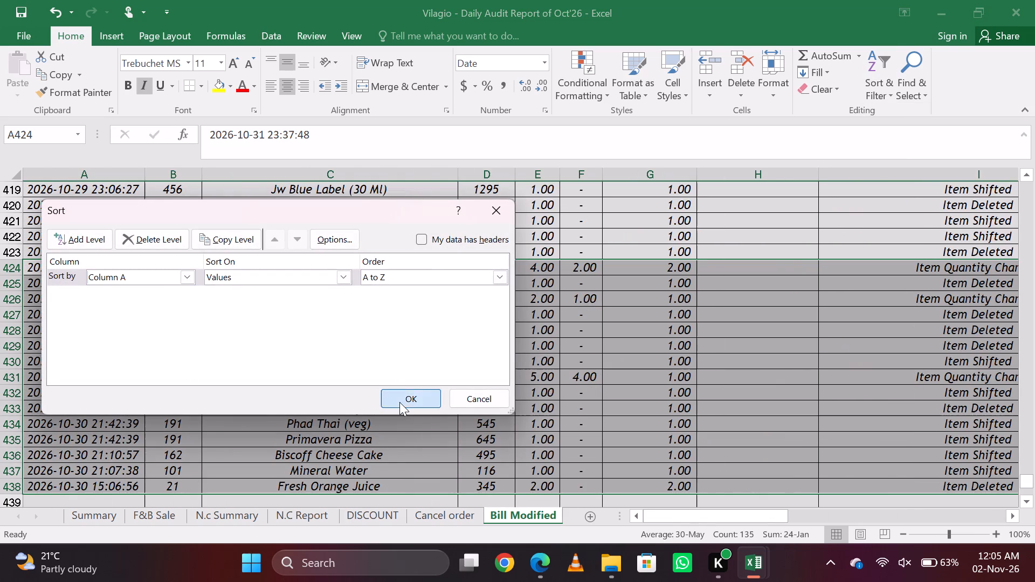
pyautogui.click(221, 341)
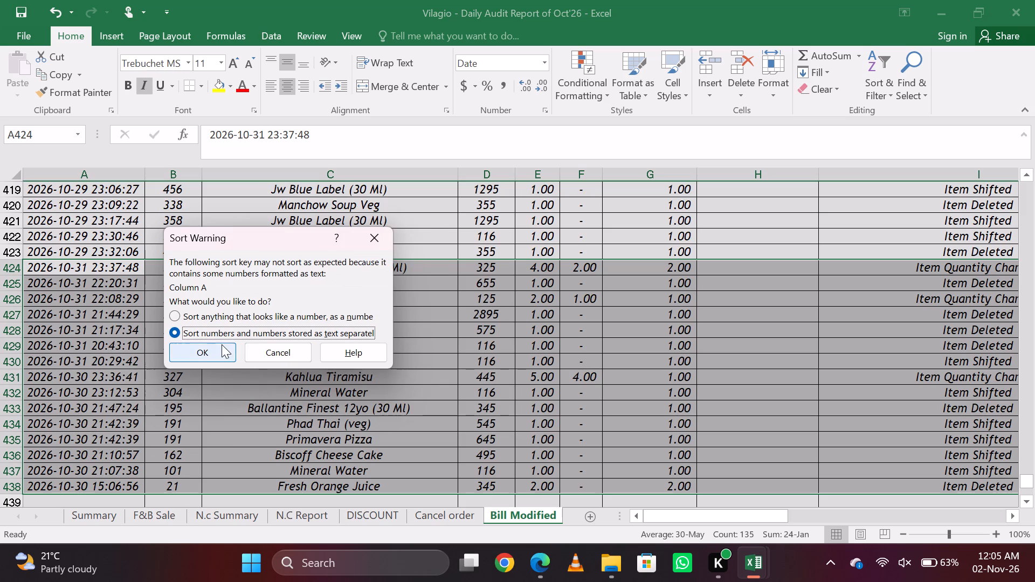
pyautogui.click(222, 344)
pyautogui.click(302, 367)
pyautogui.hotkey('ctrl', 's')
pyautogui.press('Up')
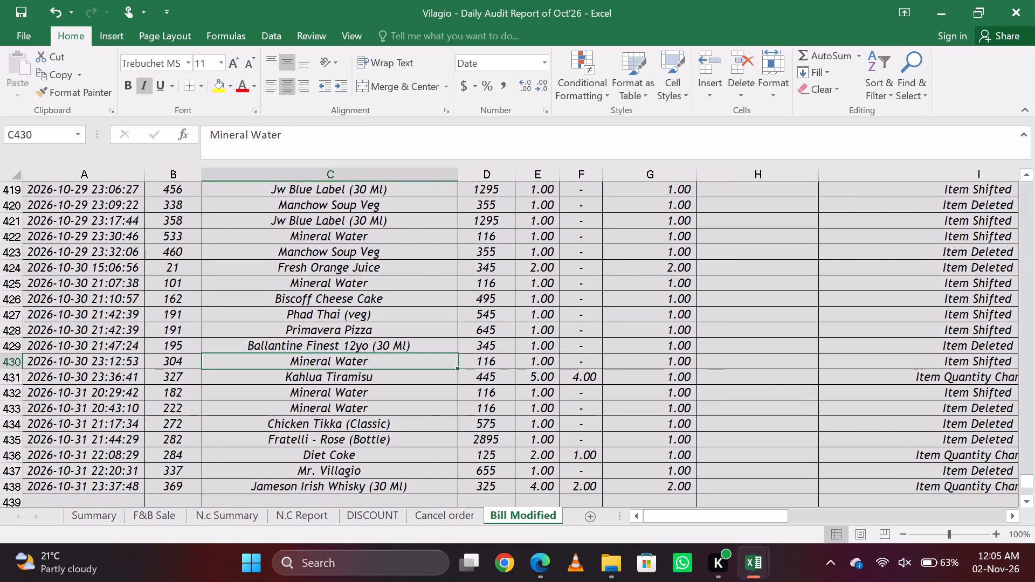
# Examine the late October entries in Cancel order, down to the 30 October rows.
pyautogui.hotkey('ctrl', 'pageup')
pyautogui.press('Down')
pyautogui.press('Down')
pyautogui.press('Down')
pyautogui.press('Down')
pyautogui.press('Down')
pyautogui.press('Down')
pyautogui.press('Down')
pyautogui.press('Down')
pyautogui.press('Down')
pyautogui.press('Down')
pyautogui.press('Down')
pyautogui.press('Down')
pyautogui.press('Down')
pyautogui.press('Down')
pyautogui.press('Down')
pyautogui.press('Down')
pyautogui.press('Down')
pyautogui.press('Down')
pyautogui.press('Down')
pyautogui.press('Down')
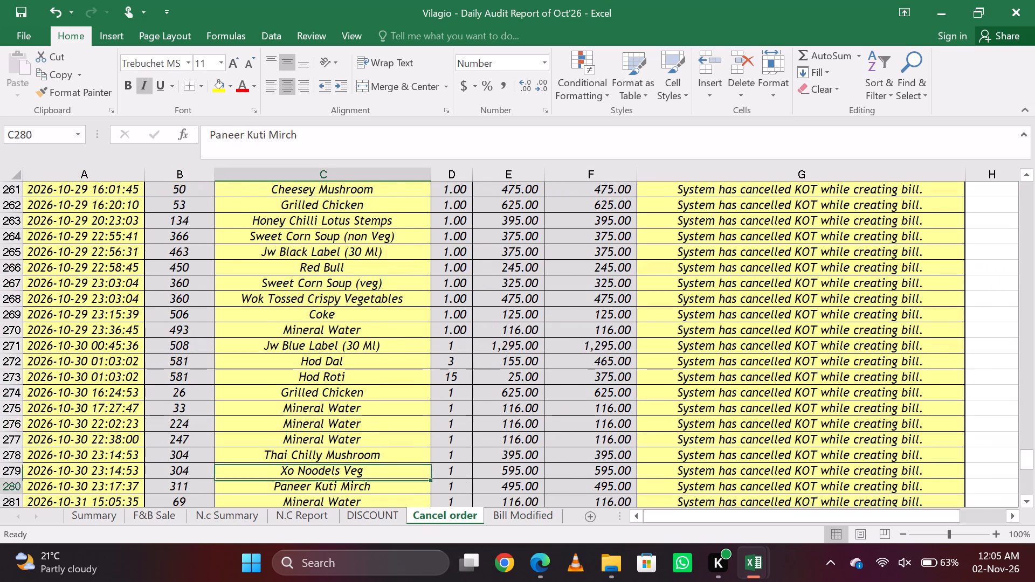
# Examine the October discount entries in DISCOUNT and the empty rows after the last recorded one.
pyautogui.hotkey('ctrl', 'pageup')
pyautogui.press('Up')
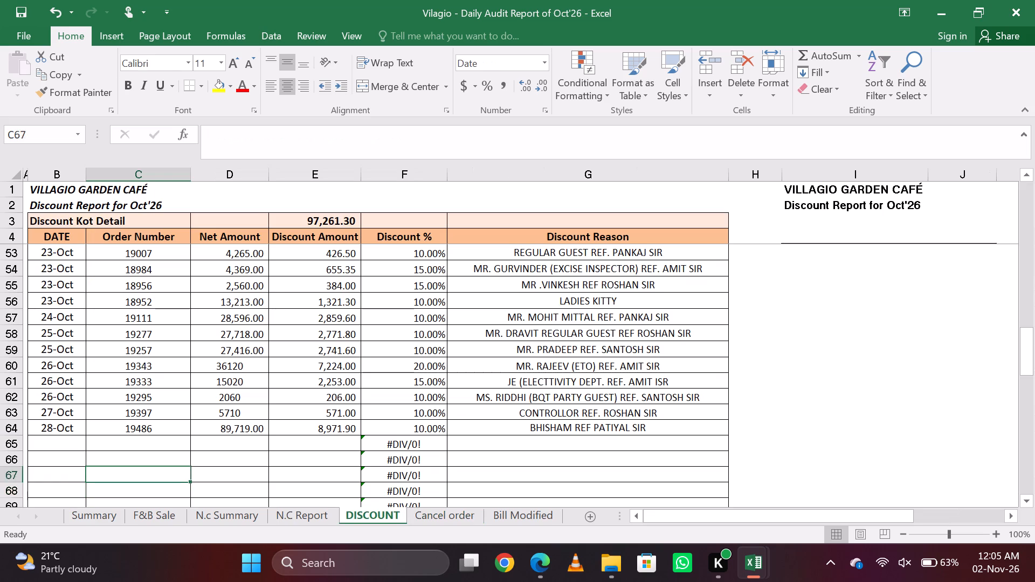
pyautogui.press('Up')
pyautogui.press('Up')
pyautogui.press('Down')
pyautogui.press('Down')
pyautogui.press('Down')
pyautogui.press('Down')
pyautogui.press('Down')
pyautogui.press('Down')
pyautogui.press('Down')
pyautogui.press('Down')
pyautogui.press('Down')
pyautogui.press('Down')
pyautogui.press('Down')
pyautogui.press('Down')
pyautogui.press('Down')
pyautogui.press('Down')
pyautogui.press('Down')
pyautogui.press('Up')
pyautogui.press('Up')
pyautogui.press('Up')
pyautogui.press('Up')
pyautogui.press('Up')
pyautogui.press('Up')
pyautogui.press('Up')
pyautogui.press('Up')
pyautogui.press('Up')
pyautogui.press('Up')
pyautogui.press('Up')
pyautogui.press('Up')
pyautogui.press('Up')
pyautogui.press('Up')
pyautogui.press('Up')
pyautogui.press('Up')
pyautogui.press('Up')
pyautogui.press('Up')
pyautogui.press('Up')
pyautogui.press('Up')
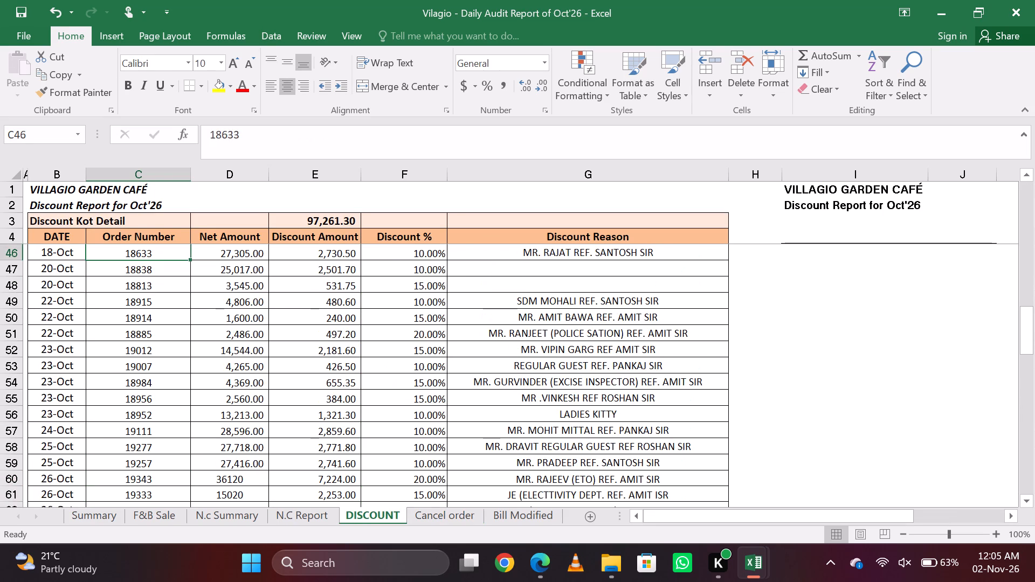
# Examine the late October discount entries in DISCOUNT down to the first empty row after the 28 October entry.
pyautogui.press('Up')
pyautogui.press('Down')
pyautogui.press('Down')
pyautogui.press('Down')
pyautogui.press('Down')
pyautogui.press('Down')
pyautogui.press('Down')
pyautogui.press('Down')
pyautogui.press('Down')
pyautogui.press('Down')
pyautogui.press('Down')
pyautogui.press('Down')
pyautogui.press('Down')
pyautogui.press('Down')
pyautogui.press('Down')
pyautogui.press('Down')
pyautogui.press('Down')
pyautogui.press('Down')
pyautogui.press('Down')
pyautogui.press('Down')
pyautogui.press('Up')
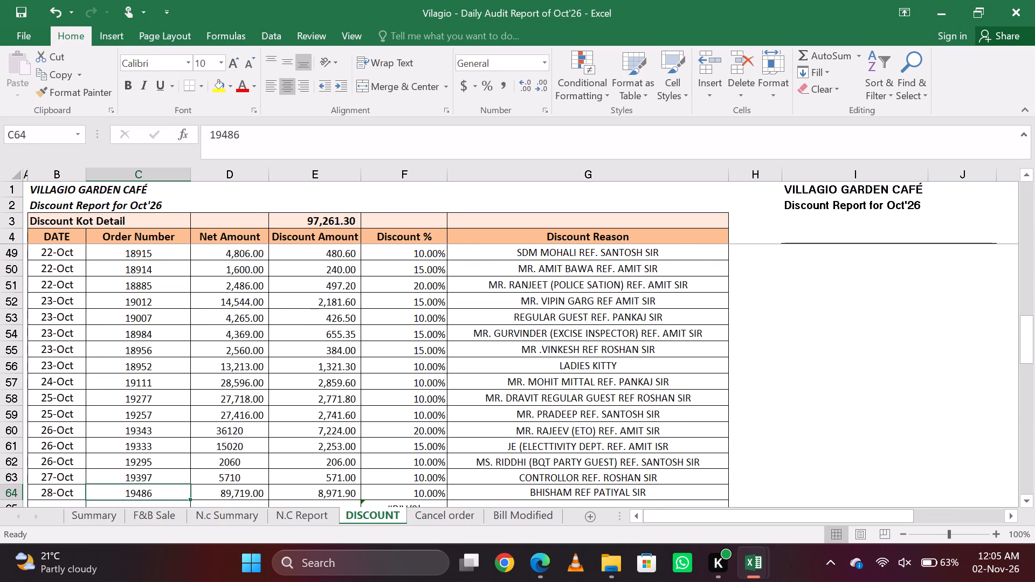
pyautogui.press('Down')
pyautogui.press('Down')
pyautogui.press('Down')
pyautogui.press('Down')
pyautogui.press('Down')
pyautogui.press('Down')
pyautogui.press('Down')
pyautogui.press('Down')
pyautogui.press('Up')
pyautogui.press('Up')
pyautogui.press('Up')
pyautogui.press('Up')
pyautogui.press('Up')
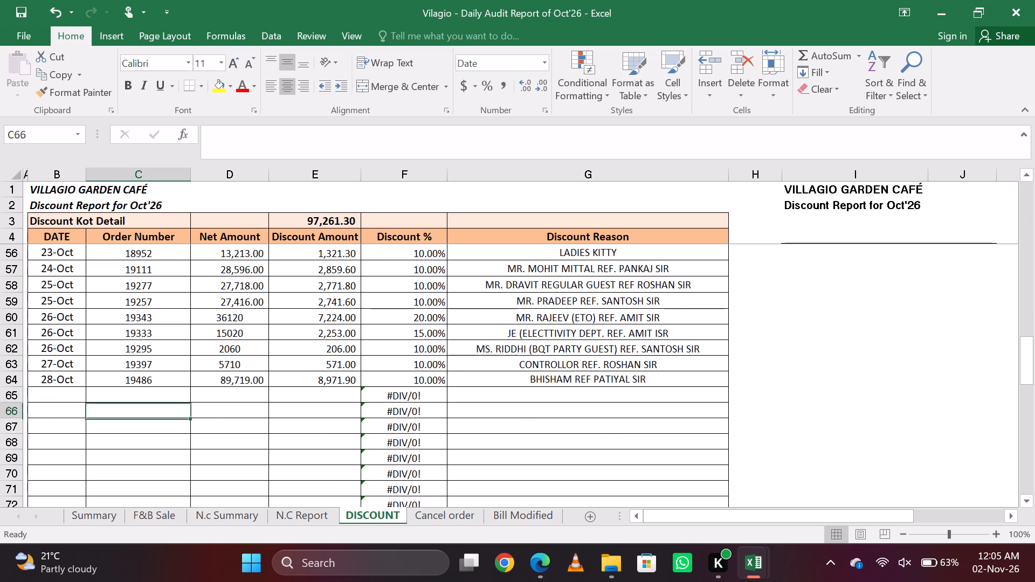
pyautogui.press('Up')
# Close the Order_Summary_Item_Report workbook for 30 October without saving it.
pyautogui.hotkey('alt', 'Tab')
pyautogui.hotkey('alt', 'Tab')
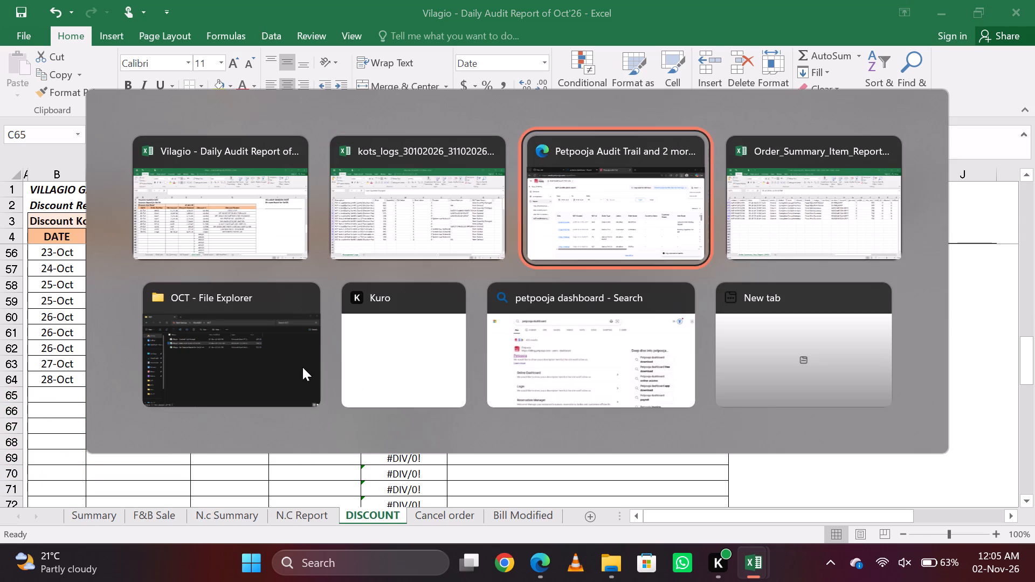
pyautogui.hotkey('alt', 'Tab')
pyautogui.click(1034, 0)
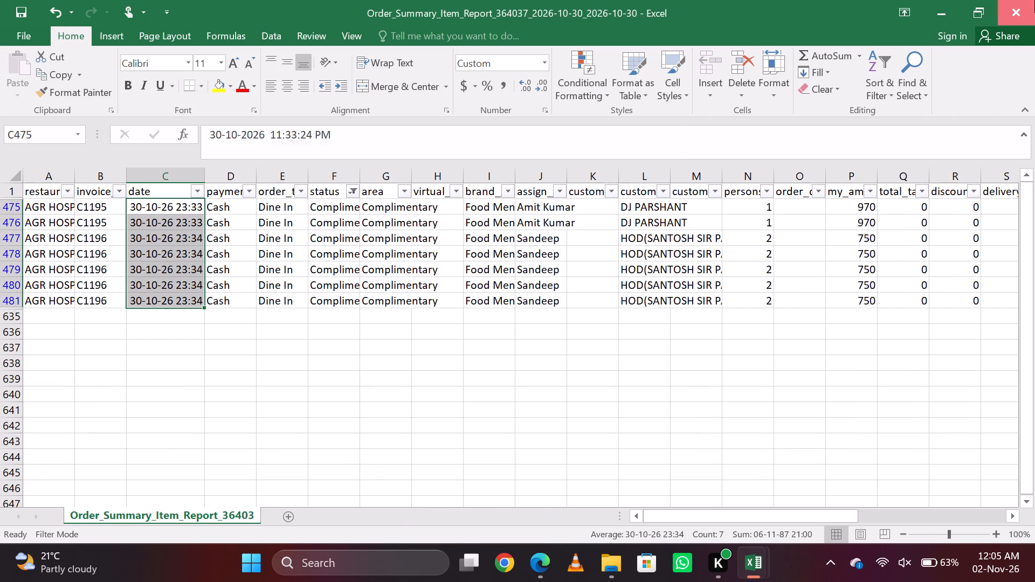
pyautogui.press('Right')
pyautogui.press('Return')
# Switch to Edge, return to Petpooja billing and open the Discounted Orders: All Restaurants (With Reason) report.
pyautogui.hotkey('alt', 'Tab')
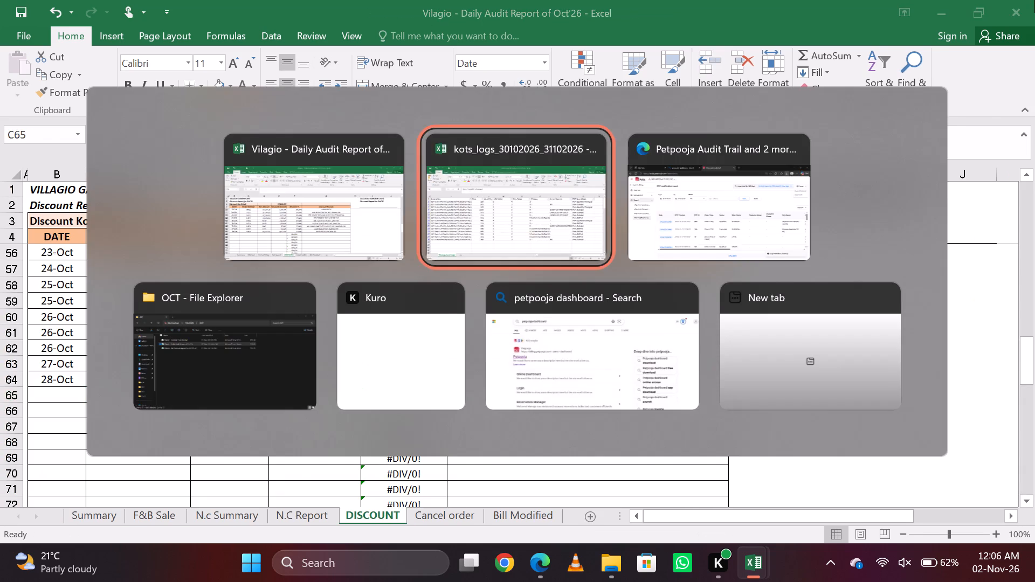
pyautogui.hotkey('alt', 'Tab')
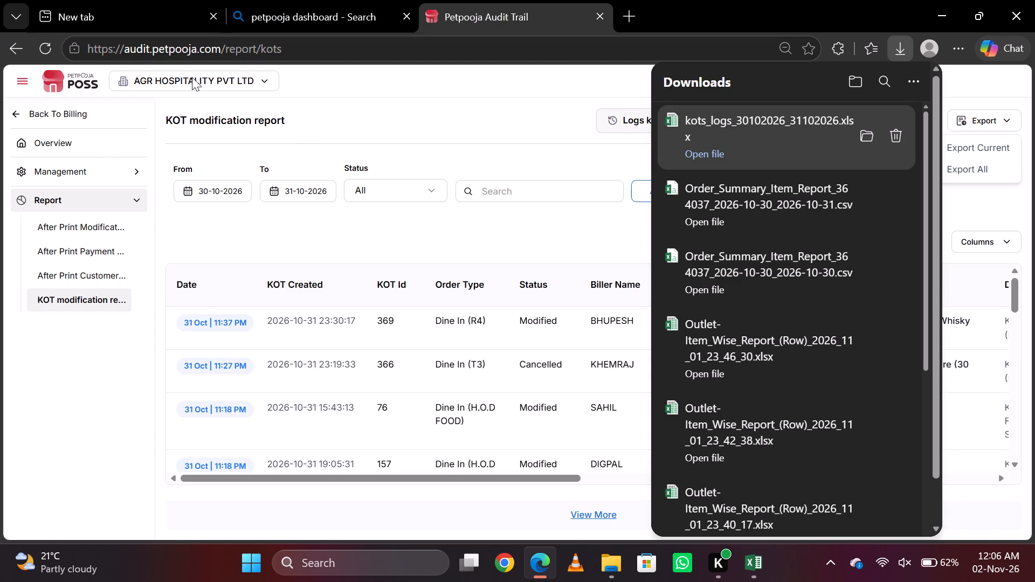
pyautogui.click(22, 112)
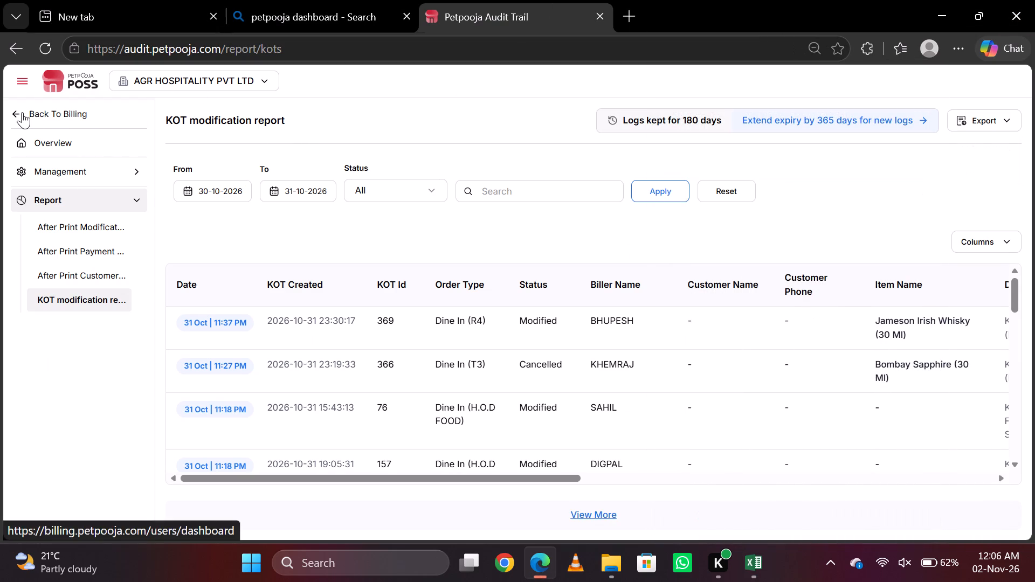
pyautogui.click(22, 112)
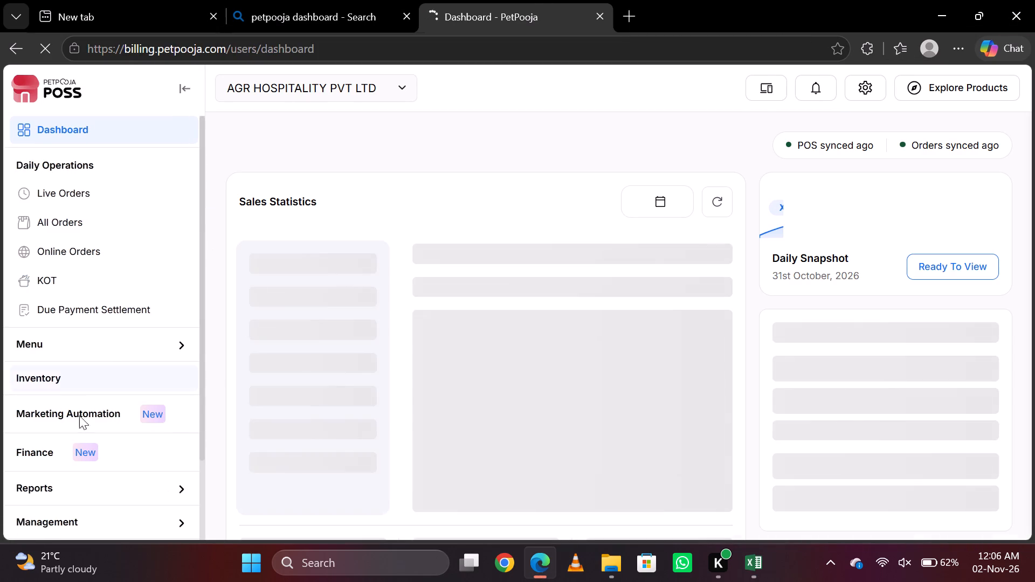
pyautogui.click(119, 480)
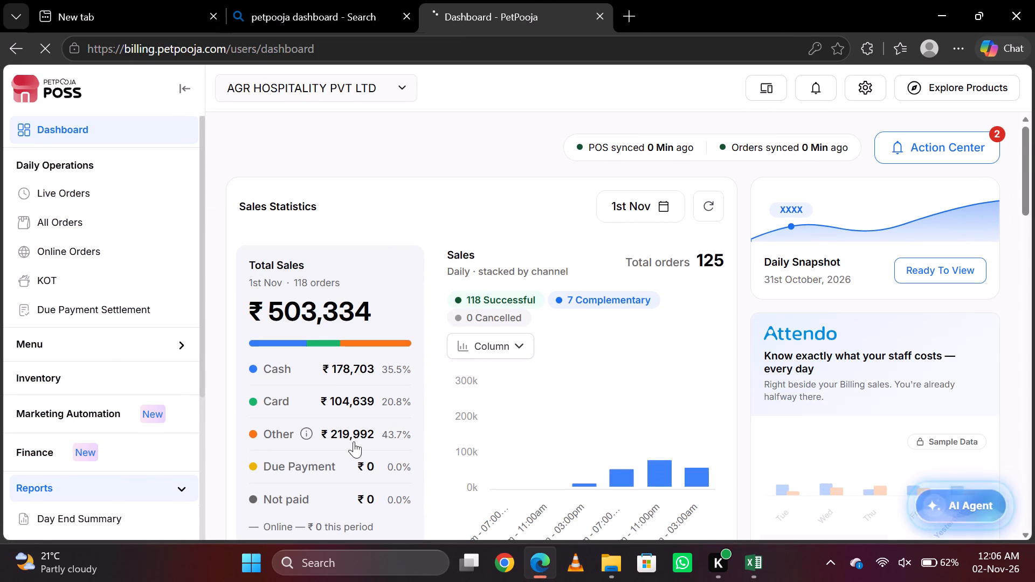
pyautogui.scroll(-1, 195, 462)
pyautogui.click(97, 494)
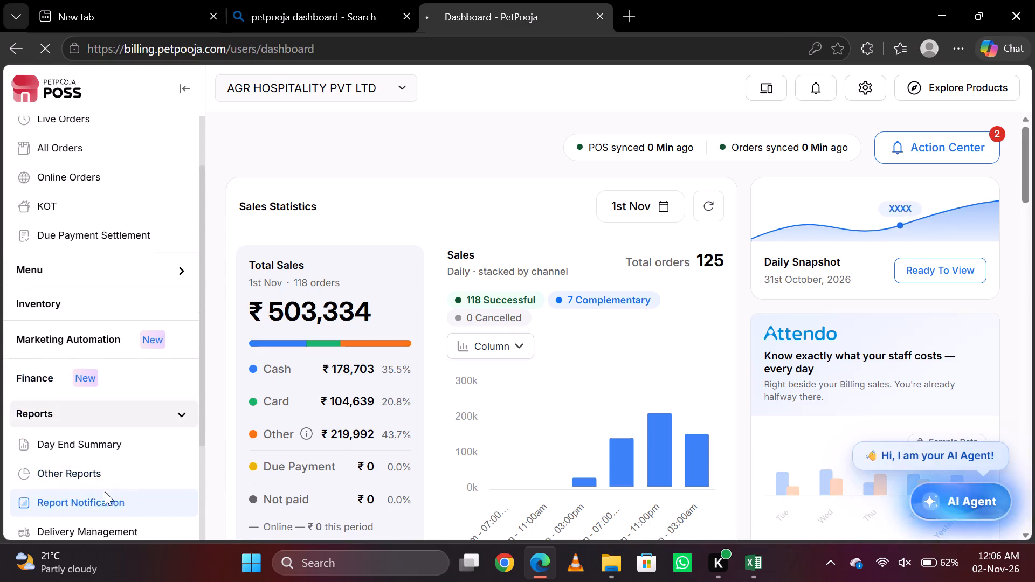
pyautogui.click(123, 483)
pyautogui.scroll(-1, 143, 490)
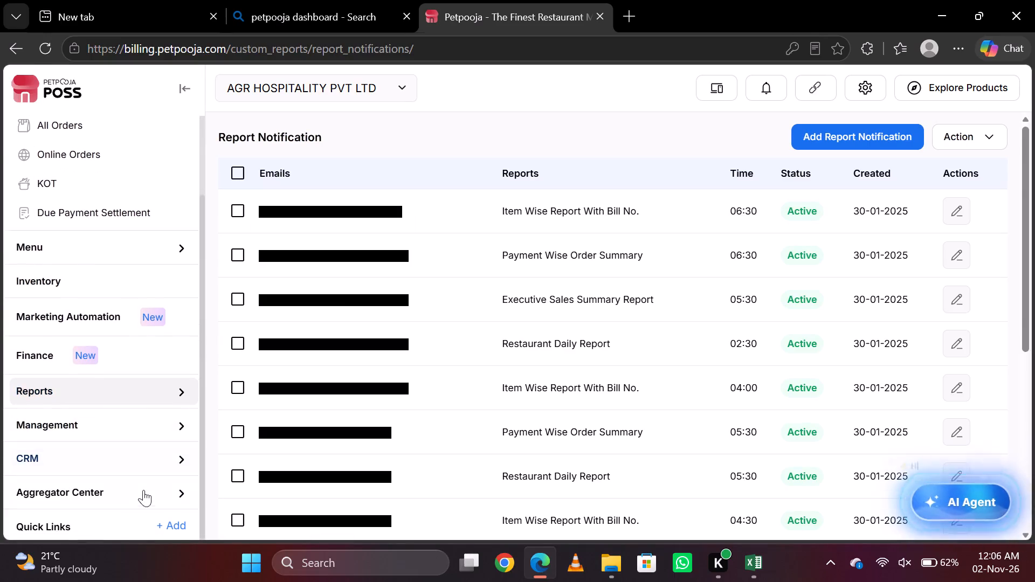
pyautogui.click(112, 434)
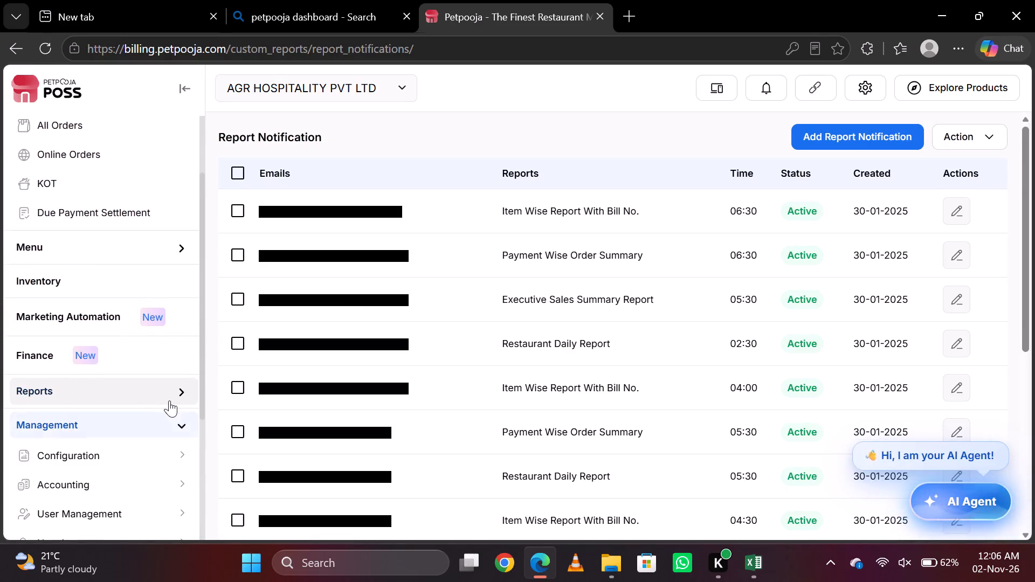
pyautogui.click(169, 400)
pyautogui.click(94, 449)
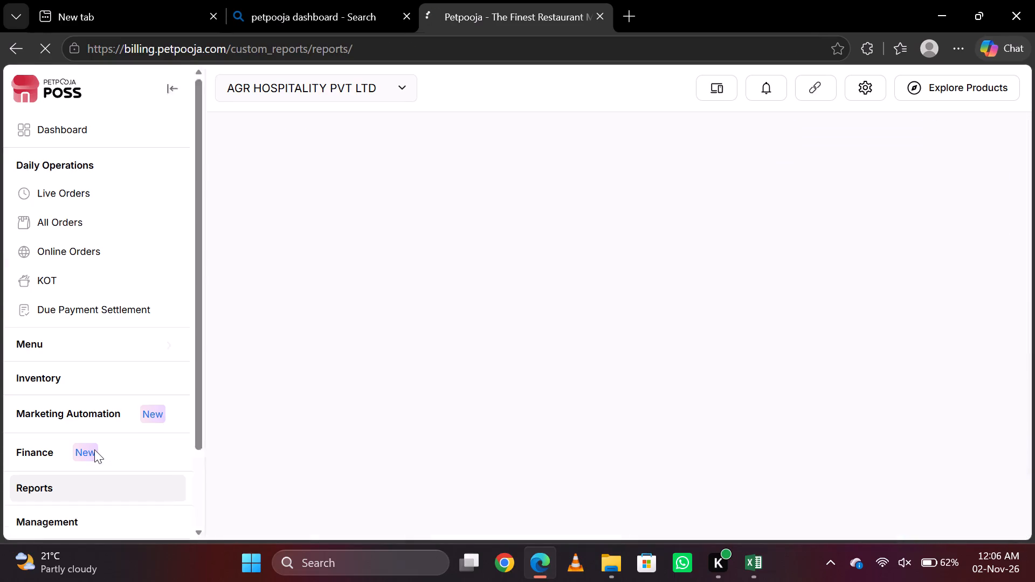
pyautogui.scroll(-1, 825, 303)
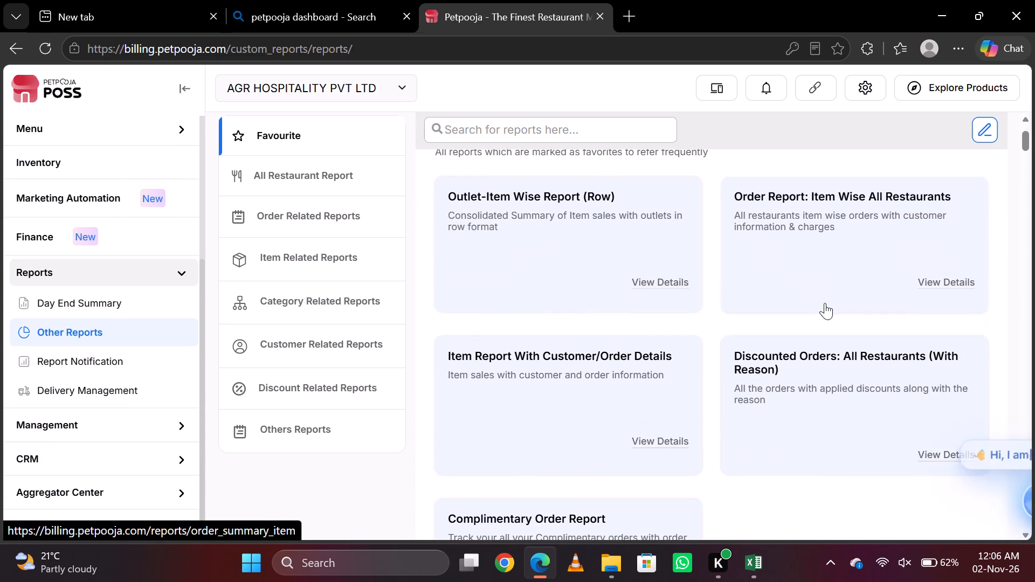
pyautogui.click(808, 376)
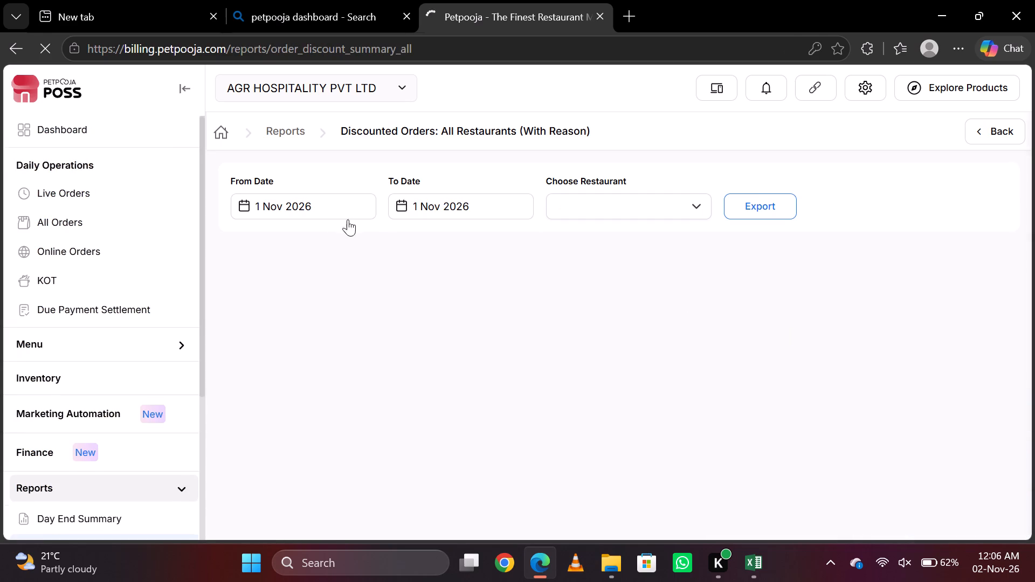
# Export the discounted orders for AGR HOSPITALITY PVT LTD from 30 Oct 2026 to 31 Oct 2026 and open the downloaded file.
pyautogui.click(328, 214)
pyautogui.click(251, 227)
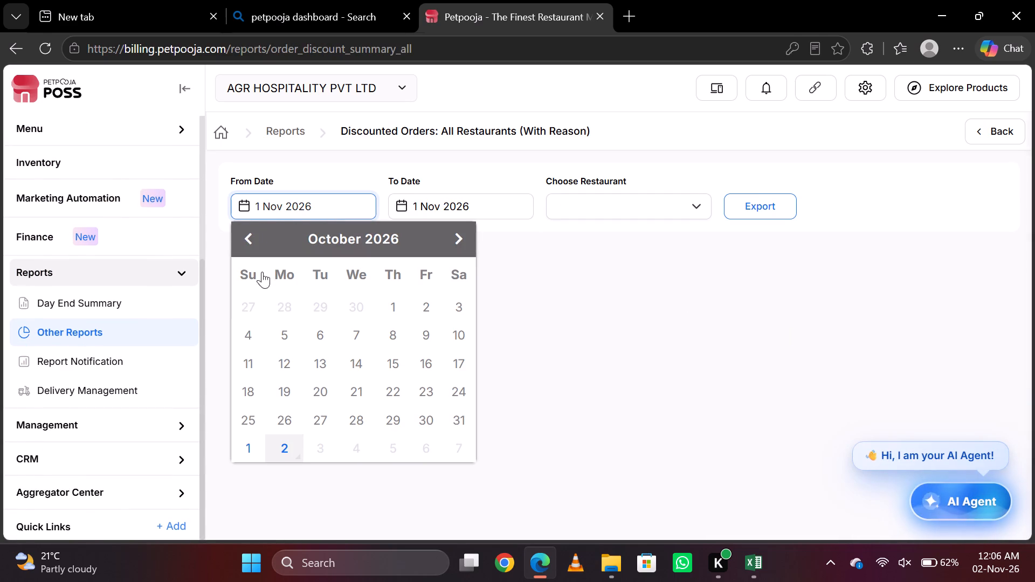
pyautogui.click(425, 421)
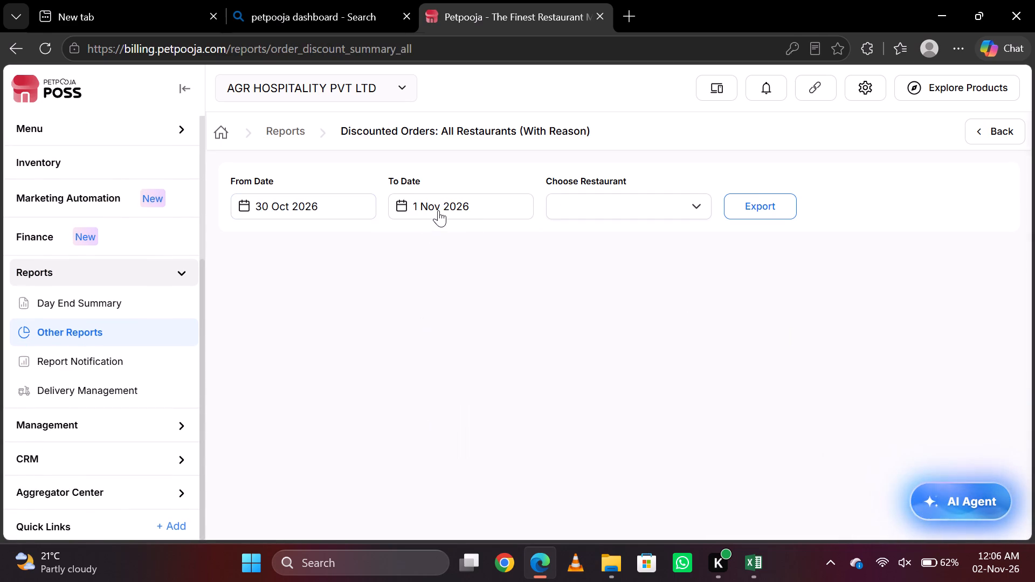
pyautogui.click(438, 210)
pyautogui.click(412, 224)
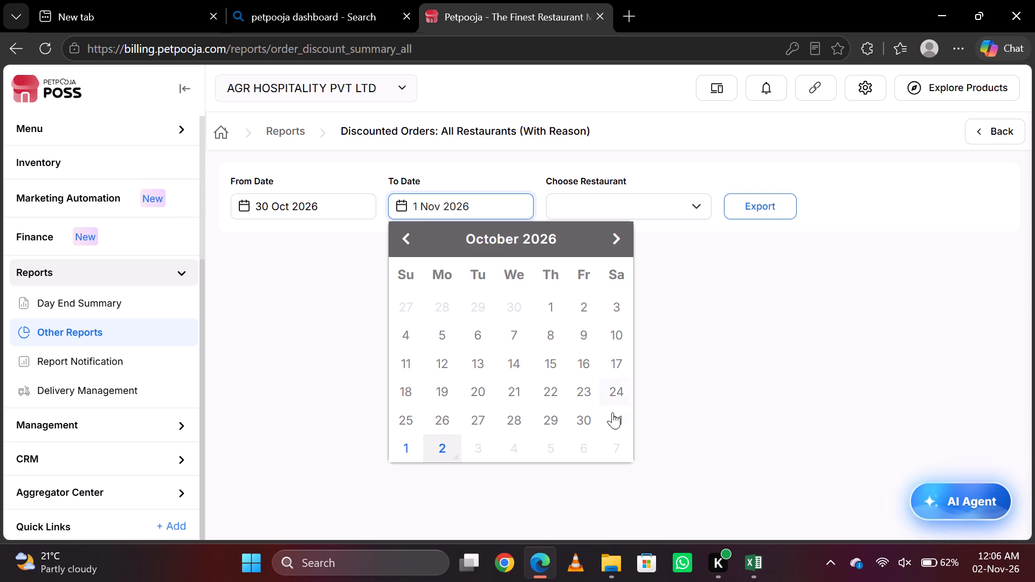
pyautogui.click(620, 427)
pyautogui.click(693, 193)
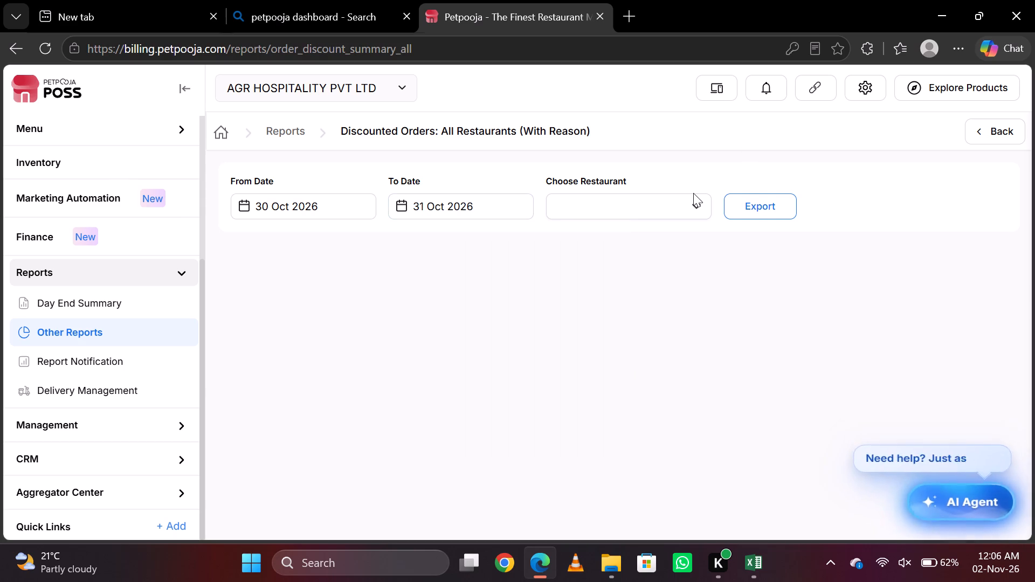
pyautogui.click(683, 213)
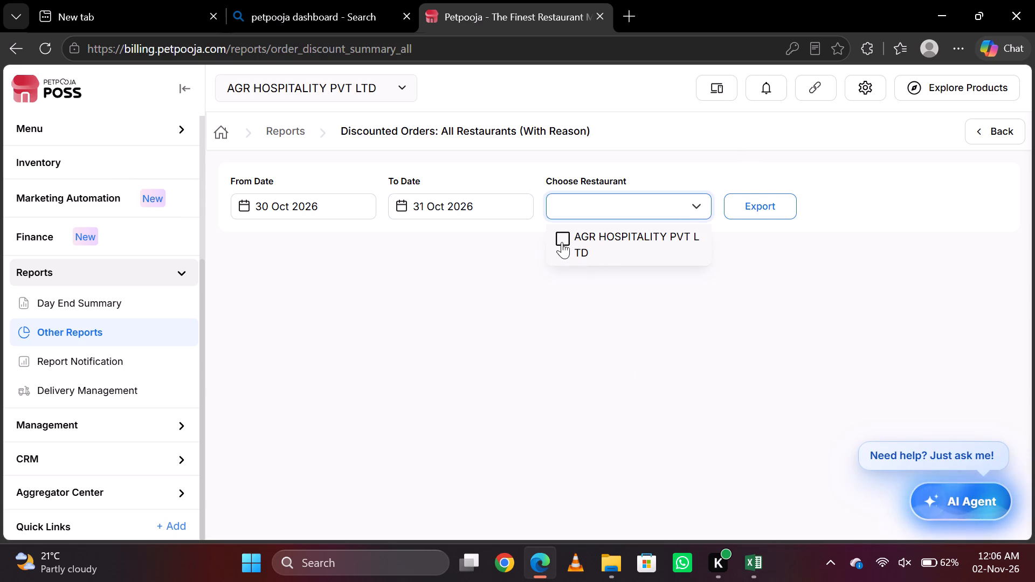
pyautogui.click(563, 240)
pyautogui.click(751, 210)
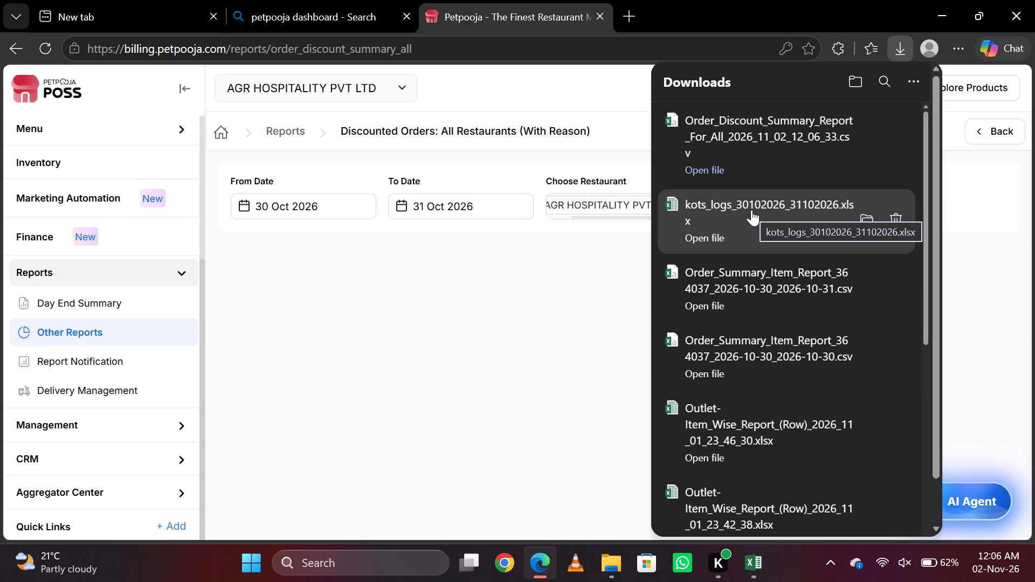
pyautogui.click(813, 160)
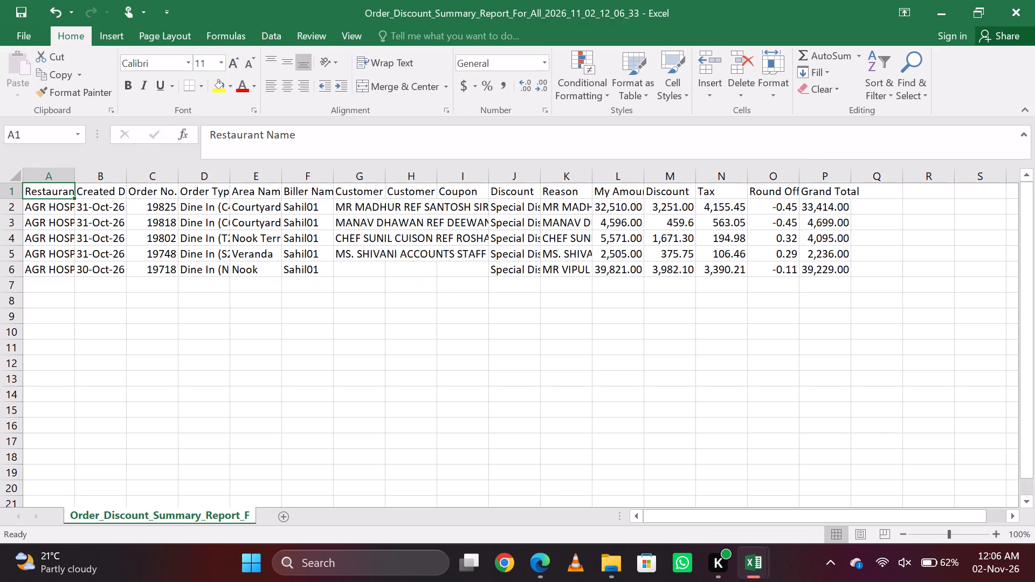
# Copy the created dates B2:B6 from the discount export into the DATE column of DISCOUNT from B65, as values only.
pyautogui.press('Down')
pyautogui.press('Right')
pyautogui.hotkey('shift', 'Down')
pyautogui.hotkey('shift', 'Down')
pyautogui.hotkey('shift', 'Down')
pyautogui.hotkey('shift', 'Down')
pyautogui.hotkey('ctrl', 'c')
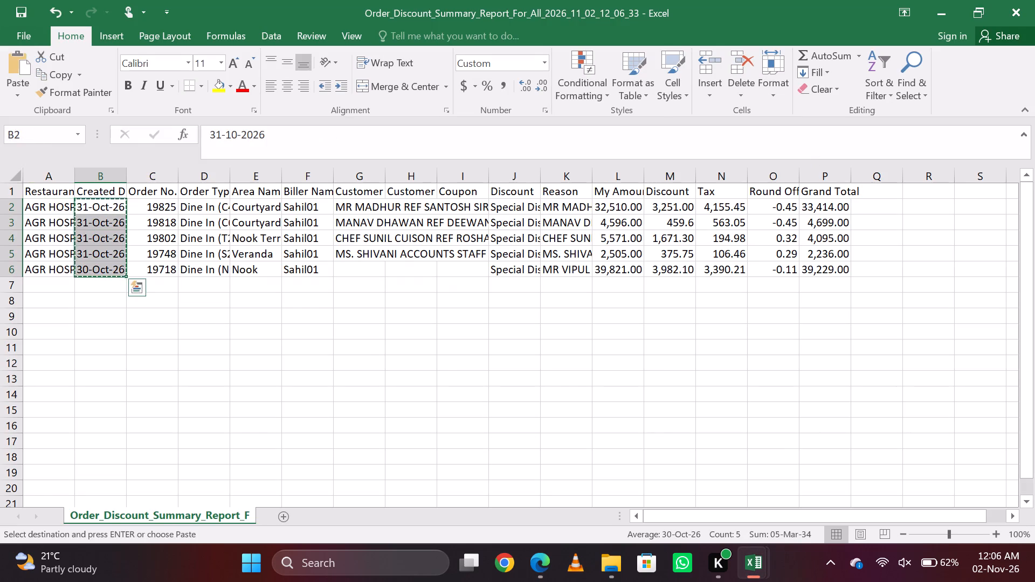
pyautogui.hotkey('alt', 'Tab')
pyautogui.press('Right')
pyautogui.hotkey('alt', 'Tab')
pyautogui.hotkey('alt', 'Tab')
pyautogui.press('Right')
pyautogui.press('Left')
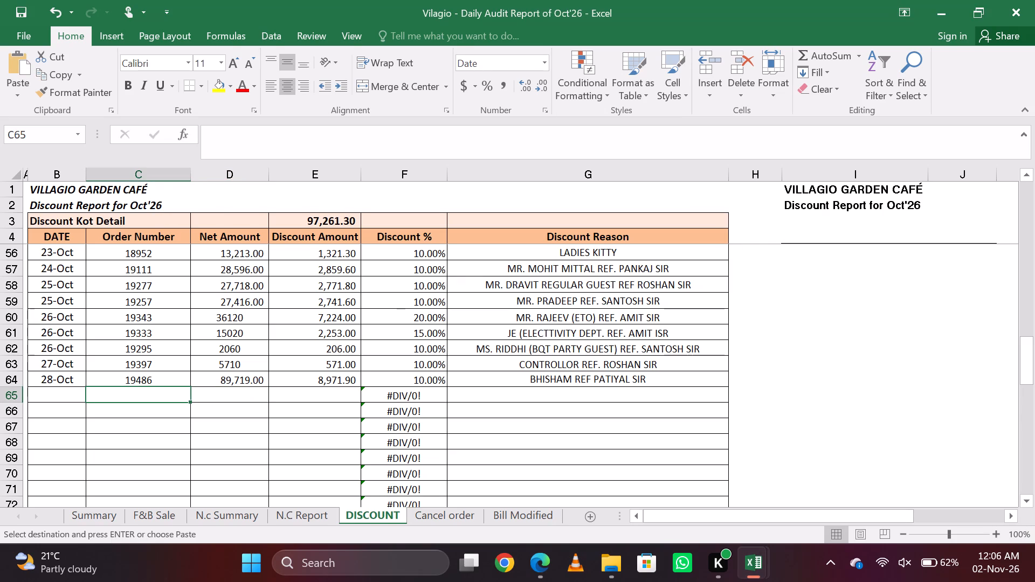
pyautogui.press('Escape')
pyautogui.press('Left')
pyautogui.write('esv')
pyautogui.press('Return')
# Copy the order numbers C2:C6 from the discount export into the Order Number column of DISCOUNT from C65, as values only.
pyautogui.press('Right')
pyautogui.hotkey('alt', 'Tab')
pyautogui.press('Right')
pyautogui.hotkey('alt', 'Tab')
pyautogui.hotkey('alt', 'Tab')
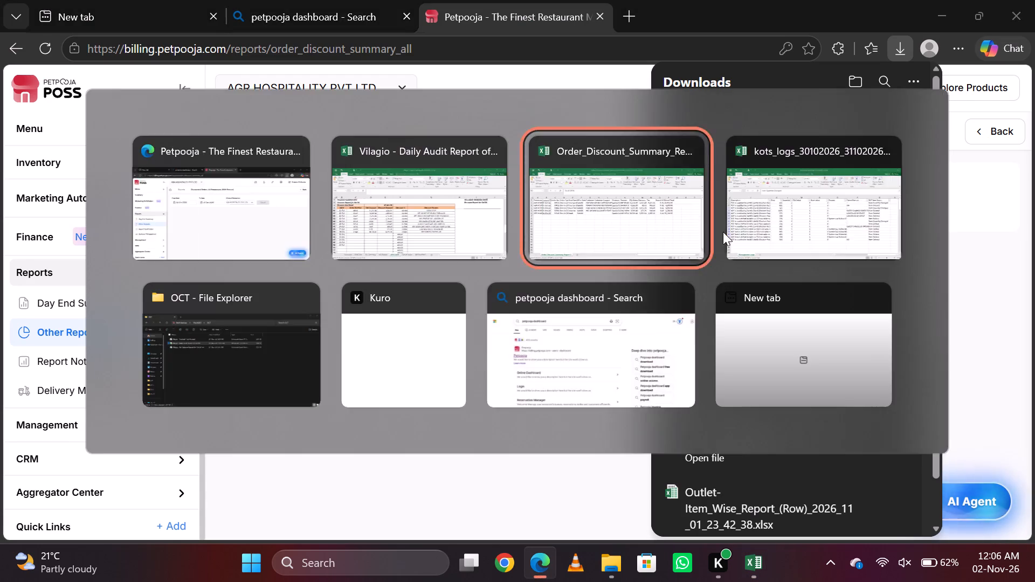
pyautogui.press('Right')
pyautogui.hotkey('ctrl', 'shift', 'Down')
pyautogui.hotkey('ctrl', 'c')
pyautogui.hotkey('alt', 'Tab')
pyautogui.press('Right')
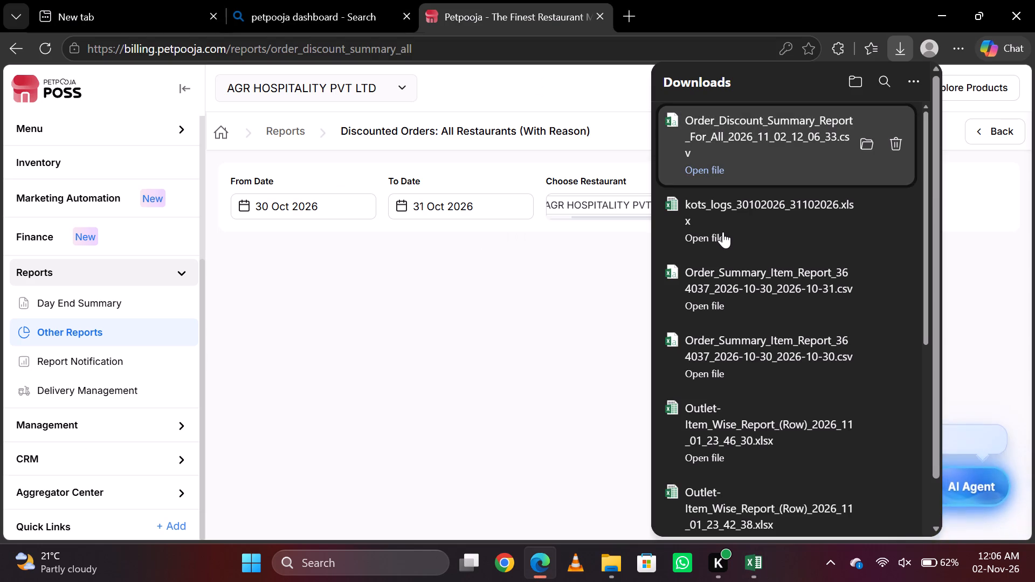
pyautogui.hotkey('alt', 'Tab')
pyautogui.hotkey('alt', 'Tab')
pyautogui.press('Right')
pyautogui.press('Left')
pyautogui.write('esv')
pyautogui.press('Return')
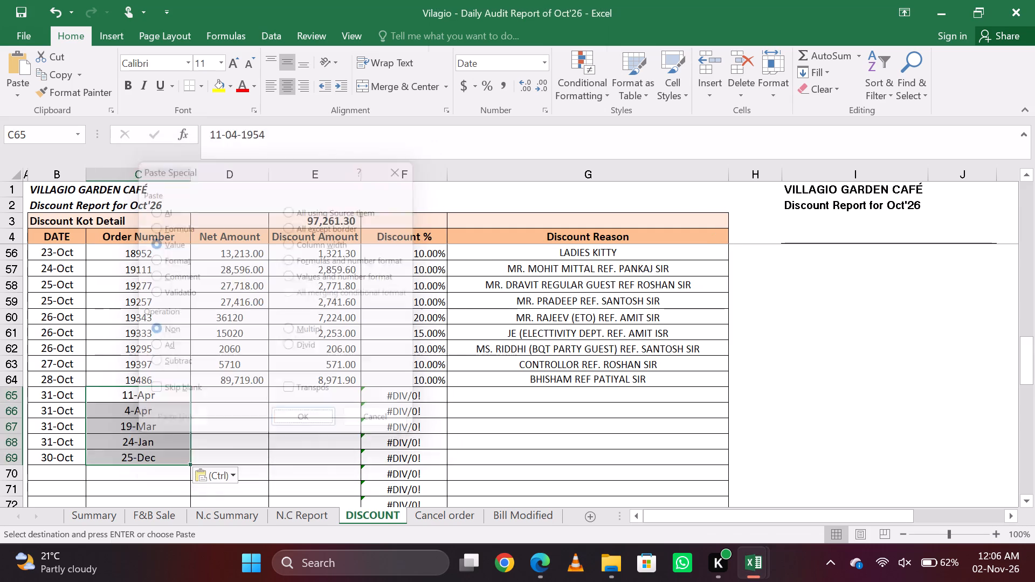
# Copy the My Amount and Discount values L2:M6 from the export into DISCOUNT from D65, as values only.
pyautogui.press('Right')
pyautogui.hotkey('alt', 'Tab')
pyautogui.hotkey('alt', 'Tab')
pyautogui.hotkey('alt', 'Tab')
pyautogui.press('Up')
pyautogui.press('Right')
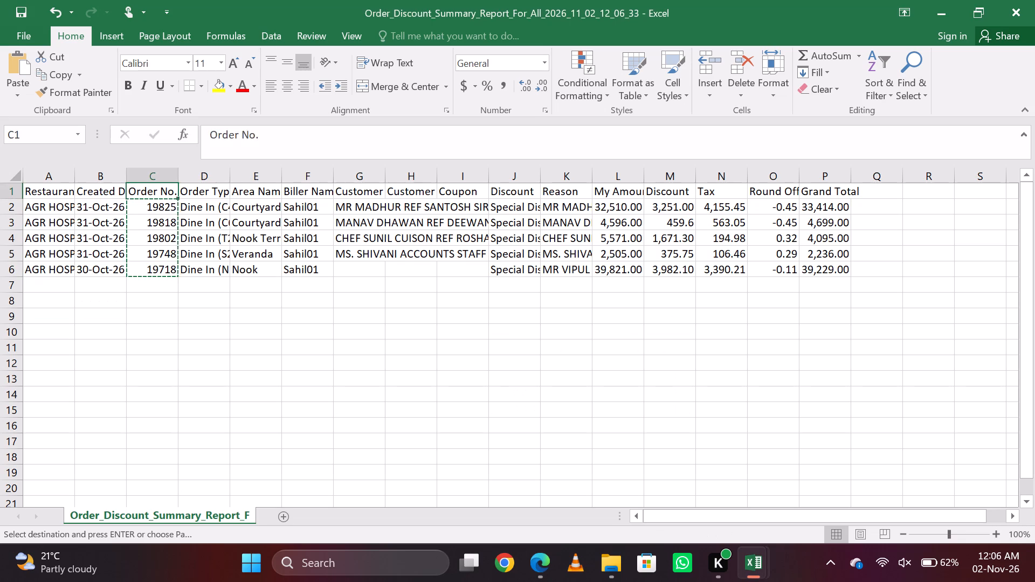
pyautogui.press('Right')
pyautogui.press('Right')
pyautogui.press('Right')
pyautogui.press('Right')
pyautogui.press('Right')
pyautogui.press('Right')
pyautogui.press('Right')
pyautogui.press('Right')
pyautogui.press('Down')
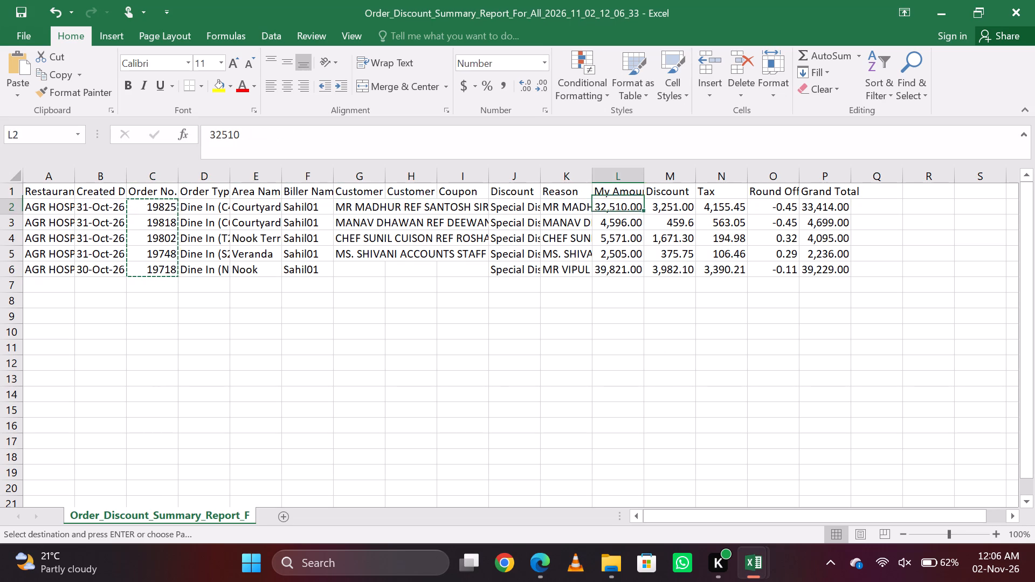
pyautogui.hotkey('shift', 'Right')
pyautogui.hotkey('shift', 'Down')
pyautogui.hotkey('ctrl', 'shift', 'Down')
pyautogui.hotkey('ctrl', 'c')
pyautogui.hotkey('alt', 'Tab')
pyautogui.press('Right')
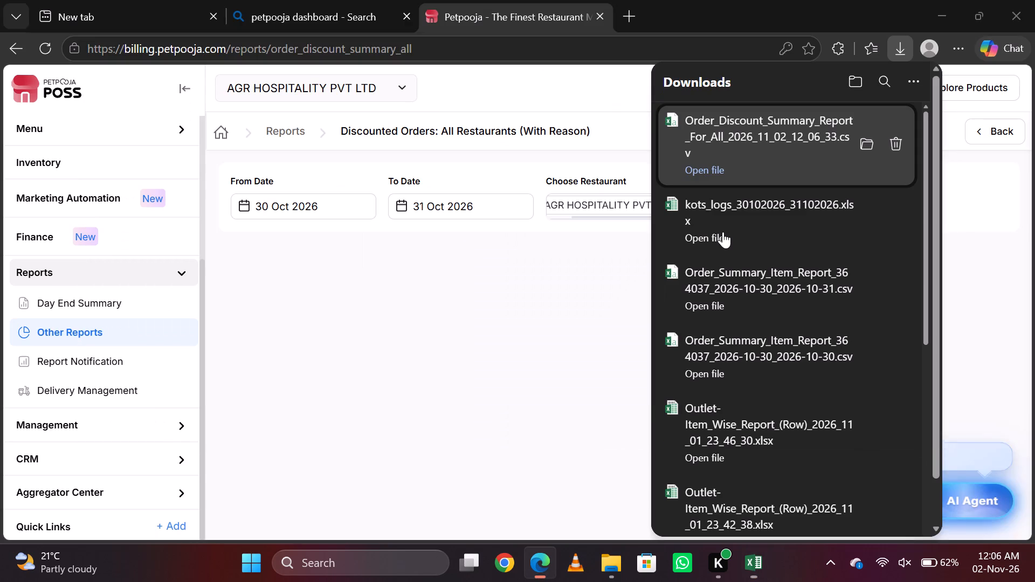
pyautogui.press('Left')
pyautogui.hotkey('alt', 'Tab')
pyautogui.hotkey('alt', 'Tab')
pyautogui.press('Right')
pyautogui.press('Left')
pyautogui.write('esv')
pyautogui.press('Return')
# Copy the reasons K2:K6 from the discount export into the Discount Reason column of DISCOUNT from G65, as values only, and save.
pyautogui.press('Right')
pyautogui.press('Right')
pyautogui.press('Right')
pyautogui.hotkey('alt', 'Tab')
pyautogui.press('Up')
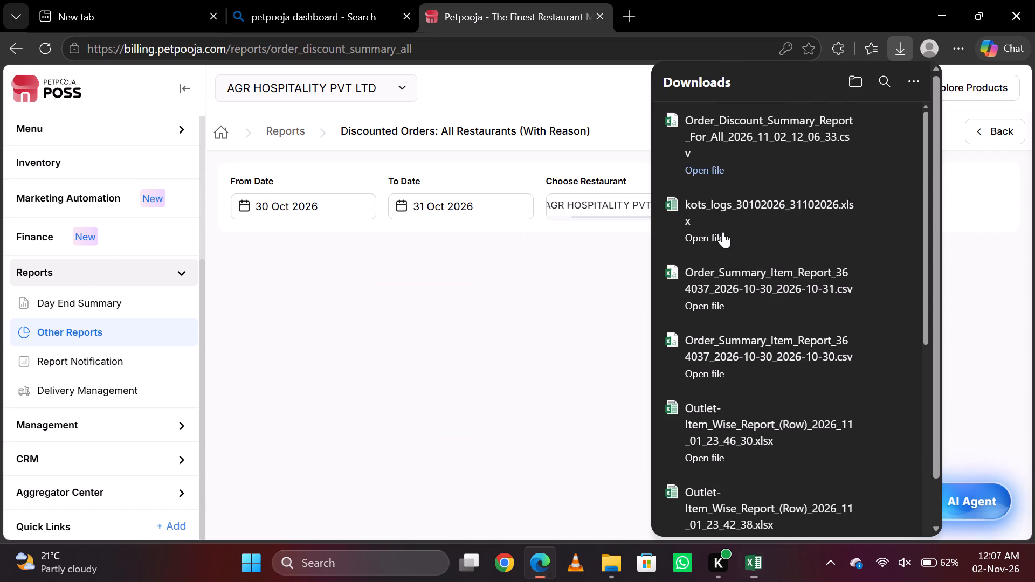
pyautogui.press('Up')
pyautogui.hotkey('alt', 'Tab')
pyautogui.hotkey('alt', 'Tab')
pyautogui.press('Right')
pyautogui.press('Right')
pyautogui.press('Left')
pyautogui.press('Left')
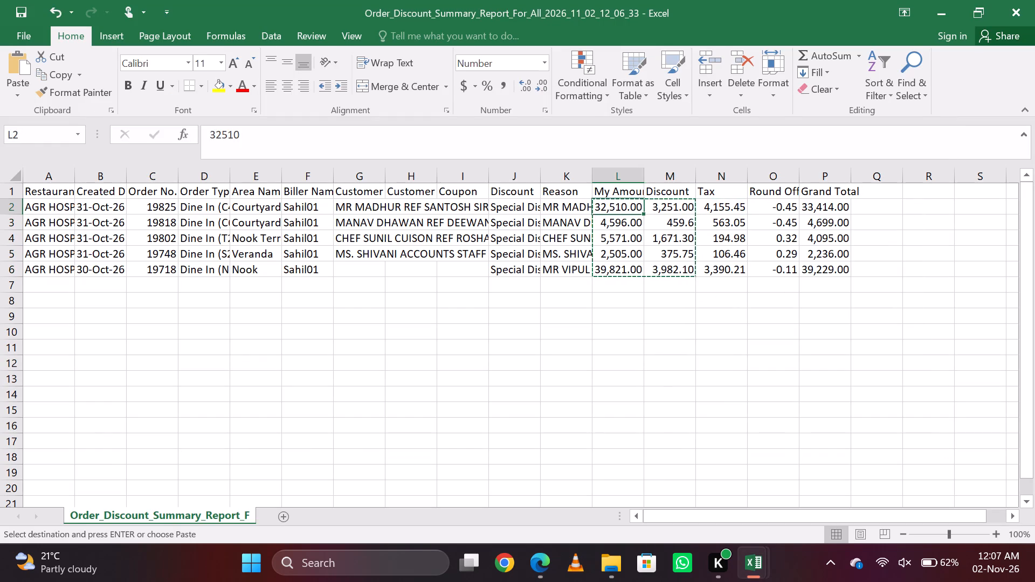
pyautogui.press('Left')
pyautogui.press('Left')
pyautogui.press('Left')
pyautogui.press('Left')
pyautogui.press('Left')
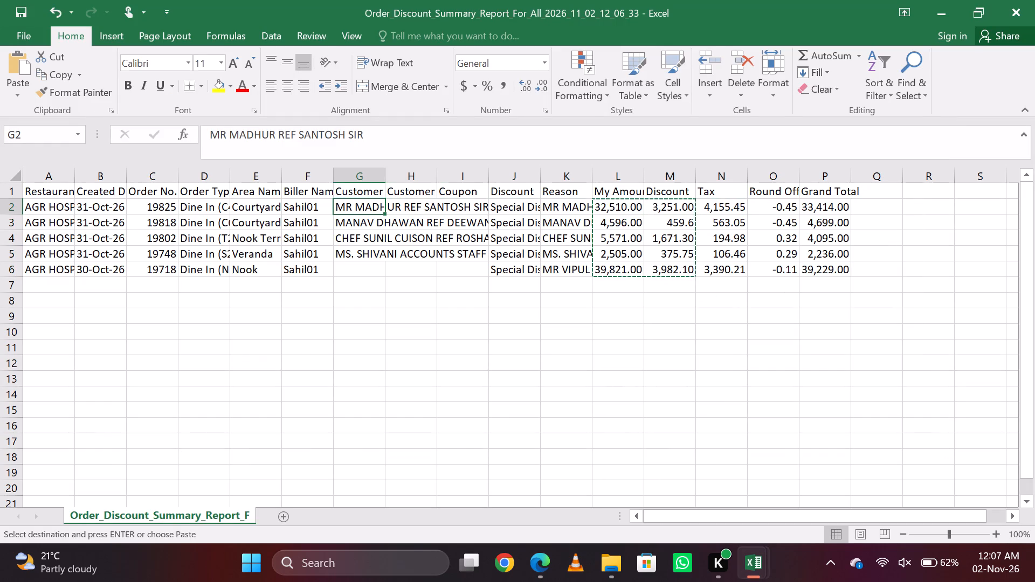
pyautogui.hotkey('alt', 'Tab')
pyautogui.hotkey('alt', 'Tab')
pyautogui.hotkey('alt', 'Tab')
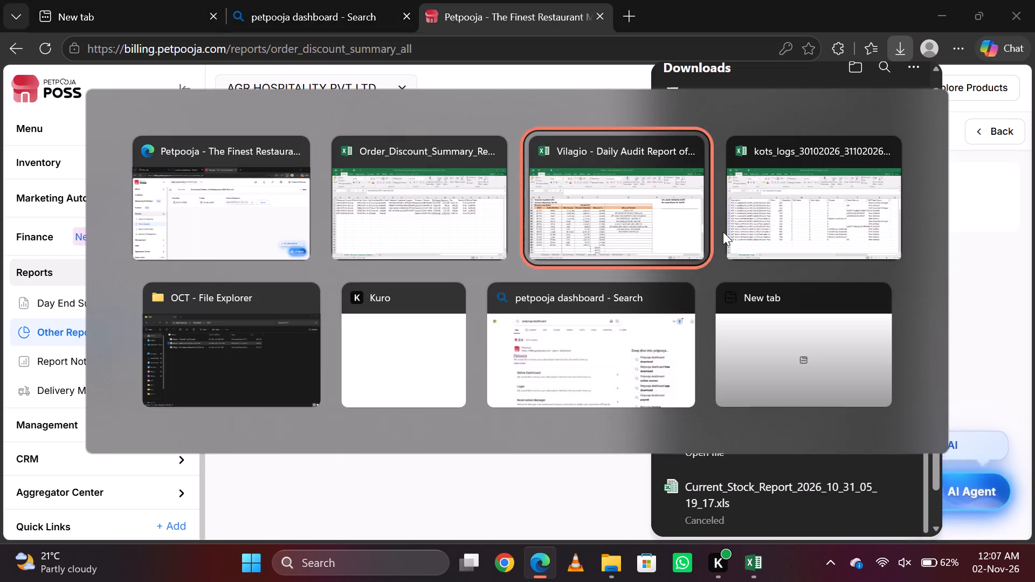
pyautogui.hotkey('alt', 'Tab')
pyautogui.press('Right')
pyautogui.hotkey('alt', 'Tab')
pyautogui.hotkey('alt', 'Tab')
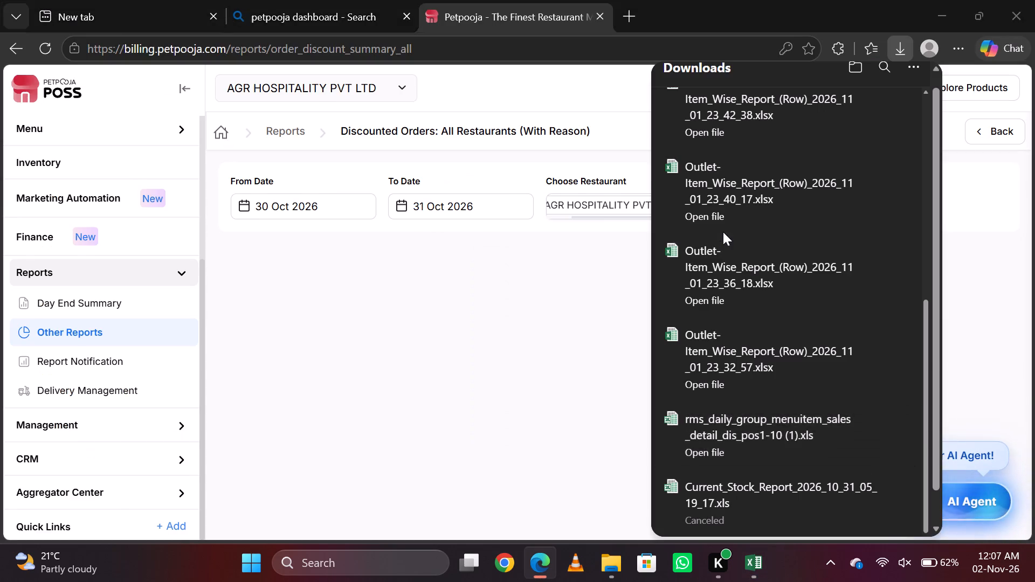
pyautogui.press('Right')
pyautogui.press('Right')
pyautogui.press('Right')
pyautogui.press('Right')
pyautogui.hotkey('ctrl', 'shift', 'Down')
pyautogui.hotkey('ctrl', 'c')
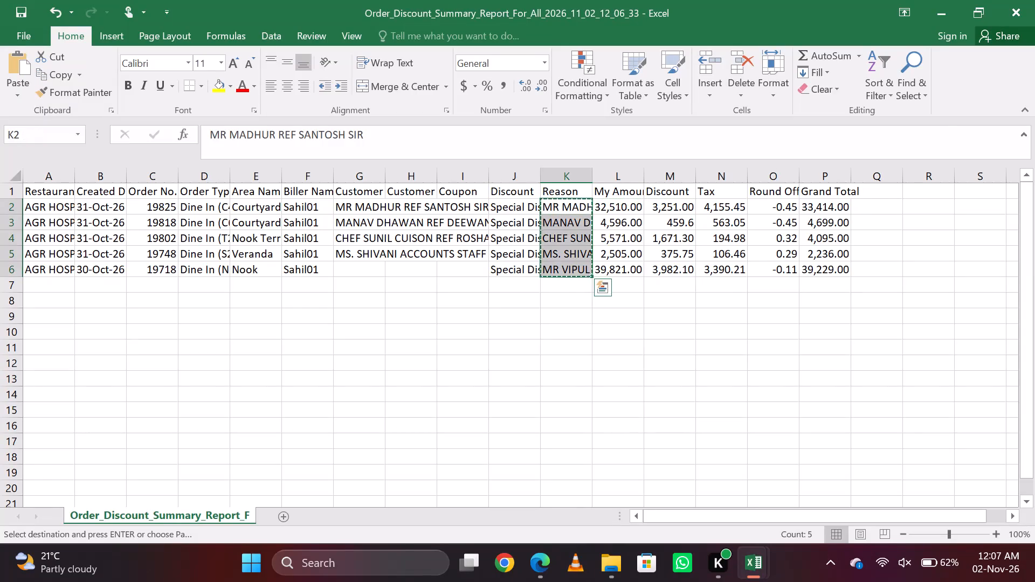
pyautogui.hotkey('alt', 'Tab')
pyautogui.press('Right')
pyautogui.hotkey('alt', 'Tab')
pyautogui.hotkey('alt', 'Tab')
pyautogui.press('Right')
pyautogui.press('Left')
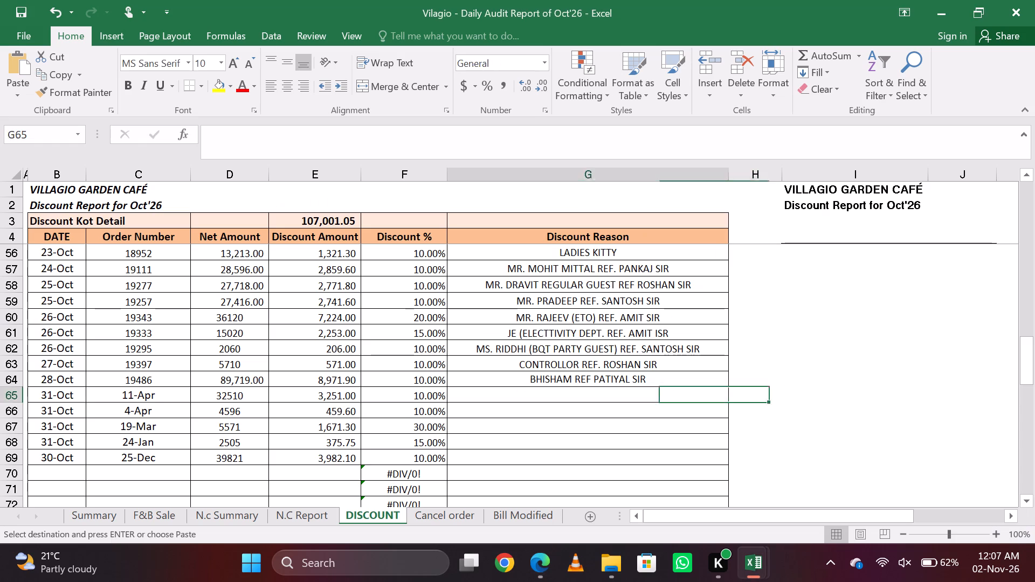
pyautogui.press('Left')
pyautogui.press('Right')
pyautogui.write('esv')
pyautogui.press('Return')
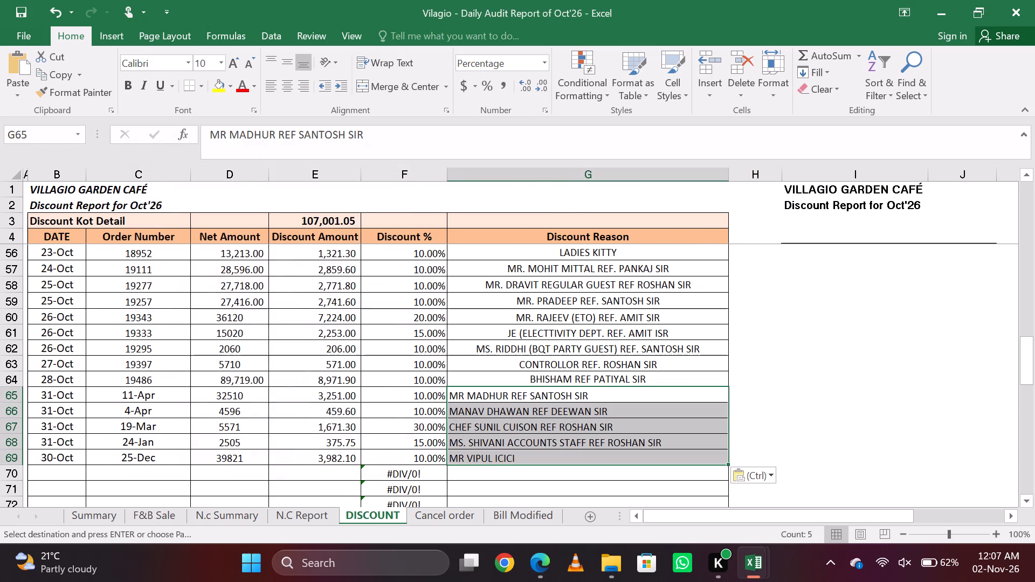
pyautogui.press('Down')
pyautogui.press('Left')
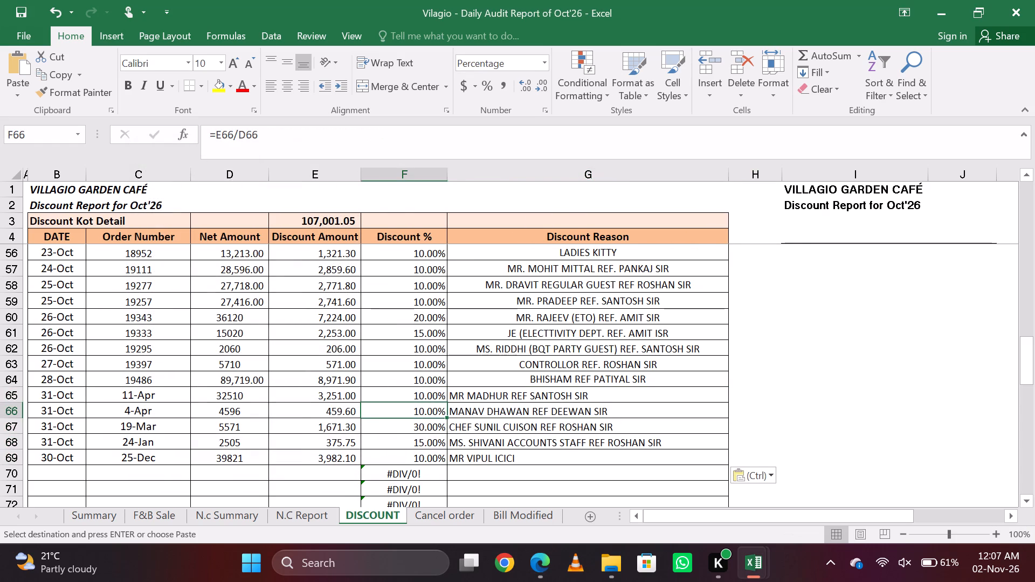
pyautogui.hotkey('ctrl', 's')
# Sort rows 65 to 69 of the DISCOUNT sheet by Column B from oldest to newest and save the workbook.
pyautogui.hotkey('ctrl', 'pageup')
pyautogui.hotkey('ctrl', 'pagedown')
pyautogui.press('Up')
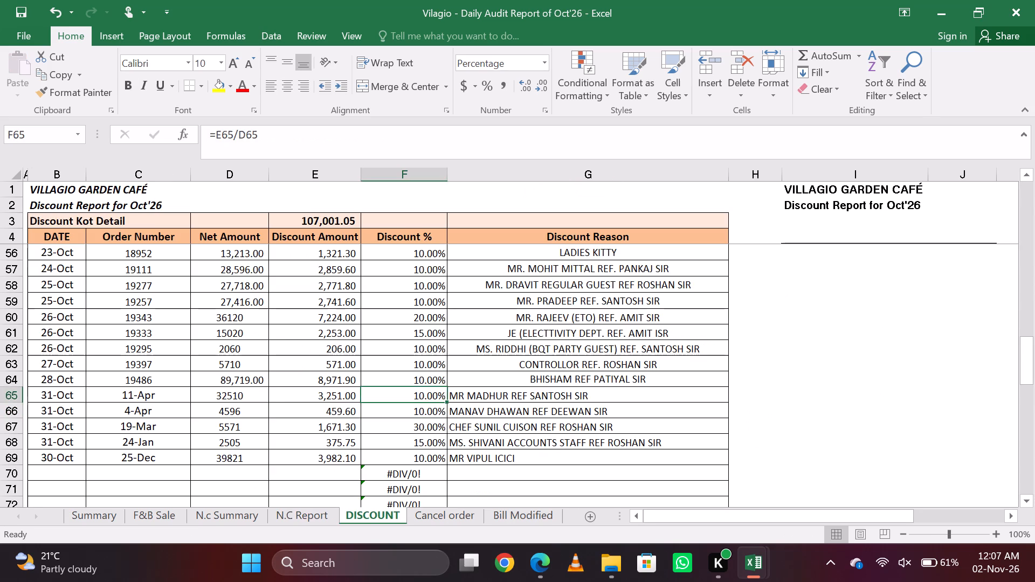
pyautogui.press('Left')
pyautogui.press('Down')
pyautogui.press('Left')
pyautogui.press('Up')
pyautogui.hotkey('shift', 'space')
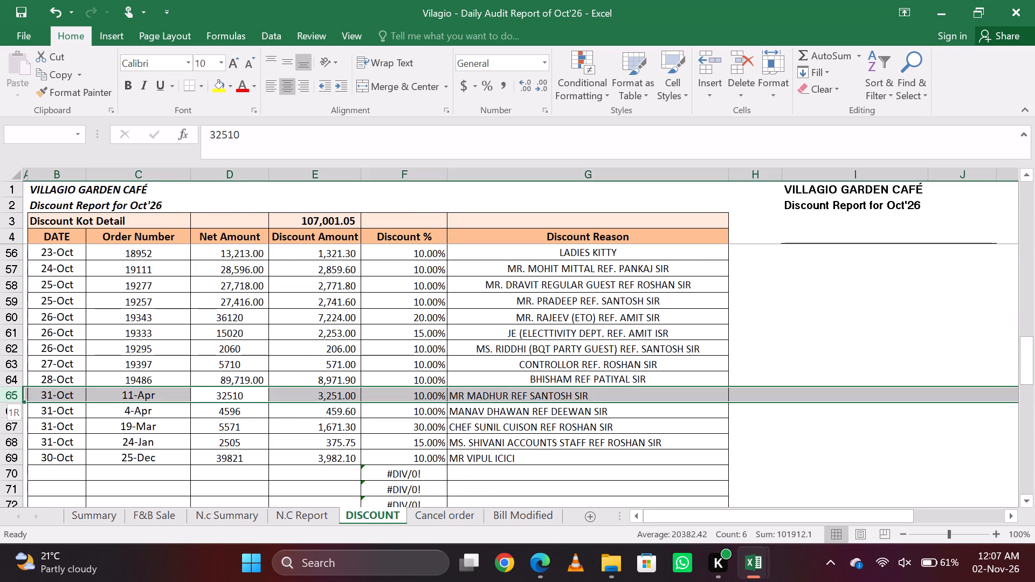
pyautogui.hotkey('shift', 'Down')
pyautogui.hotkey('shift', 'Down')
pyautogui.hotkey('shift', 'Down')
pyautogui.hotkey('shift', 'Down')
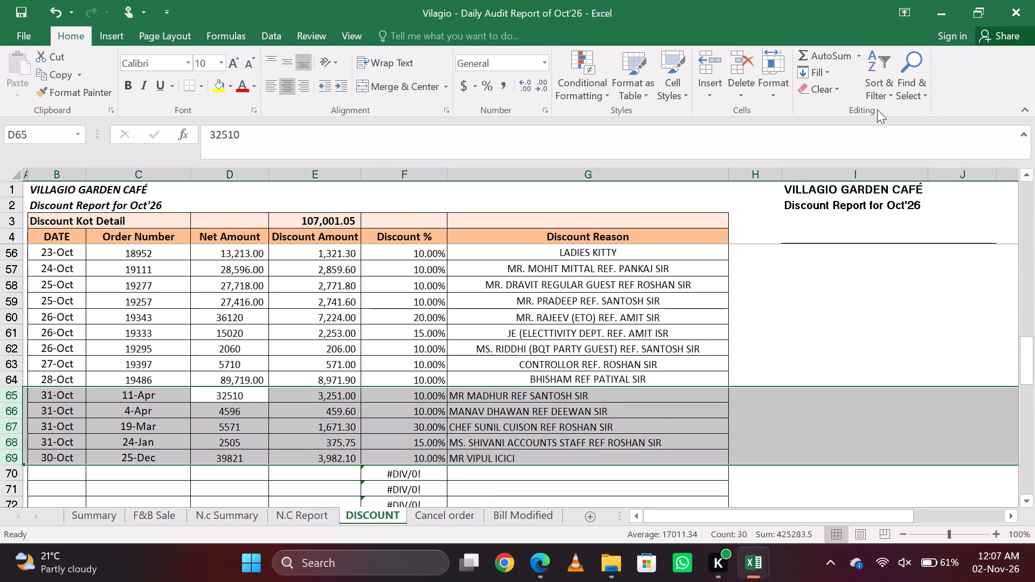
pyautogui.click(881, 100)
pyautogui.click(891, 155)
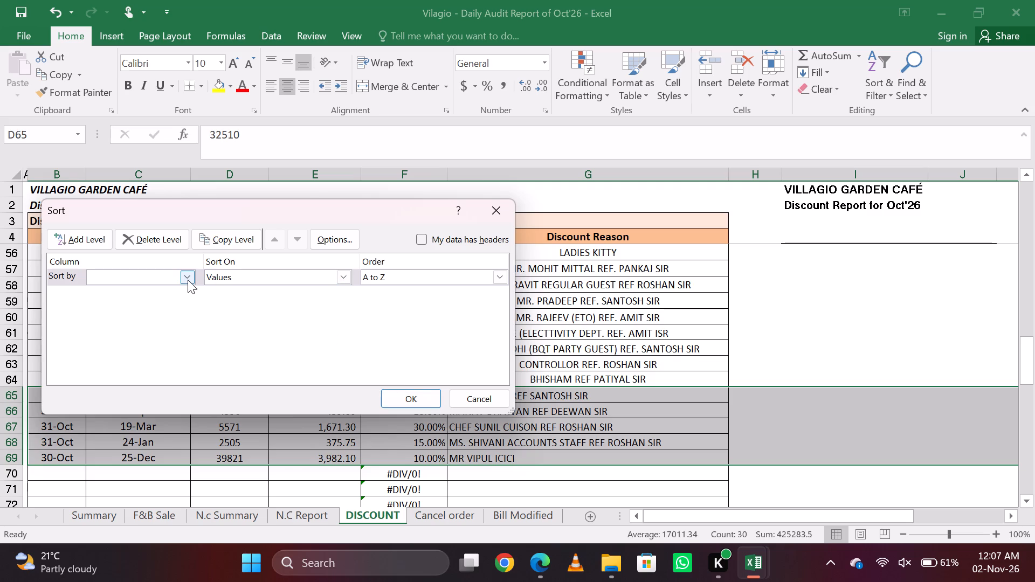
pyautogui.click(188, 280)
pyautogui.click(131, 289)
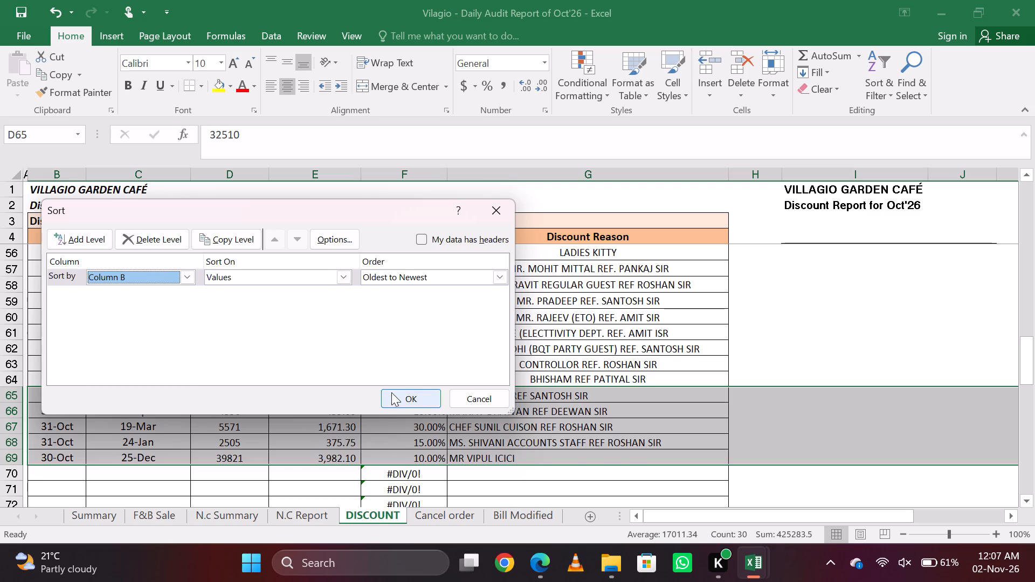
pyautogui.click(391, 392)
pyautogui.click(255, 380)
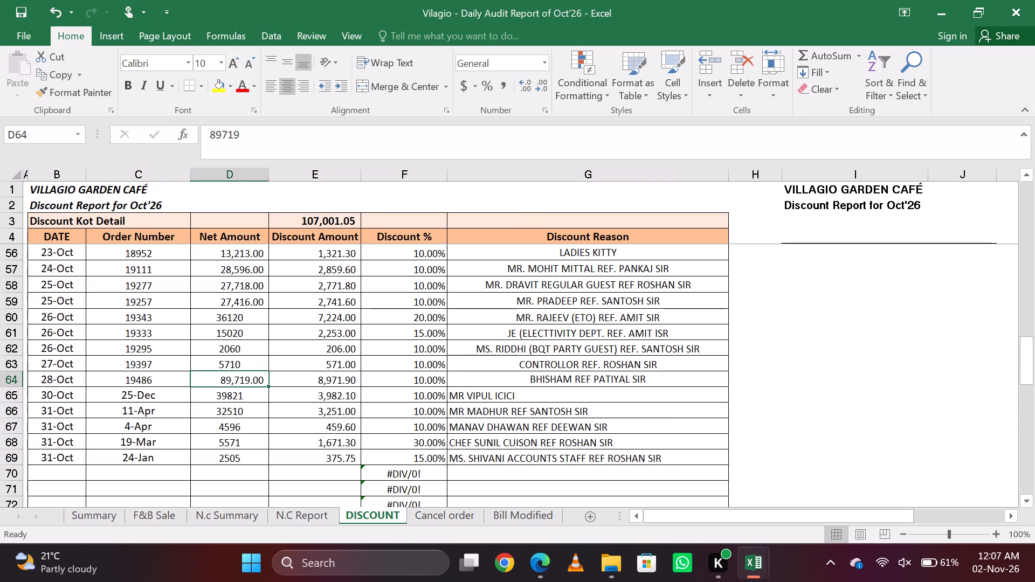
pyautogui.hotkey('ctrl', 's')
# Centre the discount reasons in G65:G69 of the DISCOUNT sheet and save the workbook.
pyautogui.hotkey('ctrl', 'pageup')
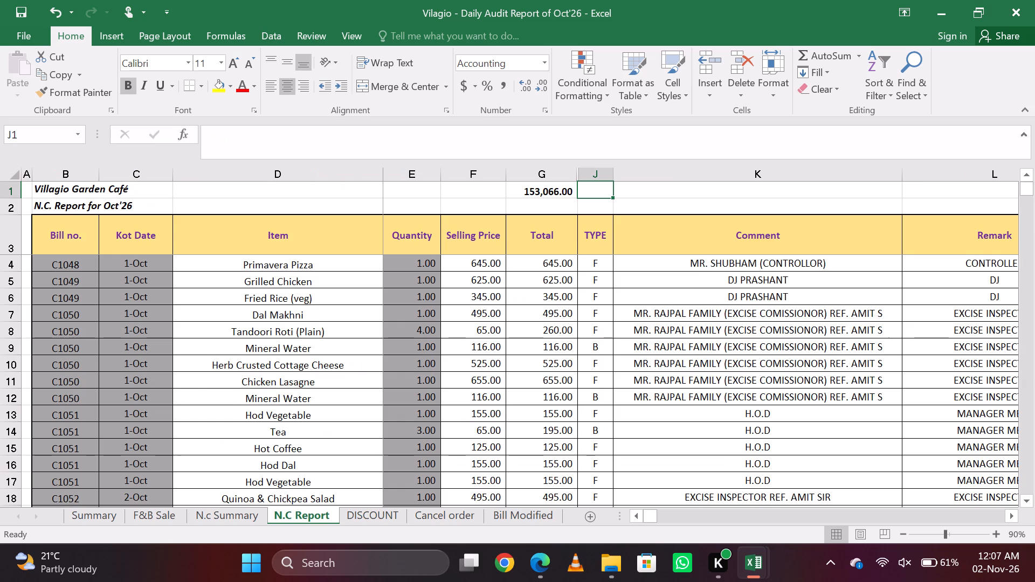
pyautogui.hotkey('ctrl', 'pagedown')
pyautogui.press('Down')
pyautogui.press('Down')
pyautogui.press('Right')
pyautogui.press('Right')
pyautogui.press('Right')
pyautogui.press('Up')
pyautogui.hotkey('shift', 'Down')
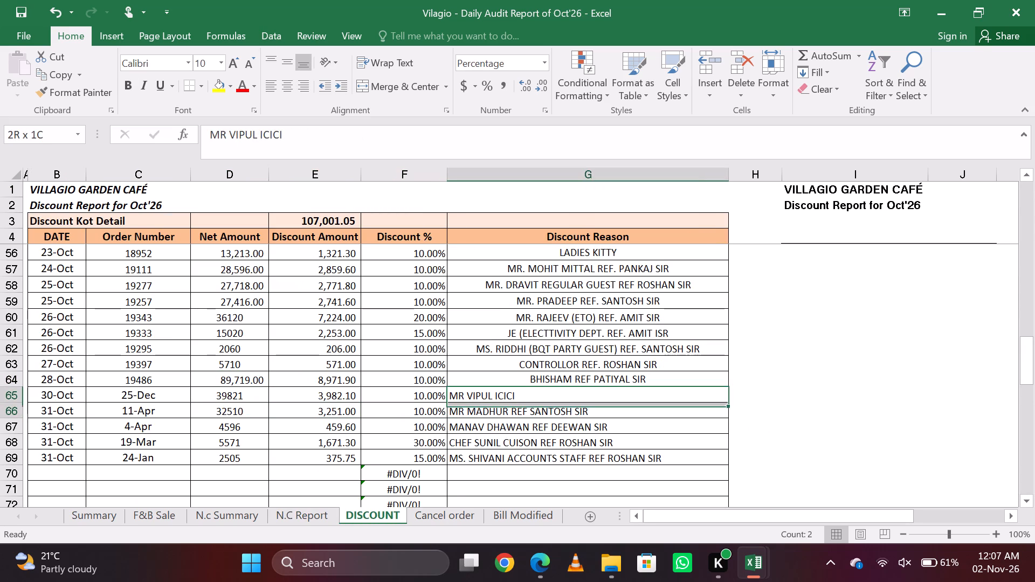
pyautogui.hotkey('shift', 'Down')
pyautogui.hotkey('shift', 'Down')
pyautogui.hotkey('shift', 'Down')
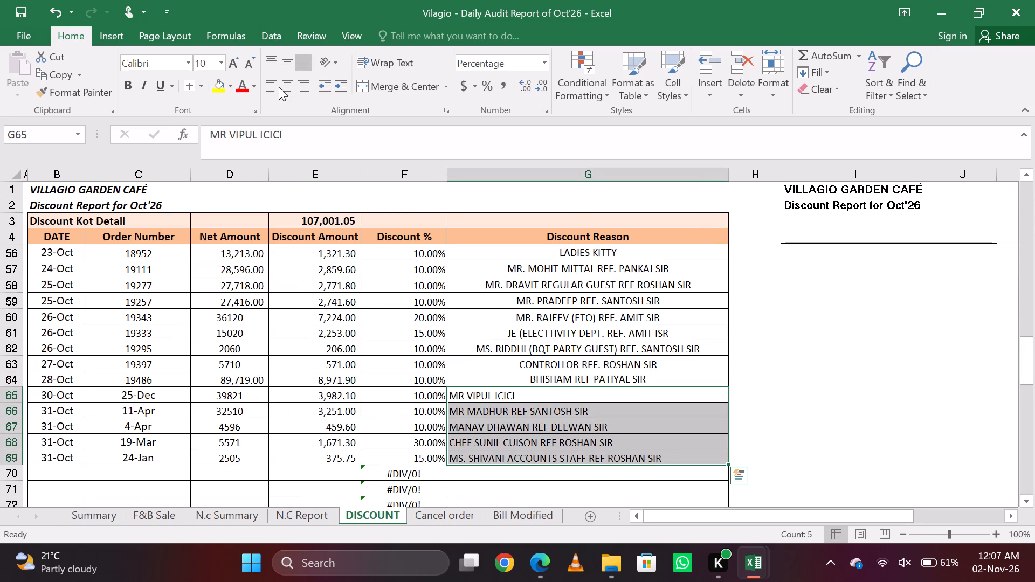
pyautogui.click(289, 87)
pyautogui.press('Down')
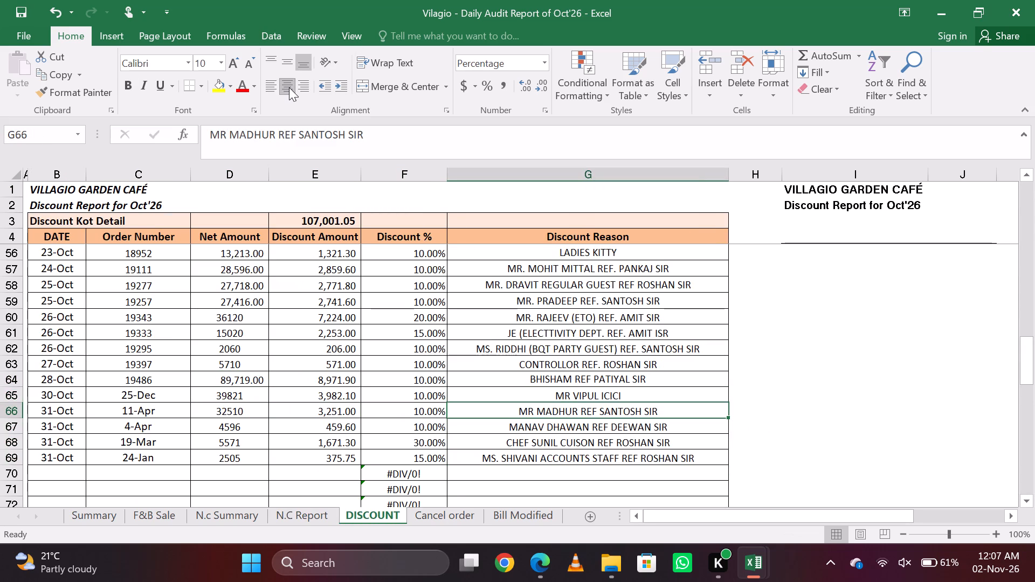
pyautogui.hotkey('ctrl', 's')
# Review the daily October sales rows and totals on the F&B Sale sheet, passing through the complimentary sheets.
pyautogui.hotkey('ctrl', 'pageup')
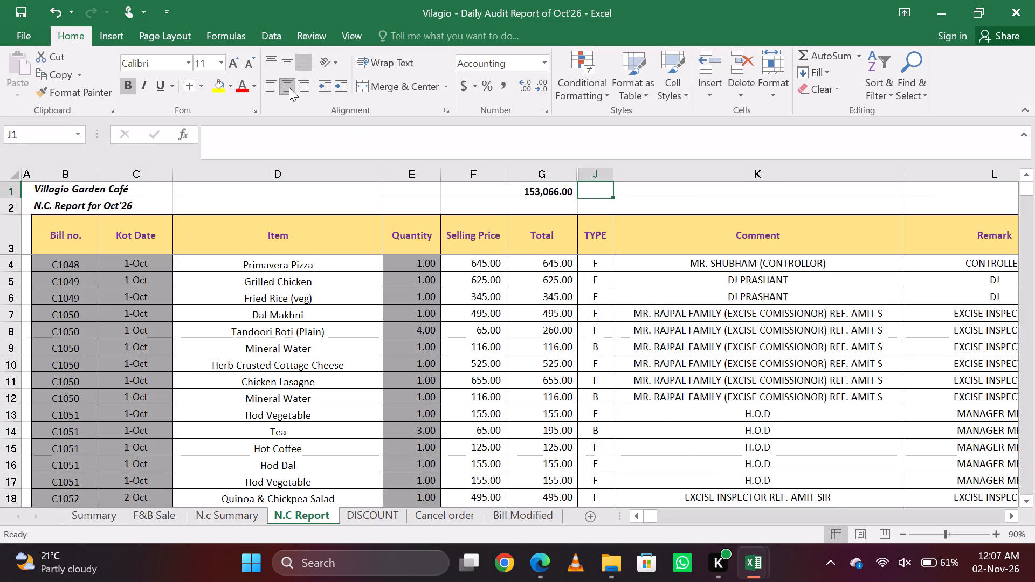
pyautogui.hotkey('ctrl', 'pageup')
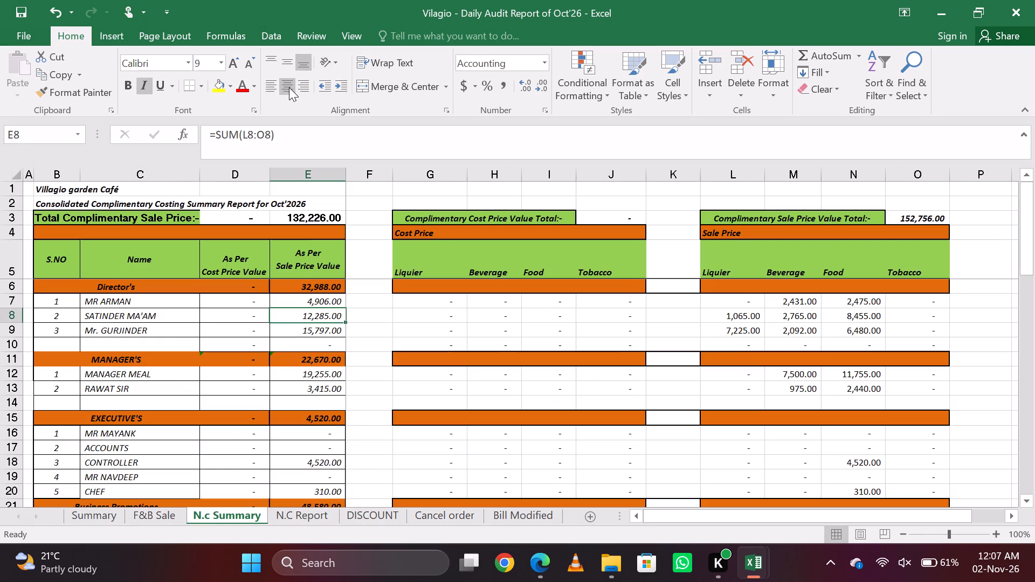
pyautogui.hotkey('ctrl', 'pageup')
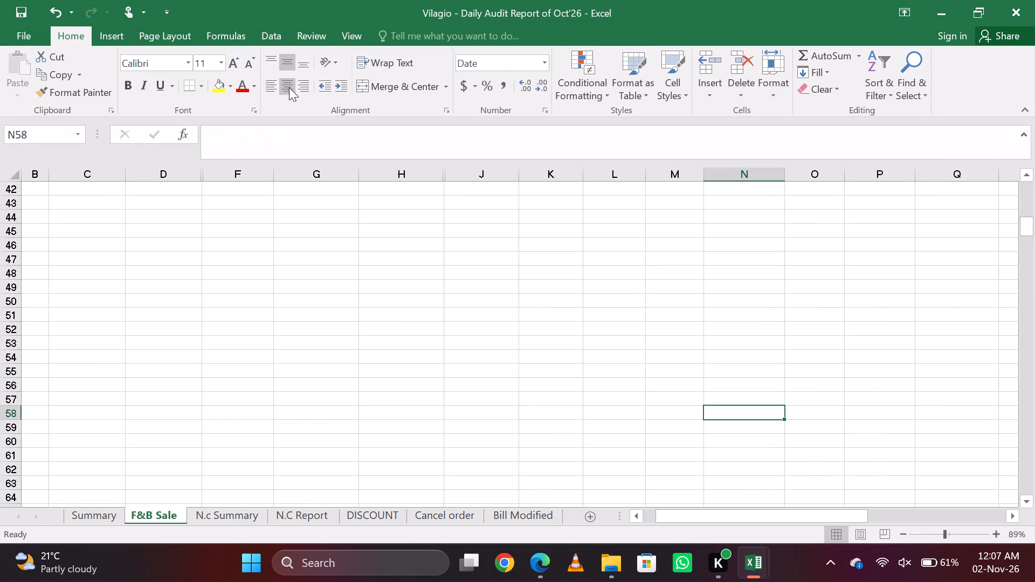
pyautogui.press('Up')
pyautogui.press('Up')
pyautogui.press('Up')
pyautogui.press('Up')
pyautogui.press('Up')
pyautogui.press('Up')
pyautogui.hotkey('ctrl', 'Up')
pyautogui.hotkey('ctrl', 'Up')
pyautogui.hotkey('ctrl', 'Up')
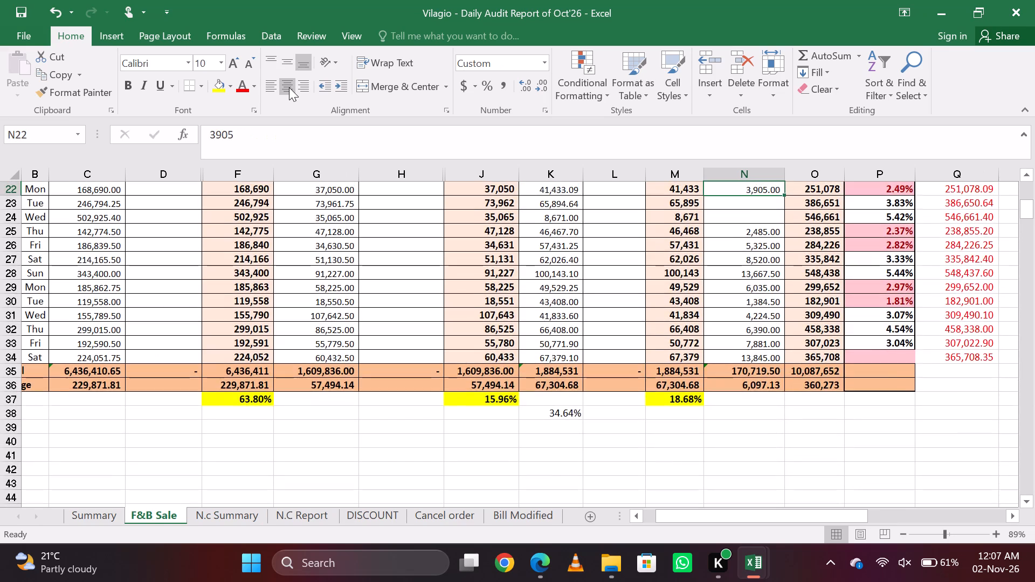
pyautogui.hotkey('ctrl', 'Up')
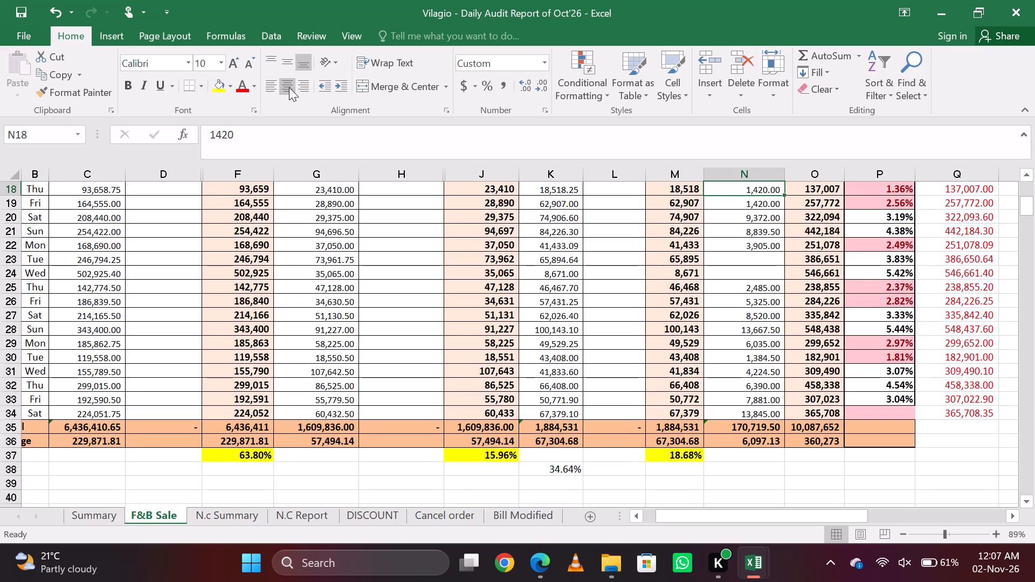
pyautogui.press('Down')
pyautogui.press('Down')
pyautogui.press('Down')
pyautogui.press('Down')
pyautogui.press('Down')
pyautogui.press('Down')
pyautogui.press('Down')
pyautogui.press('Down')
pyautogui.press('Down')
pyautogui.press('Down')
pyautogui.press('Down')
pyautogui.press('Down')
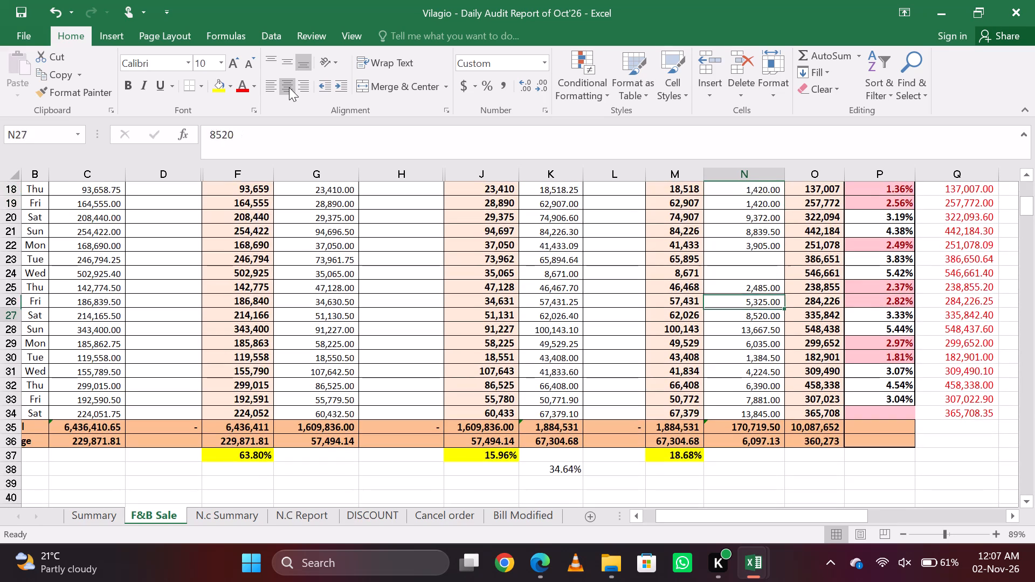
pyautogui.press('Right')
pyautogui.press('Down')
pyautogui.press('Down')
pyautogui.press('Down')
pyautogui.press('Down')
pyautogui.press('Down')
# Check the month's figures on the Summary, N.c Summary and N.C Report sheets.
pyautogui.hotkey('ctrl', 'pageup')
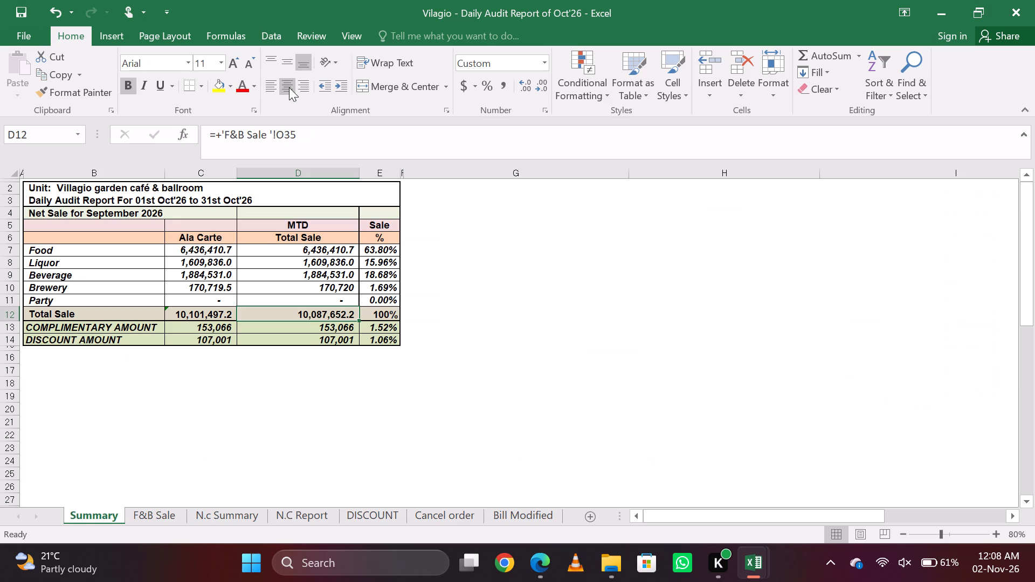
pyautogui.hotkey('ctrl', 'pagedown')
pyautogui.hotkey('ctrl', 'pagedown')
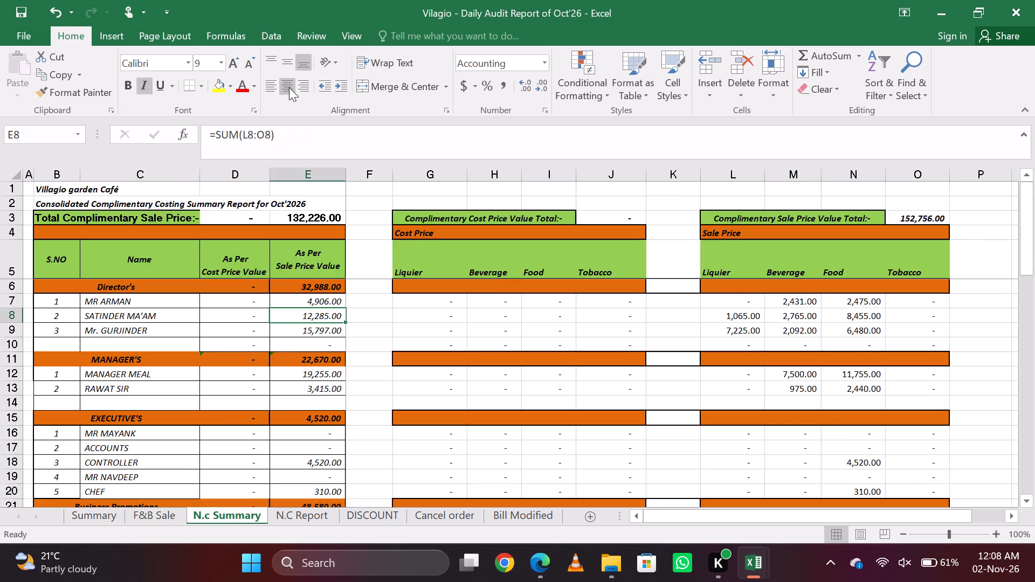
pyautogui.hotkey('ctrl', 'pageup')
pyautogui.hotkey('ctrl', 'pagedown')
pyautogui.hotkey('ctrl', 'pagedown')
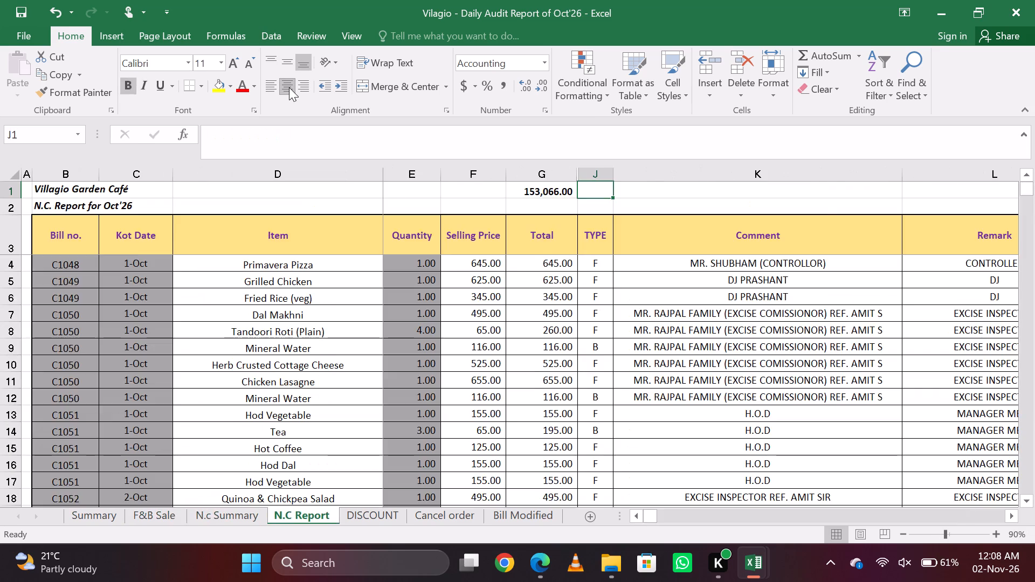
# Review the Bill Modified sheet from its latest October entries back to its heading rows.
pyautogui.hotkey('ctrl', 'pagedown')
pyautogui.hotkey('ctrl', 'pagedown')
pyautogui.hotkey('ctrl', 'pagedown')
pyautogui.press('Up')
pyautogui.press('Up')
pyautogui.press('Up')
pyautogui.press('Up')
pyautogui.press('Up')
pyautogui.press('Up')
pyautogui.press('Up')
pyautogui.press('Up')
pyautogui.press('Up')
pyautogui.press('Up')
pyautogui.press('Up')
pyautogui.press('Up')
pyautogui.press('Up')
pyautogui.press('Up')
pyautogui.press('Up')
pyautogui.press('Up')
pyautogui.press('Up')
pyautogui.press('Up')
pyautogui.press('Up')
pyautogui.press('Up')
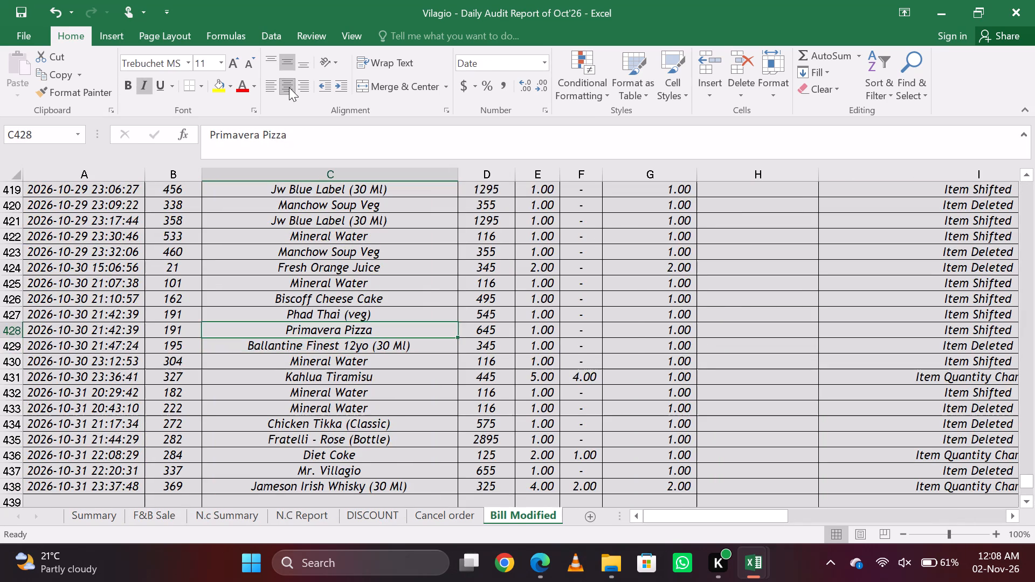
pyautogui.doubleClick(289, 87)
pyautogui.hotkey('ctrl', 'Up')
pyautogui.hotkey('ctrl', 'Up')
pyautogui.hotkey('ctrl', 'Up')
pyautogui.hotkey('ctrl', 'Up')
pyautogui.hotkey('ctrl', 'Up')
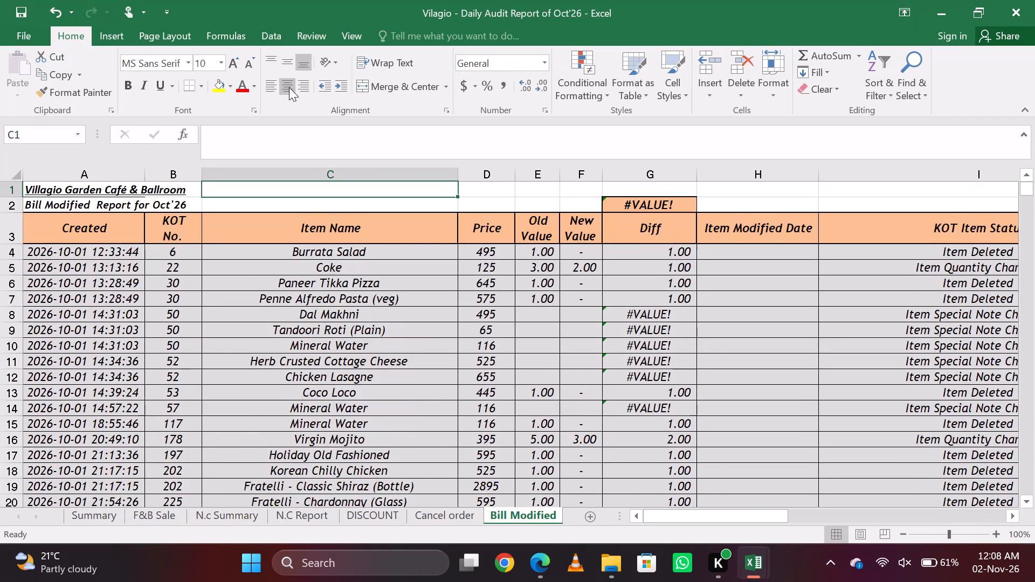
pyautogui.keyDown('ctrl'); pyautogui.click(289, 87); pyautogui.keyUp('ctrl')
# Review the Cancel order sheet from its last entries up to the top, and return to the DISCOUNT sheet.
pyautogui.hotkey('ctrl', 'pageup')
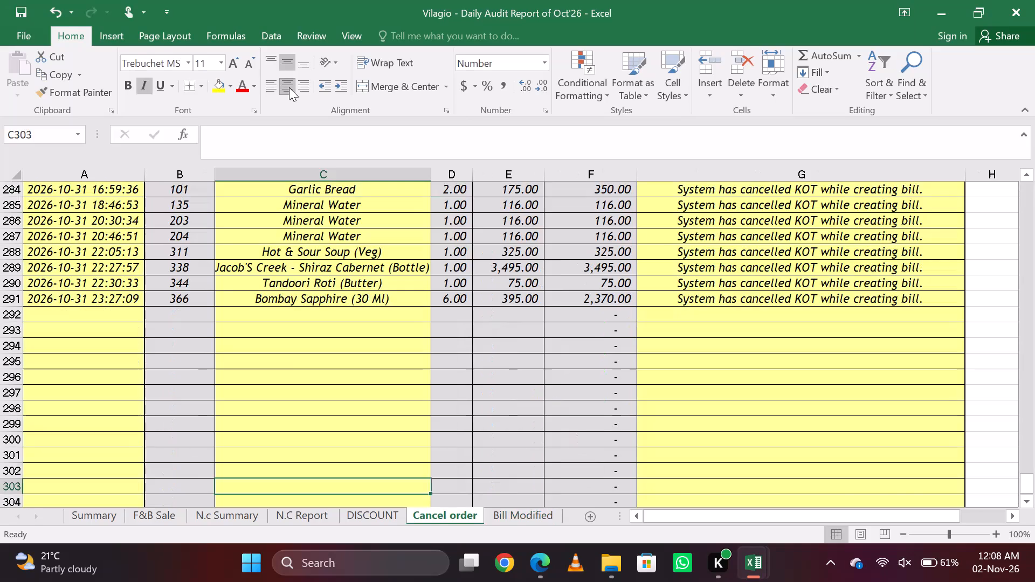
pyautogui.press('Up')
pyautogui.hotkey('ctrl', 'Up')
pyautogui.hotkey('ctrl', 'Up')
pyautogui.hotkey('ctrl', 'Up')
pyautogui.hotkey('ctrl', 'Up')
pyautogui.hotkey('ctrl', 'Up')
pyautogui.hotkey('ctrl', 'pageup')
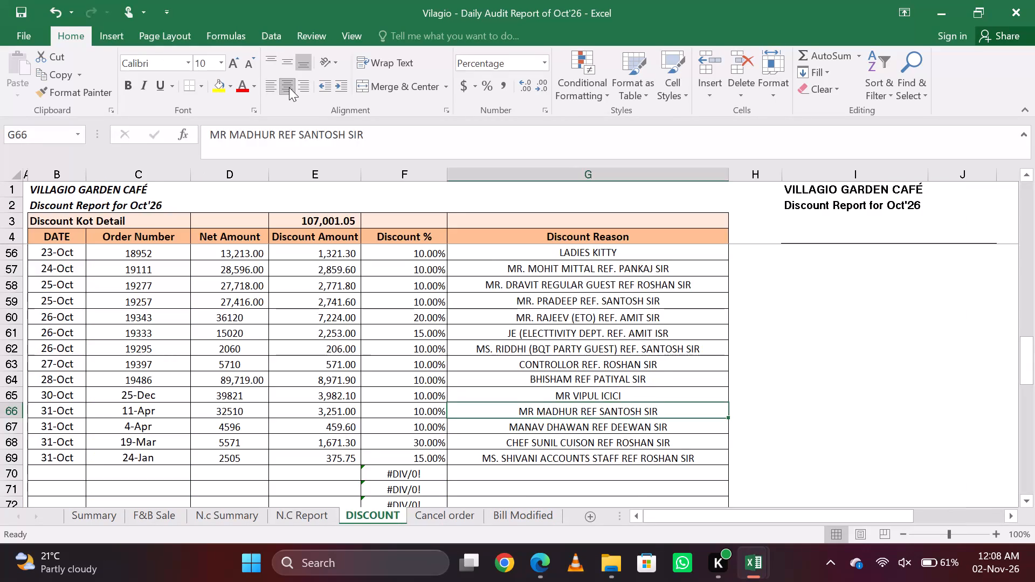
# Review the DISCOUNT sheet from its 31 October entries back up to the heading rows.
pyautogui.hotkey('ctrl', 'Up')
pyautogui.hotkey('ctrl', 'Up')
pyautogui.hotkey('ctrl', 'Up')
pyautogui.hotkey('ctrl', 'Up')
pyautogui.hotkey('ctrl', 'Up')
pyautogui.hotkey('ctrl', 'Up')
pyautogui.hotkey('ctrl', 'Up')
pyautogui.hotkey('ctrl', 'Up')
pyautogui.hotkey('ctrl', 'Up')
pyautogui.hotkey('ctrl', 'Up')
pyautogui.hotkey('ctrl', 'Up')
pyautogui.hotkey('ctrl', 'Up')
pyautogui.hotkey('ctrl', 'Up')
pyautogui.hotkey('ctrl', 'Up')
pyautogui.hotkey('ctrl', 'Up')
pyautogui.hotkey('ctrl', 'Up')
pyautogui.hotkey('ctrl', 'Up')
pyautogui.hotkey('ctrl', 'Up')
pyautogui.hotkey('ctrl', 'Up')
pyautogui.hotkey('ctrl', 'Up')
pyautogui.hotkey('ctrl', 'Up')
pyautogui.hotkey('ctrl', 'Up')
# Check the Food, Beverage, Liquor and Total amounts in the Group Wise discount table.
pyautogui.press('Down')
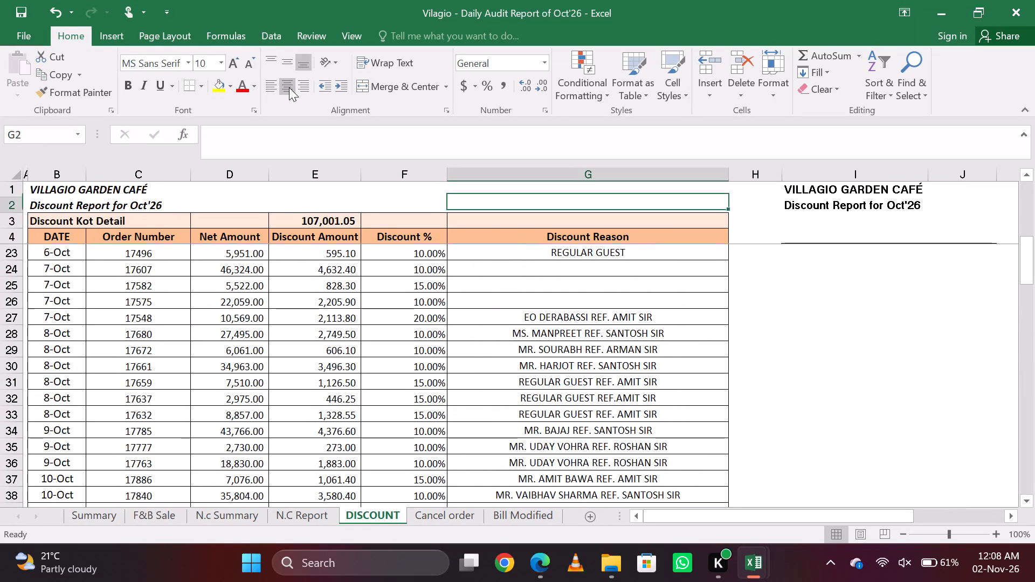
pyautogui.press('Down')
pyautogui.press('Down')
pyautogui.press('Down')
pyautogui.press('Down')
pyautogui.press('Down')
pyautogui.press('Right')
pyautogui.press('Up')
pyautogui.press('Right')
pyautogui.press('Right')
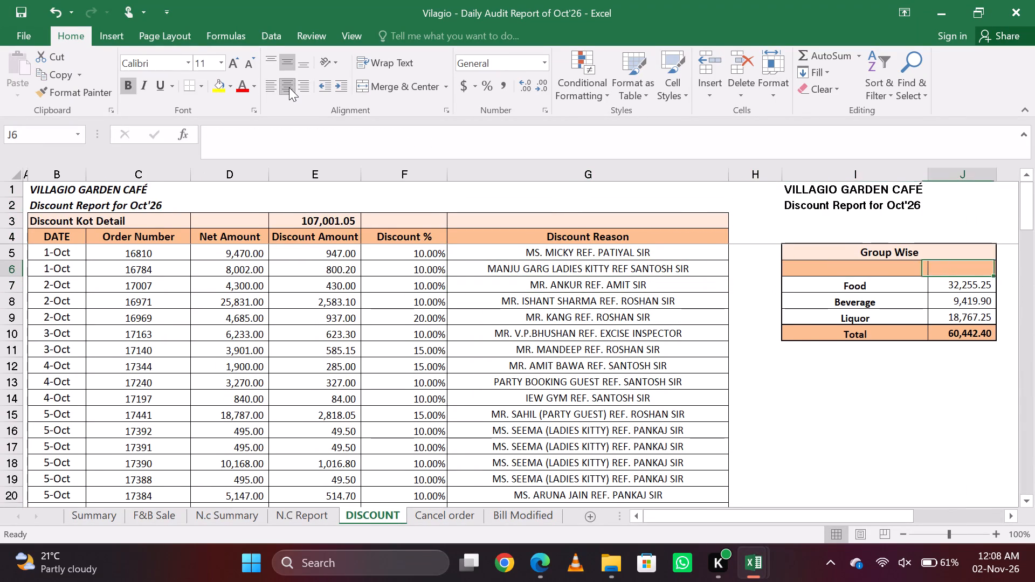
pyautogui.press('Right')
pyautogui.press('Down')
pyautogui.press('Left')
pyautogui.press('Down')
pyautogui.press('Down')
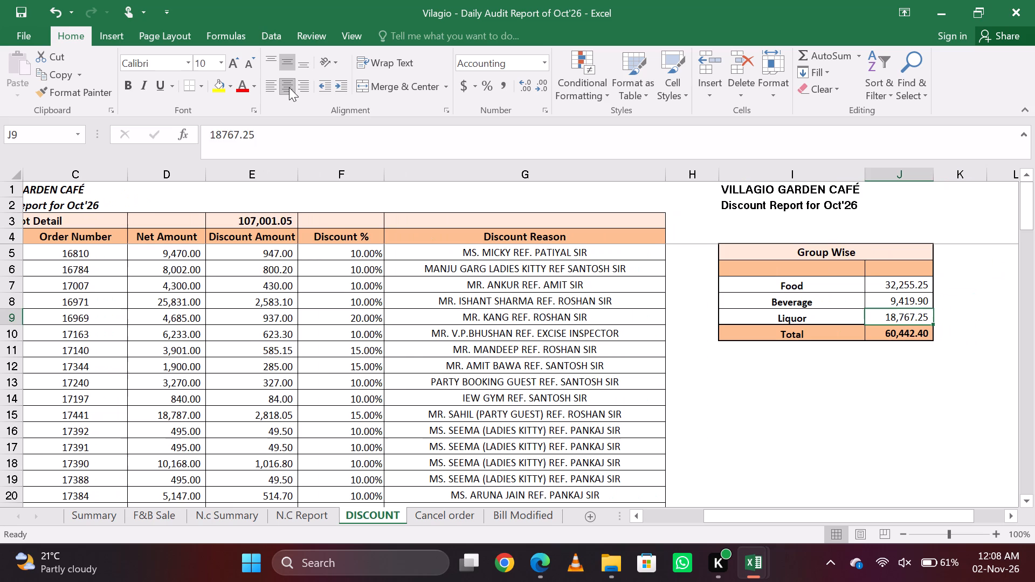
pyautogui.press('Down')
# Enter -60442 in cell E2, directly above the Discount Kot Detail total.
pyautogui.press('Left')
pyautogui.press('Left')
pyautogui.press('Left')
pyautogui.press('Left')
pyautogui.press('Left')
pyautogui.press('Left')
pyautogui.press('Left')
pyautogui.press('Right')
pyautogui.press('Down')
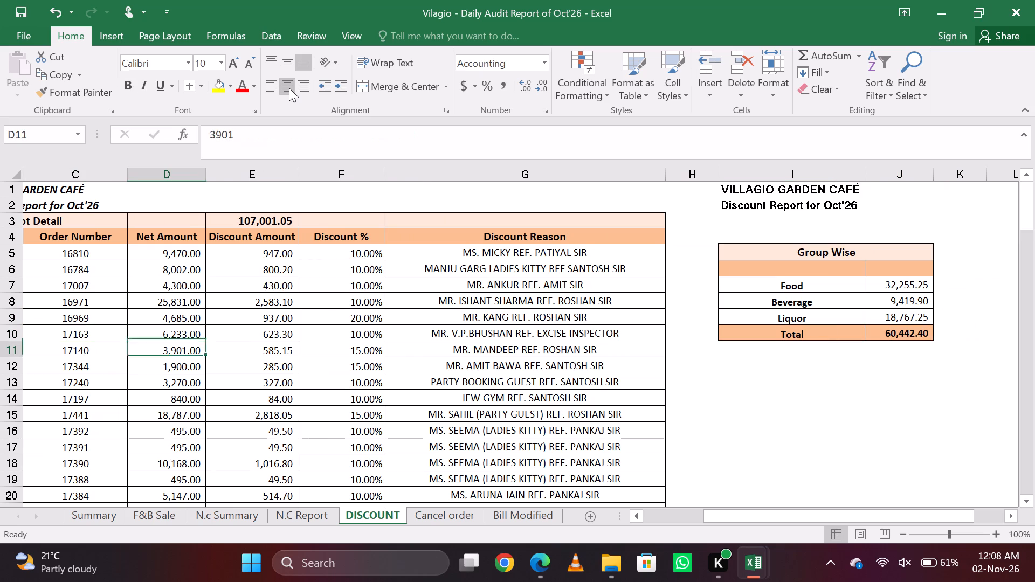
pyautogui.press('Left')
pyautogui.press('Right')
pyautogui.click(289, 88)
pyautogui.press('Right')
pyautogui.press('Up')
pyautogui.press('Up')
pyautogui.press('Up')
pyautogui.press('Up')
pyautogui.press('Up')
pyautogui.press('Up')
pyautogui.press('Up')
pyautogui.press('Up')
pyautogui.press('Up')
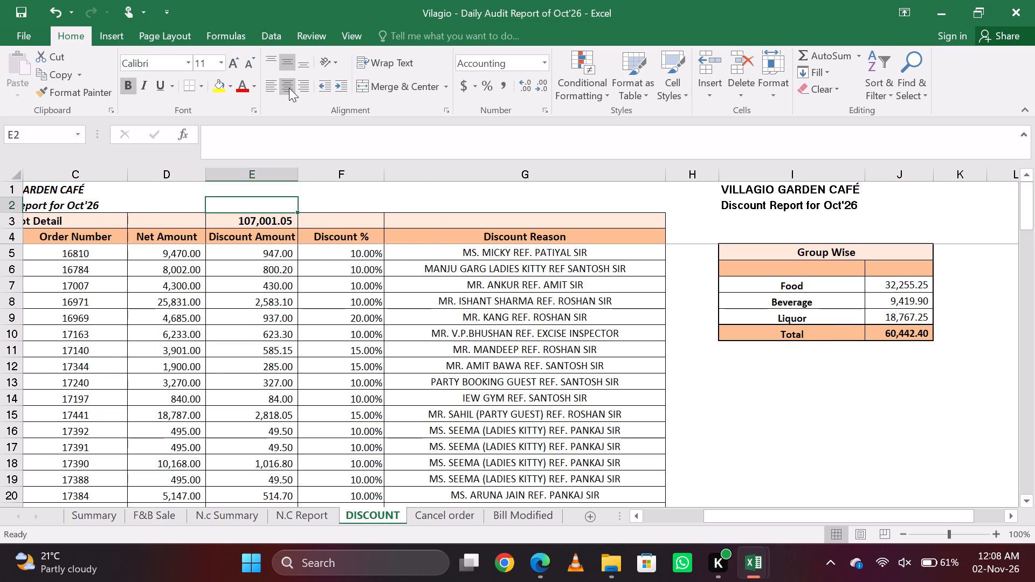
pyautogui.press('=')
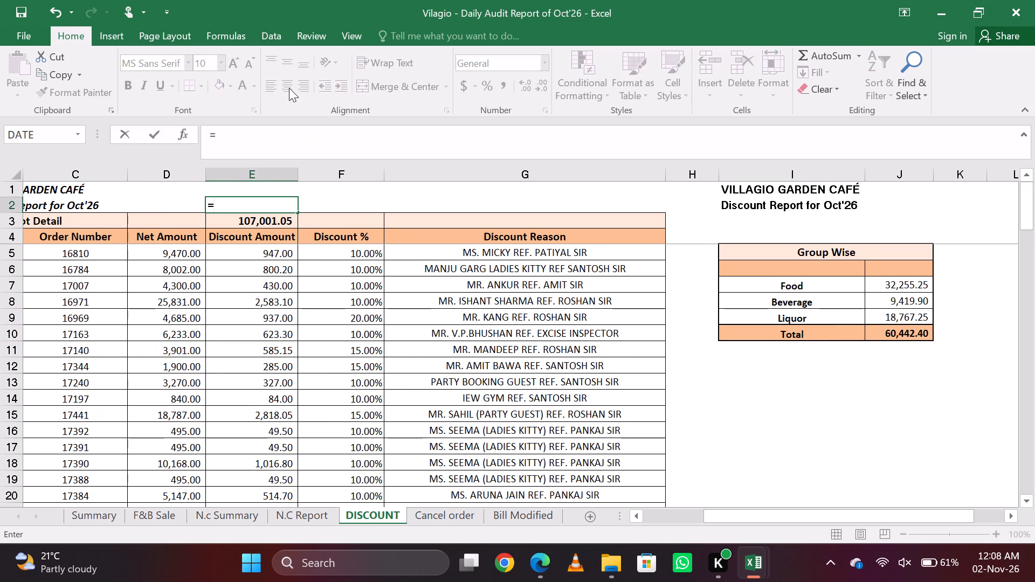
pyautogui.press('BackSpace')
pyautogui.press('=')
pyautogui.press('BackSpace')
pyautogui.hotkey('shift', '_')
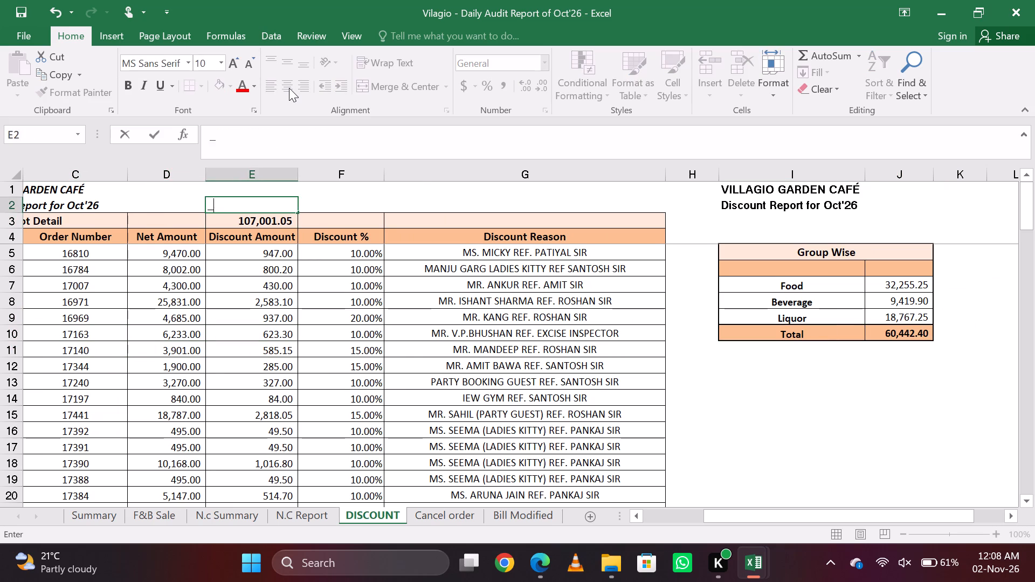
pyautogui.press('BackSpace')
pyautogui.press('-')
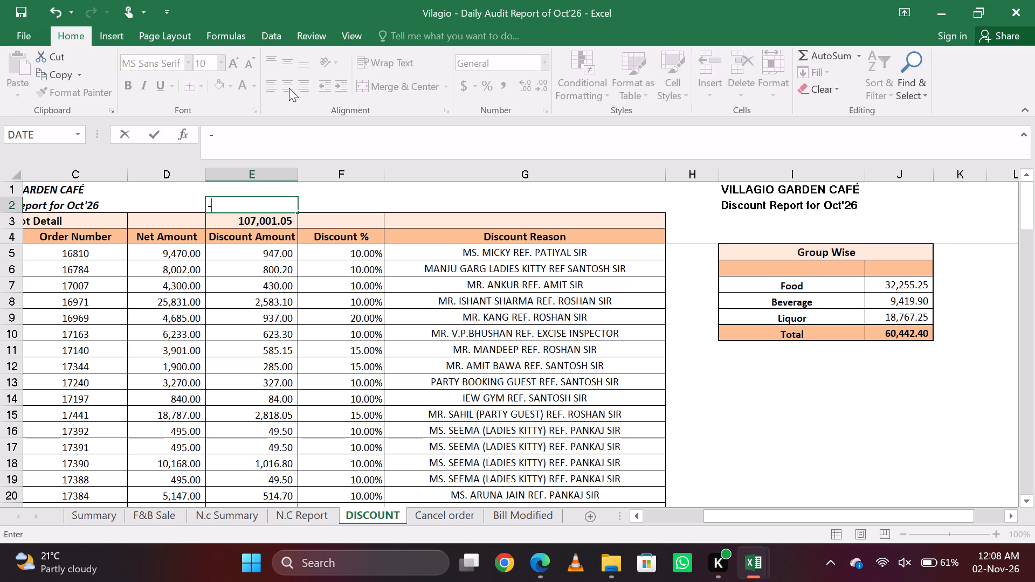
pyautogui.write('60443')
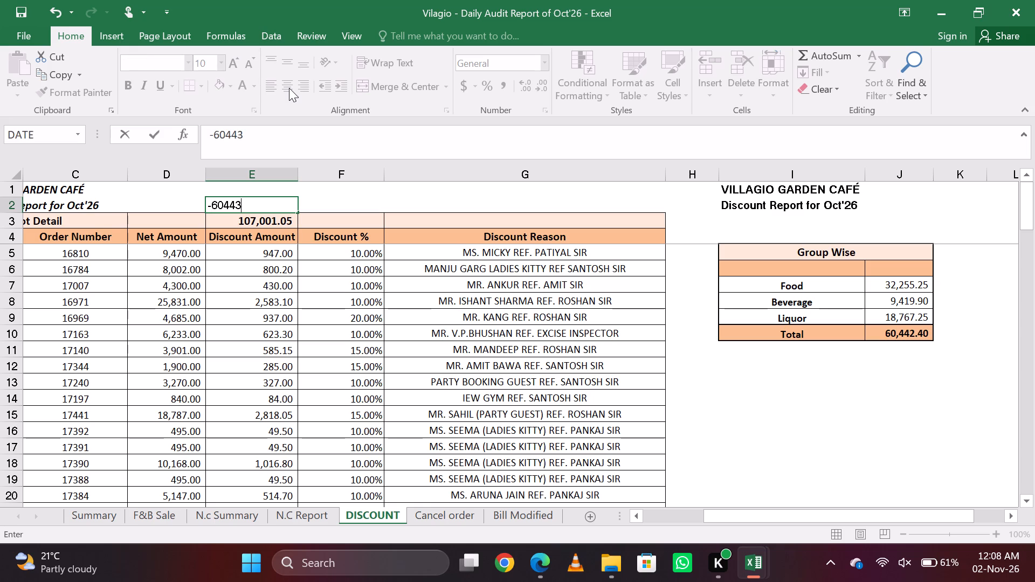
pyautogui.press('BackSpace')
pyautogui.press('2')
pyautogui.press('Return')
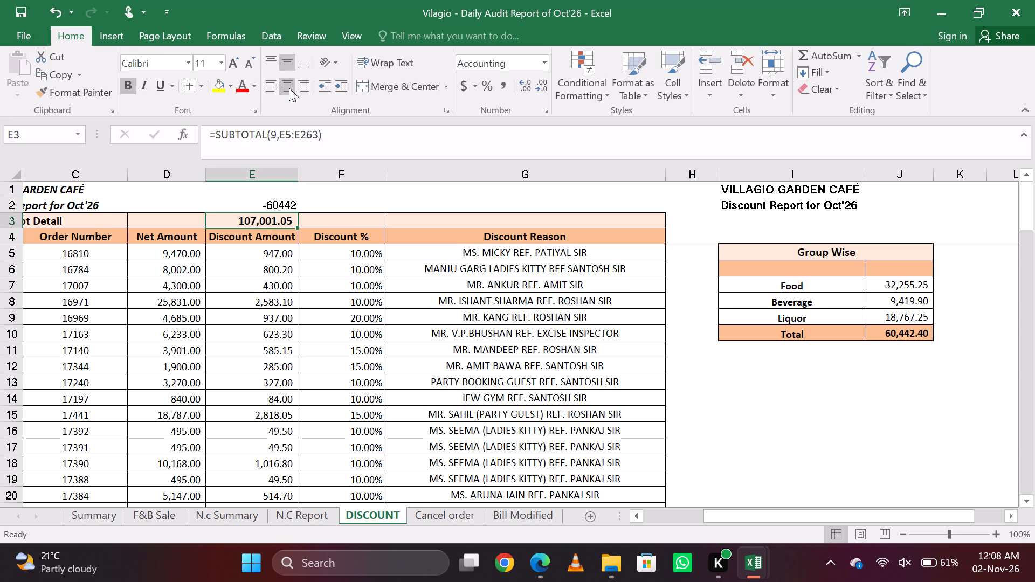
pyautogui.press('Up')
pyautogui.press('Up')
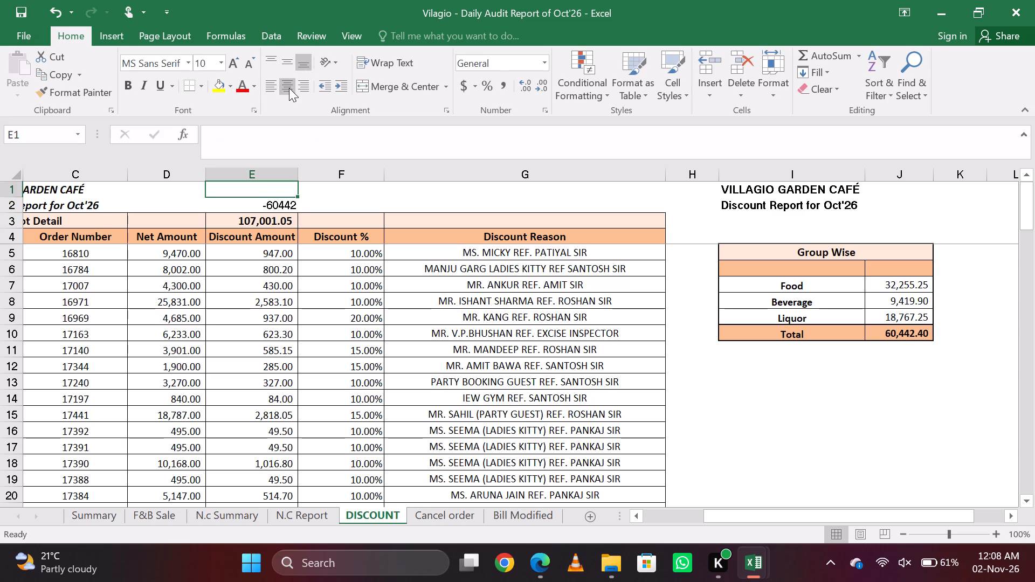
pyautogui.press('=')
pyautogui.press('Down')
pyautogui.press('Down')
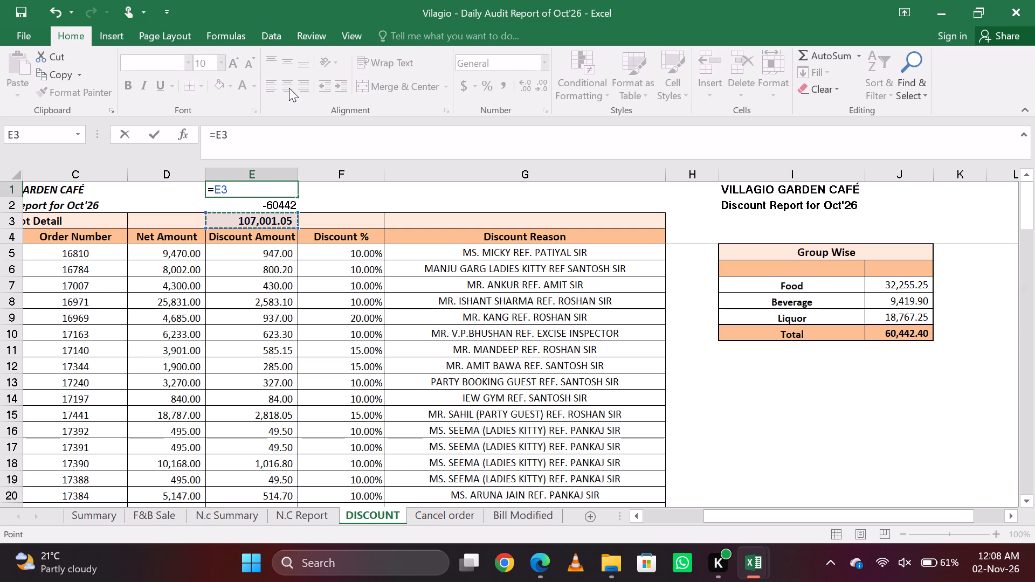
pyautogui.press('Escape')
# Remove the minus sign from the value in cell E2 so it reads 60442.
pyautogui.press('Up')
pyautogui.press('Down')
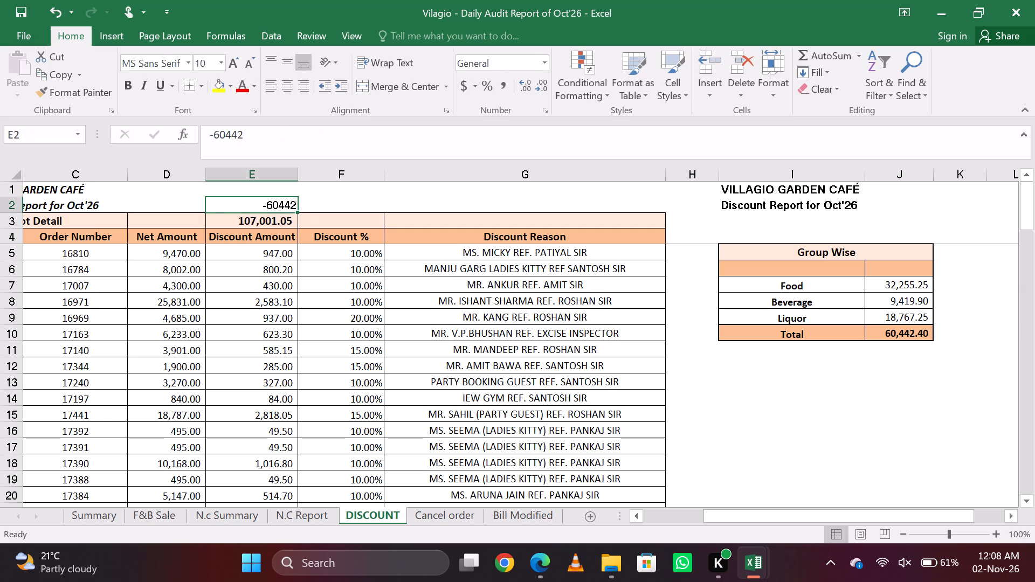
pyautogui.click(215, 141)
pyautogui.press('BackSpace')
pyautogui.press('Return')
pyautogui.press('Down')
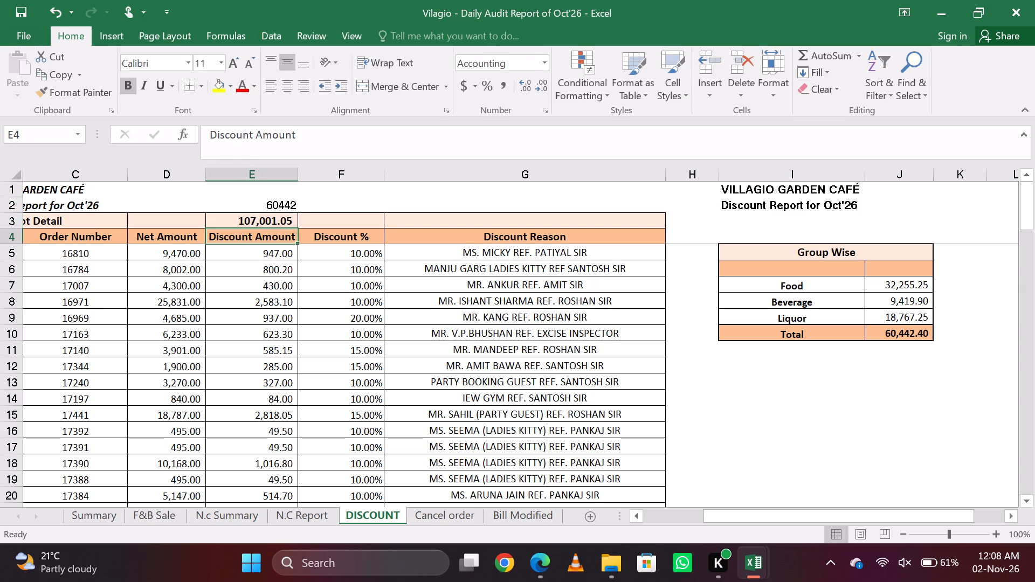
# Enter the formula =E2-E3 in cell E1 to calculate the difference between the group-wise and KOT discount totals.
pyautogui.press('Up')
pyautogui.press('Up')
pyautogui.press('Up')
pyautogui.press('=')
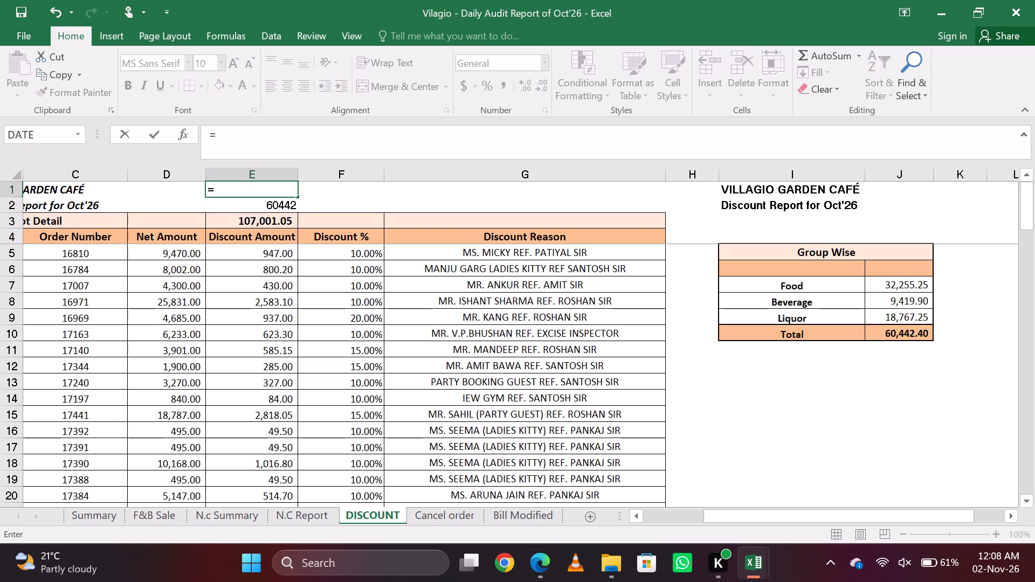
pyautogui.press('Down')
pyautogui.press('-')
pyautogui.press('Down')
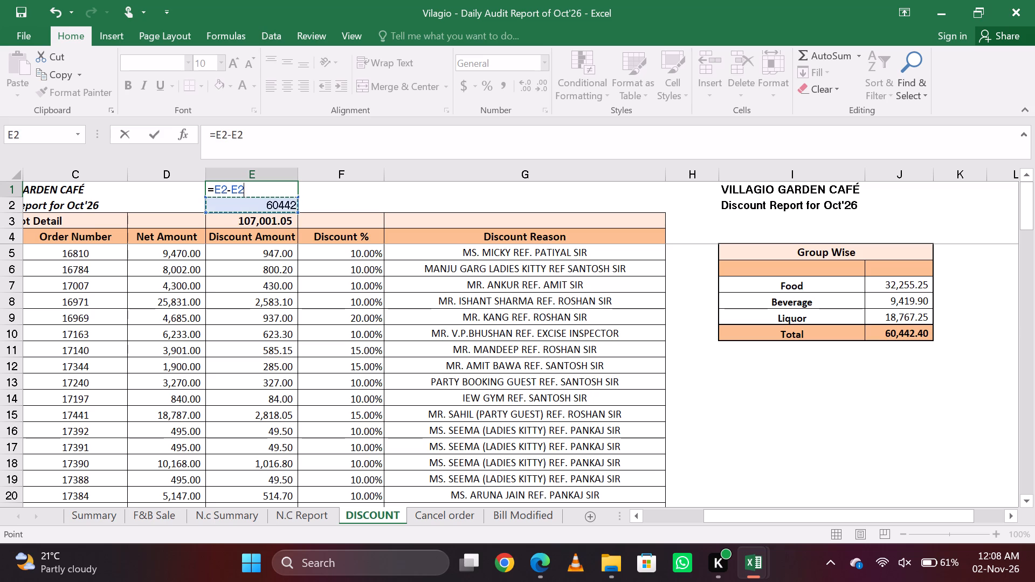
pyautogui.press('Down')
pyautogui.press('Return')
pyautogui.press('Up')
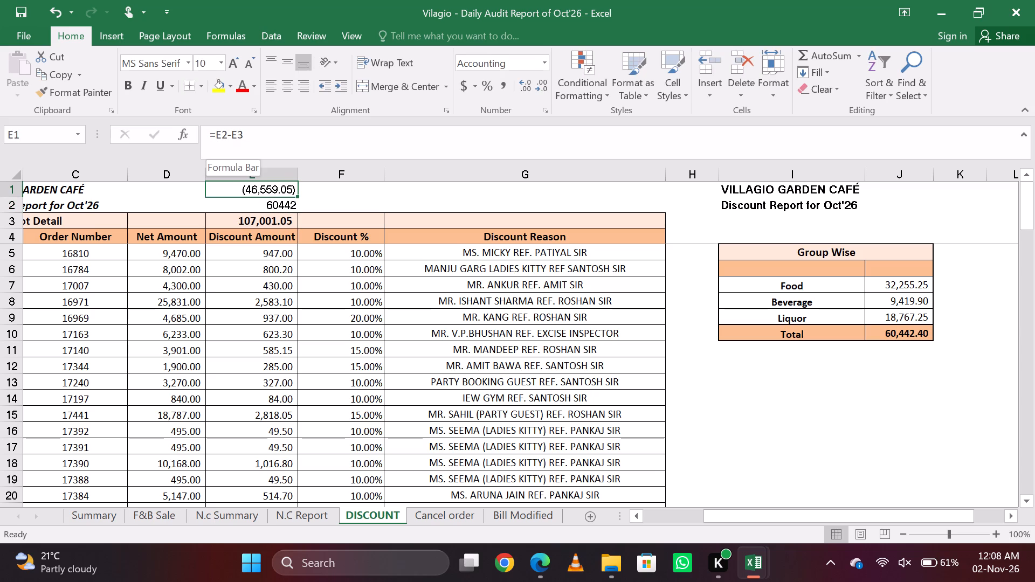
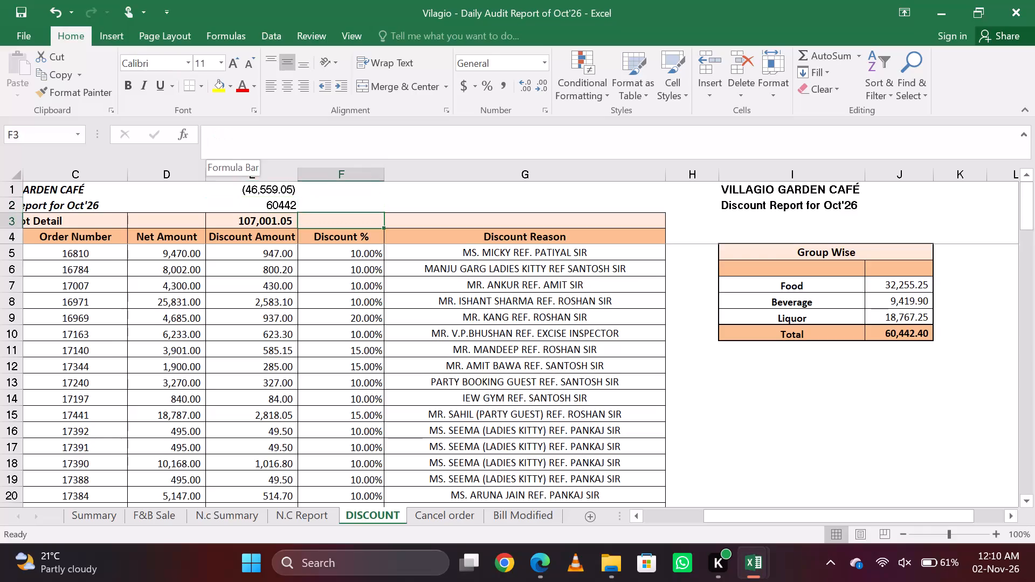
# Clear the trial reconciliation entries in cells E1 and E2 above the Discount Kot Detail total.
pyautogui.press('Up')
pyautogui.press('Left')
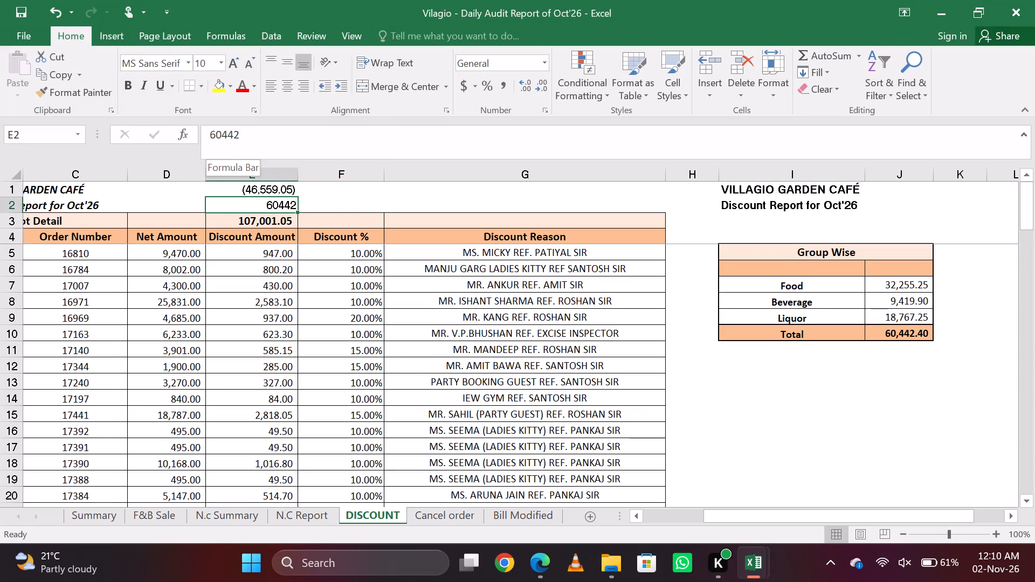
pyautogui.hotkey('shift', 'Up')
pyautogui.press('Delete')
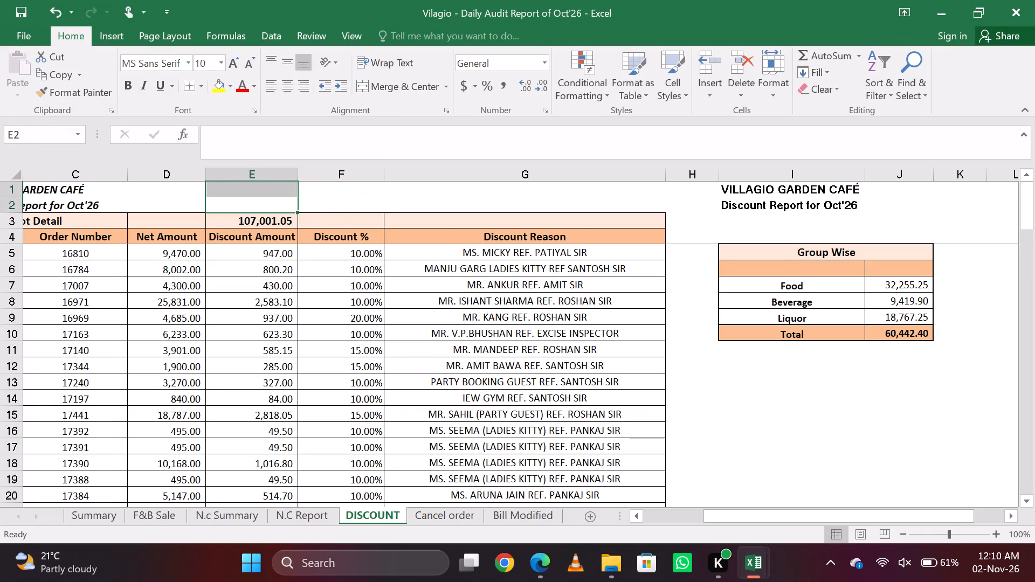
# Examine the Discount Kot Detail total's formula and the Group Wise discount table on the DISCOUNT sheet.
pyautogui.press('Down')
pyautogui.press('Up')
pyautogui.press('Down')
pyautogui.press('Up')
pyautogui.press('Down')
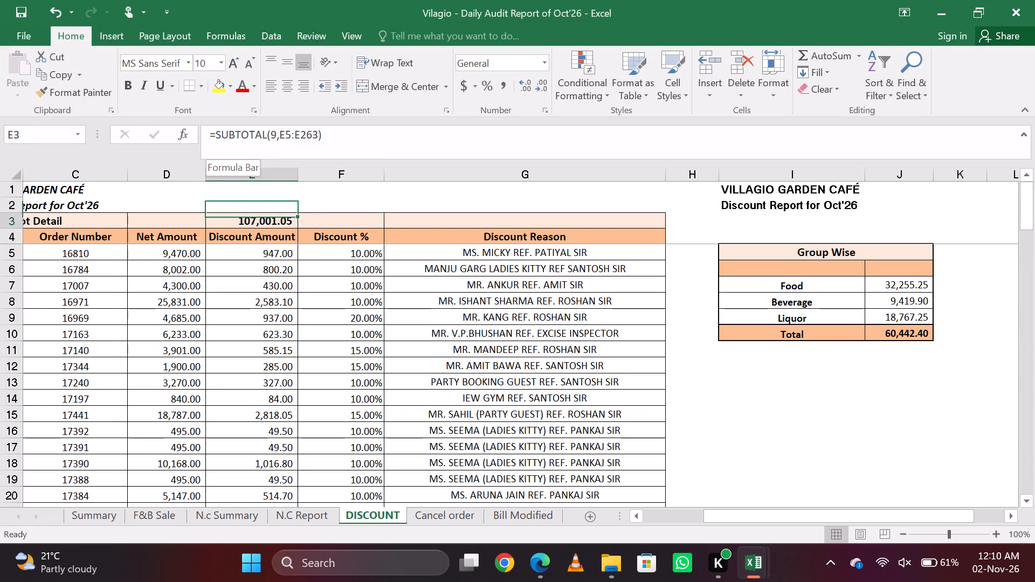
pyautogui.press('Right')
pyautogui.press('Left')
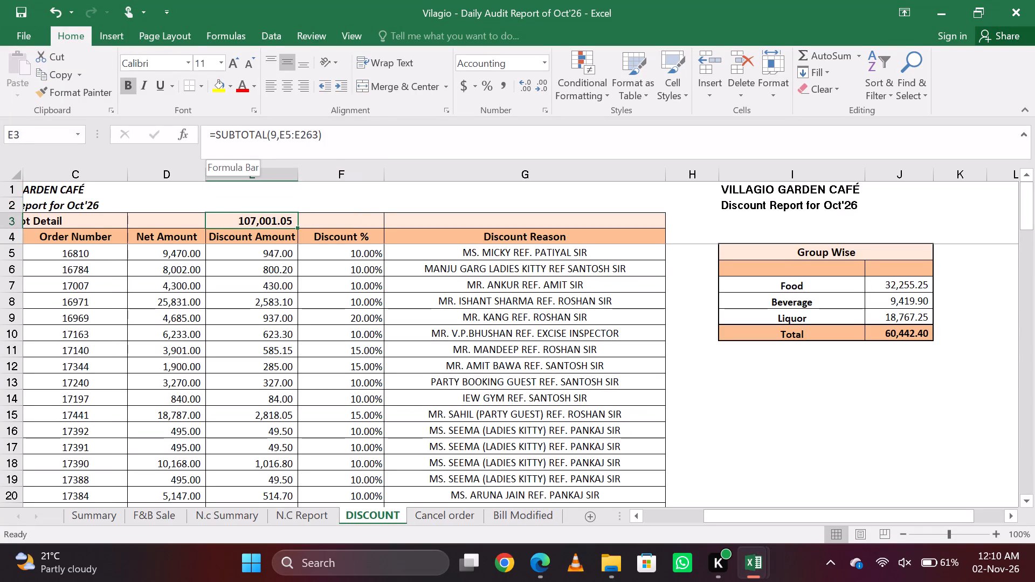
pyautogui.press('Left')
pyautogui.press('Left')
pyautogui.press('Right')
pyautogui.press('Right')
pyautogui.press('Right')
pyautogui.press('Right')
pyautogui.press('Right')
pyautogui.press('Right')
pyautogui.press('Right')
pyautogui.press('Right')
pyautogui.press('Right')
pyautogui.press('Right')
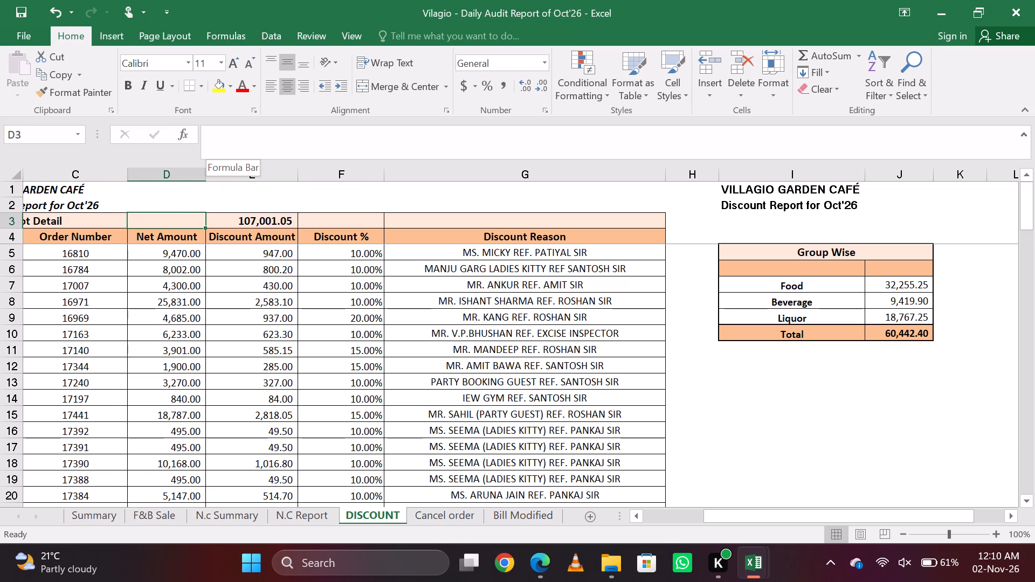
pyautogui.press('Down')
pyautogui.press('Left')
pyautogui.press('Down')
pyautogui.press('Left')
pyautogui.press('Down')
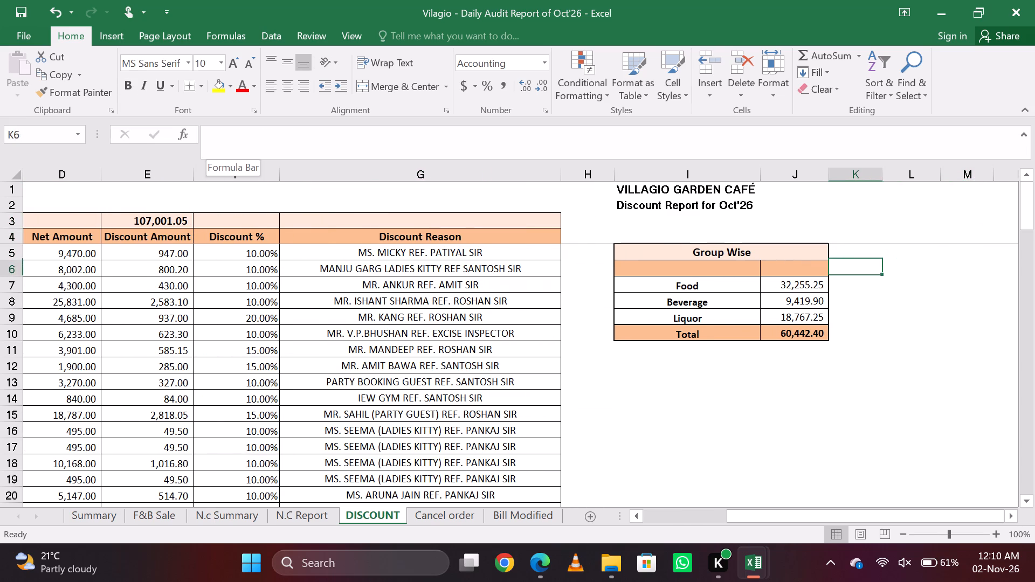
pyautogui.press('Left')
pyautogui.press('Down')
# Switch to the Order_Discount_Summary_Report workbook and close it.
pyautogui.hotkey('alt', 'Tab')
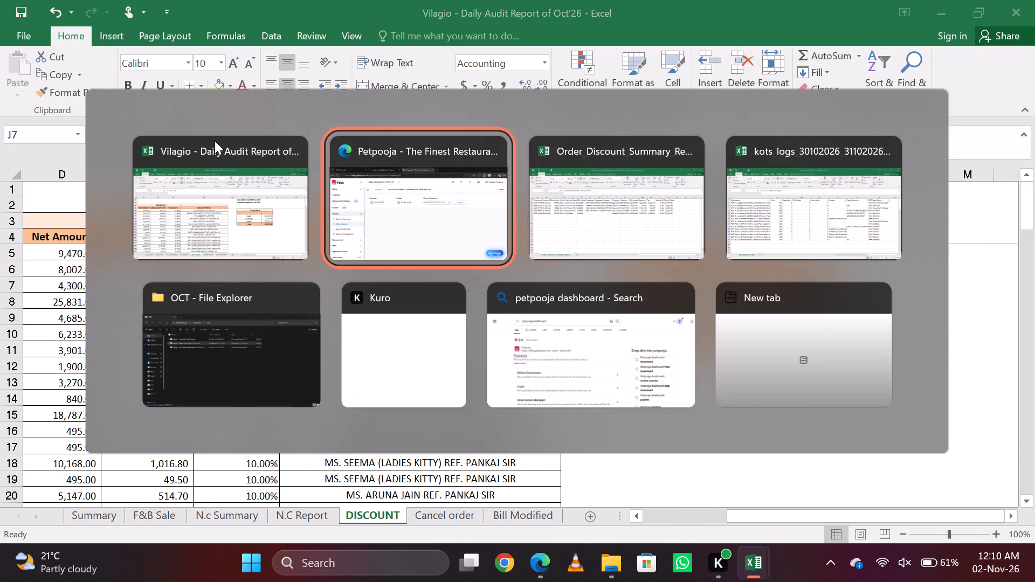
pyautogui.hotkey('alt', 'Tab')
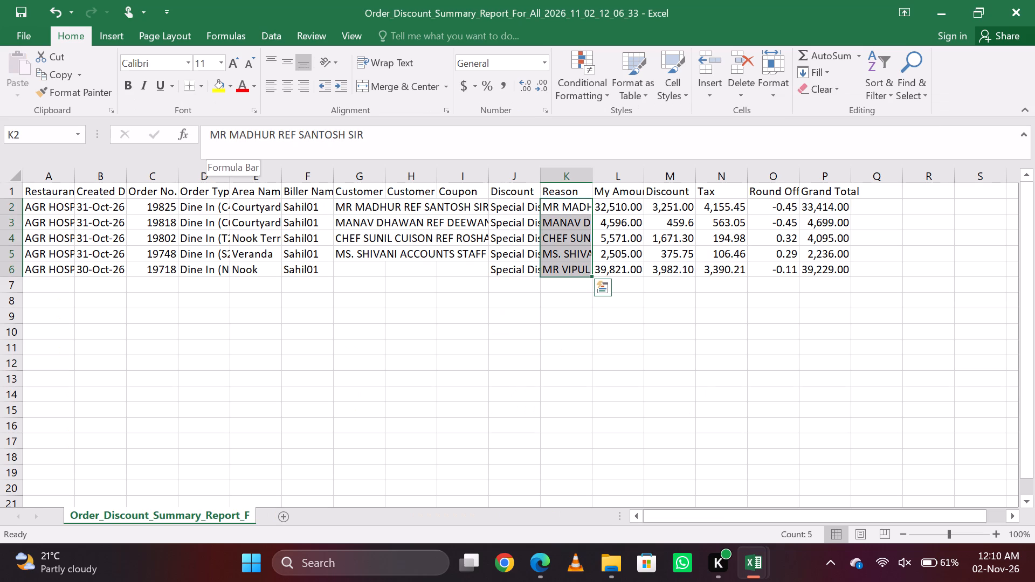
pyautogui.click(1032, 1)
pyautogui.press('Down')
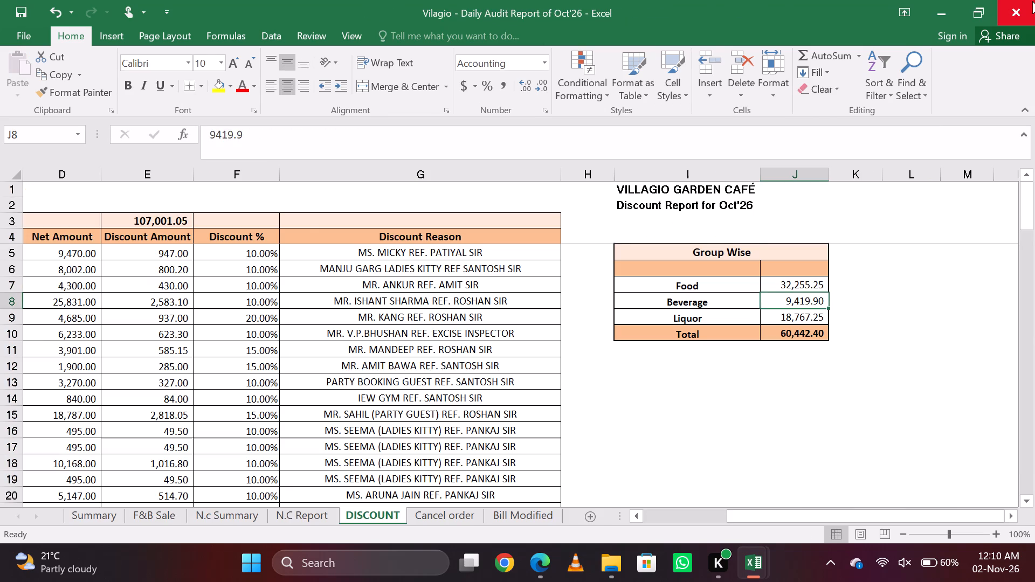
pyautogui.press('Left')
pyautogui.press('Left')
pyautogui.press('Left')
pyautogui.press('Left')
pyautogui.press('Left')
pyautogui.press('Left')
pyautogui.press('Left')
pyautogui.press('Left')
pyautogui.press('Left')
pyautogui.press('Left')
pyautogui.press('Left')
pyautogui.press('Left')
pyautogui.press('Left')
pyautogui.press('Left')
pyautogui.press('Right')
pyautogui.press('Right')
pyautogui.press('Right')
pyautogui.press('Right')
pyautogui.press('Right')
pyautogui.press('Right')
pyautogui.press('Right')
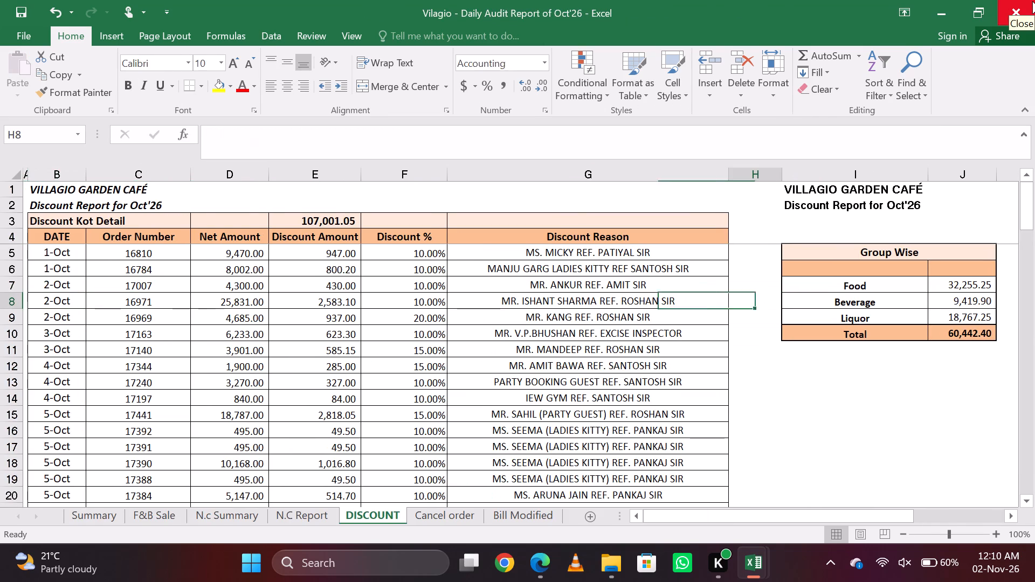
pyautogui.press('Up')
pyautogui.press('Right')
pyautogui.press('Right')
# Switch to the kots_logs_30102026_31102026 workbook and close it without saving the changes.
pyautogui.hotkey('alt', 'Tab')
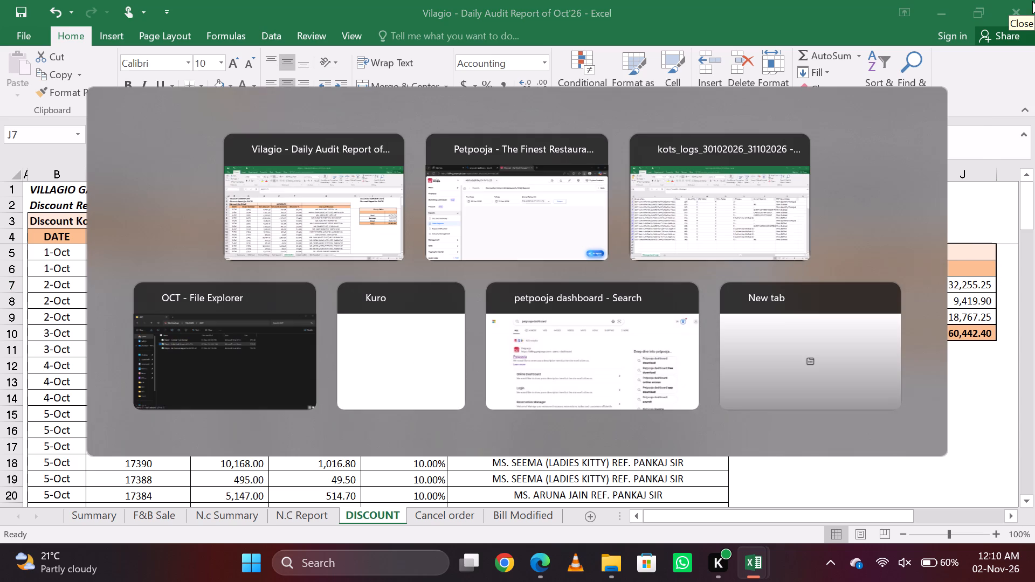
pyautogui.hotkey('alt', 'Tab')
pyautogui.press('Left')
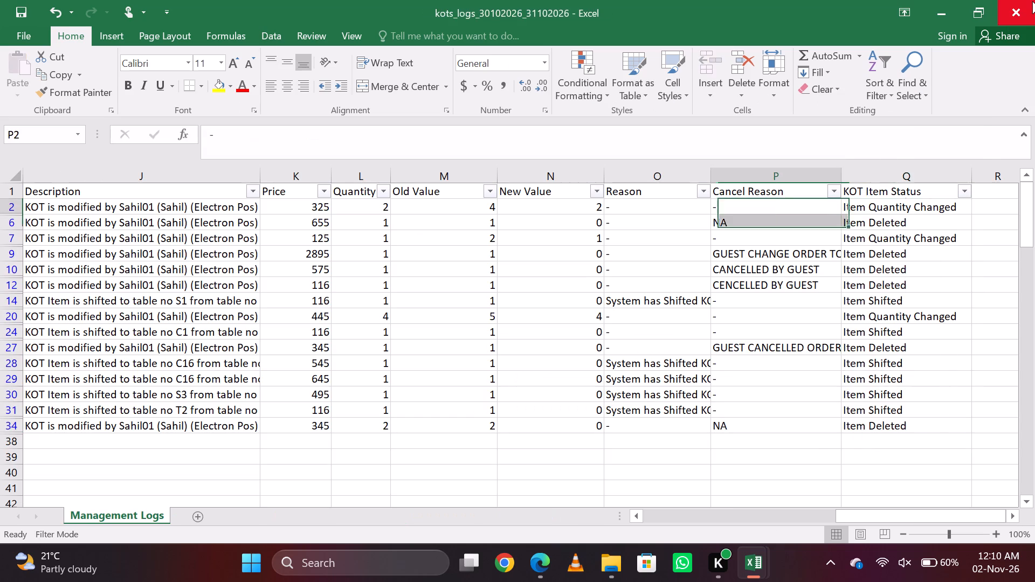
pyautogui.click(1034, 0)
pyautogui.press('Right')
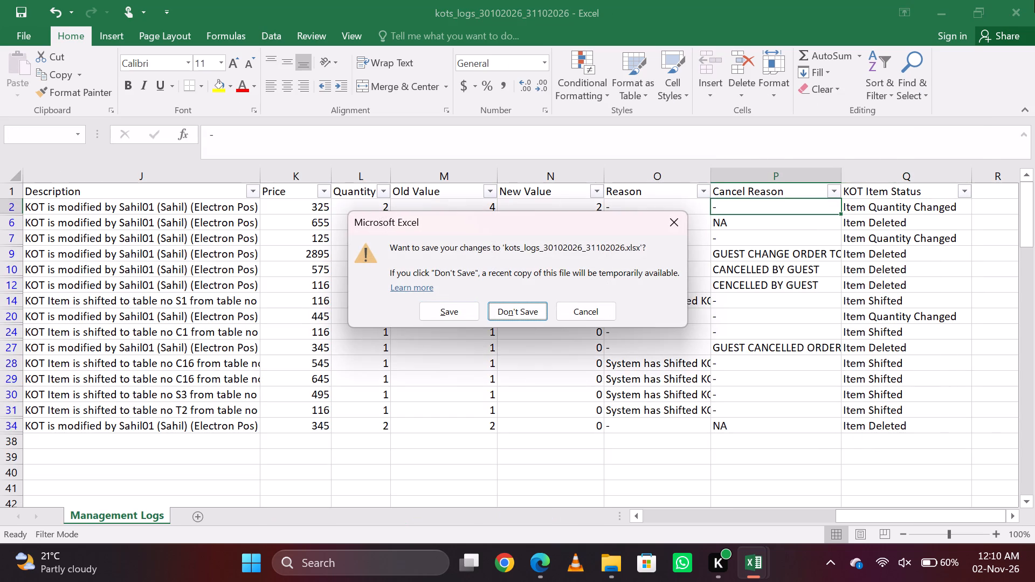
pyautogui.press('Return')
# Go to the Bill Modified sheet and examine the Diff formulas and Old Value cells for the 1 October Dal Makhni and Tandoori Roti entries.
pyautogui.press('Right')
pyautogui.hotkey('ctrl', 'pagedown')
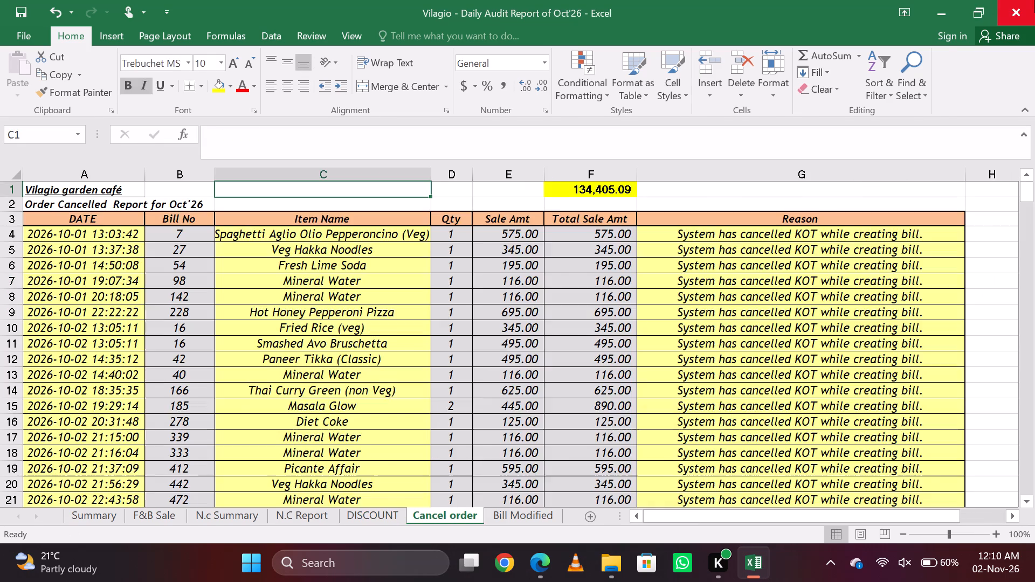
pyautogui.hotkey('ctrl', 'pagedown')
pyautogui.press('Up')
pyautogui.press('Down')
pyautogui.press('Down')
pyautogui.press('Down')
pyautogui.press('Down')
pyautogui.press('Down')
pyautogui.press('Down')
pyautogui.press('Down')
pyautogui.press('Down')
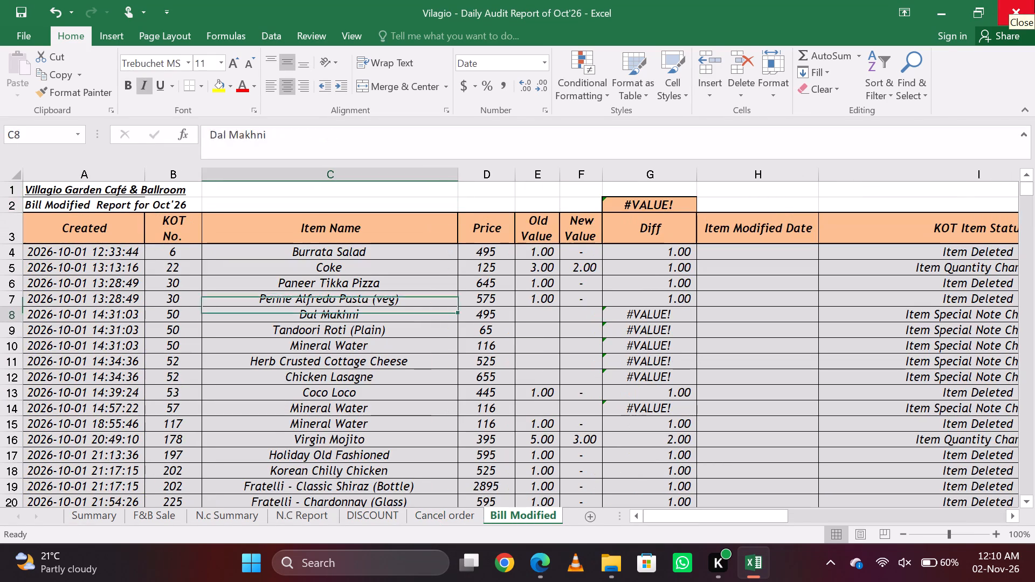
pyautogui.press('Right')
pyautogui.press('Right')
pyautogui.press('Right')
pyautogui.press('Right')
pyautogui.press('Up')
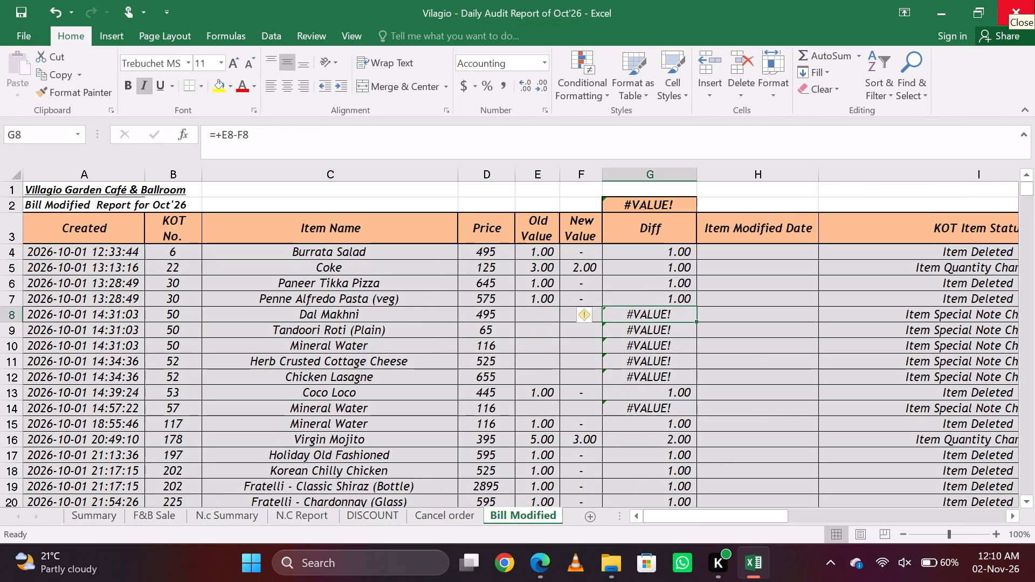
pyautogui.press('Down')
pyautogui.press('Up')
pyautogui.press('Down')
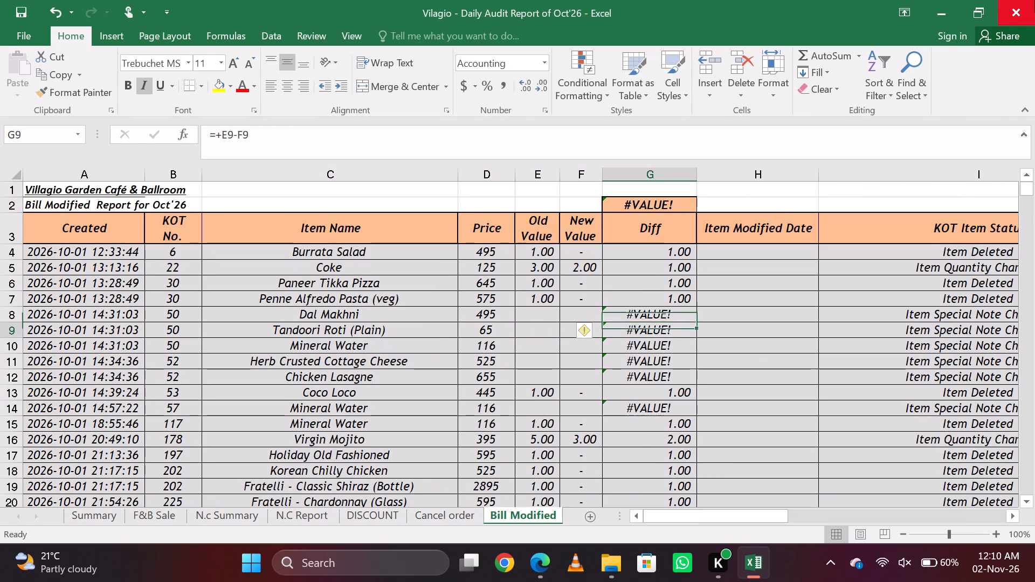
pyautogui.press('Left')
pyautogui.press('Left')
pyautogui.press('Left')
pyautogui.press('Left')
pyautogui.press('Left')
pyautogui.press('Left')
pyautogui.press('Left')
pyautogui.press('Left')
pyautogui.press('Left')
pyautogui.press('Left')
pyautogui.press('Left')
pyautogui.press('Left')
pyautogui.press('Left')
pyautogui.press('Left')
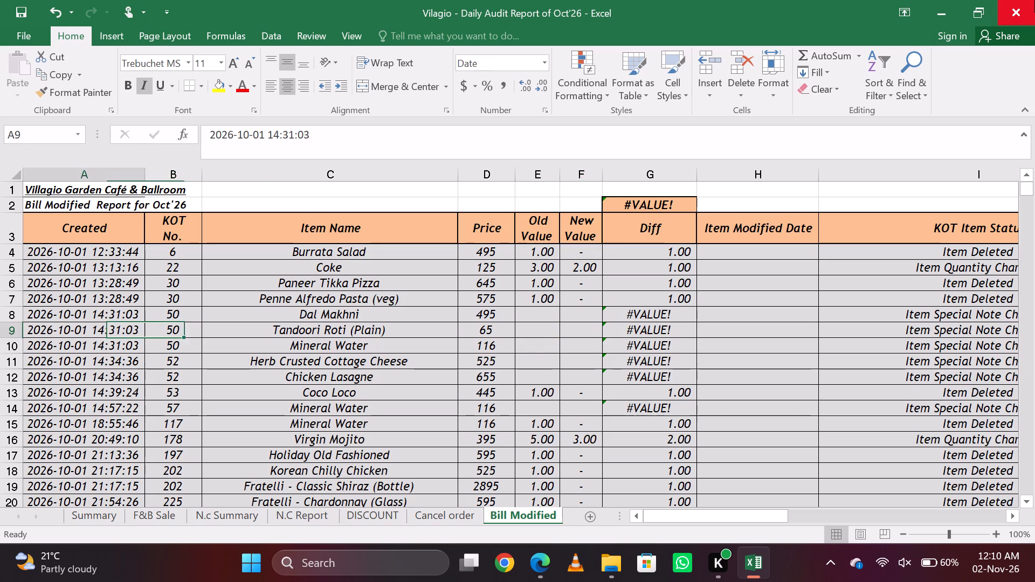
pyautogui.press('Right')
pyautogui.press('Right')
pyautogui.press('Right')
pyautogui.press('Right')
pyautogui.press('Right')
pyautogui.press('Right')
pyautogui.press('Right')
pyautogui.press('Left')
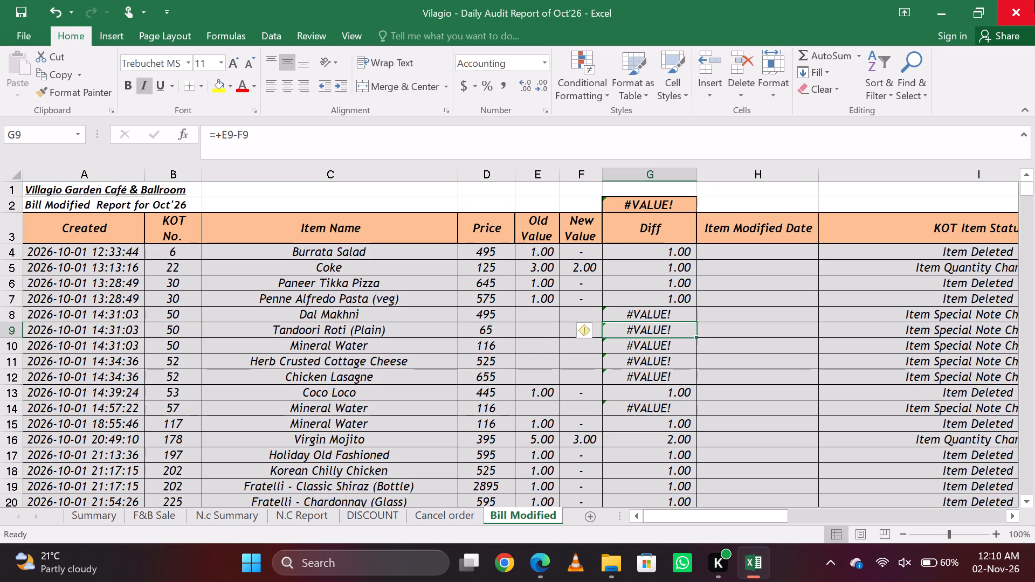
pyautogui.press('Up')
pyautogui.press('Left')
pyautogui.press('Left')
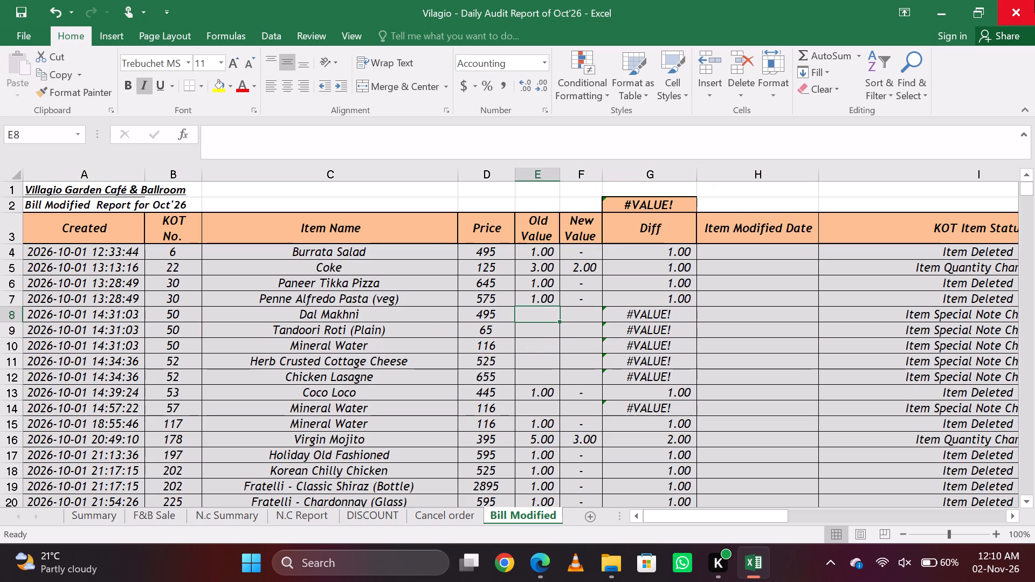
# Examine the Old Value, New Value and Diff columns through the October entries on the Bill Modified sheet, returning to the first rows.
pyautogui.press('Down')
pyautogui.press('Down')
pyautogui.press('Down')
pyautogui.press('Down')
pyautogui.press('Down')
pyautogui.press('Down')
pyautogui.press('Down')
pyautogui.press('Down')
pyautogui.press('Down')
pyautogui.press('Down')
pyautogui.press('Down')
pyautogui.press('Down')
pyautogui.press('Down')
pyautogui.press('Down')
pyautogui.press('Down')
pyautogui.press('Down')
pyautogui.press('Down')
pyautogui.press('Down')
pyautogui.press('Down')
pyautogui.press('Down')
pyautogui.press('pagedown')
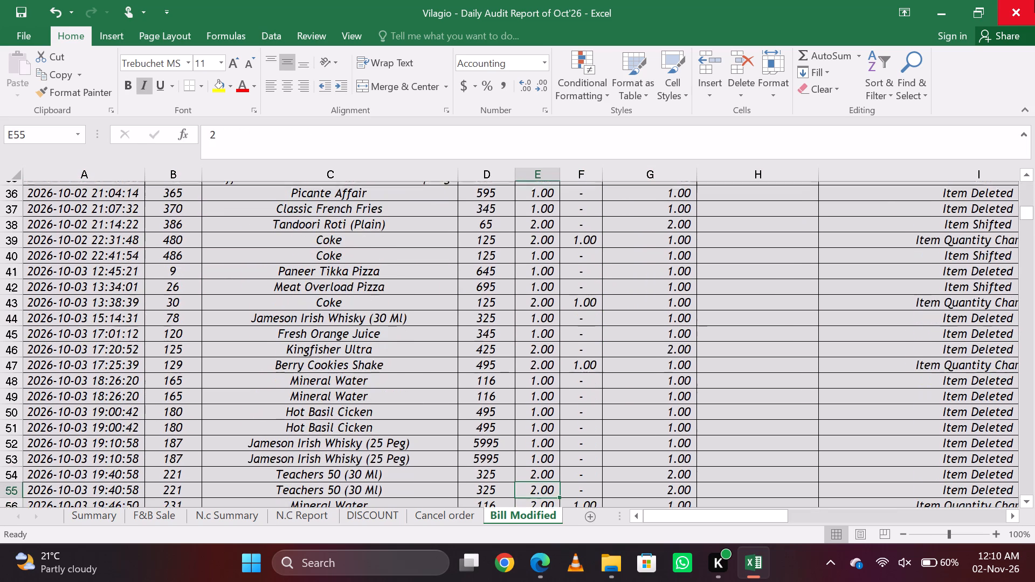
pyautogui.press('pagedown')
pyautogui.press('pagedown')
pyautogui.press('pagedown')
pyautogui.press('pagedown')
pyautogui.press('pagedown')
pyautogui.press('pagedown')
pyautogui.press('pagedown')
pyautogui.press('pagedown')
pyautogui.press('pagedown')
pyautogui.press('pagedown')
pyautogui.press('pagedown')
pyautogui.press('pagedown')
pyautogui.press('pagedown')
pyautogui.press('pagedown')
pyautogui.press('pagedown')
pyautogui.press('pagedown')
pyautogui.press('pagedown')
pyautogui.press('pagedown')
pyautogui.press('pagedown')
pyautogui.press('pagedown')
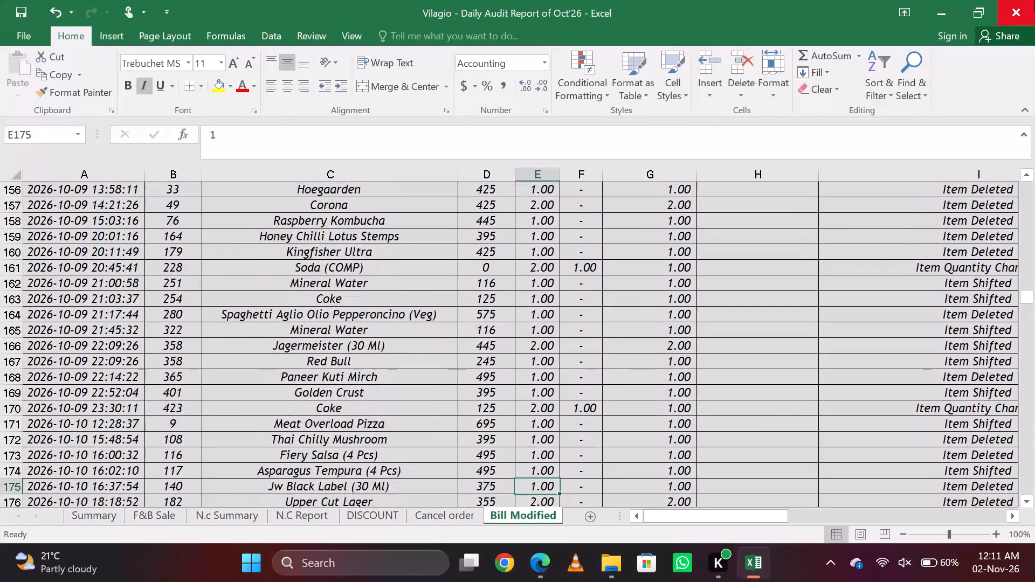
pyautogui.press('pageup')
pyautogui.press('pageup')
pyautogui.press('pageup')
pyautogui.press('pageup')
pyautogui.press('pageup')
pyautogui.press('pageup')
pyautogui.press('pageup')
pyautogui.press('pageup')
pyautogui.press('pageup')
pyautogui.press('pageup')
pyautogui.press('pageup')
pyautogui.press('pageup')
pyautogui.press('pageup')
pyautogui.press('pageup')
pyautogui.press('pageup')
pyautogui.press('pageup')
pyautogui.press('pageup')
pyautogui.press('pageup')
pyautogui.press('pageup')
pyautogui.press('pageup')
pyautogui.press('pageup')
pyautogui.press('pageup')
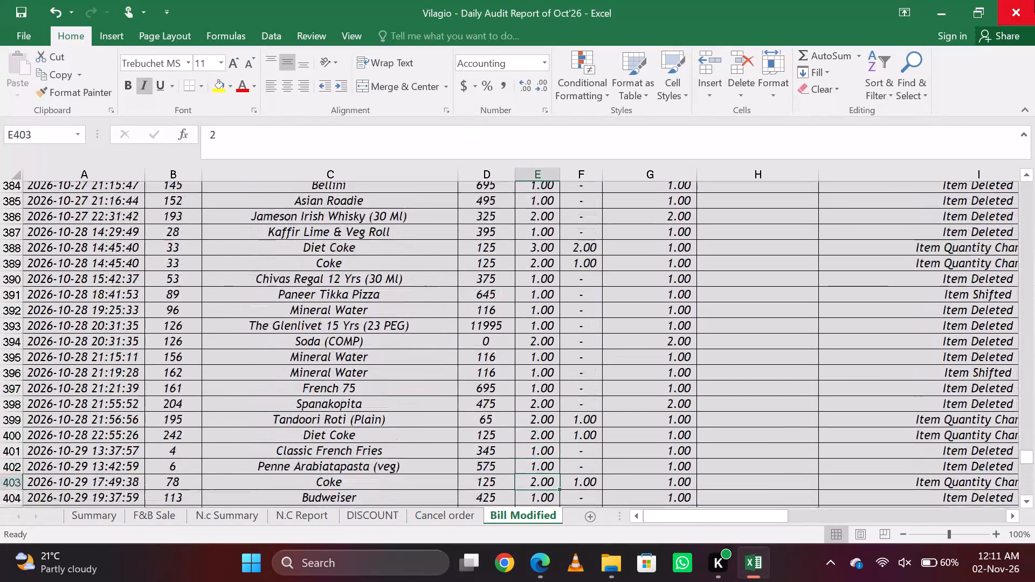
pyautogui.press('Down')
pyautogui.press('Up')
pyautogui.press('Up')
pyautogui.press('Up')
pyautogui.press('Up')
pyautogui.press('Up')
pyautogui.press('Up')
pyautogui.press('Up')
pyautogui.press('Up')
pyautogui.press('Up')
pyautogui.press('Up')
pyautogui.press('Up')
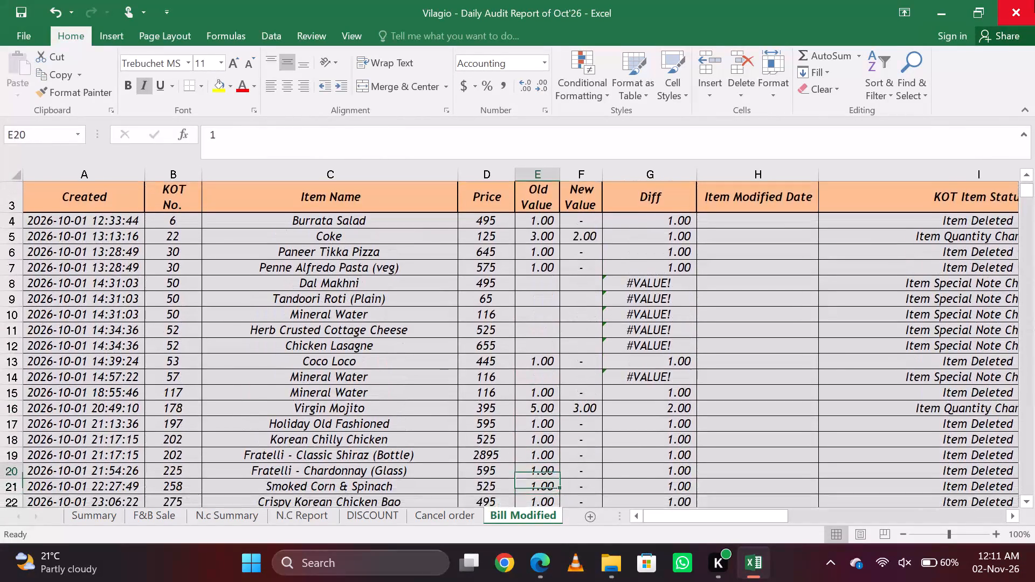
# Enter an Old Value of 1 for the five Special Note entries of KOT 50 and 52, Dal Makhni through Chicken Lasagne.
pyautogui.press('Up')
pyautogui.press('Up')
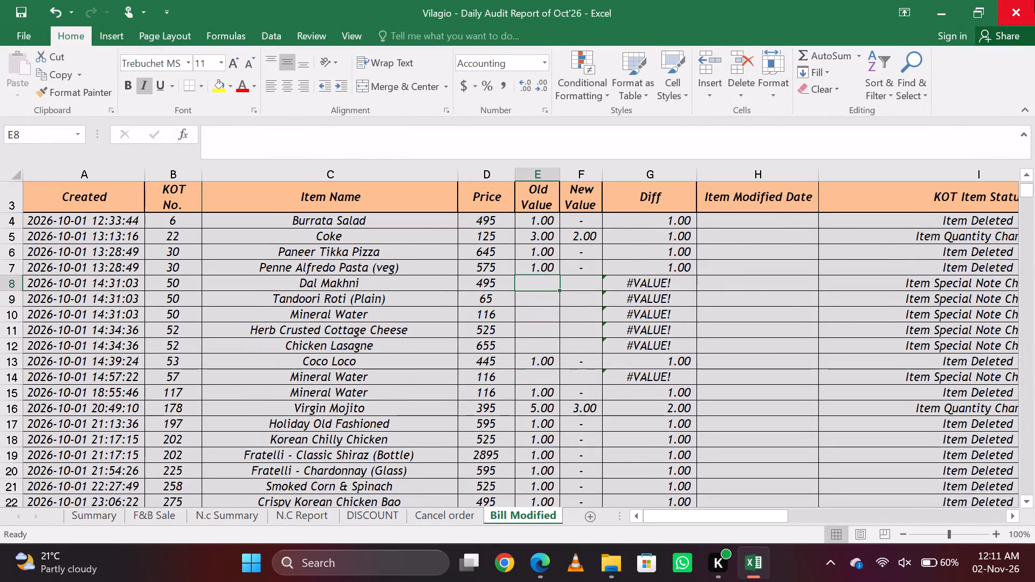
pyautogui.press('1')
pyautogui.press('Down')
pyautogui.press('1')
pyautogui.press('Down')
pyautogui.press('1')
pyautogui.press('Down')
pyautogui.press('1')
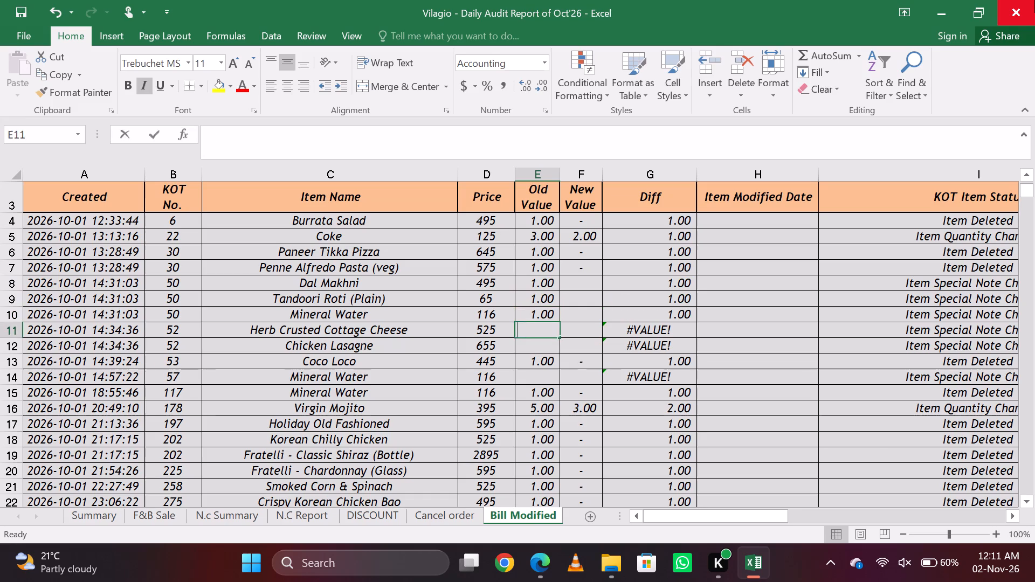
pyautogui.press('Down')
pyautogui.press('1')
pyautogui.press('Down')
# Fill the New Value of 0 down from the row above for the entries from Dal Makhni through Coco Loco.
pyautogui.press('Up')
pyautogui.press('Up')
pyautogui.press('Up')
pyautogui.press('Up')
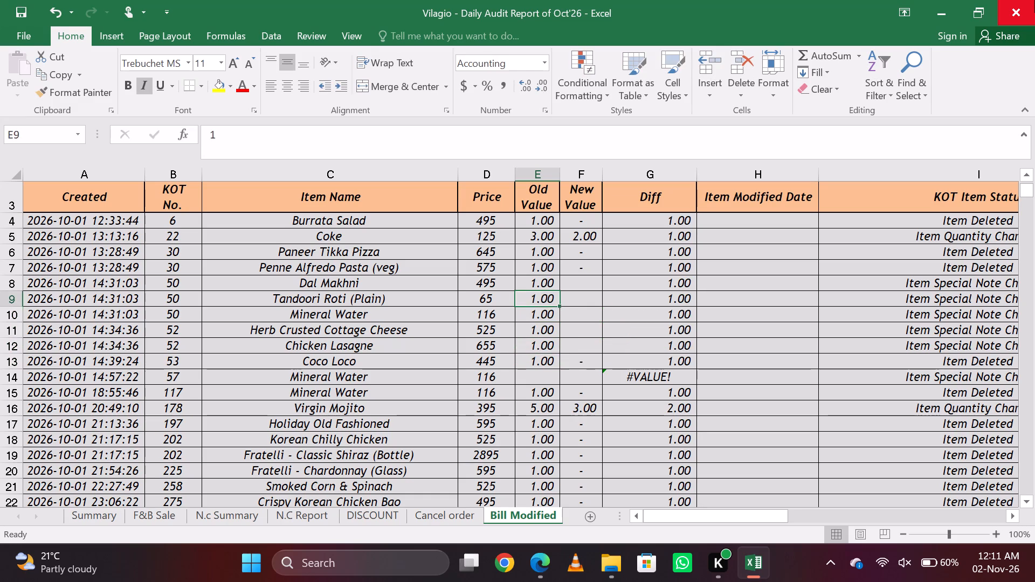
pyautogui.press('Right')
pyautogui.press('Up')
pyautogui.hotkey('ctrl', 'd')
pyautogui.press('Down')
pyautogui.hotkey('ctrl', 'd')
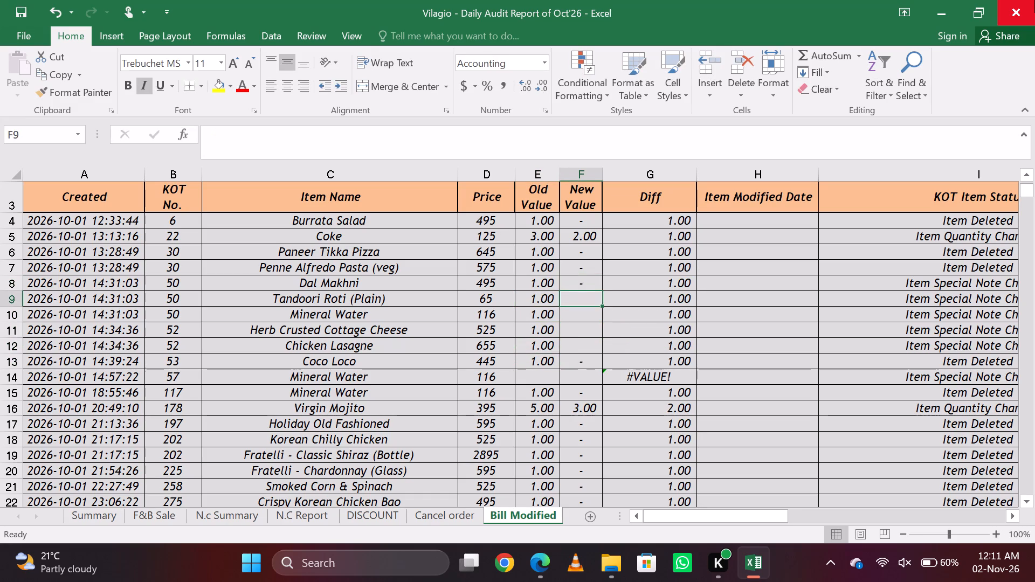
pyautogui.press('Down')
pyautogui.hotkey('ctrl', 'd')
pyautogui.press('Down')
pyautogui.hotkey('ctrl', 'd')
pyautogui.press('Down')
pyautogui.hotkey('ctrl', 'd')
pyautogui.hotkey('ctrl', 'Down')
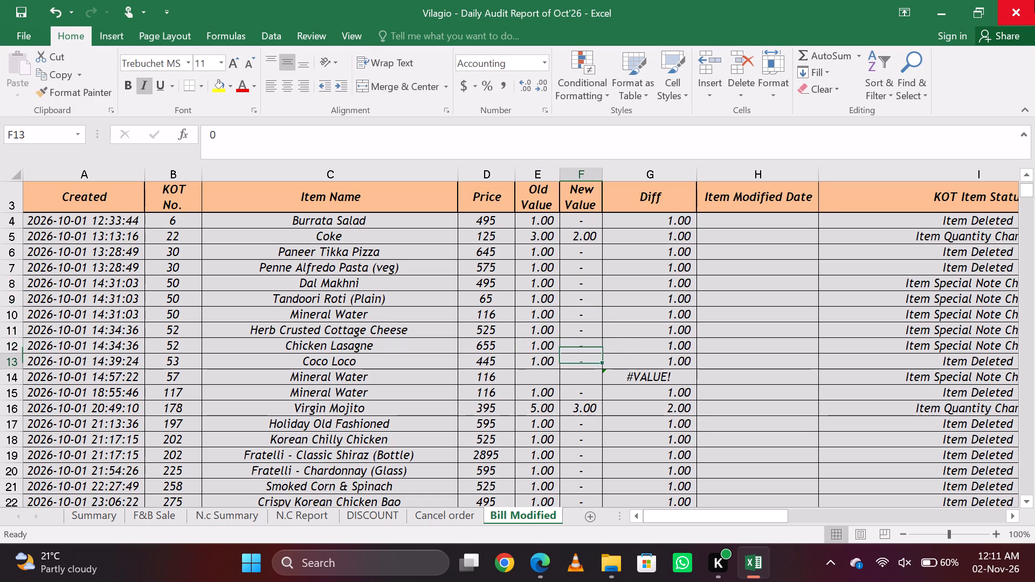
pyautogui.hotkey('ctrl', 'd')
# For the KOT 57 Mineral Water entry, refill the Diff formula, set Old Value to 1 and fill New Value 0 from above.
pyautogui.press('Down')
pyautogui.press('Right')
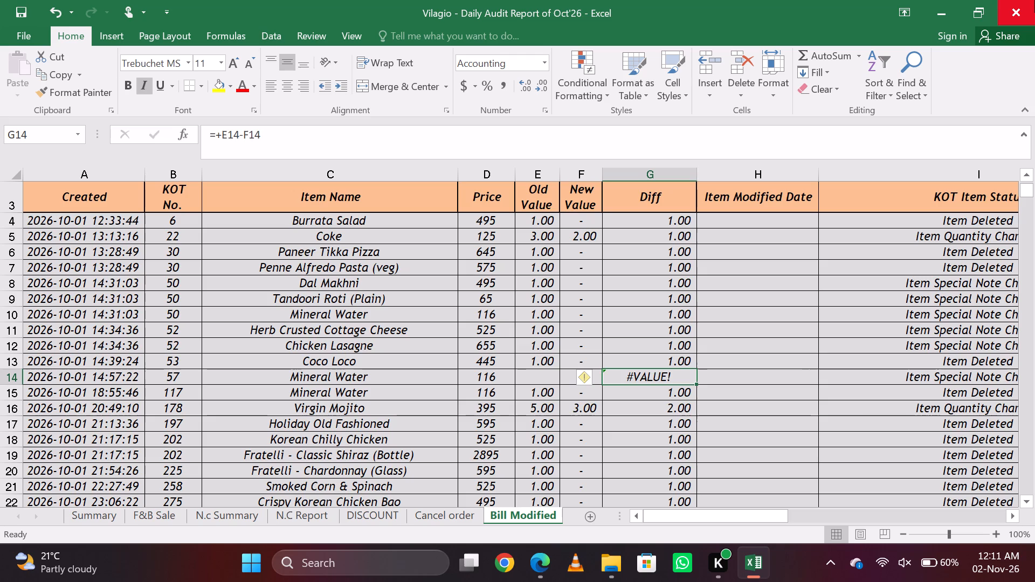
pyautogui.press('Left')
pyautogui.press('Right')
pyautogui.hotkey('ctrl', 'd')
pyautogui.press('Left')
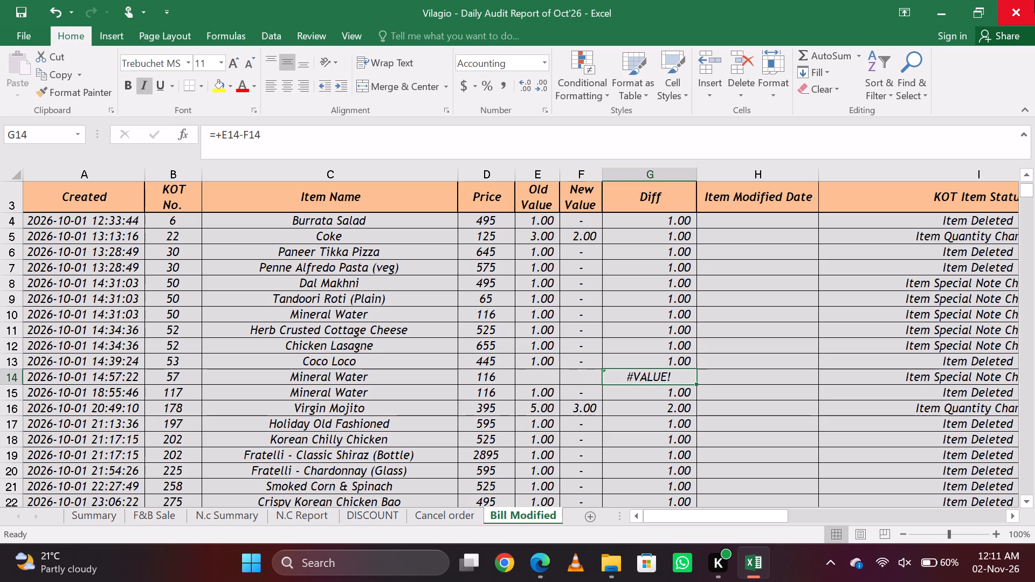
pyautogui.press('Left')
pyautogui.press('1')
pyautogui.press('Right')
pyautogui.press('Left')
pyautogui.press('Right')
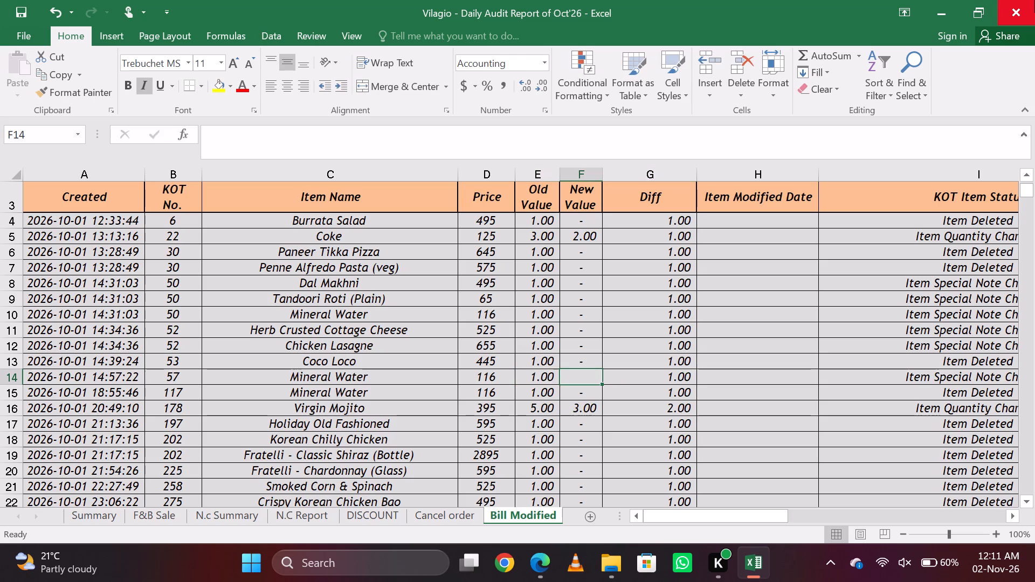
pyautogui.hotkey('ctrl', 'd')
# Examine the Old Value, New Value and Diff columns downward from KOT 57 through the mid-October entries for blank cells.
pyautogui.press('Down')
pyautogui.press('Down')
pyautogui.press('Down')
pyautogui.press('Down')
pyautogui.press('Down')
pyautogui.press('Down')
pyautogui.press('Down')
pyautogui.press('Down')
pyautogui.press('Down')
pyautogui.press('Down')
pyautogui.press('Down')
pyautogui.press('Down')
pyautogui.press('Down')
pyautogui.press('Down')
pyautogui.press('Down')
pyautogui.press('Down')
pyautogui.press('Down')
pyautogui.press('Down')
pyautogui.press('Down')
pyautogui.press('Down')
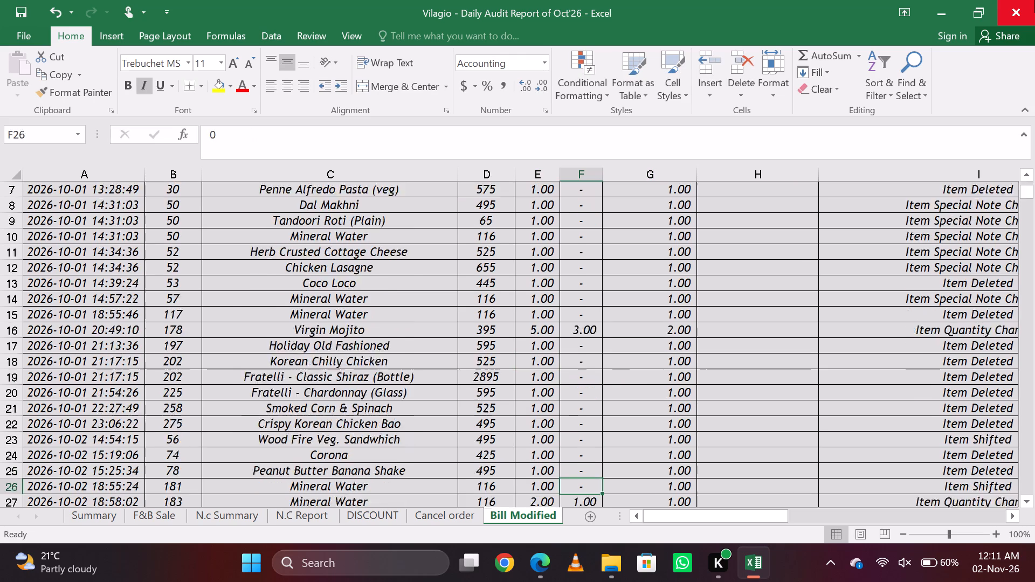
pyautogui.press('Down')
pyautogui.press('Down')
pyautogui.press('Down')
pyautogui.press('Down')
pyautogui.press('Down')
pyautogui.press('Down')
pyautogui.press('Down')
pyautogui.press('Down')
pyautogui.press('Down')
pyautogui.press('Down')
pyautogui.press('Down')
pyautogui.press('Down')
pyautogui.press('Down')
pyautogui.press('Down')
pyautogui.press('Down')
pyautogui.press('Down')
pyautogui.press('Down')
pyautogui.press('Down')
pyautogui.press('Down')
pyautogui.press('Down')
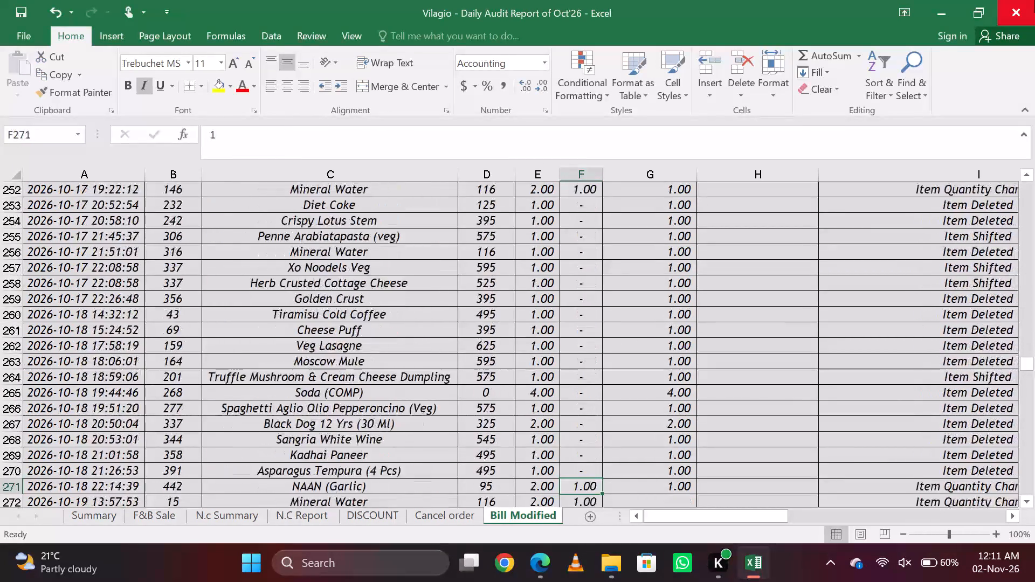
pyautogui.press('Up')
pyautogui.press('Up')
pyautogui.press('Up')
pyautogui.press('Up')
pyautogui.press('Up')
pyautogui.press('Up')
pyautogui.press('Up')
pyautogui.press('Up')
pyautogui.press('Up')
pyautogui.press('Up')
pyautogui.press('Up')
pyautogui.press('Up')
pyautogui.press('Up')
pyautogui.press('Up')
pyautogui.press('Up')
pyautogui.press('Up')
pyautogui.press('Up')
pyautogui.press('Up')
pyautogui.press('Up')
pyautogui.press('Up')
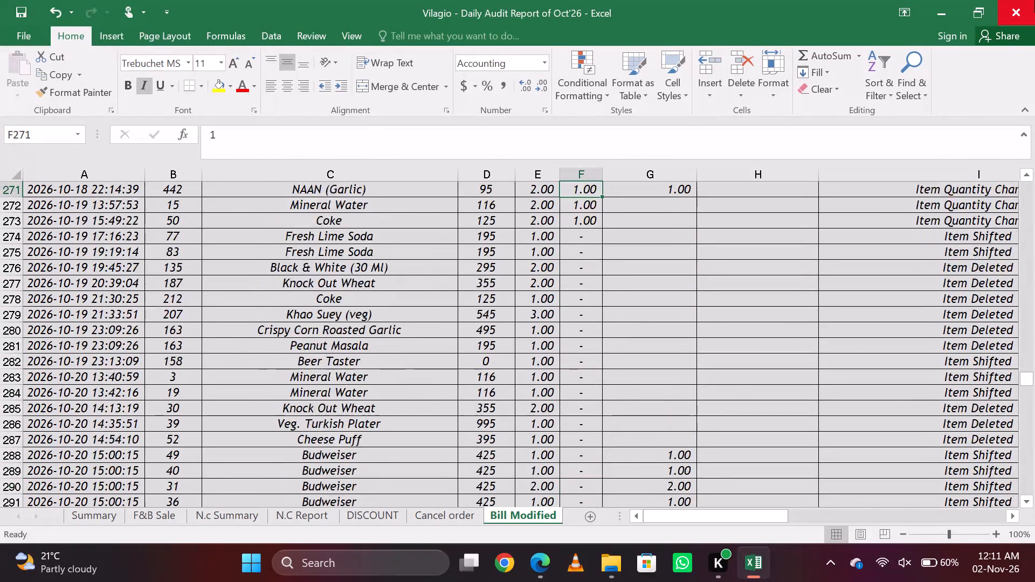
pyautogui.press('Down')
pyautogui.press('Up')
pyautogui.press('Down')
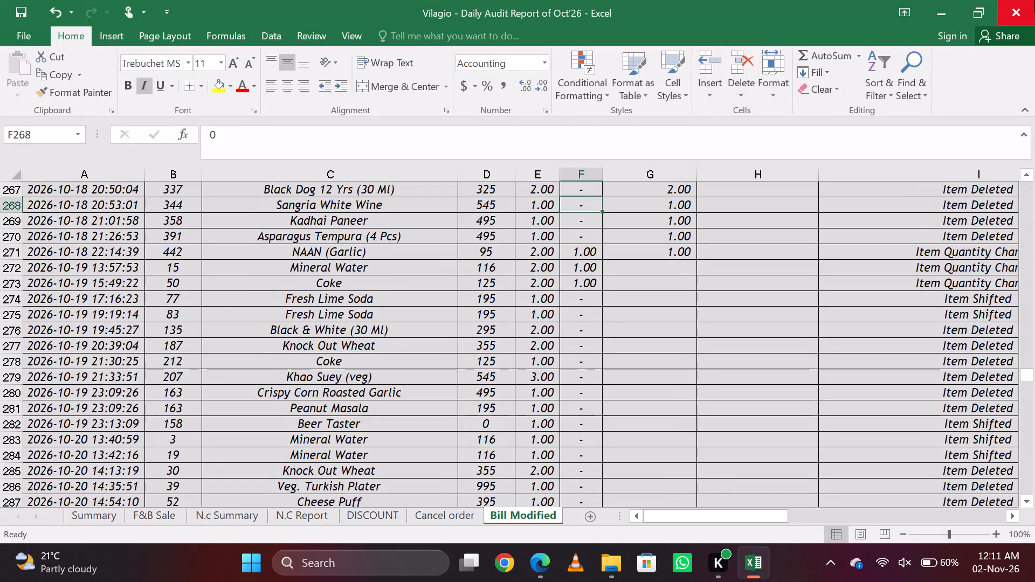
# Fill the Diff formula down from the row above for the 19 October entries from KOT 15 Mineral Water through KOT 187 Knock Out Wheat.
pyautogui.press('Right')
pyautogui.press('Down')
pyautogui.press('Down')
pyautogui.press('Down')
pyautogui.press('Down')
pyautogui.hotkey('ctrl', 'd')
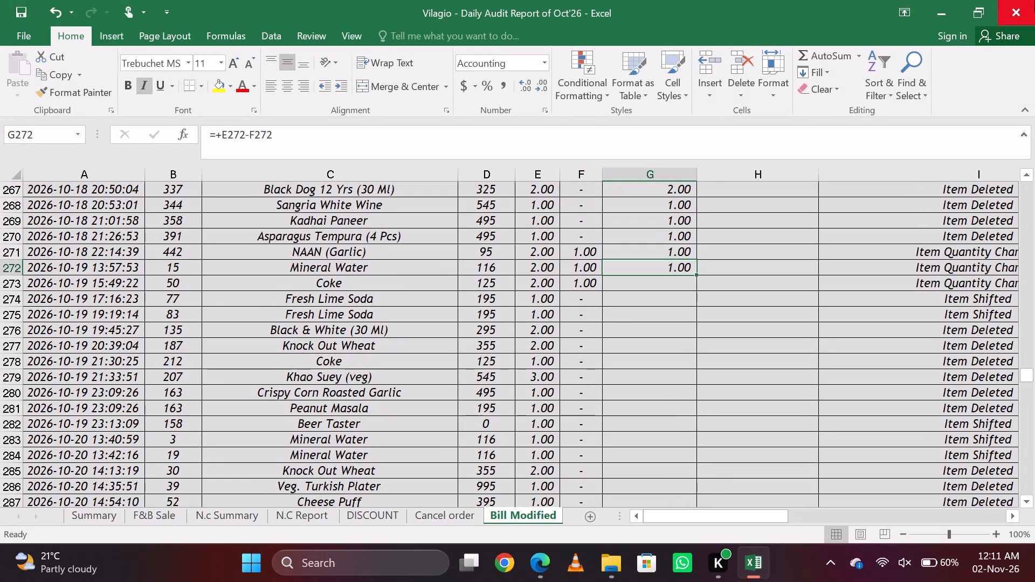
pyautogui.press('Down')
pyautogui.hotkey('ctrl', 'd')
pyautogui.press('Down')
pyautogui.hotkey('ctrl', 'd')
pyautogui.press('Down')
pyautogui.press('Up')
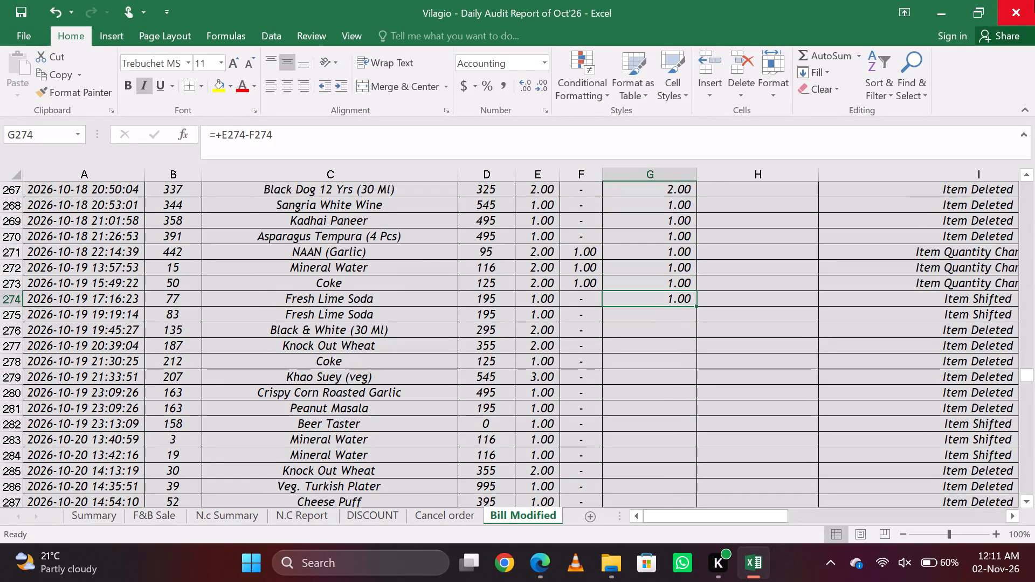
pyautogui.press('Down')
pyautogui.hotkey('ctrl', 'd')
pyautogui.press('Down')
pyautogui.hotkey('ctrl', 'd')
pyautogui.press('Down')
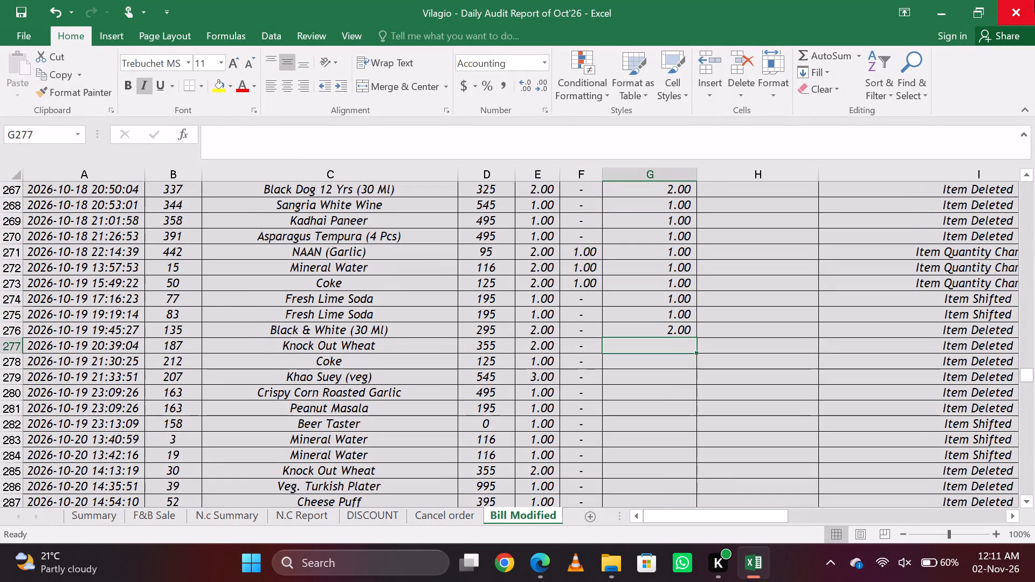
pyautogui.hotkey('ctrl', 'd')
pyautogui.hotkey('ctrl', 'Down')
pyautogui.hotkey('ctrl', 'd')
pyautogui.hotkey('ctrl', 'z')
# Fill the Diff formula down for the remaining 19 October entries, KOT 212 Coke through KOT 158 Beer Taster.
pyautogui.press('Up')
pyautogui.press('Up')
pyautogui.press('Up')
pyautogui.press('Up')
pyautogui.press('Up')
pyautogui.press('Up')
pyautogui.press('Up')
pyautogui.press('Up')
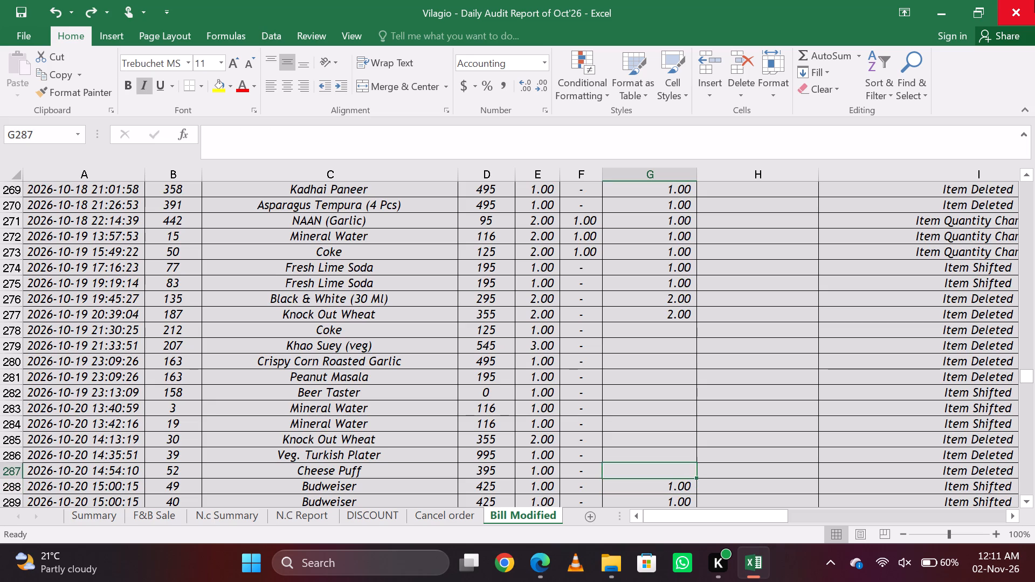
pyautogui.press('Up')
pyautogui.press('Up')
pyautogui.hotkey('ctrl', 'd')
pyautogui.press('Down')
pyautogui.hotkey('ctrl', 'd')
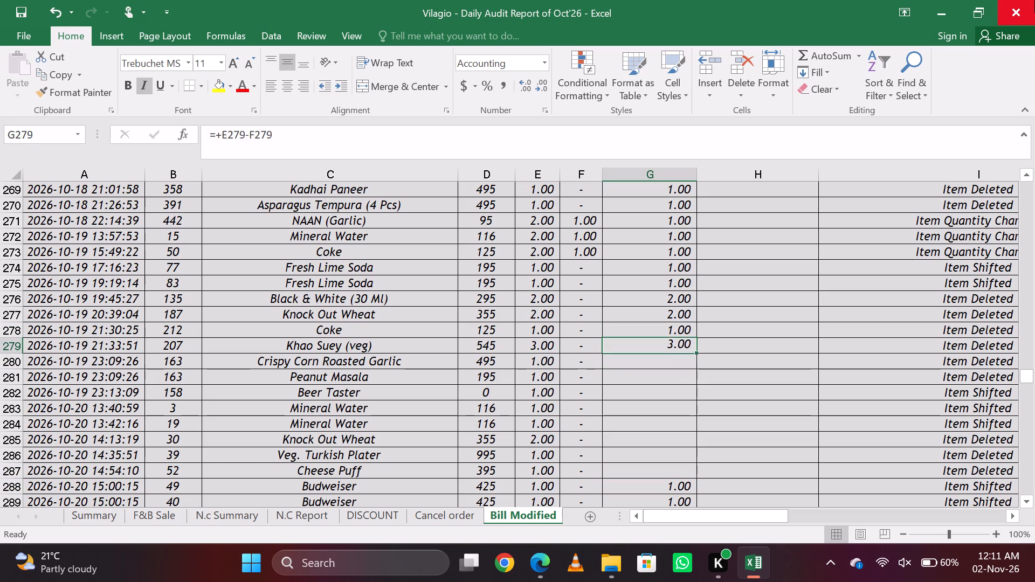
pyautogui.press('Down')
pyautogui.hotkey('ctrl', 'd')
pyautogui.press('Down')
pyautogui.hotkey('ctrl', 'd')
pyautogui.press('Down')
pyautogui.hotkey('ctrl', 'd')
# Fill the Diff formula down for the 20 October entries from KOT 3 Mineral Water through KOT 52 Cheese Puff.
pyautogui.press('Down')
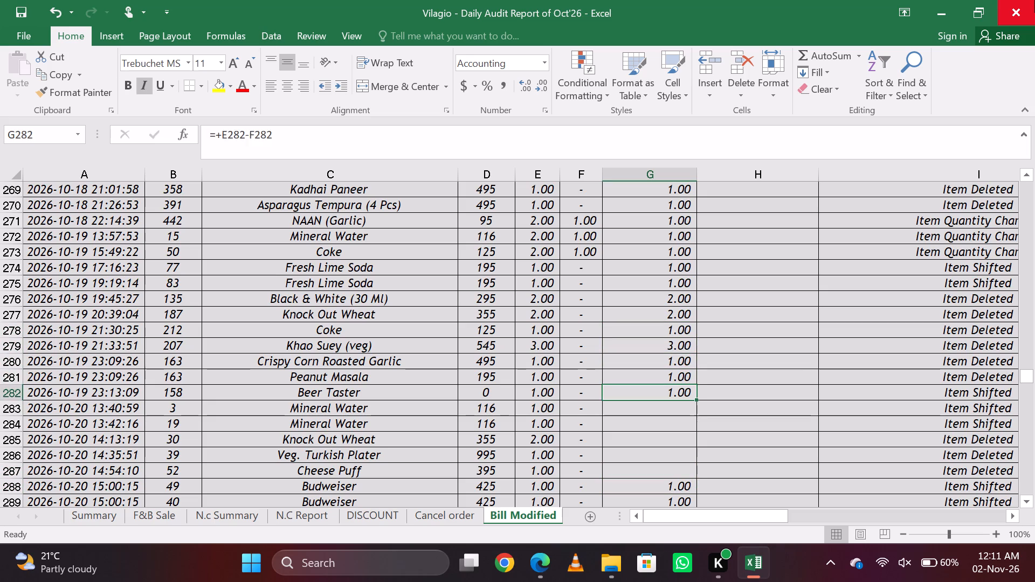
pyautogui.hotkey('ctrl', 'd')
pyautogui.press('Down')
pyautogui.hotkey('ctrl', 'd')
pyautogui.press('Down')
pyautogui.hotkey('ctrl', 'd')
pyautogui.press('Down')
pyautogui.hotkey('ctrl', 'd')
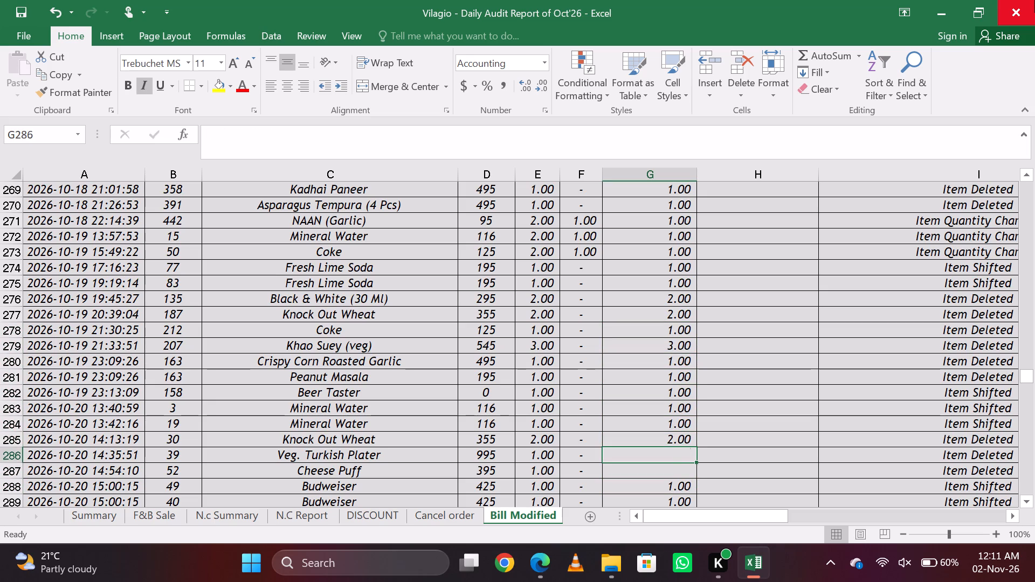
pyautogui.press('Down')
pyautogui.hotkey('ctrl', 'd')
# Examine the Diff column from the last October entries back up to the first rows, and glance at the Cancel order sheet.
pyautogui.hotkey('ctrl', 'Down')
pyautogui.hotkey('ctrl', 'Down')
pyautogui.hotkey('ctrl', 'Down')
pyautogui.hotkey('ctrl', 'Down')
pyautogui.hotkey('ctrl', 'Down')
pyautogui.press('Up')
pyautogui.press('Up')
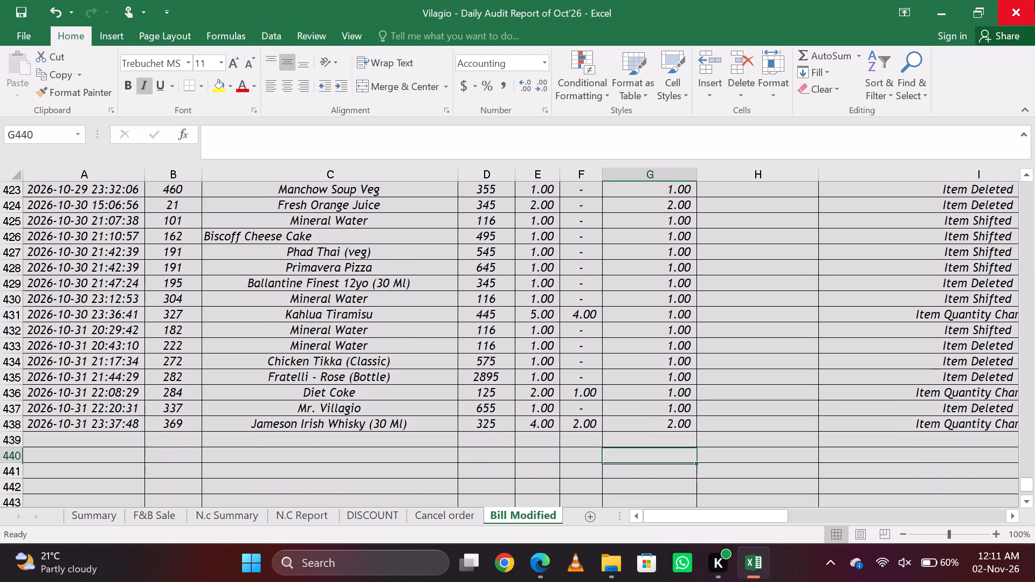
pyautogui.press('Up')
pyautogui.press('Up')
pyautogui.press('Up')
pyautogui.press('Up')
pyautogui.press('Up')
pyautogui.press('Up')
pyautogui.press('Up')
pyautogui.press('Up')
pyautogui.press('Up')
pyautogui.press('Up')
pyautogui.press('Up')
pyautogui.press('Up')
pyautogui.press('Up')
pyautogui.press('Up')
pyautogui.press('Up')
pyautogui.press('Up')
pyautogui.press('Up')
pyautogui.press('Up')
pyautogui.press('Up')
pyautogui.press('Up')
pyautogui.press('Up')
pyautogui.press('Up')
pyautogui.press('Up')
pyautogui.press('Up')
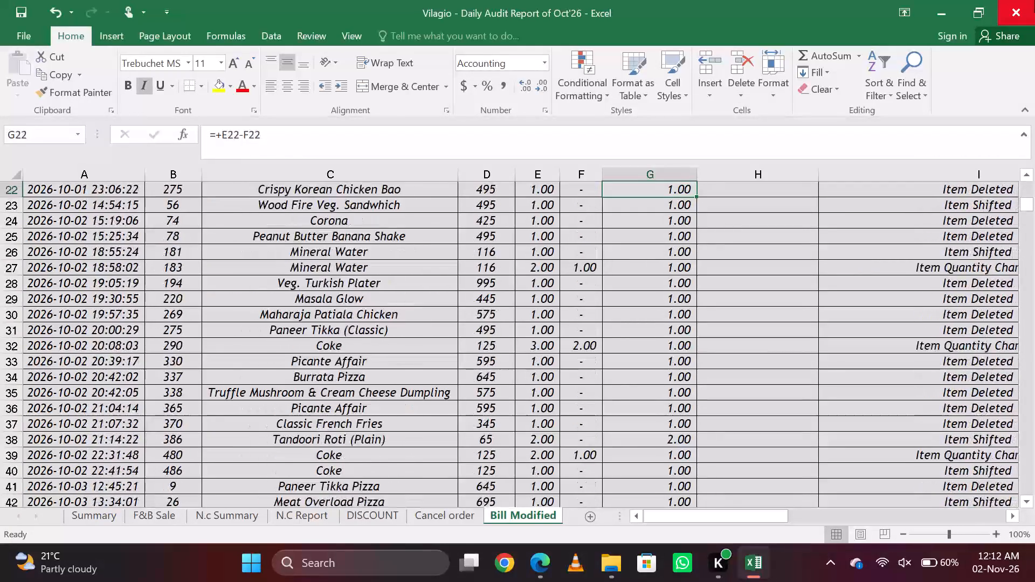
pyautogui.press('Down')
pyautogui.press('Down')
pyautogui.press('Down')
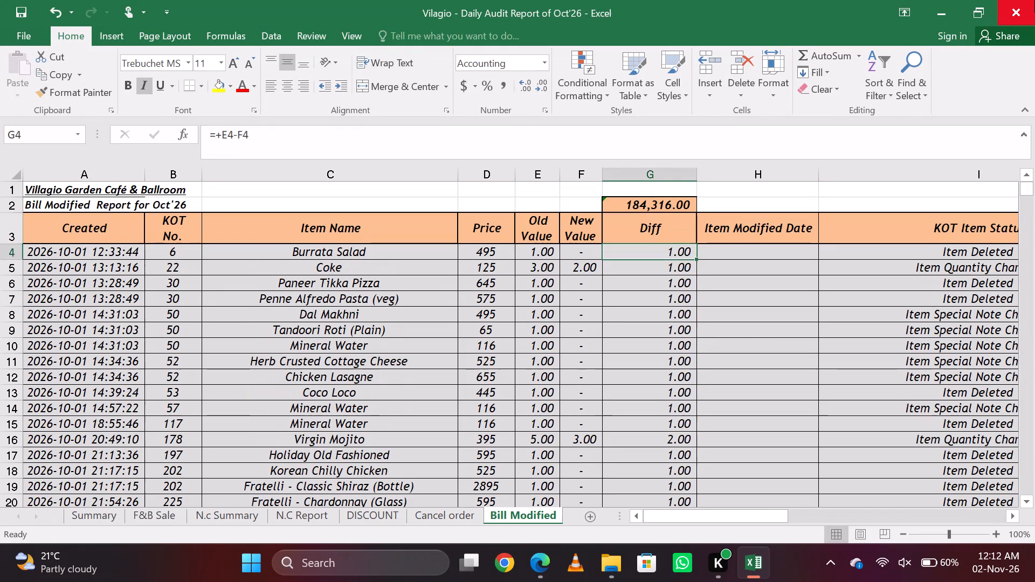
pyautogui.hotkey('ctrl', 'pageup')
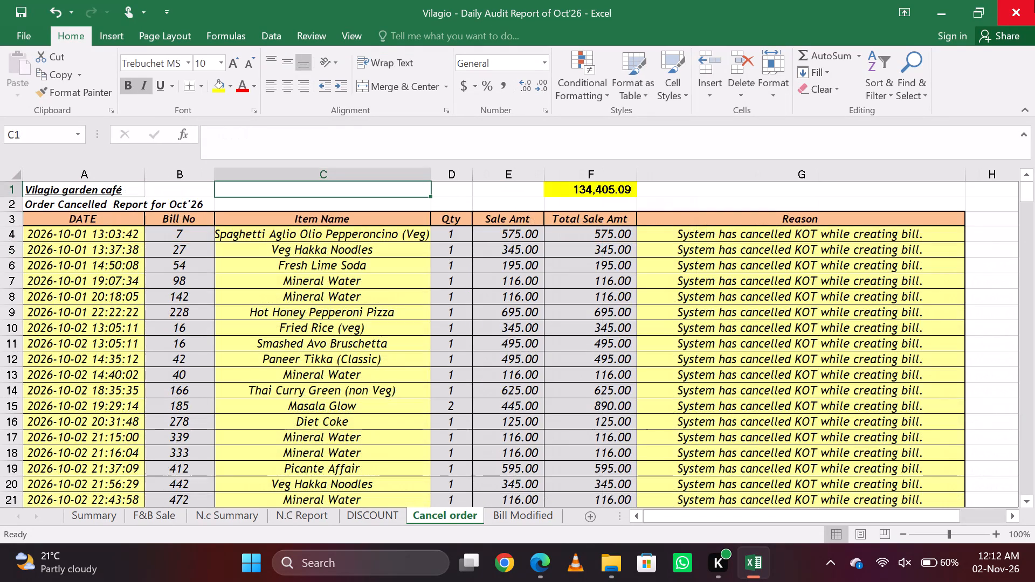
pyautogui.hotkey('ctrl', 'pagedown')
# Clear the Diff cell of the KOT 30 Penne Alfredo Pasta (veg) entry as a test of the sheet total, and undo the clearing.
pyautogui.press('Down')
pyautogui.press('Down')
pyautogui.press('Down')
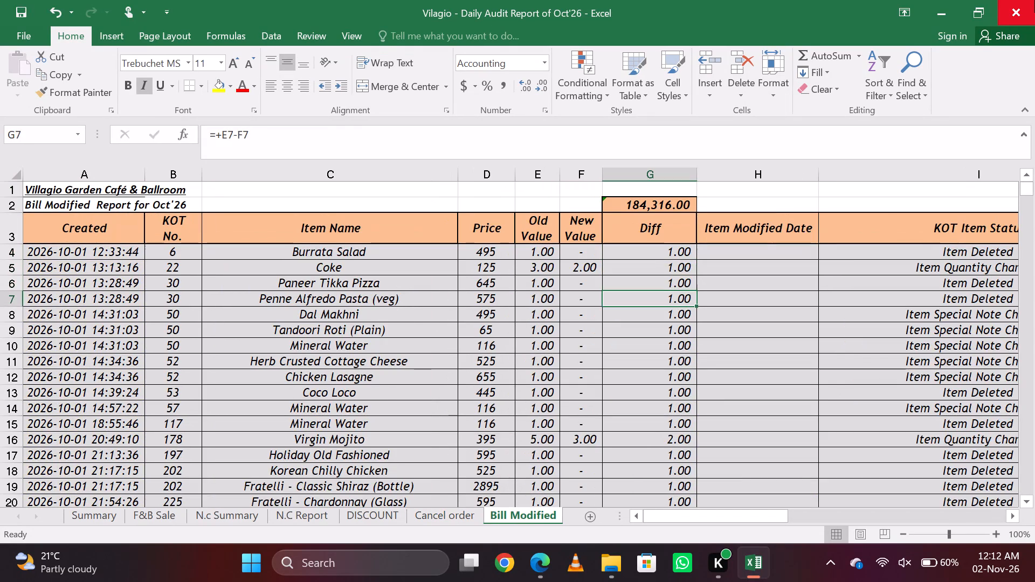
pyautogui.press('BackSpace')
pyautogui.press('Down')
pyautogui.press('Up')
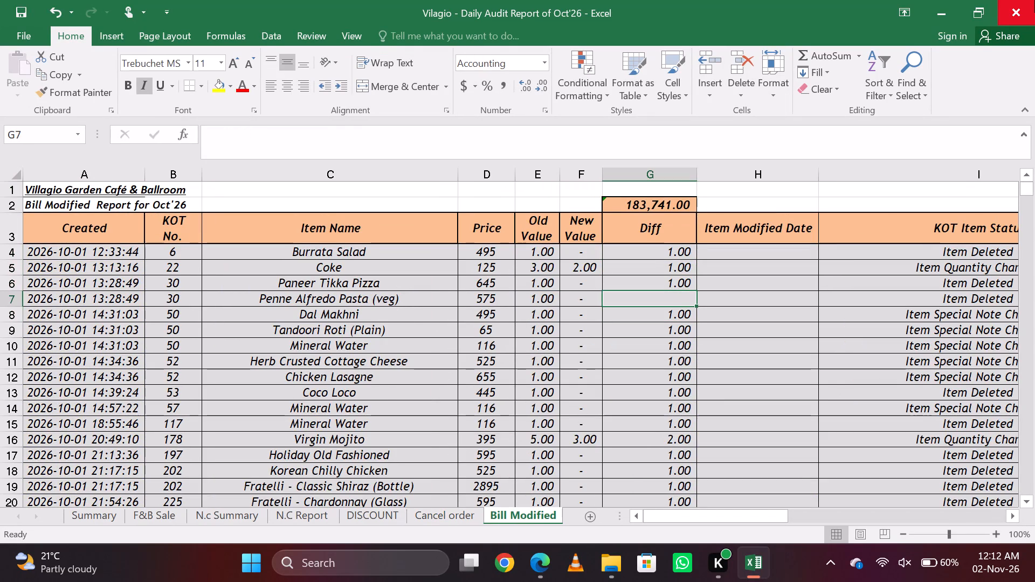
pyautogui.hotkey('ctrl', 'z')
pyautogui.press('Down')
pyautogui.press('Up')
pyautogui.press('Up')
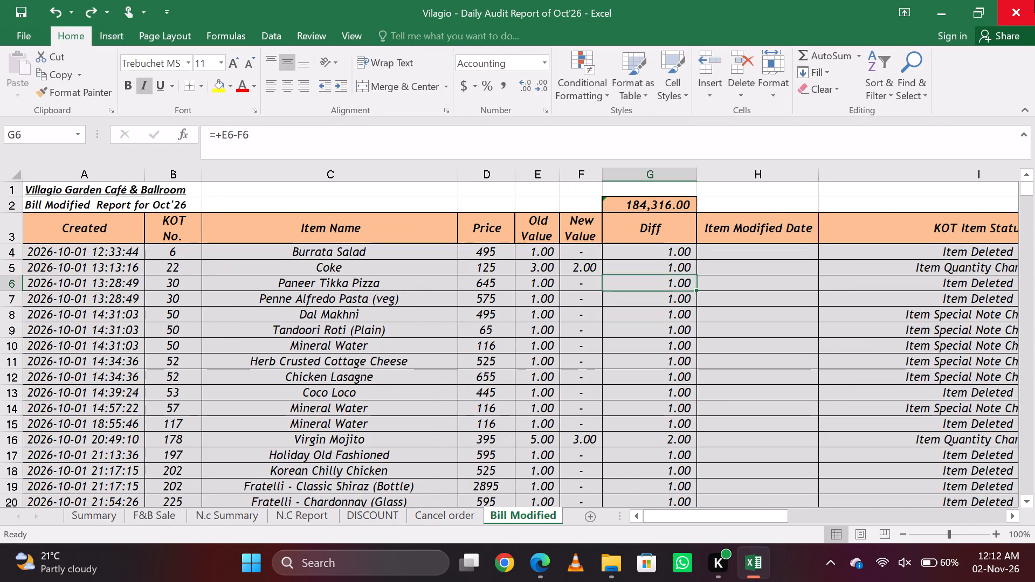
# Examine the Diff values of the 1 to 3 October entries on Bill Modified, and return to the sheet total at the top.
pyautogui.press('Down')
pyautogui.press('Down')
pyautogui.press('Down')
pyautogui.press('Down')
pyautogui.press('Down')
pyautogui.press('Down')
pyautogui.press('Down')
pyautogui.press('Down')
pyautogui.press('Down')
pyautogui.press('Down')
pyautogui.press('Down')
pyautogui.press('Down')
pyautogui.press('Down')
pyautogui.press('Down')
pyautogui.press('Down')
pyautogui.press('Down')
pyautogui.press('Down')
pyautogui.press('Down')
pyautogui.press('Down')
pyautogui.press('Down')
pyautogui.press('Down')
pyautogui.press('Down')
pyautogui.press('Down')
pyautogui.press('Down')
pyautogui.press('Down')
pyautogui.press('Down')
pyautogui.press('Down')
pyautogui.press('Down')
pyautogui.press('Down')
pyautogui.press('Down')
pyautogui.press('Down')
pyautogui.press('Down')
pyautogui.press('Down')
pyautogui.press('Down')
pyautogui.press('Down')
pyautogui.press('Down')
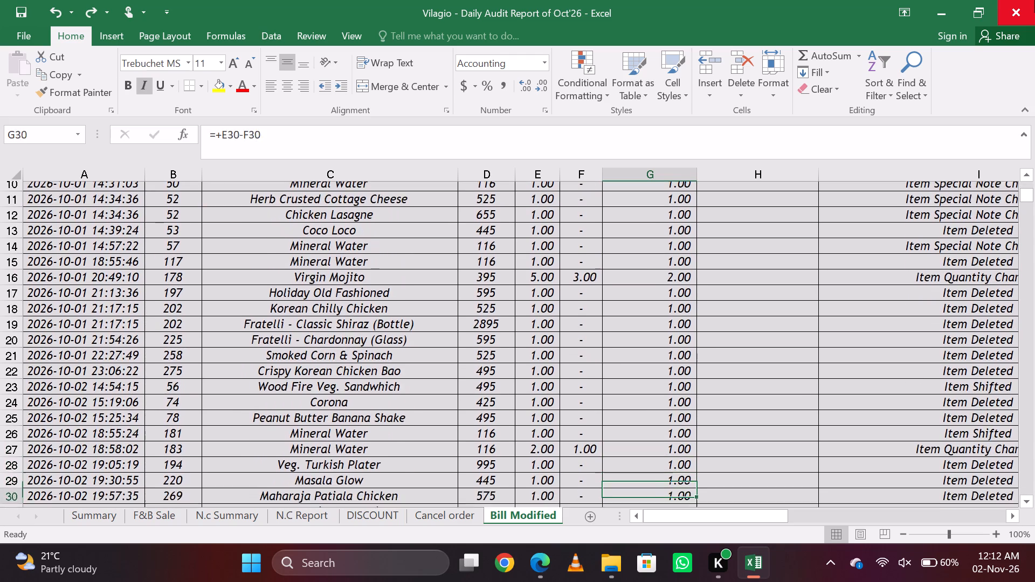
pyautogui.press('Up')
pyautogui.press('Up')
pyautogui.press('Up')
pyautogui.press('Up')
pyautogui.press('Down')
pyautogui.press('Down')
pyautogui.press('Down')
pyautogui.press('Down')
pyautogui.press('Down')
pyautogui.press('Down')
pyautogui.press('Down')
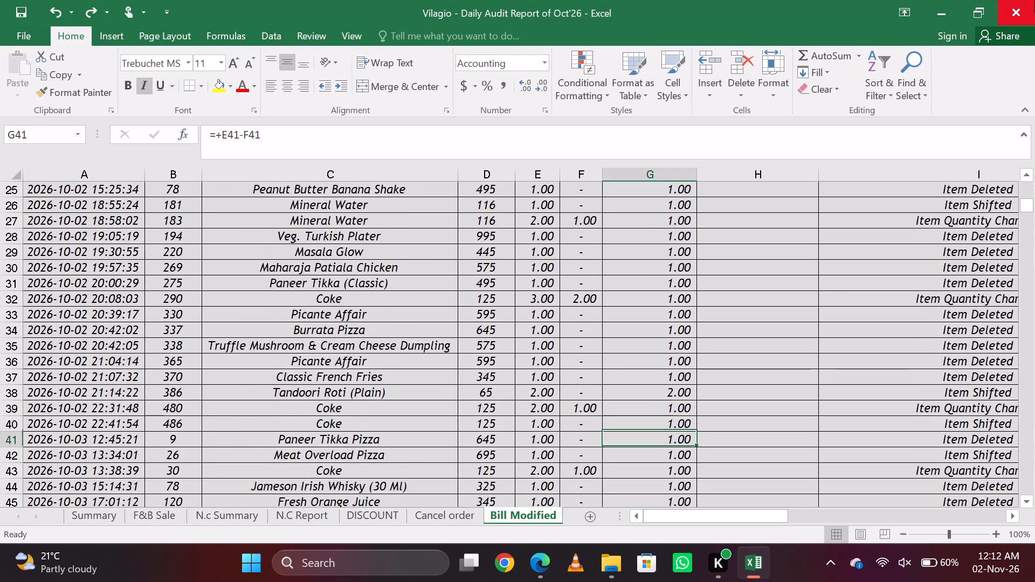
pyautogui.press('Left')
pyautogui.press('Left')
pyautogui.press('Up')
pyautogui.press('Up')
pyautogui.press('Up')
pyautogui.press('Up')
pyautogui.press('Up')
pyautogui.press('Up')
pyautogui.press('Up')
pyautogui.press('Up')
pyautogui.press('Up')
pyautogui.press('Up')
pyautogui.press('Up')
pyautogui.press('Up')
pyautogui.press('Up')
pyautogui.press('Up')
pyautogui.press('Up')
pyautogui.press('Up')
pyautogui.press('Up')
pyautogui.press('Up')
pyautogui.press('Up')
pyautogui.press('Up')
pyautogui.press('Up')
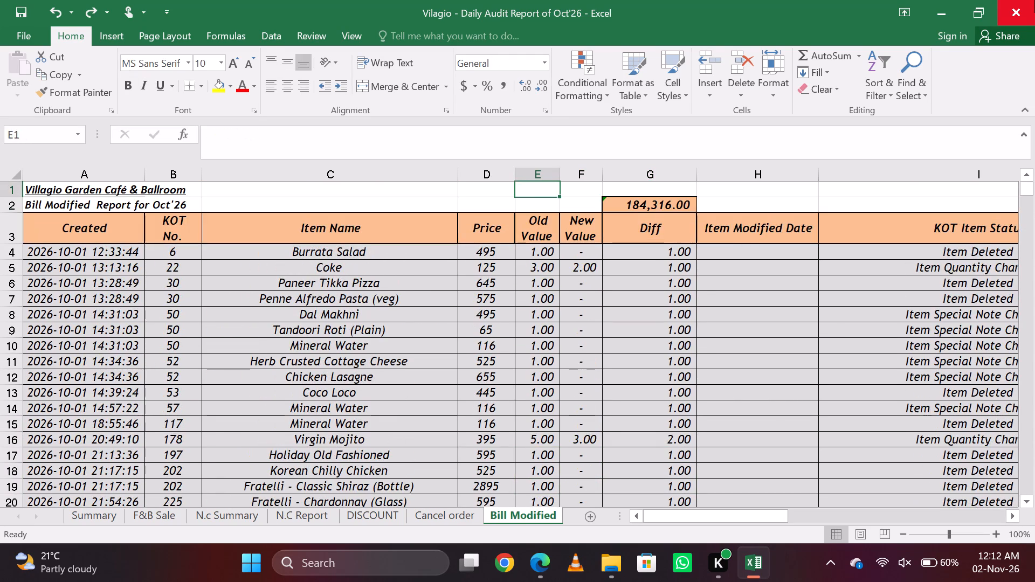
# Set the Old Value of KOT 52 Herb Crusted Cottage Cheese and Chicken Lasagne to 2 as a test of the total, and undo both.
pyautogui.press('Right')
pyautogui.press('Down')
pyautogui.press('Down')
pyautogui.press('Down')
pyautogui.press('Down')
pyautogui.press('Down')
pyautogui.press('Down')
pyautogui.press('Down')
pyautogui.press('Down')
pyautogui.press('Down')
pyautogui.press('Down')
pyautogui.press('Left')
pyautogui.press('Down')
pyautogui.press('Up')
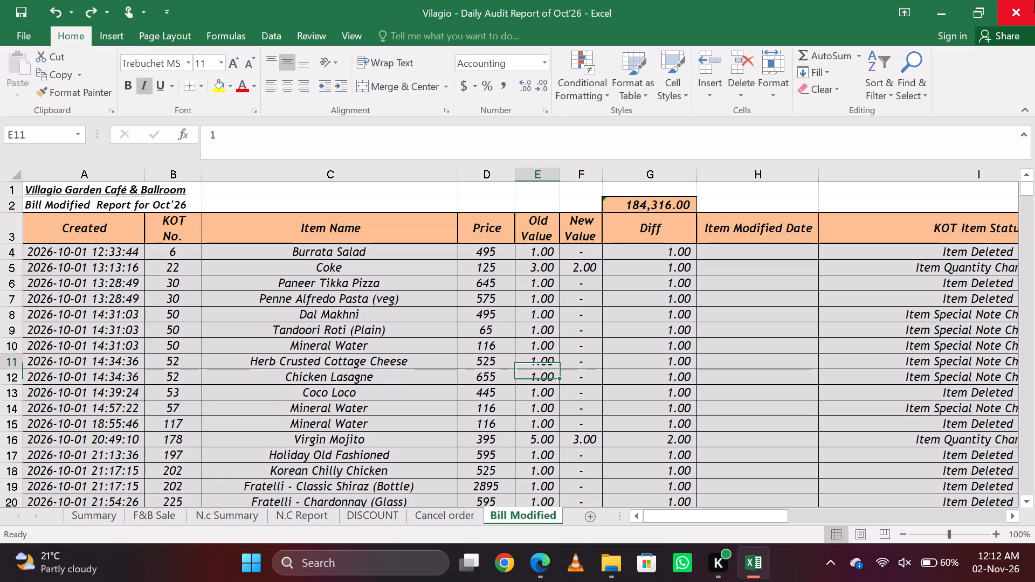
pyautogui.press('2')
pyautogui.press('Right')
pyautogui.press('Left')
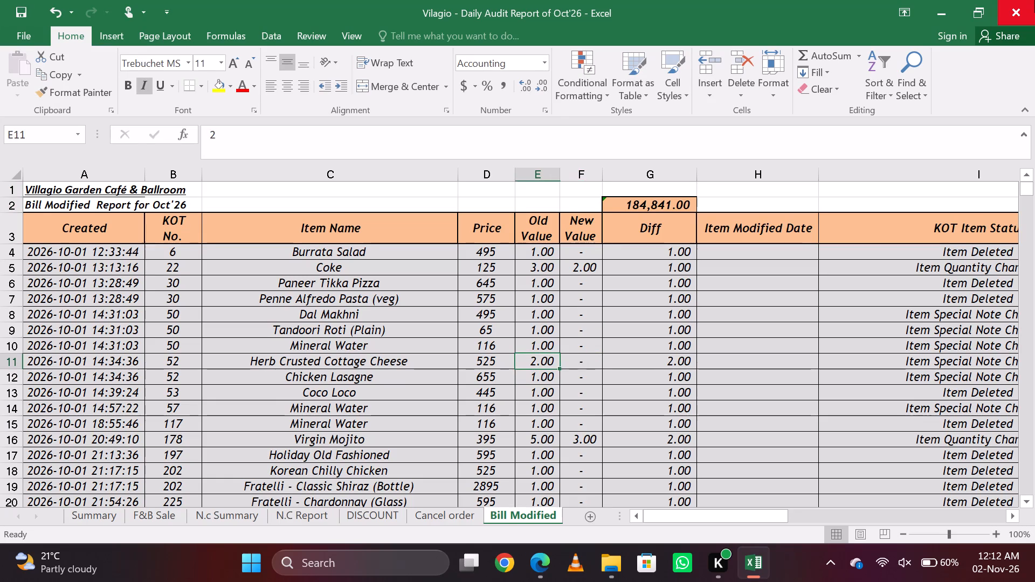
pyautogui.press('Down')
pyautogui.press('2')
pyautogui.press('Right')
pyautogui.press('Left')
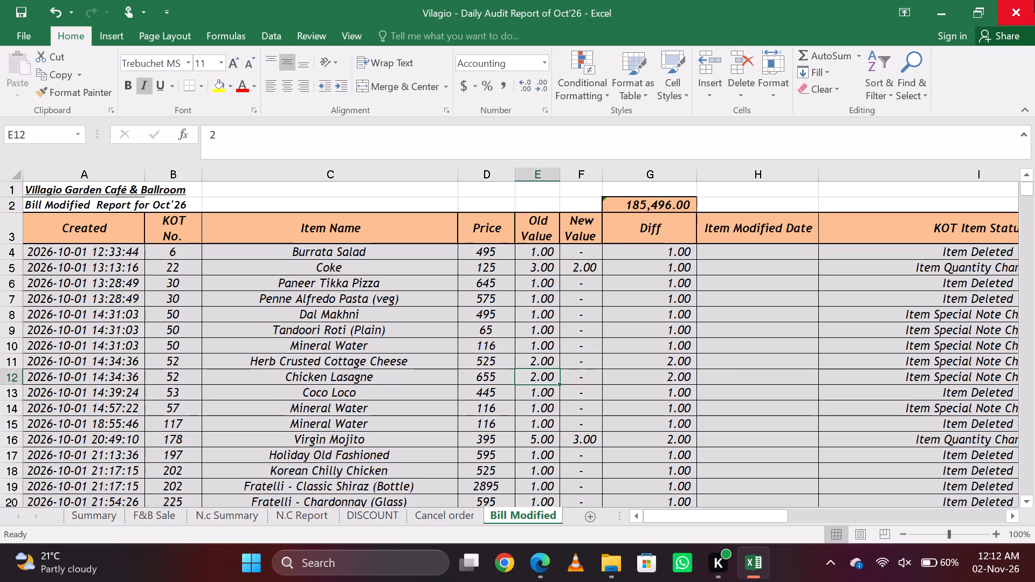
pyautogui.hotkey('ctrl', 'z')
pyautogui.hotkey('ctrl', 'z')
# Examine the Old Value column through the 1 to 4 October entries on Bill Modified.
pyautogui.press('Down')
pyautogui.press('Down')
pyautogui.press('Down')
pyautogui.press('Down')
pyautogui.press('Down')
pyautogui.press('Down')
pyautogui.press('Down')
pyautogui.press('Down')
pyautogui.press('Down')
pyautogui.press('Down')
pyautogui.press('Down')
pyautogui.press('Down')
pyautogui.press('Down')
pyautogui.press('Down')
pyautogui.press('Down')
pyautogui.press('Down')
pyautogui.press('Down')
pyautogui.press('Down')
pyautogui.press('Down')
pyautogui.press('Down')
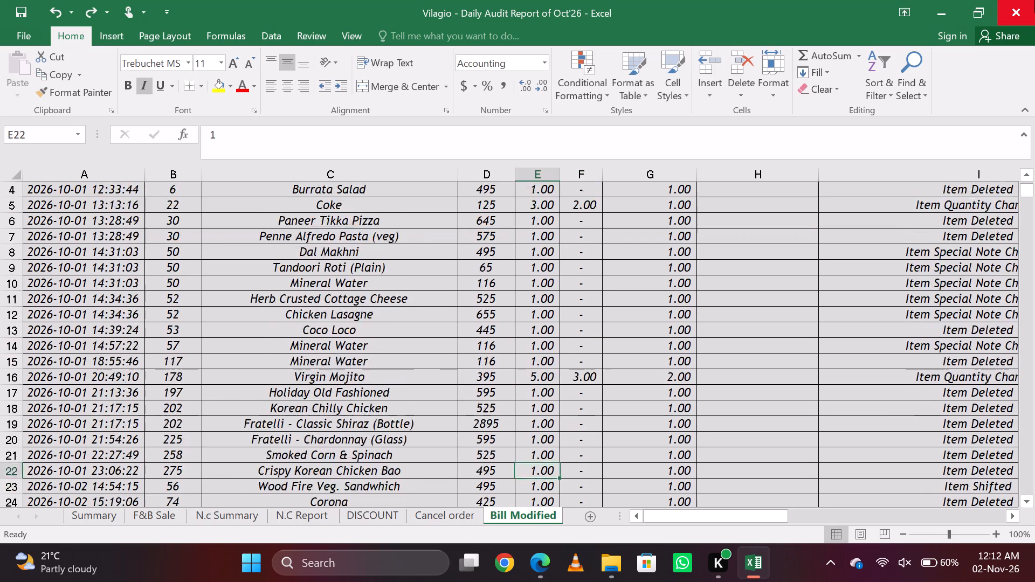
pyautogui.press('Down')
pyautogui.press('Down')
pyautogui.press('Down')
pyautogui.press('Down')
pyautogui.press('Down')
pyautogui.press('Down')
pyautogui.press('Down')
pyautogui.press('Down')
pyautogui.press('Down')
pyautogui.press('Down')
pyautogui.press('Down')
pyautogui.press('Down')
pyautogui.press('Down')
pyautogui.press('Down')
pyautogui.press('Down')
pyautogui.press('Down')
pyautogui.press('Down')
pyautogui.press('Down')
pyautogui.press('Down')
pyautogui.press('Down')
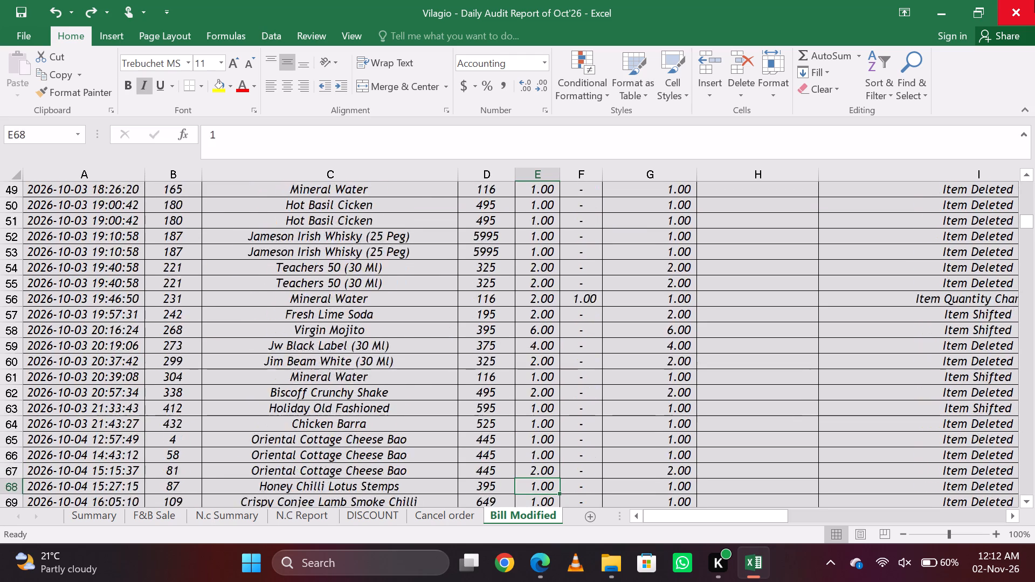
pyautogui.press('Right')
# Examine the Qty column of the Cancel order sheet from the 1 October entries through the 31 October entries.
pyautogui.hotkey('ctrl', 'pageup')
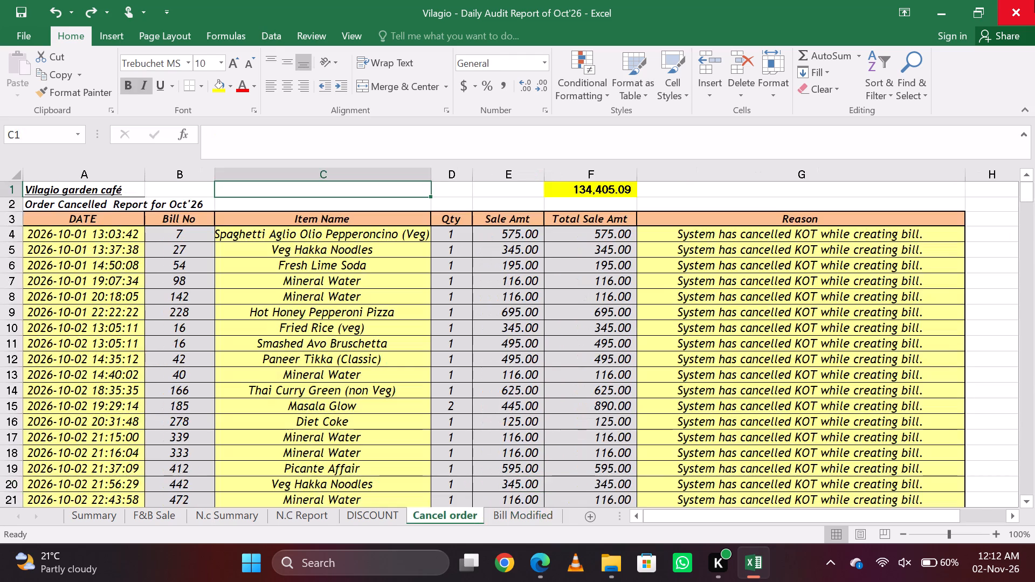
pyautogui.press('Right')
pyautogui.press('Down')
pyautogui.press('Down')
pyautogui.press('Down')
pyautogui.press('Down')
pyautogui.press('Down')
pyautogui.press('Down')
pyautogui.press('Down')
pyautogui.press('Down')
pyautogui.press('Down')
pyautogui.press('Down')
pyautogui.press('Down')
pyautogui.press('Down')
pyautogui.press('Down')
pyautogui.press('Down')
pyautogui.press('Down')
pyautogui.press('Down')
pyautogui.press('Down')
pyautogui.press('Down')
pyautogui.press('Down')
pyautogui.press('Down')
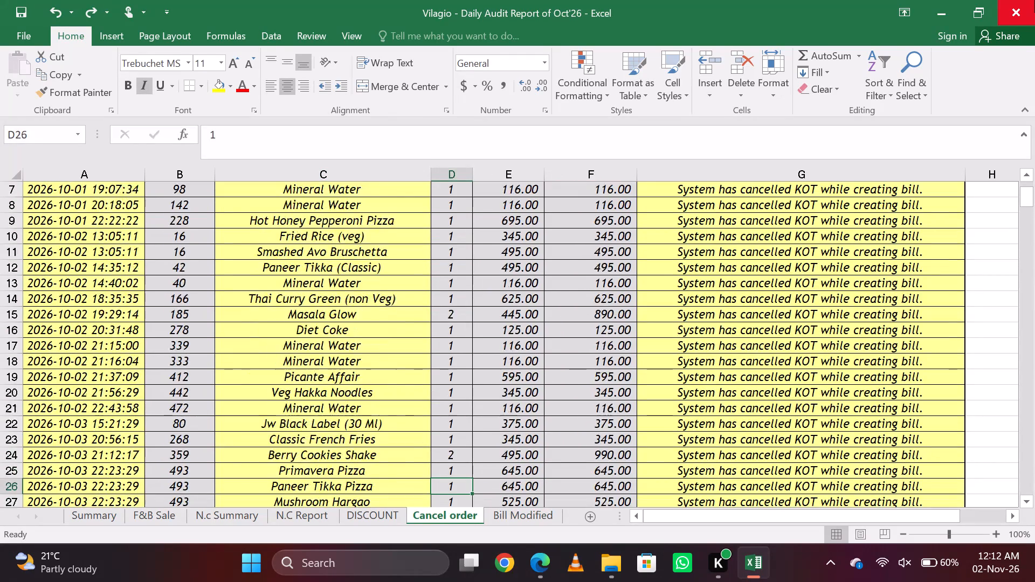
pyautogui.press('pagedown')
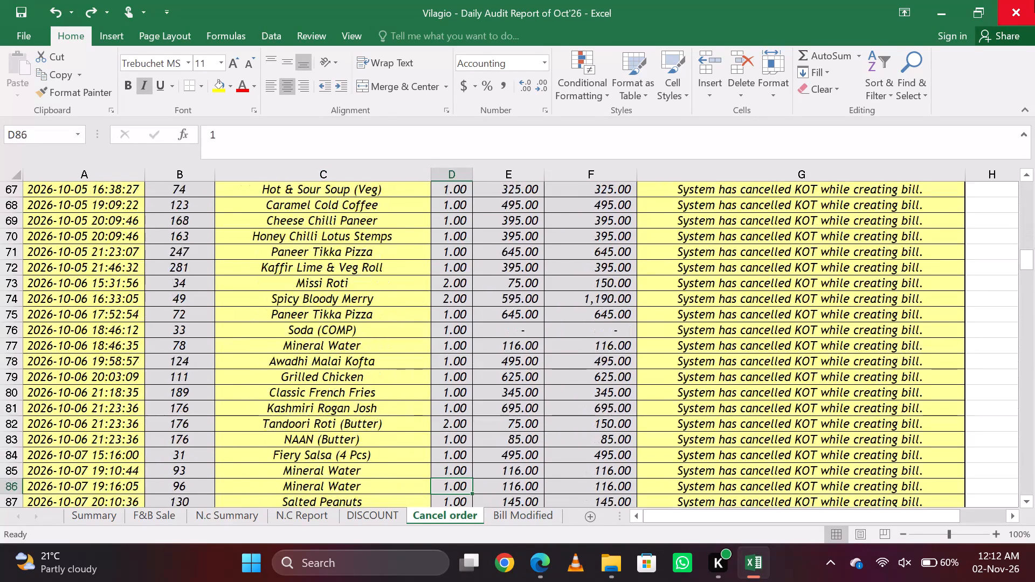
pyautogui.press('Up')
pyautogui.press('pagedown')
pyautogui.press('pagedown')
pyautogui.press('pagedown')
pyautogui.press('pagedown')
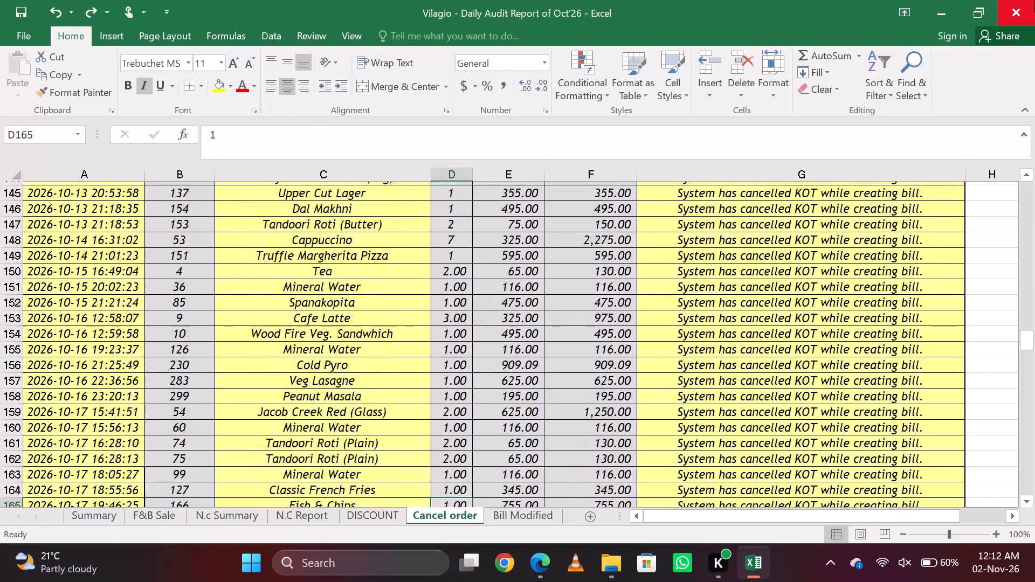
pyautogui.press('pagedown')
pyautogui.press('pagedown')
pyautogui.press('pagedown')
pyautogui.press('pagedown')
pyautogui.press('pagedown')
pyautogui.press('pagedown')
pyautogui.press('pagedown')
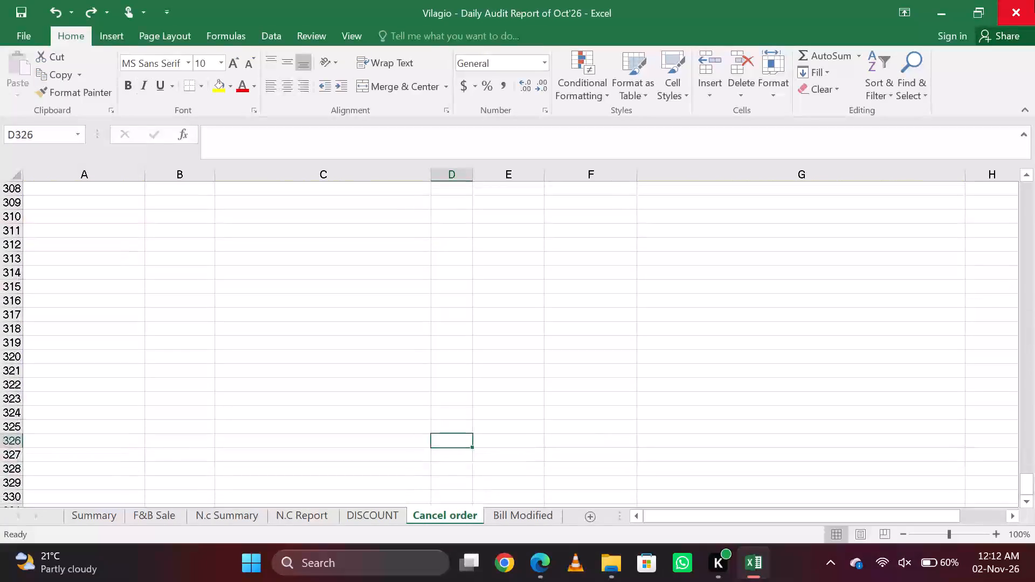
pyautogui.press('pageup')
pyautogui.press('pageup')
# Go to the DISCOUNT sheet of the audit report.
pyautogui.hotkey('ctrl', 'pageup')
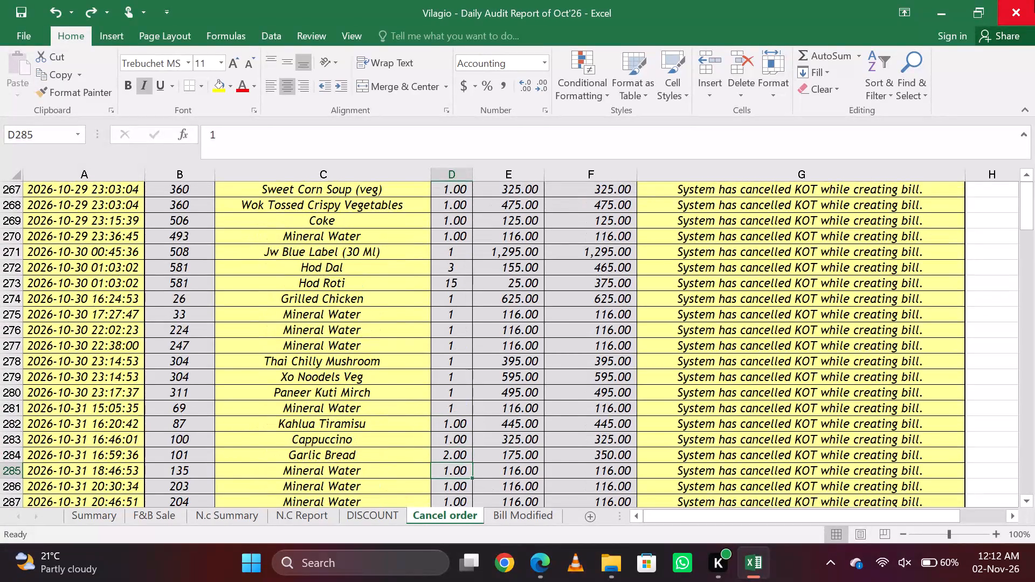
pyautogui.press('Up')
pyautogui.press('Left')
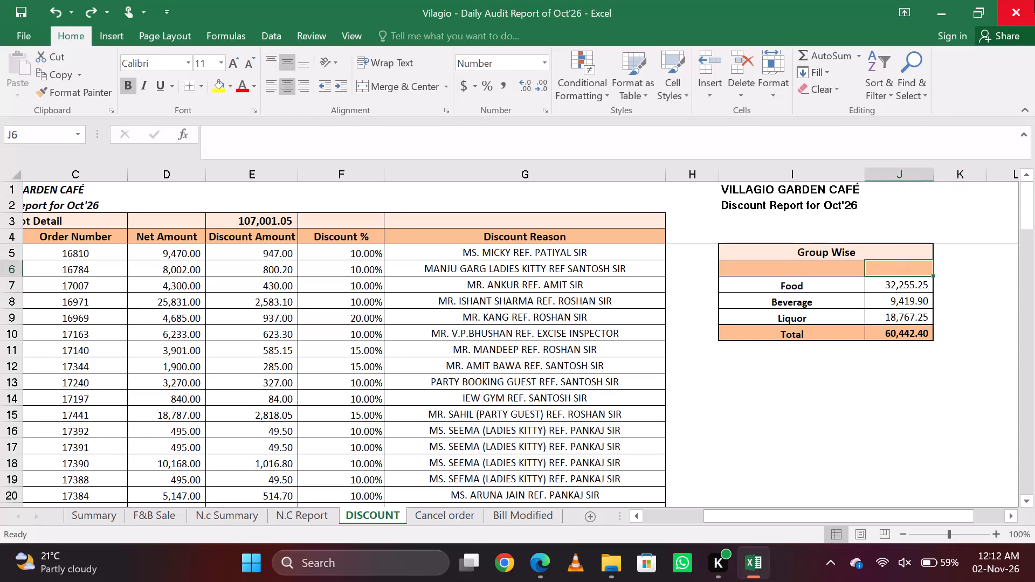
# Switch to Petpooja in Edge and open its list of reports.
pyautogui.hotkey('alt', 'Tab')
pyautogui.hotkey('alt', 'Tab')
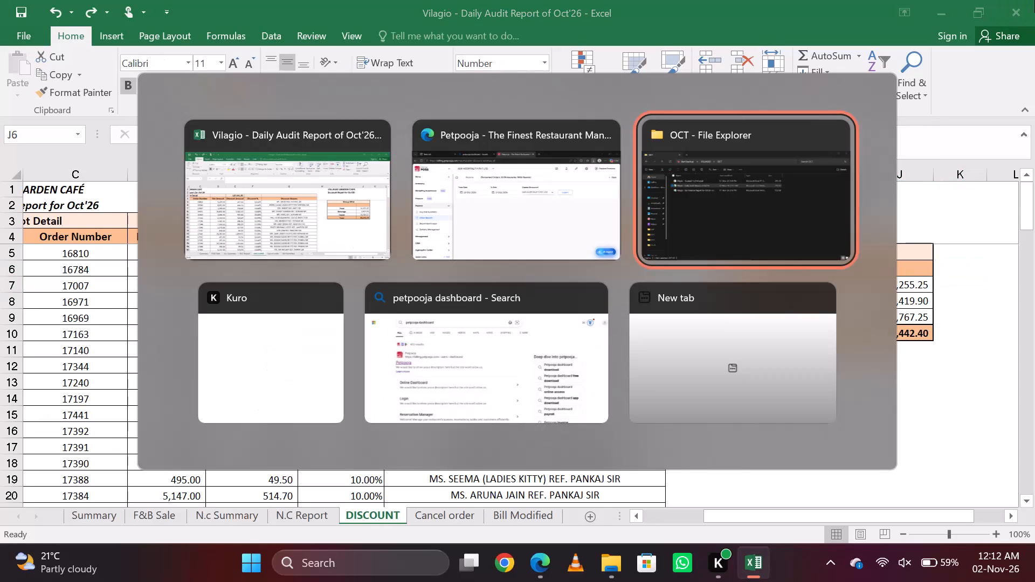
pyautogui.hotkey('alt', 'Tab')
pyautogui.hotkey('alt', 'Tab')
pyautogui.hotkey('alt', 'Tab')
pyautogui.hotkey('alt', 'Tab')
pyautogui.hotkey('alt', 'Tab')
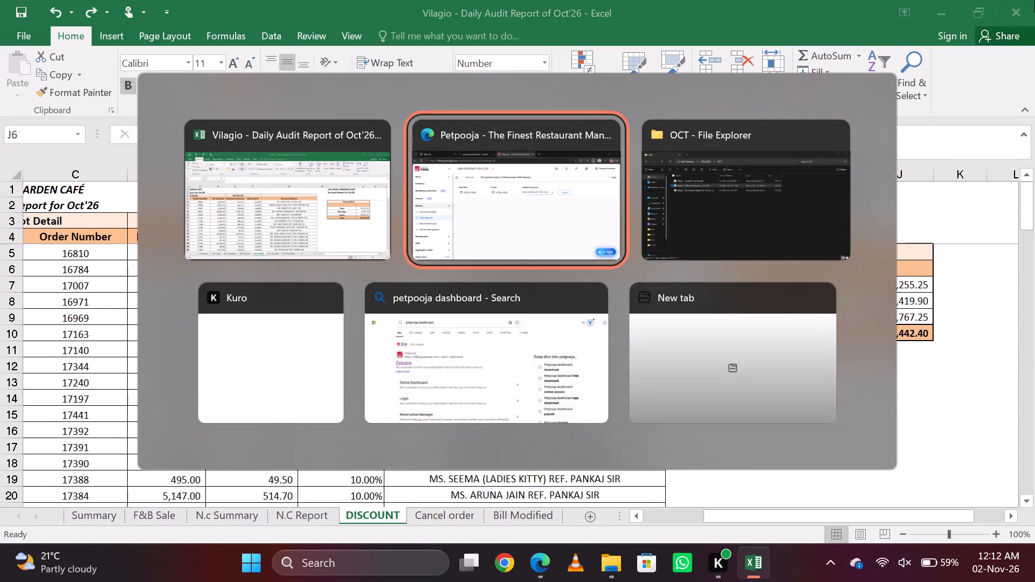
pyautogui.hotkey('alt', 'Tab')
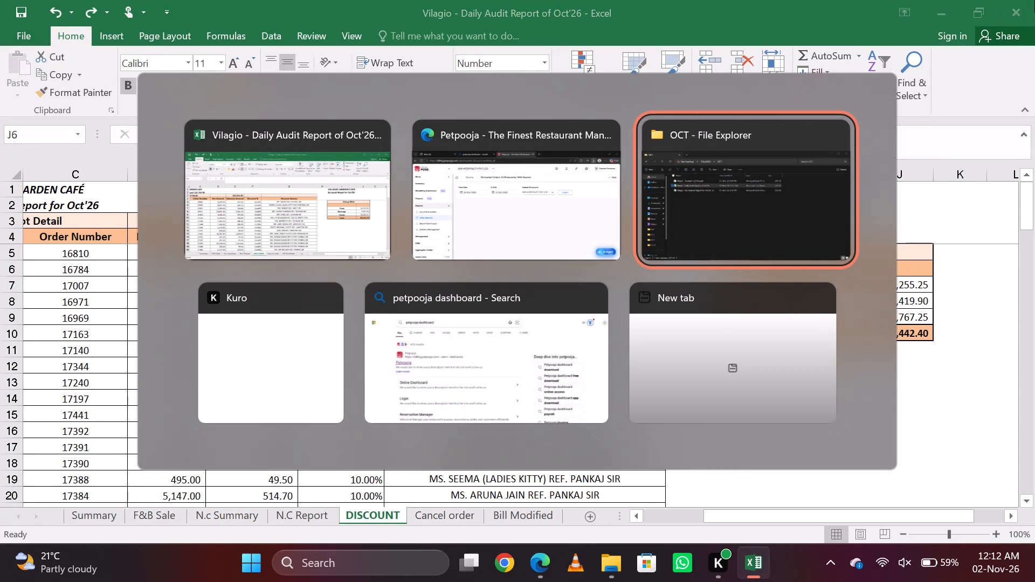
pyautogui.hotkey('alt', 'Tab')
pyautogui.hotkey('alt', 'Tab')
pyautogui.hotkey('alt', 'Tab')
pyautogui.hotkey('alt', 'Tab')
pyautogui.hotkey('alt', 'Tab')
pyautogui.hotkey('alt', 'Tab')
pyautogui.hotkey('alt', 'Tab')
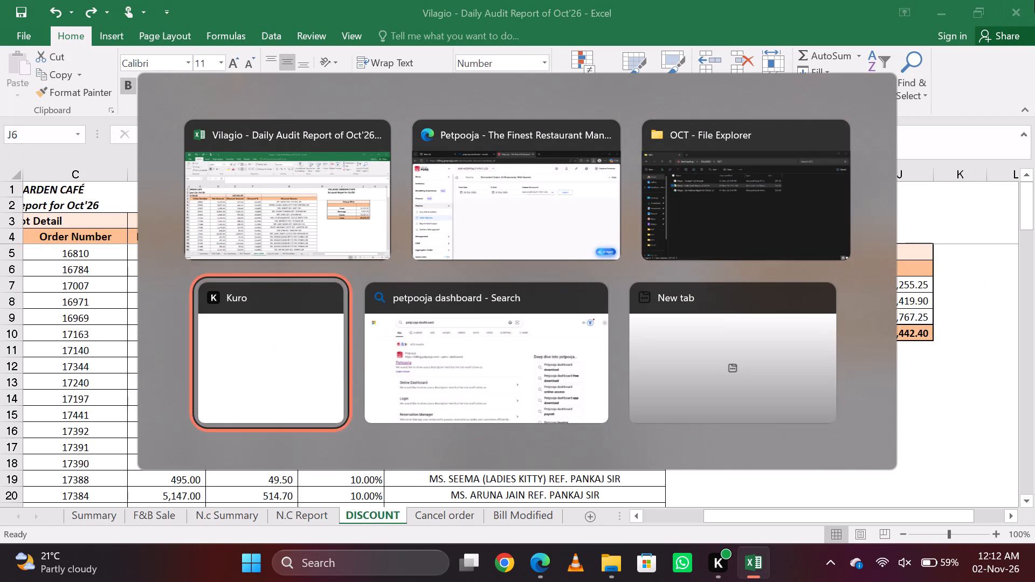
pyautogui.hotkey('alt', 'Tab')
pyautogui.hotkey('alt', 'Tab')
pyautogui.hotkey('alt', 'Tab')
pyautogui.hotkey('alt', 'Tab')
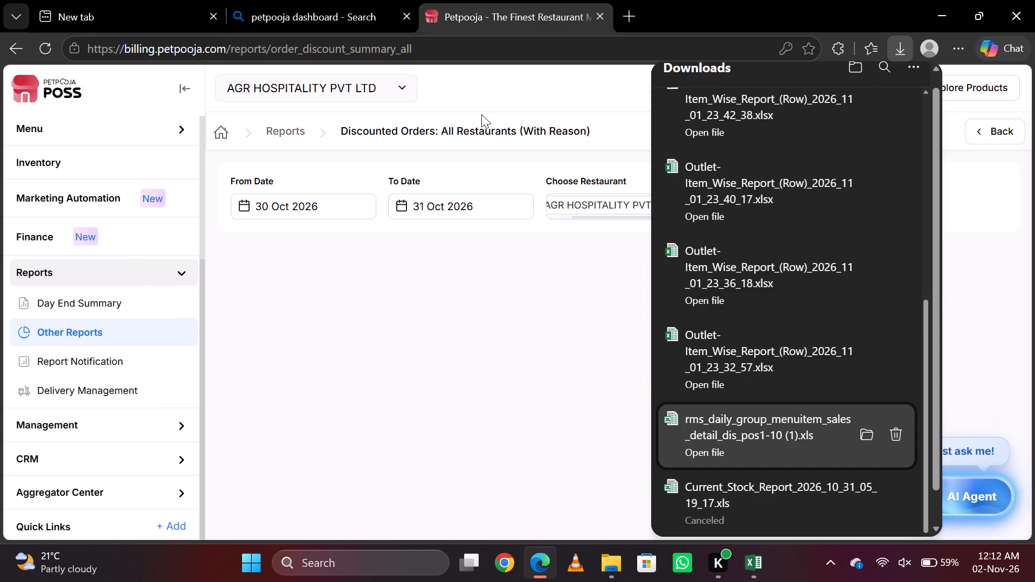
pyautogui.click(290, 134)
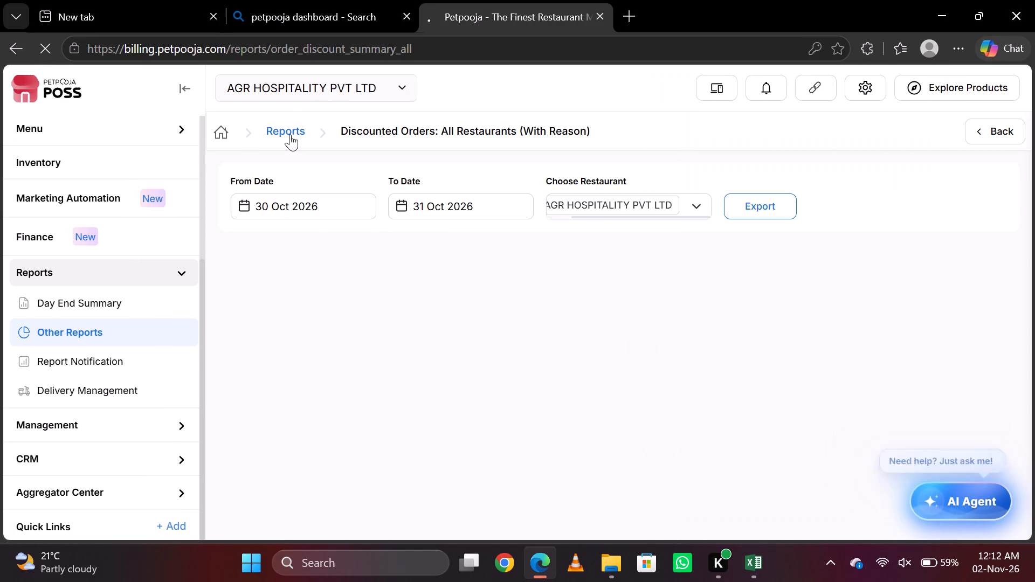
pyautogui.scroll(-1, 479, 297)
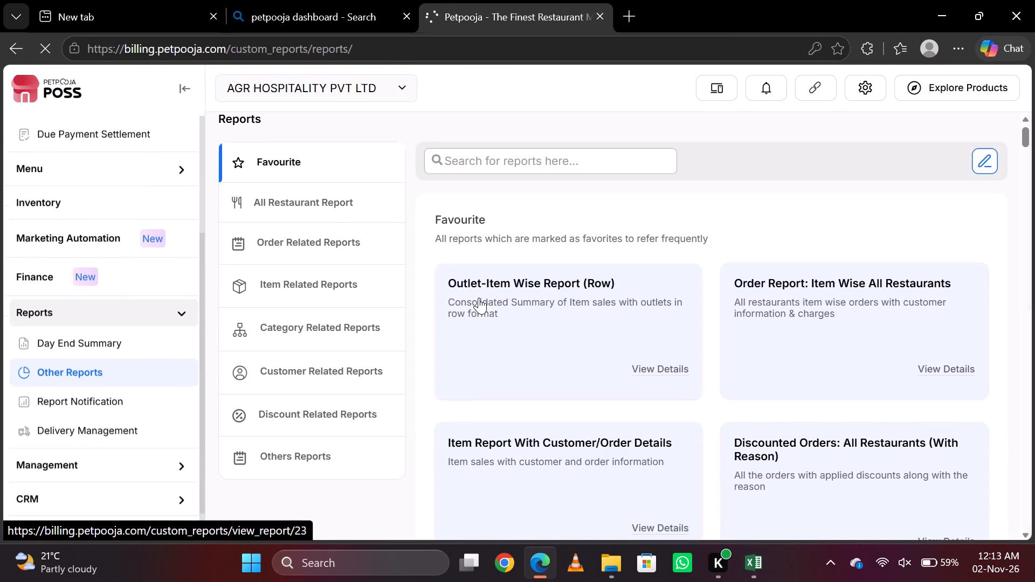
pyautogui.scroll(-1, 479, 297)
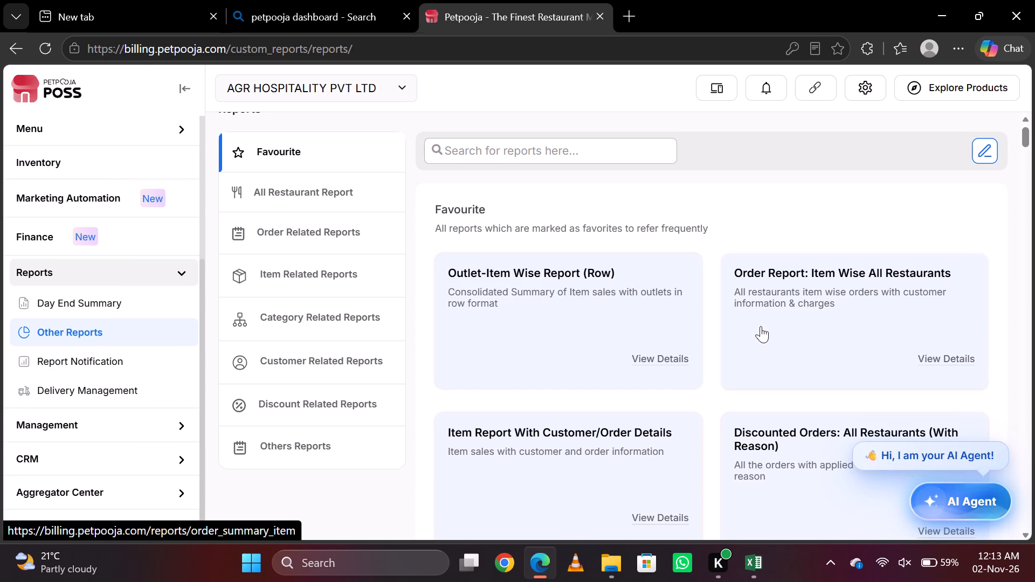
# Switch back to the audit report in Excel and examine the Food and Beverage amounts in the Group Wise discount table.
pyautogui.hotkey('alt', 'Tab')
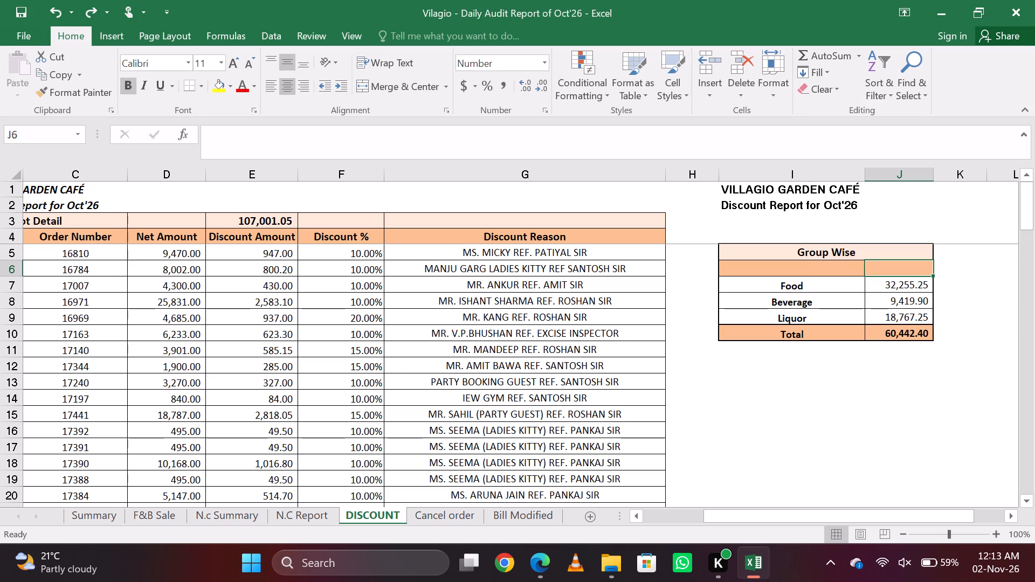
pyautogui.press('Up')
pyautogui.press('Up')
pyautogui.press('Down')
pyautogui.press('Down')
pyautogui.press('Down')
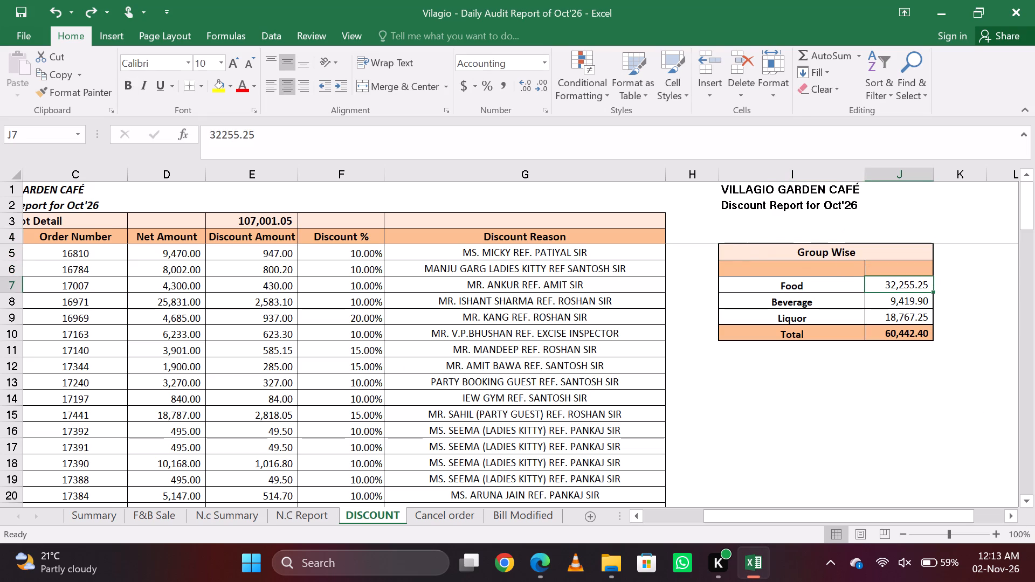
pyautogui.press('Down')
pyautogui.press('Up')
pyautogui.press('Down')
pyautogui.press('Up')
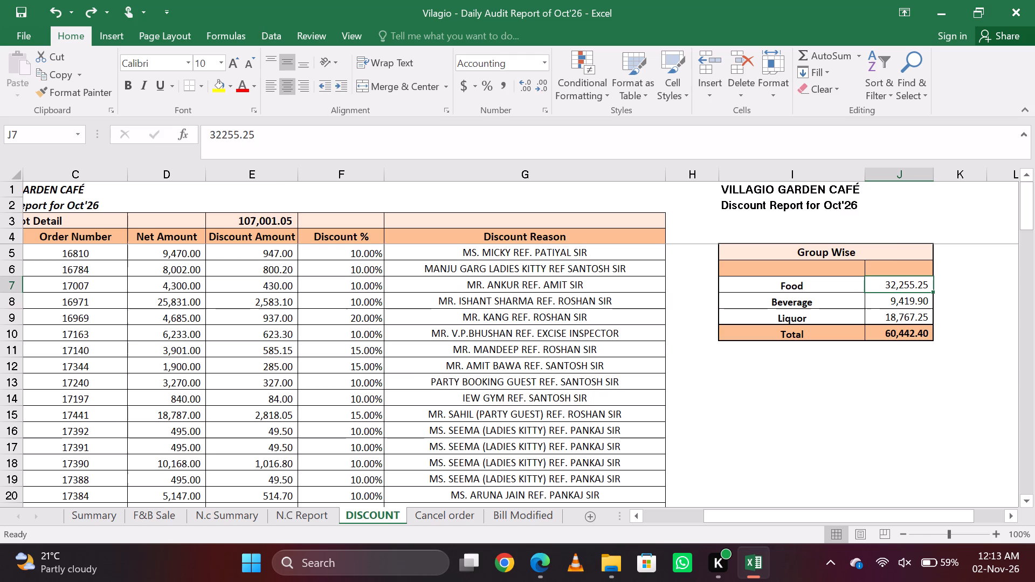
# Switch to Petpooja in Edge and open the Outlet-Item Wise Report (Row).
pyautogui.hotkey('alt', 'Tab')
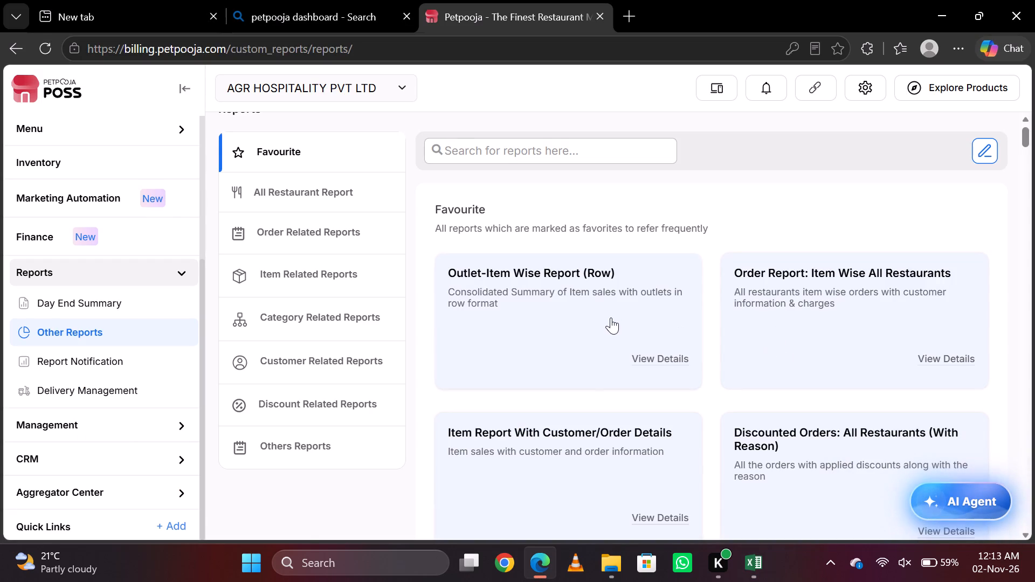
pyautogui.click(611, 317)
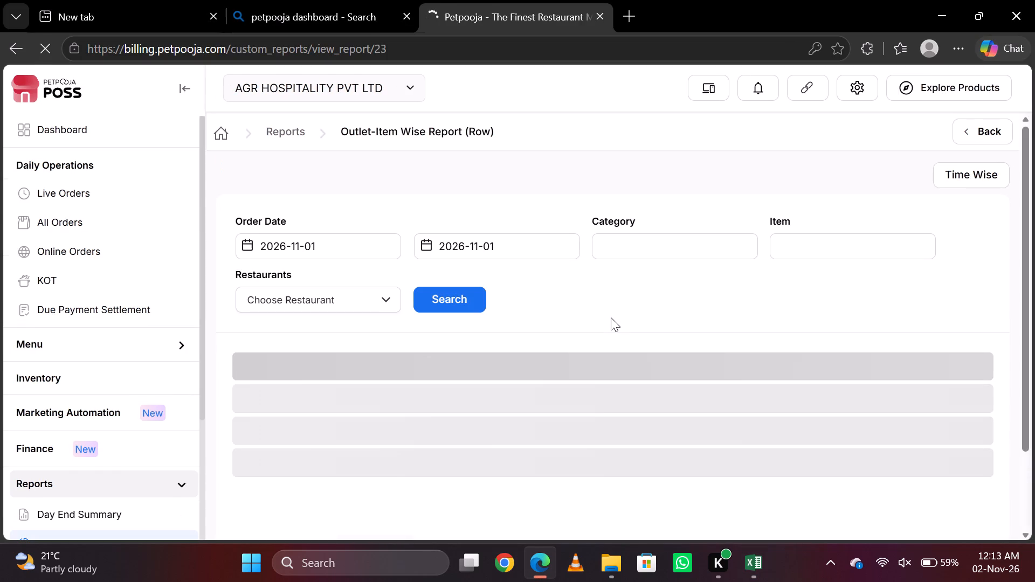
# Switch to the audit report in Excel and review the Group Wise discount amounts from Food down to Total.
pyautogui.hotkey('alt', 'Tab')
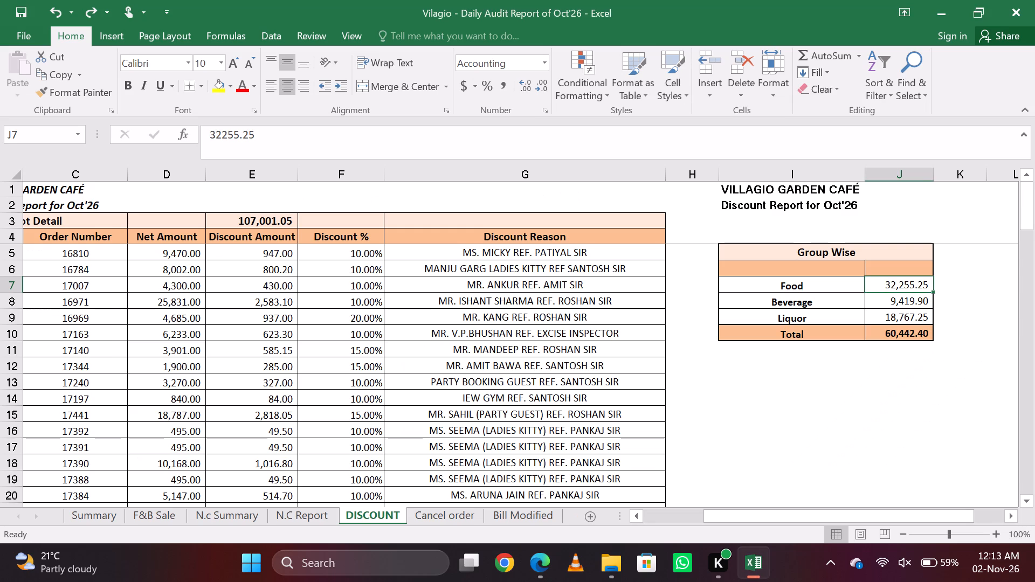
pyautogui.press('Down')
pyautogui.press('Up')
pyautogui.press('Down')
pyautogui.press('Up')
pyautogui.press('Down')
pyautogui.press('Up')
pyautogui.press('Down')
pyautogui.press('Down')
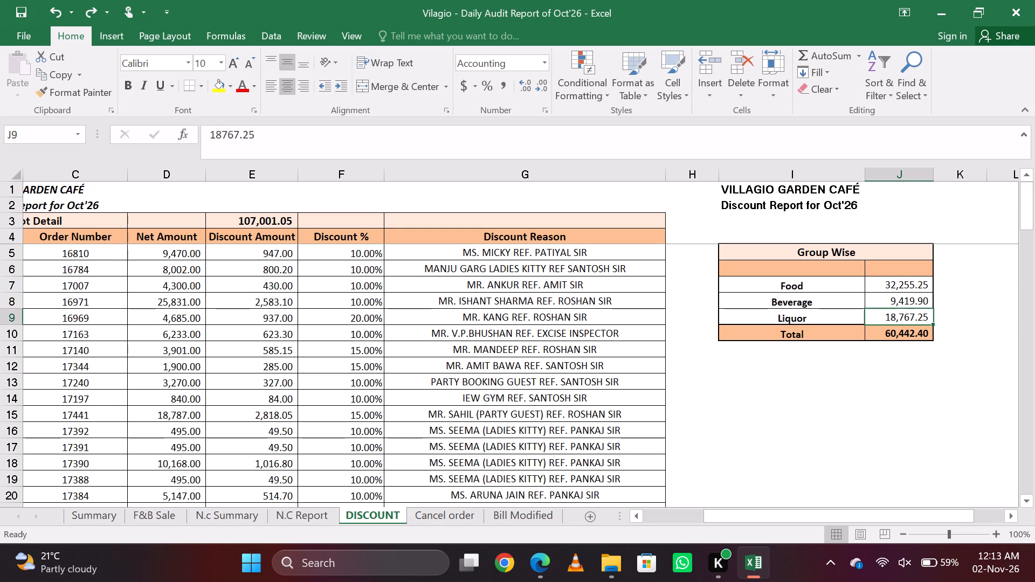
pyautogui.press('Down')
# In Edge, run the Outlet-Item Wise Report (Row) for AGR HOSPITALITY PVT LTD from 2026-10-01 to 2026-10-31.
pyautogui.hotkey('alt', 'Tab')
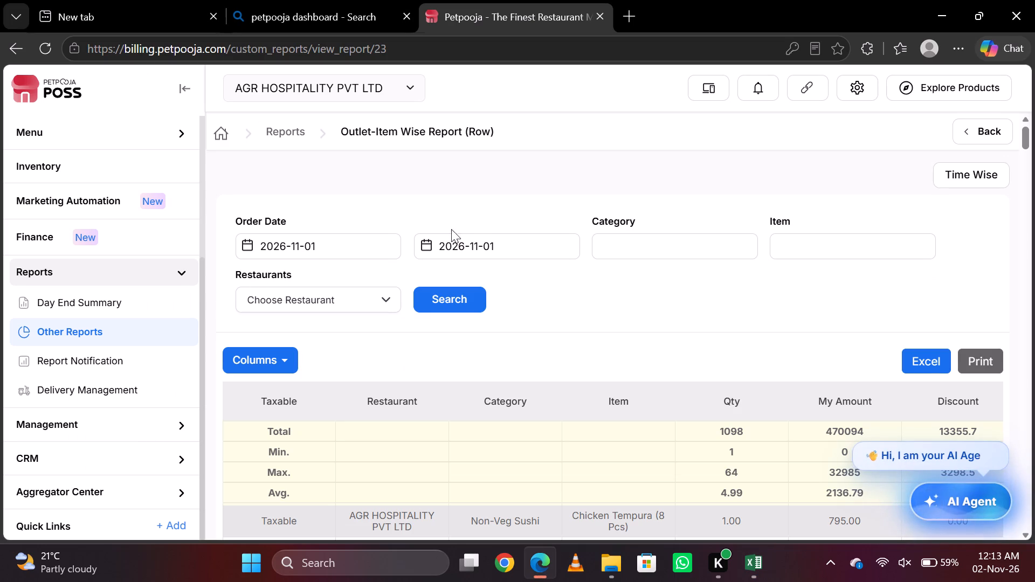
pyautogui.click(473, 240)
pyautogui.click(347, 240)
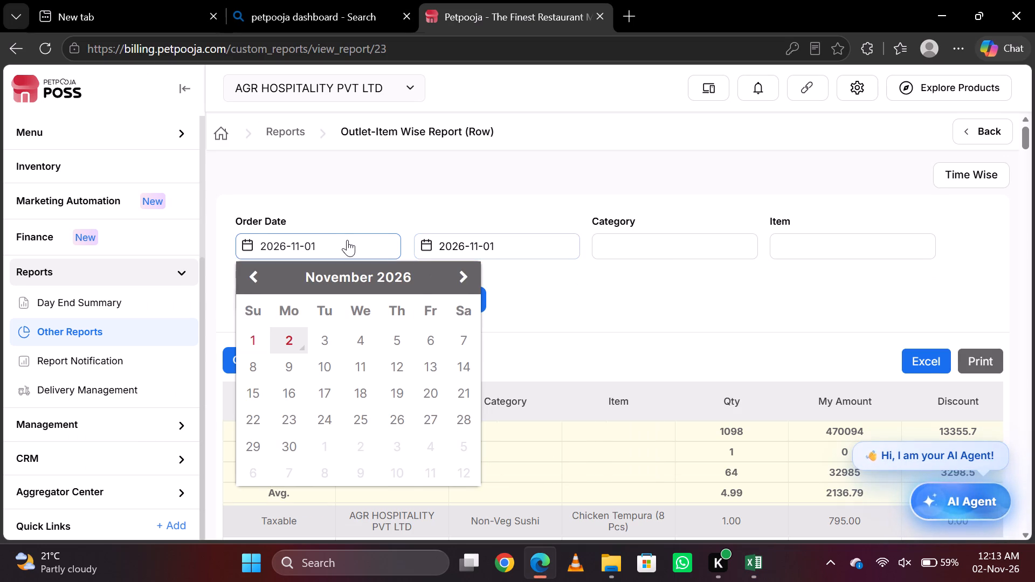
pyautogui.click(253, 264)
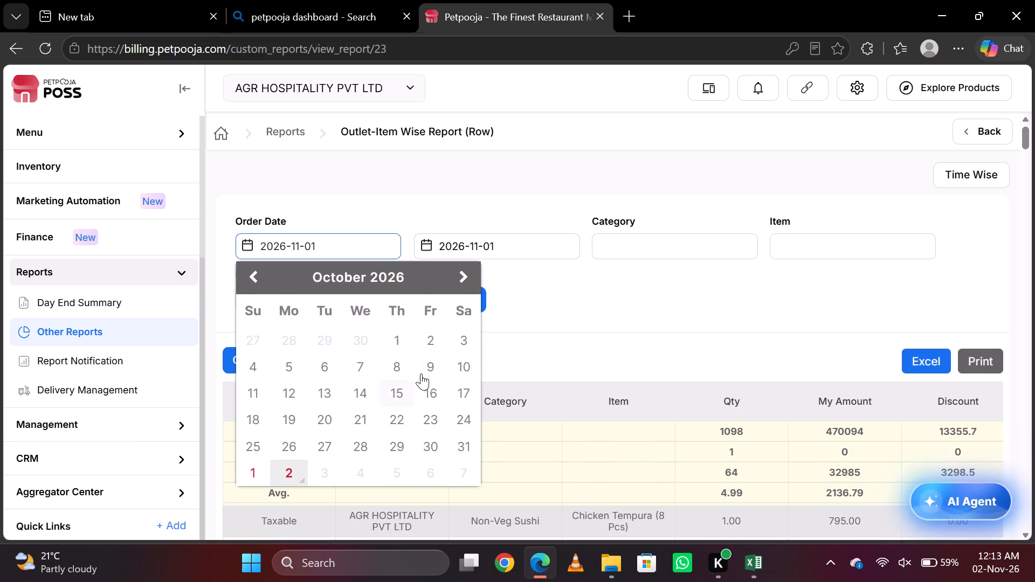
pyautogui.click(392, 345)
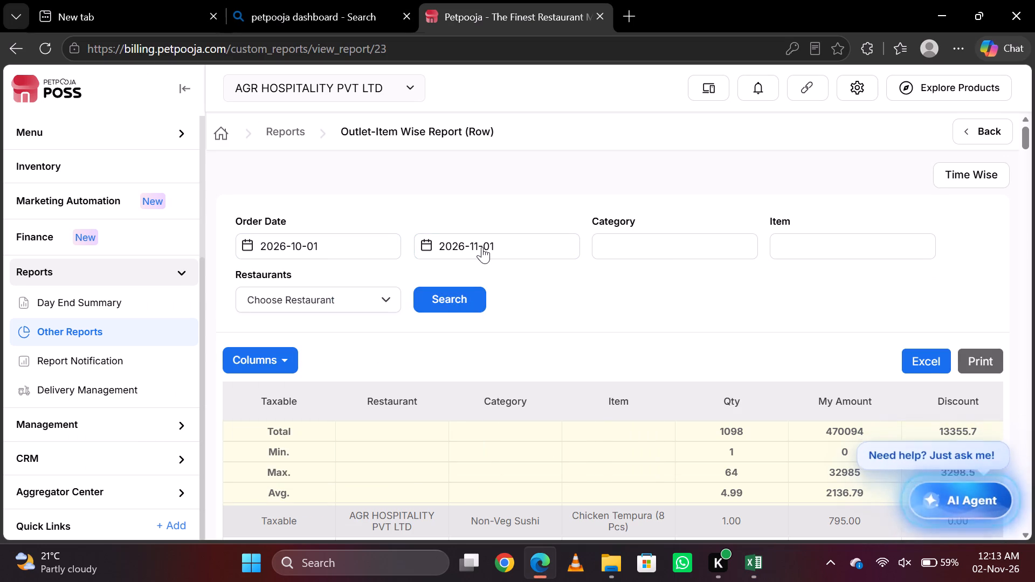
pyautogui.click(482, 247)
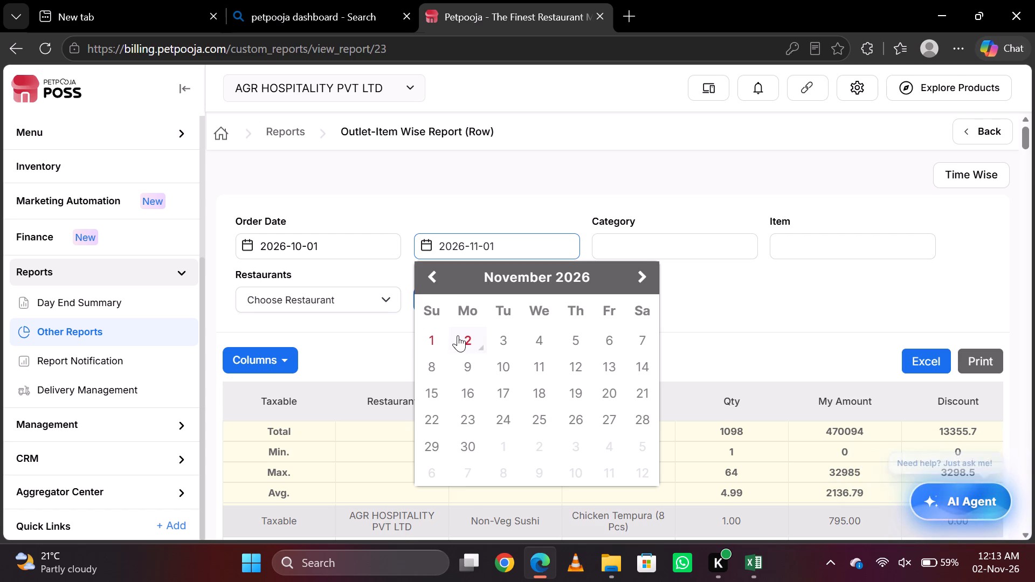
pyautogui.click(430, 277)
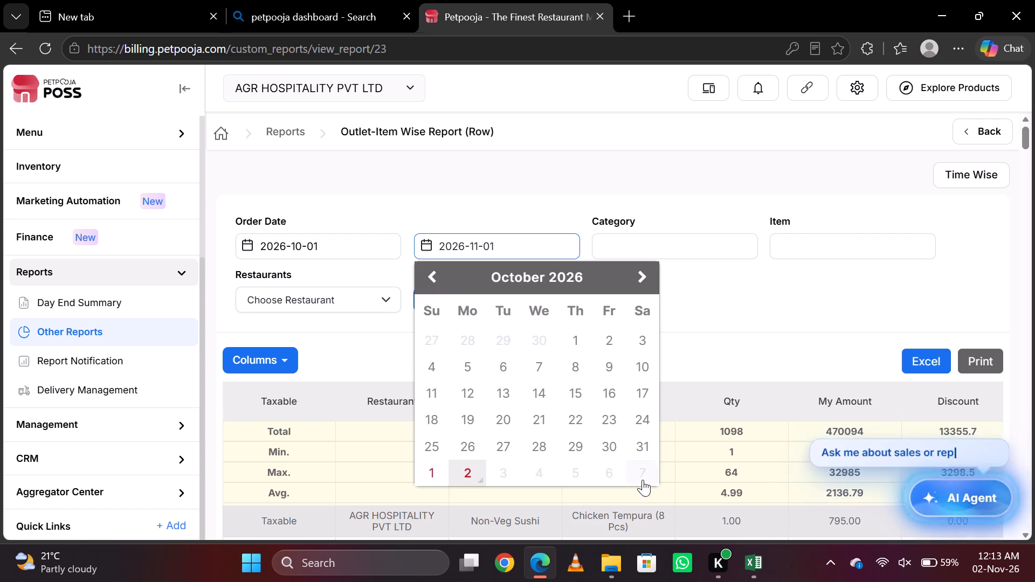
pyautogui.click(637, 443)
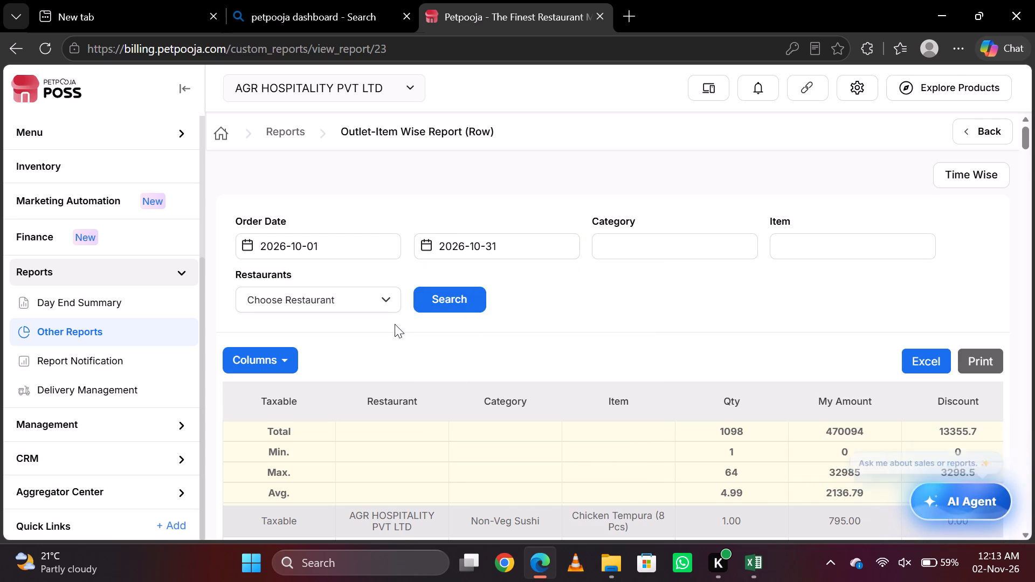
pyautogui.click(378, 287)
pyautogui.click(333, 336)
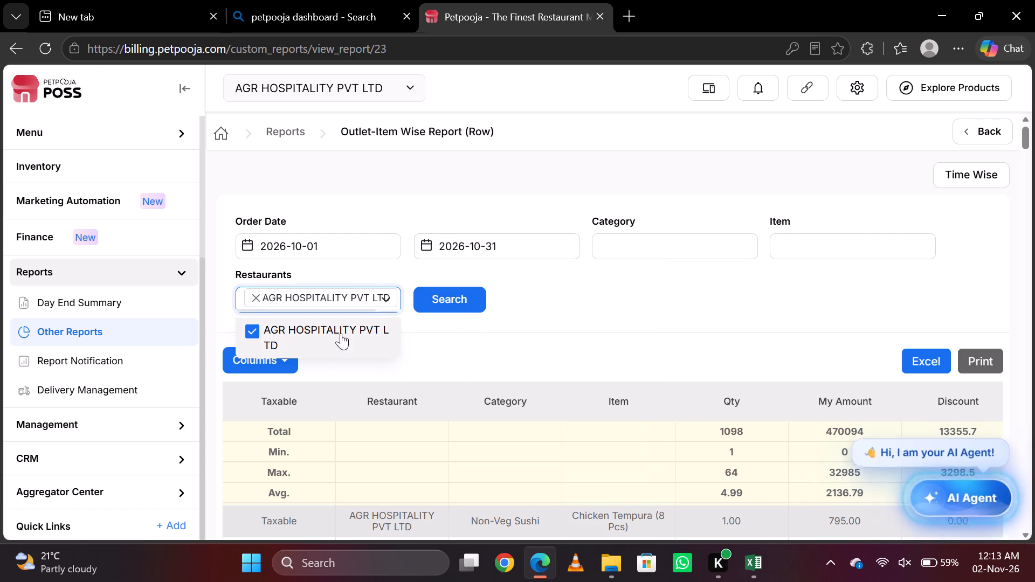
pyautogui.click(437, 298)
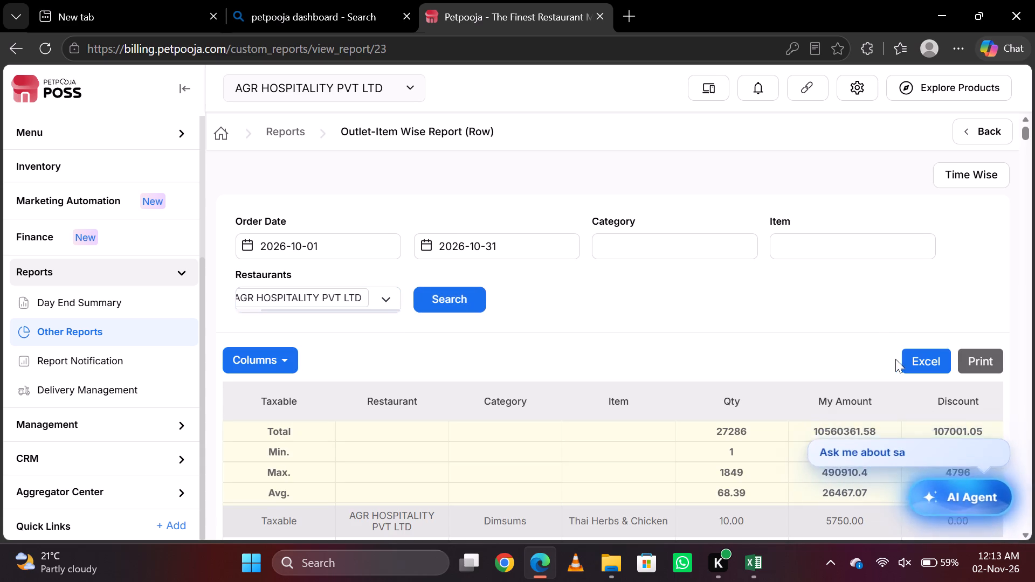
# Export the October item-wise report to Excel and open the downloaded workbook for editing.
pyautogui.click(911, 361)
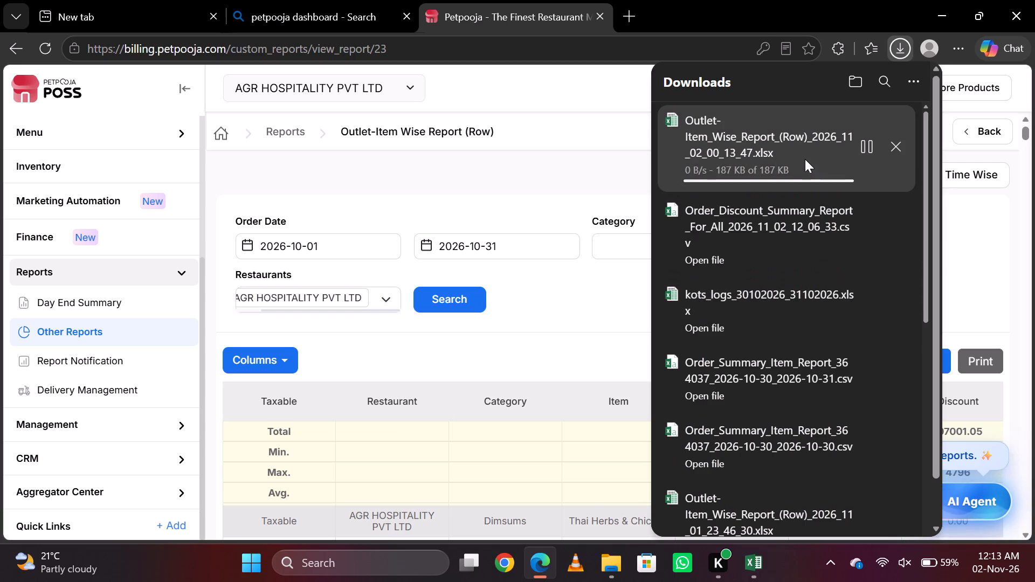
pyautogui.click(805, 159)
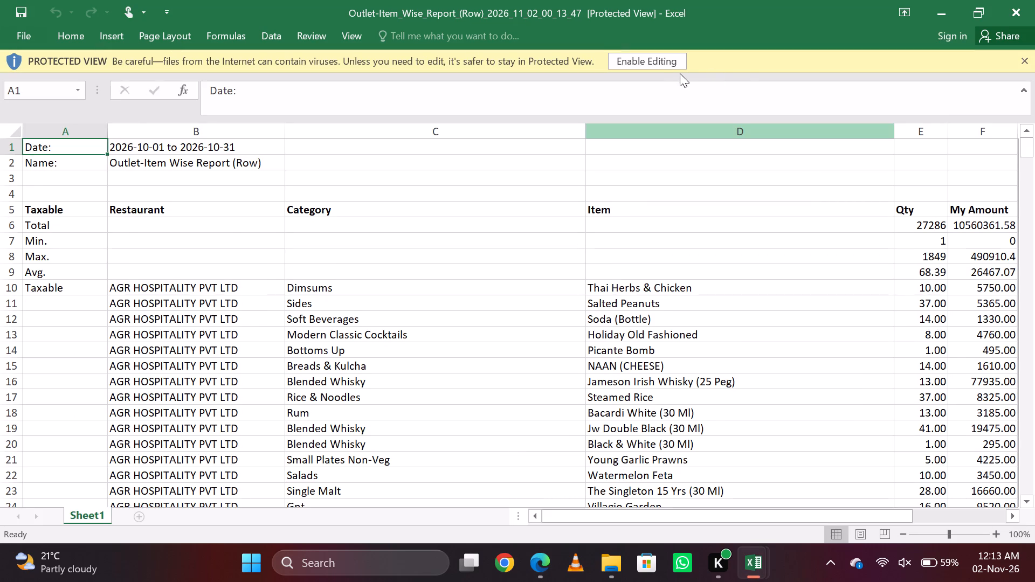
pyautogui.click(667, 64)
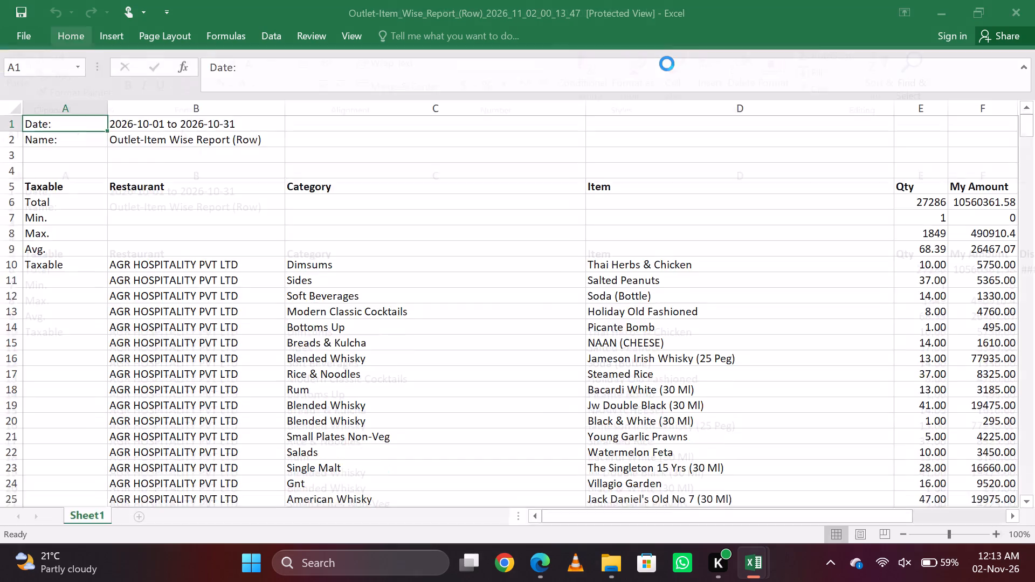
# Delete the Total, Min., Max. and Avg. summary rows (6 to 9) beneath the header row.
pyautogui.press('Up')
pyautogui.press('Up')
pyautogui.press('Down')
pyautogui.press('Down')
pyautogui.press('Down')
pyautogui.press('Down')
pyautogui.press('Down')
pyautogui.hotkey('shift', 'space')
pyautogui.hotkey('shift', 'Down')
pyautogui.hotkey('shift', 'Down')
pyautogui.hotkey('shift', 'Down')
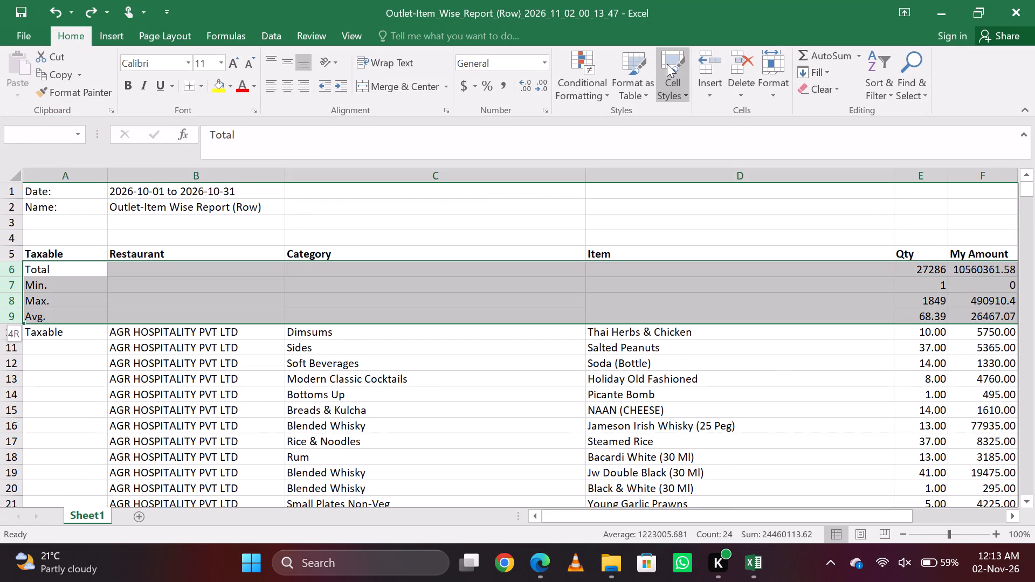
pyautogui.hotkey('shift', '_')
pyautogui.press('Up')
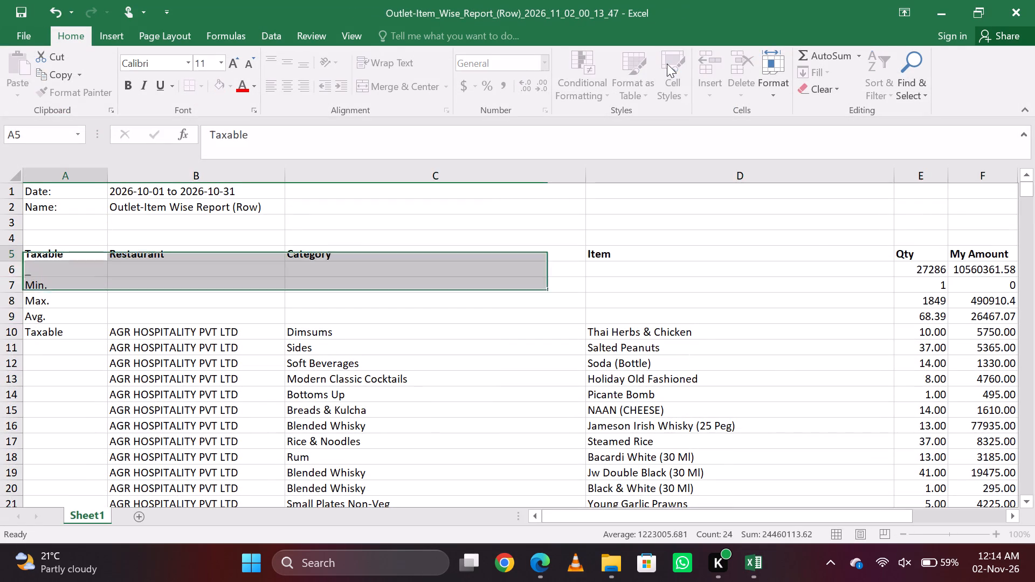
pyautogui.press('Down')
pyautogui.hotkey('shift', 'space')
pyautogui.hotkey('shift', 'Down')
pyautogui.hotkey('shift', 'Down')
pyautogui.hotkey('shift', 'Down')
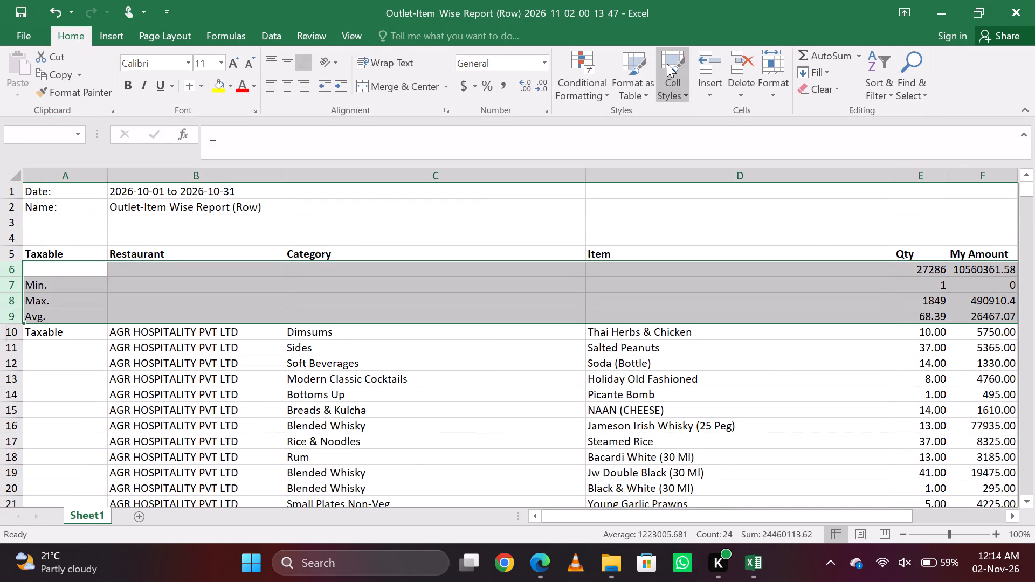
pyautogui.hotkey('ctrl', '-')
# Turn on filters for the header row 5.
pyautogui.press('Up')
pyautogui.hotkey('shift', 'space')
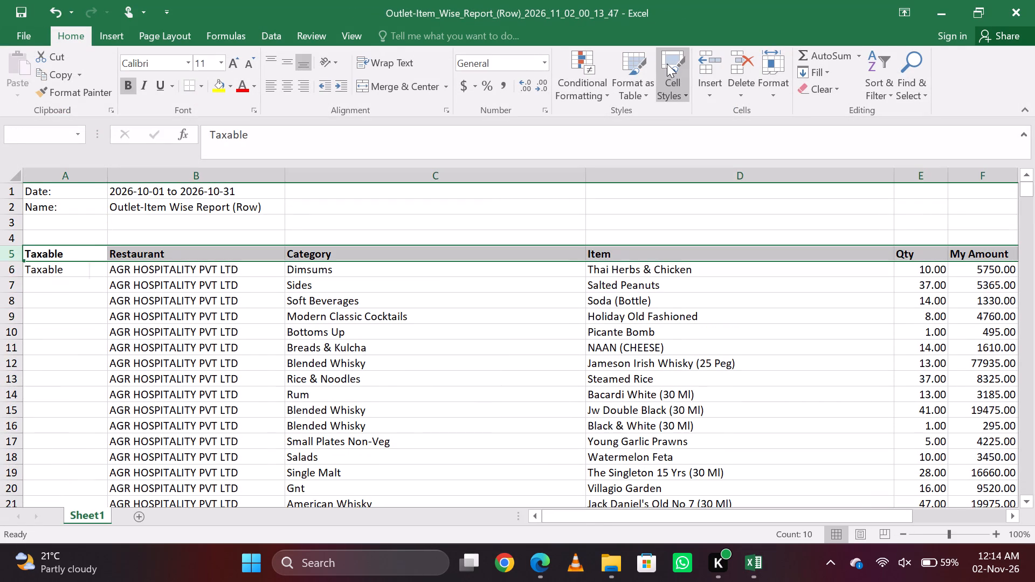
pyautogui.hotkey('ctrl', 'shift', 'l')
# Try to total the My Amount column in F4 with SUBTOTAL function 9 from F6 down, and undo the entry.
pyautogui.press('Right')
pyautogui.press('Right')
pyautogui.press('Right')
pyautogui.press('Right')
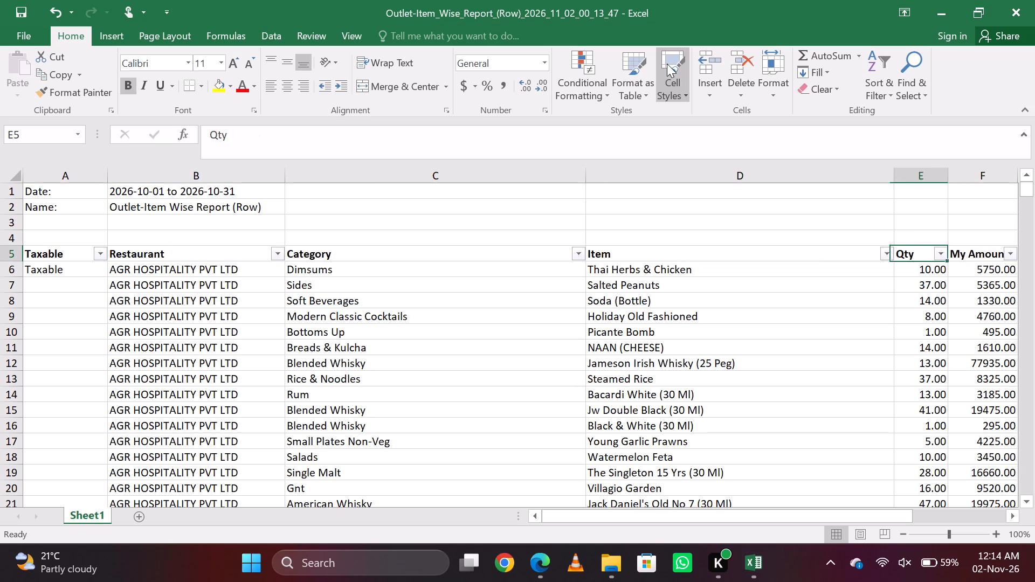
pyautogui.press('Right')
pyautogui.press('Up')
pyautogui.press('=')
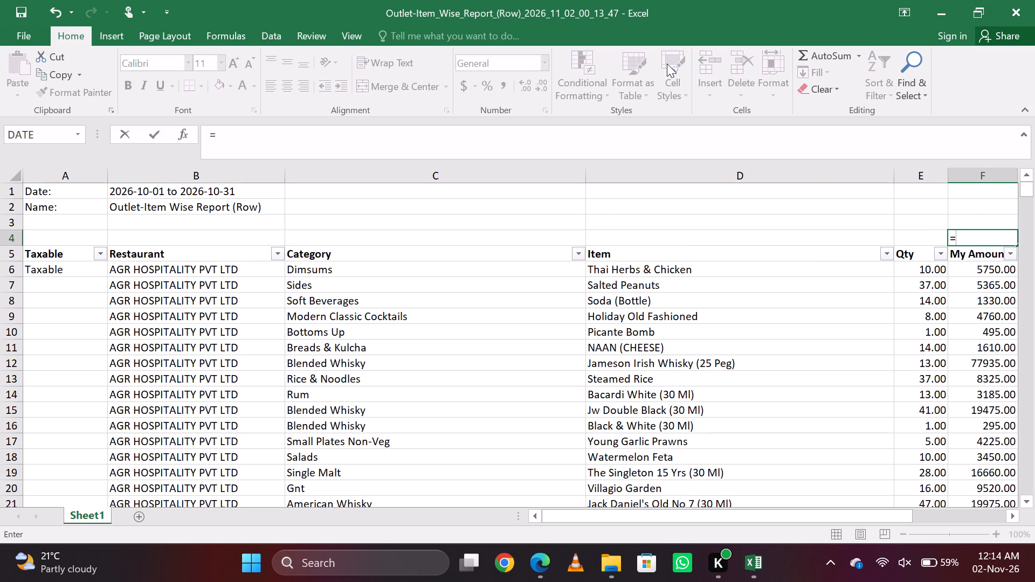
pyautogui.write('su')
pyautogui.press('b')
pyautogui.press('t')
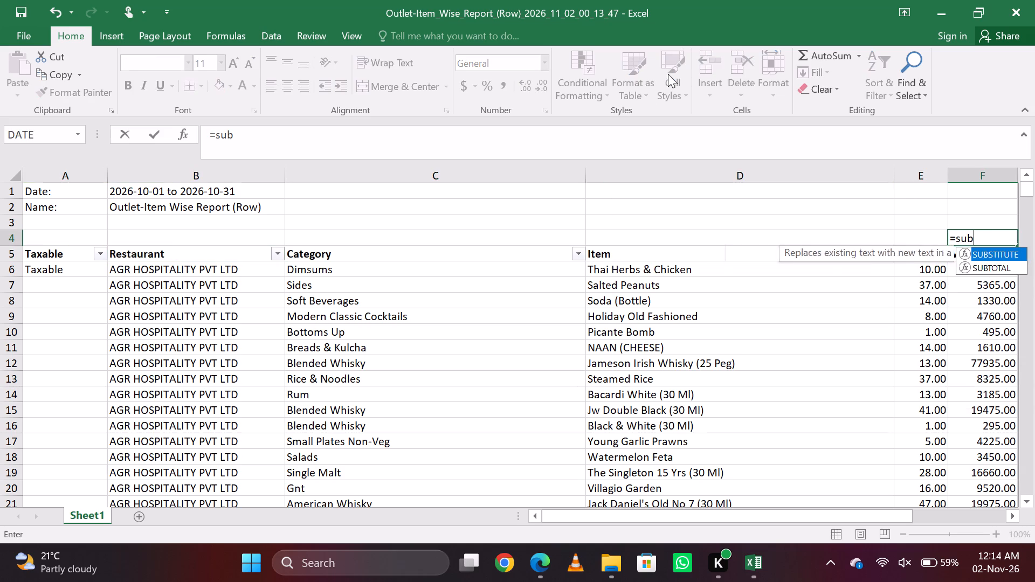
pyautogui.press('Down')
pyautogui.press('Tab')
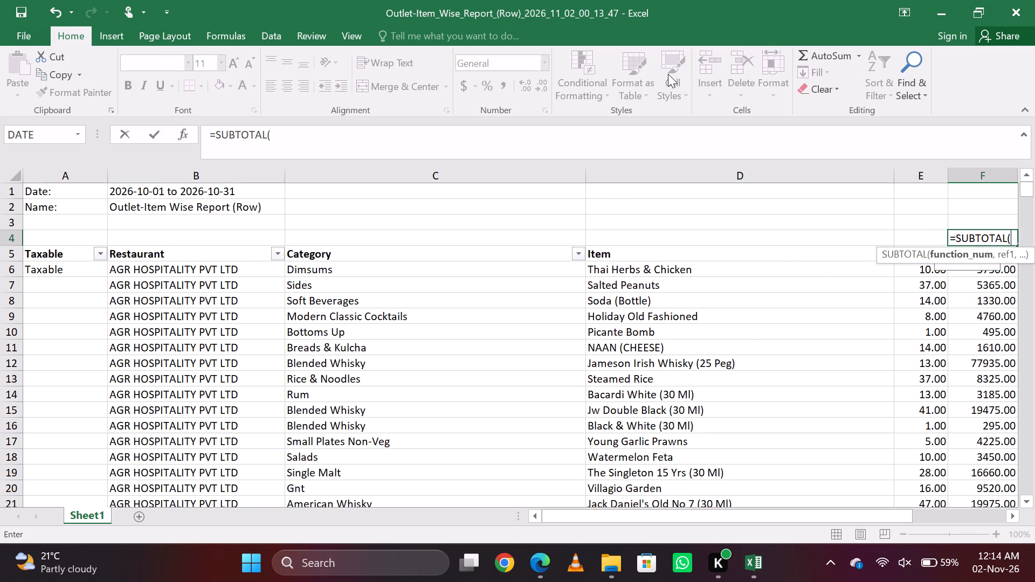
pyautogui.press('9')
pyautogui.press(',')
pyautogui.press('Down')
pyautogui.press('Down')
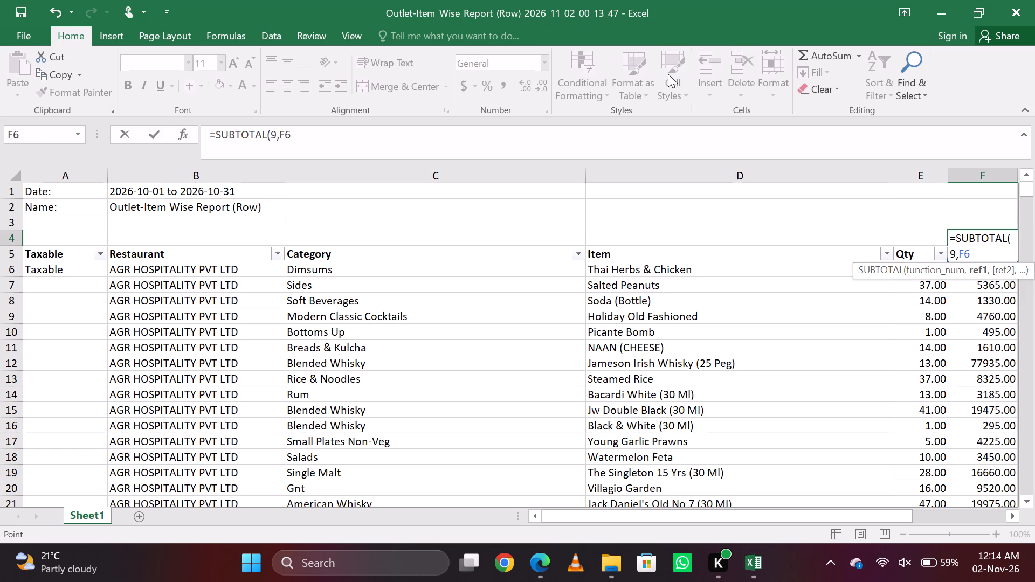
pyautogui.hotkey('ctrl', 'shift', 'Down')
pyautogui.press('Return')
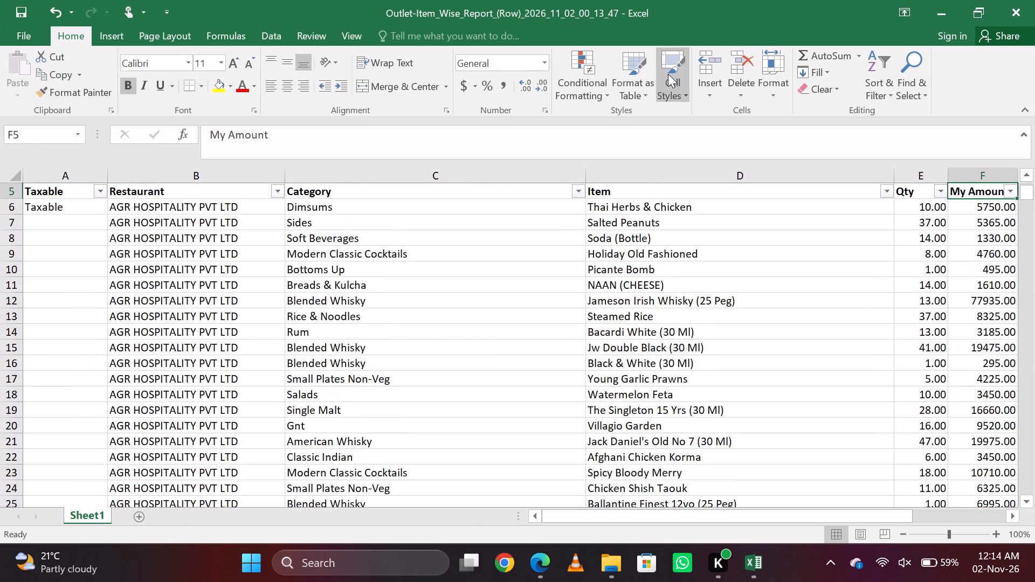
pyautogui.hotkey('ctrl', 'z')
# Delete the last Sub Total row, 406, beneath the Non-Taxable items.
pyautogui.press('Down')
pyautogui.press('Down')
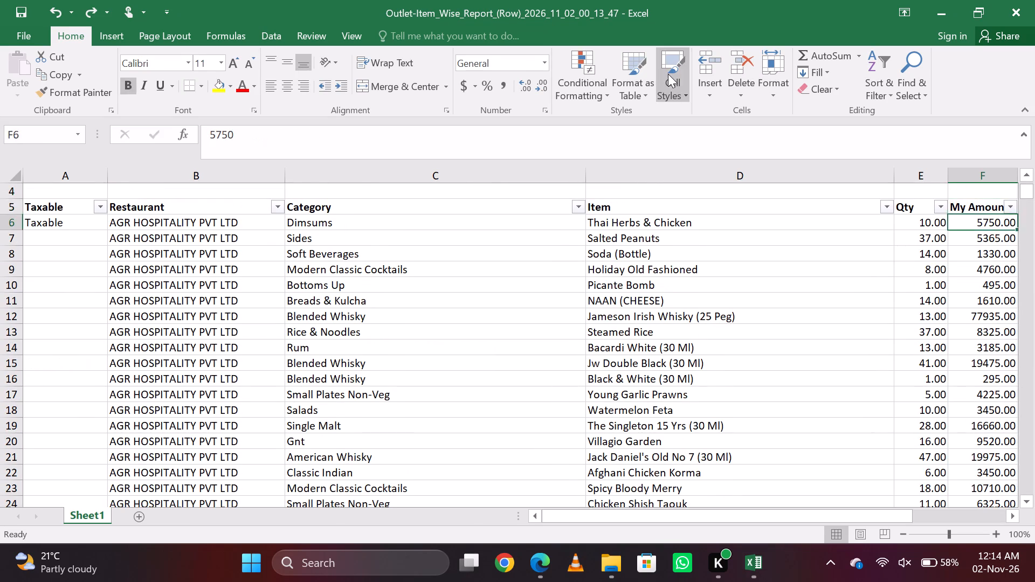
pyautogui.hotkey('ctrl', 'Down')
pyautogui.hotkey('shift', 'space')
pyautogui.press('Down')
pyautogui.hotkey('shift', 'space')
pyautogui.press('Up')
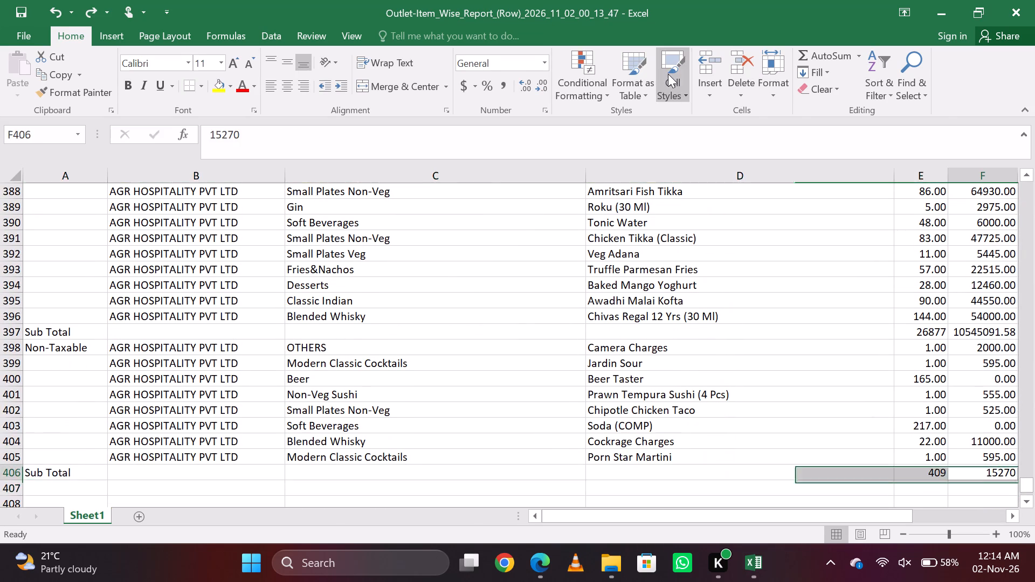
pyautogui.hotkey('shift', 'space')
pyautogui.hotkey('ctrl', '-')
# Delete the Sub Total row 397 that separates the Taxable items from the Non-Taxable items.
pyautogui.press('Up')
pyautogui.press('Up')
pyautogui.press('Up')
pyautogui.press('Up')
pyautogui.press('Up')
pyautogui.press('Up')
pyautogui.press('Up')
pyautogui.press('Up')
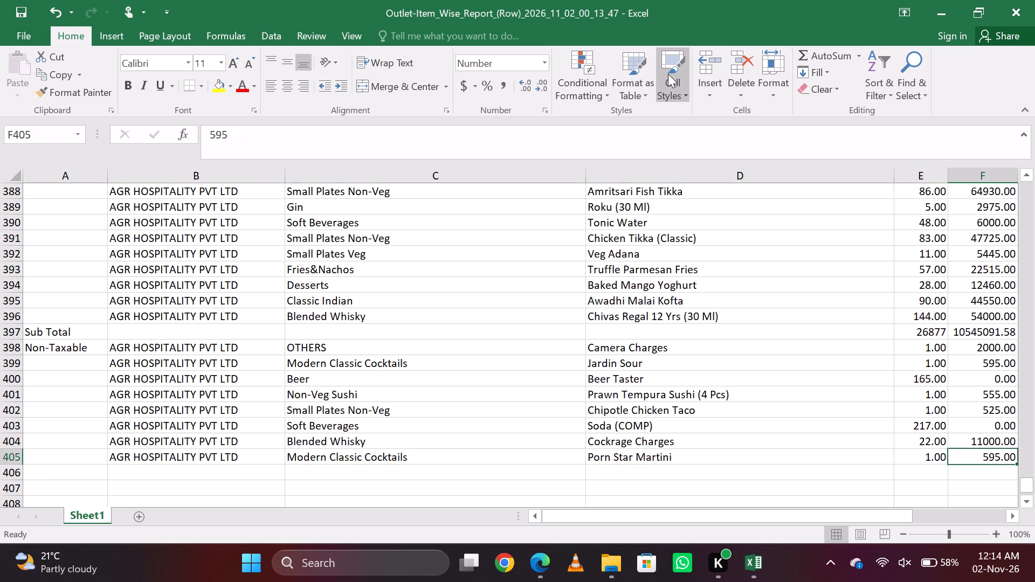
pyautogui.press('Down')
pyautogui.press('Up')
pyautogui.hotkey('shift', 'space')
pyautogui.press('Up')
pyautogui.hotkey('shift', 'space')
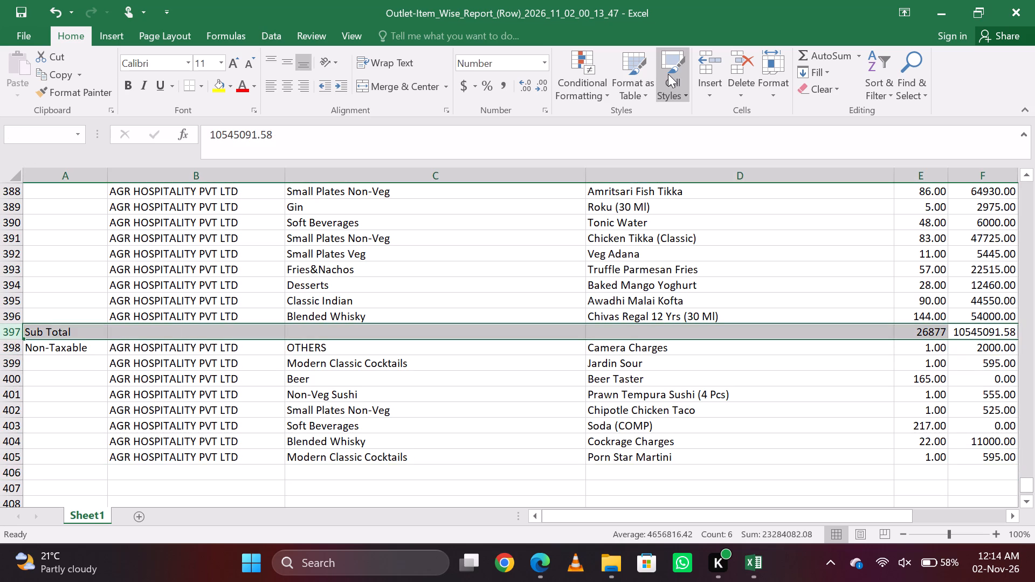
pyautogui.hotkey('ctrl', '-')
# Enter =SUBTOTAL(9,F6:F404) in F4 above the My Amount header.
pyautogui.hotkey('ctrl', 'Up')
pyautogui.hotkey('ctrl', 'Up')
pyautogui.hotkey('ctrl', 'Up')
pyautogui.hotkey('ctrl', 'Up')
pyautogui.press('Down')
pyautogui.press('Down')
pyautogui.press('Down')
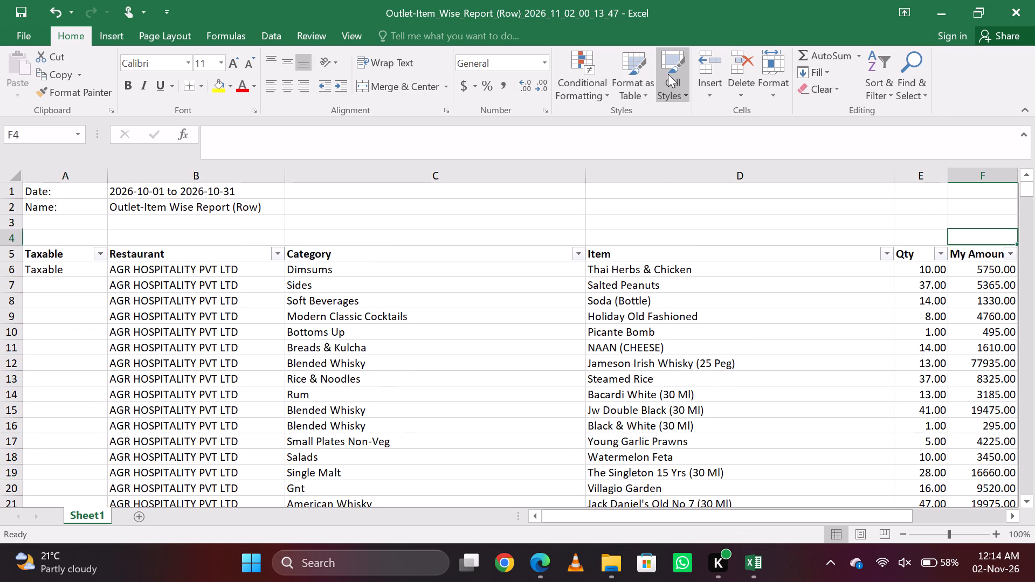
pyautogui.write('=sub')
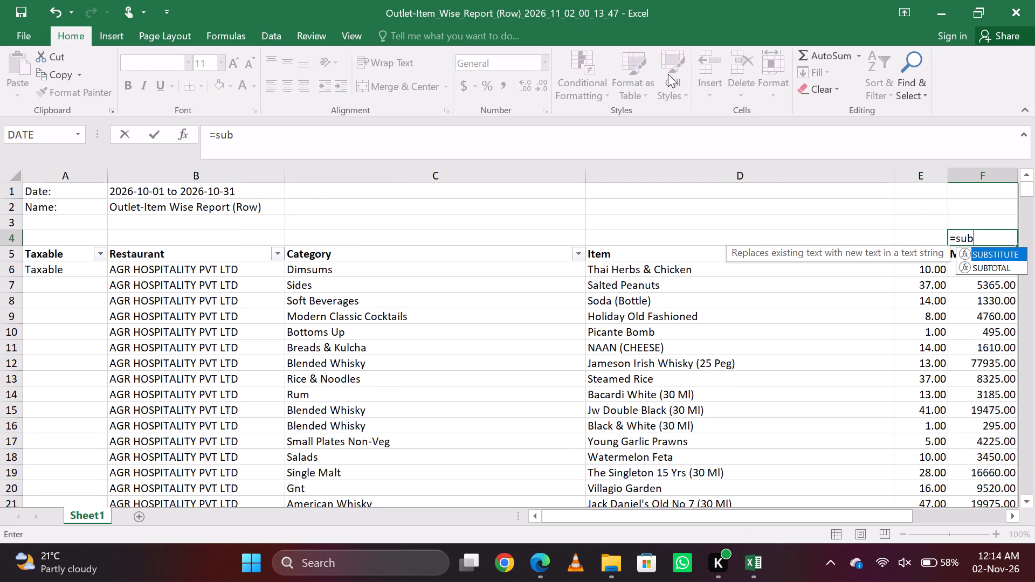
pyautogui.press('Down')
pyautogui.press('Tab')
pyautogui.press('9')
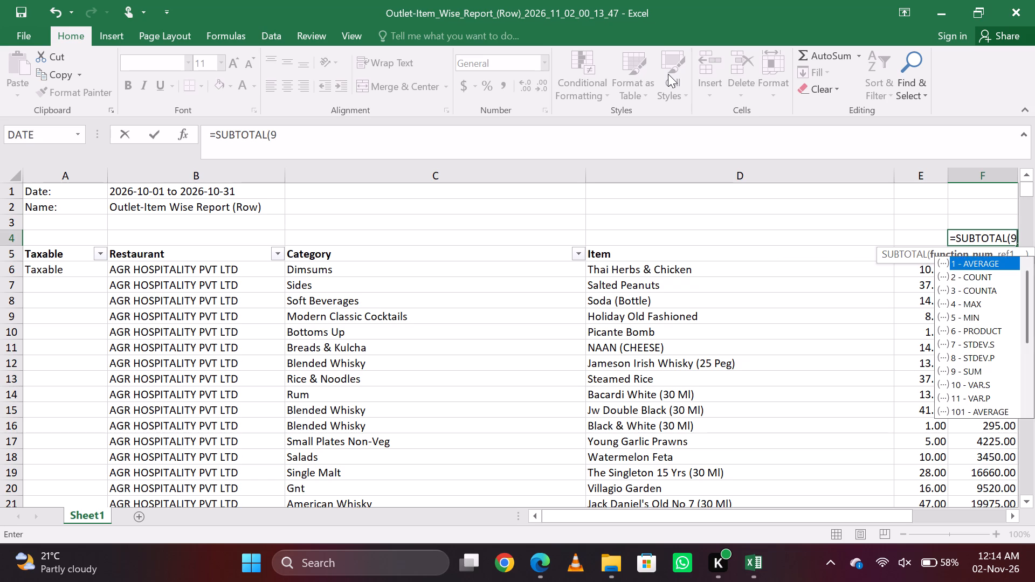
pyautogui.press('Down')
pyautogui.press(',')
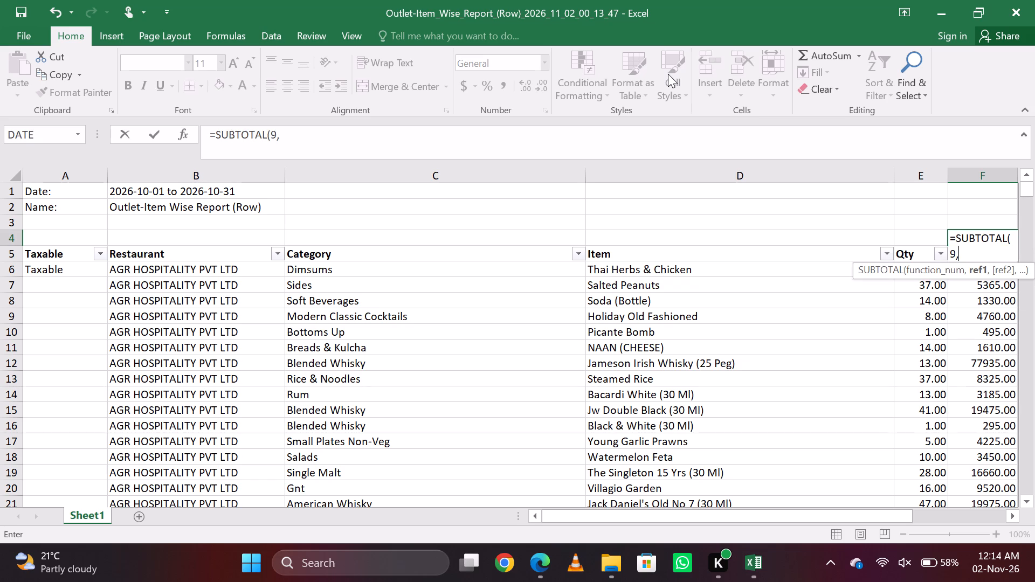
pyautogui.press('Down')
pyautogui.hotkey('ctrl', 'shift', 'Down')
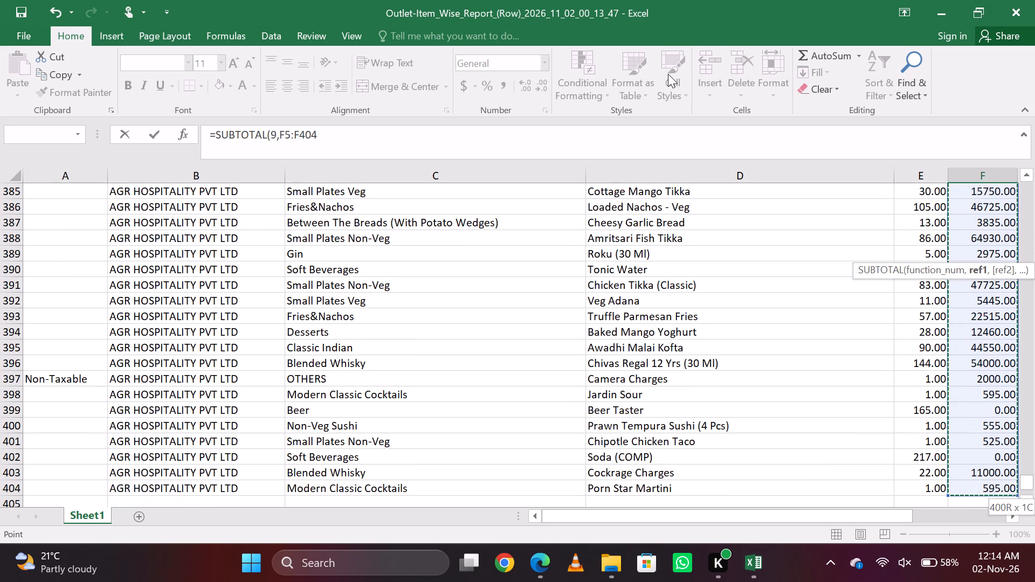
pyautogui.hotkey('shift', 'Up')
pyautogui.press('Up')
pyautogui.press('Up')
pyautogui.press('Up')
pyautogui.press('Down')
pyautogui.press('Down')
pyautogui.press('Down')
pyautogui.press('Down')
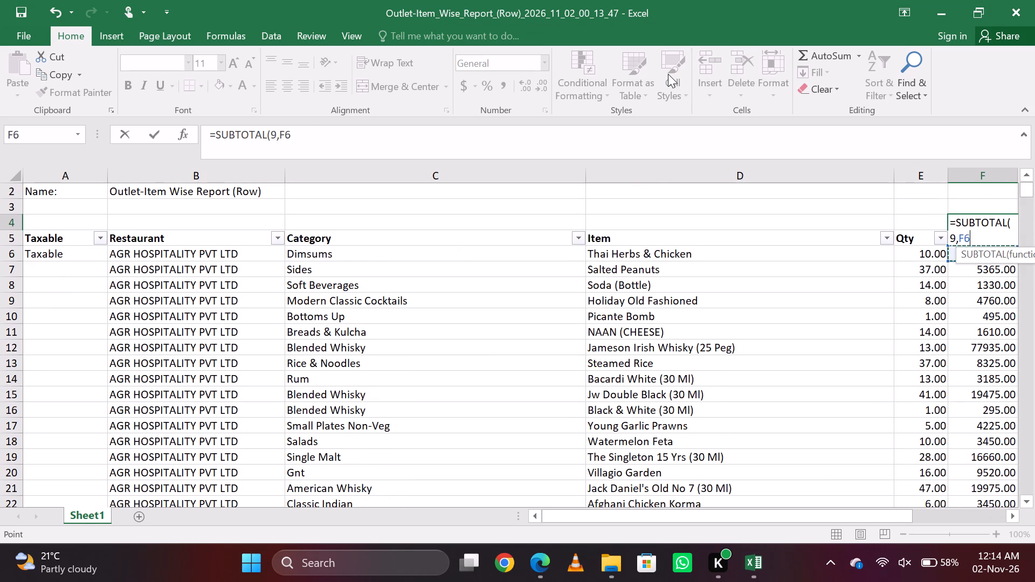
pyautogui.hotkey('ctrl', 'shift', 'Down')
pyautogui.press('Return')
# Copy the subtotal formula from F4 into G4 above the Discount column.
pyautogui.press('Up')
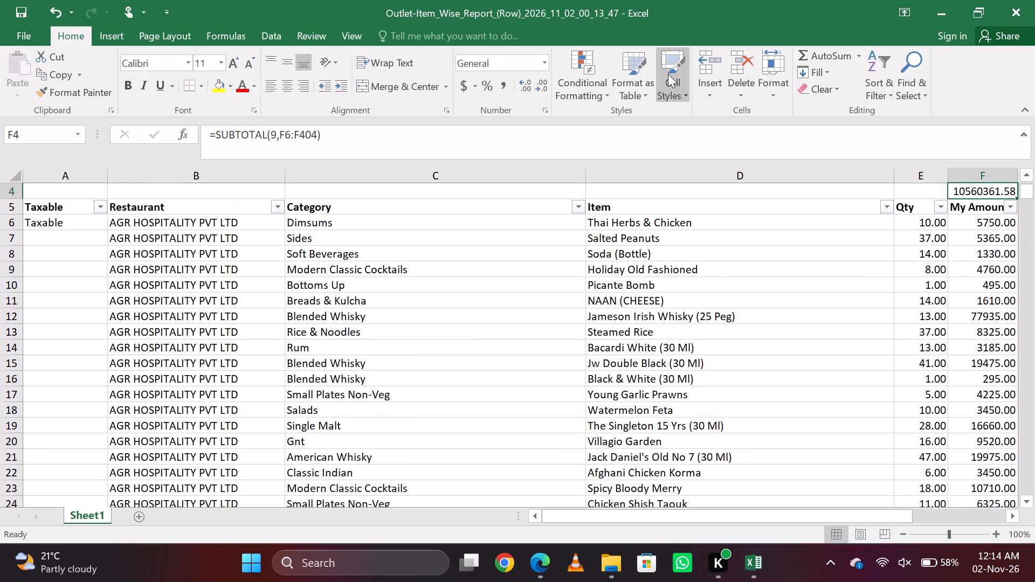
pyautogui.press('Right')
pyautogui.hotkey('ctrl', 'r')
# Enter the formula =F4-G4 in C4 above the Category header to subtract the discount from the amount.
pyautogui.press('Left')
pyautogui.press('Left')
pyautogui.press('Left')
pyautogui.press('Left')
pyautogui.press('Left')
pyautogui.press('Left')
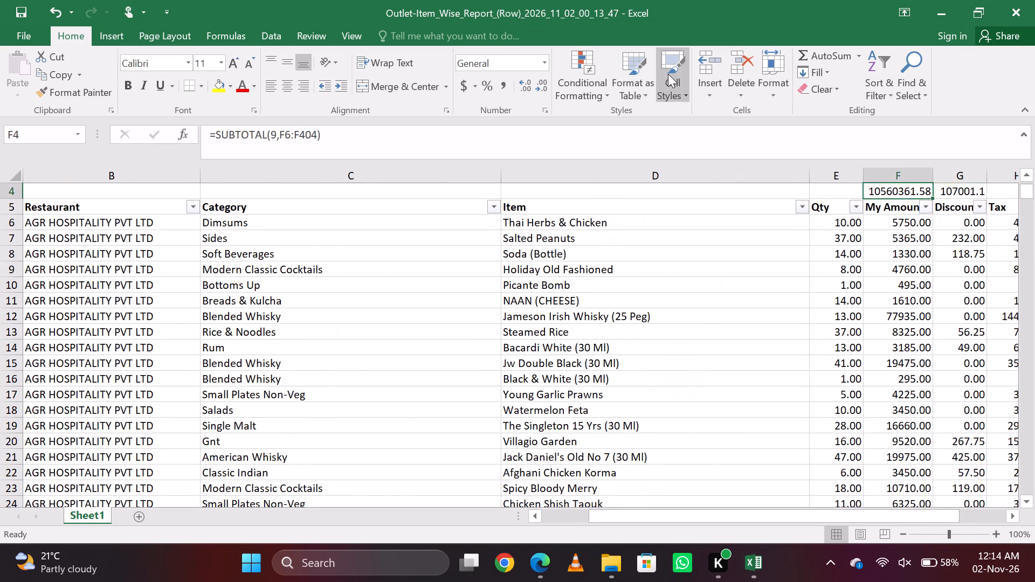
pyautogui.press('Right')
pyautogui.press('Right')
pyautogui.press('Right')
pyautogui.press('Left')
pyautogui.press('=')
pyautogui.press('Right')
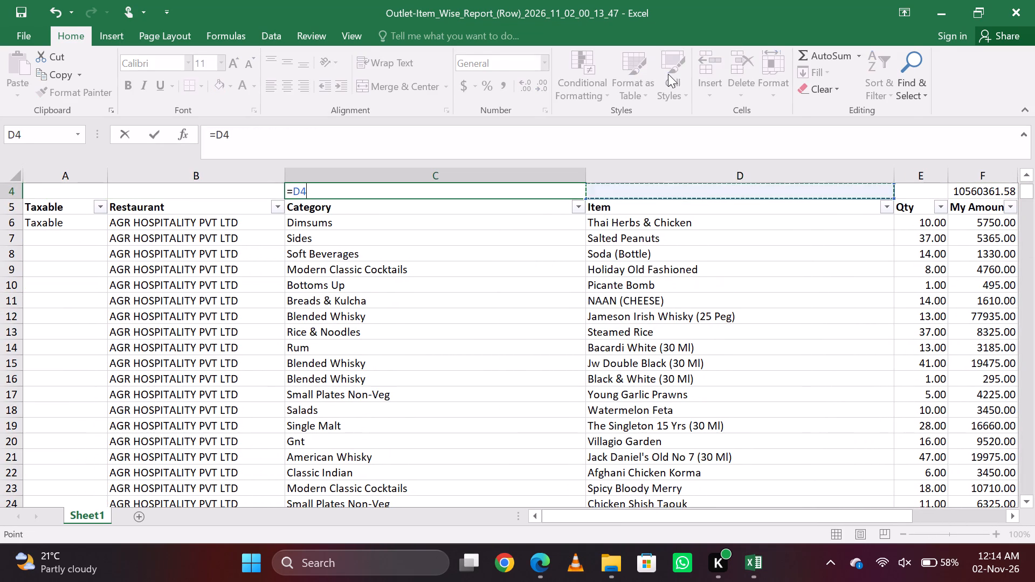
pyautogui.press('Right')
pyautogui.press('Right')
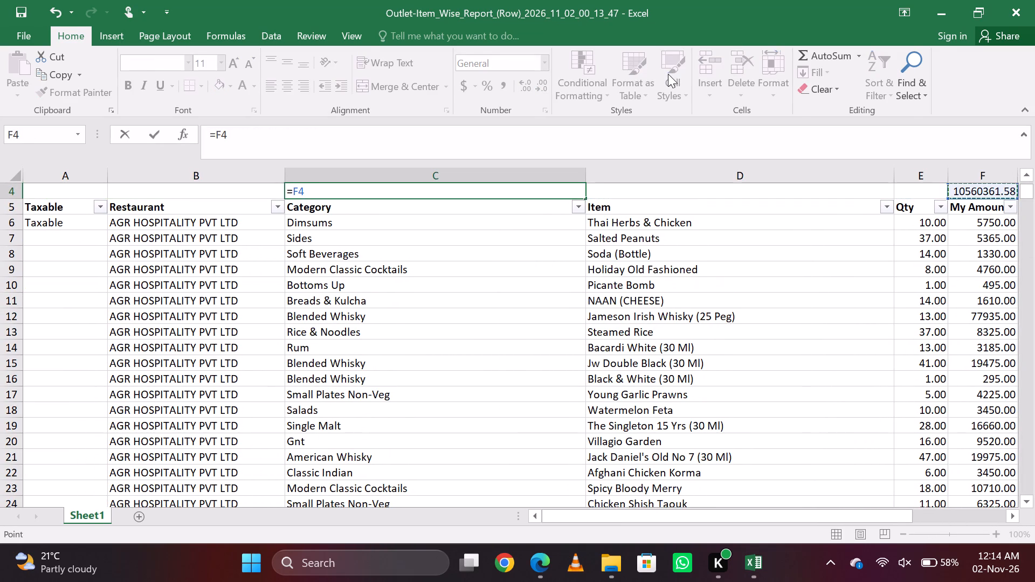
pyautogui.press('-')
pyautogui.press('Right')
pyautogui.press('Right')
pyautogui.press('Right')
pyautogui.press('Right')
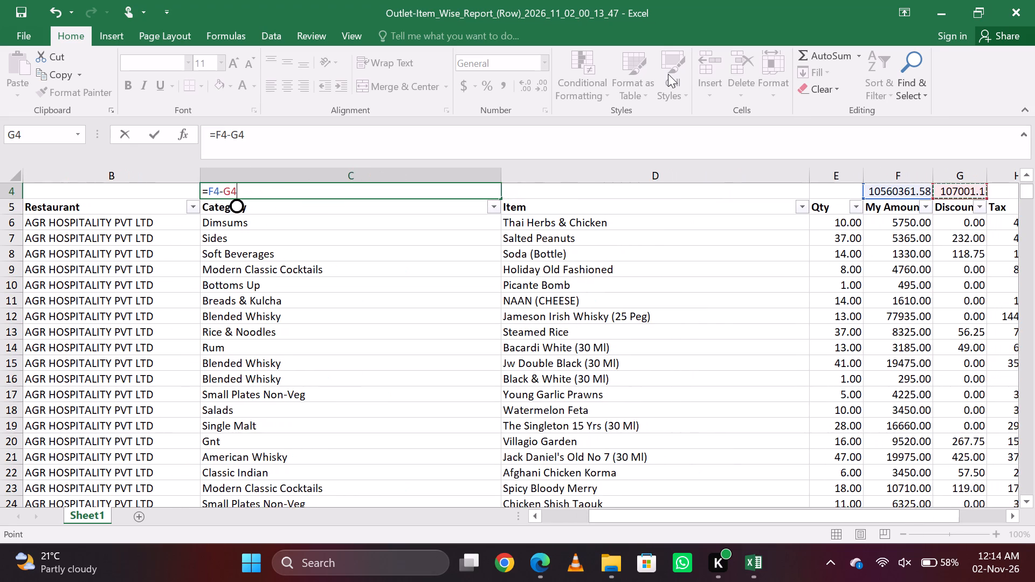
pyautogui.press('Return')
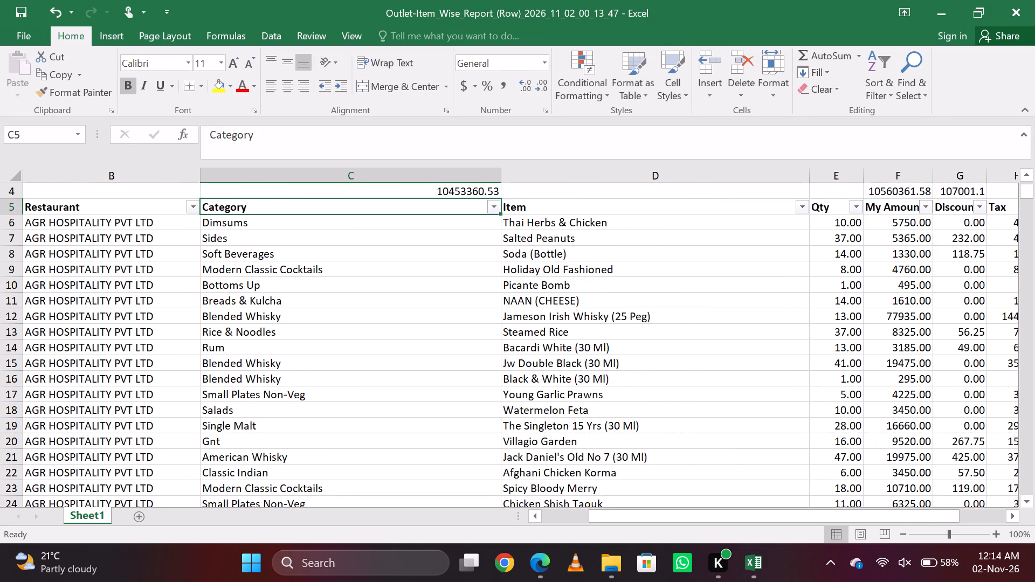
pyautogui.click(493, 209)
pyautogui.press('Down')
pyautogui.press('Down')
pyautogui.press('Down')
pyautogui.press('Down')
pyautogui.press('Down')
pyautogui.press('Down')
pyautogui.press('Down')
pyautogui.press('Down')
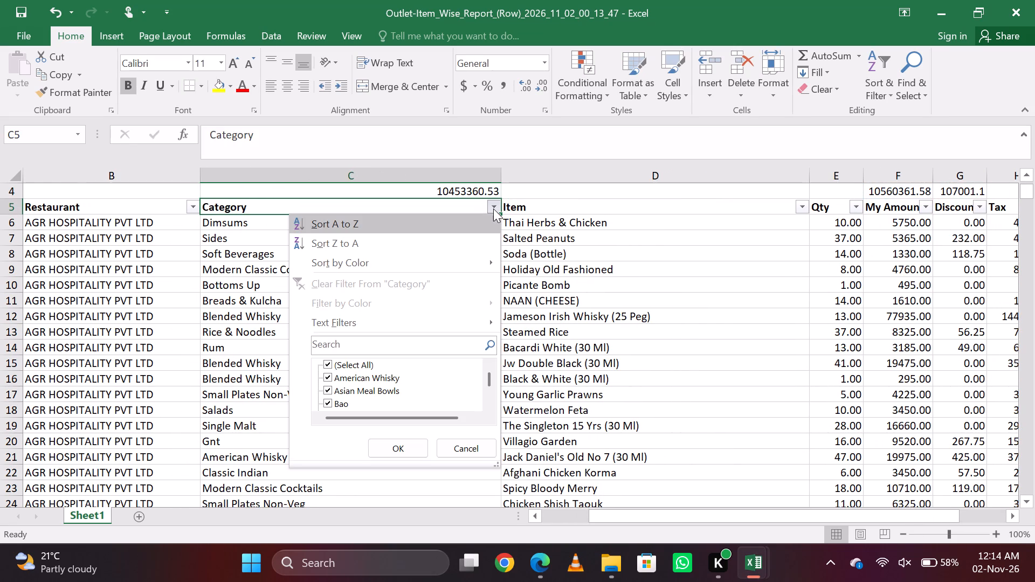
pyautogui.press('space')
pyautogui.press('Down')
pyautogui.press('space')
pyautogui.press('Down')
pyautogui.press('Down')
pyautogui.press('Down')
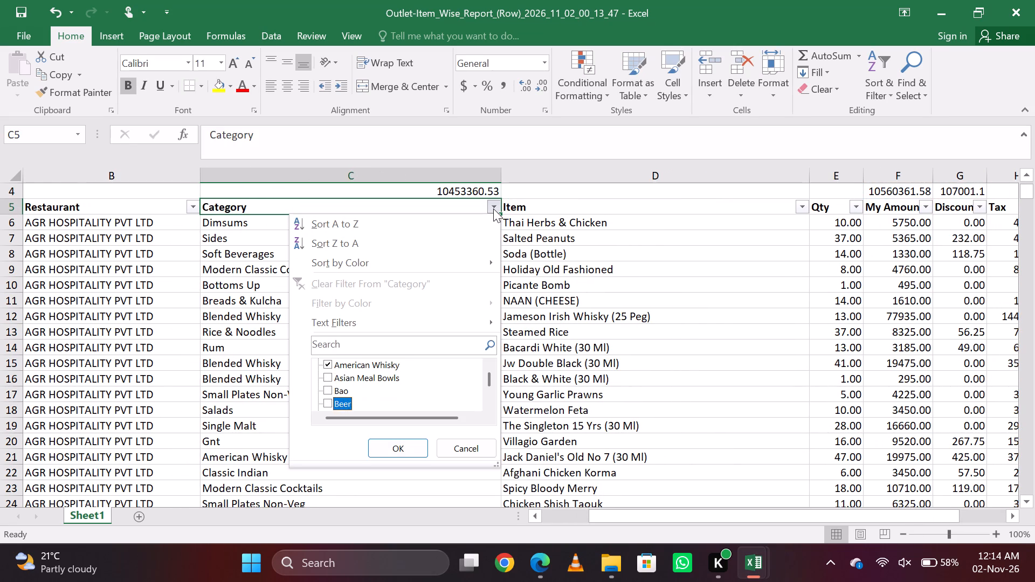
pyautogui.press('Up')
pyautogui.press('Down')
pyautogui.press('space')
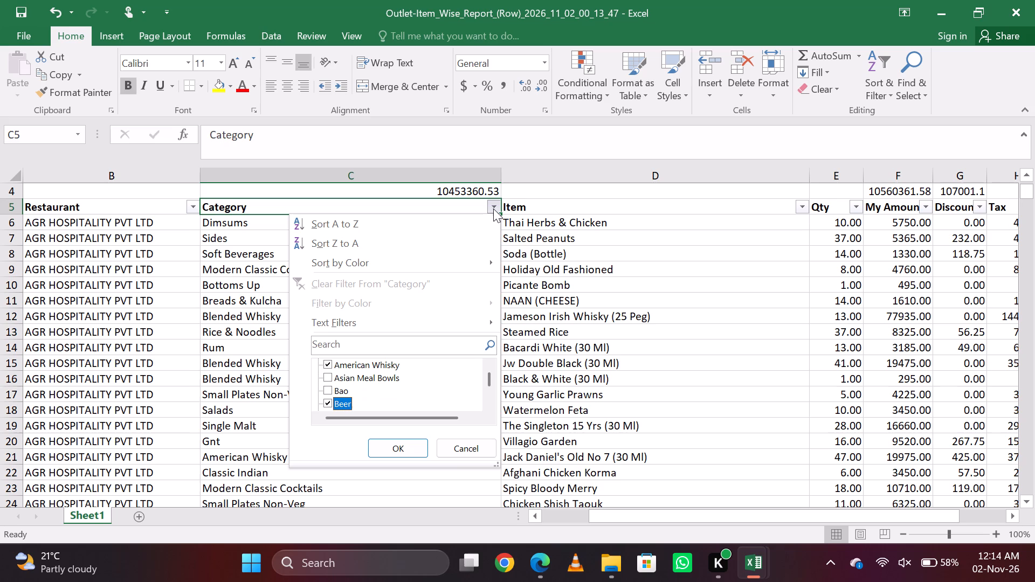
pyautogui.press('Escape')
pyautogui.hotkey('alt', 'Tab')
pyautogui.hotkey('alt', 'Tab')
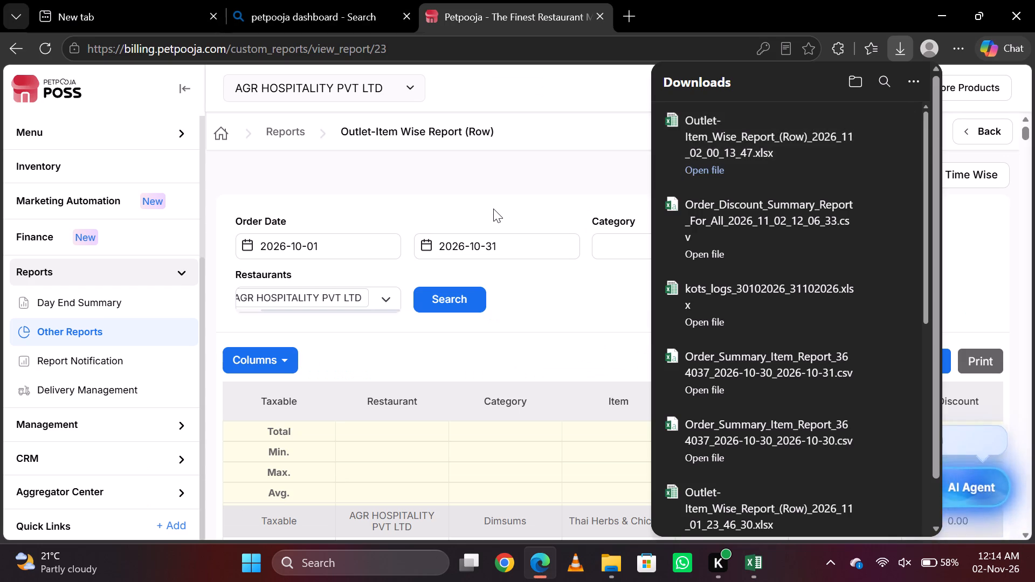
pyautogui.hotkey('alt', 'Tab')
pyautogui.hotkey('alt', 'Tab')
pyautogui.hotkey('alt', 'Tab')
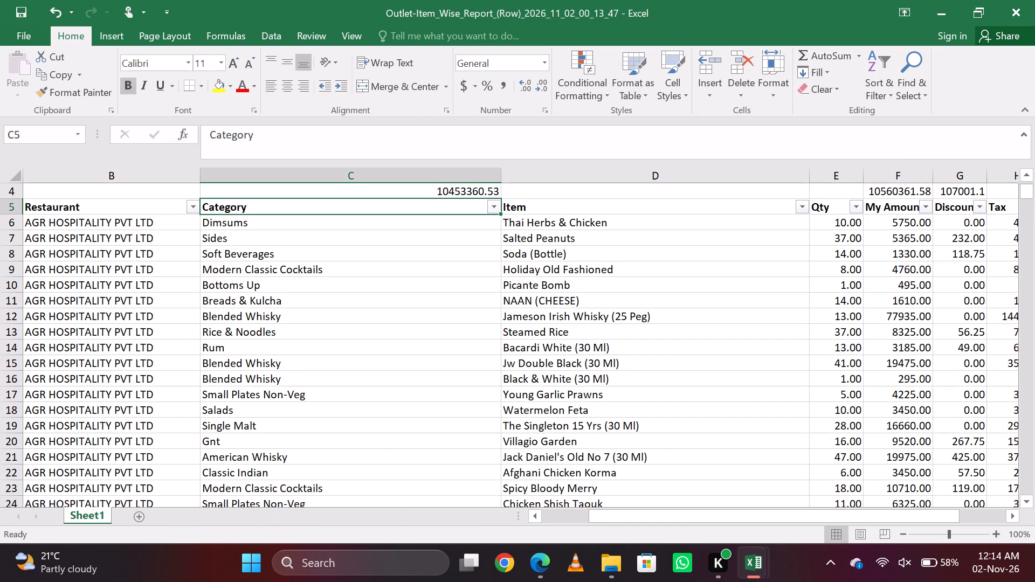
# Start a Category filter with all categories cleared, including only American Whisky and Beer so far.
pyautogui.click(493, 209)
pyautogui.press('Down')
pyautogui.press('Down')
pyautogui.press('Down')
pyautogui.press('Down')
pyautogui.press('Down')
pyautogui.press('Down')
pyautogui.press('Down')
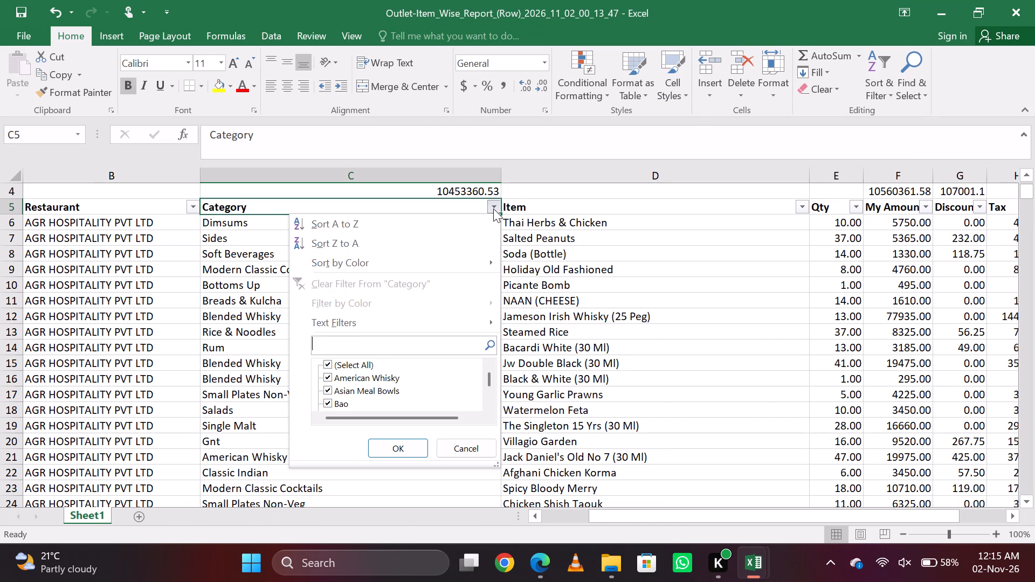
pyautogui.press('Down')
pyautogui.press('space')
pyautogui.press('Down')
pyautogui.press('space')
pyautogui.press('Down')
pyautogui.press('Down')
pyautogui.press('Down')
pyautogui.press('space')
# Include Blended Whisky, Bottoms Up, Bubbly & Wine Cocktails and Champagne / Sparking in the Category filter.
pyautogui.press('Down')
pyautogui.press('Down')
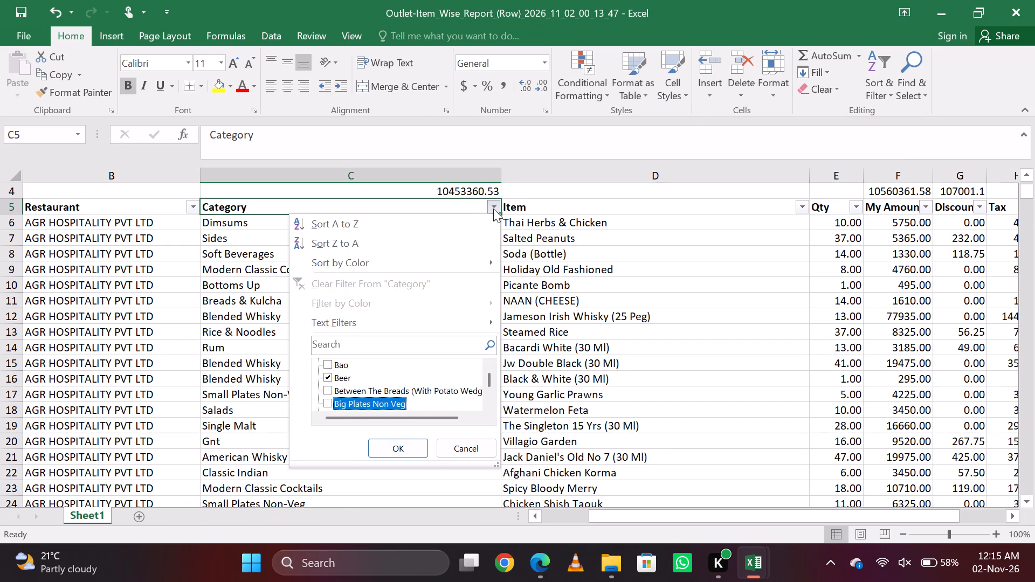
pyautogui.press('Down')
pyautogui.press('Down')
pyautogui.press('space')
pyautogui.press('Down')
pyautogui.press('Down')
pyautogui.press('Up')
pyautogui.press('space')
pyautogui.press('Down')
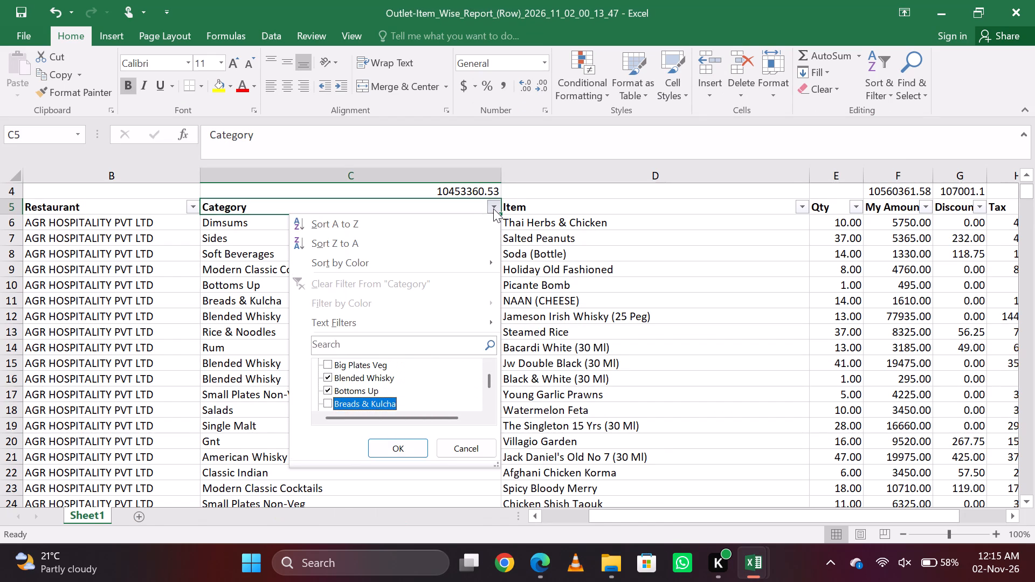
pyautogui.press('Down')
pyautogui.press('Down')
pyautogui.press('Up')
pyautogui.press('space')
pyautogui.press('Down')
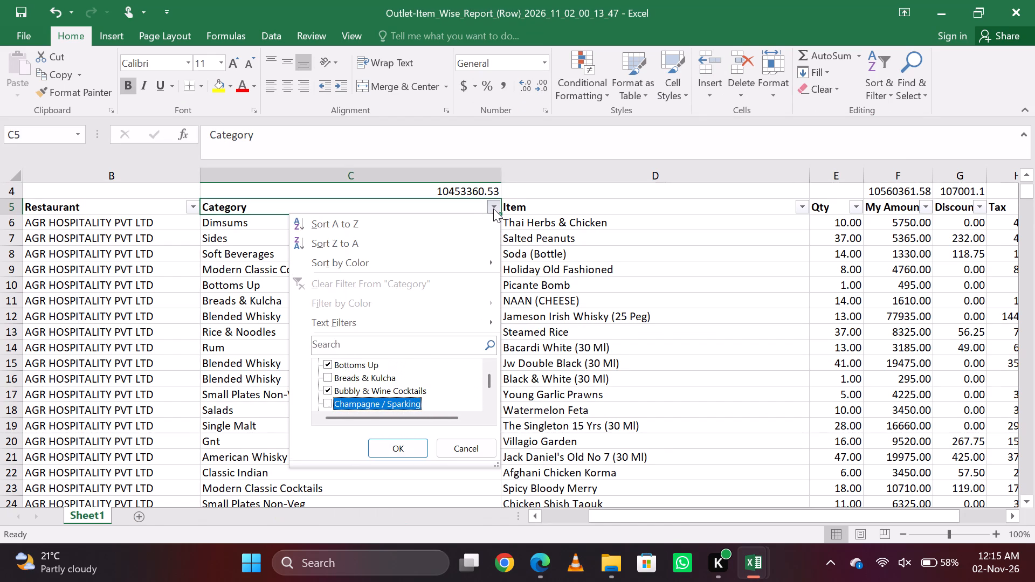
pyautogui.press('space')
# Add Cognac, Gin, Gnt and Handcrafted Cocktails to the categories included in the filter.
pyautogui.press('Down')
pyautogui.press('Down')
pyautogui.press('Down')
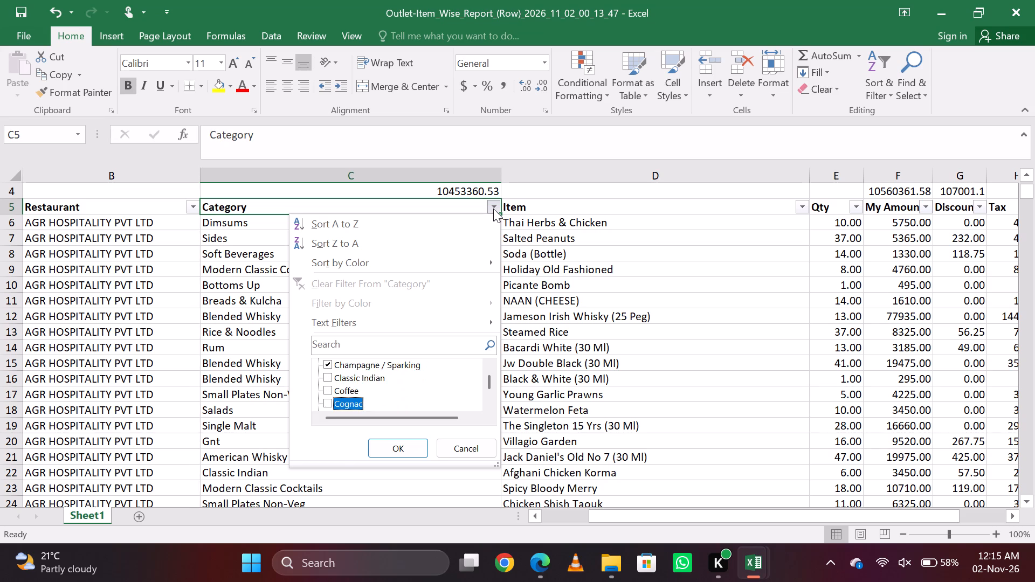
pyautogui.press('Down')
pyautogui.press('Down')
pyautogui.press('Up')
pyautogui.press('Up')
pyautogui.press('space')
pyautogui.press('Down')
pyautogui.press('Down')
pyautogui.press('Down')
pyautogui.press('Down')
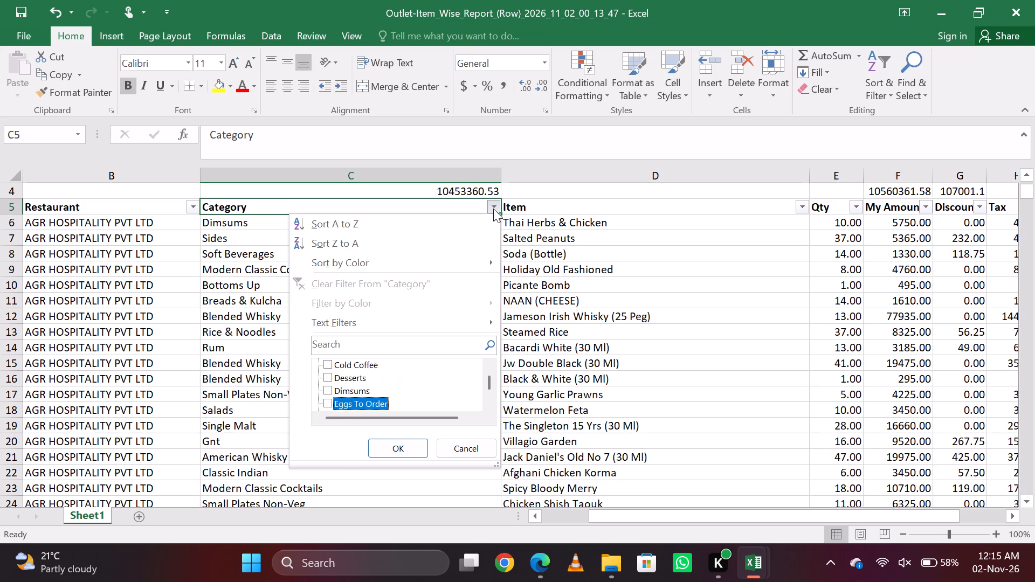
pyautogui.press('Down')
pyautogui.press('Down')
pyautogui.press('Down')
pyautogui.press('Down')
pyautogui.press('Up')
pyautogui.press('space')
pyautogui.press('Down')
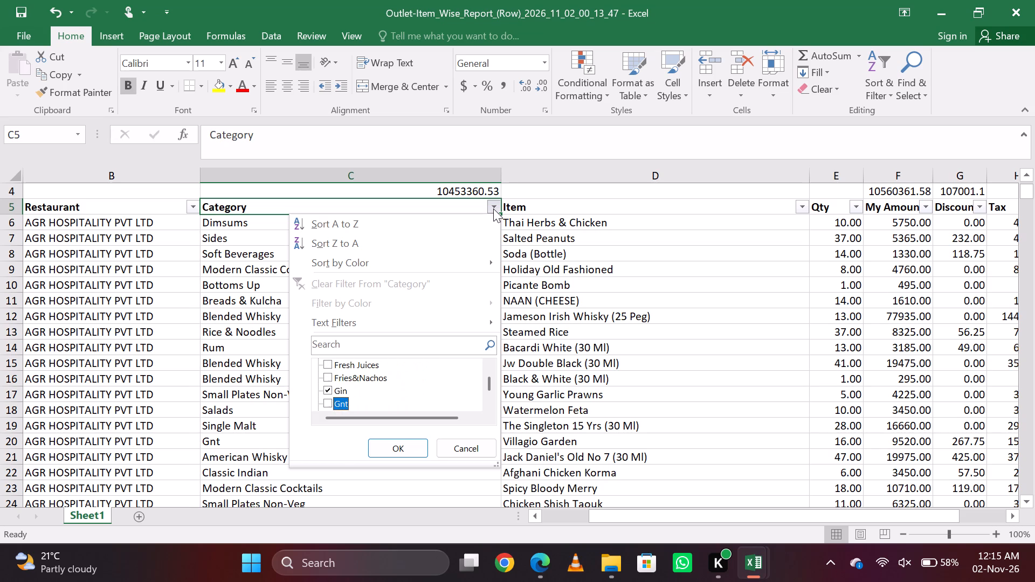
pyautogui.press('space')
pyautogui.press('Down')
pyautogui.press('Down')
pyautogui.press('Up')
pyautogui.press('space')
# Include Japanese Blends, Liqueur & Aperitif, Long Drink and Modern Classic Cocktails in the Category filter, leaving Ice Tea and Milk Shakes excluded.
pyautogui.press('Down')
pyautogui.press('Down')
pyautogui.press('Down')
pyautogui.press('Up')
pyautogui.press('space')
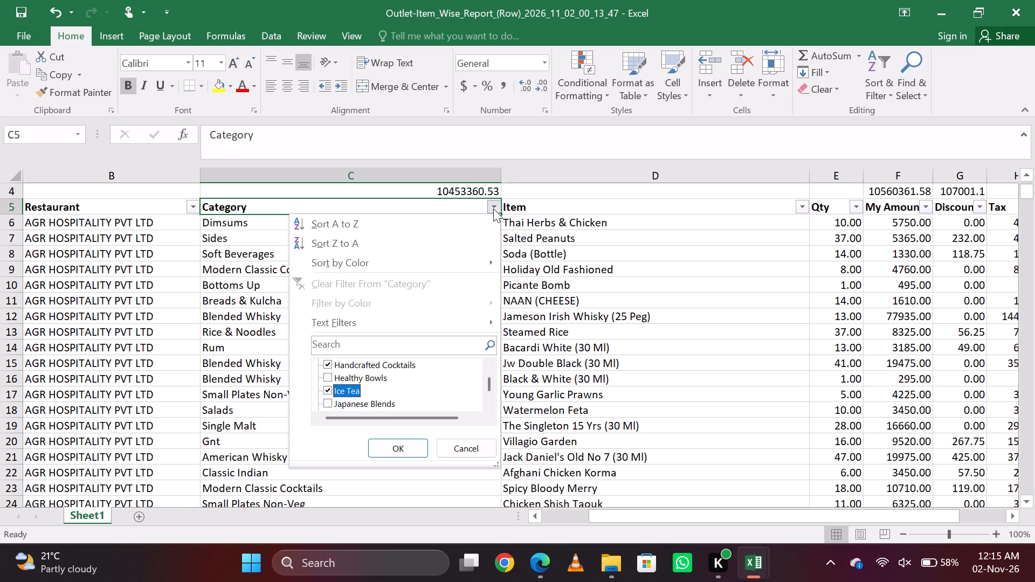
pyautogui.press('Down')
pyautogui.press('Down')
pyautogui.press('Up')
pyautogui.press('space')
pyautogui.press('Up')
pyautogui.press('space')
pyautogui.press('Down')
pyautogui.press('Down')
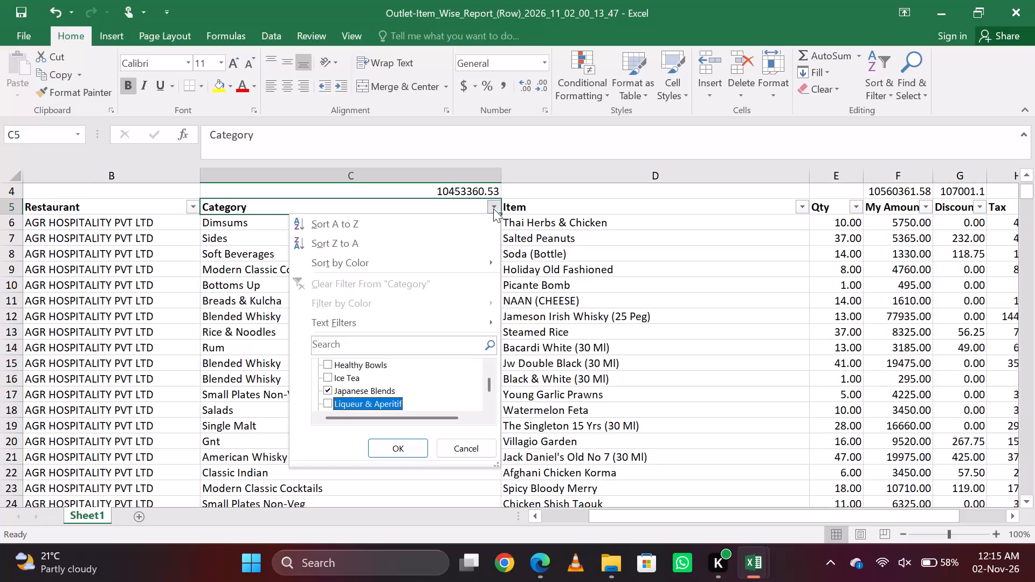
pyautogui.press('space')
pyautogui.press('Down')
pyautogui.press('Down')
pyautogui.press('space')
pyautogui.press('Up')
pyautogui.press('space')
pyautogui.press('Down')
pyautogui.press('space')
pyautogui.press('Down')
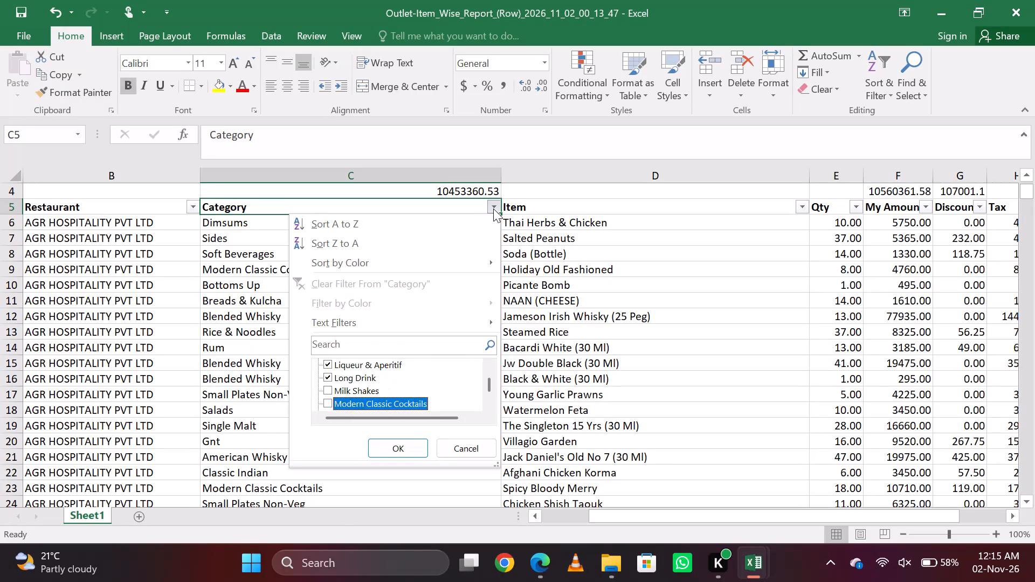
pyautogui.press('Down')
pyautogui.press('Up')
pyautogui.press('space')
# Add Premium Whisky, Red Wine, the category between Rice & Noodles and Rum, Rum, and Single Malt to the Category filter.
pyautogui.press('Down')
pyautogui.press('Down')
pyautogui.press('Down')
pyautogui.press('Down')
pyautogui.press('Up')
pyautogui.press('Down')
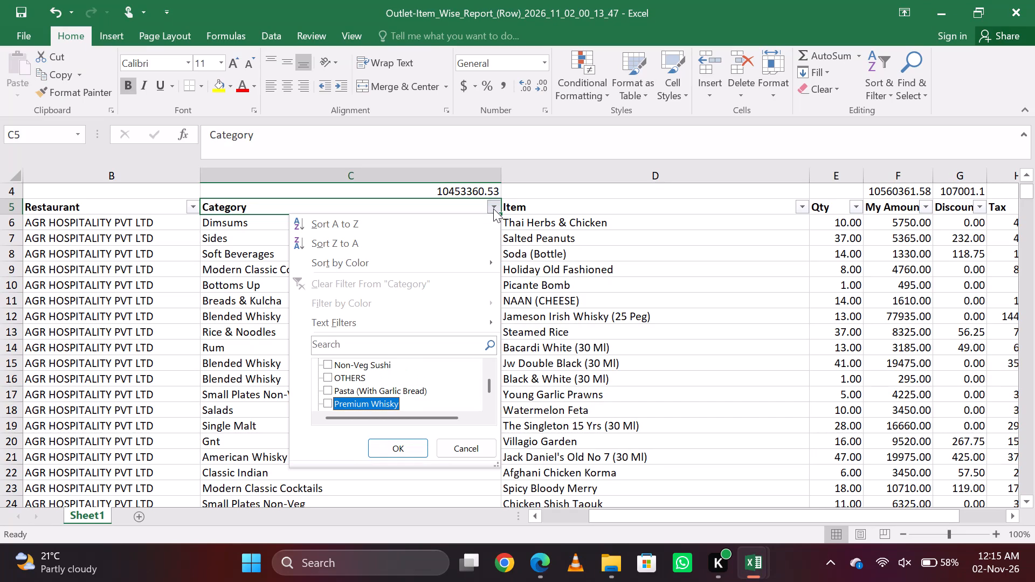
pyautogui.press('Down')
pyautogui.press('Up')
pyautogui.press('space')
pyautogui.press('Down')
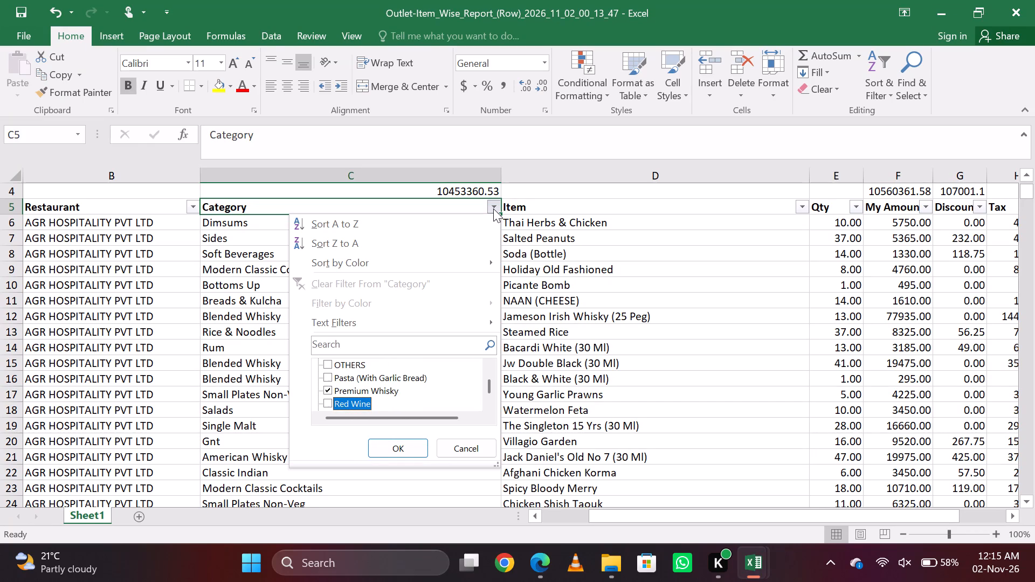
pyautogui.press('Down')
pyautogui.press('Up')
pyautogui.press('space')
pyautogui.press('Down')
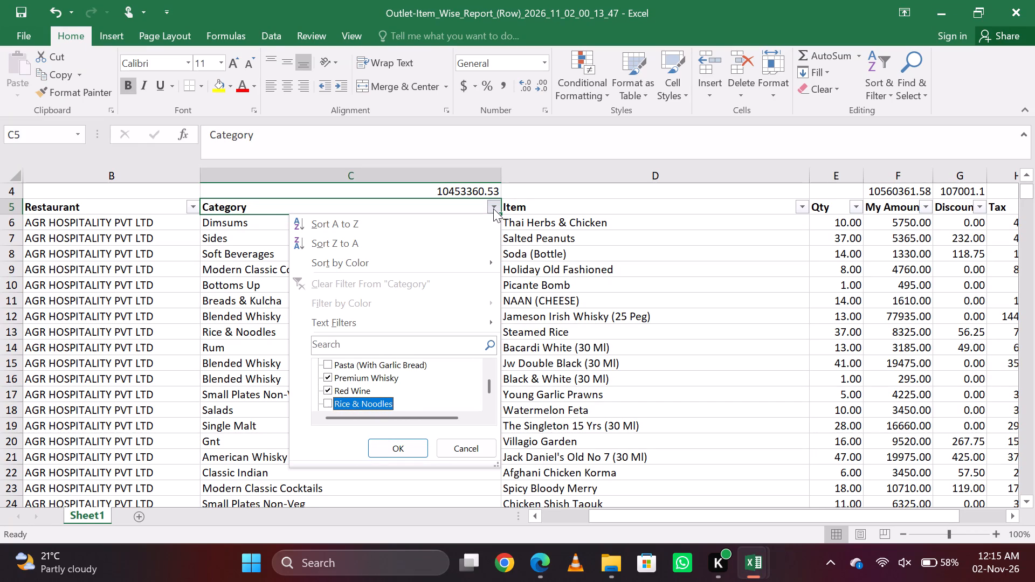
pyautogui.press('Down')
pyautogui.press('Down')
pyautogui.press('Up')
pyautogui.press('space')
pyautogui.press('Down')
pyautogui.press('space')
pyautogui.press('Down')
pyautogui.press('Down')
pyautogui.press('Down')
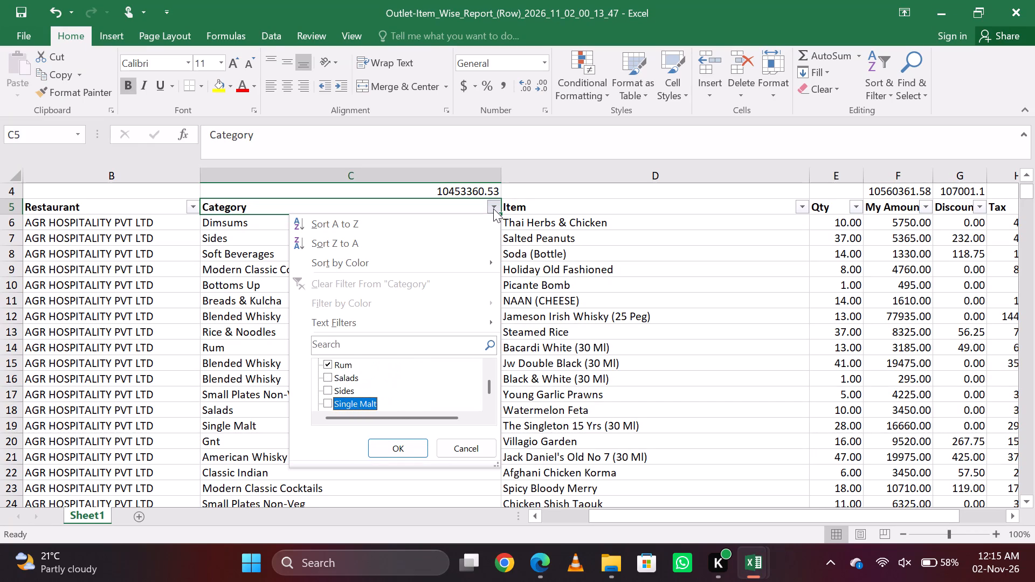
pyautogui.press('Down')
pyautogui.press('Up')
pyautogui.press('space')
# Include Tequila, Vodka, White Wine and WINTER DRINKS, and apply the Category filter to show only the liquor items.
pyautogui.press('Down')
pyautogui.press('Down')
pyautogui.press('Down')
pyautogui.press('Down')
pyautogui.press('Up')
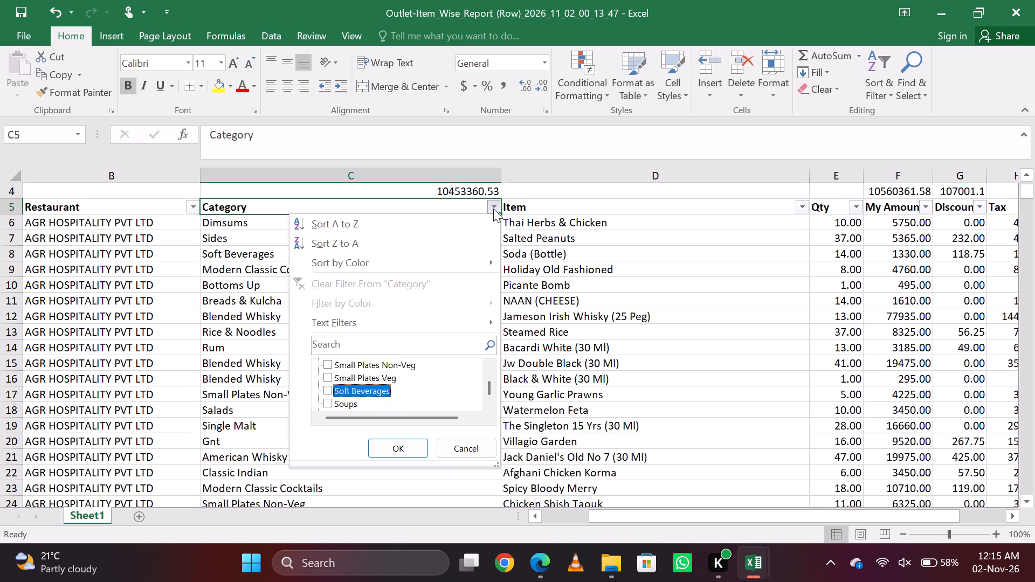
pyautogui.press('Down')
pyautogui.press('Down')
pyautogui.press('Down')
pyautogui.press('Up')
pyautogui.press('space')
pyautogui.press('Down')
pyautogui.press('Down')
pyautogui.press('Down')
pyautogui.press('Up')
pyautogui.press('space')
pyautogui.press('Down')
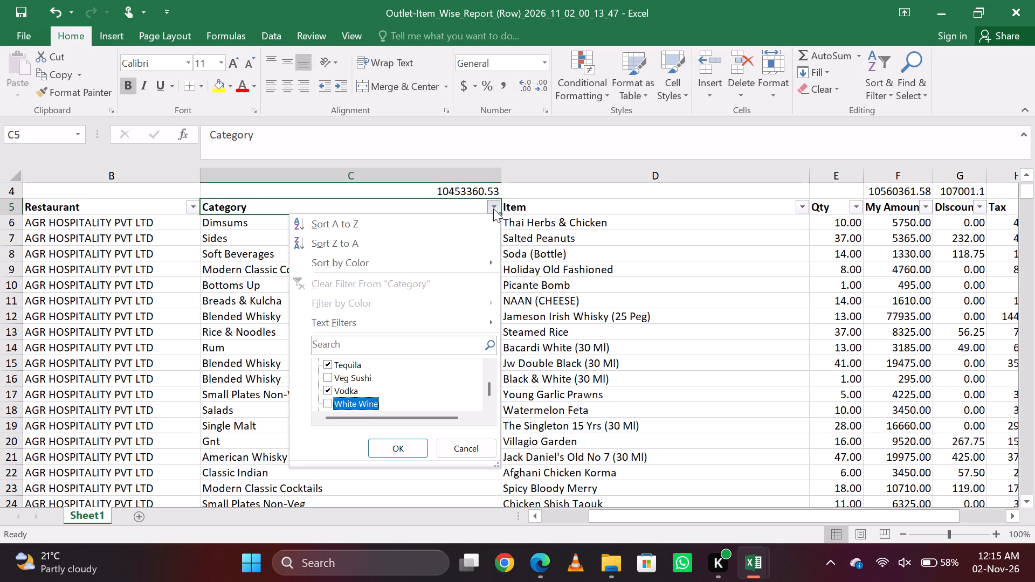
pyautogui.press('Down')
pyautogui.press('Up')
pyautogui.press('space')
pyautogui.press('Down')
pyautogui.press('Down')
pyautogui.press('Up')
pyautogui.press('space')
pyautogui.press('Down')
pyautogui.press('Up')
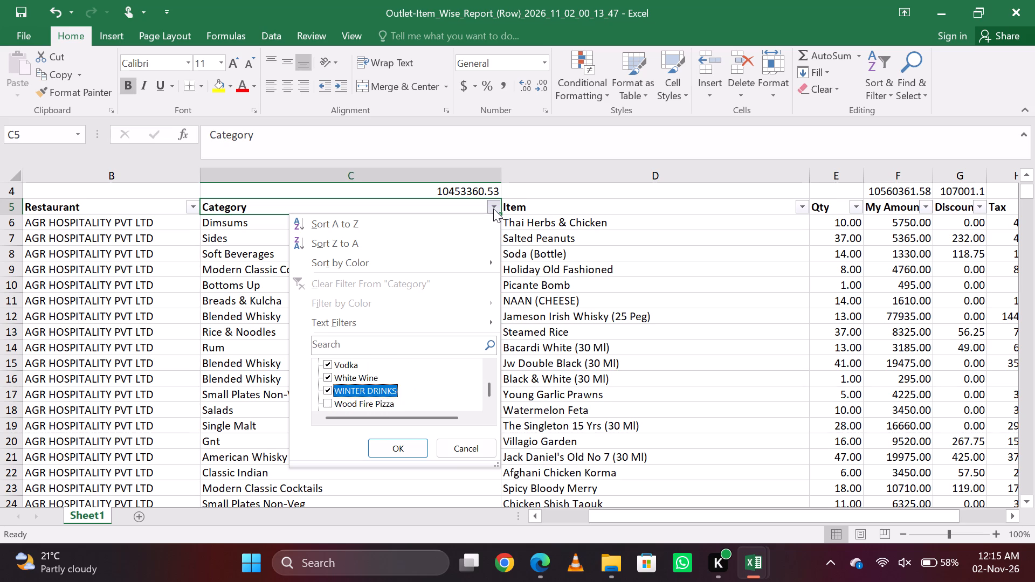
pyautogui.press('Down')
pyautogui.press('Up')
pyautogui.press('Down')
pyautogui.press('Down')
pyautogui.press('Down')
pyautogui.press('space')
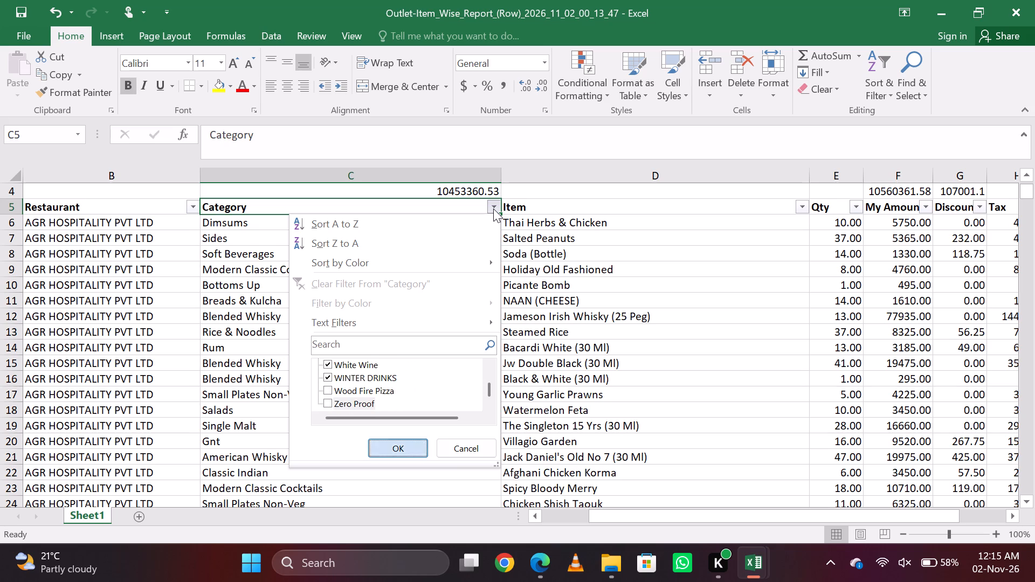
# Copy the filtered Discount subtotal in G4 and paste it as a value into Liquor cell J9 on the audit report's DISCOUNT sheet.
pyautogui.press('Up')
pyautogui.press('Up')
pyautogui.press('Up')
pyautogui.press('Down')
pyautogui.press('Down')
pyautogui.press('Right')
pyautogui.press('Right')
pyautogui.press('Right')
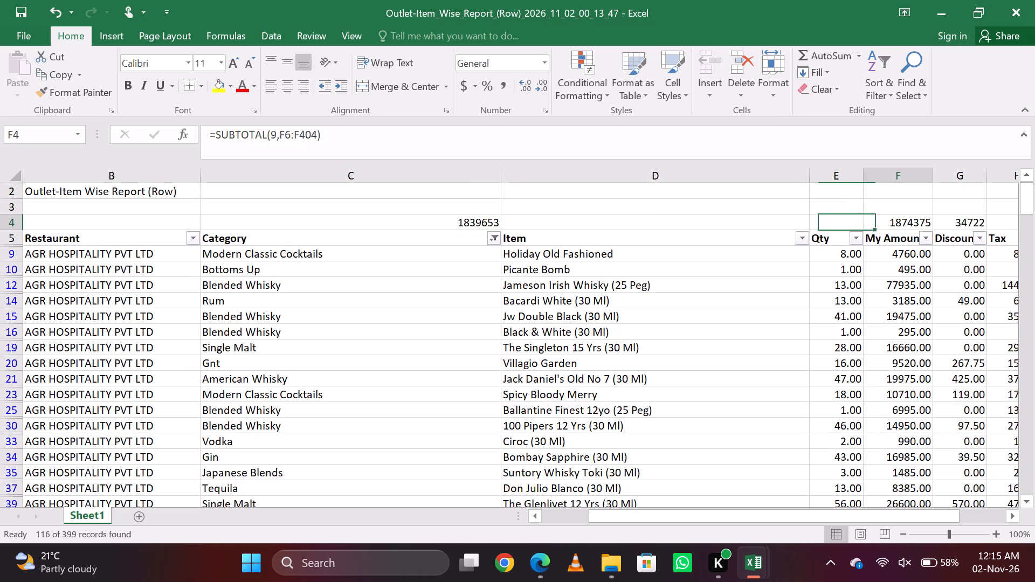
pyautogui.press('Left')
pyautogui.press('Right')
pyautogui.press('Right')
pyautogui.press('Right')
pyautogui.press('Left')
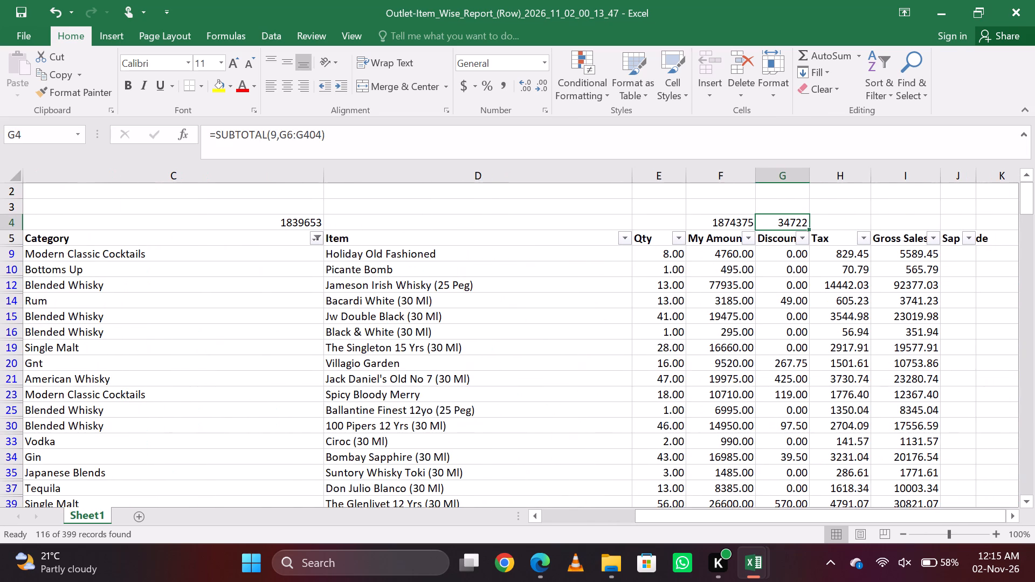
pyautogui.hotkey('ctrl', 'c')
pyautogui.hotkey('alt', 'Tab')
pyautogui.press('Right')
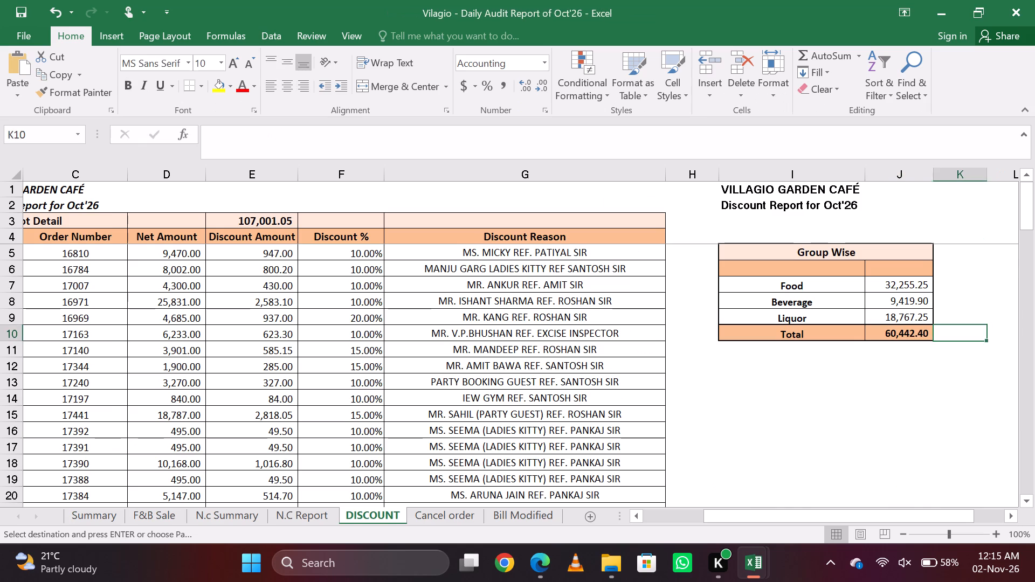
pyautogui.press('Left')
pyautogui.press('Up')
pyautogui.write('esv')
pyautogui.press('Return')
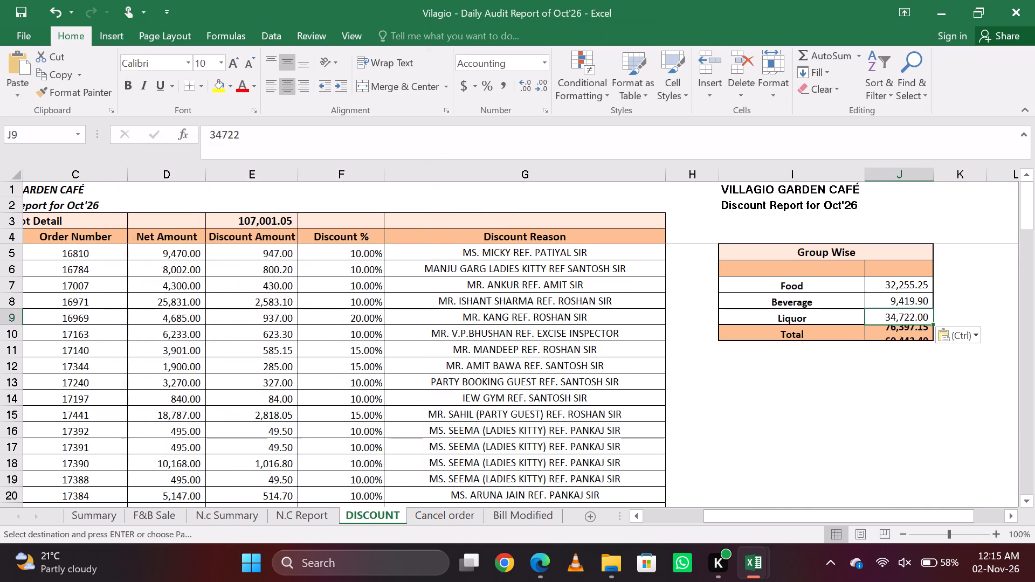
# Delete all the filtered liquor rows below the header in the item-wise report.
pyautogui.press('Down')
pyautogui.press('Up')
pyautogui.hotkey('alt', 'Tab')
pyautogui.press('Left')
pyautogui.press('Left')
pyautogui.press('Left')
pyautogui.press('Left')
pyautogui.press('Left')
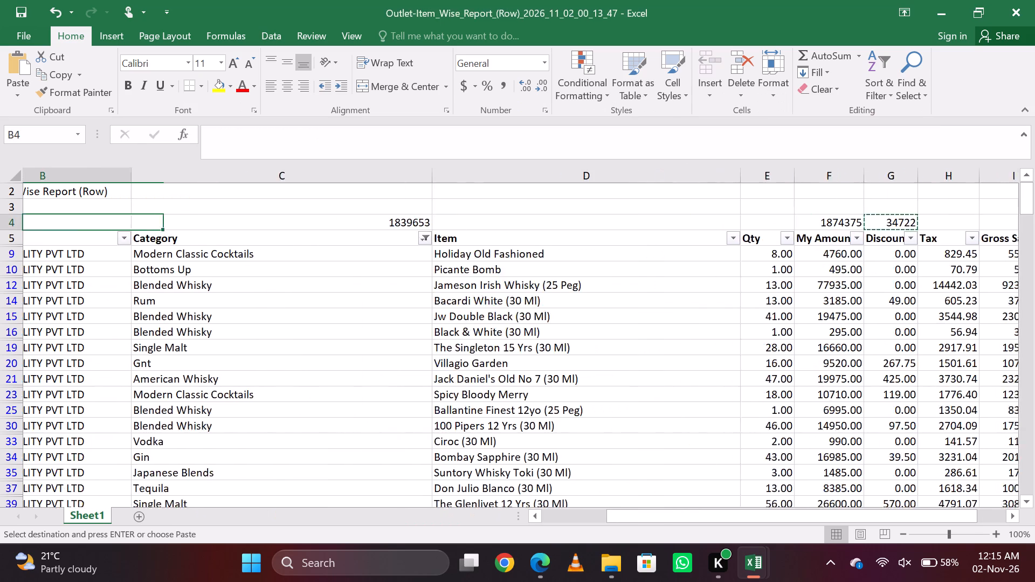
pyautogui.press('Down')
pyautogui.press('Down')
pyautogui.hotkey('shift', 'space')
pyautogui.hotkey('ctrl', 'shift', 'Down')
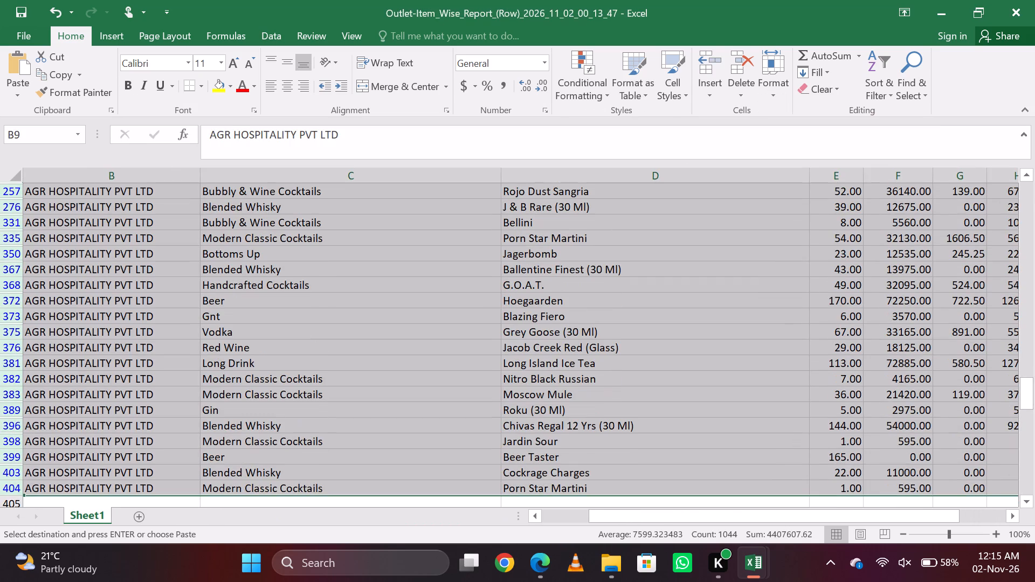
pyautogui.hotkey('ctrl', '-')
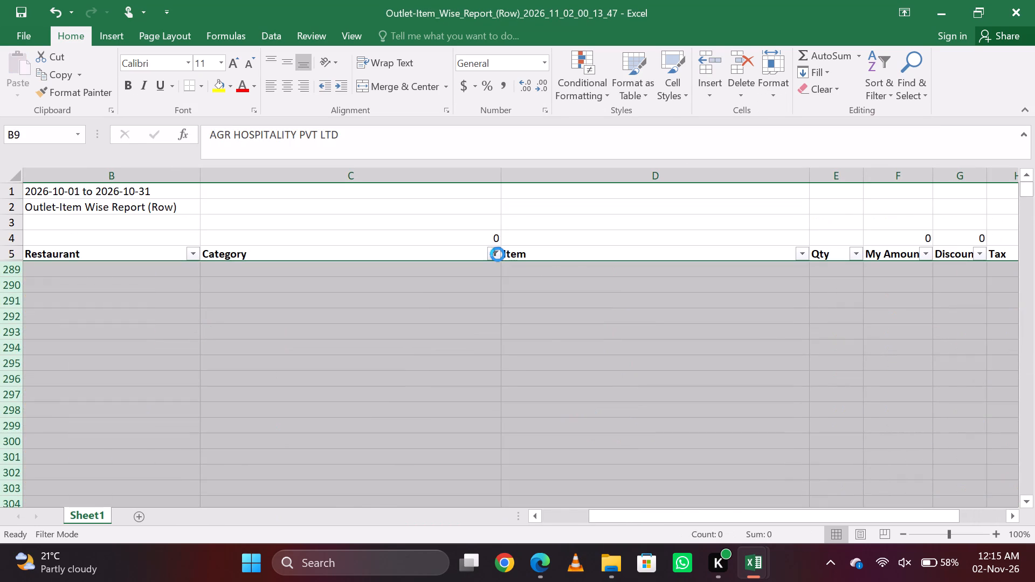
# Include Coffee and Cold Coffee in the item-wise report's Category filter.
pyautogui.click(498, 254)
pyautogui.press('Down')
pyautogui.press('Down')
pyautogui.press('Down')
pyautogui.press('Down')
pyautogui.press('Down')
pyautogui.press('Down')
pyautogui.press('Down')
pyautogui.press('Down')
pyautogui.press('Down')
pyautogui.press('Down')
pyautogui.press('Down')
pyautogui.press('Down')
pyautogui.press('Down')
pyautogui.press('Down')
pyautogui.press('Down')
pyautogui.press('Down')
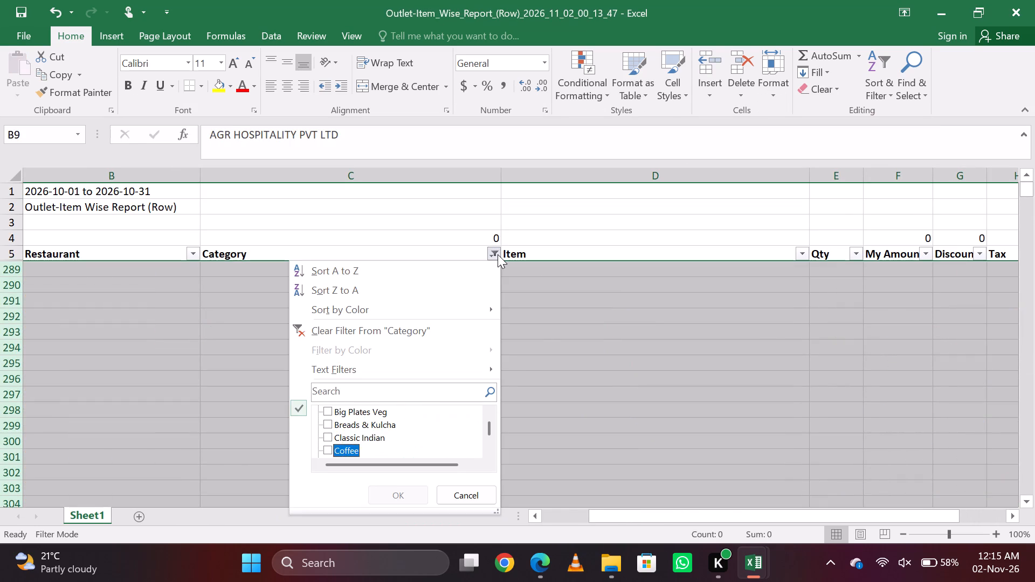
pyautogui.press('Down')
pyautogui.press('Up')
pyautogui.press('space')
pyautogui.press('Down')
pyautogui.press('space')
# Add Fresh Juices, Ice Tea and Milk Shakes to the Category filter, leaving Eggs To Order excluded.
pyautogui.press('Down')
pyautogui.press('Down')
pyautogui.press('Down')
pyautogui.press('space')
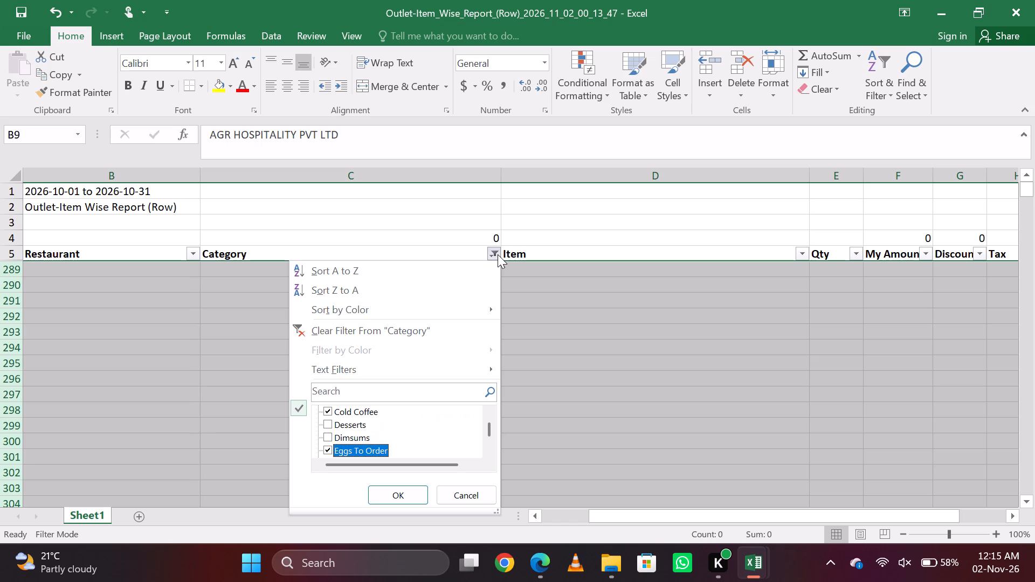
pyautogui.press('Down')
pyautogui.press('Up')
pyautogui.press('space')
pyautogui.press('Down')
pyautogui.press('space')
pyautogui.press('Down')
pyautogui.press('Down')
pyautogui.press('Down')
pyautogui.press('Down')
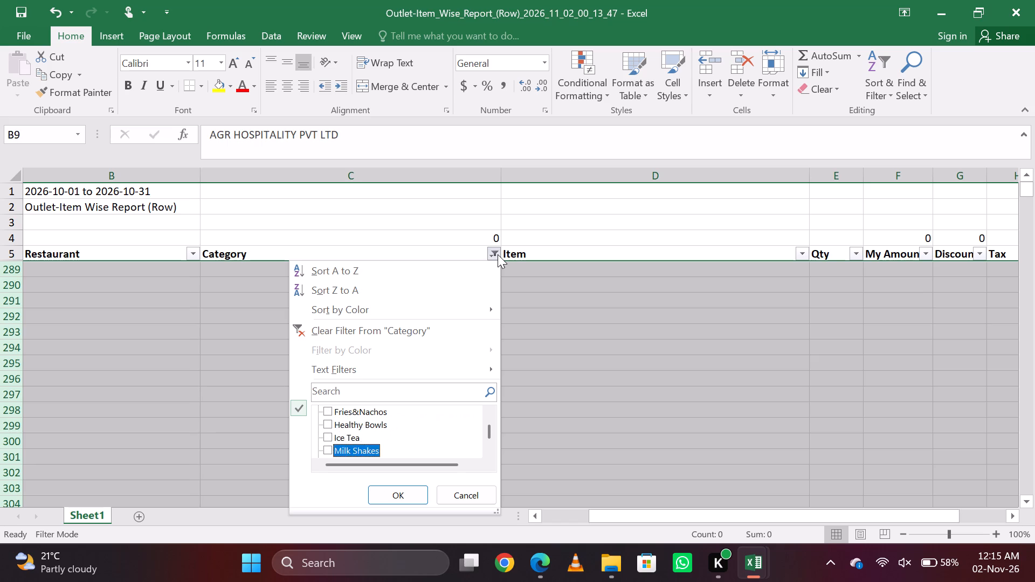
pyautogui.press('Up')
pyautogui.press('space')
pyautogui.press('Down')
pyautogui.press('space')
# Include Soft Beverages and Zero Proof, and apply the Category filter to show only the beverage items.
pyautogui.press('Down')
pyautogui.press('Down')
pyautogui.press('Down')
pyautogui.press('Up')
pyautogui.press('Down')
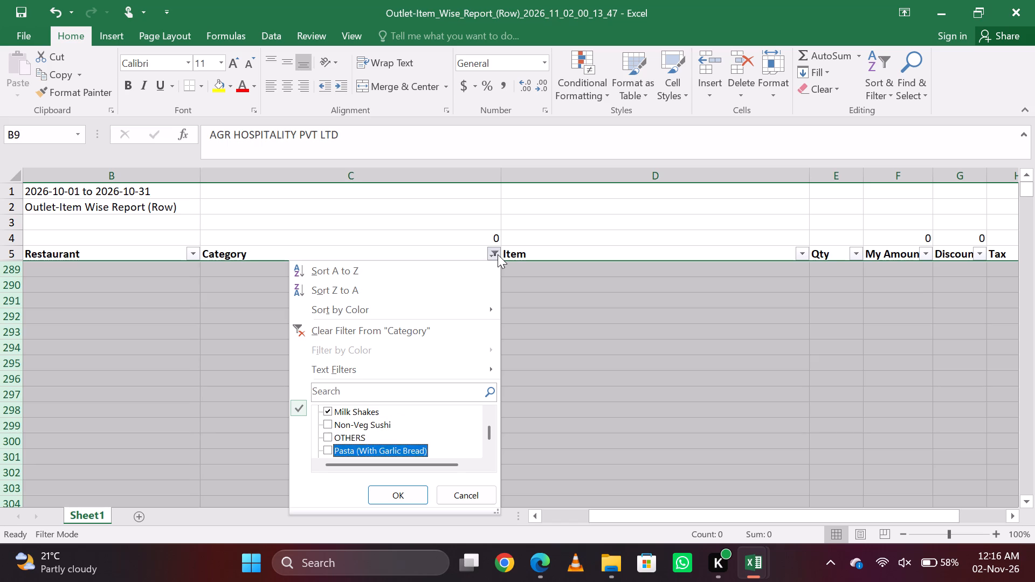
pyautogui.press('Up')
pyautogui.press('Down')
pyautogui.press('Down')
pyautogui.press('Down')
pyautogui.press('Down')
pyautogui.press('Down')
pyautogui.press('Down')
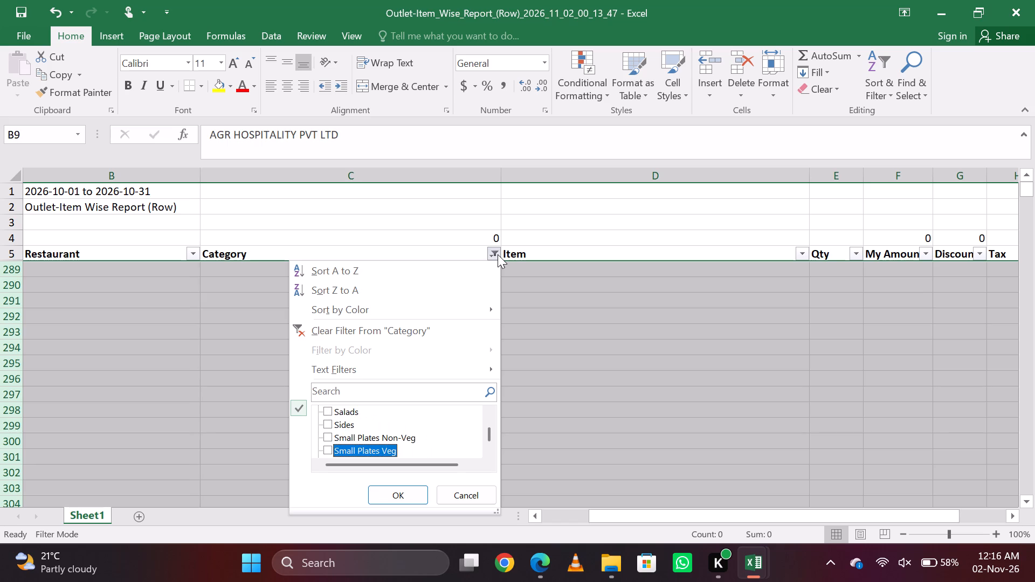
pyautogui.press('Down')
pyautogui.press('Down')
pyautogui.press('Up')
pyautogui.press('space')
pyautogui.press('Down')
pyautogui.press('Down')
pyautogui.press('Down')
pyautogui.press('Down')
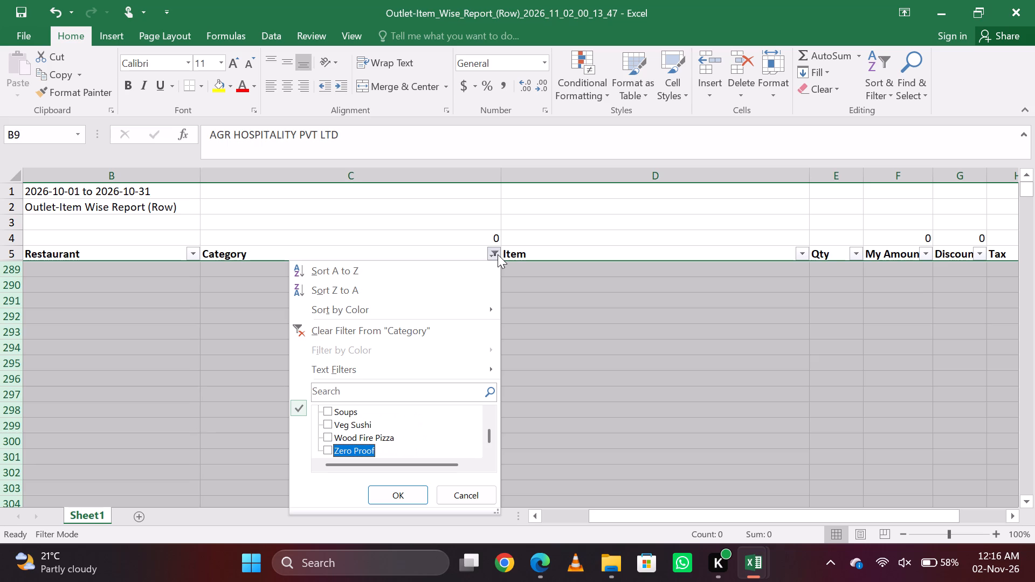
pyautogui.press('space')
pyautogui.press('Down')
pyautogui.press('space')
# Copy the filtered Discount subtotal in G4 and paste it as a value into Beverage cell J8 on the audit report's DISCOUNT sheet.
pyautogui.press('Up')
pyautogui.press('Up')
pyautogui.press('Up')
pyautogui.press('Right')
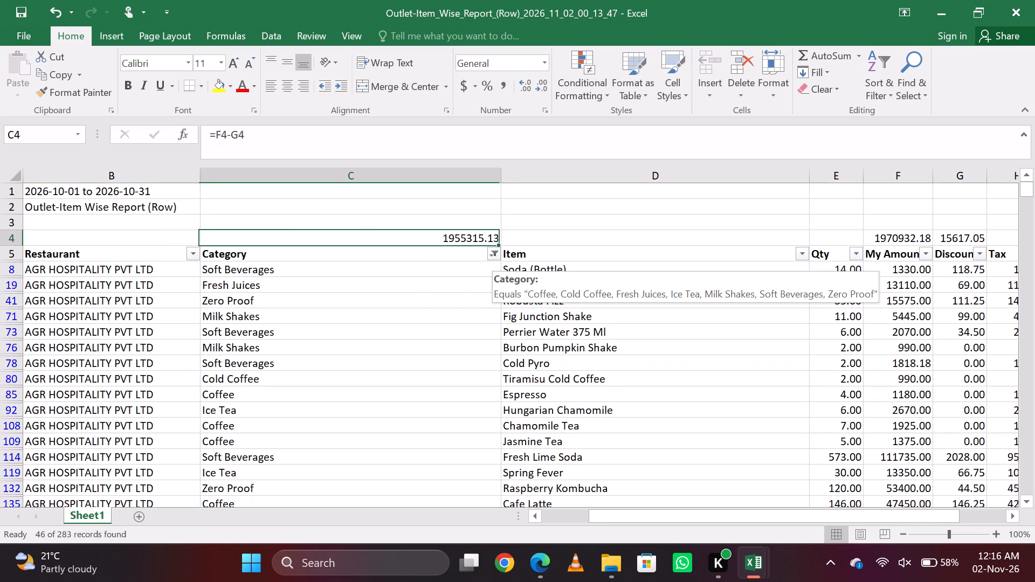
pyautogui.press('Right')
pyautogui.press('Right')
pyautogui.press('Right')
pyautogui.press('Right')
pyautogui.hotkey('ctrl', 'c')
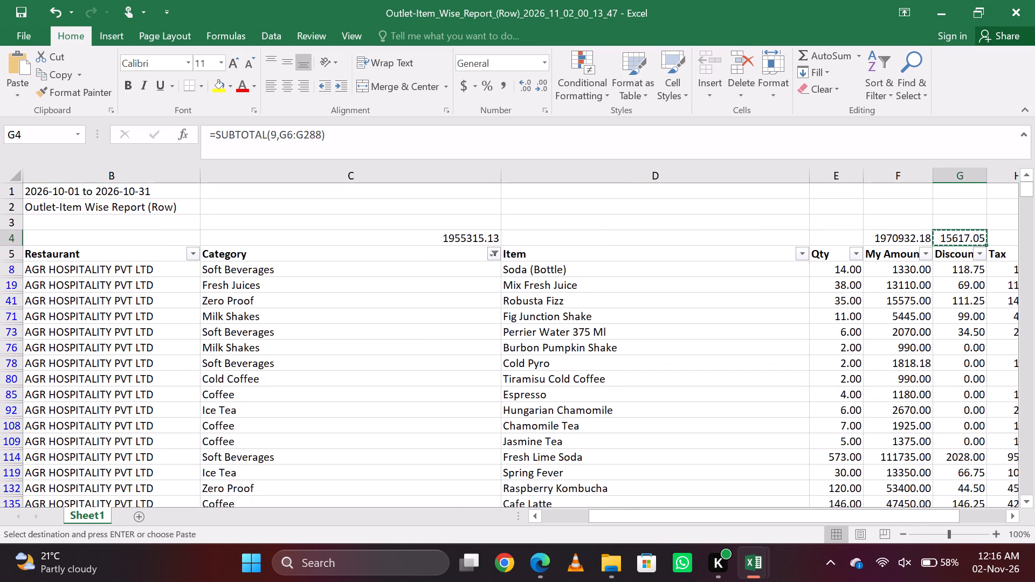
pyautogui.hotkey('alt', 'Tab')
pyautogui.press('Right')
pyautogui.press('Left')
pyautogui.press('Up')
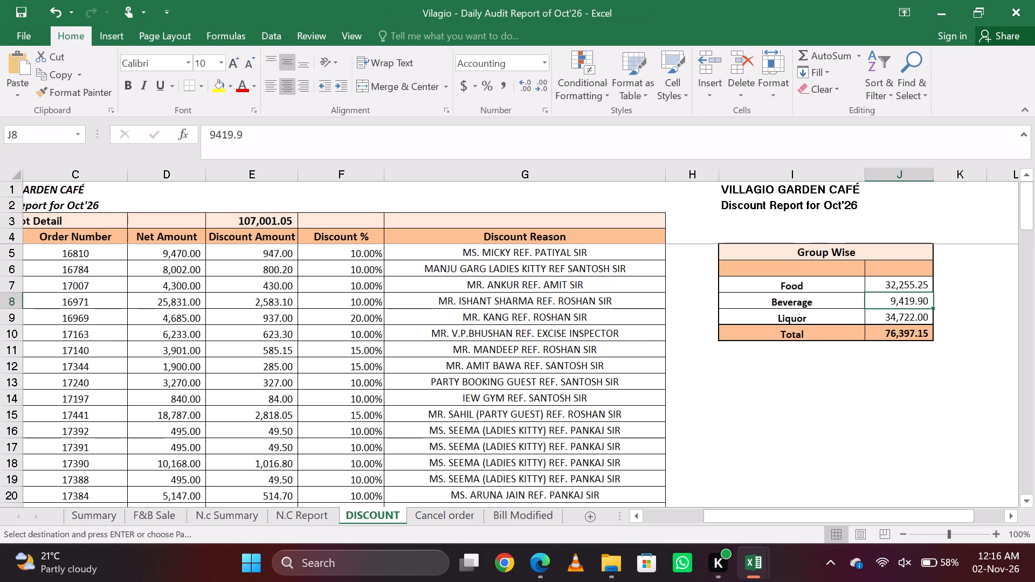
pyautogui.write('esv')
pyautogui.press('Return')
pyautogui.press('Up')
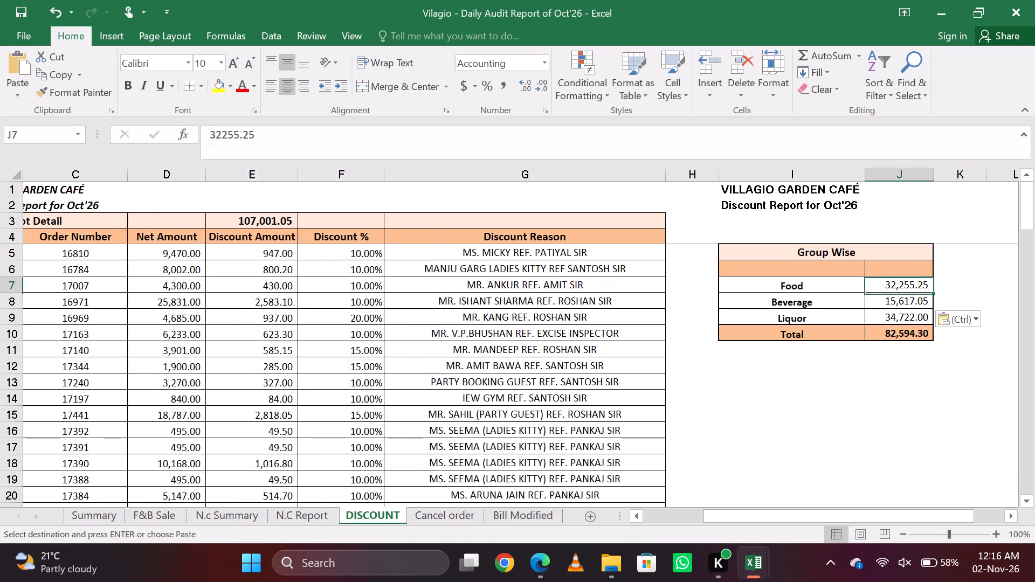
# Delete all the filtered beverage rows below the header in the item-wise report.
pyautogui.hotkey('alt', 'Tab')
pyautogui.press('Down')
pyautogui.press('Down')
pyautogui.press('Down')
pyautogui.press('Left')
pyautogui.press('Up')
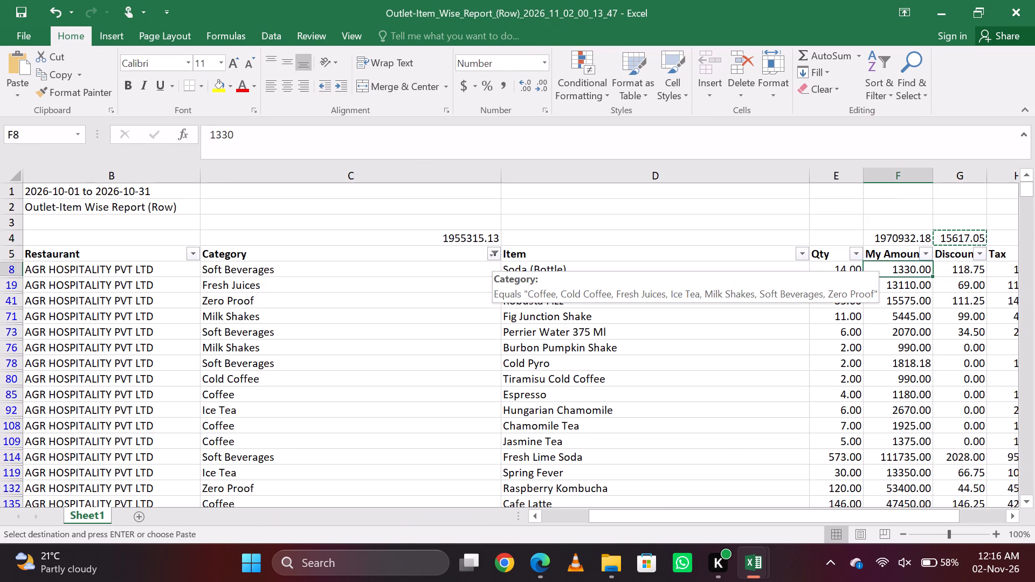
pyautogui.hotkey('shift', 'space')
pyautogui.hotkey('ctrl', 'shift', 'Down')
pyautogui.hotkey('ctrl', '-')
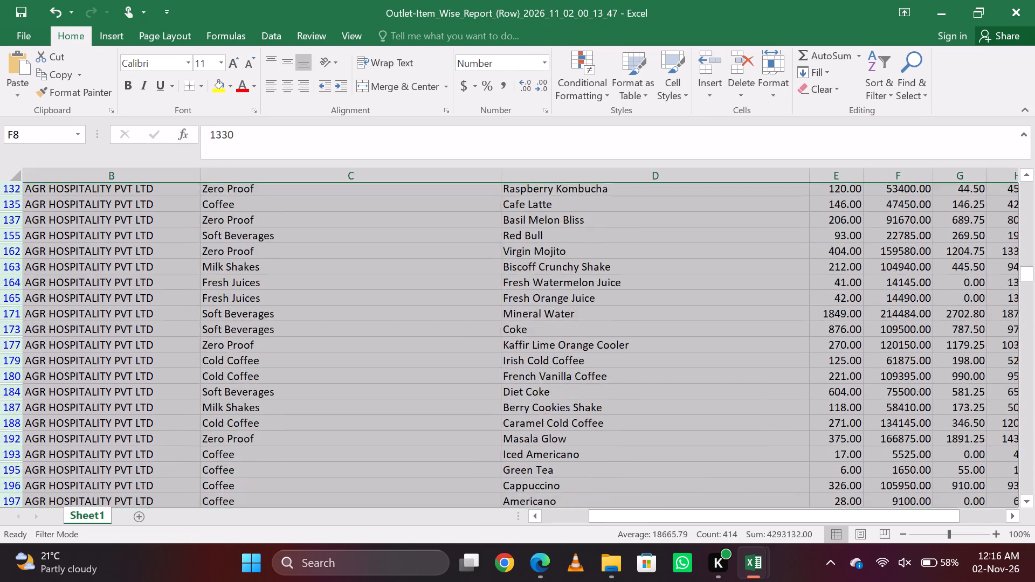
# Select all remaining categories in the Category filter and apply it to show the food items.
pyautogui.click(498, 255)
pyautogui.press('Down')
pyautogui.press('Down')
pyautogui.press('Down')
pyautogui.press('Down')
pyautogui.press('Down')
pyautogui.press('Down')
pyautogui.press('Down')
pyautogui.press('Down')
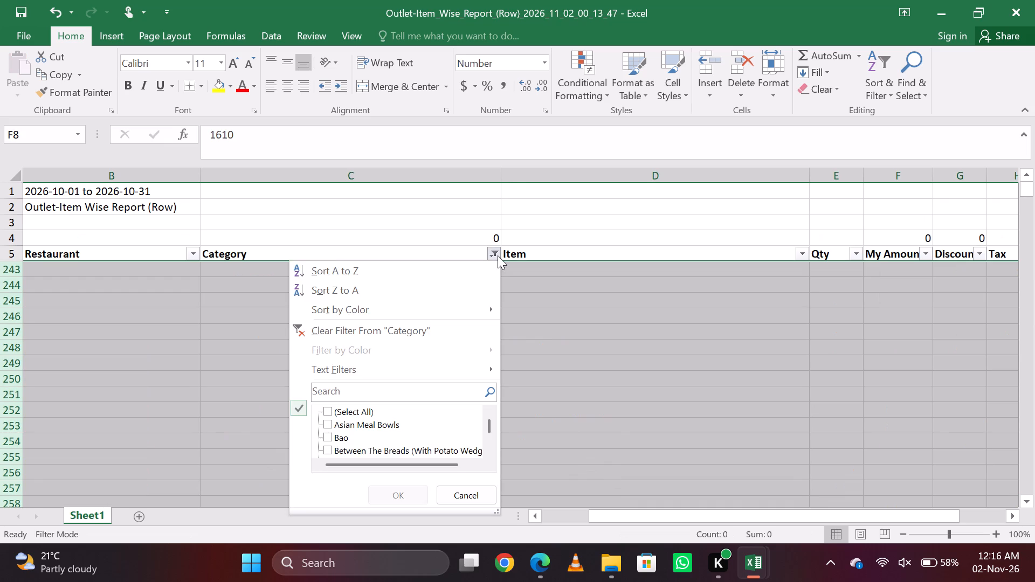
pyautogui.press('space')
pyautogui.press('Tab')
pyautogui.press('Return')
# Copy the Discount subtotal in G4 and paste it as a value into Food cell J7 on the audit report's DISCOUNT sheet.
pyautogui.press('Up')
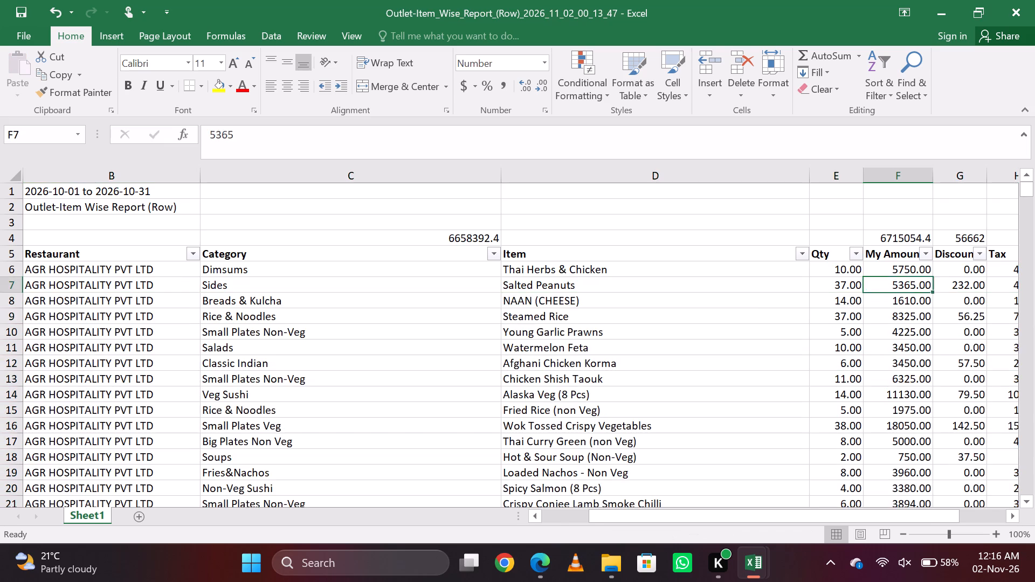
pyautogui.press('Up')
pyautogui.press('Up')
pyautogui.press('Up')
pyautogui.press('Right')
pyautogui.hotkey('ctrl', 'c')
pyautogui.hotkey('alt', 'Tab')
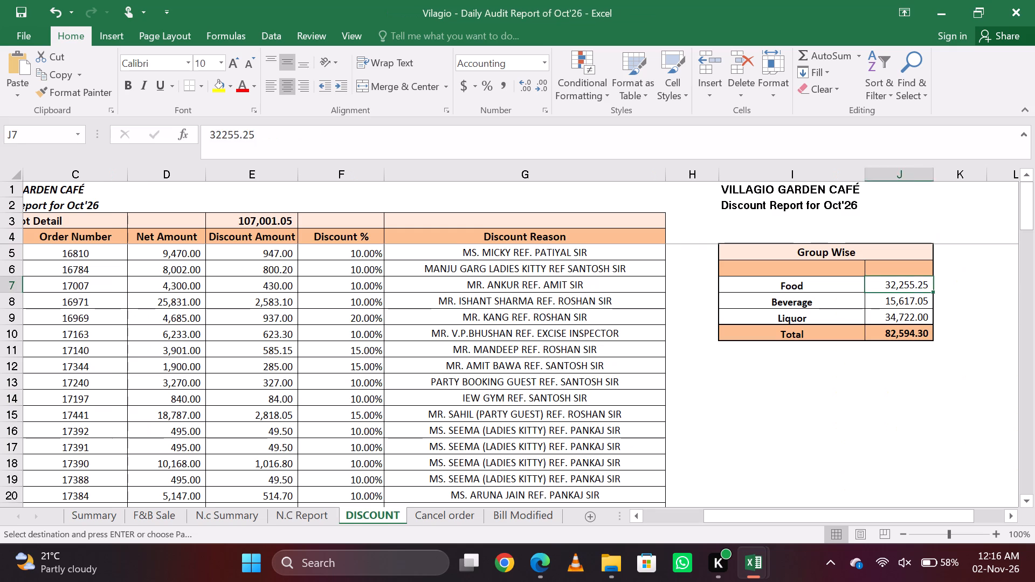
pyautogui.press('Right')
pyautogui.press('Left')
pyautogui.write('esv')
pyautogui.press('Return')
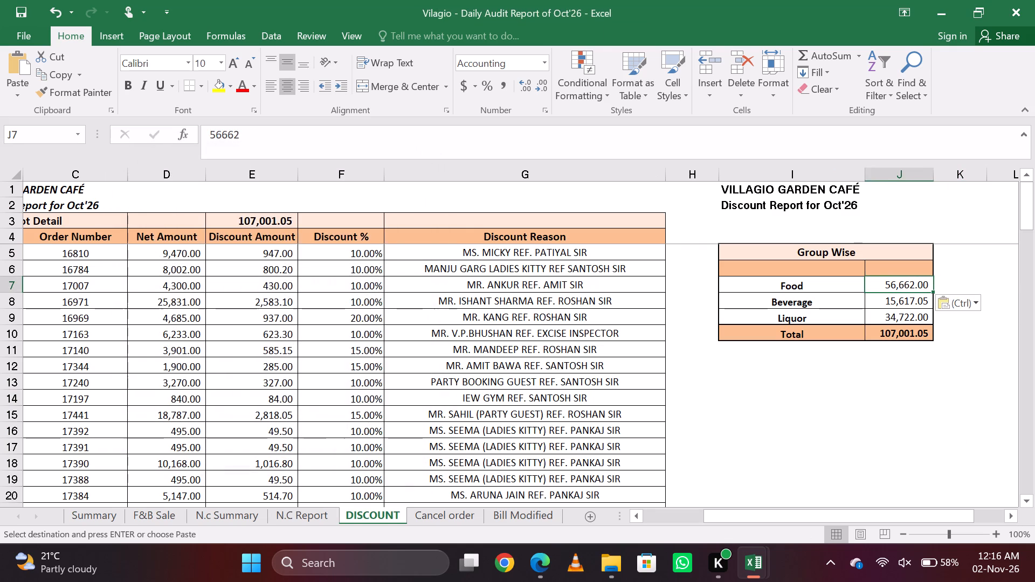
# Return to column A of the DISCOUNT sheet and save the audit report workbook.
pyautogui.press('Left')
pyautogui.press('Left')
pyautogui.press('Left')
pyautogui.press('Left')
pyautogui.press('Left')
pyautogui.press('Left')
pyautogui.press('Left')
pyautogui.press('Left')
pyautogui.press('Left')
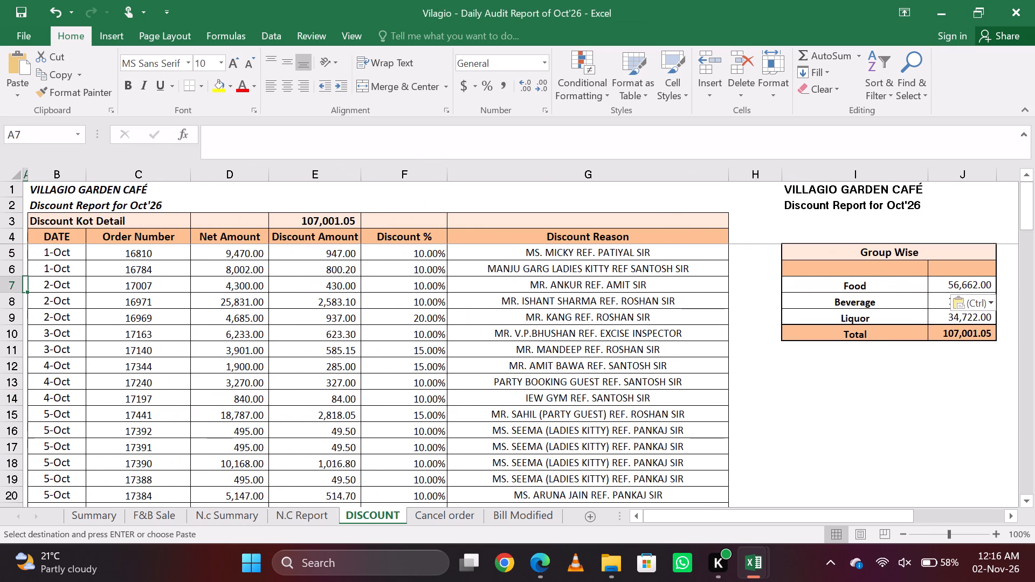
pyautogui.hotkey('ctrl', 's')
# Check the N.C Report total in G1 against the complimentary sale price totals on the N.c Summary sheet.
pyautogui.hotkey('ctrl', 'pageup')
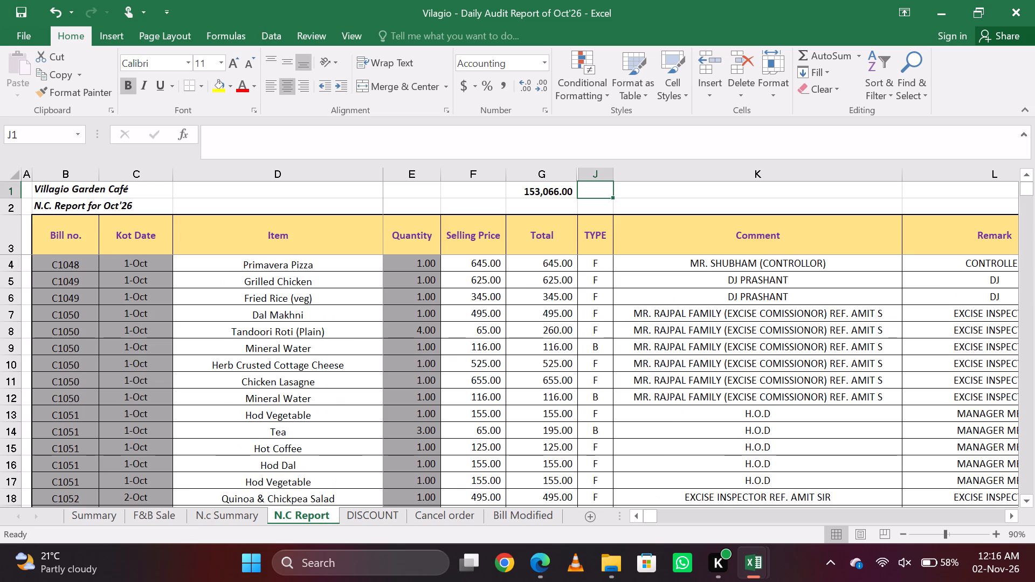
pyautogui.press('Down')
pyautogui.press('Left')
pyautogui.press('Up')
pyautogui.press('Up')
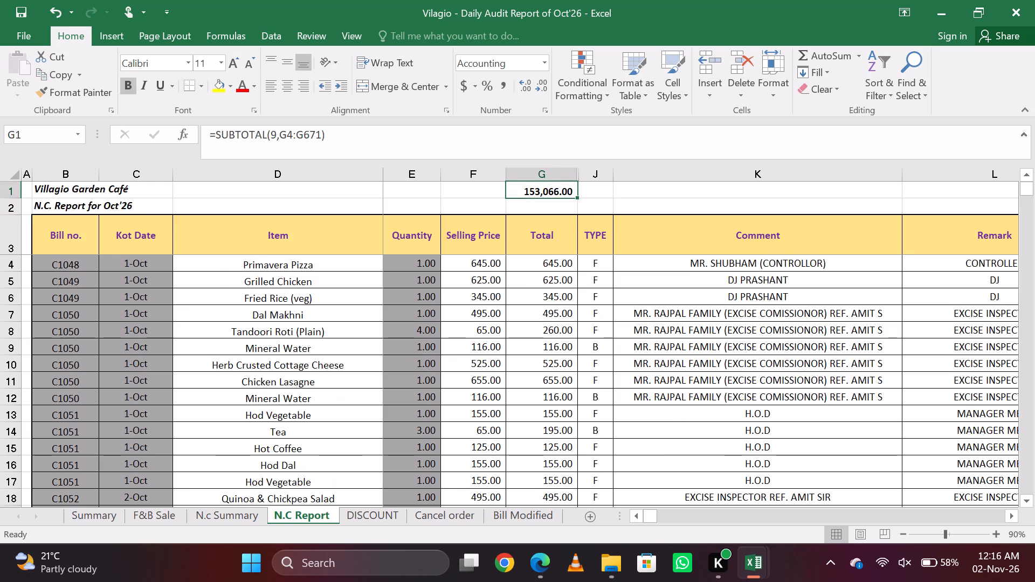
pyautogui.hotkey('ctrl', 'pageup')
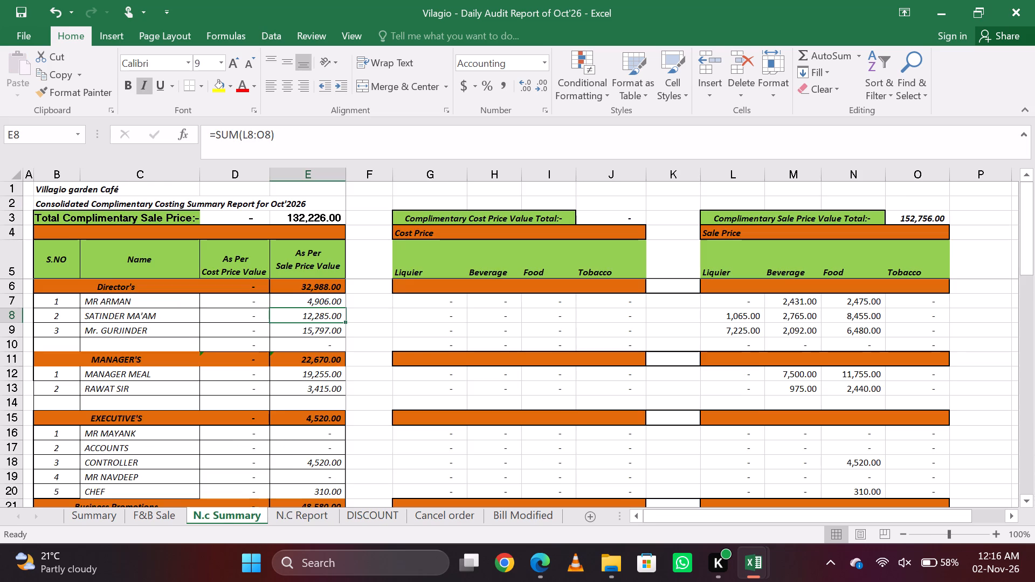
# On the N.C Report sheet, examine the Cost Price and SALE PRICE columns split by L, B, F and T type.
pyautogui.hotkey('ctrl', 'pagedown')
pyautogui.press('Right')
pyautogui.press('Right')
pyautogui.press('Right')
pyautogui.press('Right')
pyautogui.press('Right')
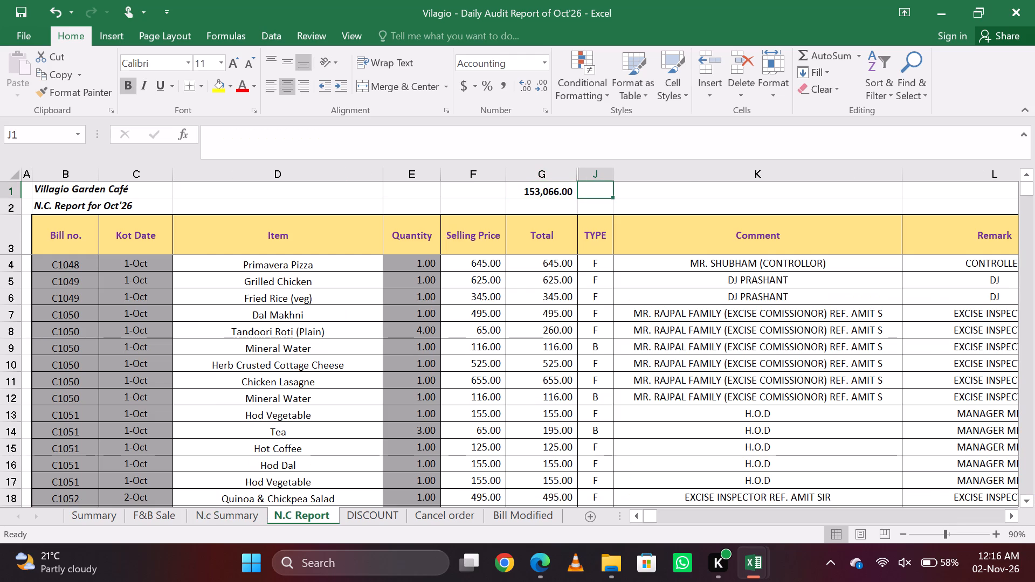
pyautogui.press('Left')
pyautogui.press('Right')
pyautogui.press('Right')
pyautogui.press('Right')
pyautogui.press('Right')
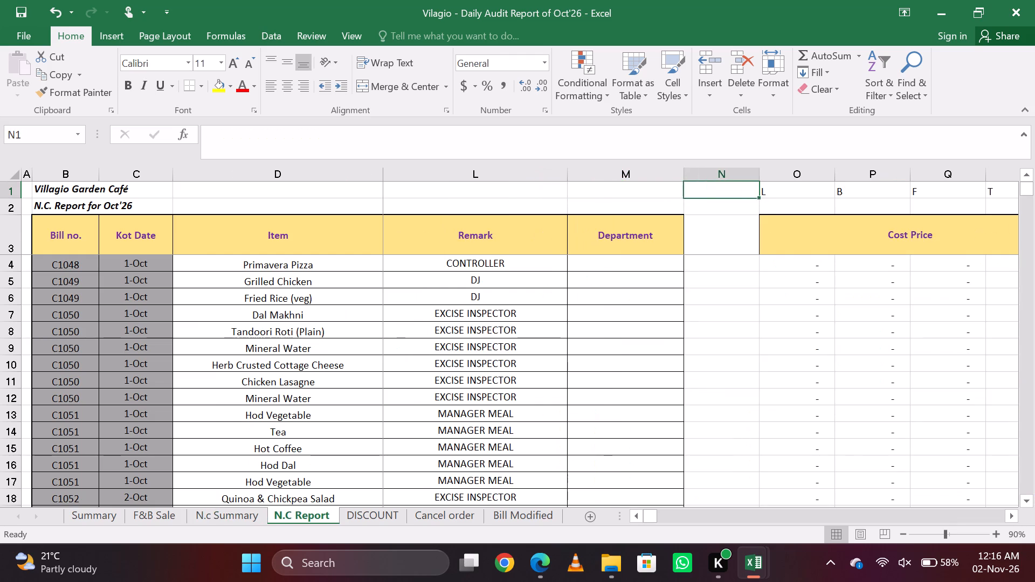
pyautogui.press('Down')
pyautogui.press('Down')
pyautogui.press('Down')
pyautogui.press('Down')
pyautogui.press('Down')
pyautogui.press('Down')
pyautogui.press('Down')
pyautogui.press('Down')
pyautogui.press('Down')
pyautogui.press('Down')
pyautogui.press('Down')
pyautogui.press('Down')
pyautogui.press('Down')
pyautogui.press('Down')
pyautogui.press('Down')
pyautogui.press('Down')
pyautogui.press('Down')
pyautogui.press('Down')
pyautogui.press('Down')
pyautogui.press('Down')
pyautogui.press('Down')
pyautogui.press('Down')
pyautogui.press('Down')
pyautogui.press('Down')
pyautogui.press('Down')
pyautogui.press('Down')
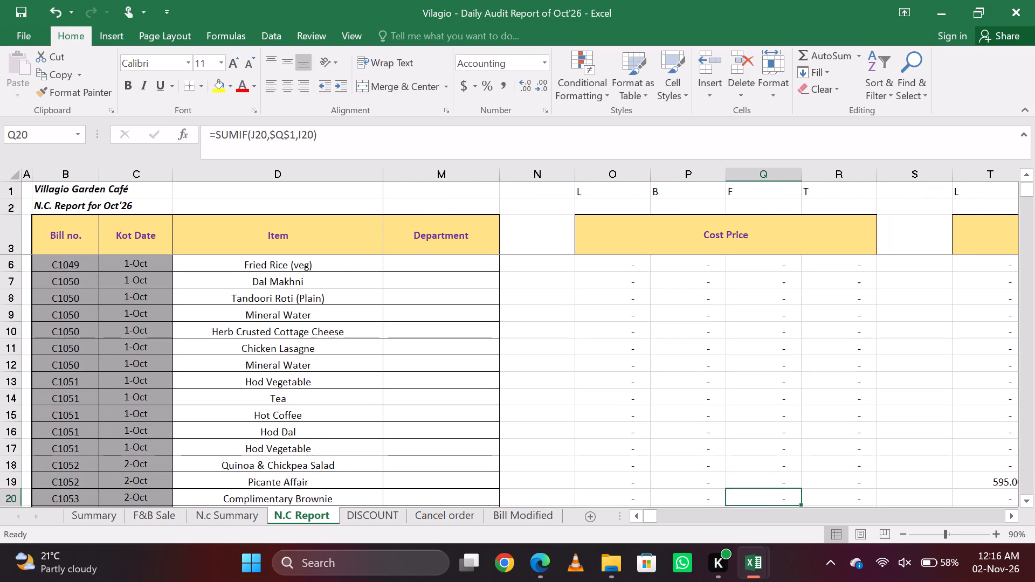
pyautogui.press('Right')
pyautogui.press('Right')
pyautogui.press('Right')
pyautogui.press('Right')
pyautogui.press('Up')
pyautogui.press('Right')
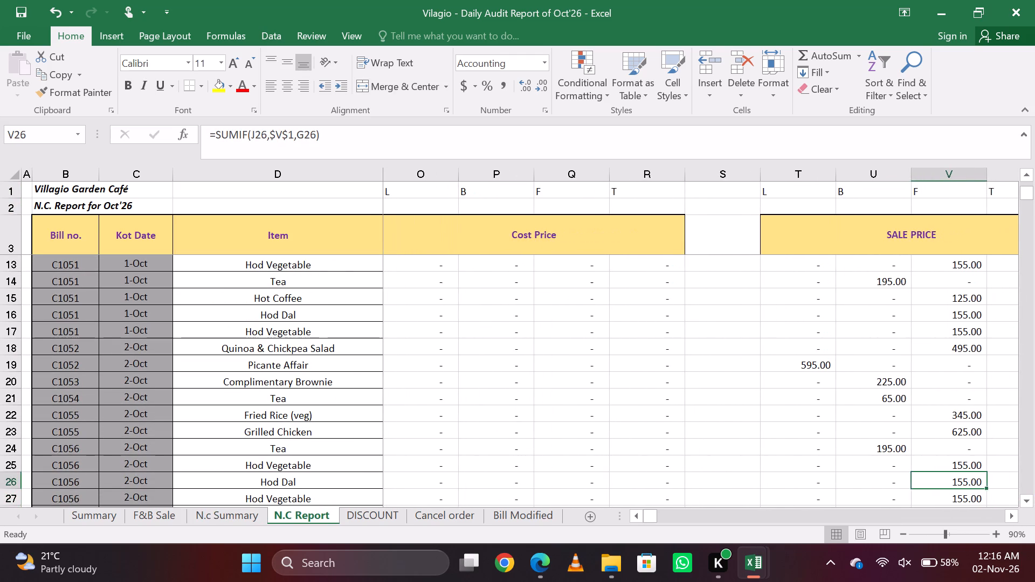
pyautogui.press('Down')
pyautogui.press('Right')
pyautogui.press('Right')
pyautogui.press('Left')
pyautogui.press('Left')
pyautogui.press('Down')
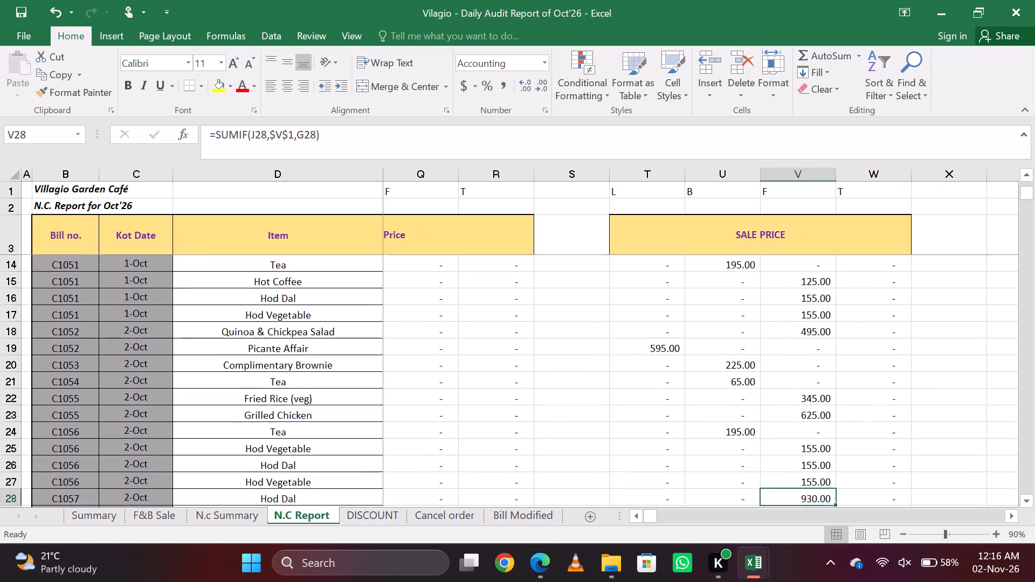
# Review the SALE PRICE amounts by type for all October bills, down past the last N.C. entry.
pyautogui.press('Down')
pyautogui.press('Down')
pyautogui.press('Down')
pyautogui.press('Down')
pyautogui.press('Down')
pyautogui.press('Down')
pyautogui.press('Down')
pyautogui.press('Down')
pyautogui.press('Down')
pyautogui.press('pagedown')
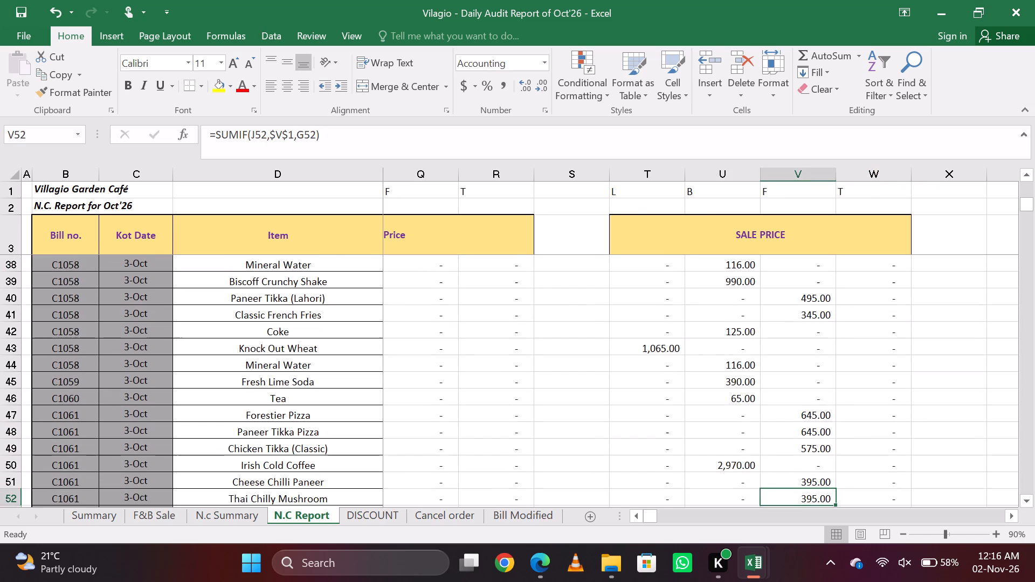
pyautogui.press('pagedown')
pyautogui.press('pagedown')
pyautogui.press('pagedown')
pyautogui.press('pagedown')
pyautogui.press('pagedown')
pyautogui.press('pagedown')
pyautogui.press('pagedown')
pyautogui.press('pagedown')
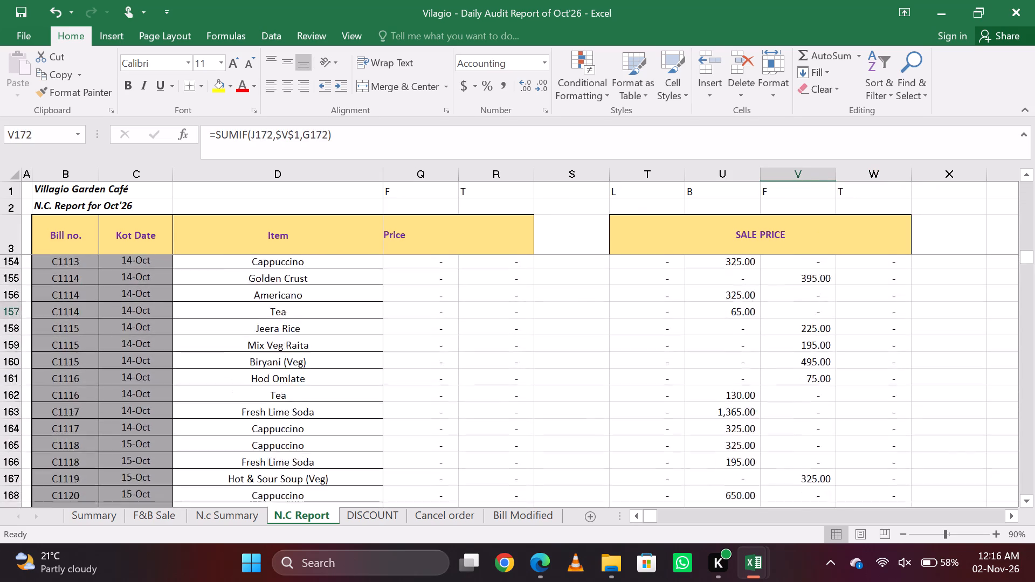
pyautogui.press('pagedown')
pyautogui.press('pagedown')
pyautogui.press('pagedown')
pyautogui.press('pagedown')
pyautogui.press('pagedown')
pyautogui.press('pagedown')
pyautogui.press('pagedown')
pyautogui.press('pagedown')
pyautogui.press('pagedown')
pyautogui.press('pagedown')
pyautogui.press('pagedown')
pyautogui.press('pagedown')
pyautogui.press('pagedown')
pyautogui.press('pagedown')
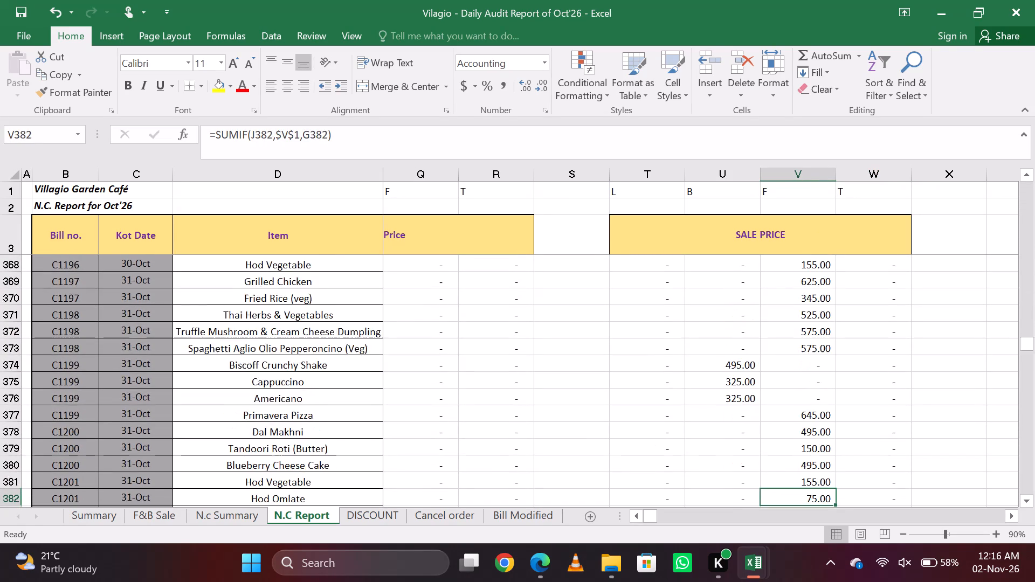
pyautogui.press('pagedown')
pyautogui.press('pagedown')
pyautogui.press('pagedown')
pyautogui.press('pagedown')
pyautogui.press('pagedown')
# Examine the SALE PRICE columns for the last 31-Oct bills and the blank rows below the final N.C. entry.
pyautogui.press('pageup')
pyautogui.press('pageup')
pyautogui.press('pageup')
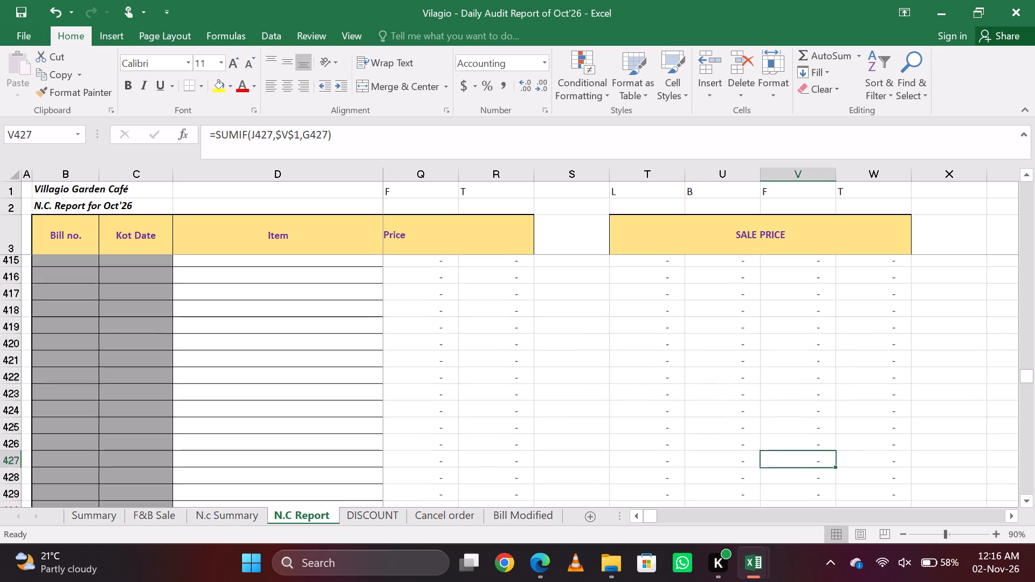
pyautogui.press('pageup')
pyautogui.press('pageup')
pyautogui.press('Down')
pyautogui.press('Down')
pyautogui.press('Down')
pyautogui.press('Down')
pyautogui.press('Down')
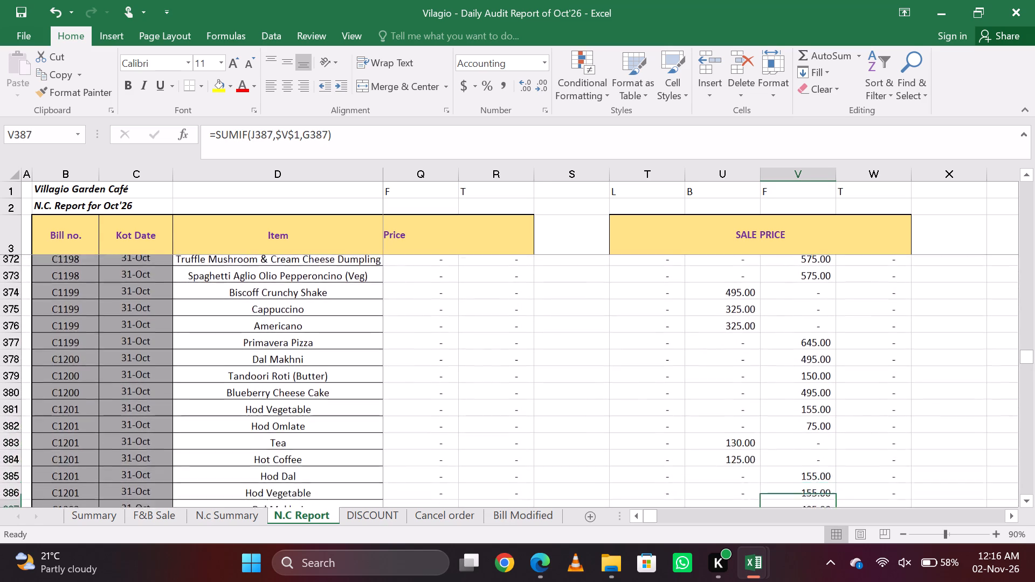
pyautogui.press('Down')
pyautogui.press('Down')
pyautogui.press('Down')
pyautogui.press('Down')
pyautogui.press('Down')
pyautogui.press('Down')
pyautogui.press('Down')
pyautogui.press('Down')
pyautogui.press('Down')
pyautogui.press('Down')
pyautogui.press('Down')
pyautogui.press('Down')
pyautogui.press('Down')
pyautogui.press('Down')
pyautogui.press('Up')
pyautogui.press('Down')
pyautogui.press('Down')
pyautogui.press('Down')
pyautogui.press('Down')
pyautogui.press('Down')
pyautogui.press('Down')
pyautogui.press('Down')
pyautogui.press('Down')
pyautogui.press('Down')
pyautogui.press('Down')
pyautogui.press('Down')
pyautogui.press('Down')
pyautogui.press('Down')
pyautogui.press('Down')
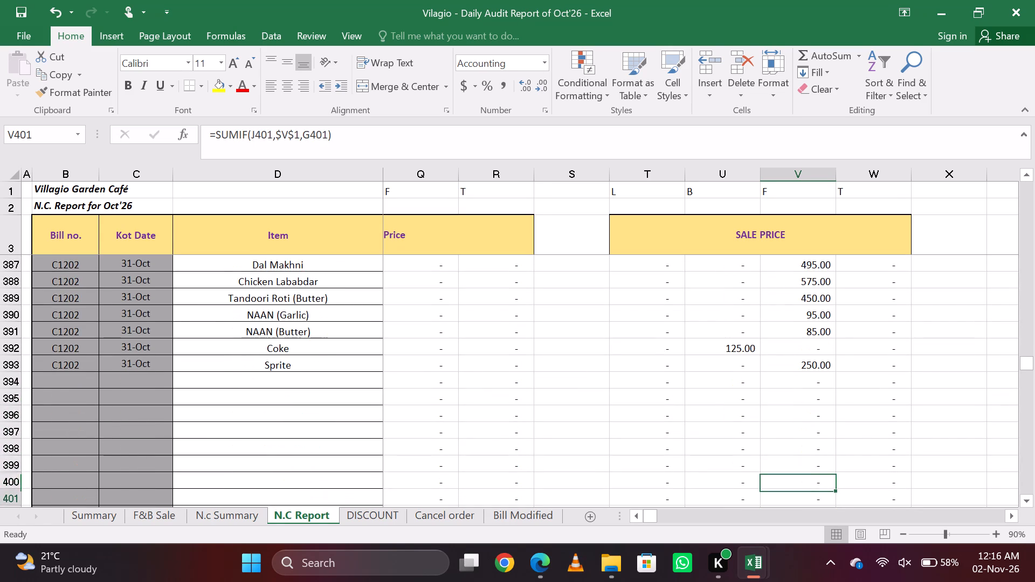
pyautogui.press('Down')
pyautogui.press('Down')
pyautogui.press('Down')
pyautogui.press('Down')
pyautogui.press('Down')
pyautogui.press('Down')
pyautogui.press('Down')
pyautogui.press('Down')
pyautogui.press('Down')
pyautogui.press('Down')
pyautogui.press('Down')
pyautogui.press('Down')
pyautogui.press('Down')
pyautogui.press('Down')
pyautogui.press('Down')
pyautogui.press('Down')
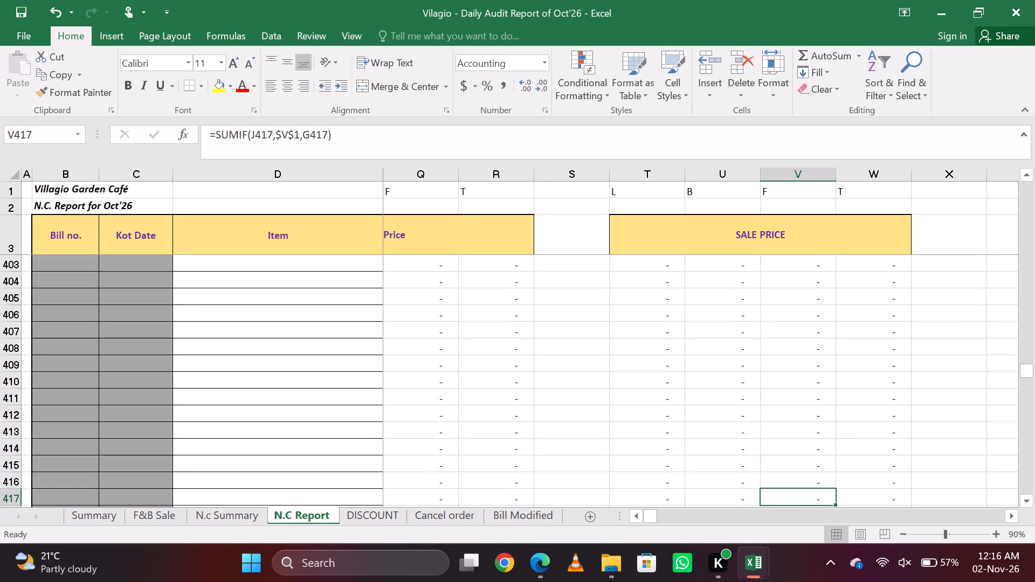
pyautogui.press('Up')
pyautogui.press('Down')
pyautogui.press('Down')
pyautogui.press('Down')
pyautogui.press('Down')
pyautogui.press('Down')
pyautogui.press('Down')
pyautogui.press('Down')
pyautogui.press('Down')
pyautogui.press('Down')
pyautogui.press('Down')
pyautogui.press('Down')
pyautogui.press('Down')
pyautogui.press('Down')
pyautogui.press('Down')
pyautogui.press('Down')
pyautogui.press('Down')
pyautogui.press('Down')
pyautogui.press('Down')
pyautogui.press('Down')
pyautogui.press('Down')
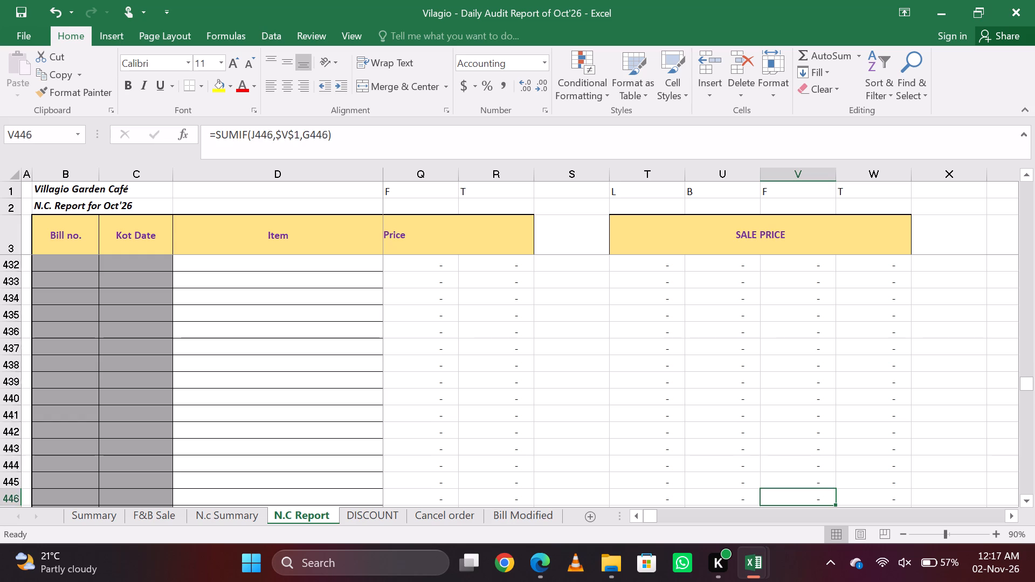
# Review the N.C Report SALE PRICE amounts by type, working back from the blank rows through the 31-Oct bills to the 18-Oct bills.
pyautogui.press('pageup')
pyautogui.press('pageup')
pyautogui.press('pageup')
pyautogui.press('pageup')
pyautogui.press('pageup')
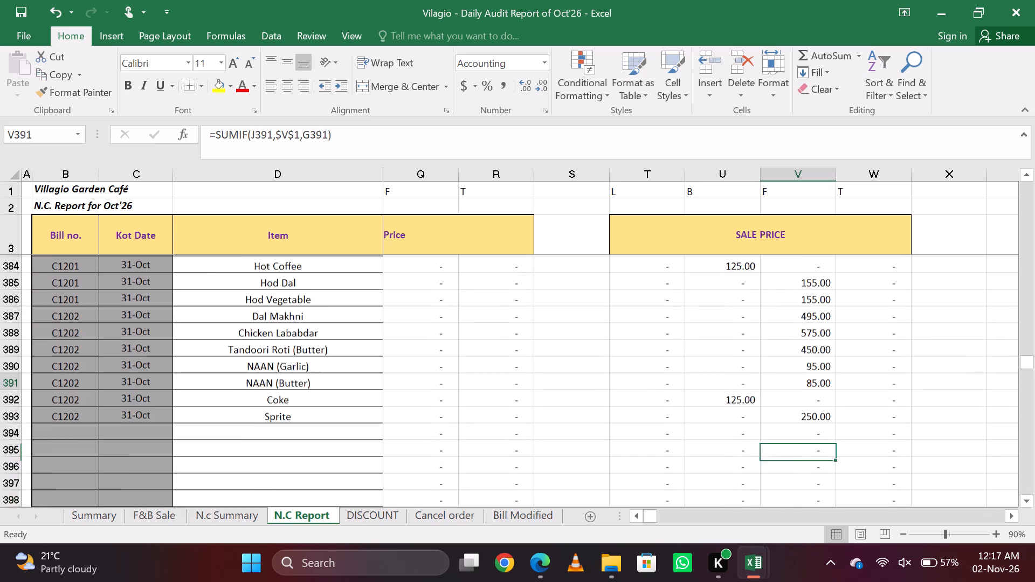
pyautogui.press('Up')
pyautogui.press('Up')
pyautogui.press('Up')
pyautogui.press('Up')
pyautogui.press('Up')
pyautogui.press('Up')
pyautogui.press('Up')
pyautogui.press('Up')
pyautogui.press('Up')
pyautogui.press('Up')
pyautogui.press('Up')
pyautogui.press('Up')
pyautogui.press('Up')
pyautogui.press('Up')
pyautogui.press('Up')
pyautogui.press('Up')
pyautogui.press('Up')
pyautogui.press('Up')
pyautogui.press('Up')
pyautogui.press('Up')
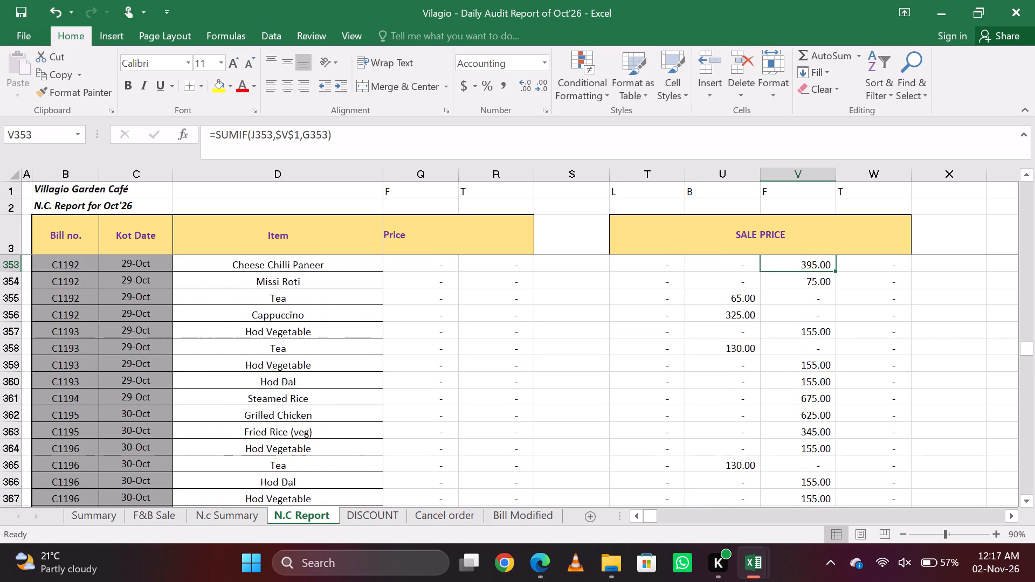
pyautogui.press('Up')
pyautogui.press('Up')
pyautogui.press('Up')
pyautogui.press('Up')
pyautogui.press('Up')
pyautogui.press('Up')
pyautogui.press('Up')
pyautogui.press('Up')
pyautogui.press('Up')
pyautogui.press('Up')
pyautogui.press('Up')
pyautogui.press('Up')
pyautogui.press('Up')
pyautogui.press('Up')
pyautogui.press('Up')
pyautogui.press('Up')
pyautogui.press('Up')
pyautogui.press('Up')
pyautogui.press('Up')
pyautogui.press('Up')
pyautogui.press('Up')
pyautogui.press('Up')
pyautogui.press('Up')
pyautogui.press('Up')
pyautogui.press('Up')
pyautogui.press('Up')
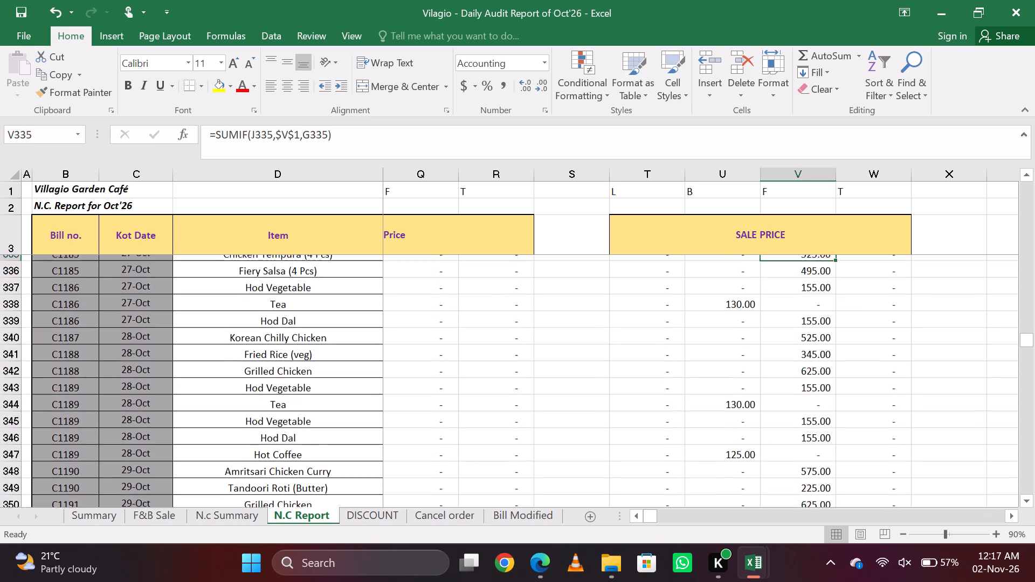
pyautogui.press('Up')
pyautogui.press('Up')
pyautogui.press('Up')
pyautogui.press('Up')
pyautogui.press('Up')
pyautogui.press('Up')
pyautogui.press('Up')
pyautogui.press('Up')
pyautogui.press('Up')
pyautogui.press('Up')
pyautogui.press('Up')
pyautogui.press('Up')
pyautogui.press('Up')
pyautogui.press('Up')
pyautogui.press('Up')
pyautogui.press('Up')
pyautogui.press('Up')
pyautogui.press('Up')
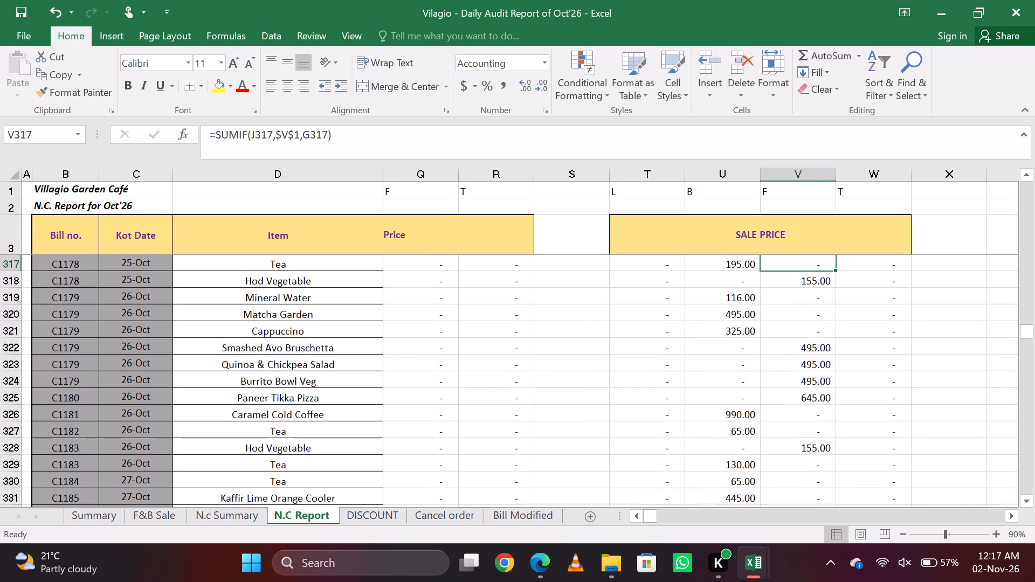
pyautogui.press('Up')
pyautogui.press('Up')
pyautogui.press('Up')
pyautogui.press('Up')
pyautogui.press('Up')
pyautogui.press('Up')
pyautogui.press('Up')
pyautogui.press('Up')
pyautogui.press('Up')
pyautogui.press('Up')
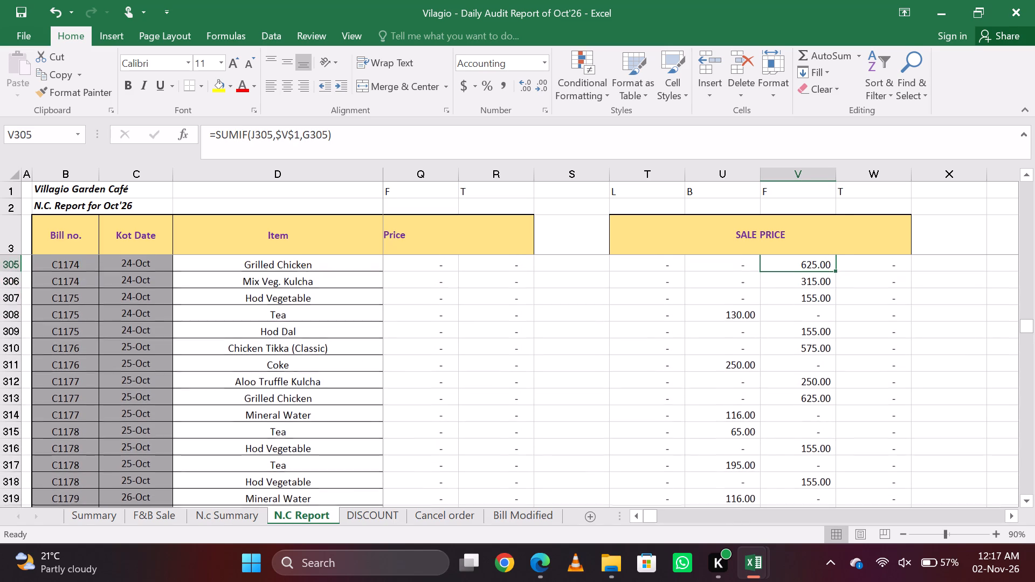
pyautogui.press('Up')
pyautogui.press('Up')
pyautogui.press('Up')
pyautogui.press('Up')
pyautogui.press('Up')
pyautogui.press('Up')
pyautogui.press('Up')
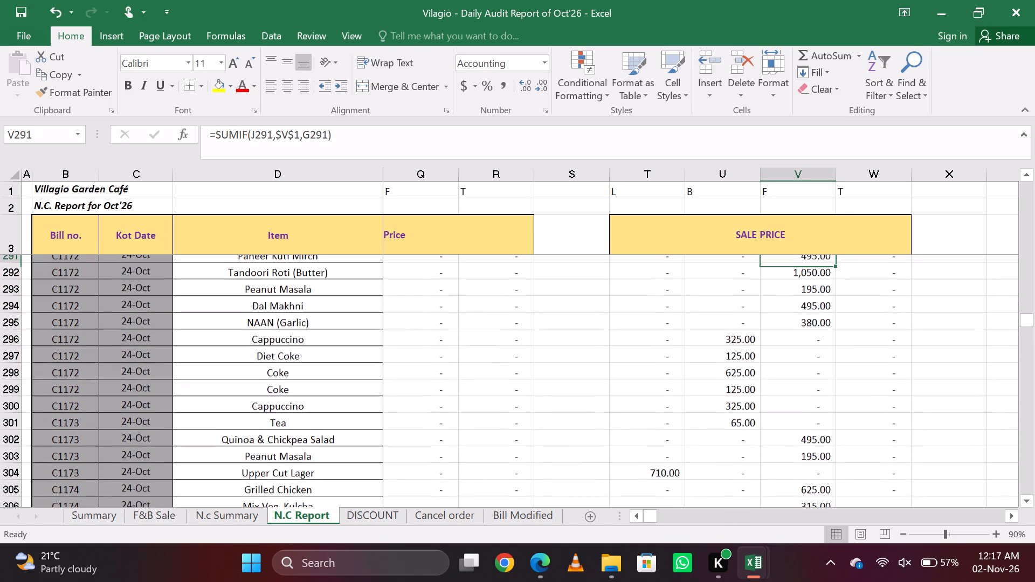
pyautogui.press('Up')
pyautogui.press('Up')
pyautogui.press('Up')
pyautogui.press('Up')
pyautogui.press('Up')
pyautogui.press('Up')
pyautogui.press('Up')
pyautogui.press('Up')
pyautogui.press('Up')
pyautogui.press('Up')
pyautogui.press('Up')
pyautogui.press('Up')
pyautogui.press('Up')
pyautogui.press('Up')
pyautogui.press('Up')
pyautogui.press('Up')
pyautogui.press('Up')
pyautogui.press('Up')
pyautogui.press('Up')
pyautogui.press('Up')
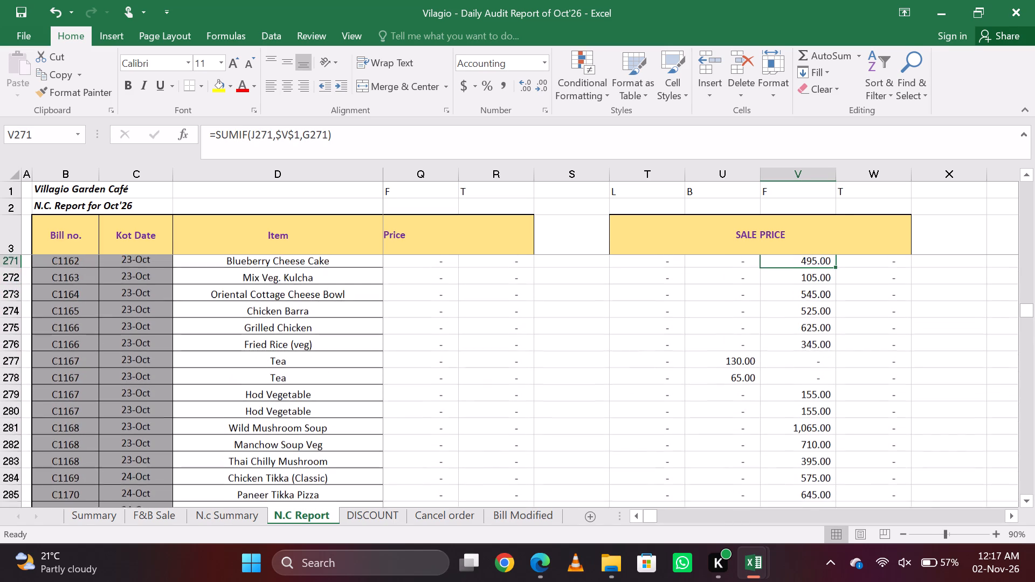
pyautogui.press('Up')
pyautogui.press('Up')
pyautogui.press('Up')
pyautogui.press('Up')
pyautogui.press('Up')
pyautogui.press('Up')
pyautogui.press('Up')
pyautogui.press('Up')
pyautogui.press('Up')
pyautogui.press('Up')
pyautogui.press('Up')
pyautogui.press('Up')
pyautogui.press('Up')
pyautogui.press('Up')
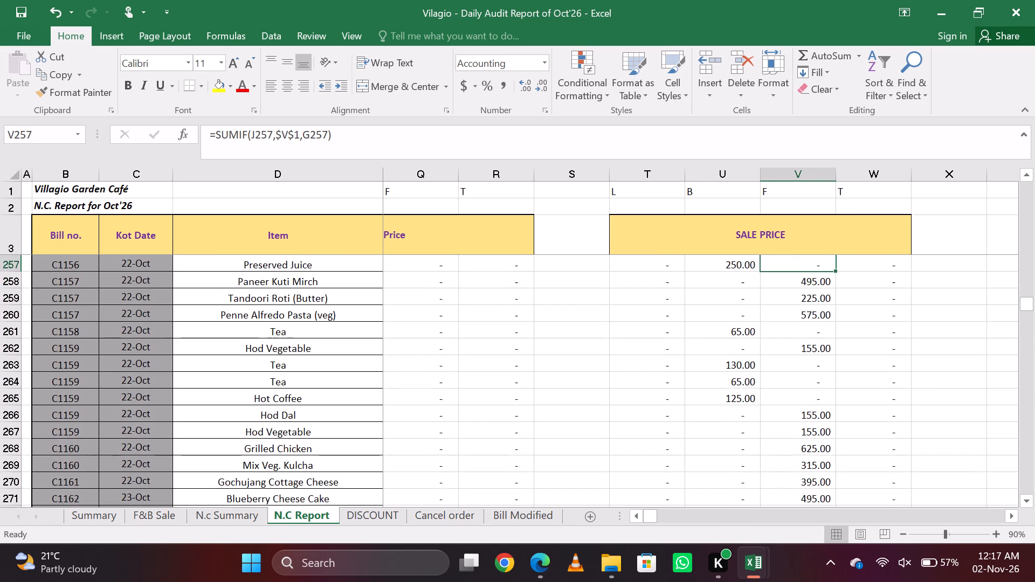
pyautogui.press('Up')
pyautogui.press('Up')
pyautogui.press('Up')
pyautogui.press('Up')
pyautogui.press('Up')
pyautogui.press('Up')
pyautogui.press('Up')
pyautogui.press('Up')
pyautogui.press('Up')
pyautogui.press('Up')
pyautogui.press('Up')
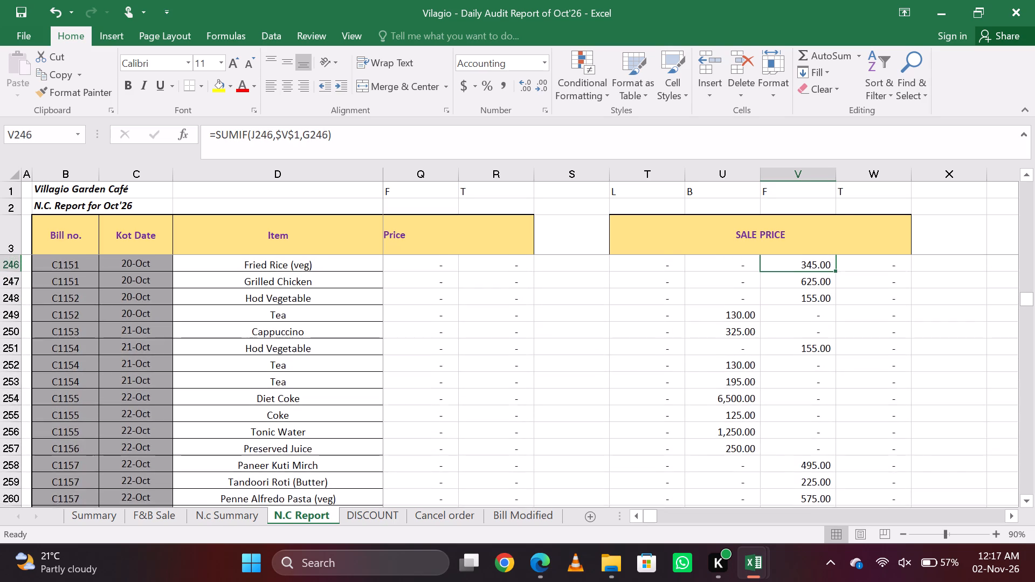
pyautogui.press('Up')
pyautogui.press('Up')
pyautogui.press('Up')
pyautogui.press('Up')
pyautogui.press('Up')
pyautogui.press('Up')
pyautogui.press('Up')
pyautogui.press('Up')
pyautogui.press('Up')
pyautogui.press('Up')
pyautogui.press('Up')
pyautogui.press('Up')
pyautogui.press('Up')
pyautogui.press('Up')
pyautogui.press('Up')
pyautogui.press('Up')
pyautogui.press('Up')
pyautogui.press('Up')
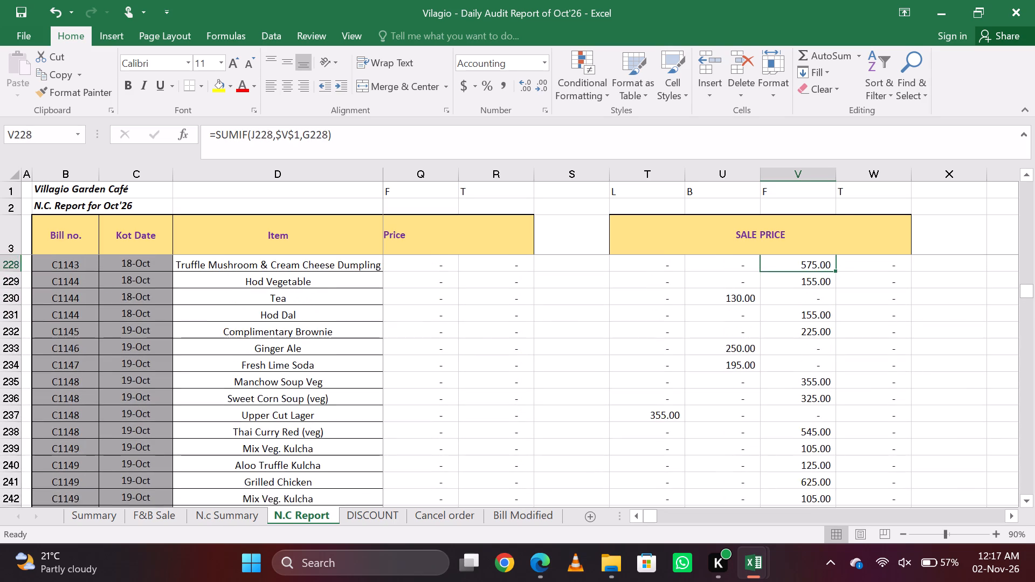
# Review the N.C Report SALE PRICE amounts by type, working back from the 18-Oct bills to the 4-Oct bills.
pyautogui.press('Up')
pyautogui.press('Up')
pyautogui.press('Up')
pyautogui.press('Up')
pyautogui.press('Up')
pyautogui.press('Up')
pyautogui.press('Up')
pyautogui.press('Up')
pyautogui.press('Up')
pyautogui.press('Up')
pyautogui.press('Up')
pyautogui.press('Up')
pyautogui.press('Up')
pyautogui.press('Up')
pyautogui.press('Up')
pyautogui.press('Up')
pyautogui.press('Up')
pyautogui.press('Up')
pyautogui.press('Up')
pyautogui.press('Up')
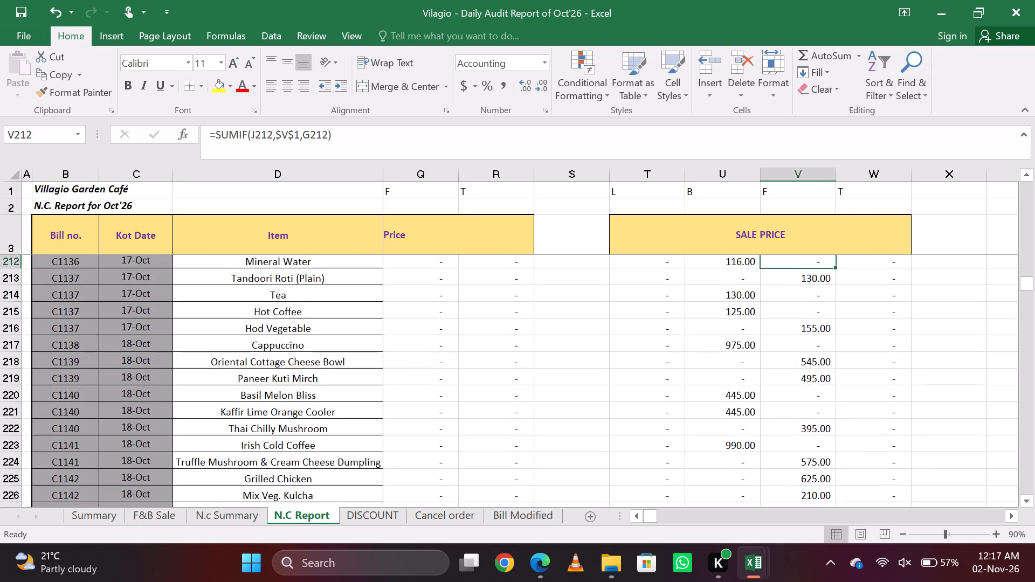
pyautogui.press('Up')
pyautogui.press('Up')
pyautogui.press('Up')
pyautogui.press('Up')
pyautogui.press('Up')
pyautogui.press('Up')
pyautogui.press('Up')
pyautogui.press('Up')
pyautogui.press('Up')
pyautogui.press('Up')
pyautogui.press('Up')
pyautogui.press('Up')
pyautogui.press('Up')
pyautogui.press('Up')
pyautogui.press('Up')
pyautogui.press('Up')
pyautogui.press('Up')
pyautogui.press('Up')
pyautogui.press('Up')
pyautogui.press('Up')
pyautogui.press('Up')
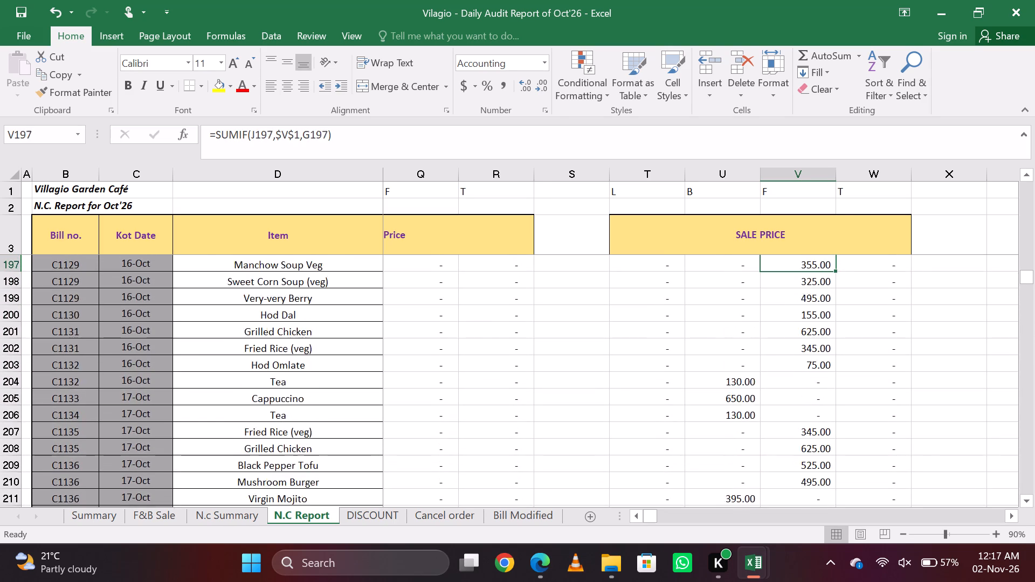
pyautogui.press('Up')
pyautogui.press('Up')
pyautogui.press('Up')
pyautogui.press('Up')
pyautogui.press('Up')
pyautogui.press('Up')
pyautogui.press('Up')
pyautogui.press('Up')
pyautogui.press('Up')
pyautogui.press('Up')
pyautogui.press('Up')
pyautogui.press('Up')
pyautogui.press('Up')
pyautogui.press('Up')
pyautogui.press('Up')
pyautogui.press('Up')
pyautogui.press('Up')
pyautogui.press('Up')
pyautogui.press('Up')
pyautogui.press('Up')
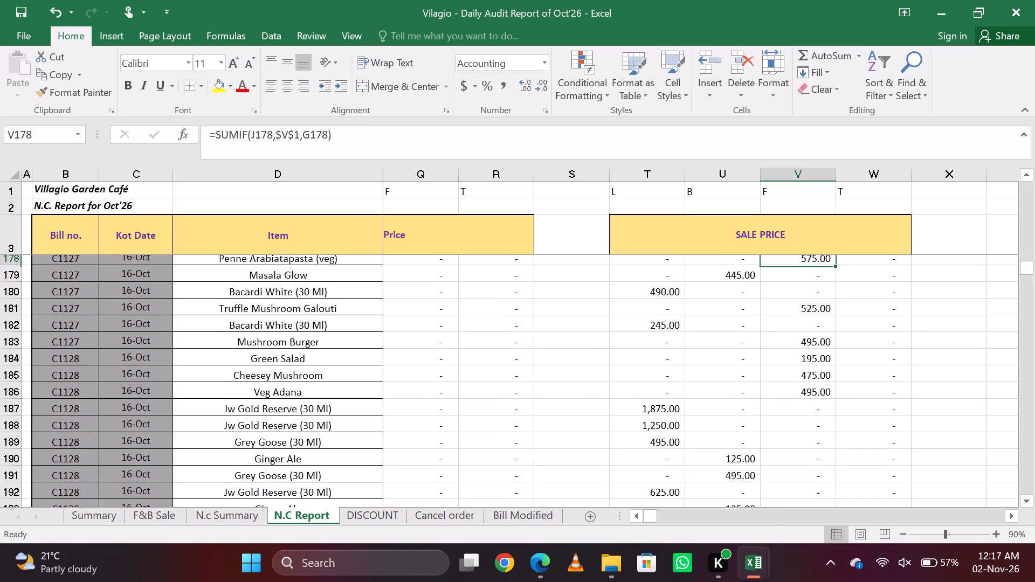
pyautogui.press('Up')
pyautogui.press('Up')
pyautogui.press('Up')
pyautogui.press('Up')
pyautogui.press('Up')
pyautogui.press('Up')
pyautogui.press('Up')
pyautogui.press('Up')
pyautogui.press('Up')
pyautogui.press('Up')
pyautogui.press('Up')
pyautogui.press('Up')
pyautogui.press('Up')
pyautogui.press('Up')
pyautogui.press('Up')
pyautogui.press('Up')
pyautogui.press('Up')
pyautogui.press('Up')
pyautogui.press('Up')
pyautogui.press('Up')
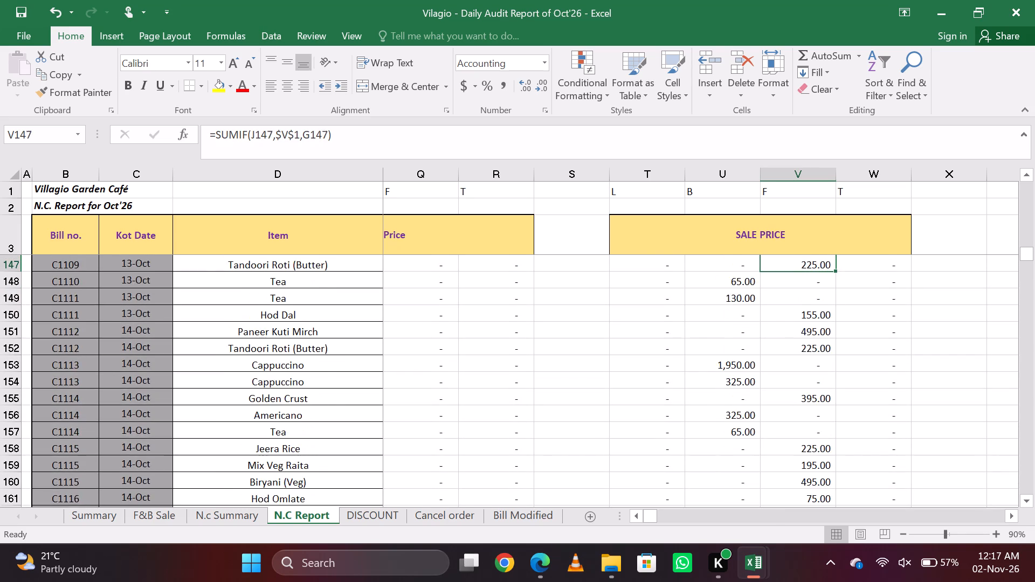
pyautogui.press('Up')
pyautogui.press('Up')
pyautogui.press('Up')
pyautogui.press('Up')
pyautogui.press('Up')
pyautogui.press('Up')
pyautogui.press('Up')
pyautogui.press('Up')
pyautogui.press('Up')
pyautogui.press('Up')
pyautogui.press('Up')
pyautogui.press('Up')
pyautogui.press('Up')
pyautogui.press('Up')
pyautogui.press('Up')
pyautogui.press('Up')
pyautogui.press('Up')
pyautogui.press('Up')
pyautogui.press('Up')
pyautogui.press('Up')
pyautogui.press('Up')
pyautogui.press('Up')
pyautogui.press('Up')
pyautogui.press('Up')
pyautogui.press('Up')
pyautogui.press('Up')
pyautogui.press('Up')
pyautogui.press('Up')
pyautogui.press('Up')
pyautogui.press('Up')
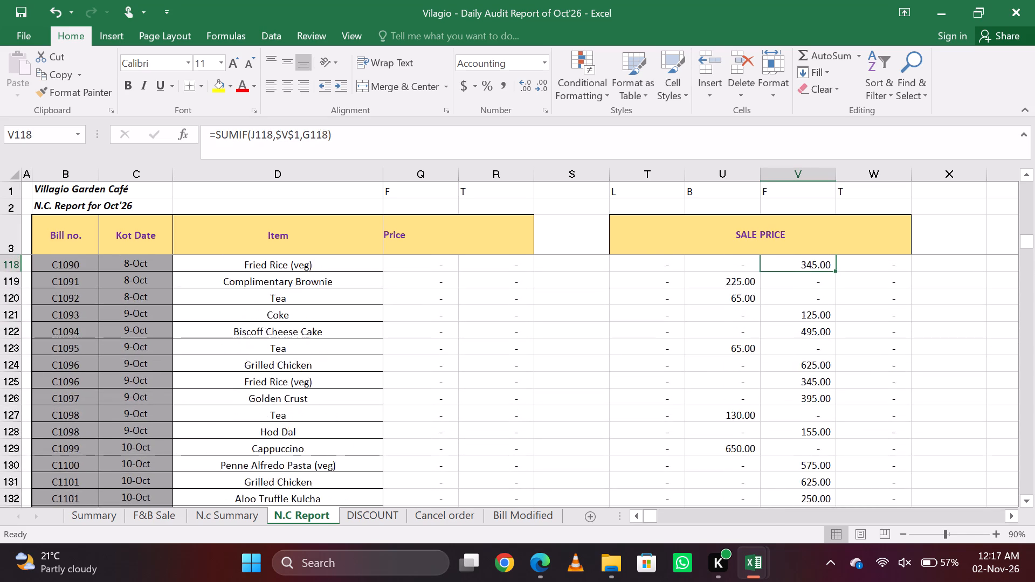
pyautogui.press('Up')
pyautogui.press('Up')
pyautogui.press('Up')
pyautogui.press('Up')
pyautogui.press('Up')
pyautogui.press('Up')
pyautogui.press('Up')
pyautogui.press('Up')
pyautogui.press('Up')
pyautogui.press('Up')
pyautogui.press('Up')
pyautogui.press('Up')
pyautogui.press('Up')
pyautogui.press('Up')
pyautogui.press('Up')
pyautogui.press('Up')
pyautogui.press('Up')
pyautogui.press('Up')
pyautogui.press('Up')
pyautogui.press('Up')
pyautogui.press('Up')
pyautogui.press('Up')
pyautogui.press('Up')
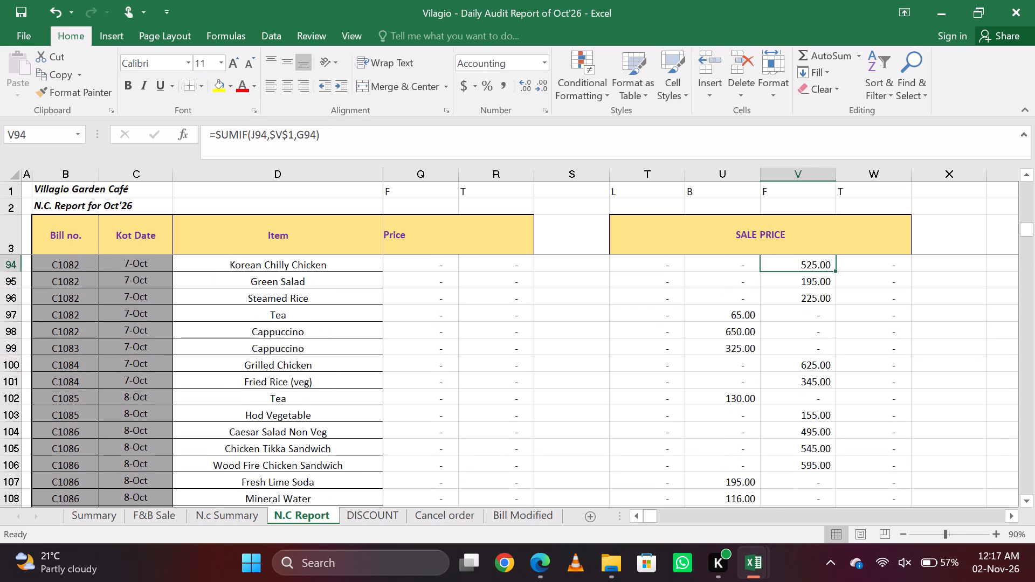
pyautogui.press('Up')
pyautogui.press('Up')
pyautogui.press('Up')
pyautogui.press('Up')
pyautogui.press('Up')
pyautogui.press('Up')
pyautogui.press('Up')
pyautogui.press('Up')
pyautogui.press('Up')
pyautogui.press('Up')
pyautogui.press('Up')
pyautogui.press('Up')
pyautogui.press('Up')
pyautogui.press('Up')
pyautogui.press('Up')
pyautogui.press('Up')
pyautogui.press('Up')
pyautogui.press('Up')
pyautogui.press('Up')
pyautogui.press('Up')
pyautogui.press('Up')
pyautogui.press('Up')
pyautogui.press('Up')
pyautogui.press('Up')
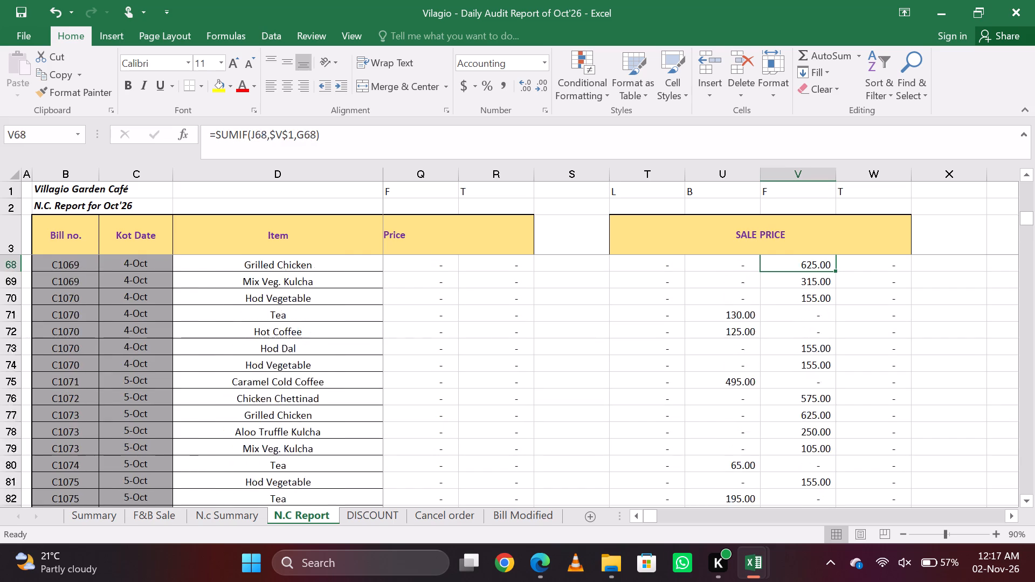
# Review the N.C Report SALE PRICE amounts by type, working back from the 4-Oct bills to the first 1-Oct bills.
pyautogui.press('Up')
pyautogui.press('Up')
pyautogui.press('Up')
pyautogui.press('Up')
pyautogui.press('Up')
pyautogui.press('Up')
pyautogui.press('Up')
pyautogui.press('Up')
pyautogui.press('Up')
pyautogui.press('Up')
pyautogui.press('Up')
pyautogui.press('Up')
pyautogui.press('Up')
pyautogui.press('Up')
pyautogui.press('Up')
pyautogui.press('Up')
pyautogui.press('Up')
pyautogui.press('Up')
pyautogui.press('Up')
pyautogui.press('Up')
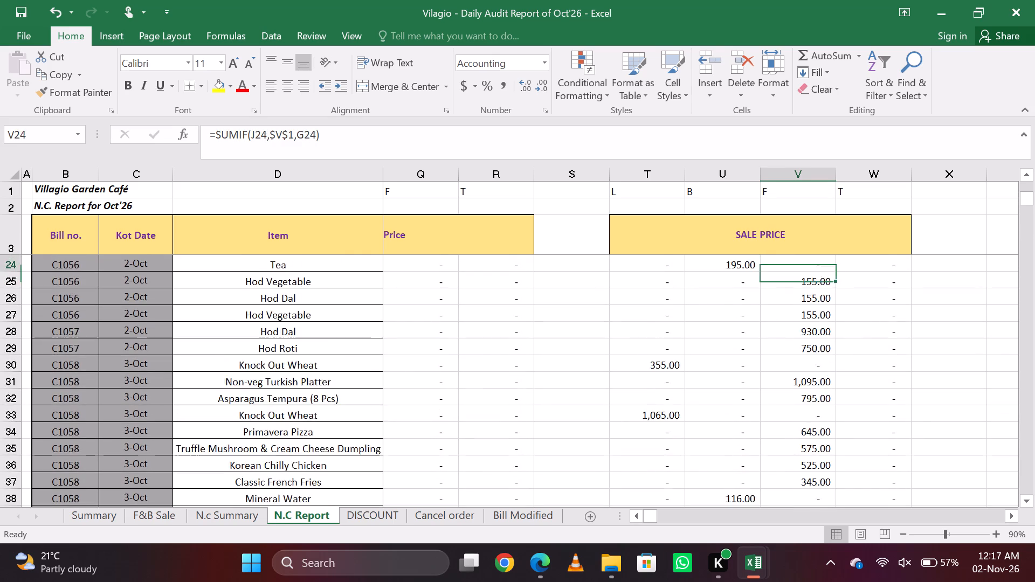
# Check the subtotal formula above the Total column of the N.C Report.
pyautogui.press('Left')
pyautogui.press('Left')
pyautogui.press('Left')
pyautogui.press('Left')
pyautogui.press('Left')
pyautogui.press('Left')
pyautogui.press('Left')
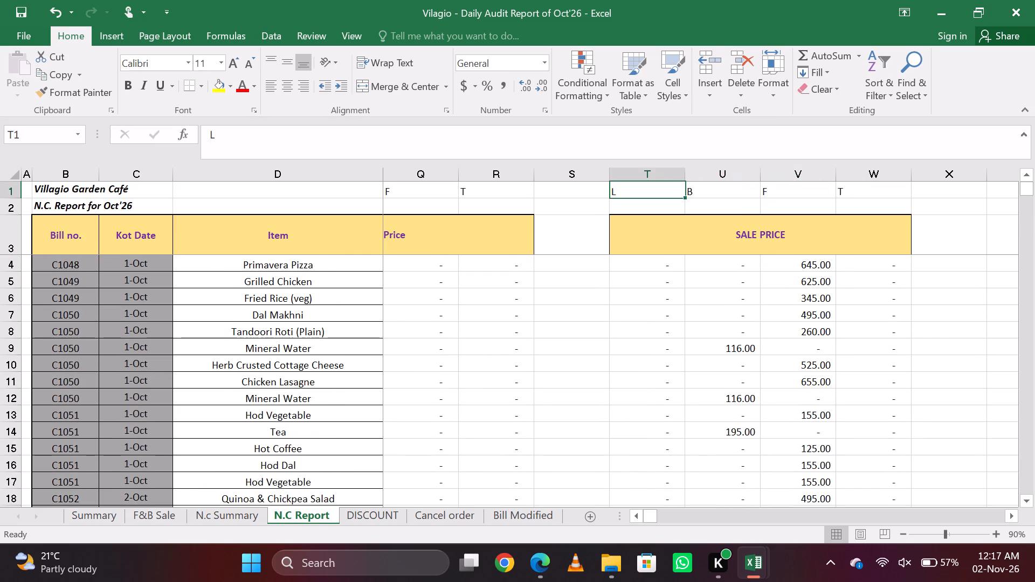
pyautogui.press('Left')
pyautogui.press('Left')
pyautogui.press('Left')
pyautogui.press('Left')
pyautogui.press('Left')
pyautogui.press('Left')
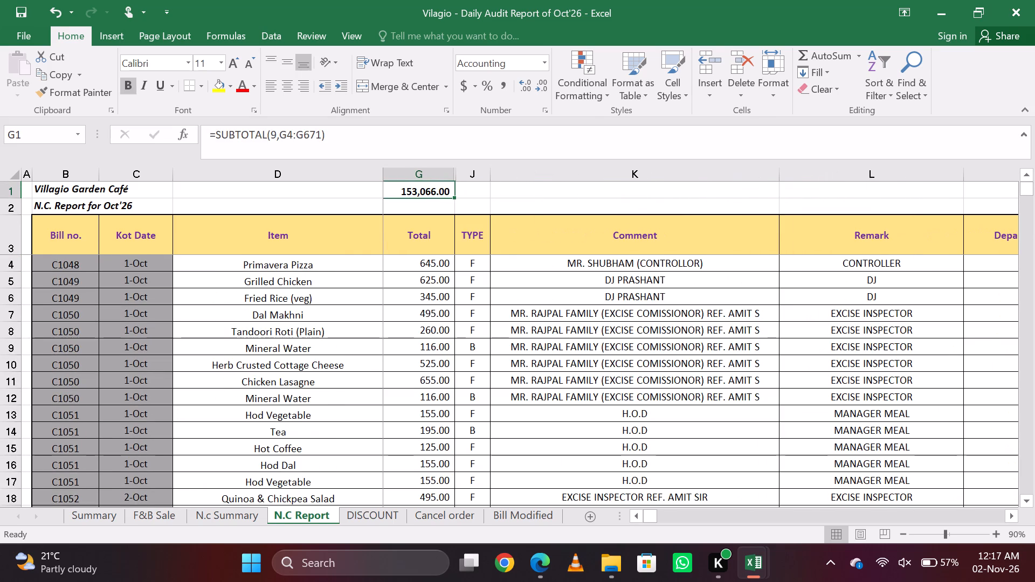
# Examine the Cost Price columns and their SUMIF formulas for the first 1-Oct bills in the N.C Report.
pyautogui.press('Right')
pyautogui.press('Right')
pyautogui.press('Right')
pyautogui.press('Right')
pyautogui.press('Right')
pyautogui.press('Right')
pyautogui.press('Right')
pyautogui.press('Right')
pyautogui.press('Right')
pyautogui.press('Right')
pyautogui.press('Right')
pyautogui.press('Down')
pyautogui.press('Left')
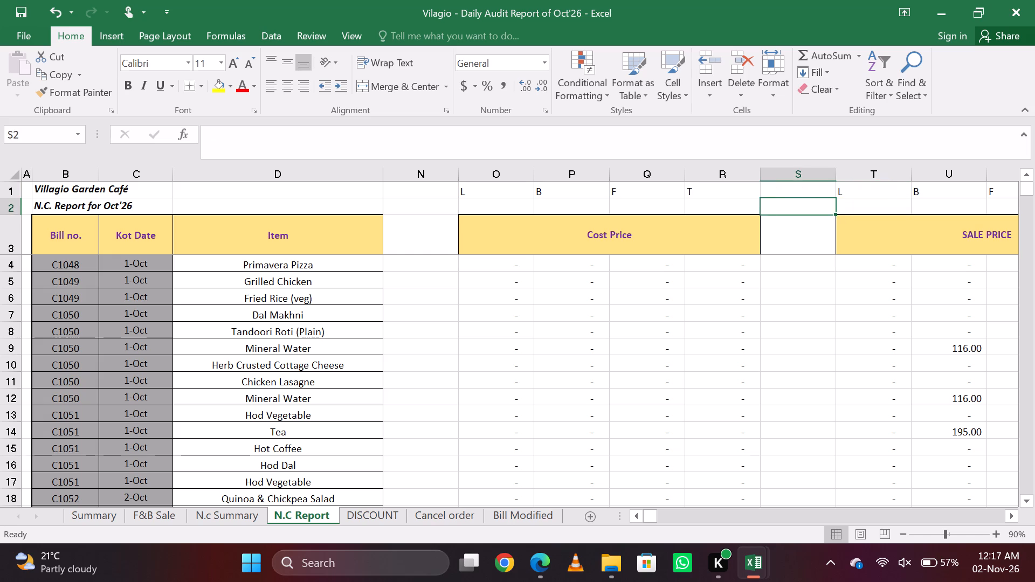
pyautogui.press('Down')
pyautogui.press('Down')
pyautogui.press('Down')
pyautogui.press('Down')
pyautogui.press('Left')
pyautogui.press('Down')
pyautogui.press('Left')
pyautogui.press('Down')
pyautogui.press('Down')
pyautogui.press('Down')
pyautogui.press('Down')
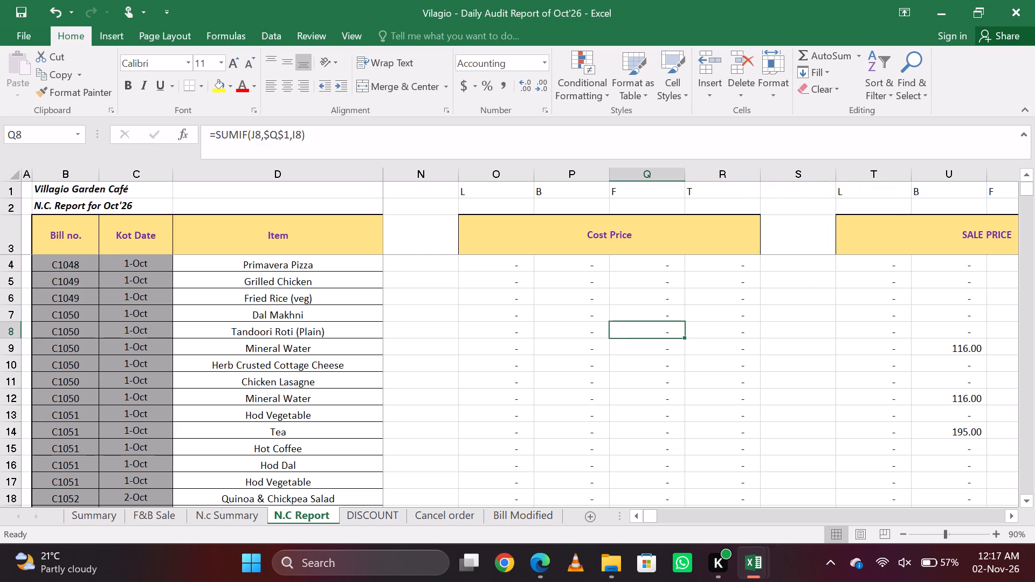
# Examine the Cost Price, quantity, selling price and total columns for the 4-Oct and 5-Oct bills in the N.C Report.
pyautogui.press('pagedown')
pyautogui.press('pagedown')
pyautogui.press('pagedown')
pyautogui.press('pagedown')
pyautogui.press('Left')
pyautogui.press('Left')
pyautogui.press('Left')
pyautogui.press('Left')
pyautogui.press('Left')
pyautogui.press('Left')
pyautogui.press('Left')
pyautogui.press('Left')
pyautogui.press('Left')
pyautogui.press('Left')
pyautogui.press('Left')
pyautogui.press('Left')
pyautogui.press('Left')
pyautogui.press('Left')
pyautogui.press('Left')
pyautogui.press('Left')
pyautogui.press('Left')
pyautogui.press('Left')
pyautogui.press('Left')
pyautogui.press('Left')
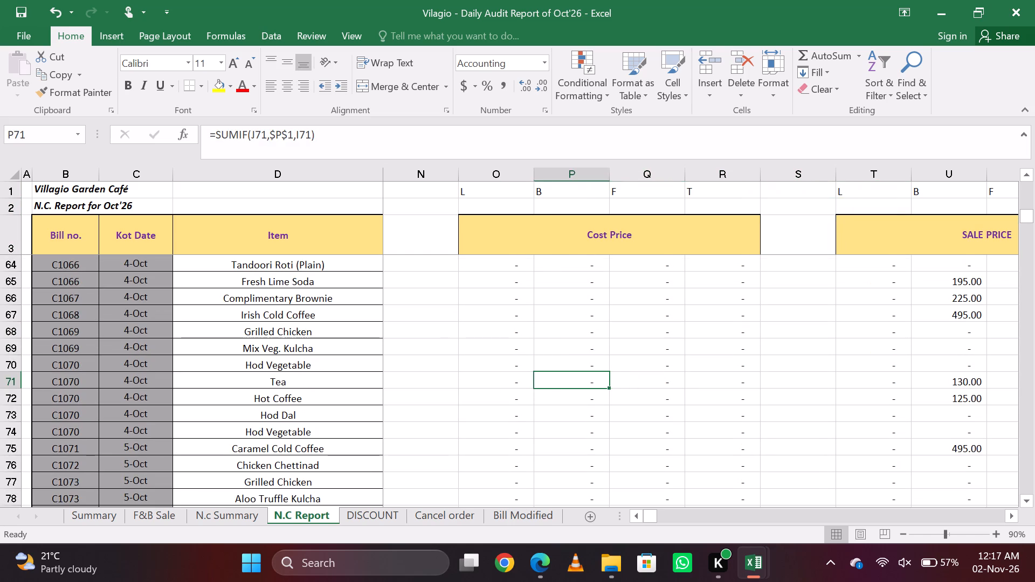
pyautogui.press('Right')
pyautogui.press('Right')
pyautogui.press('Right')
pyautogui.press('Right')
pyautogui.press('Right')
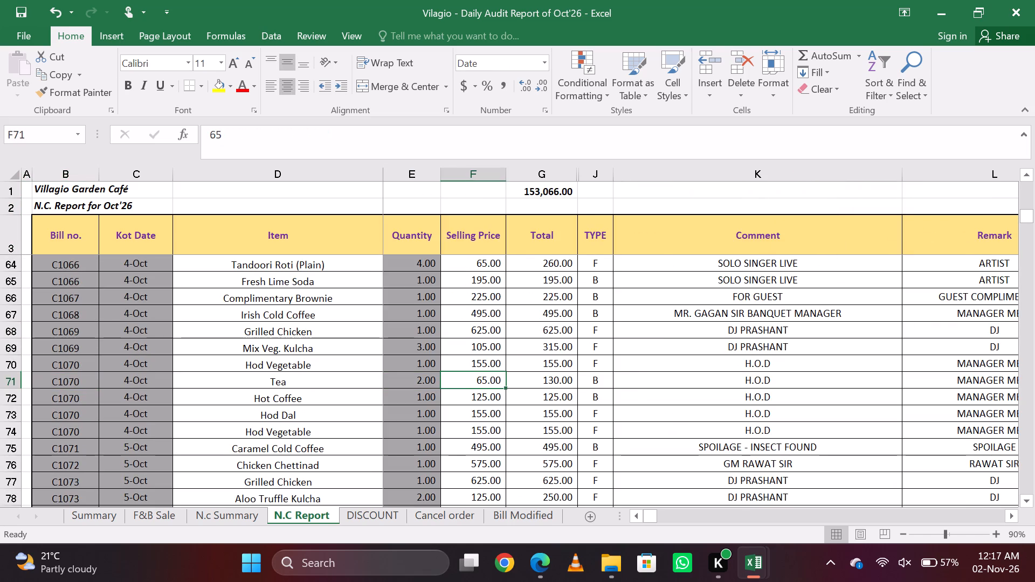
# Compare the N.C Report grand total with the complimentary sale price totals on the N.c Summary sheet.
pyautogui.hotkey('ctrl', 'pagedown')
pyautogui.hotkey('ctrl', 'pageup')
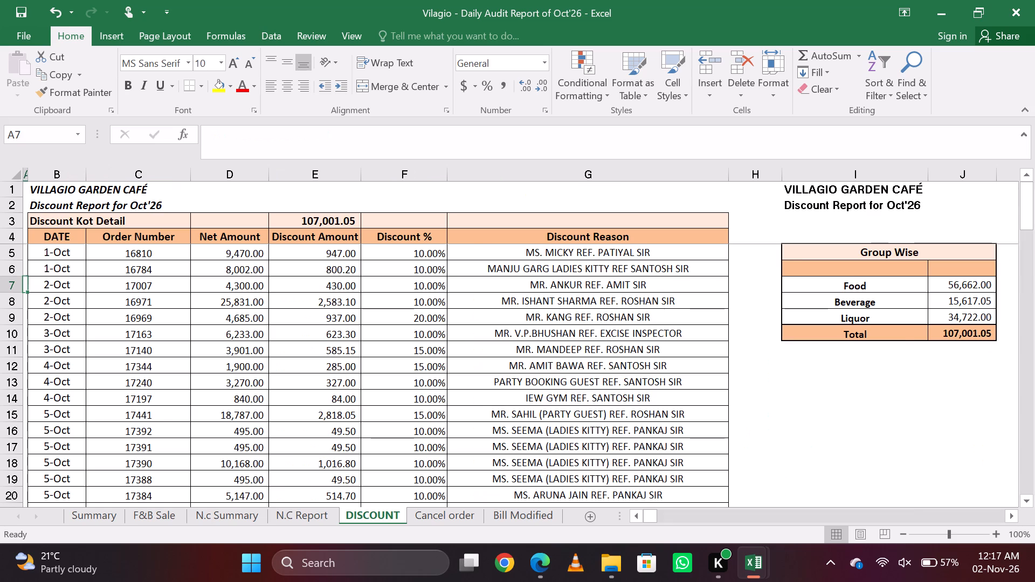
pyautogui.press('Up')
pyautogui.hotkey('ctrl', 'pageup')
pyautogui.press('Up')
pyautogui.press('Up')
pyautogui.press('Up')
pyautogui.press('Up')
pyautogui.press('Up')
pyautogui.press('Up')
pyautogui.press('Up')
pyautogui.press('Up')
pyautogui.press('Up')
pyautogui.press('Up')
pyautogui.press('Up')
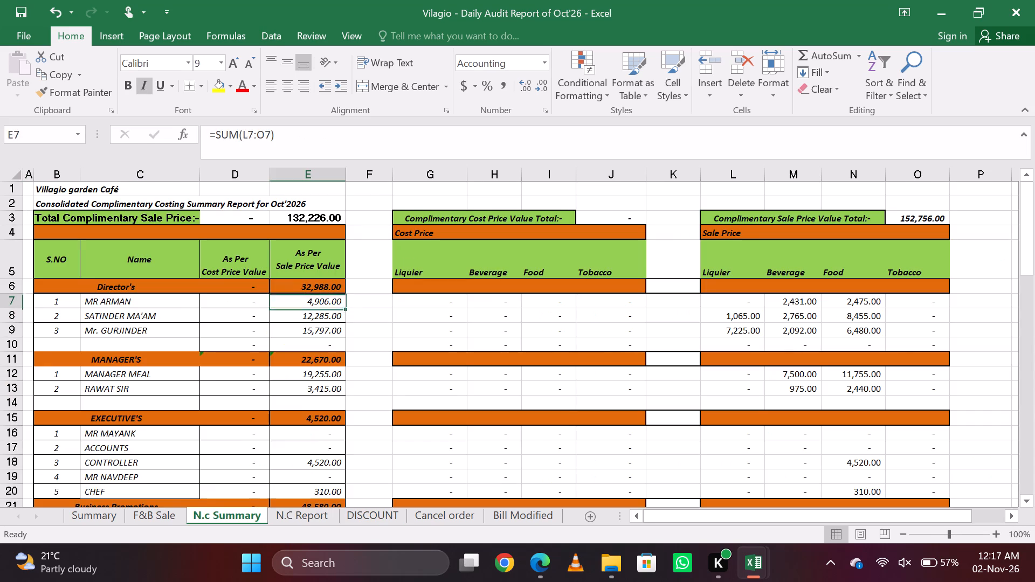
pyautogui.press('Down')
pyautogui.press('Down')
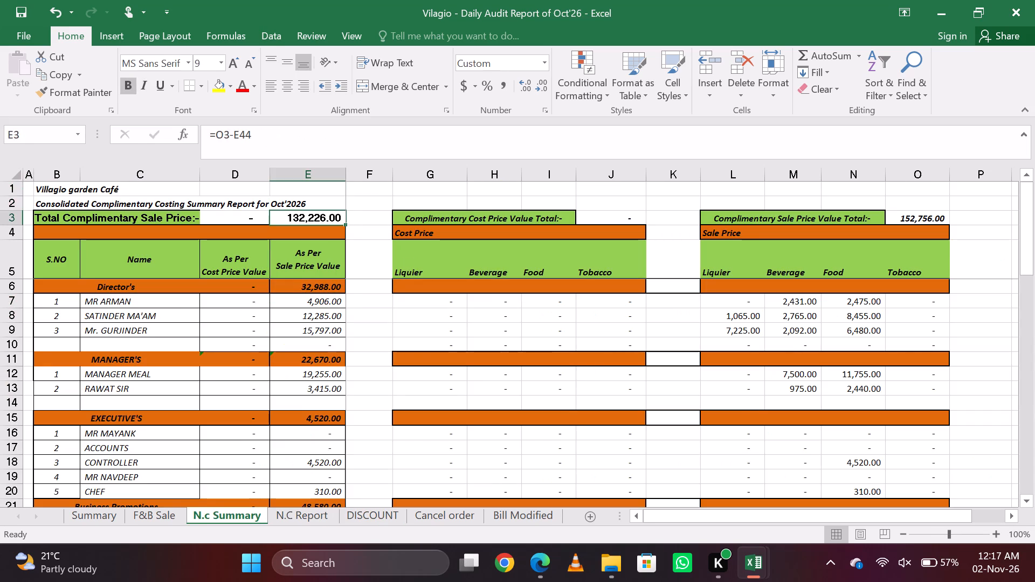
pyautogui.hotkey('ctrl', 'pagedown')
pyautogui.hotkey('ctrl', 'pageup')
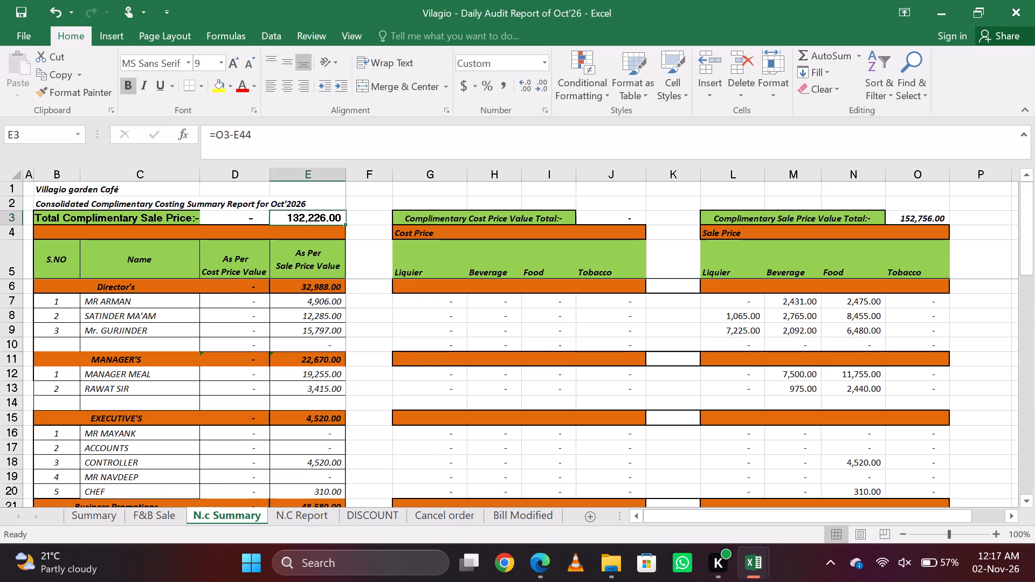
pyautogui.press('Down')
pyautogui.press('Up')
pyautogui.hotkey('ctrl', 'pagedown')
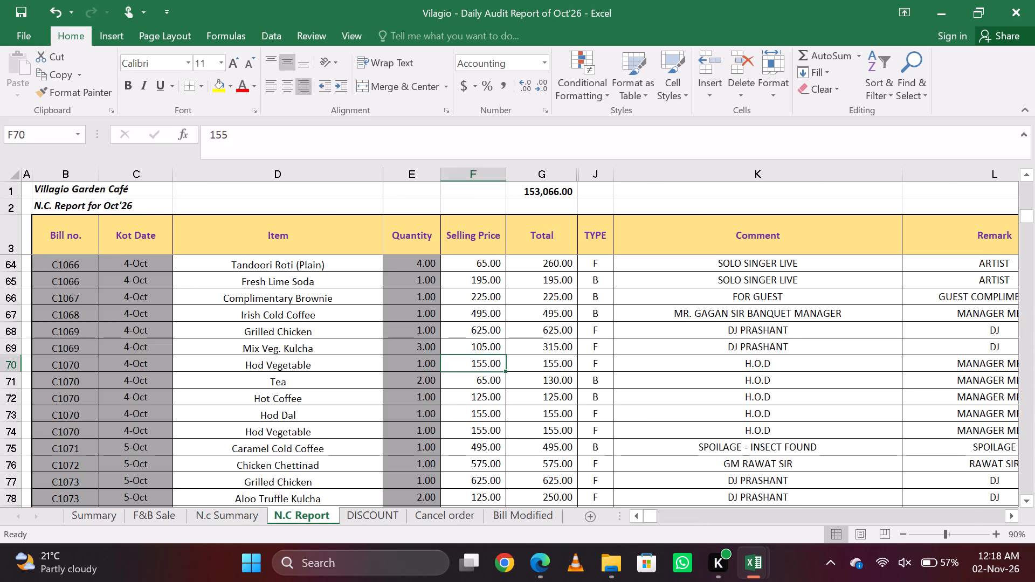
pyautogui.hotkey('ctrl', 'pageup')
pyautogui.hotkey('ctrl', 'pagedown')
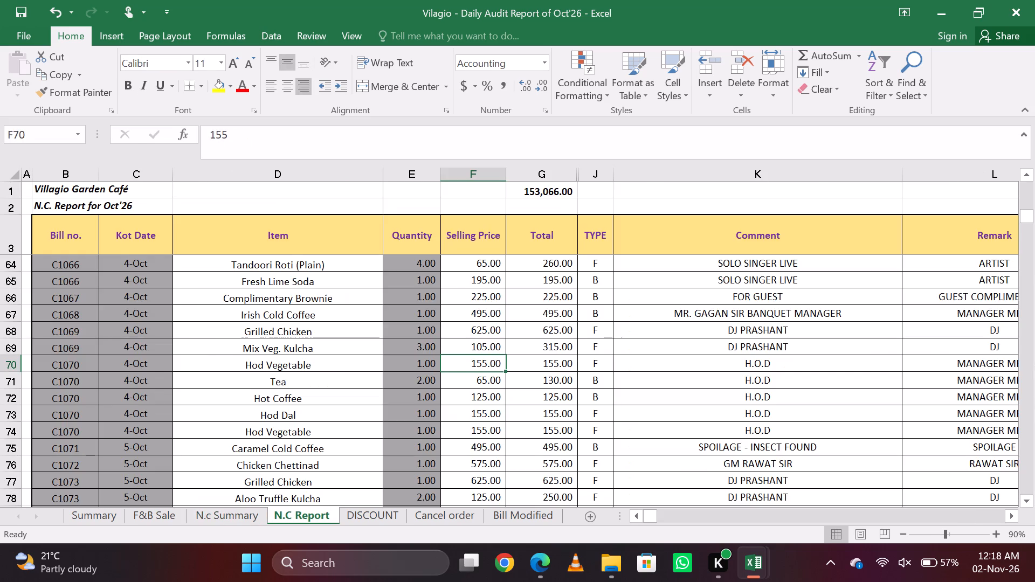
# Examine the N.c Summary Sale Price columns and their SUMIF formulas, from the totals row down to the Executive's group.
pyautogui.hotkey('ctrl', 'pageup')
pyautogui.press('Down')
pyautogui.press('Up')
pyautogui.press('Right')
pyautogui.press('Right')
pyautogui.press('Right')
pyautogui.press('Right')
pyautogui.press('Right')
pyautogui.press('Right')
pyautogui.press('Right')
pyautogui.press('Right')
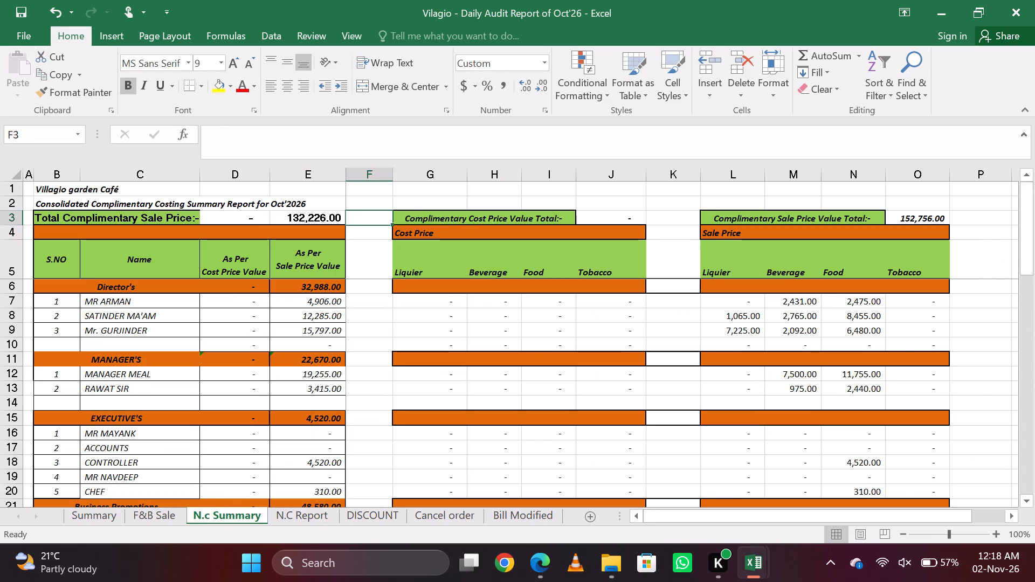
pyautogui.press('Down')
pyautogui.press('Down')
pyautogui.press('Down')
pyautogui.press('Down')
pyautogui.press('Down')
pyautogui.press('Down')
pyautogui.press('Down')
pyautogui.press('Down')
pyautogui.press('Down')
pyautogui.press('Down')
pyautogui.press('Down')
pyautogui.press('Down')
pyautogui.press('Down')
pyautogui.press('Down')
pyautogui.press('Down')
pyautogui.press('Left')
pyautogui.press('Left')
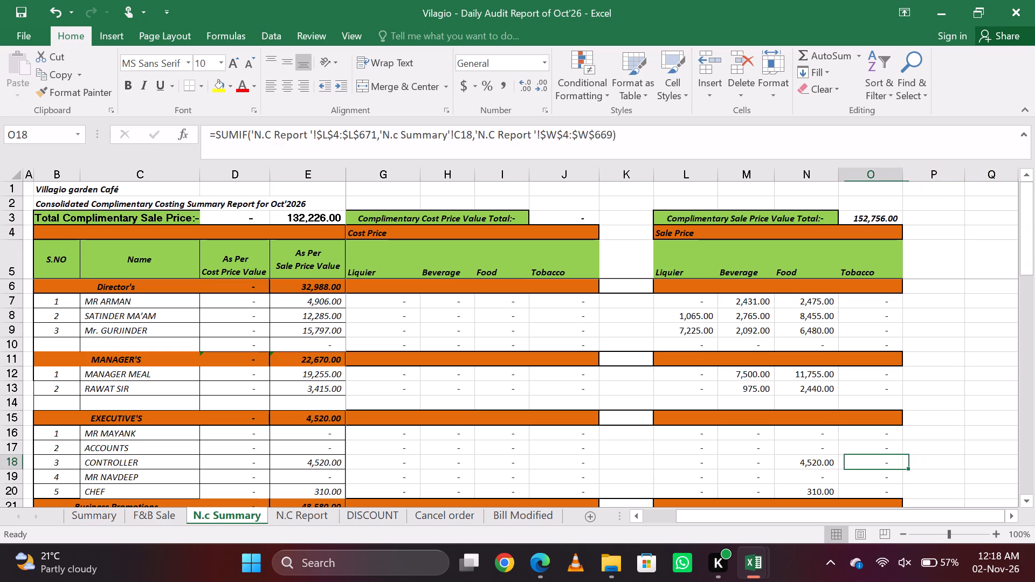
# Examine the N.c Summary Sale Price columns and their SUMIF formulas from the Executive's group down to the Total row.
pyautogui.press('Down')
pyautogui.press('Down')
pyautogui.press('Down')
pyautogui.press('Left')
pyautogui.press('Up')
pyautogui.press('Up')
pyautogui.press('Up')
pyautogui.press('Up')
pyautogui.press('Up')
pyautogui.press('Up')
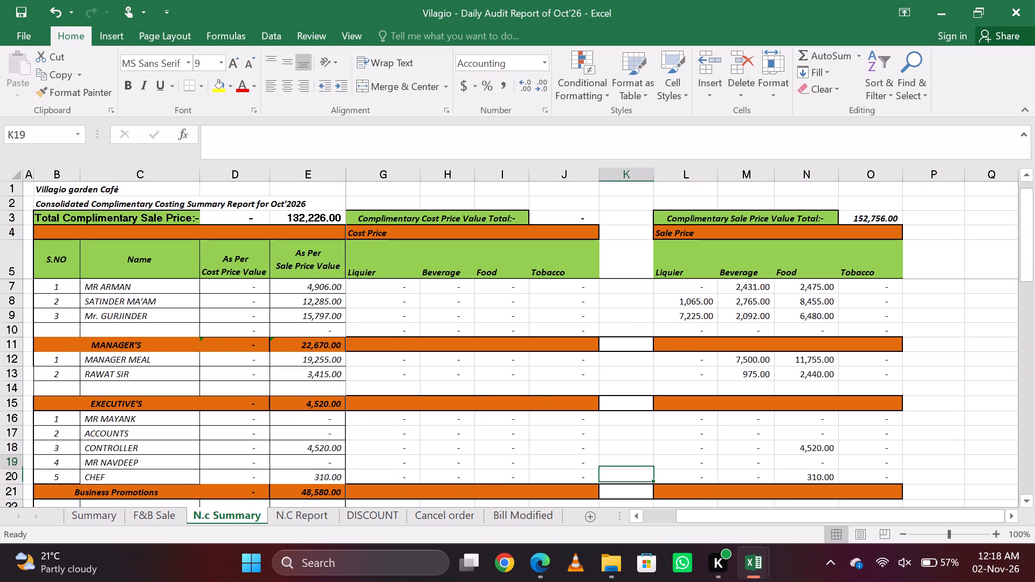
pyautogui.press('Right')
pyautogui.press('Right')
pyautogui.press('Up')
pyautogui.press('Left')
pyautogui.press('Down')
pyautogui.press('Down')
pyautogui.press('Down')
pyautogui.press('Down')
pyautogui.press('Down')
pyautogui.press('Down')
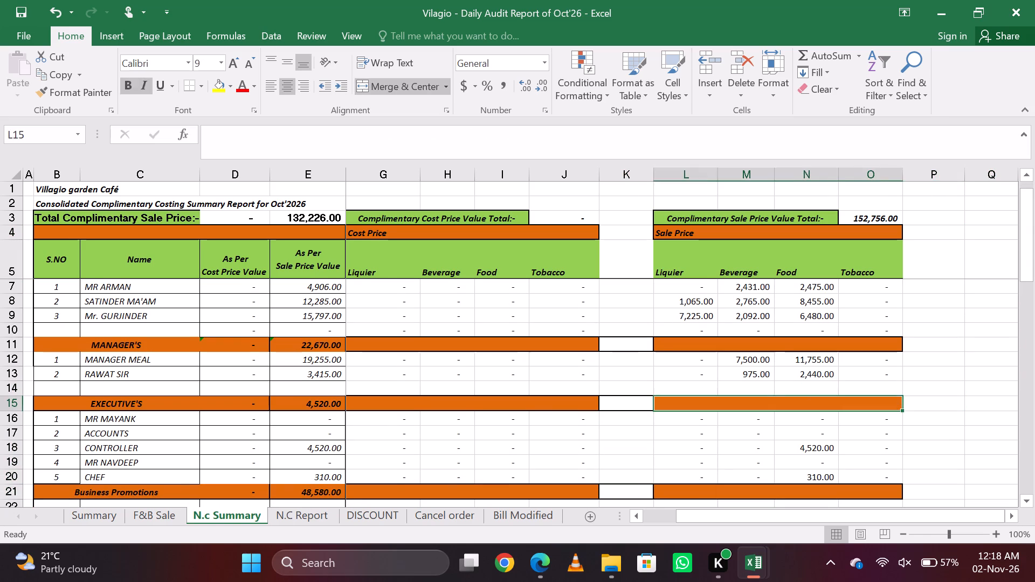
pyautogui.press('Down')
pyautogui.press('Down')
pyautogui.press('Down')
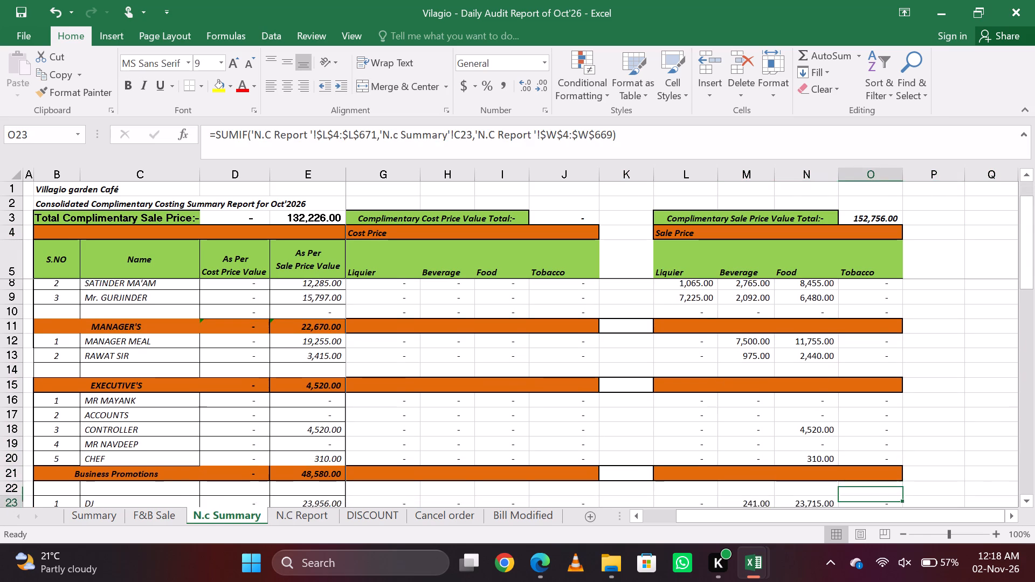
pyautogui.press('Down')
pyautogui.press('Down')
pyautogui.press('Down')
pyautogui.press('Down')
pyautogui.press('Down')
pyautogui.press('Down')
pyautogui.press('Down')
pyautogui.press('Down')
pyautogui.press('Down')
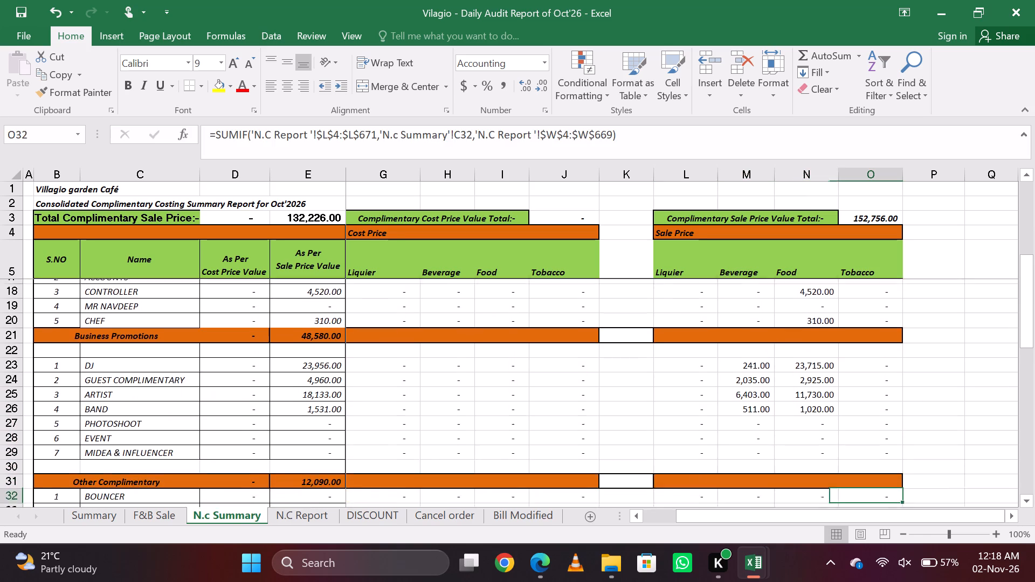
pyautogui.press('Down')
pyautogui.press('Down')
pyautogui.press('Down')
pyautogui.press('Down')
pyautogui.press('Down')
pyautogui.press('Down')
pyautogui.press('Down')
pyautogui.press('Down')
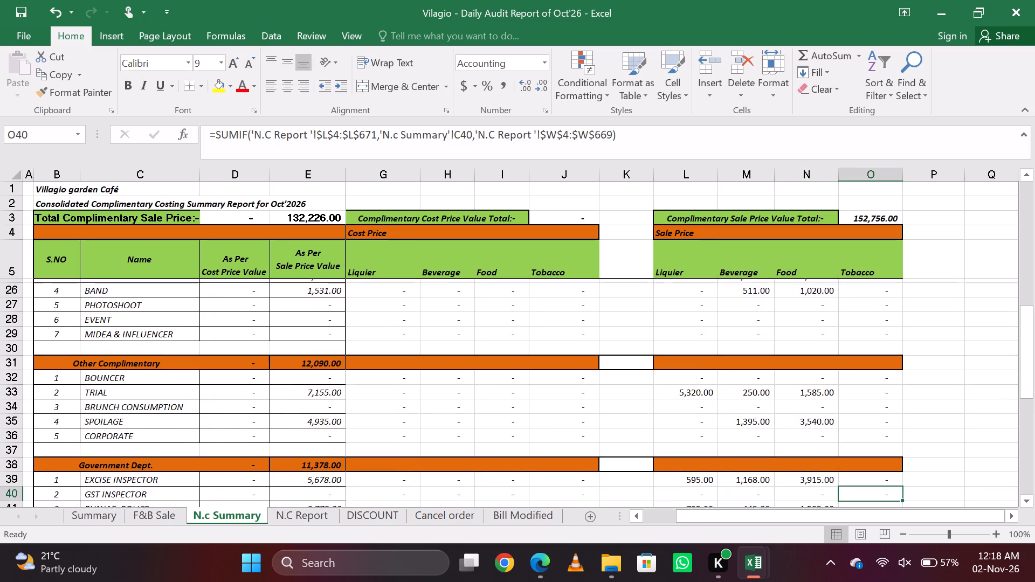
pyautogui.press('Down')
pyautogui.press('Down')
pyautogui.press('Down')
pyautogui.press('Down')
pyautogui.press('Down')
pyautogui.press('Down')
pyautogui.press('Down')
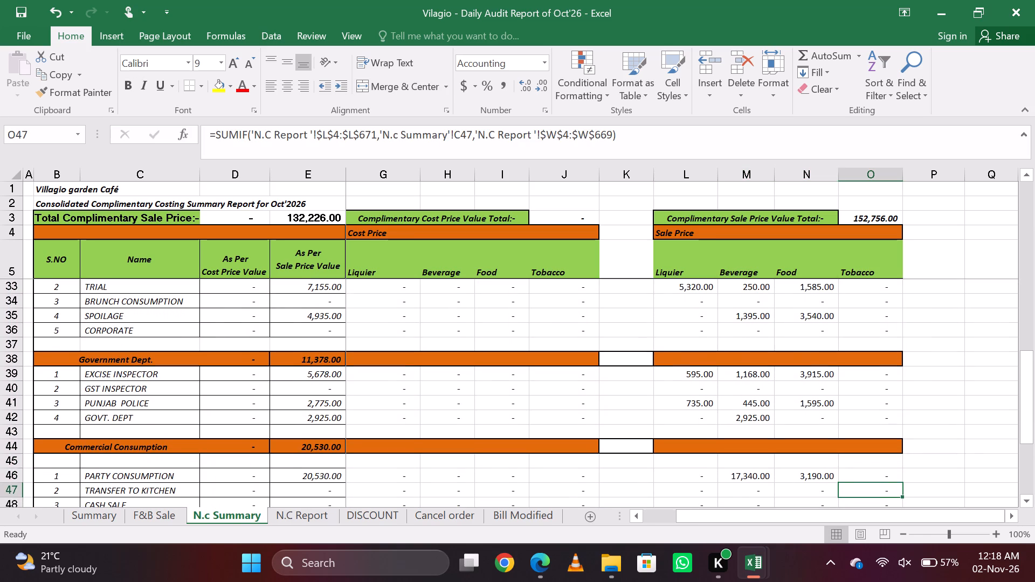
pyautogui.press('Down')
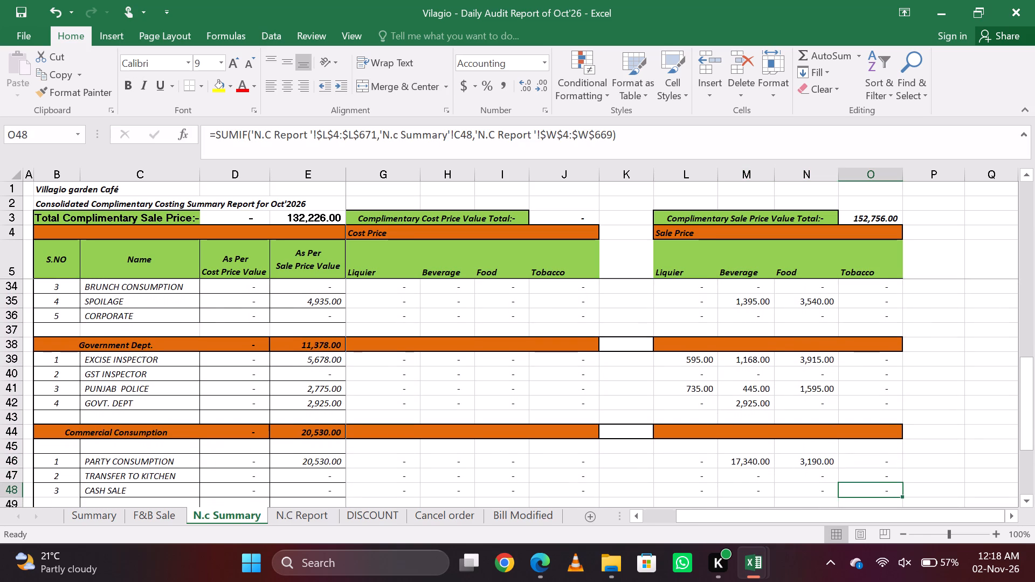
pyautogui.press('Down')
pyautogui.press('Down')
pyautogui.press('Down')
pyautogui.press('Down')
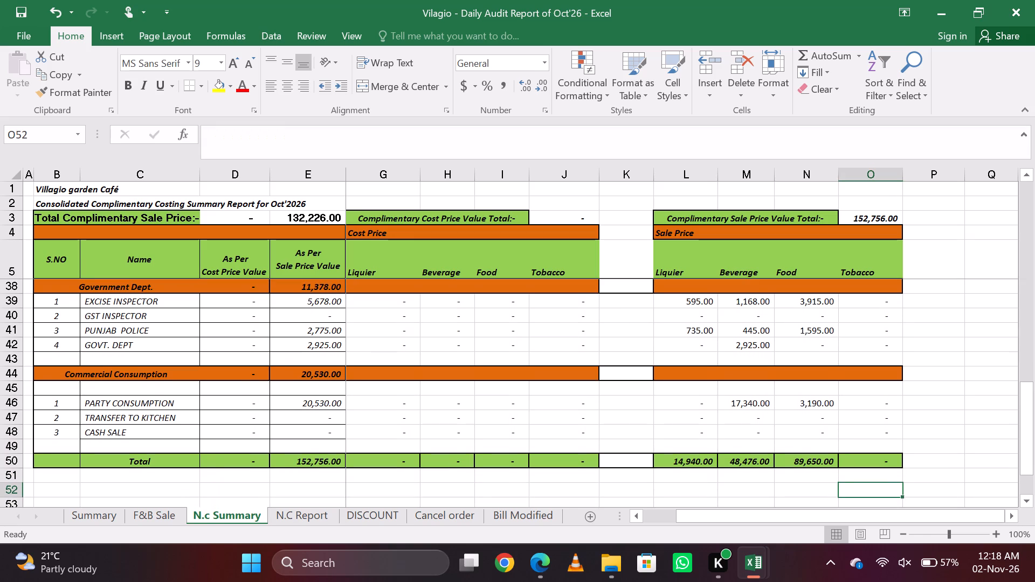
# Examine the names and As Per Sale Price values of the Commercial Consumption group and Total row on the N.c Summary sheet.
pyautogui.press('Left')
pyautogui.press('Left')
pyautogui.press('Left')
pyautogui.press('Left')
pyautogui.press('Left')
pyautogui.press('Left')
pyautogui.press('Left')
pyautogui.press('Left')
pyautogui.press('Left')
pyautogui.press('Left')
pyautogui.press('Left')
pyautogui.press('Left')
pyautogui.press('Left')
pyautogui.press('Left')
pyautogui.press('Left')
pyautogui.press('Left')
pyautogui.press('Left')
pyautogui.press('Left')
pyautogui.press('Left')
pyautogui.press('Left')
pyautogui.press('Left')
pyautogui.press('Up')
pyautogui.press('Up')
pyautogui.press('Up')
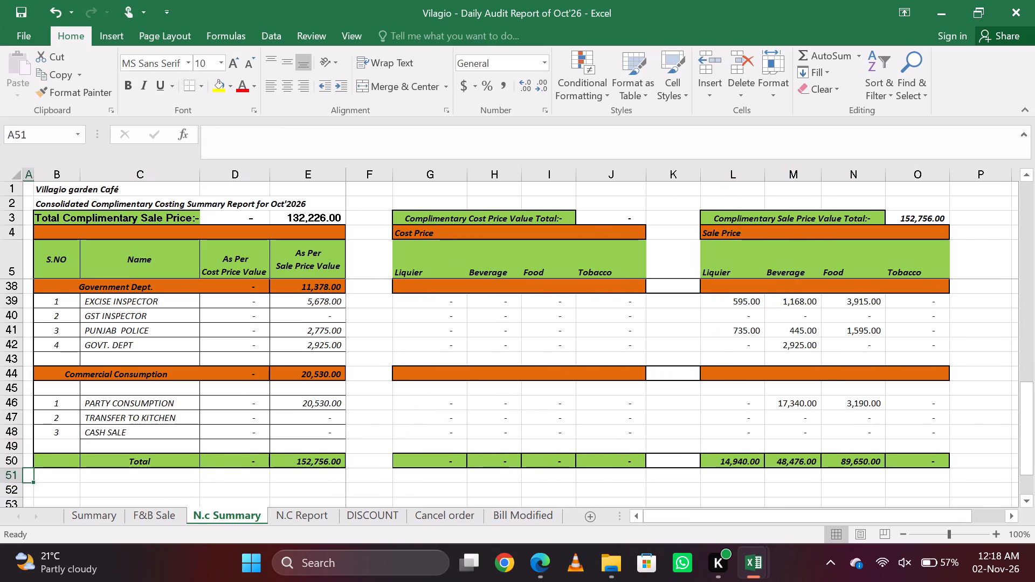
pyautogui.press('Right')
pyautogui.press('Up')
pyautogui.press('Right')
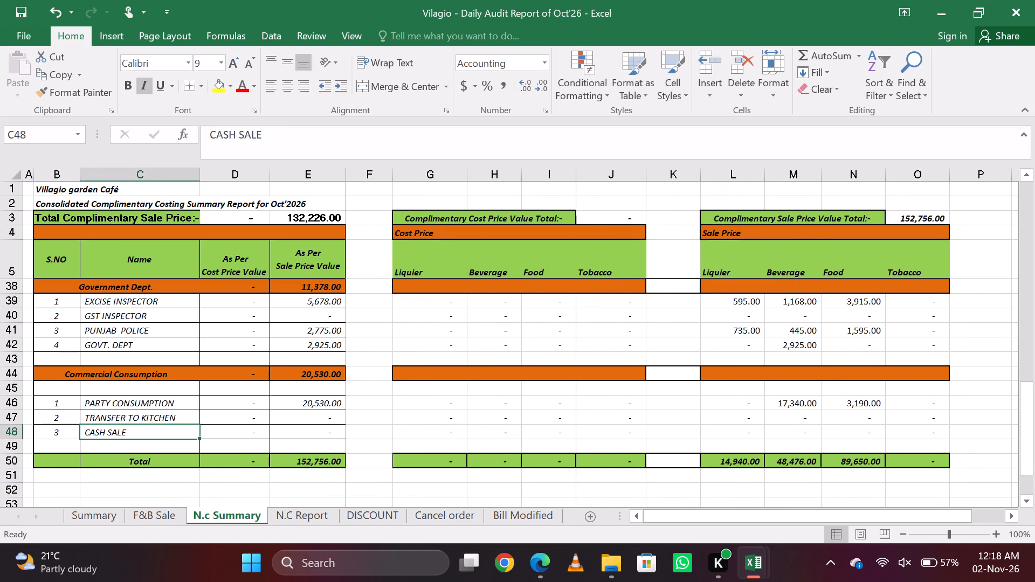
# Examine the combined sales total and its SUM formula in column O of the F&B Sale sheet.
pyautogui.hotkey('ctrl', 'pageup')
pyautogui.press('Right')
pyautogui.press('Up')
pyautogui.press('Left')
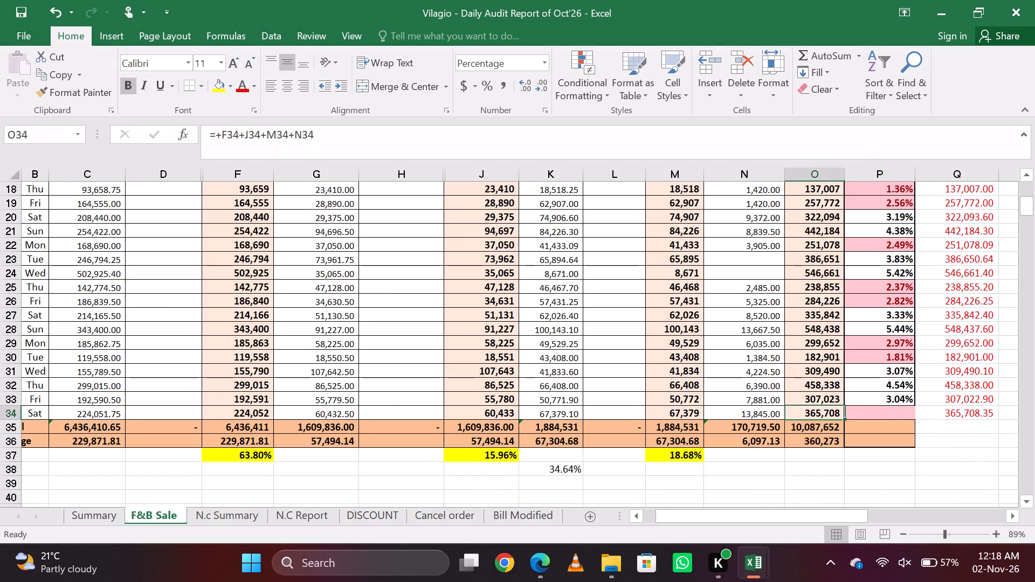
pyautogui.press('Down')
pyautogui.press('Up')
pyautogui.press('Down')
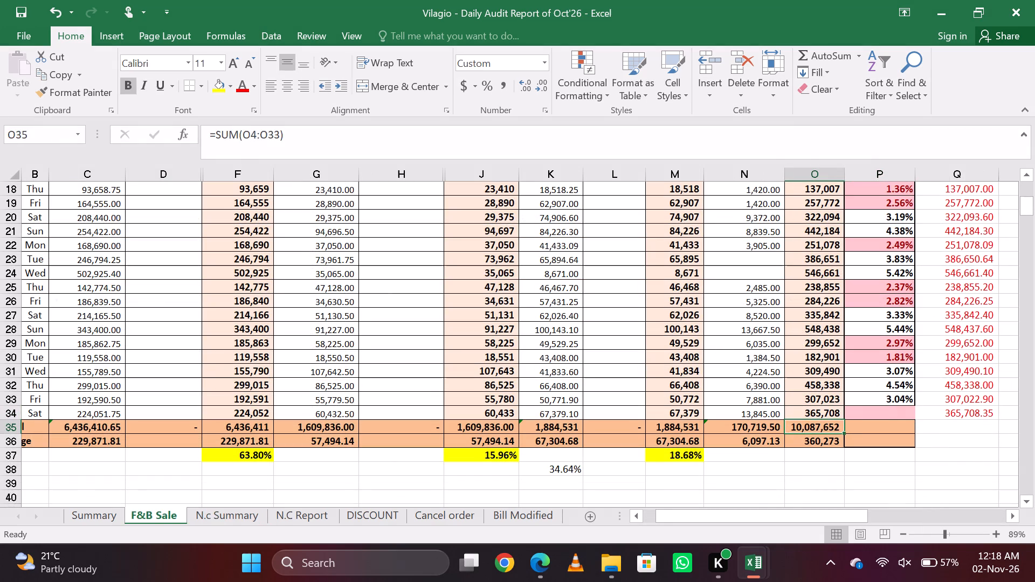
pyautogui.press('Up')
pyautogui.press('Down')
pyautogui.press('Down')
pyautogui.press('Up')
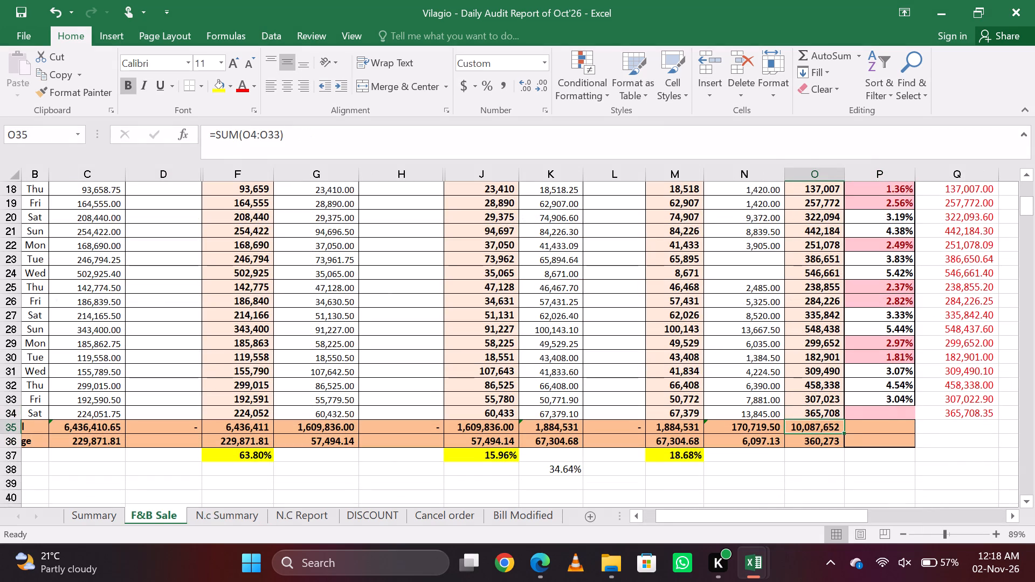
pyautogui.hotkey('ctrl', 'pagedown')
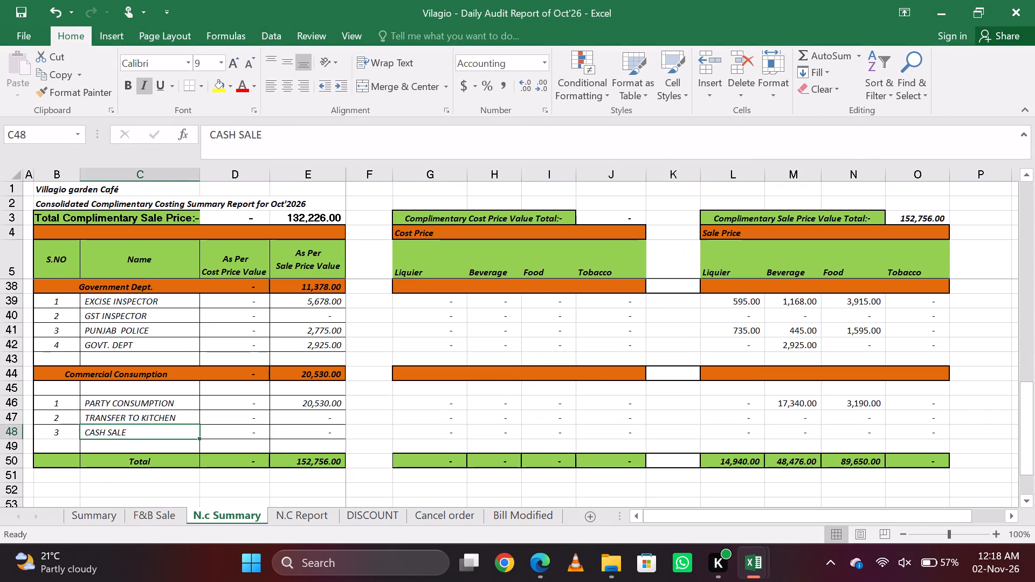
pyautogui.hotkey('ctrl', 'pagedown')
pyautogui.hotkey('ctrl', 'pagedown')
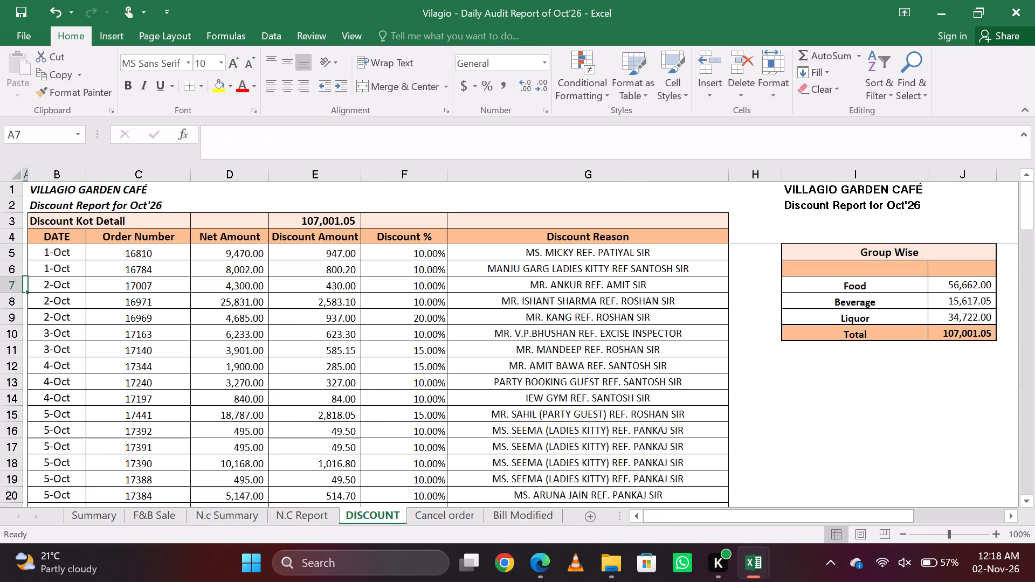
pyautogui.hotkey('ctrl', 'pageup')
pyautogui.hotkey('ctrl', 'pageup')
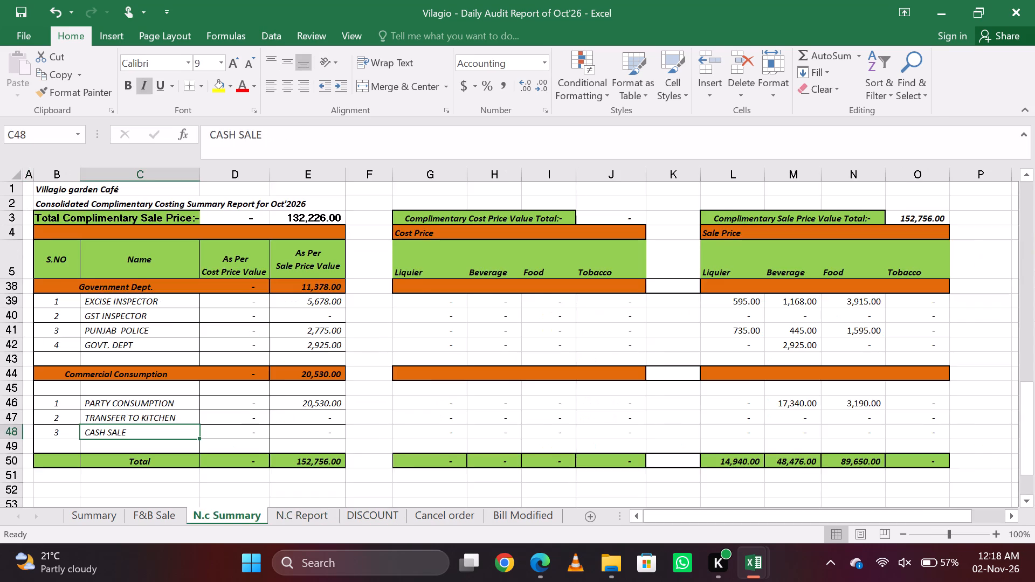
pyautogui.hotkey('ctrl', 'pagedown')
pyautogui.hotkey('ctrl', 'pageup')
# Examine the N.c Summary names from Cash Sale up to Manager Meal, and the Controller's As Per Sale Price formula.
pyautogui.press('Up')
pyautogui.press('Up')
pyautogui.press('Up')
pyautogui.press('Up')
pyautogui.press('Up')
pyautogui.press('Up')
pyautogui.press('Up')
pyautogui.press('Up')
pyautogui.press('Up')
pyautogui.press('Up')
pyautogui.press('Up')
pyautogui.press('Up')
pyautogui.press('Up')
pyautogui.press('Up')
pyautogui.press('Up')
pyautogui.press('Up')
pyautogui.press('Up')
pyautogui.press('Up')
pyautogui.press('Up')
pyautogui.press('Up')
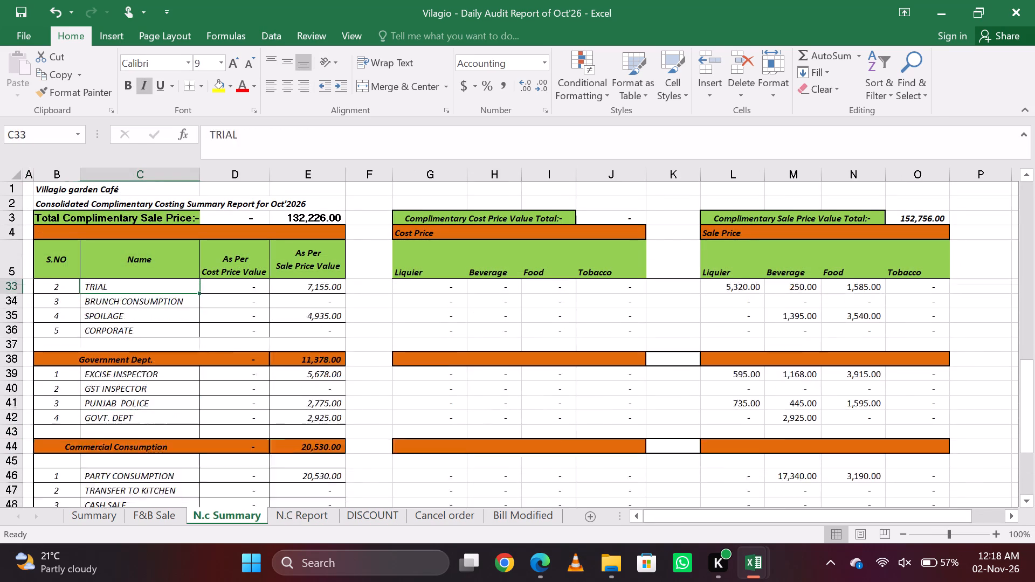
pyautogui.press('Down')
pyautogui.press('Down')
pyautogui.press('Up')
pyautogui.press('Up')
pyautogui.press('Up')
pyautogui.press('Up')
pyautogui.press('Up')
pyautogui.press('Up')
pyautogui.press('Up')
pyautogui.press('Up')
pyautogui.press('Up')
pyautogui.press('Up')
pyautogui.press('Up')
pyautogui.press('Up')
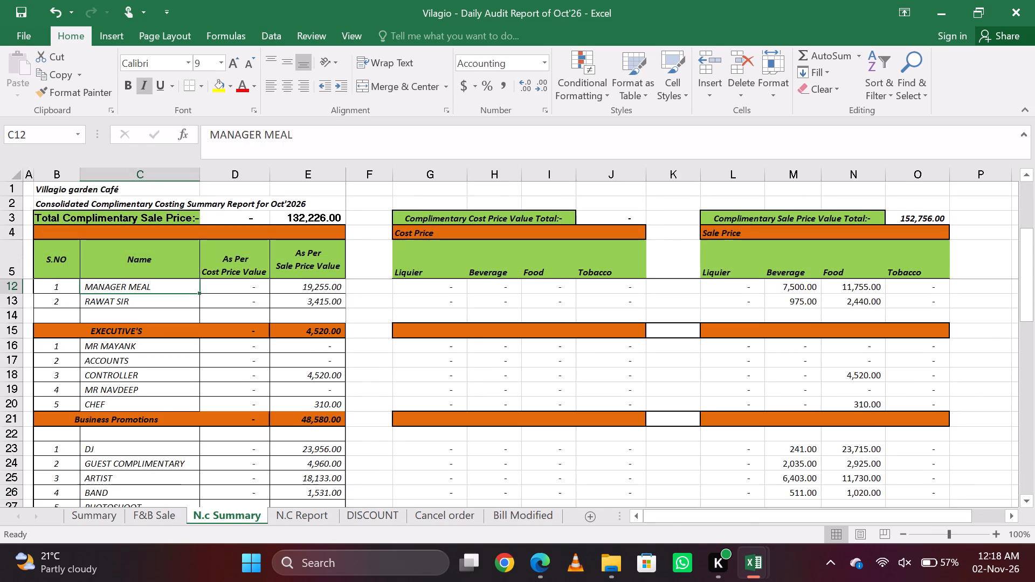
pyautogui.press('Down')
pyautogui.press('Down')
pyautogui.press('Down')
pyautogui.press('Down')
pyautogui.press('Down')
pyautogui.press('Down')
pyautogui.press('Down')
pyautogui.press('Right')
pyautogui.press('Right')
pyautogui.press('Up')
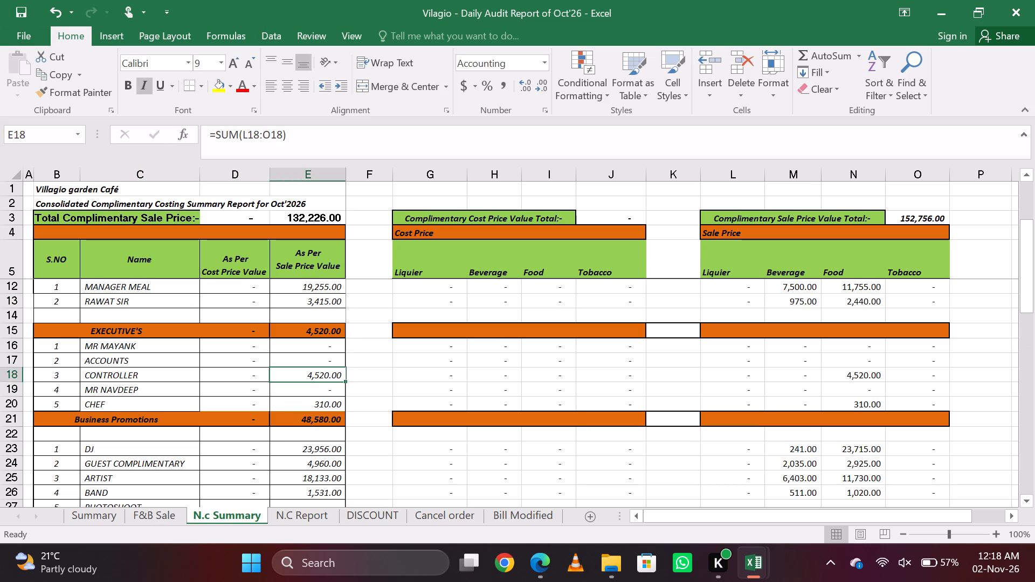
# Look over the DISCOUNT and Cancel order sheets, and return to the Summary sheet's MTD Total Sale figures.
pyautogui.hotkey('ctrl', 'pagedown')
pyautogui.hotkey('ctrl', 'pagedown')
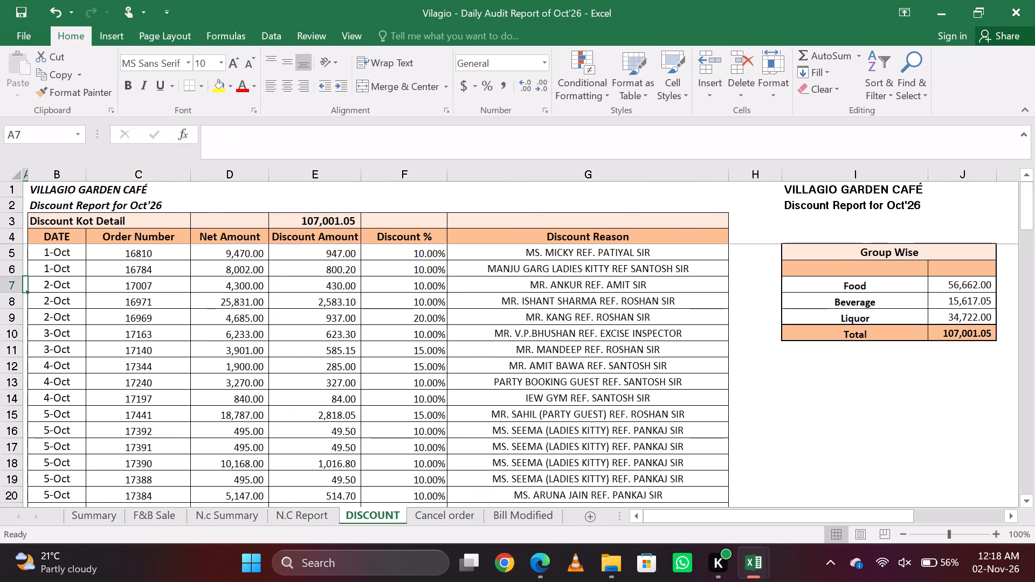
pyautogui.hotkey('ctrl', 'pagedown')
pyautogui.hotkey('ctrl', 'pagedown')
pyautogui.hotkey('ctrl', 'pageup')
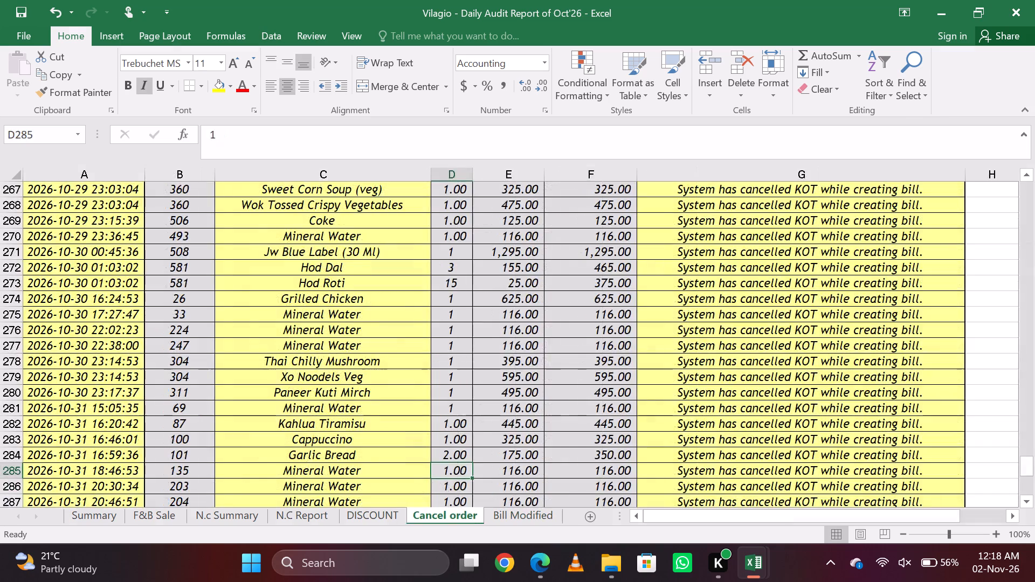
pyautogui.hotkey('ctrl', 'pageup')
pyautogui.hotkey('ctrl', 'pageup')
pyautogui.hotkey('ctrl', 'pageup')
pyautogui.hotkey('ctrl', 'pageup')
pyautogui.hotkey('ctrl', 'pageup')
pyautogui.hotkey('ctrl', 'pageup')
pyautogui.hotkey('ctrl', 'pageup')
pyautogui.press('Up')
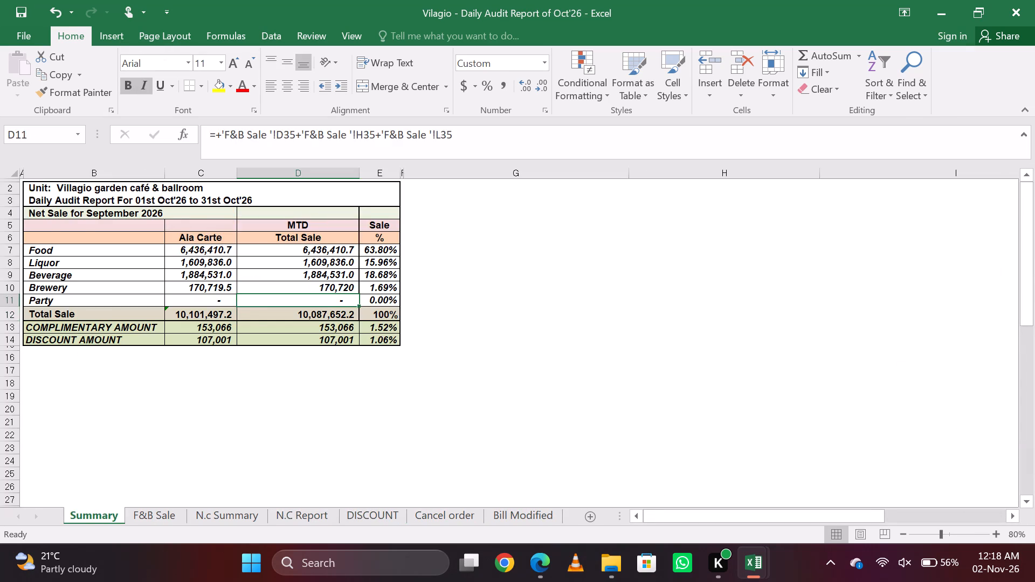
# Examine the daily combined sales in column O of the F&B Sale sheet, from the totals row up to the header.
pyautogui.hotkey('ctrl', 'pagedown')
pyautogui.press('Down')
pyautogui.press('Up')
pyautogui.press('Up')
pyautogui.press('Up')
pyautogui.press('Up')
pyautogui.press('Up')
pyautogui.press('Up')
pyautogui.press('Up')
pyautogui.press('Up')
pyautogui.press('Up')
pyautogui.press('Up')
pyautogui.press('Up')
pyautogui.press('Up')
pyautogui.press('Up')
pyautogui.press('Up')
pyautogui.press('Up')
pyautogui.press('Up')
pyautogui.press('Up')
pyautogui.press('Up')
pyautogui.press('Up')
pyautogui.press('Up')
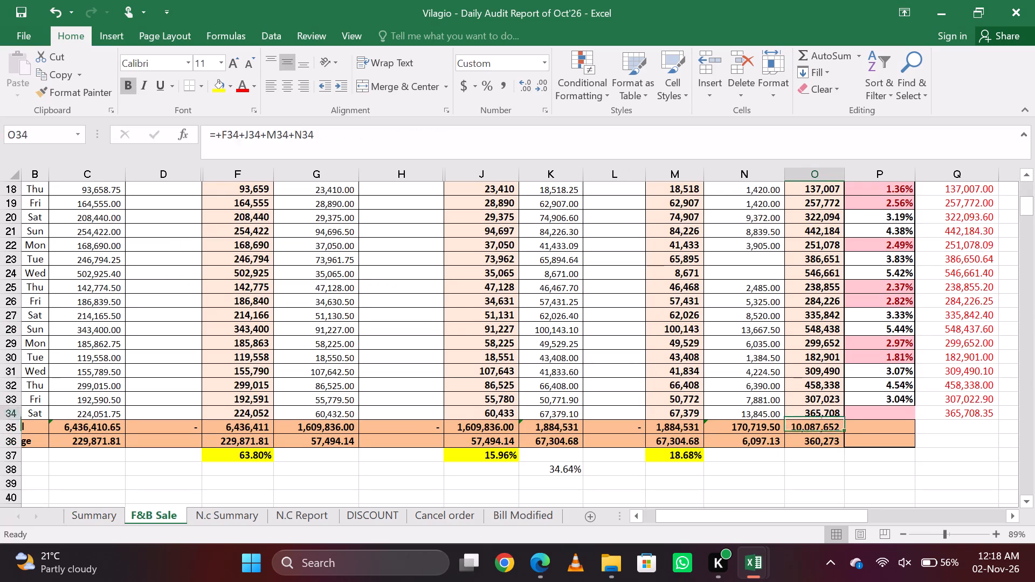
pyautogui.press('Tab')
pyautogui.press('Left')
pyautogui.press('Left')
pyautogui.press('Left')
pyautogui.press('Left')
pyautogui.press('Left')
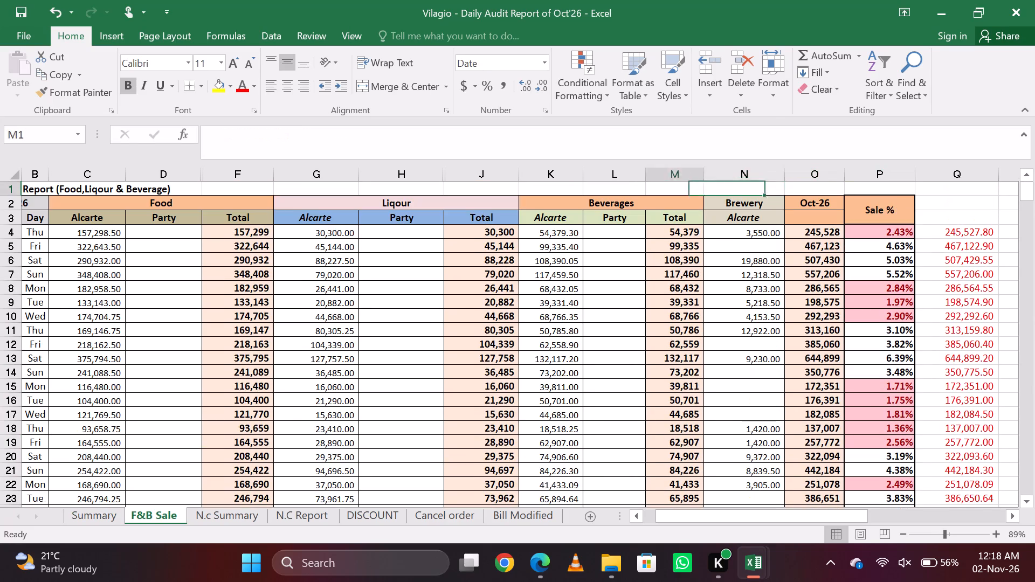
# Look across the Food, Liqour, Beverages and Brewery columns for the first October dates on the F&B Sale sheet.
pyautogui.press('Right')
pyautogui.press('Left')
pyautogui.press('Left')
pyautogui.press('Left')
pyautogui.press('Left')
pyautogui.press('Left')
pyautogui.press('Left')
pyautogui.press('Left')
pyautogui.press('Left')
pyautogui.press('Left')
pyautogui.press('Left')
pyautogui.press('Left')
pyautogui.press('Left')
pyautogui.press('Left')
pyautogui.press('Left')
pyautogui.press('Right')
pyautogui.press('Up')
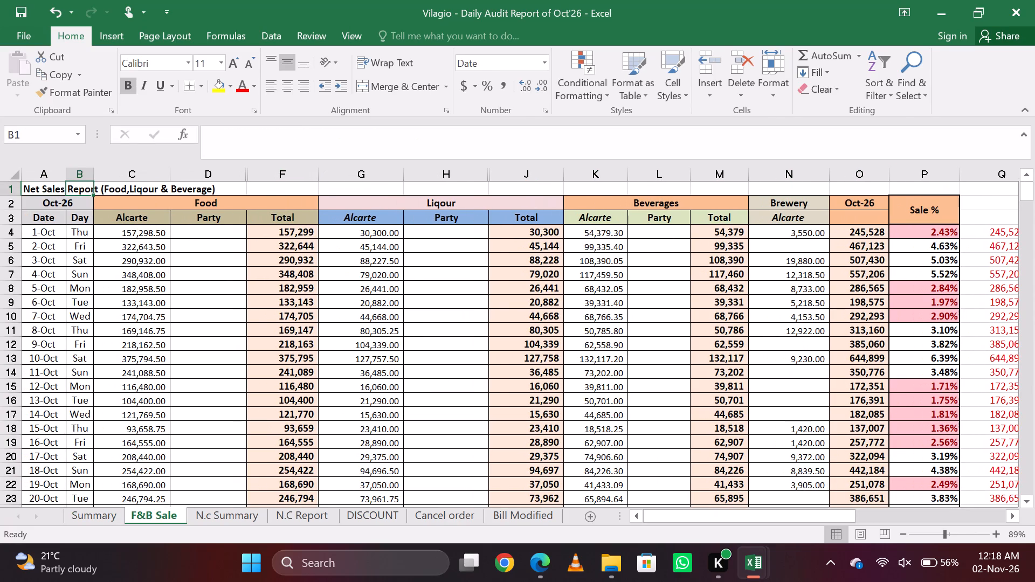
pyautogui.press('Right')
pyautogui.press('Down')
pyautogui.press('Right')
pyautogui.press('Down')
pyautogui.press('Right')
pyautogui.press('Down')
pyautogui.press('Down')
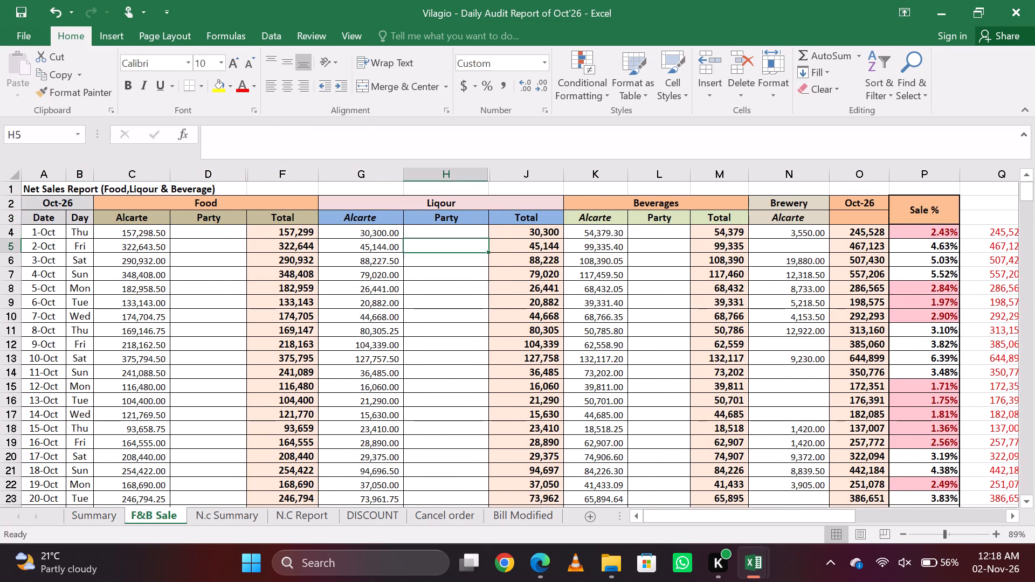
pyautogui.press('Down')
pyautogui.press('Down')
pyautogui.press('Down')
# Save the audit report workbook and go back to the Summary sheet.
pyautogui.hotkey('ctrl', 's')
pyautogui.hotkey('ctrl', 'pageup')
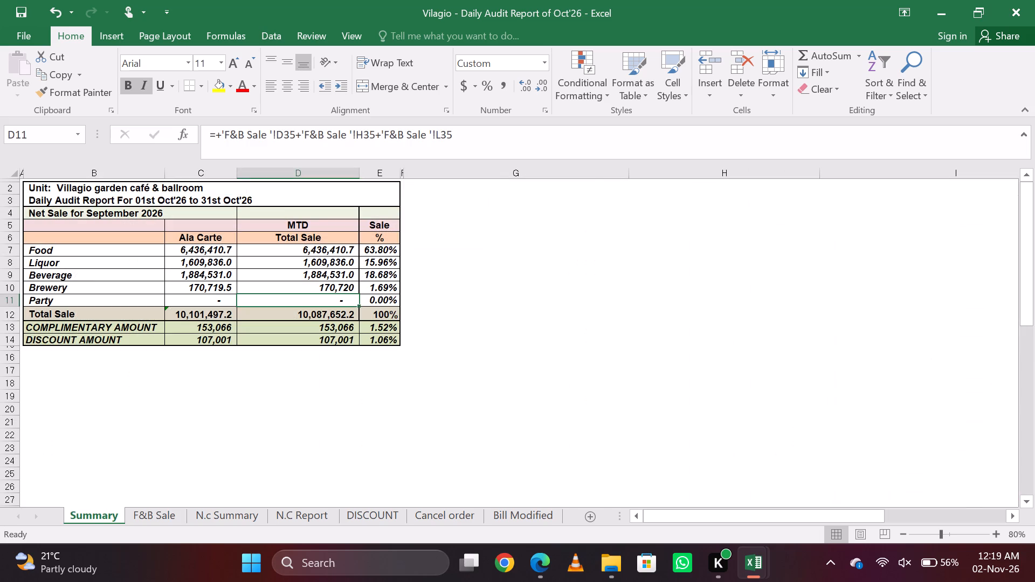
# Switch to Petpooja in Edge and run the Outlet-Item Wise Report (Row) for the single date 2026-10-01.
pyautogui.hotkey('alt', 'Tab')
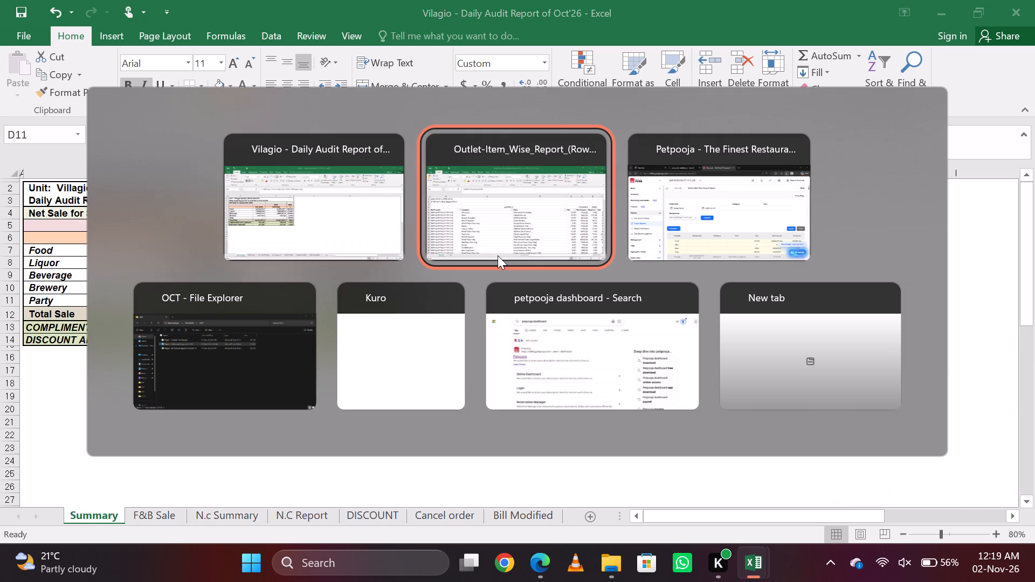
pyautogui.hotkey('alt', 'Tab')
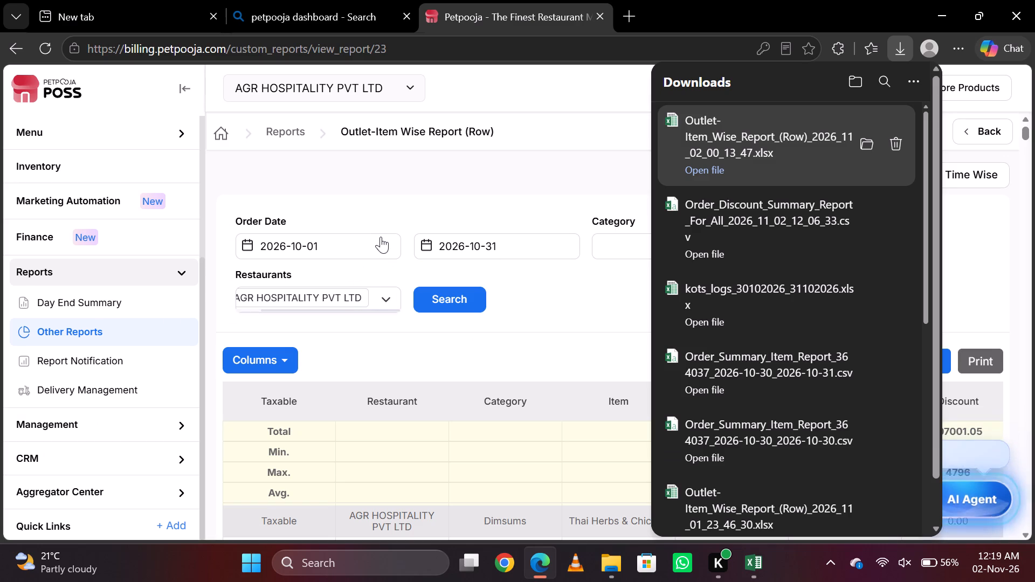
pyautogui.click(382, 235)
pyautogui.click(382, 235)
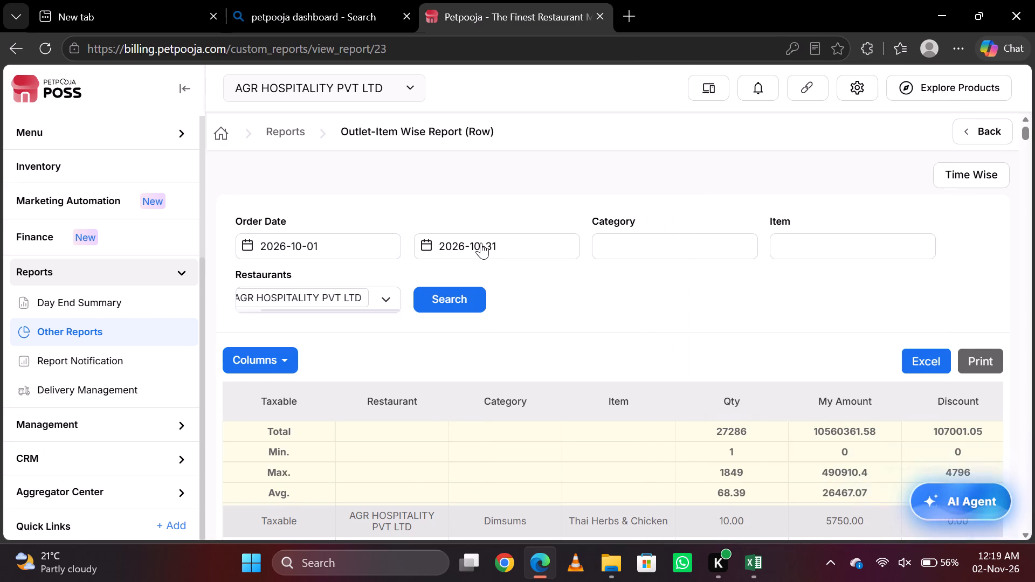
pyautogui.click(481, 242)
pyautogui.click(562, 343)
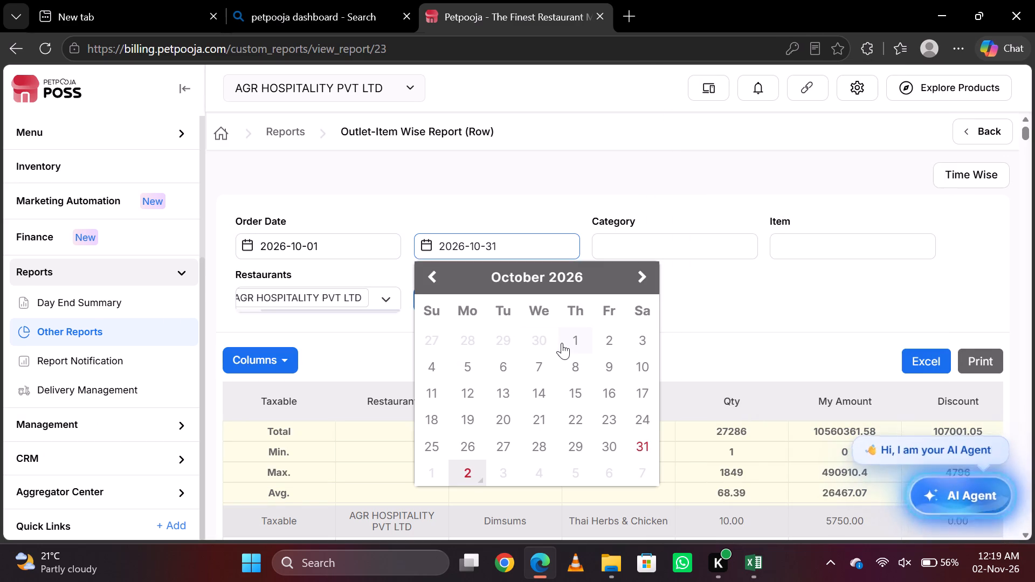
pyautogui.click(469, 300)
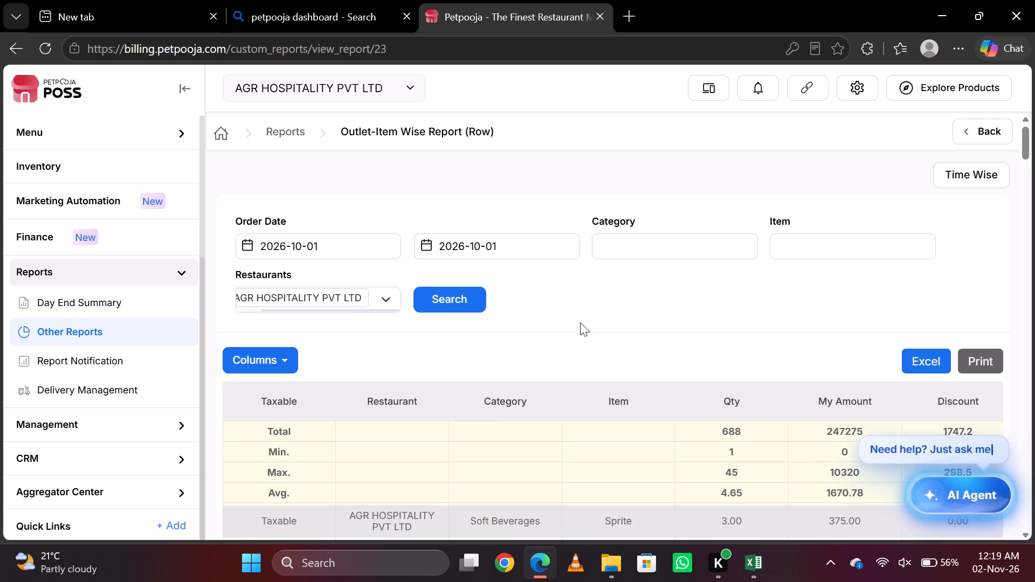
pyautogui.press('Down')
pyautogui.press('Down')
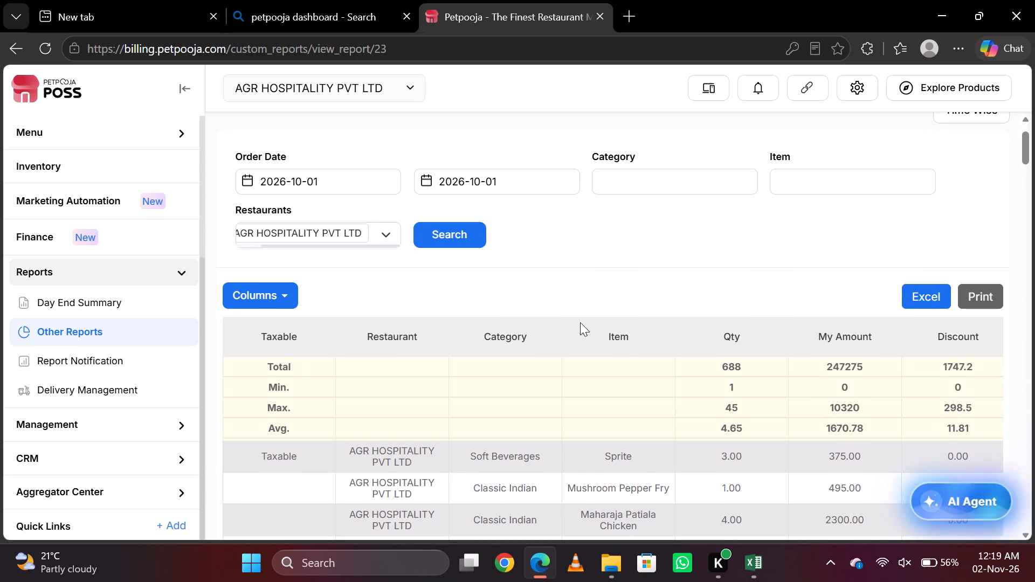
pyautogui.hotkey('ctrl', 'pageup')
pyautogui.hotkey('ctrl', 'pagedown')
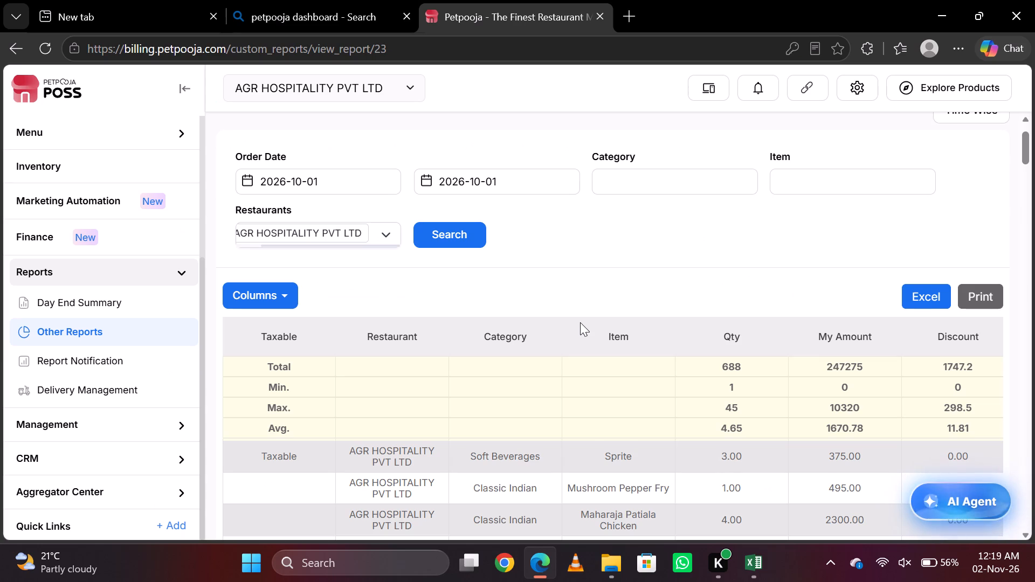
# Return to the Excel audit workbook and locate the 1-Oct total in the Oct-26 column of the F&B Sale sheet.
pyautogui.hotkey('alt', 'Tab')
pyautogui.hotkey('alt', 'Tab')
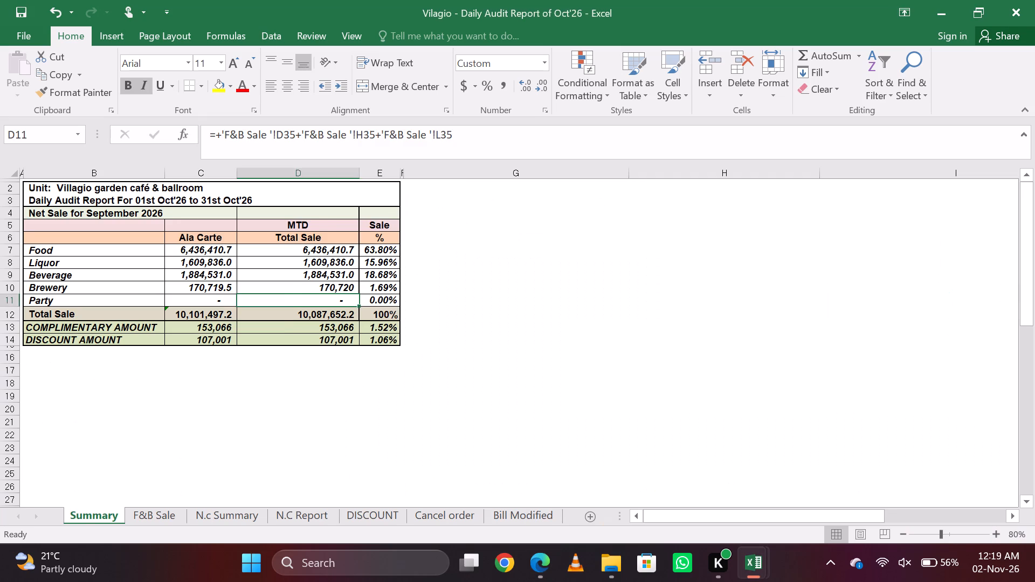
pyautogui.hotkey('ctrl', 'pagedown')
pyautogui.press('Up')
pyautogui.press('Up')
pyautogui.press('Up')
pyautogui.press('Up')
pyautogui.press('Up')
pyautogui.press('Up')
pyautogui.press('Up')
pyautogui.press('Up')
pyautogui.press('Up')
pyautogui.press('Up')
pyautogui.press('Up')
pyautogui.press('Up')
pyautogui.press('Up')
pyautogui.press('Up')
pyautogui.press('Up')
pyautogui.press('Up')
pyautogui.press('Up')
pyautogui.press('Up')
pyautogui.press('Right')
pyautogui.press('Right')
pyautogui.press('Right')
pyautogui.press('Right')
pyautogui.press('Right')
pyautogui.press('Right')
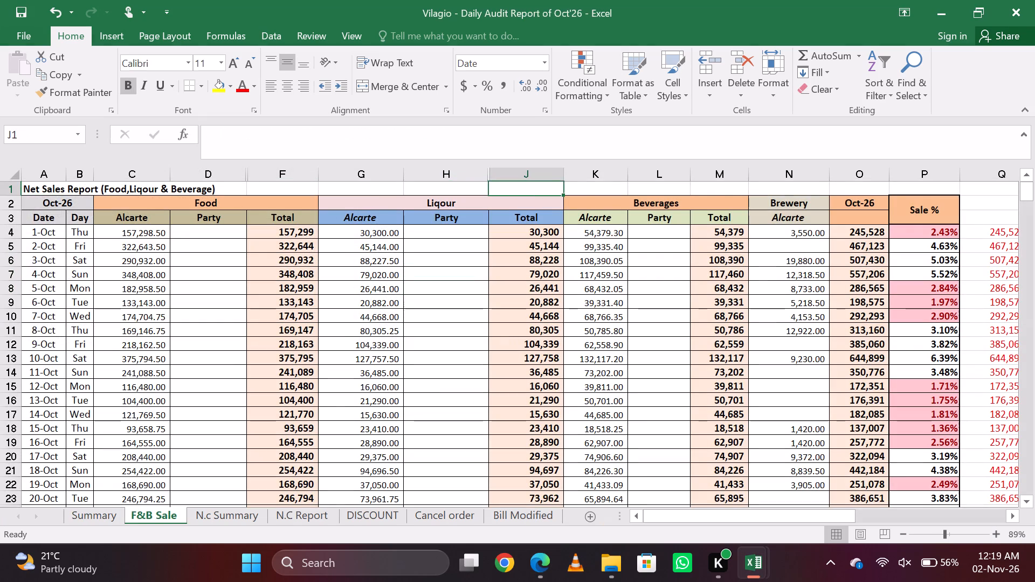
pyautogui.press('Down')
pyautogui.press('Down')
pyautogui.press('Down')
pyautogui.press('Up')
pyautogui.press('Down')
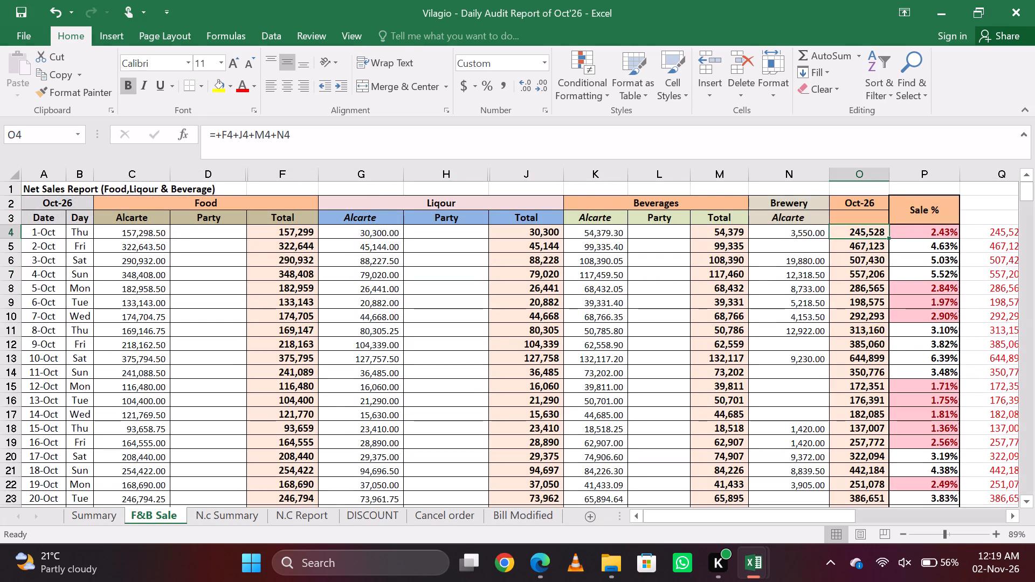
# Compare Petpooja's My Amount and Discount totals for 2026-10-01 with the 1-Oct combined and Brewery sales on the F&B Sale sheet.
pyautogui.hotkey('alt', 'Tab')
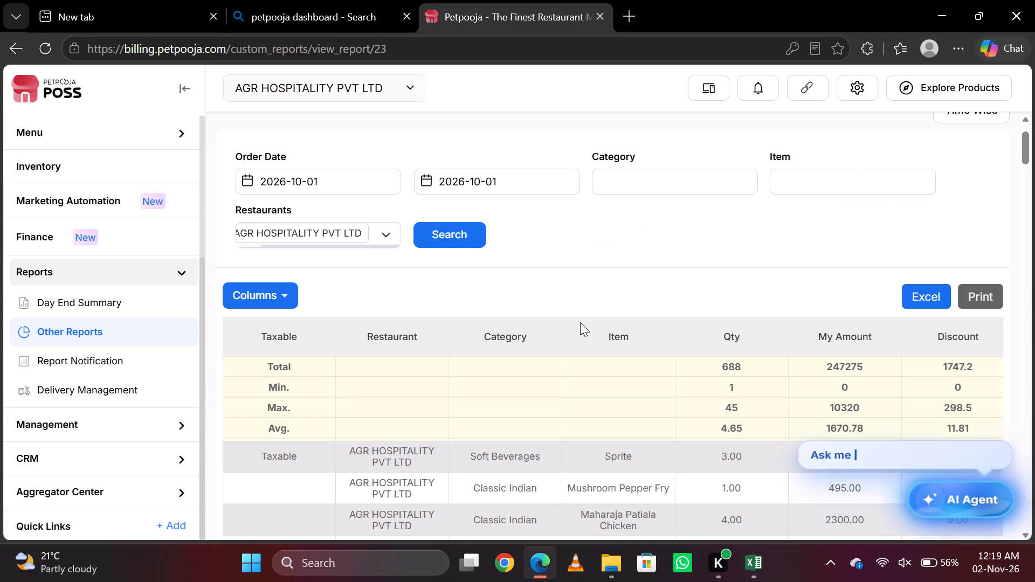
pyautogui.scroll(-1, 580, 322)
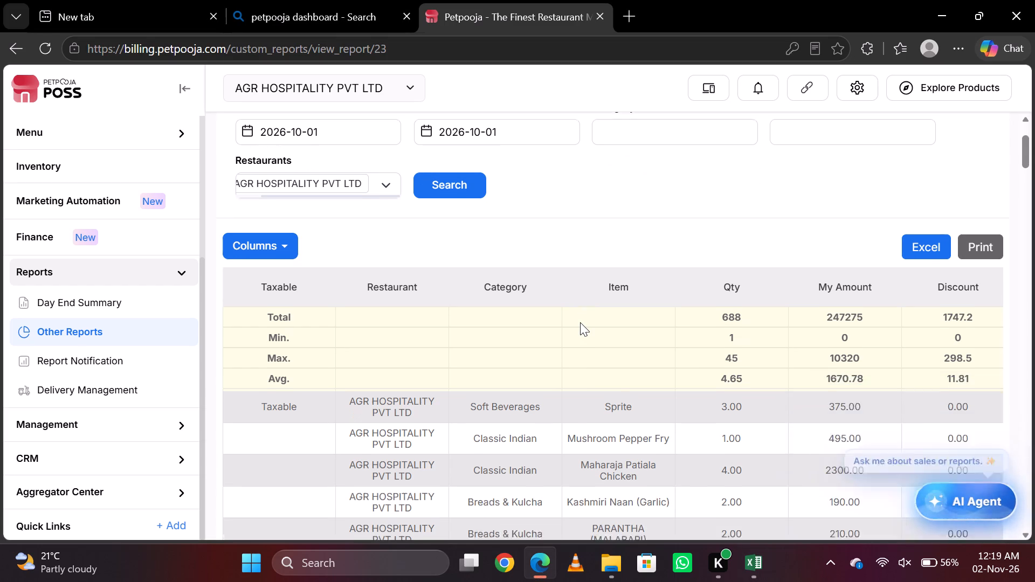
pyautogui.scroll(-1, 580, 322)
pyautogui.hotkey('alt', 'Tab')
pyautogui.press('Down')
pyautogui.press('Up')
pyautogui.hotkey('alt', 'Tab')
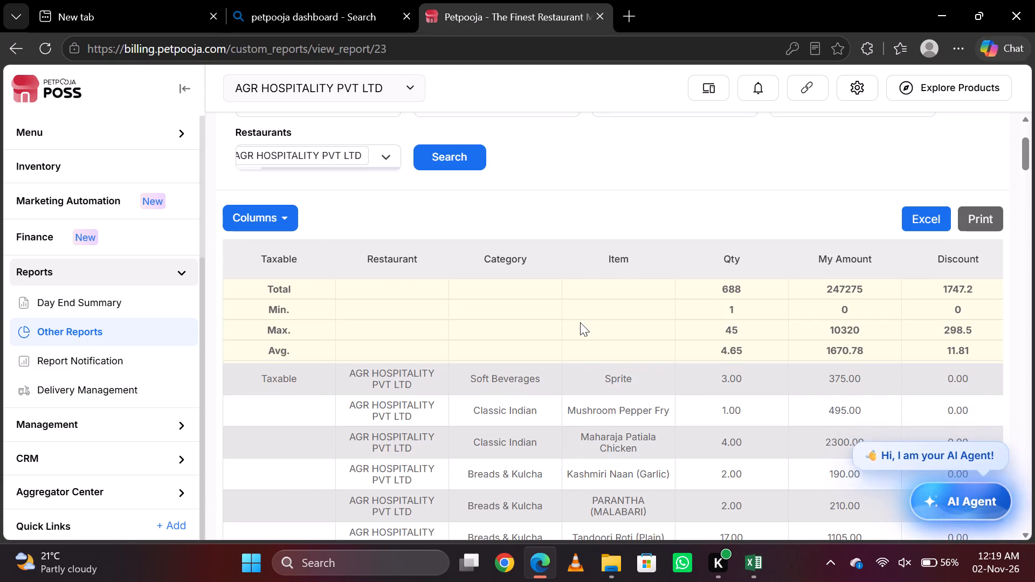
pyautogui.hotkey('alt', 'Tab')
pyautogui.press('Down')
pyautogui.press('Up')
pyautogui.press('Left')
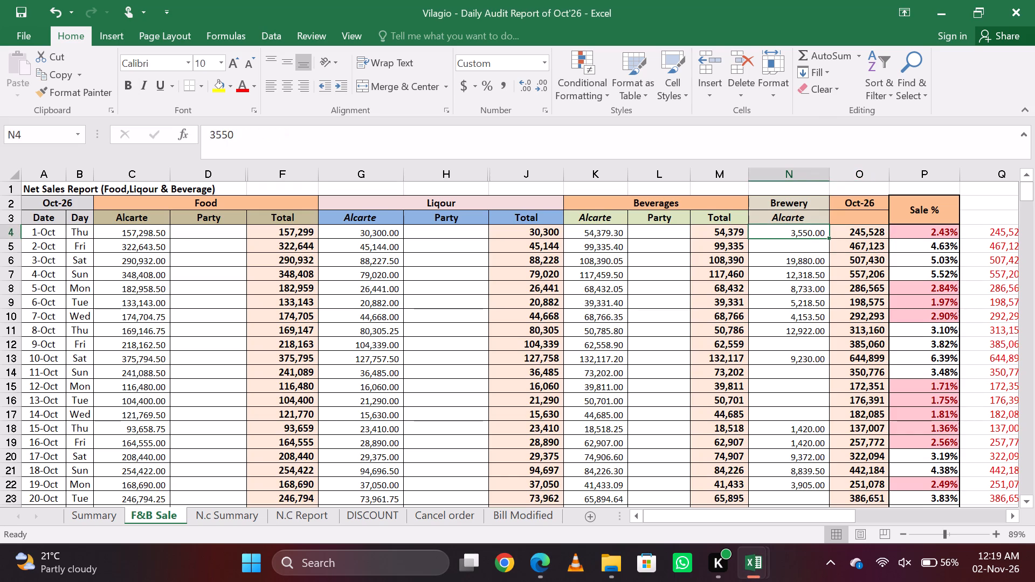
pyautogui.press('Right')
pyautogui.hotkey('ctrl', 'pageup')
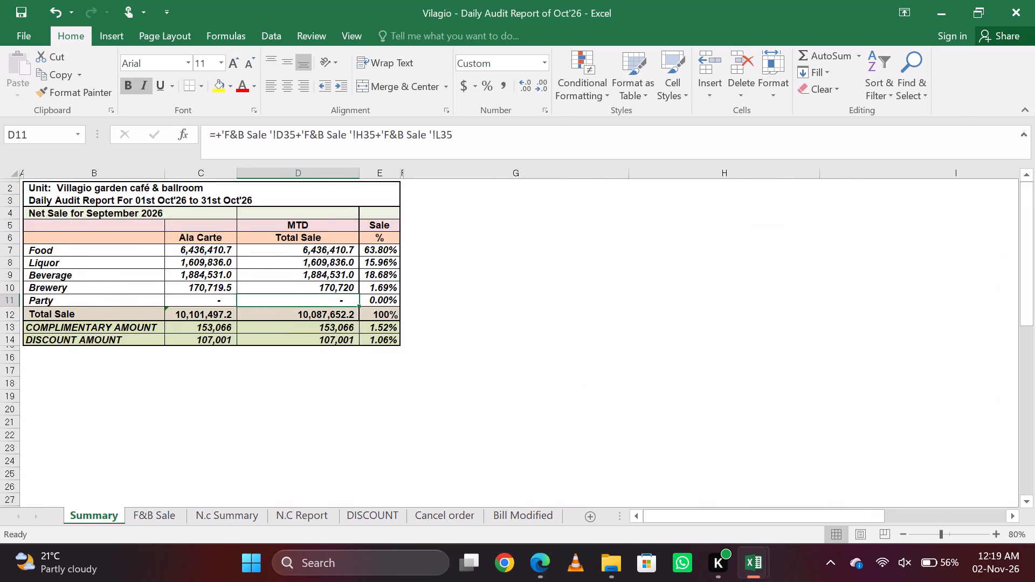
# Compare the 1-Oct amount in column Q of the F&B Sale sheet with Petpooja's My Amount and Discount totals.
pyautogui.hotkey('ctrl', 'pagedown')
pyautogui.press('Right')
pyautogui.press('Right')
pyautogui.press('Right')
pyautogui.press('Left')
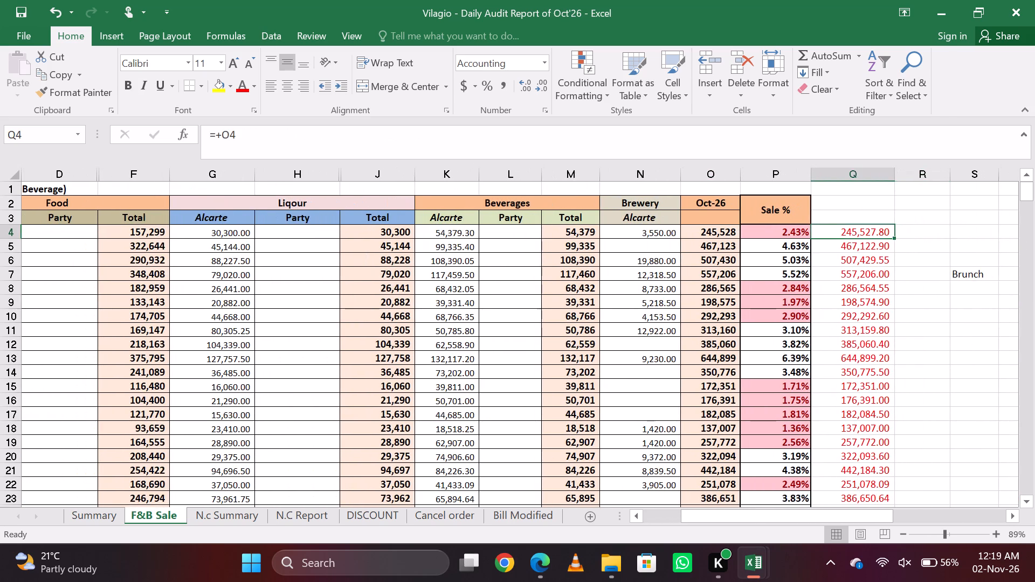
pyautogui.hotkey('alt', 'Tab')
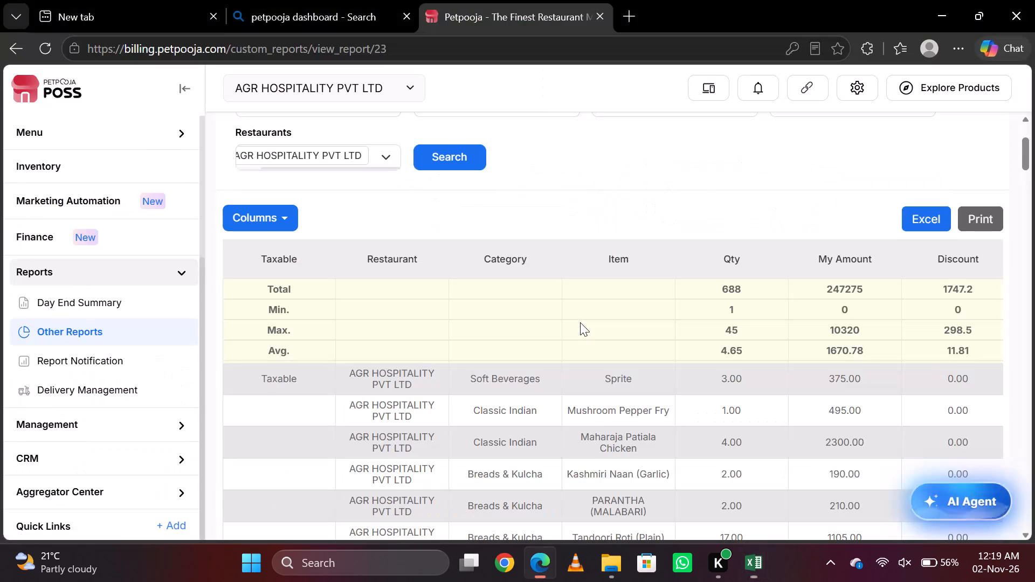
pyautogui.hotkey('alt', 'Tab')
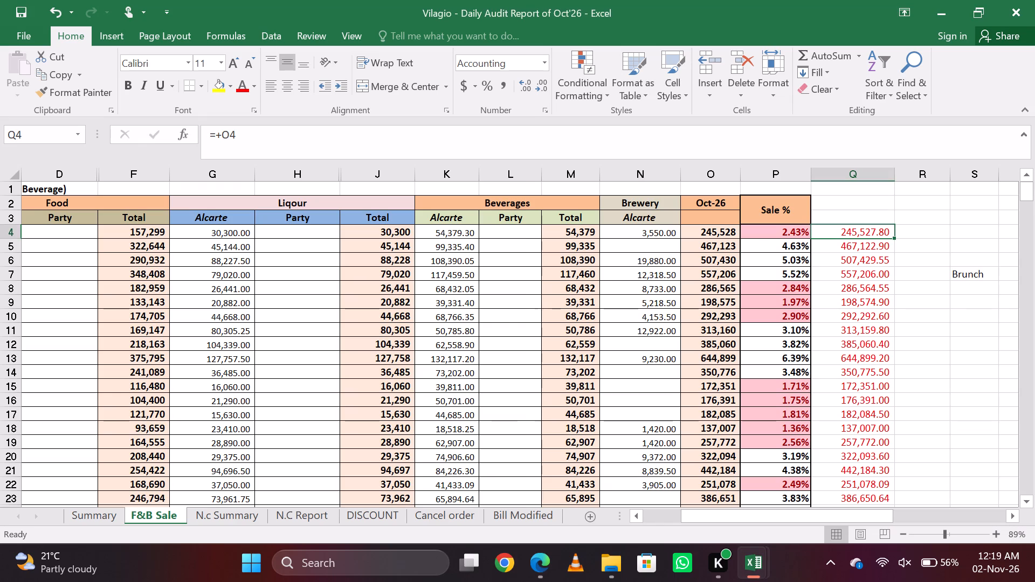
pyautogui.hotkey('alt', 'Tab')
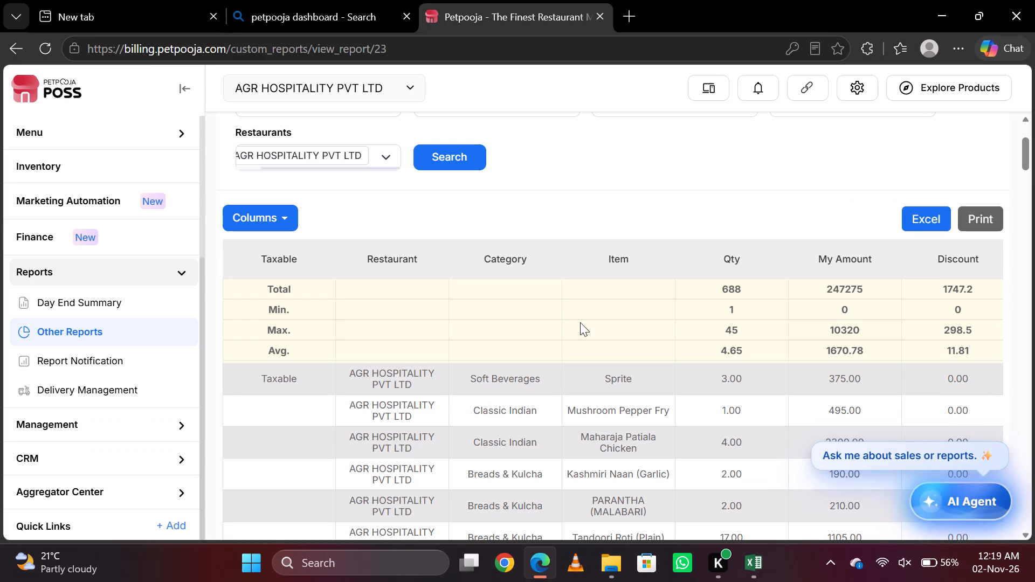
pyautogui.hotkey('alt', 'Tab')
pyautogui.hotkey('alt', 'Tab')
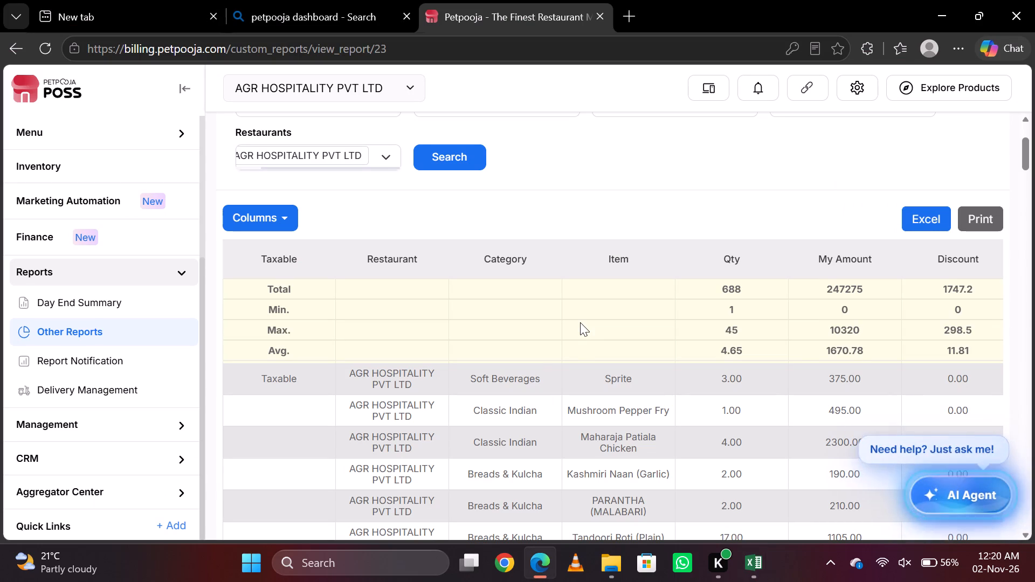
pyautogui.hotkey('alt', 'Tab')
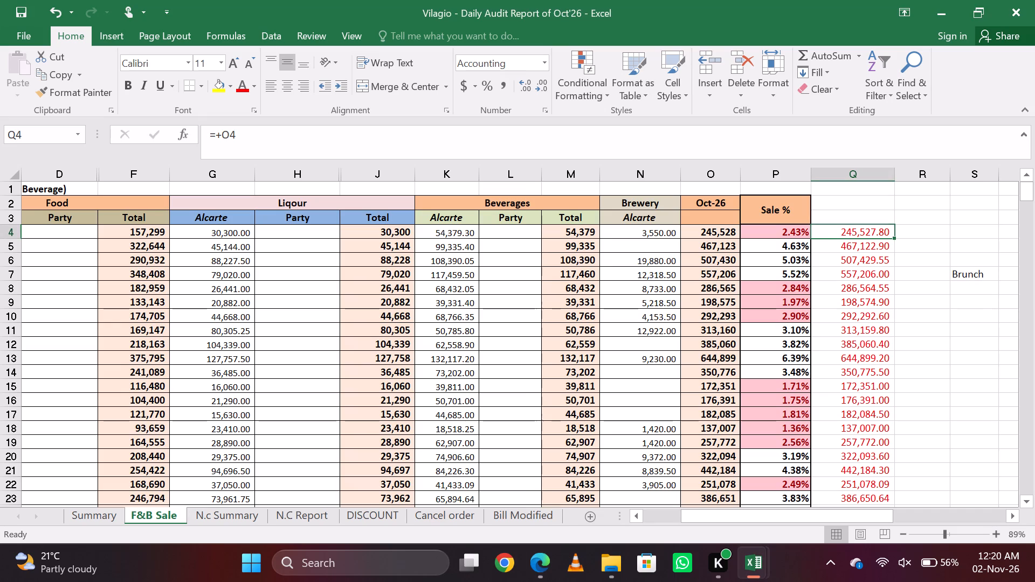
pyautogui.press('Down')
pyautogui.press('Up')
pyautogui.press('Left')
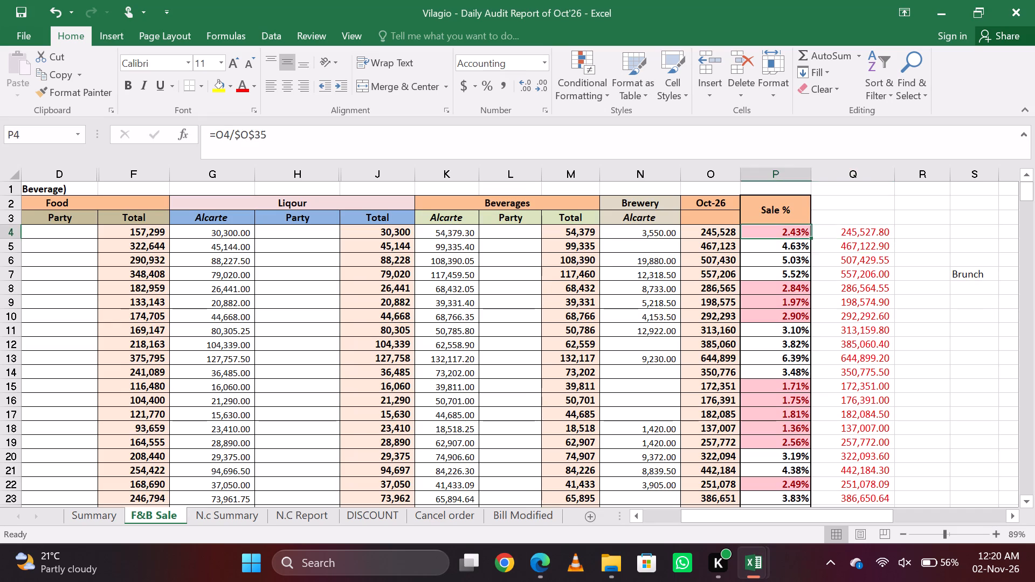
pyautogui.press('Right')
pyautogui.hotkey('alt', 'Tab')
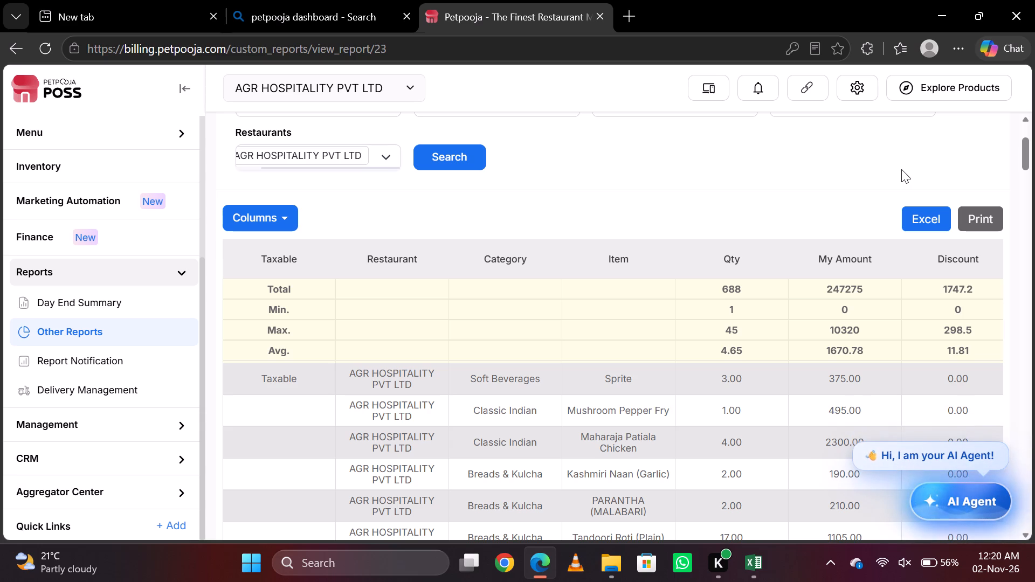
pyautogui.hotkey('alt', 'Tab')
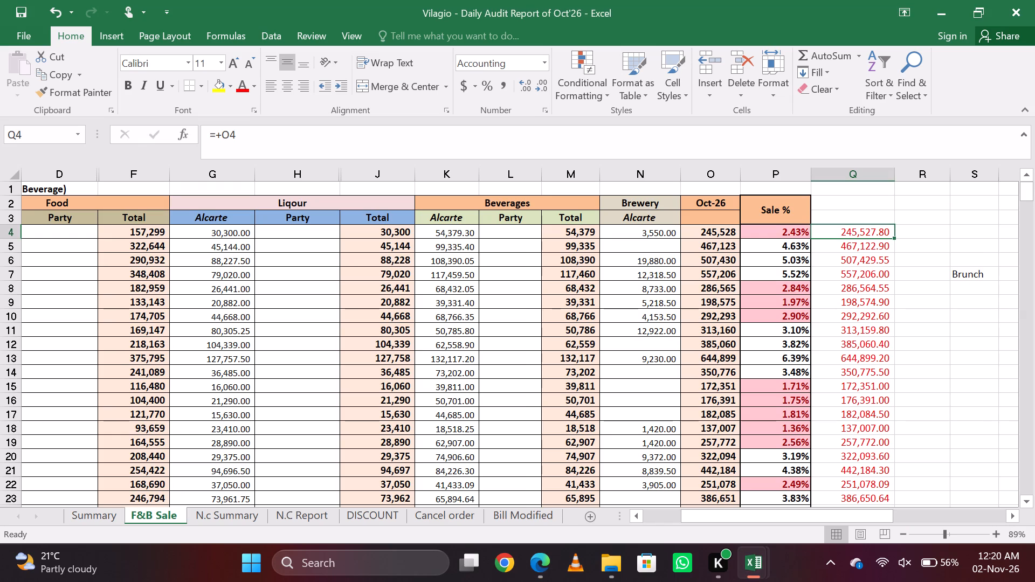
pyautogui.hotkey('alt', 'Tab')
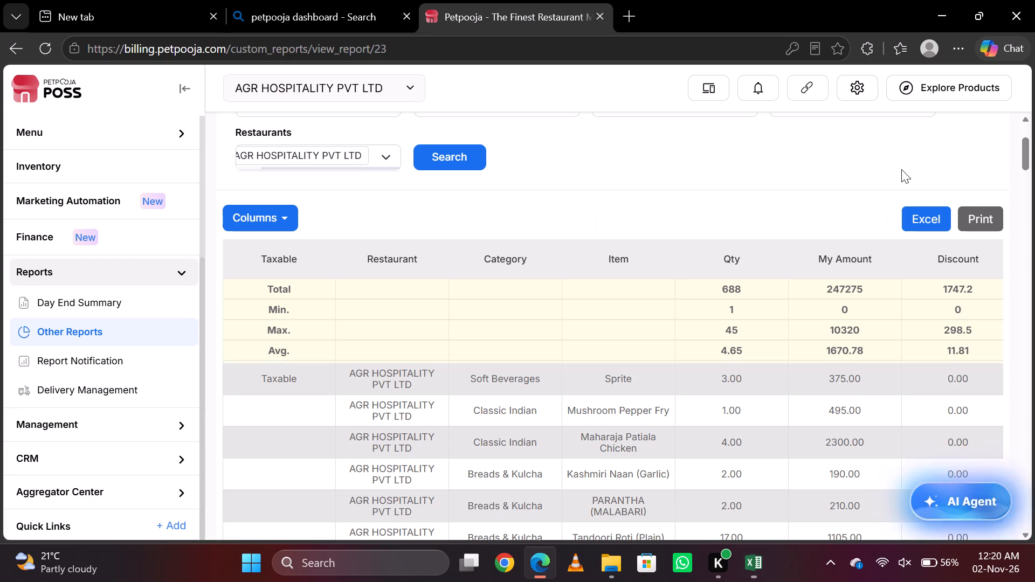
# Run the Petpooja Outlet-Item Wise Report (Row) with both order dates set to 2026-10-02.
pyautogui.scroll(2, 551, 203)
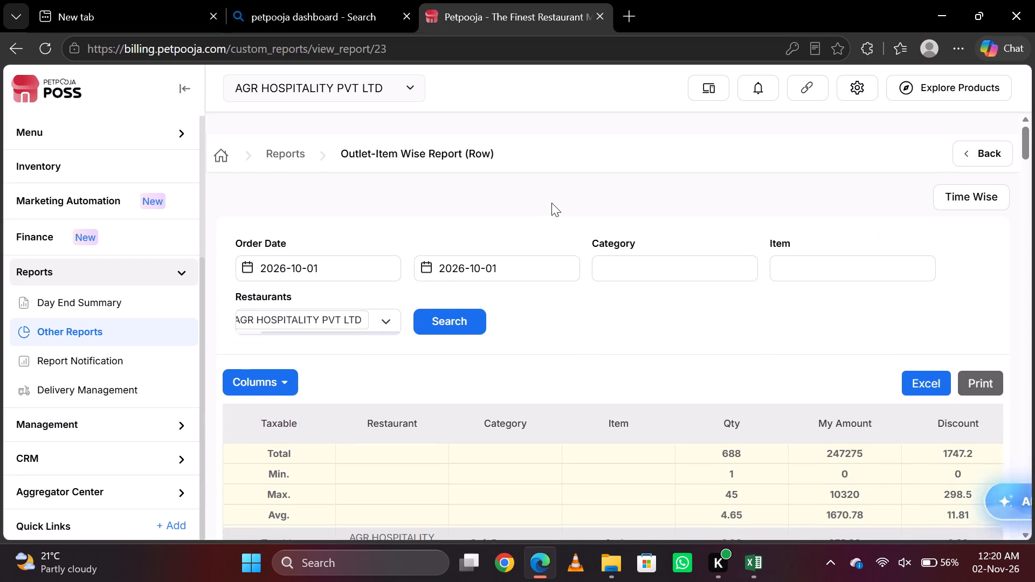
pyautogui.click(358, 255)
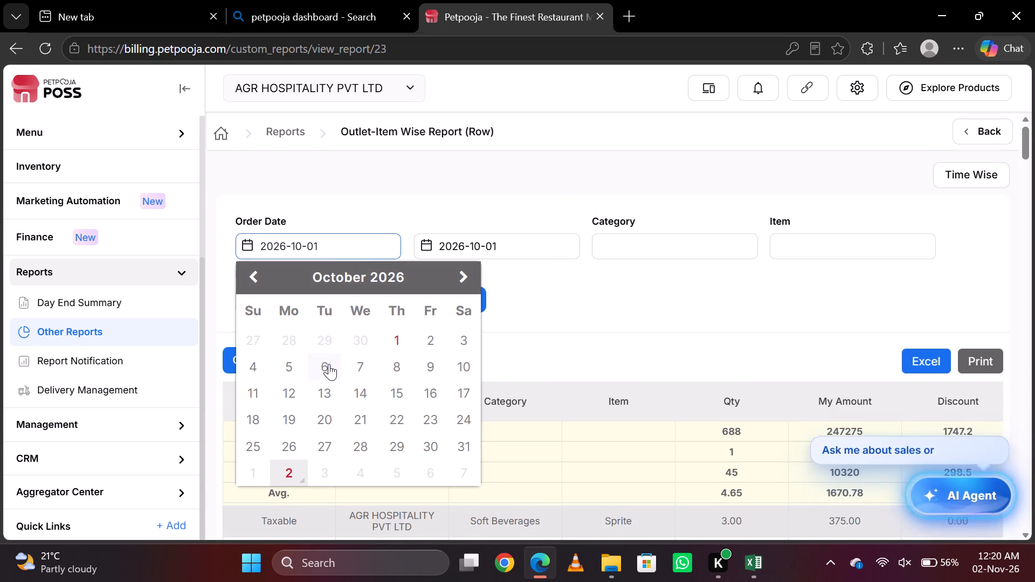
pyautogui.click(427, 342)
pyautogui.click(471, 257)
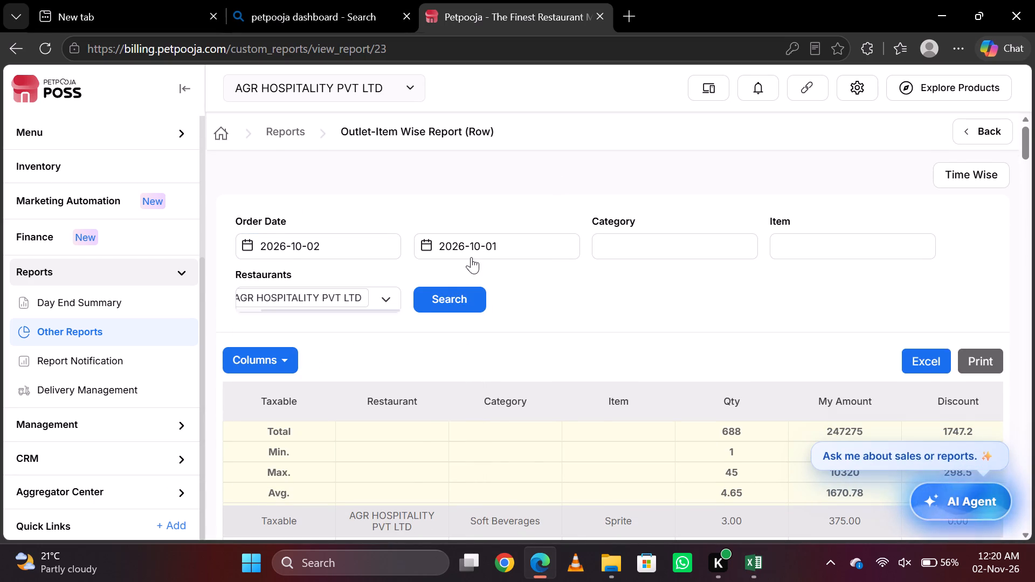
pyautogui.click(602, 348)
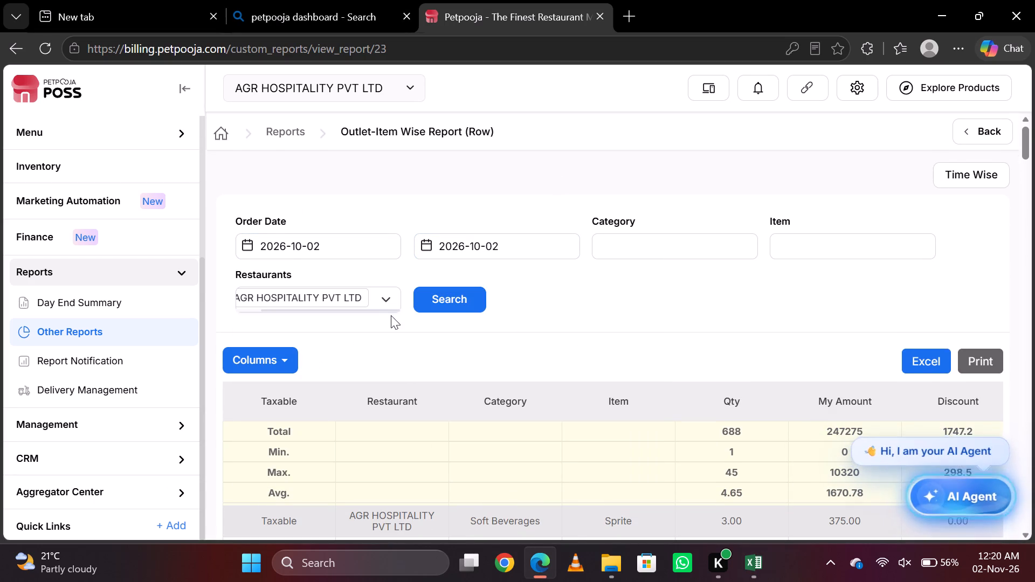
pyautogui.click(451, 299)
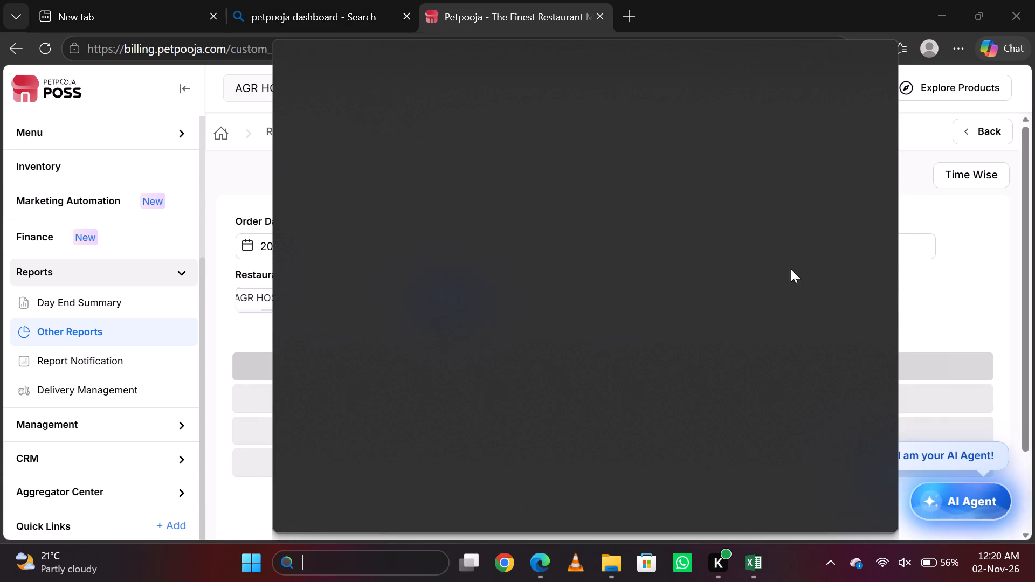
# Compare Petpooja's My Amount and Discount totals for 2026-10-02 with the 2-Oct amount in column Q of the F&B Sale sheet.
pyautogui.click(942, 268)
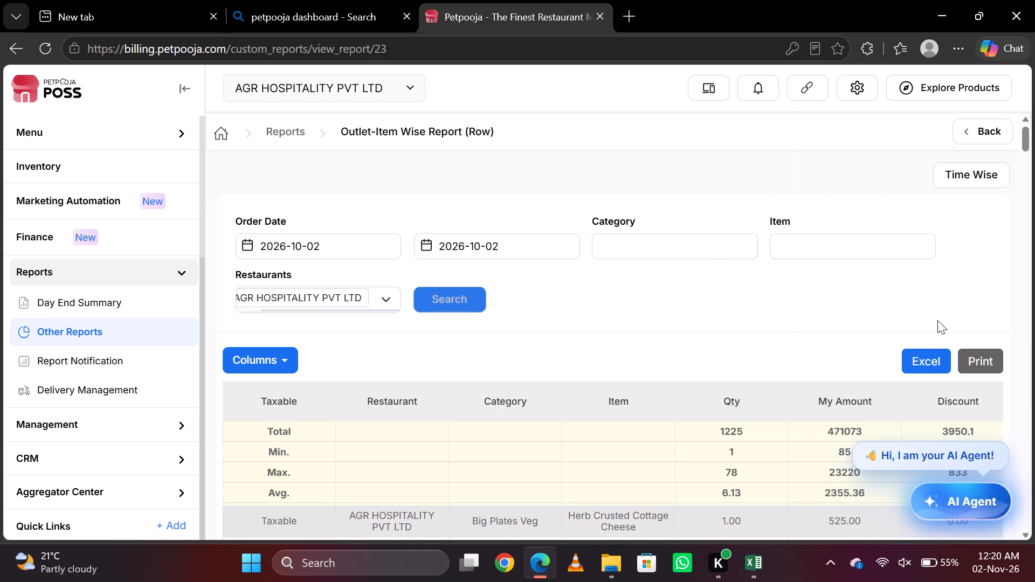
pyautogui.scroll(-1, 929, 350)
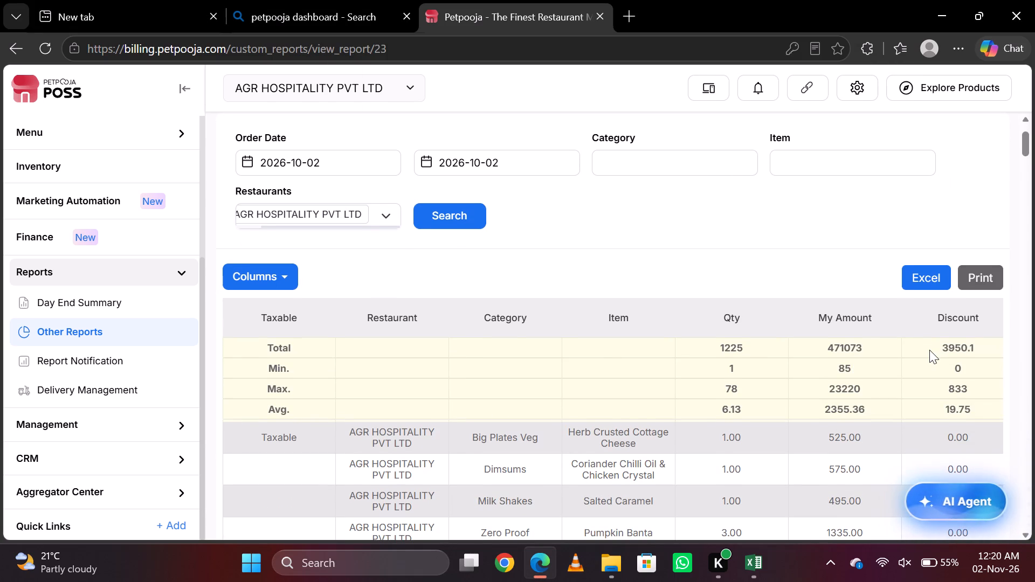
pyautogui.hotkey('alt', 'Tab')
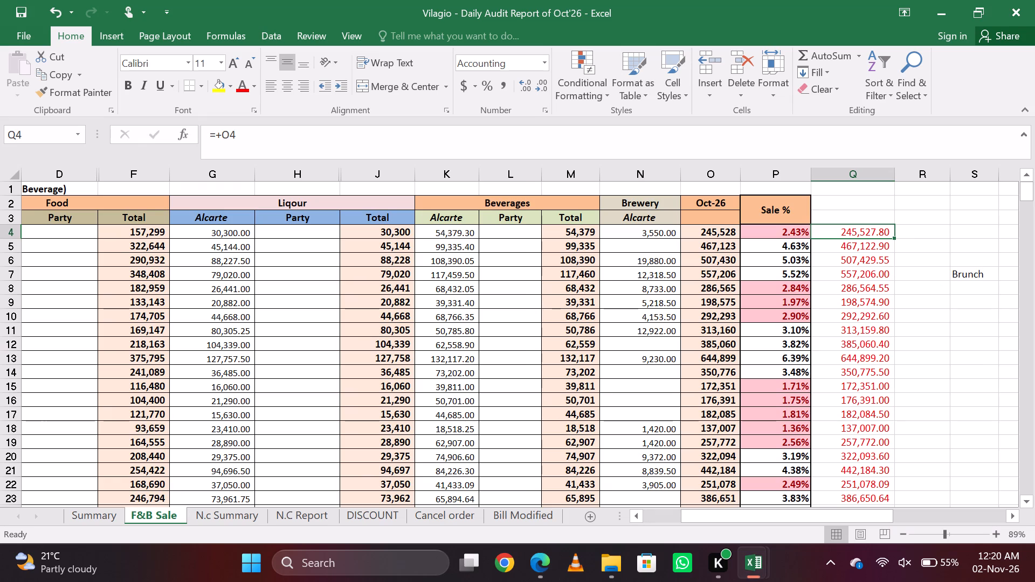
pyautogui.press('Down')
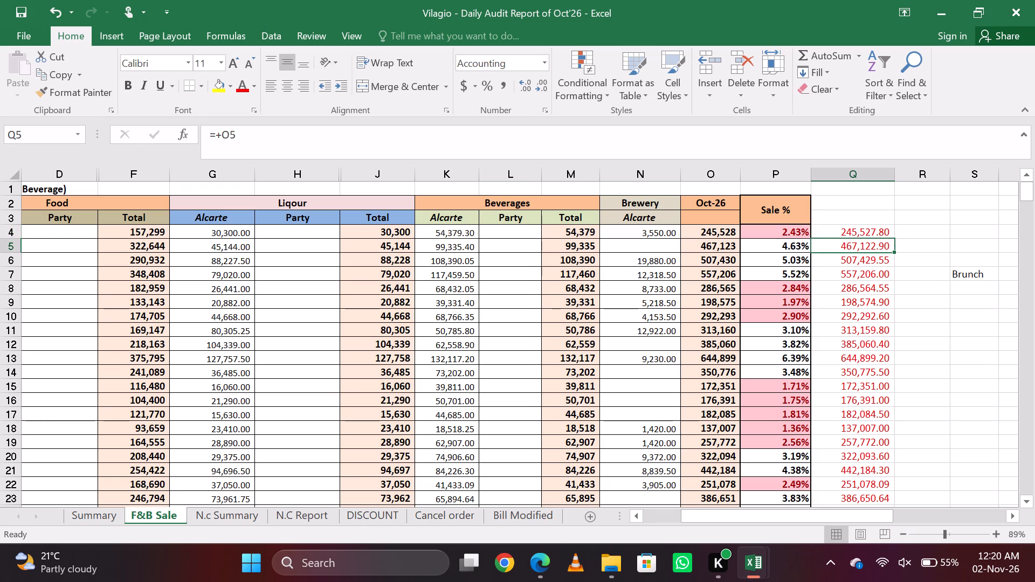
pyautogui.hotkey('alt', 'Tab')
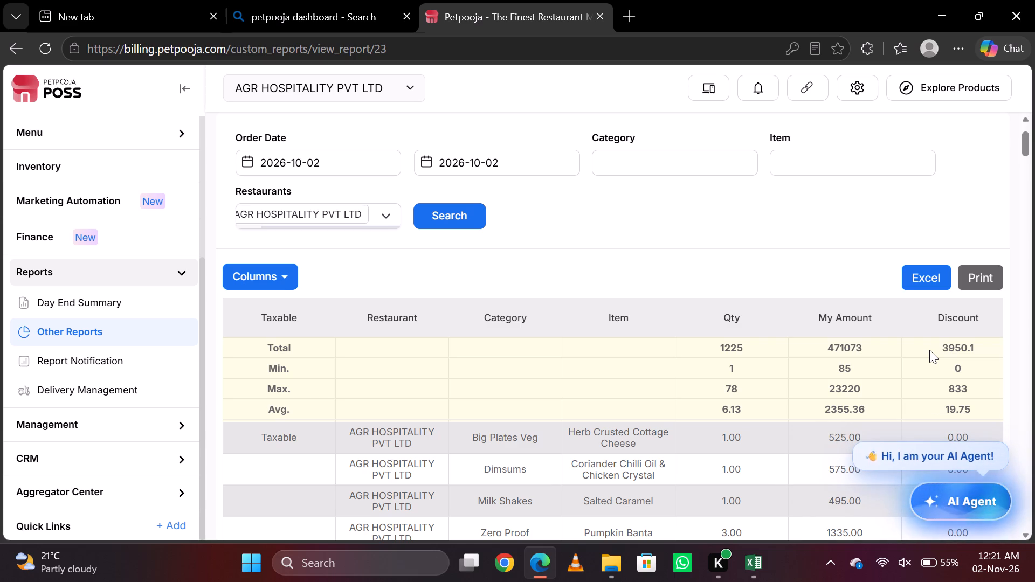
pyautogui.hotkey('alt', 'Tab')
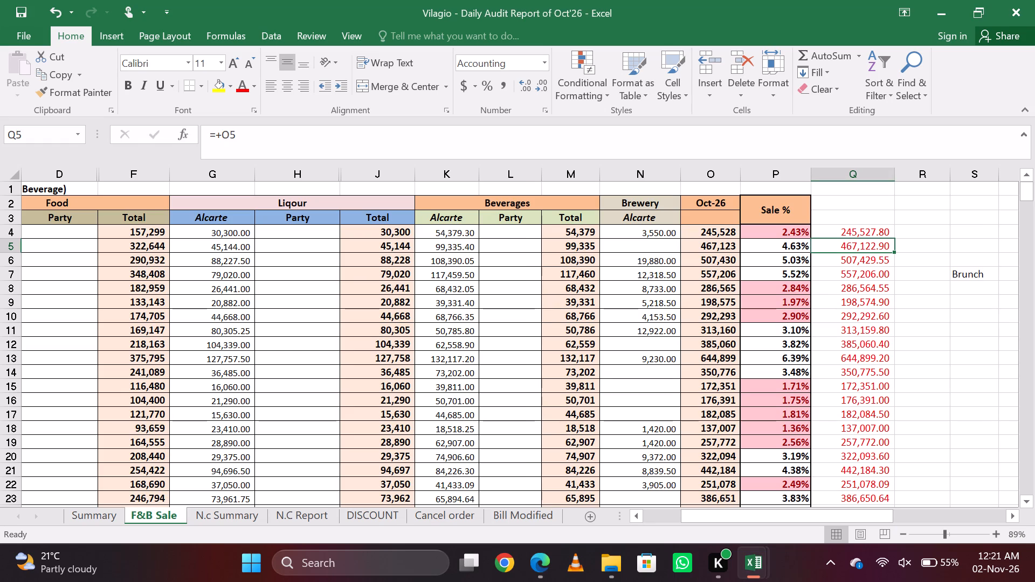
pyautogui.hotkey('alt', 'Tab')
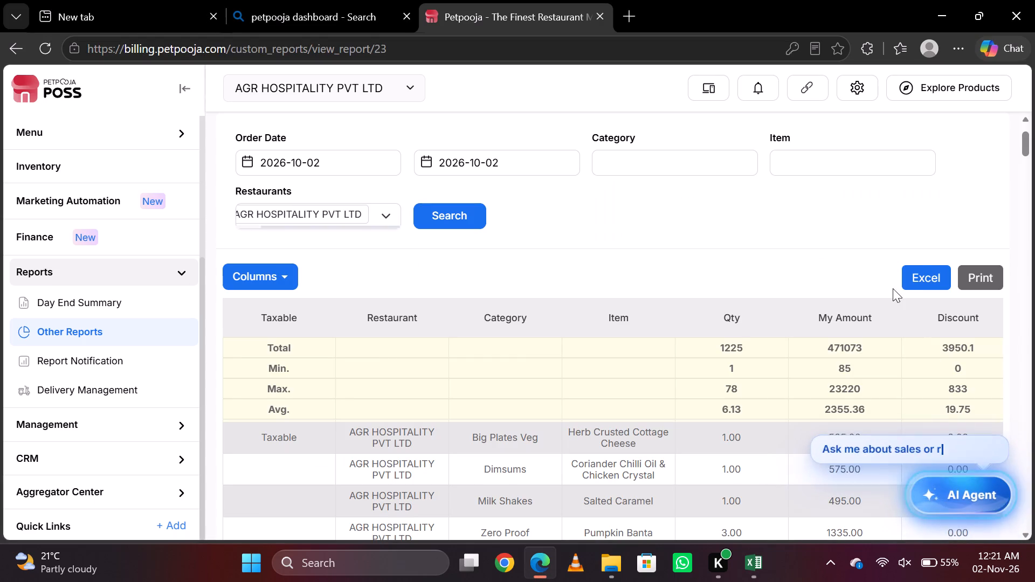
# Export the 2026-10-02 Outlet-Item Wise Report (Row) to Excel, open the downloaded file and enable editing.
pyautogui.click(923, 267)
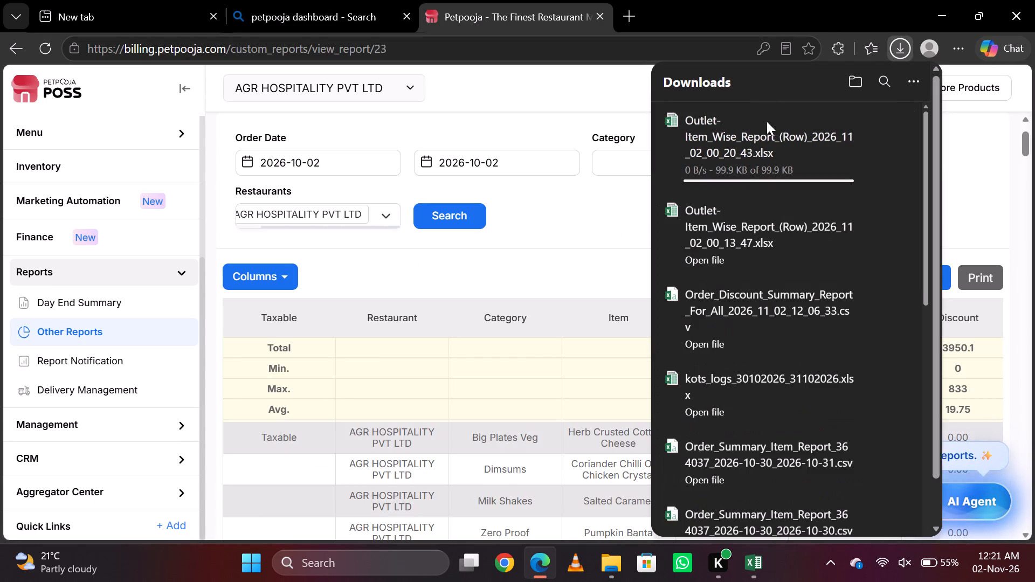
pyautogui.click(769, 158)
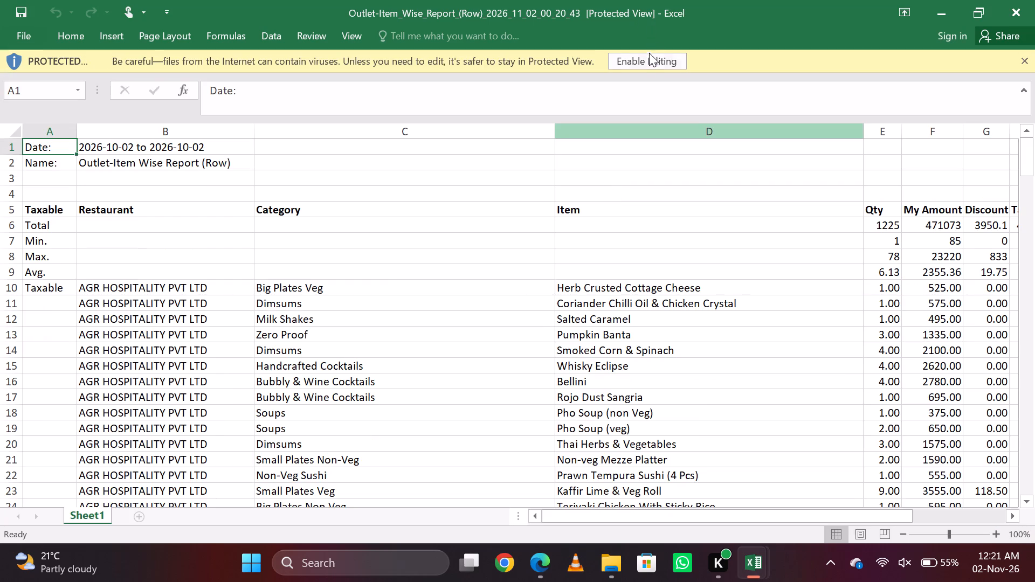
pyautogui.click(649, 56)
# Delete the Total, Min., Max. and Avg. rows beneath the header row of the exported report.
pyautogui.press('Down')
pyautogui.press('Down')
pyautogui.press('Down')
pyautogui.press('Down')
pyautogui.press('Down')
pyautogui.press('Down')
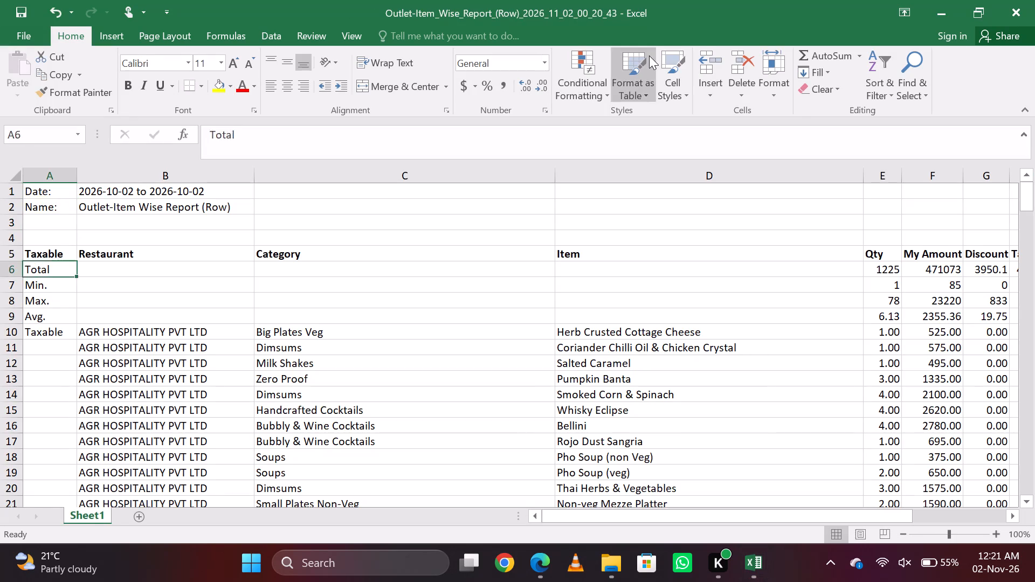
pyautogui.press('Up')
pyautogui.hotkey('shift', 'space')
pyautogui.hotkey('shift', 'Down')
pyautogui.hotkey('shift', 'Down')
pyautogui.hotkey('shift', 'Down')
pyautogui.hotkey('ctrl', '-')
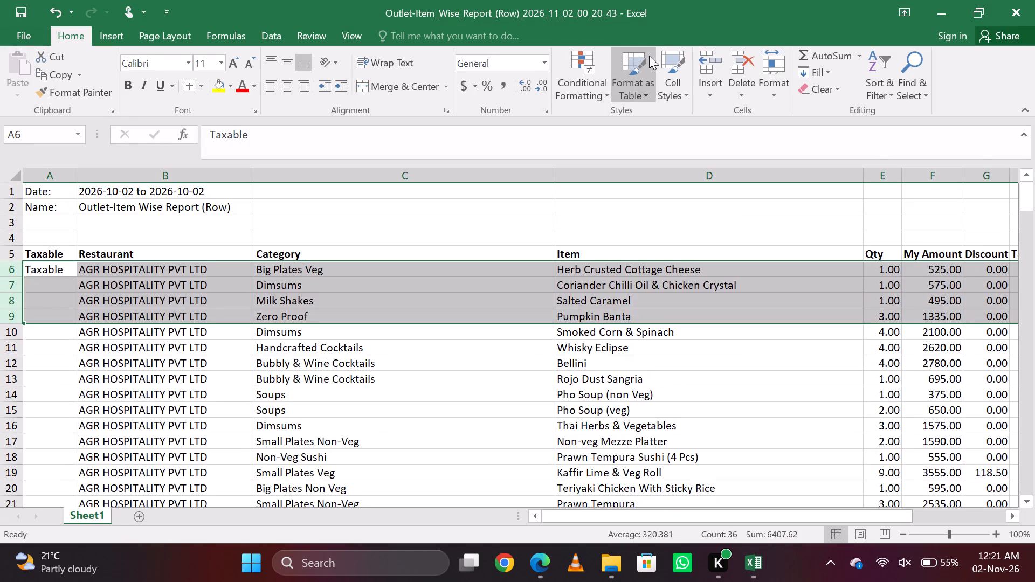
# Add filters to the column headings in row 5 of the exported report.
pyautogui.press('Down')
pyautogui.press('Up')
pyautogui.press('Up')
pyautogui.hotkey('shift', 'space')
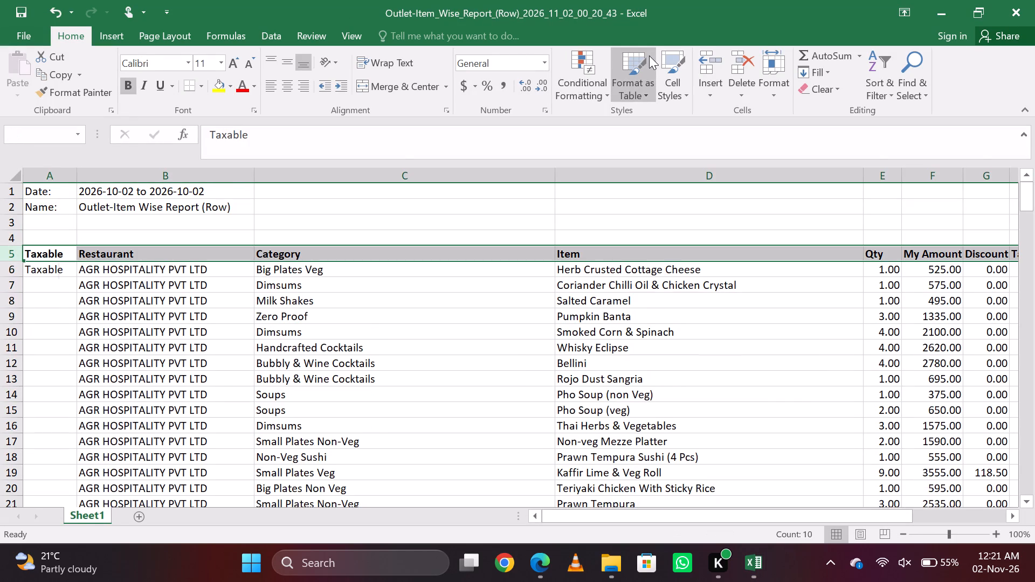
pyautogui.hotkey('ctrl', 'shift', 'l')
pyautogui.press('Down')
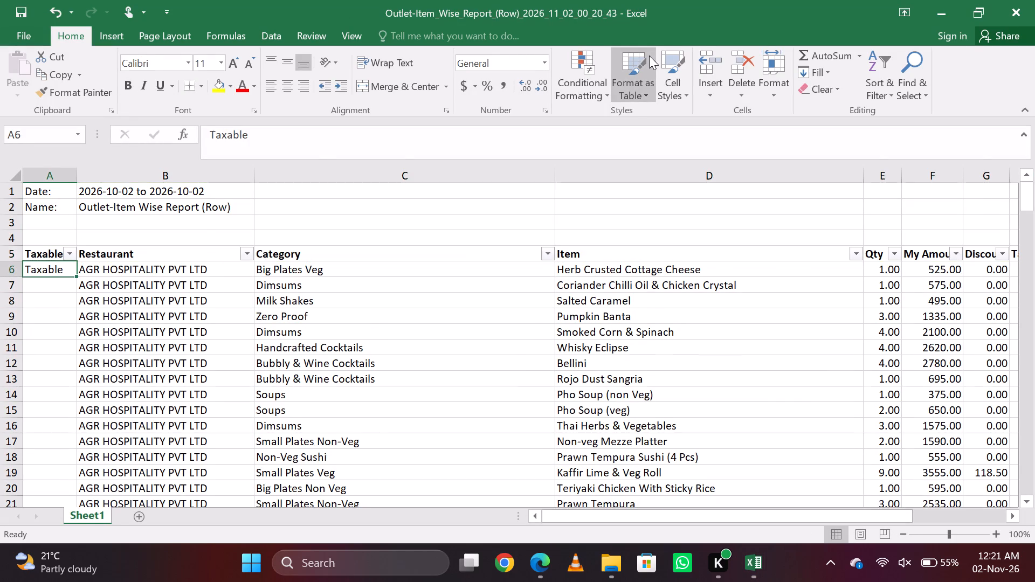
# Delete the Sub Total row at the end of the item list in the exported report.
pyautogui.hotkey('ctrl', 'Down')
pyautogui.hotkey('shift', 'space')
pyautogui.hotkey('ctrl', '-')
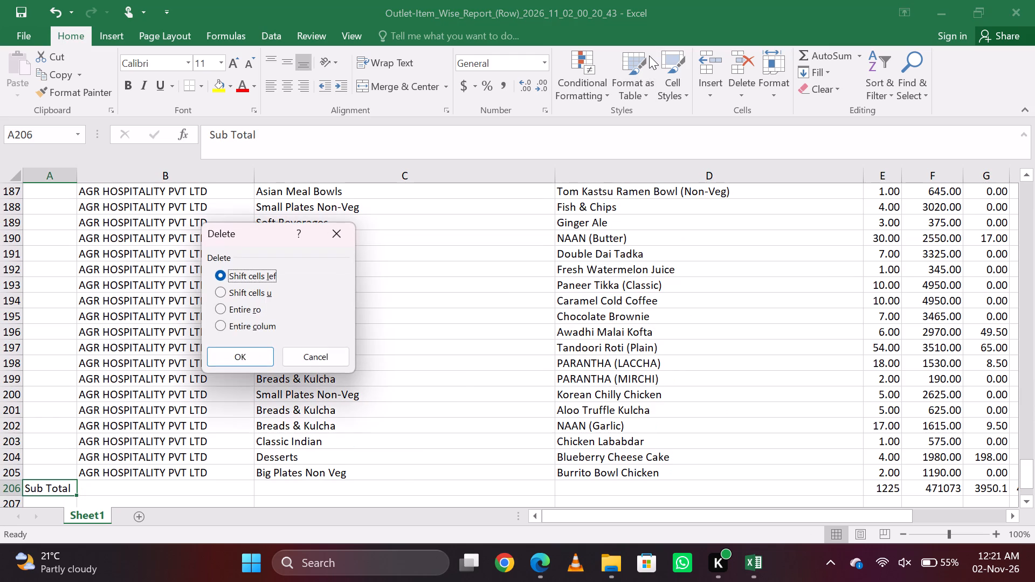
pyautogui.press('Escape')
pyautogui.press('Down')
pyautogui.press('Up')
pyautogui.hotkey('shift', 'space')
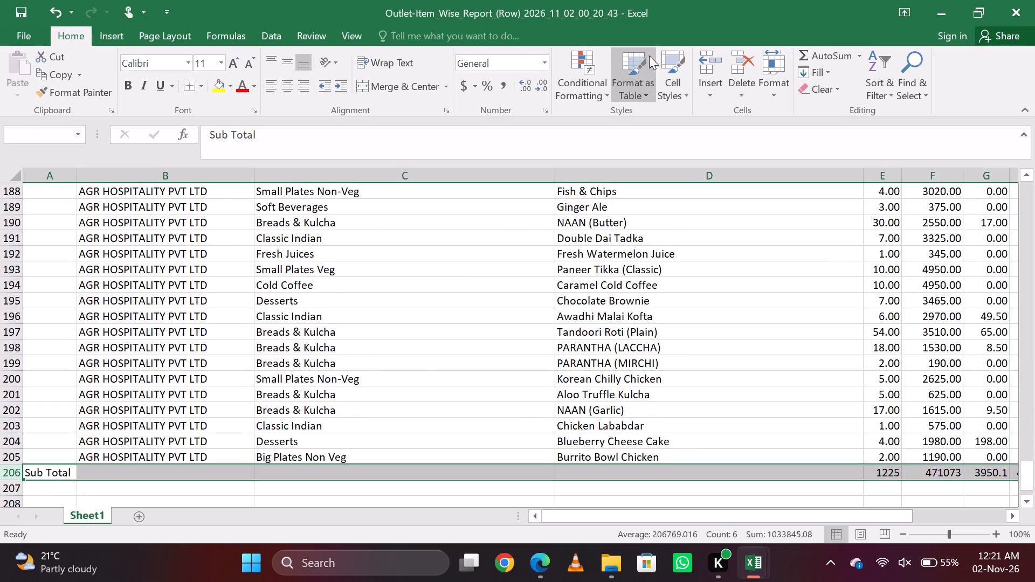
pyautogui.hotkey('ctrl', '-')
pyautogui.press('Down')
pyautogui.press('Down')
pyautogui.press('Down')
pyautogui.press('Down')
pyautogui.press('Down')
pyautogui.press('Down')
pyautogui.press('Down')
pyautogui.press('Down')
pyautogui.press('Down')
pyautogui.press('Down')
pyautogui.press('Down')
pyautogui.press('Down')
# Total the My Amount column in F4 with a SUBTOTAL function 9 formula from F6 downward, and fill it across to G4 for Discount.
pyautogui.hotkey('ctrl', 'Up')
pyautogui.hotkey('ctrl', 'Up')
pyautogui.hotkey('ctrl', 'Up')
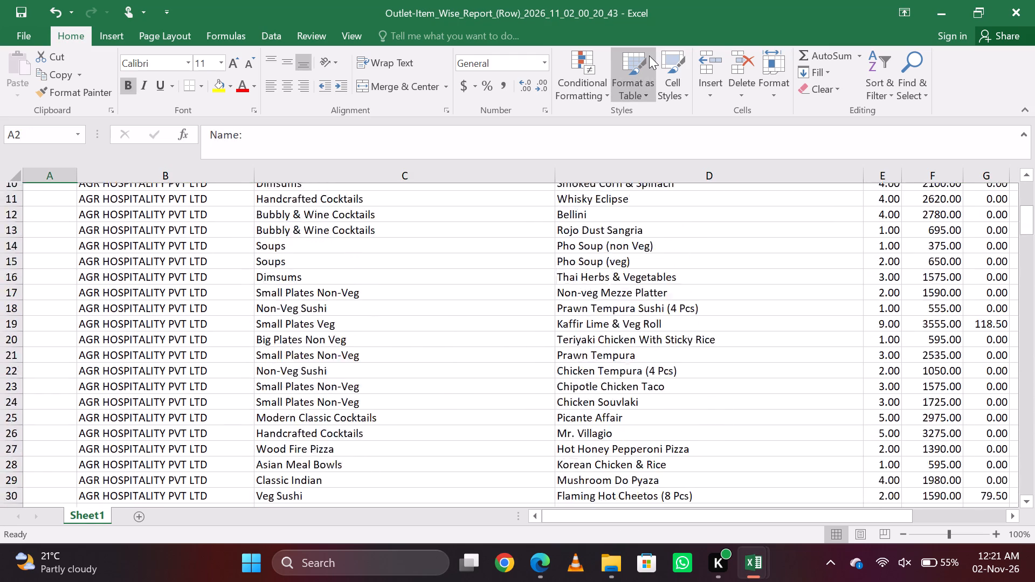
pyautogui.hotkey('ctrl', 'Up')
pyautogui.press('Down')
pyautogui.press('Down')
pyautogui.press('Right')
pyautogui.press('Right')
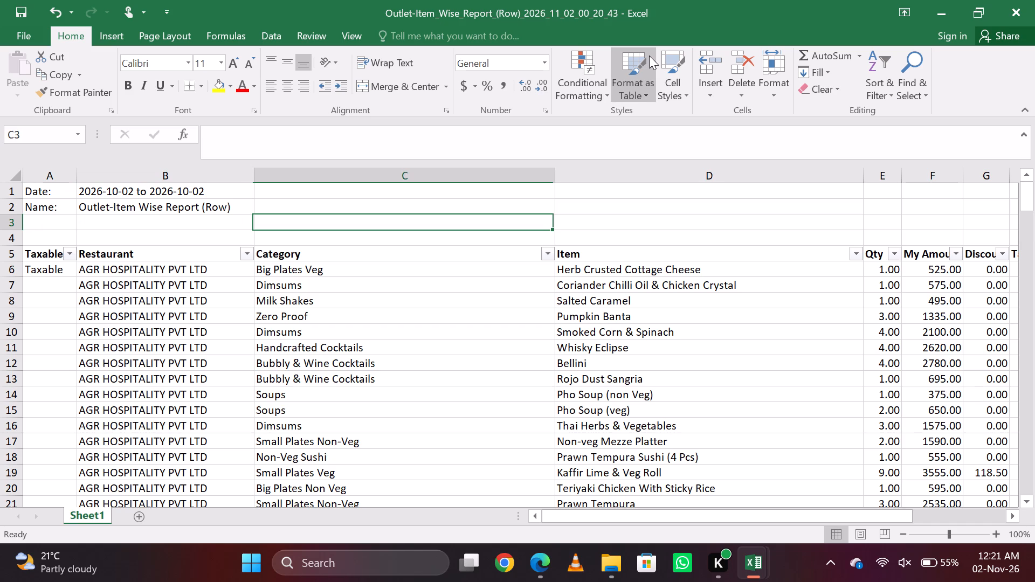
pyautogui.press('Right')
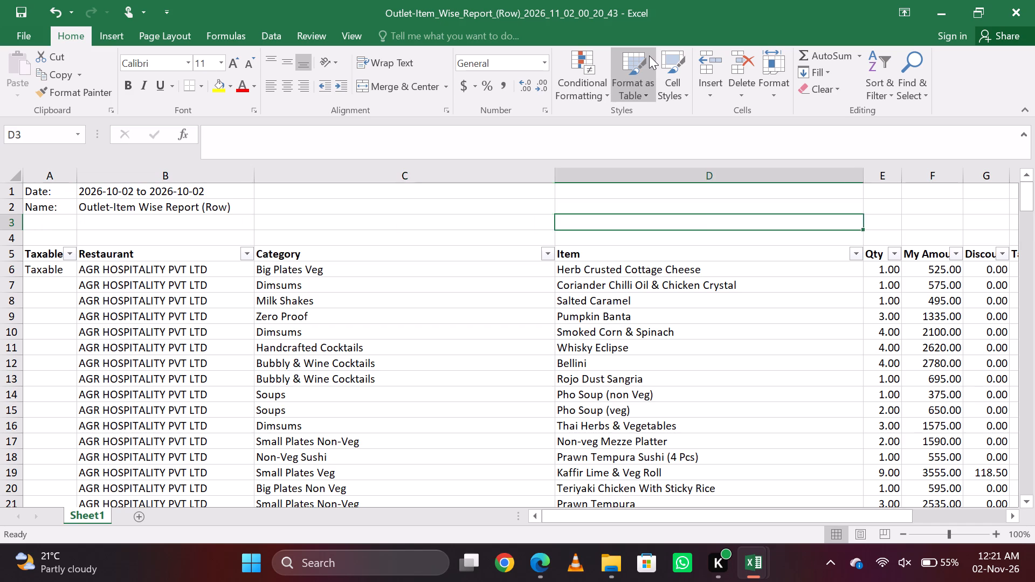
pyautogui.press('Right')
pyautogui.press('Down')
pyautogui.press('Right')
pyautogui.write('=sub')
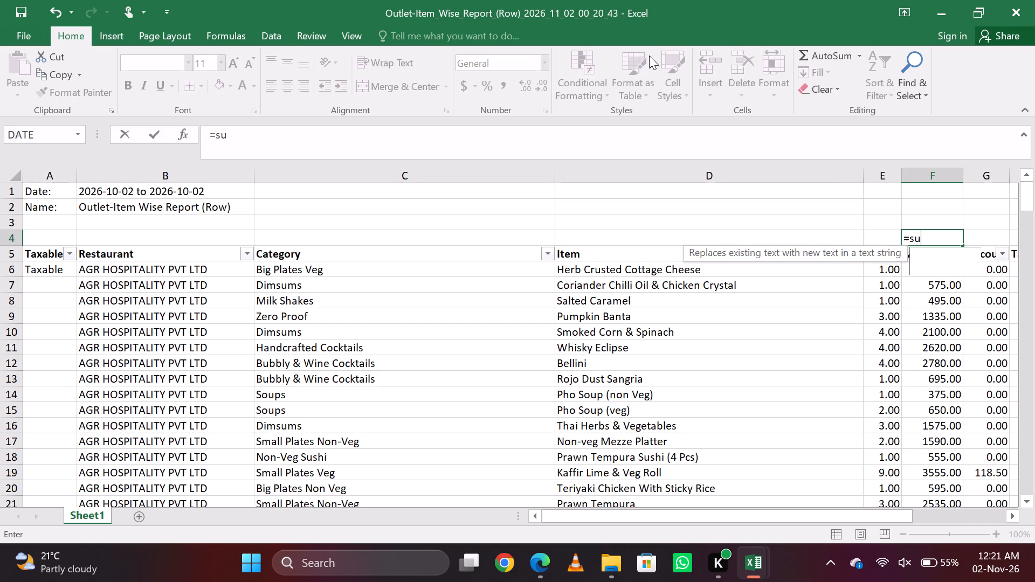
pyautogui.press('Tab')
pyautogui.press('BackSpace')
pyautogui.press('BackSpace')
pyautogui.press('BackSpace')
pyautogui.press('BackSpace')
pyautogui.press('BackSpace')
pyautogui.press('BackSpace')
pyautogui.press('BackSpace')
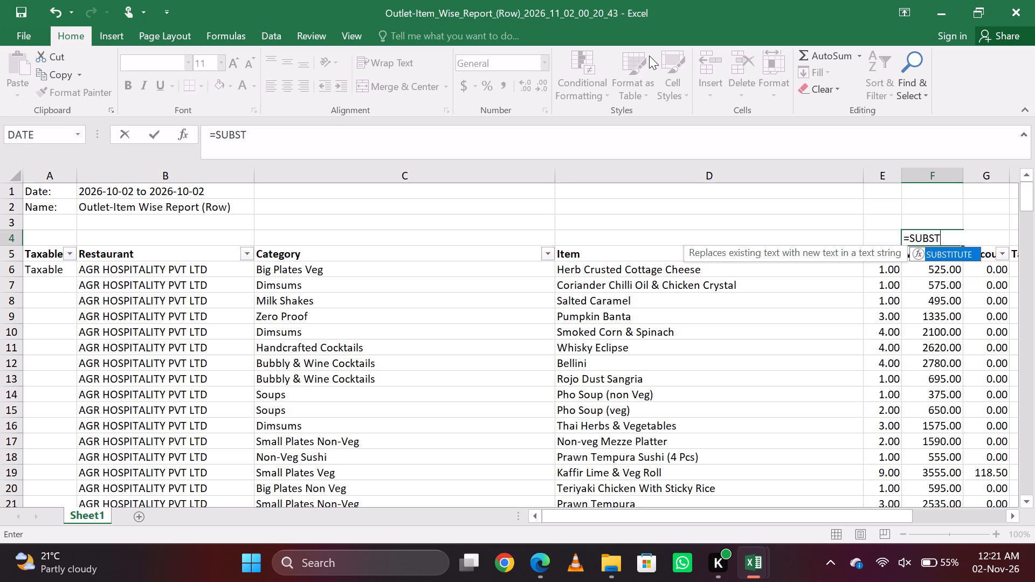
pyautogui.press('BackSpace')
pyautogui.press('Up')
pyautogui.press('Down')
pyautogui.press('Tab')
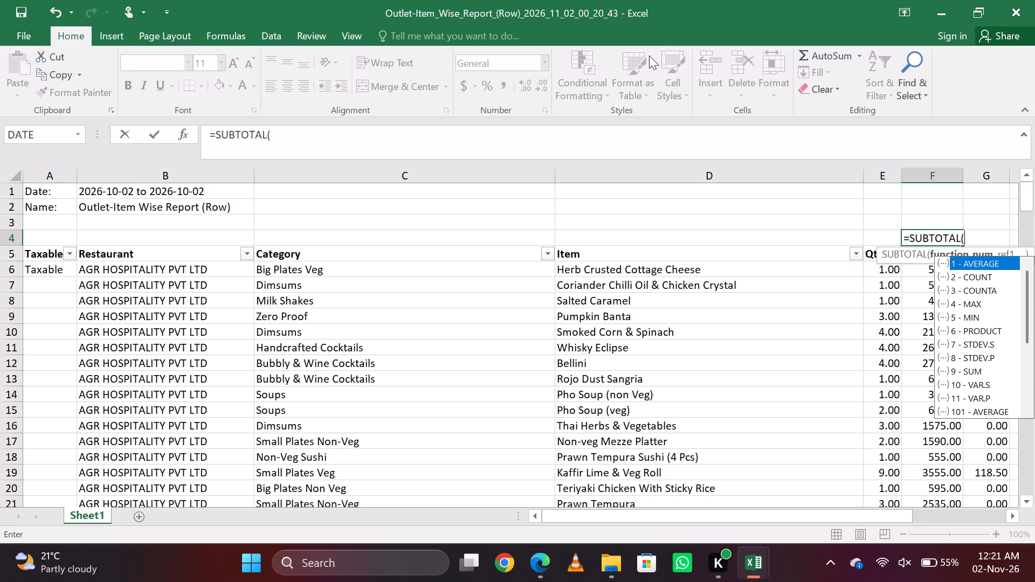
pyautogui.write('9,')
pyautogui.press('Down')
pyautogui.press('Down')
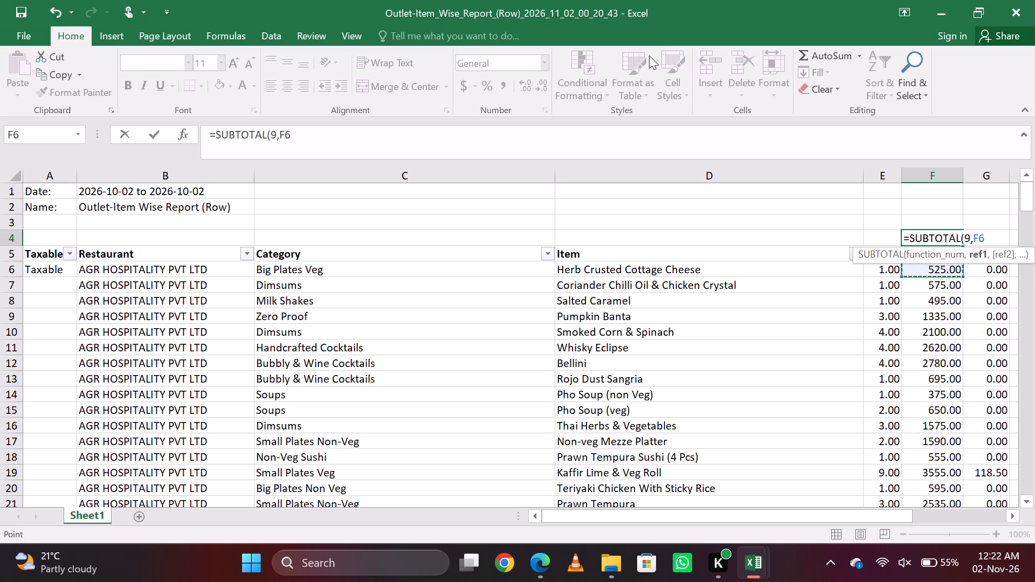
pyautogui.hotkey('ctrl', 'shift', 'Down')
pyautogui.press('Return')
pyautogui.press('Up')
pyautogui.press('Right')
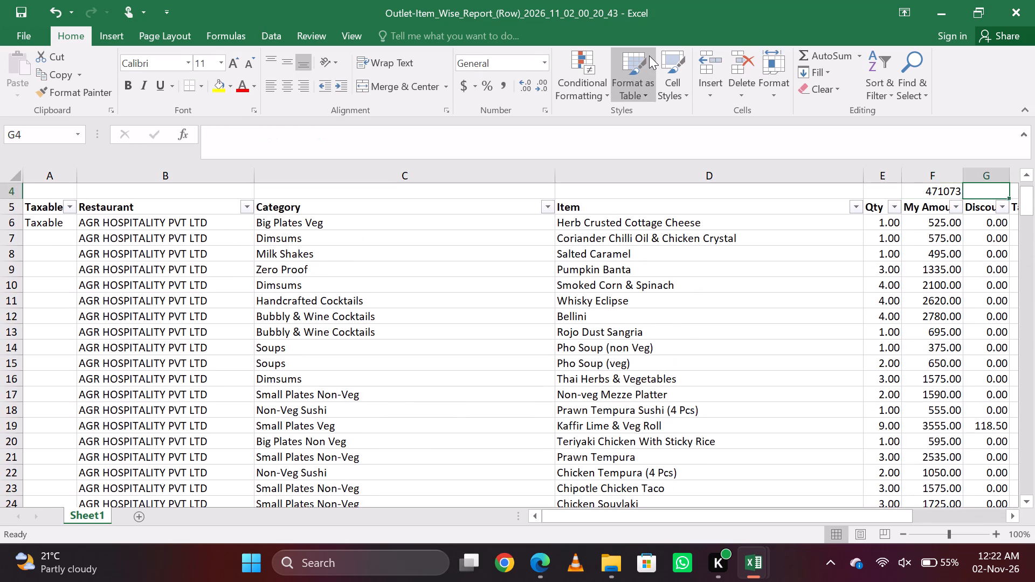
pyautogui.hotkey('ctrl', 'r')
# Calculate the net sale in cell C4 above the Category heading with the formula =F4-G4.
pyautogui.press('Left')
pyautogui.press('Left')
pyautogui.press('Left')
pyautogui.press('Left')
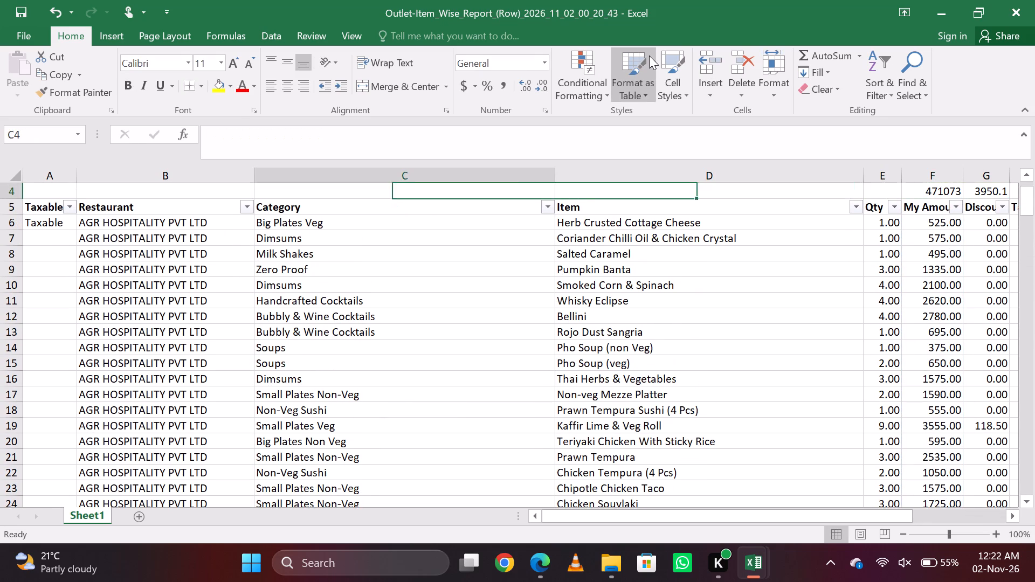
pyautogui.press('=')
pyautogui.press('Right')
pyautogui.press('Right')
pyautogui.press('Right')
pyautogui.press('-')
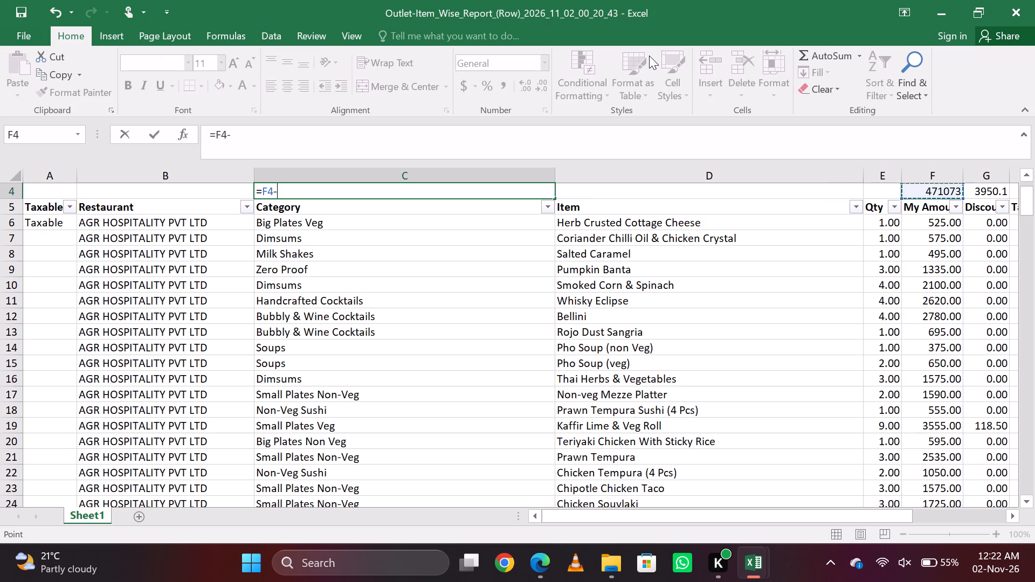
pyautogui.press('Right')
pyautogui.press('Right')
pyautogui.press('Right')
pyautogui.press('Right')
pyautogui.press('Return')
pyautogui.press('Down')
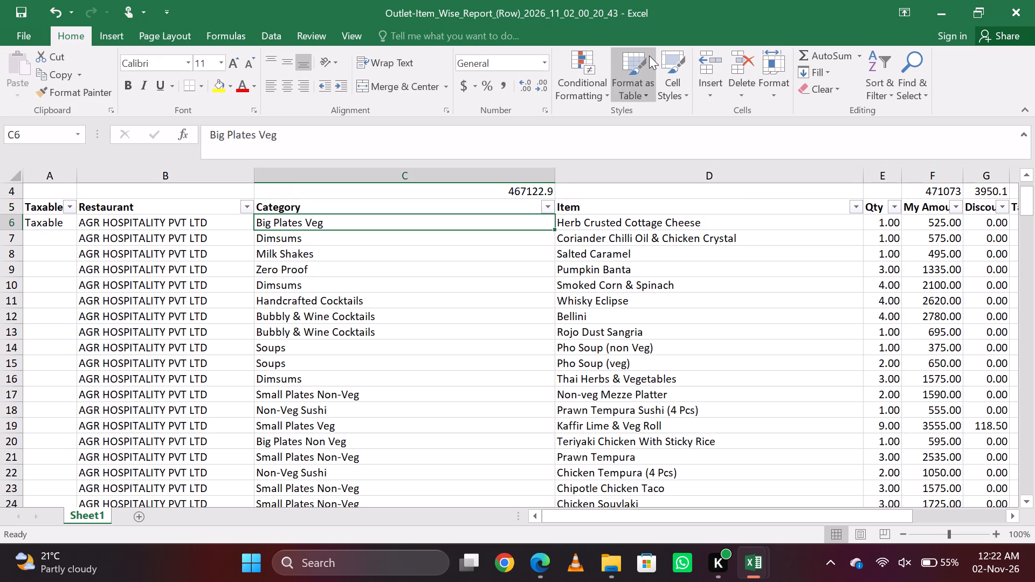
# Compare the net sale in C4 of the exported report with the 2-Oct amount in column Q of the F&B Sale sheet.
pyautogui.press('Up')
pyautogui.press('Up')
pyautogui.hotkey('alt', 'Tab')
pyautogui.hotkey('alt', 'Tab')
pyautogui.hotkey('alt', 'Tab')
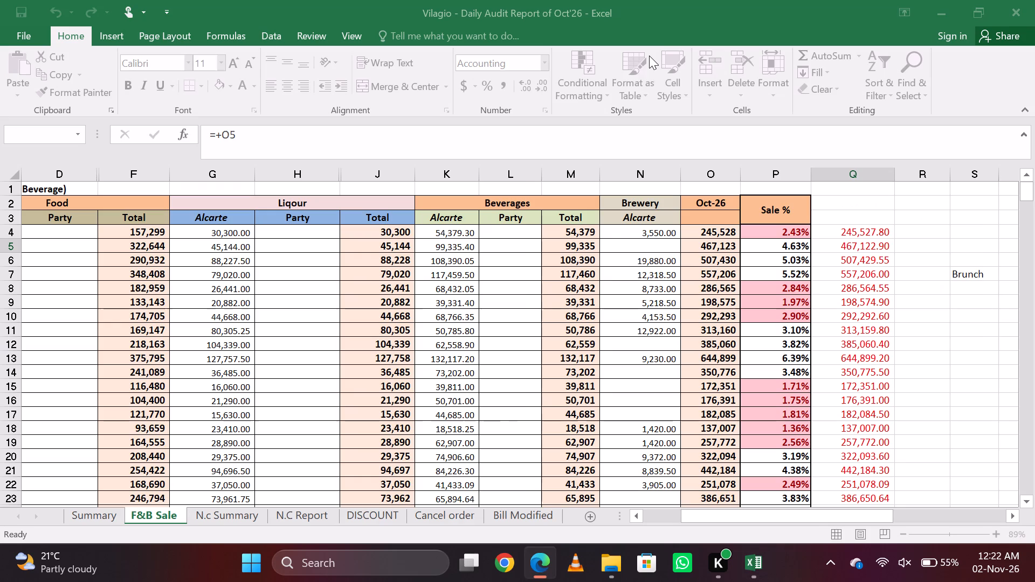
pyautogui.press('Right')
pyautogui.press('Left')
pyautogui.hotkey('alt', 'Tab')
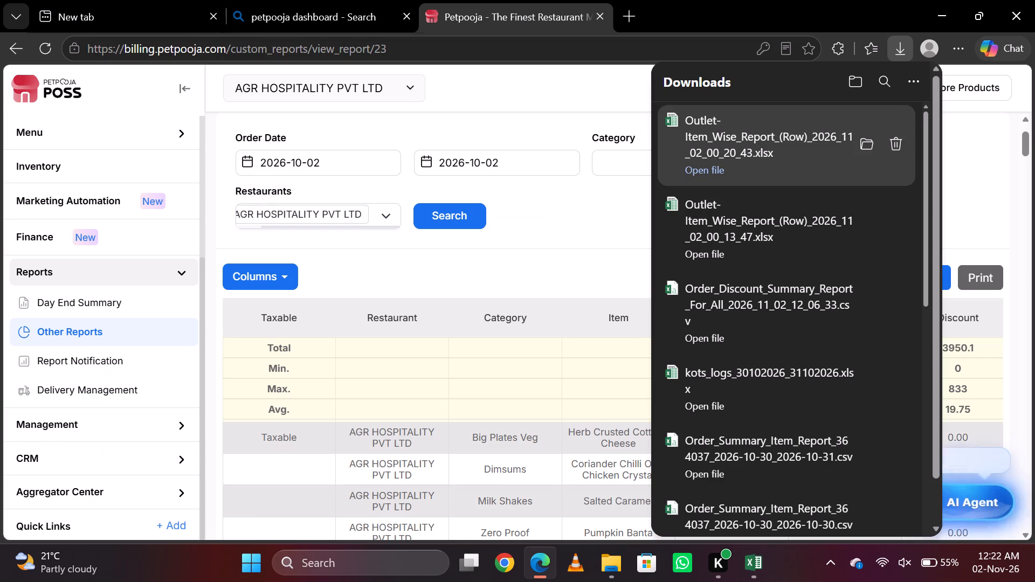
pyautogui.hotkey('alt', 'Tab')
pyautogui.hotkey('alt', 'Tab')
pyautogui.press('Down')
pyautogui.press('Up')
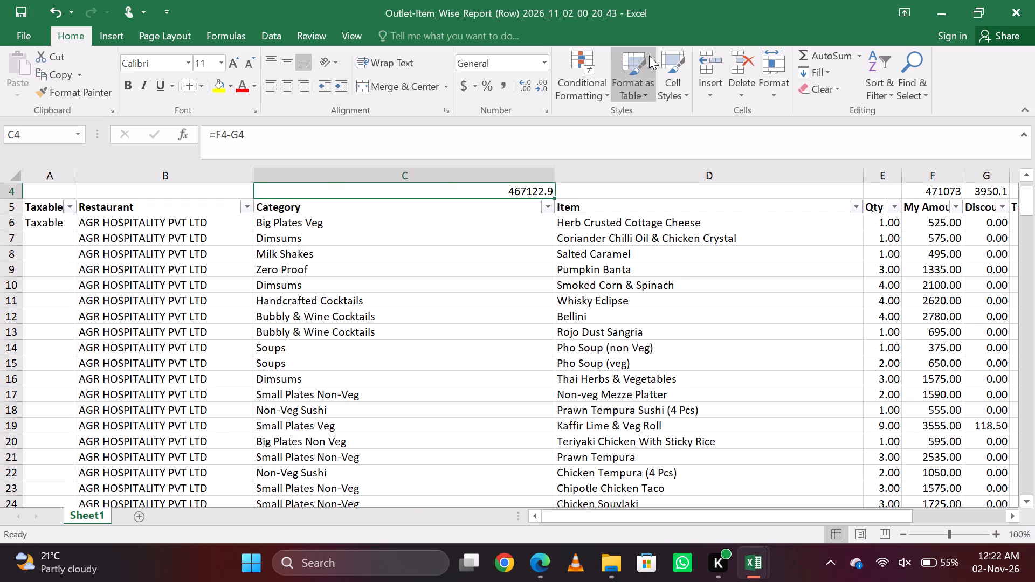
pyautogui.hotkey('alt', 'Tab')
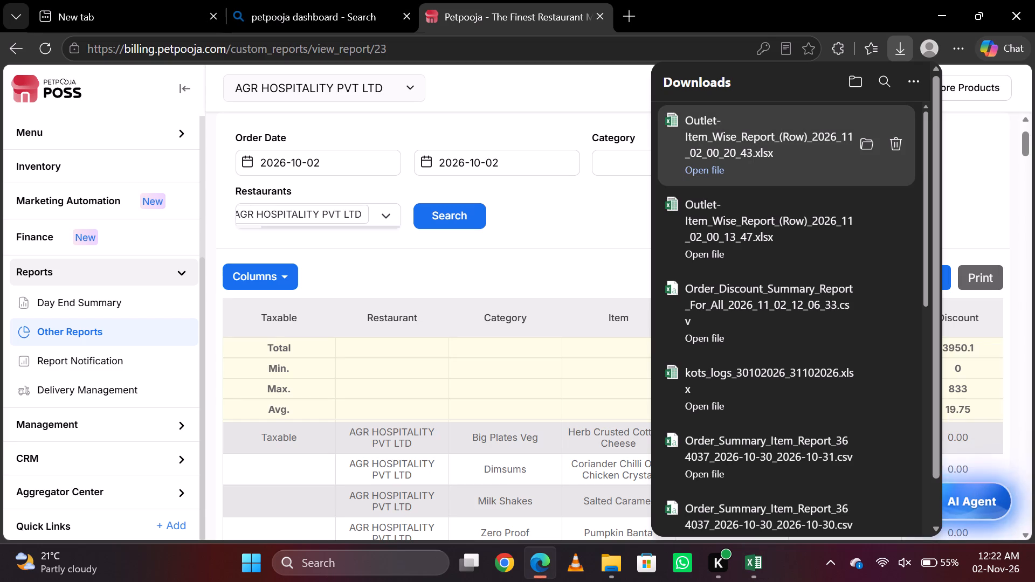
pyautogui.press('Right')
pyautogui.click(566, 287)
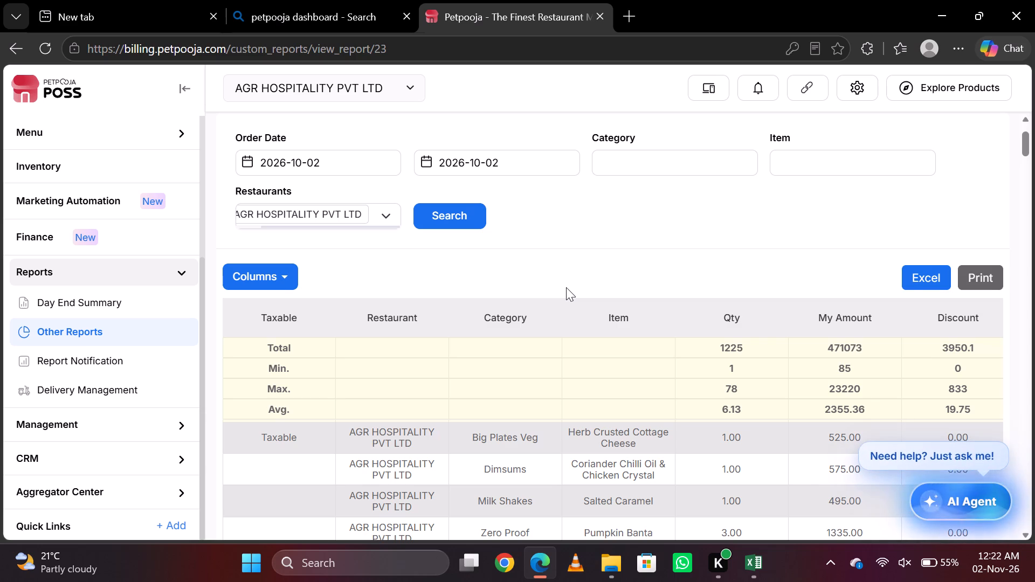
pyautogui.hotkey('alt', 'Tab')
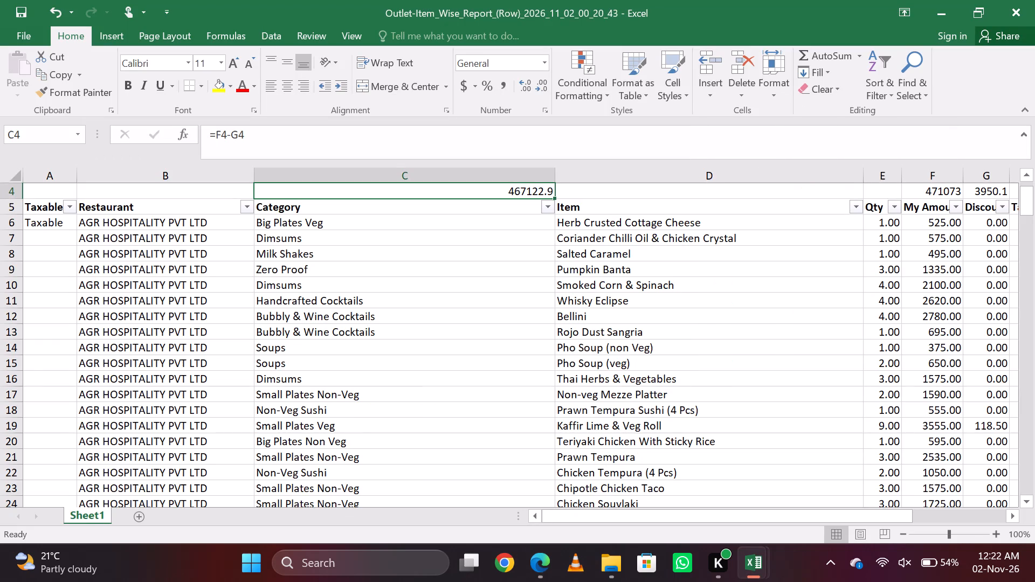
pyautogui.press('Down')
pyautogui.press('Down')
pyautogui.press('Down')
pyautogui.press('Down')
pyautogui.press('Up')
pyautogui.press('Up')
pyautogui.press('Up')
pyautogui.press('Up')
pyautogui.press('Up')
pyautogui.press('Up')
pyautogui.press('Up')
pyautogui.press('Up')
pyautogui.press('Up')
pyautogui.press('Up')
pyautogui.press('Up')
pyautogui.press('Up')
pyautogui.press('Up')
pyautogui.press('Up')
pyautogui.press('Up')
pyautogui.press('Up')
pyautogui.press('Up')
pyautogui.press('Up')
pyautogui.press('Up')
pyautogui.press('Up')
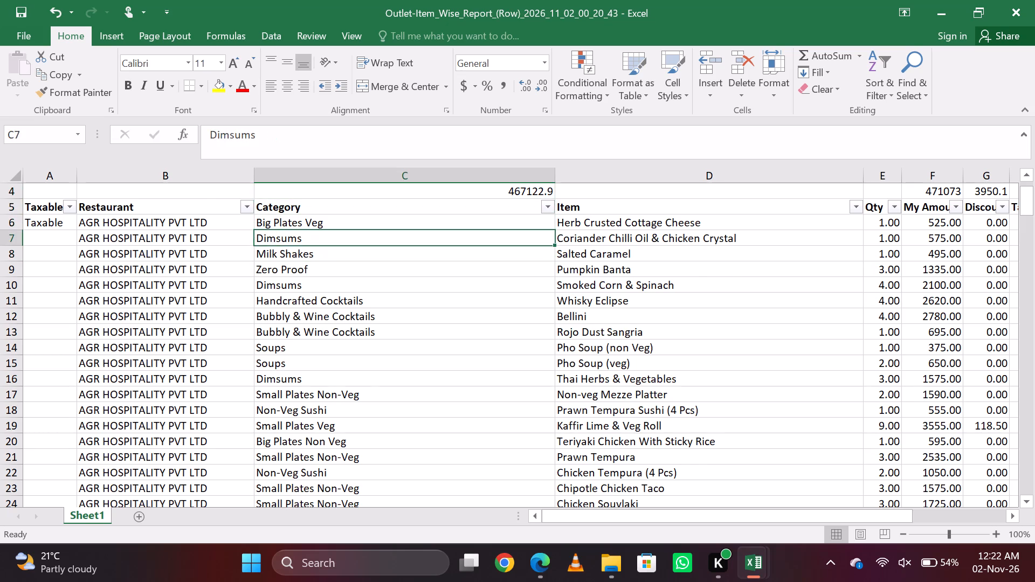
# Close the exported Outlet-Item Wise Report workbook, saving its changes.
pyautogui.click(1034, 1)
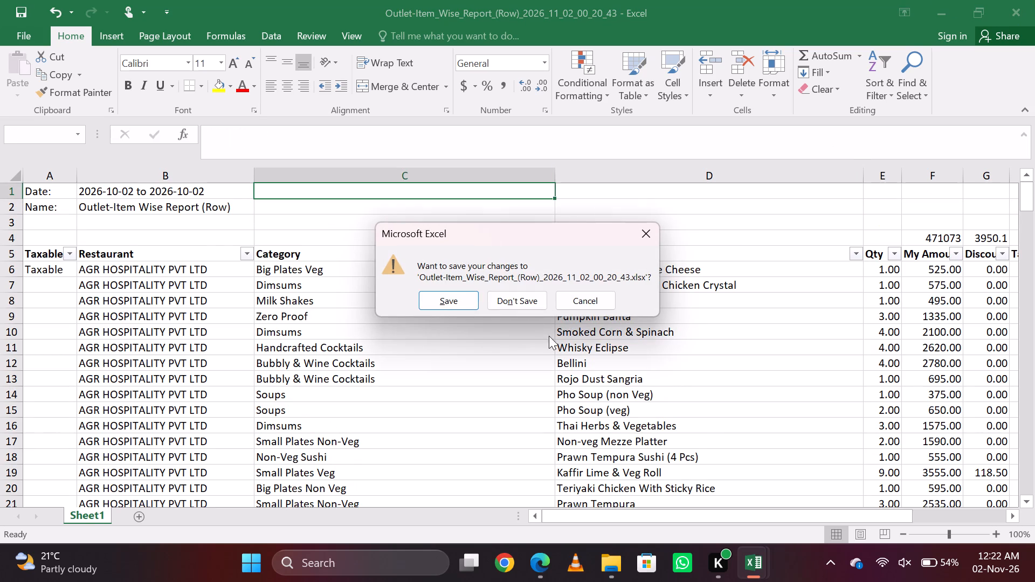
pyautogui.click(429, 299)
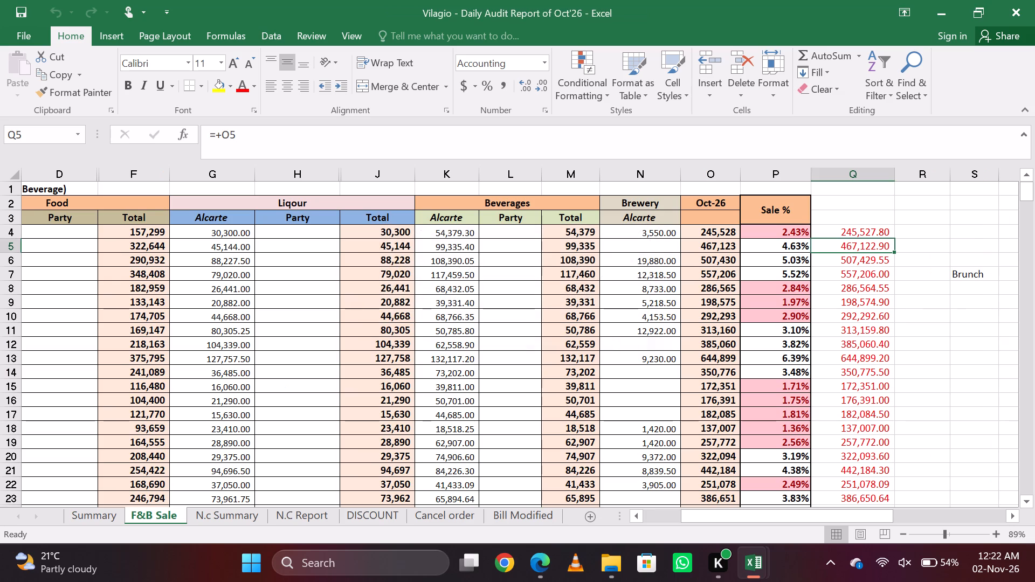
# Check the MTD total sale in cell D12 of the Summary sheet.
pyautogui.press('Left')
pyautogui.press('Left')
pyautogui.press('Left')
pyautogui.press('Left')
pyautogui.press('Left')
pyautogui.press('Left')
pyautogui.press('Left')
pyautogui.press('Left')
pyautogui.press('Left')
pyautogui.press('Left')
pyautogui.press('Left')
pyautogui.press('Left')
pyautogui.press('Left')
pyautogui.press('Left')
pyautogui.press('Left')
pyautogui.press('Left')
pyautogui.press('Left')
pyautogui.press('Left')
pyautogui.press('Left')
pyautogui.press('Left')
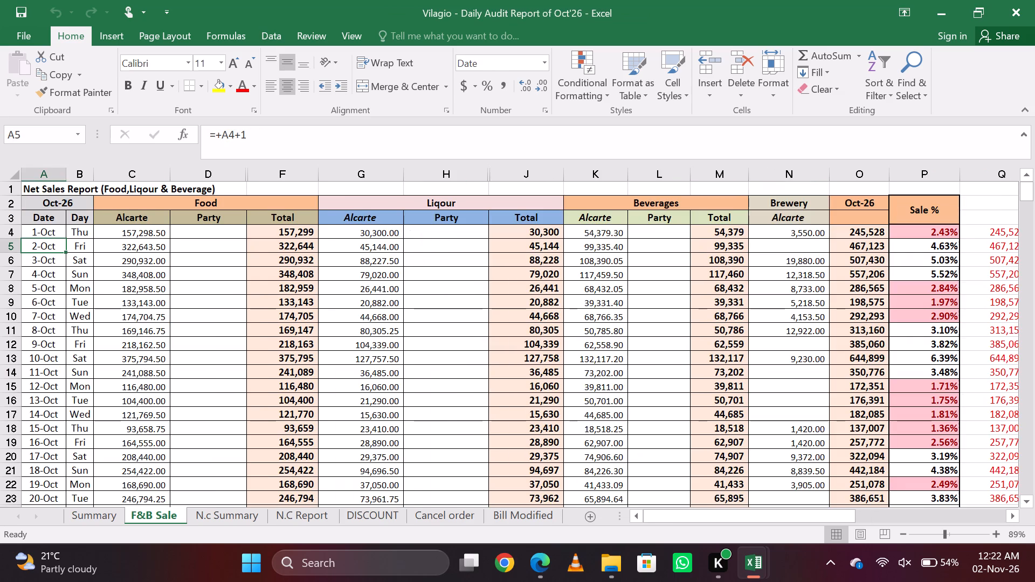
pyautogui.hotkey('ctrl', 'pageup')
pyautogui.press('Down')
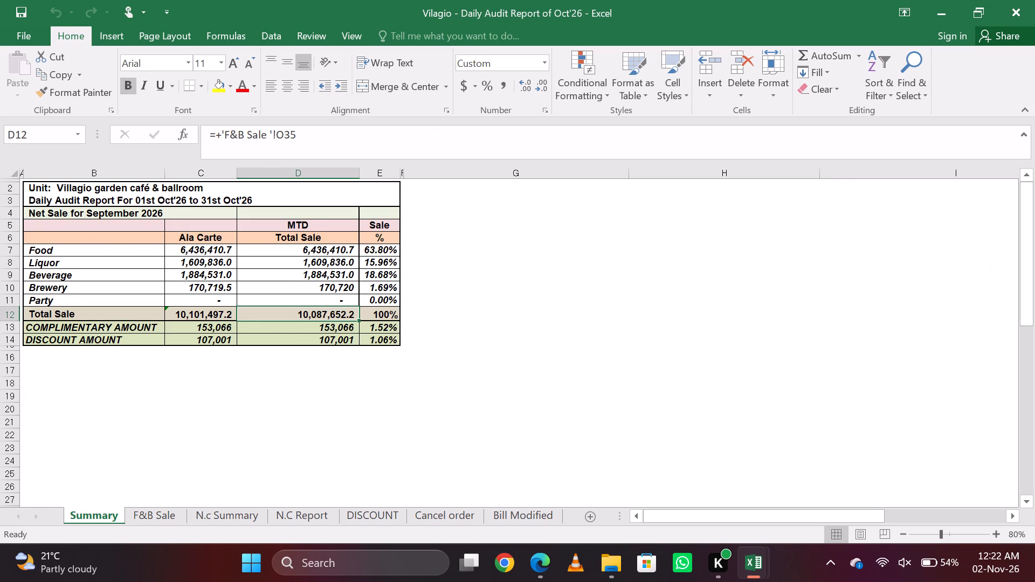
# Examine the daily sales rows through 31-Oct and the column O Total formula in O35 on the F&B Sale sheet.
pyautogui.hotkey('ctrl', 'pagedown')
pyautogui.press('Down')
pyautogui.press('Down')
pyautogui.press('Down')
pyautogui.press('Down')
pyautogui.press('Down')
pyautogui.press('Down')
pyautogui.press('Down')
pyautogui.press('Down')
pyautogui.press('Down')
pyautogui.press('Down')
pyautogui.press('Down')
pyautogui.press('Down')
pyautogui.press('Down')
pyautogui.press('Down')
pyautogui.press('Down')
pyautogui.press('Down')
pyautogui.press('Down')
pyautogui.press('Down')
pyautogui.press('Down')
pyautogui.press('Down')
pyautogui.press('Right')
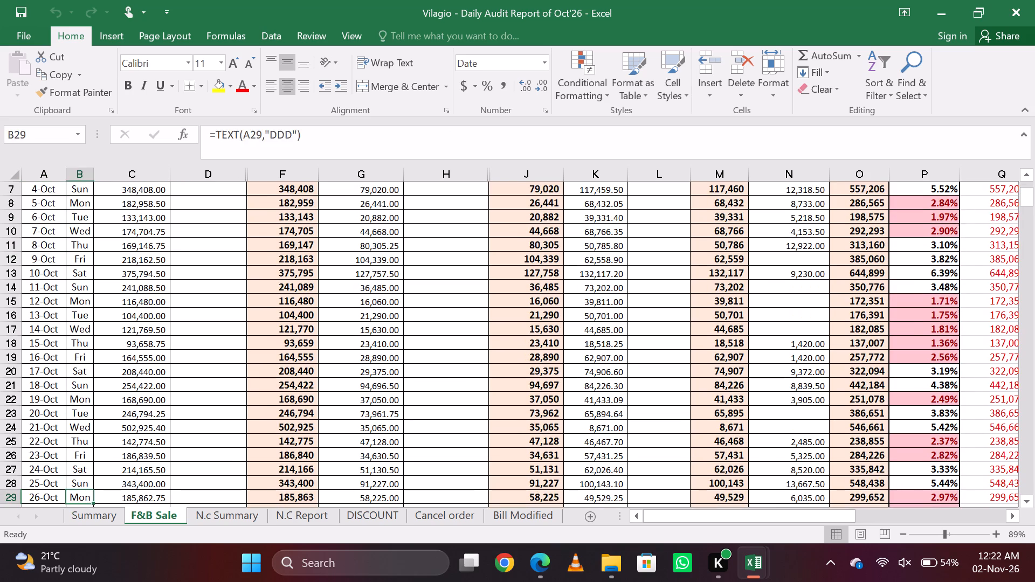
pyautogui.press('Right')
pyautogui.press('Right')
pyautogui.press('Right')
pyautogui.press('Right')
pyautogui.press('Right')
pyautogui.press('Right')
pyautogui.press('Right')
pyautogui.press('Right')
pyautogui.press('Right')
pyautogui.press('Right')
pyautogui.press('Right')
pyautogui.press('Right')
pyautogui.press('Down')
pyautogui.press('Down')
pyautogui.press('Down')
pyautogui.press('Down')
pyautogui.press('Down')
pyautogui.press('Down')
pyautogui.press('Down')
pyautogui.press('Down')
pyautogui.press('Down')
pyautogui.press('Down')
pyautogui.press('Down')
pyautogui.press('Down')
pyautogui.press('Down')
pyautogui.press('Down')
pyautogui.press('Down')
pyautogui.press('Down')
pyautogui.press('Down')
pyautogui.press('Down')
pyautogui.press('Down')
pyautogui.press('Down')
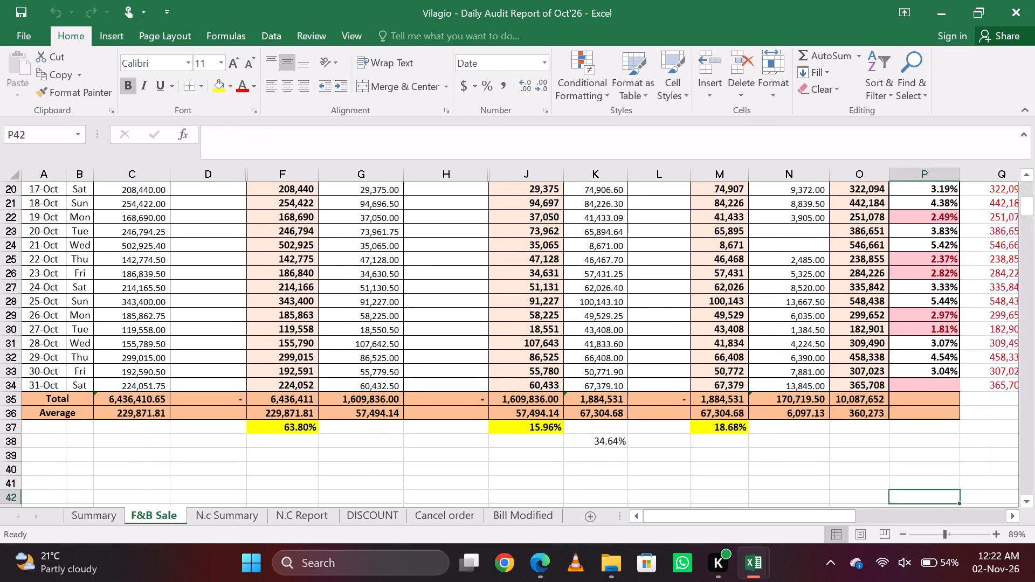
pyautogui.press('Up')
pyautogui.press('Up')
pyautogui.press('Up')
pyautogui.press('Up')
pyautogui.press('Up')
pyautogui.press('Up')
pyautogui.press('Up')
pyautogui.press('Up')
pyautogui.press('Up')
pyautogui.press('Up')
pyautogui.press('Up')
pyautogui.press('Up')
pyautogui.press('Up')
pyautogui.press('Up')
pyautogui.press('Up')
pyautogui.press('Up')
pyautogui.press('Up')
pyautogui.press('Left')
pyautogui.press('Down')
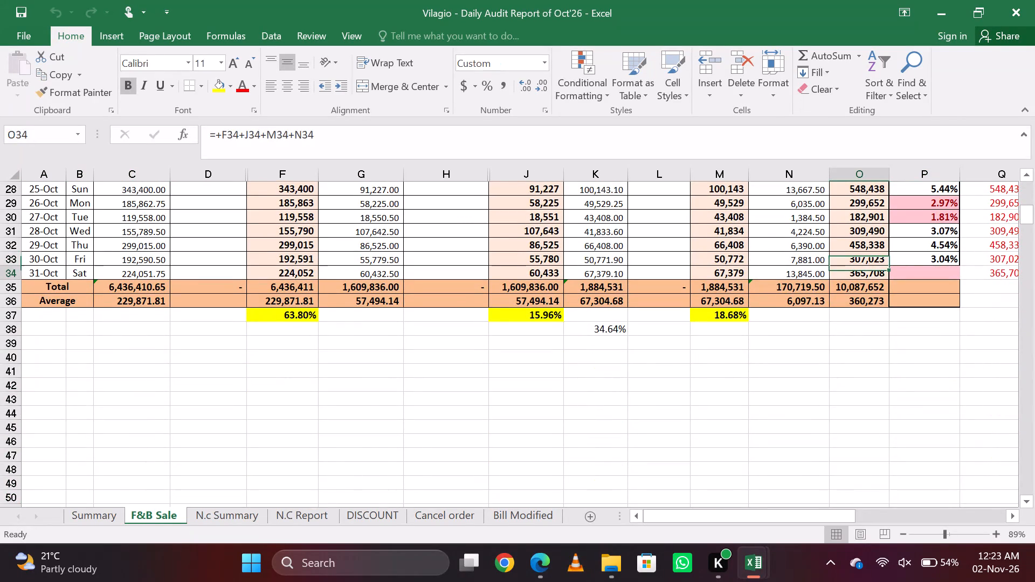
pyautogui.press('Down')
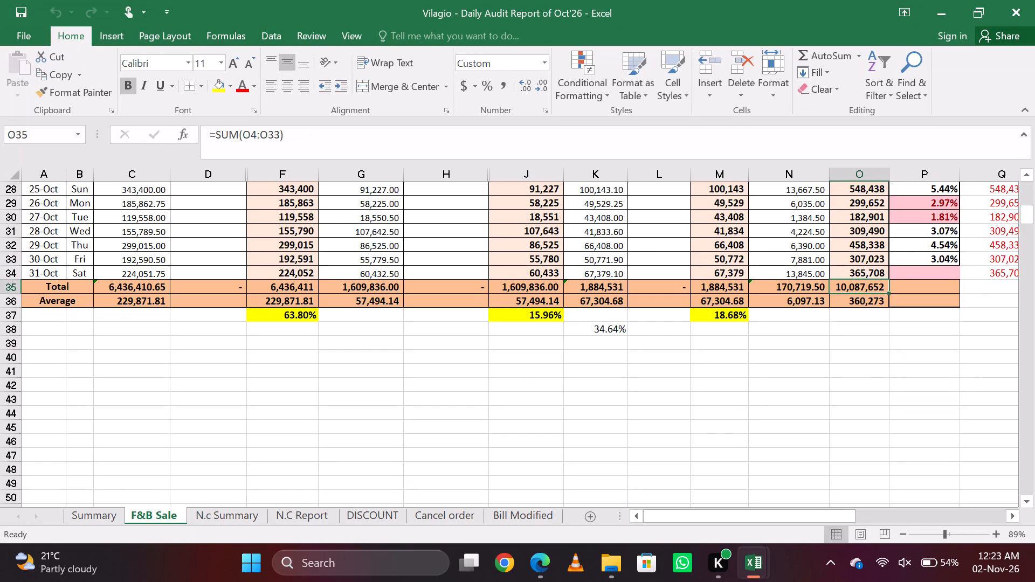
# Review the N.C Report, DISCOUNT, Cancel order and Bill Modified sheets of the audit workbook.
pyautogui.hotkey('ctrl', 'pagedown')
pyautogui.hotkey('ctrl', 'pagedown')
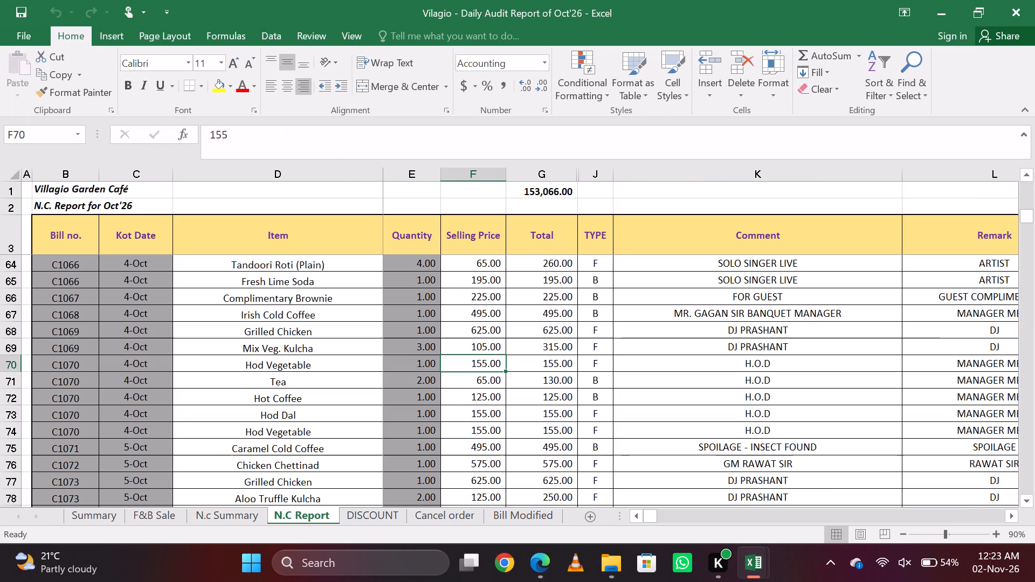
pyautogui.hotkey('ctrl', 'pagedown')
pyautogui.hotkey('ctrl', 'pageup')
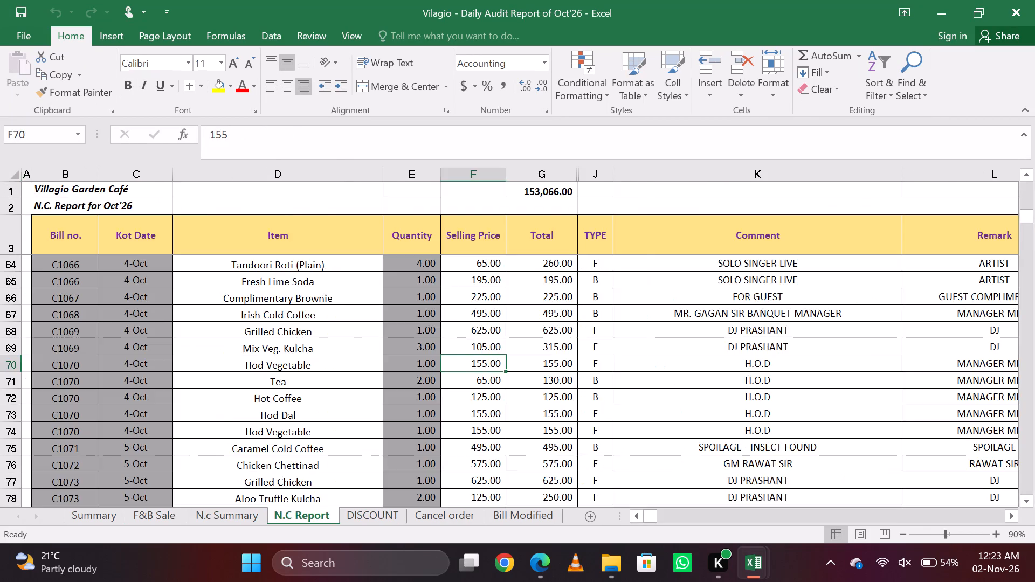
pyautogui.hotkey('ctrl', 'pageup')
pyautogui.hotkey('ctrl', 'pagedown')
pyautogui.hotkey('ctrl', 'pagedown')
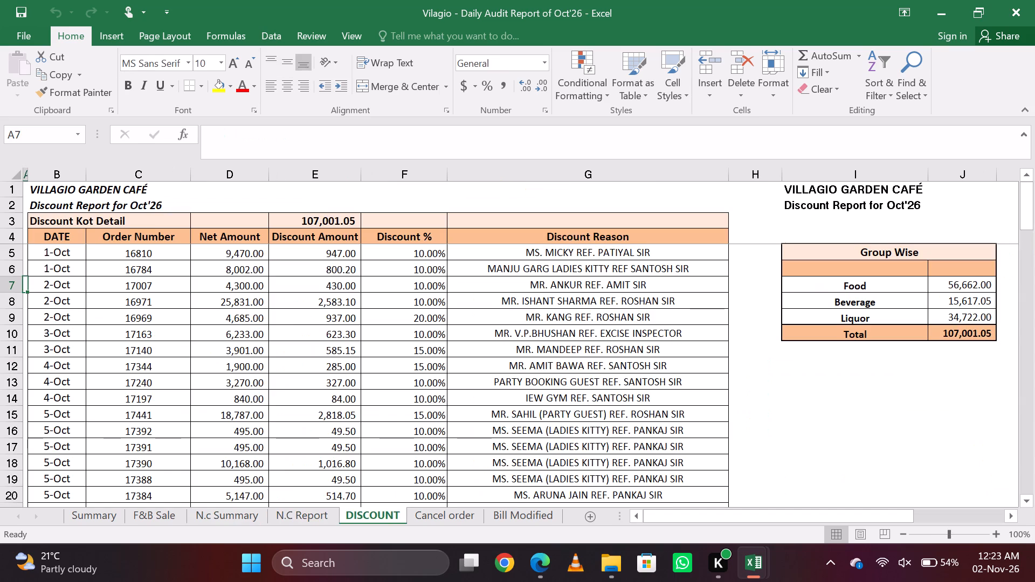
pyautogui.hotkey('ctrl', 'pagedown')
pyautogui.hotkey('ctrl', 'pagedown')
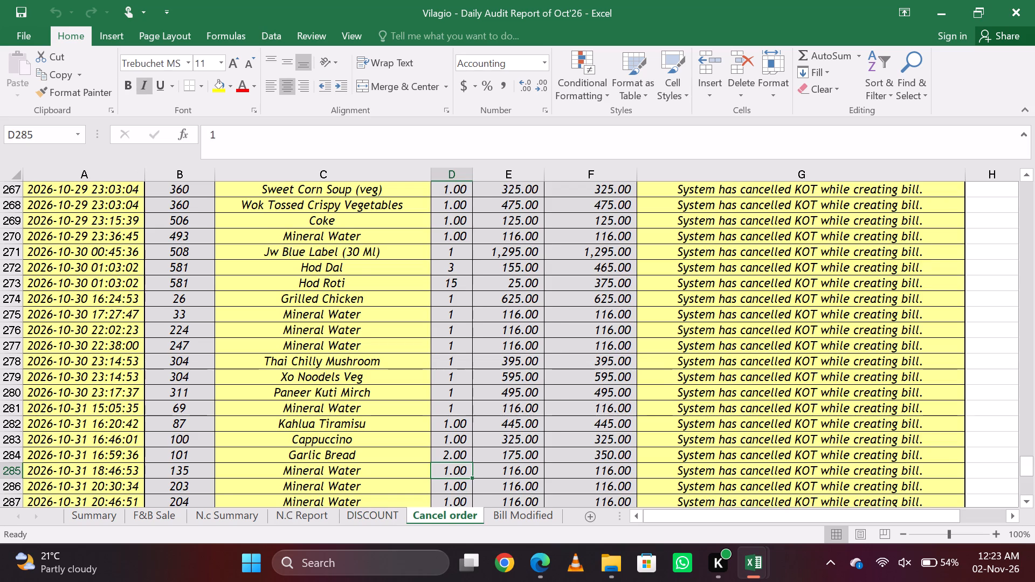
pyautogui.hotkey('ctrl', 'pagedown')
pyautogui.hotkey('ctrl', 'pagedown')
# Return to the Summary sheet, then save and close the Daily Audit Report workbook.
pyautogui.hotkey('ctrl', 'pageup')
pyautogui.hotkey('ctrl', 'pageup')
pyautogui.hotkey('ctrl', 'pageup')
pyautogui.hotkey('ctrl', 'pageup')
pyautogui.hotkey('ctrl', 'pageup')
pyautogui.hotkey('ctrl', 'pageup')
pyautogui.hotkey('ctrl', 'pageup')
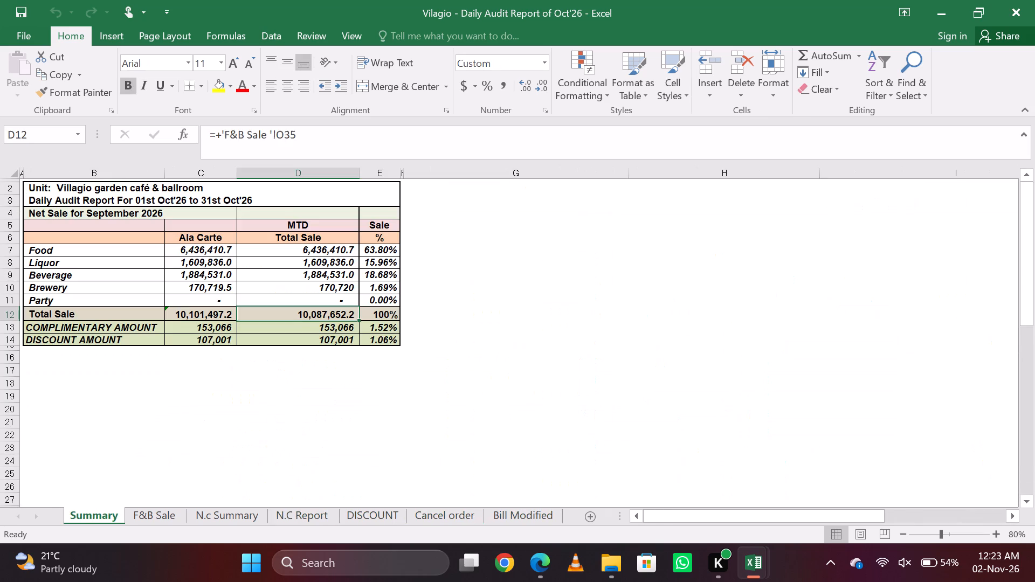
pyautogui.hotkey('ctrl', 'pageup')
pyautogui.hotkey('ctrl', 's')
pyautogui.click(1034, 0)
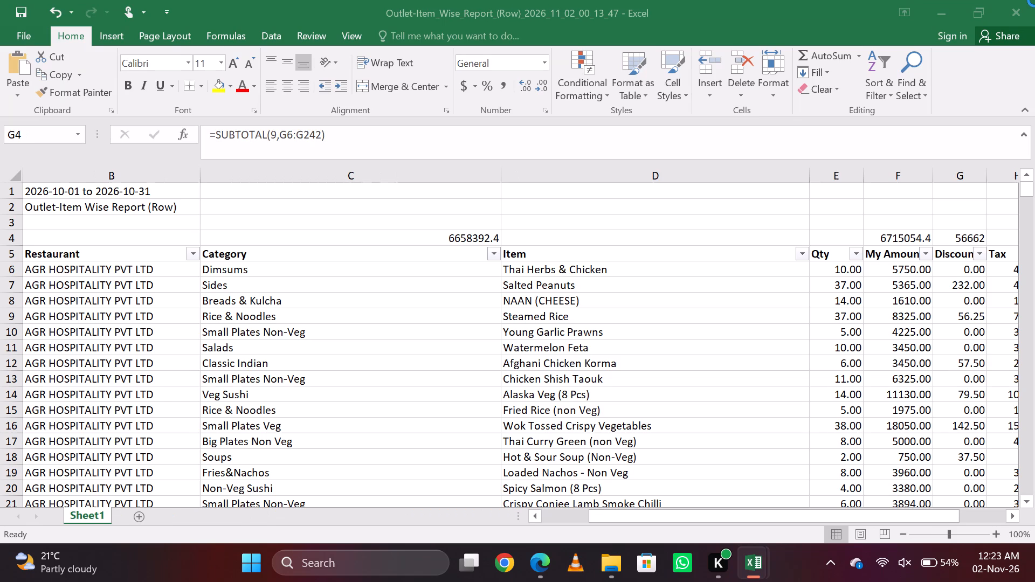
# Close the exported Outlet-Item Wise Report for 2026-10-01 to 2026-10-31, saving its changes.
pyautogui.click(1034, 0)
pyautogui.press('Right')
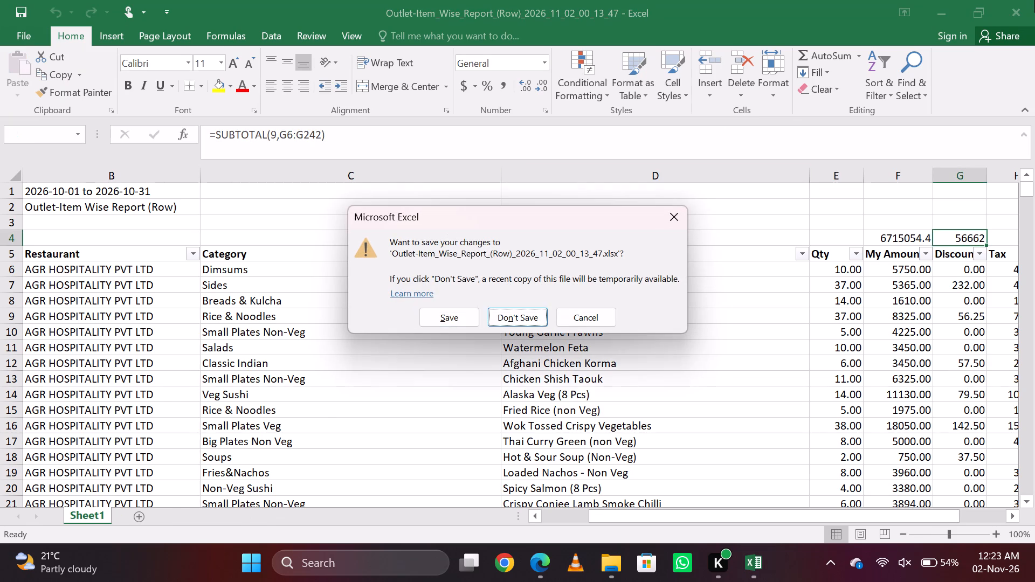
pyautogui.press('Left')
pyautogui.press('Return')
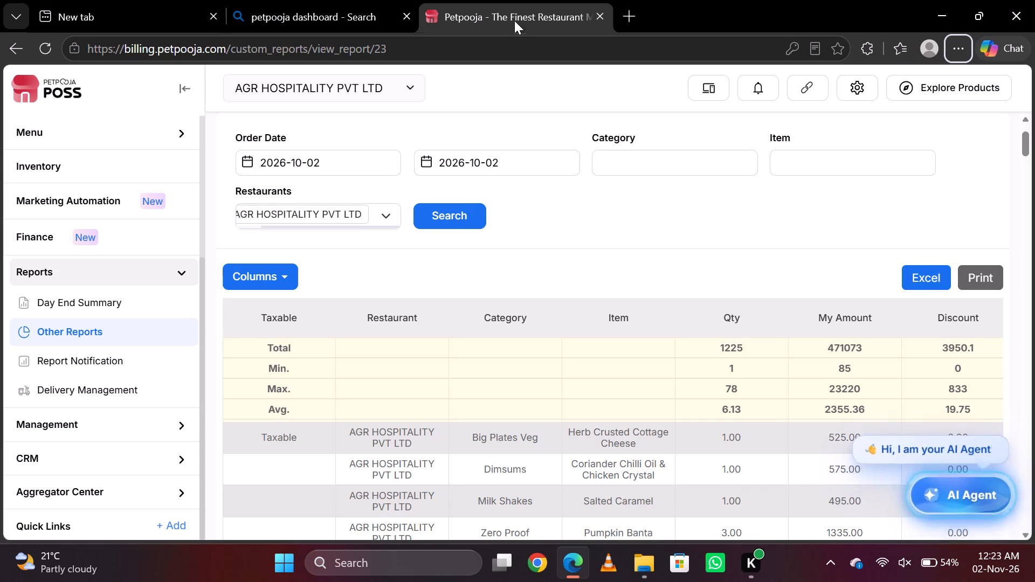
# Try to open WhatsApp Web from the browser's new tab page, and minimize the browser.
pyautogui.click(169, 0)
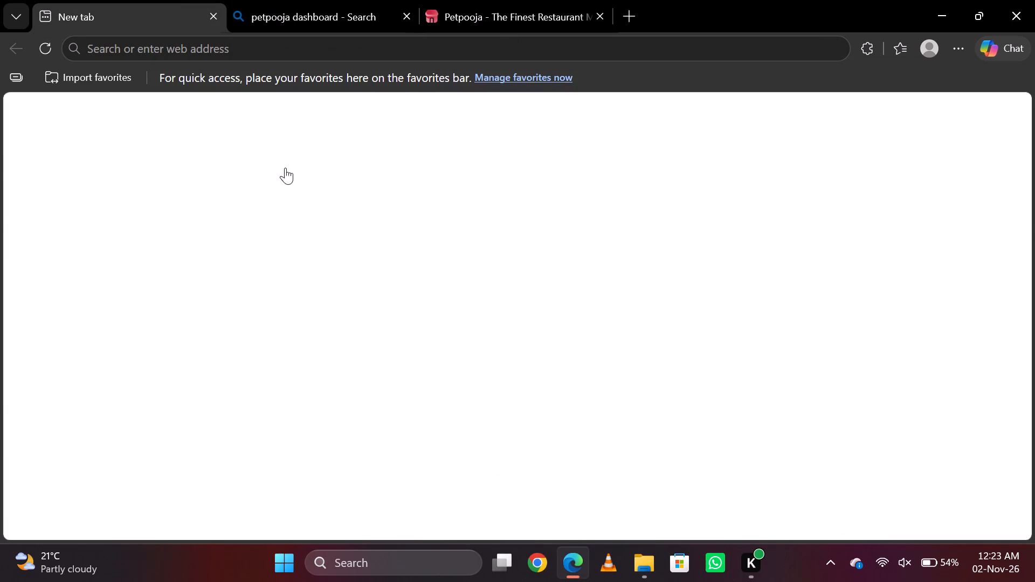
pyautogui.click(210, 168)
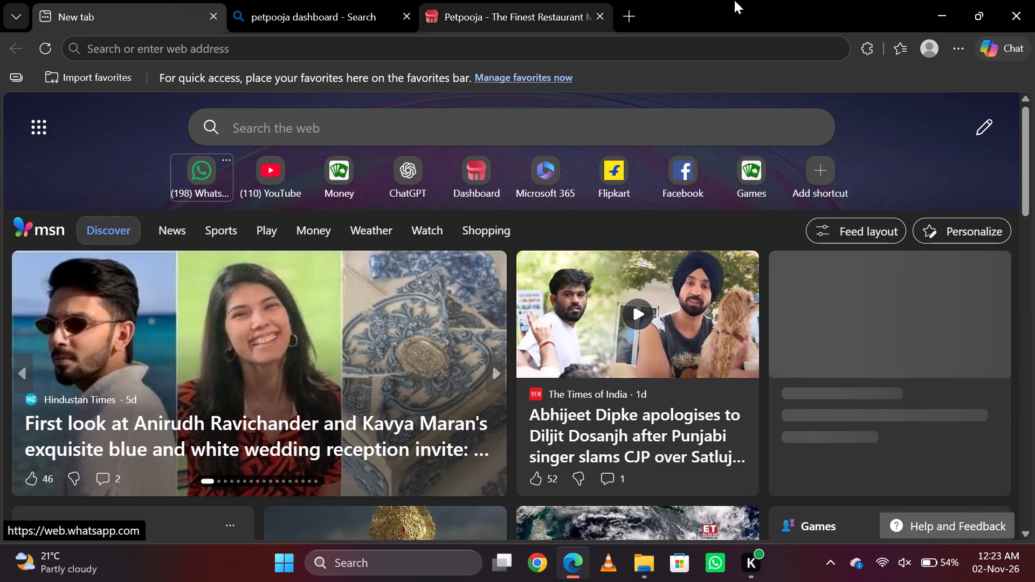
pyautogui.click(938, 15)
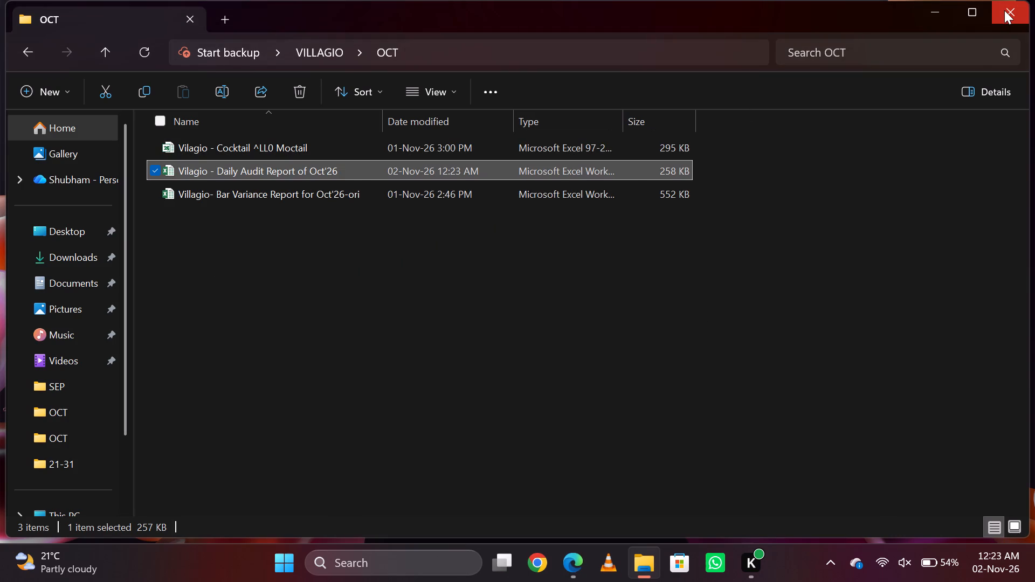
# In File Explorer, copy the file Vilagio - Daily Audit Report of Oct'26 from the OCT folder.
pyautogui.click(309, 176)
pyautogui.hotkey('ctrl', 'c')
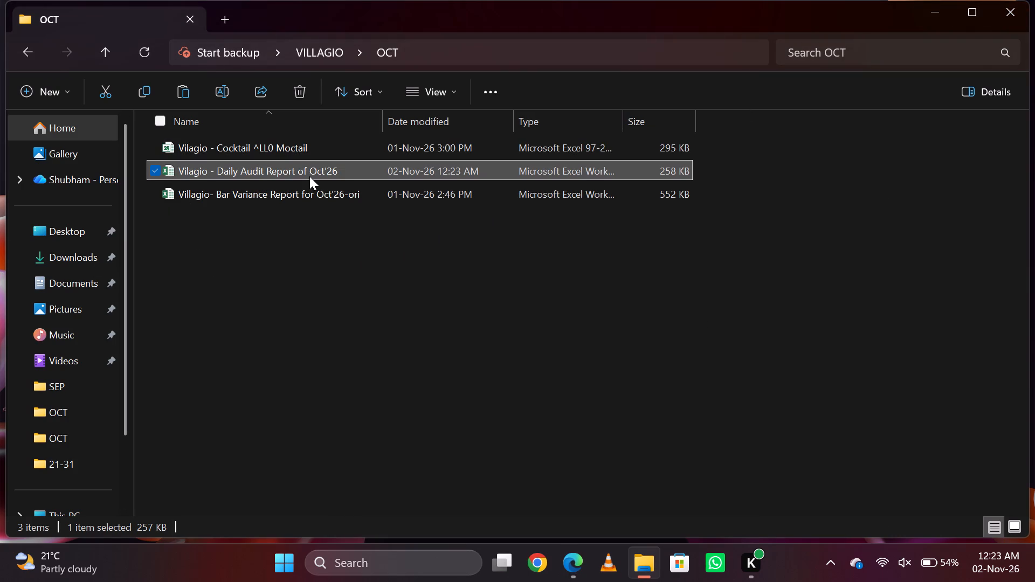
pyautogui.hotkey('ctrl', 'c')
pyautogui.click(420, 172)
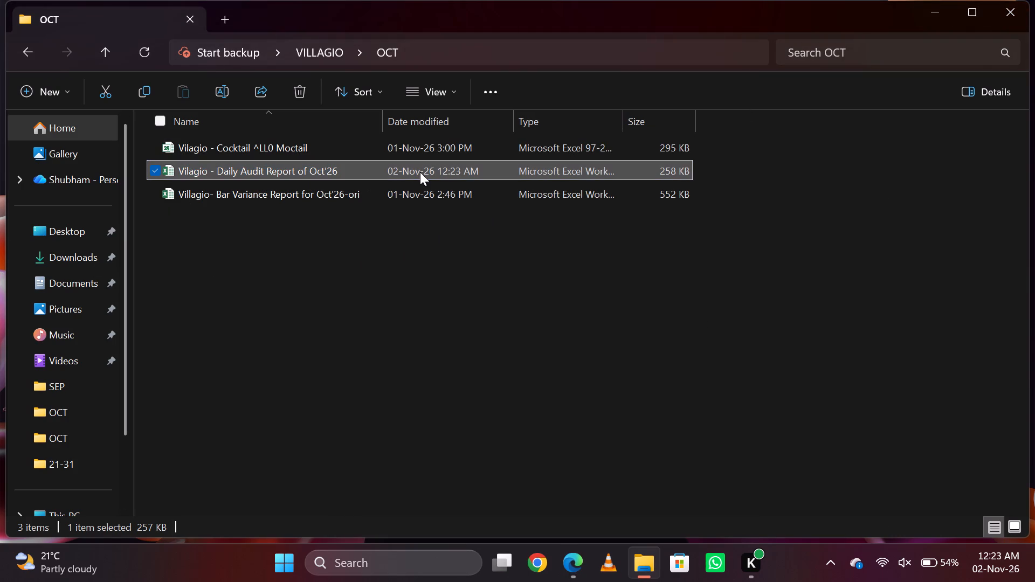
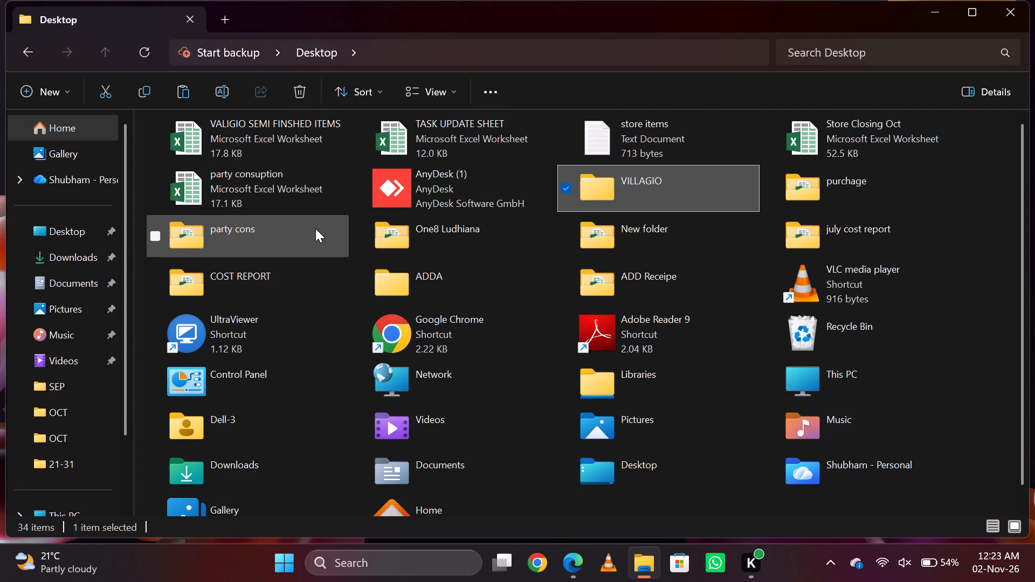
# Open the OCT folder inside the ADDA folder on the Desktop.
pyautogui.press('Down')
pyautogui.press('Right')
pyautogui.press('Up')
pyautogui.press('Down')
pyautogui.press('Left')
pyautogui.press('Left')
pyautogui.press('Down')
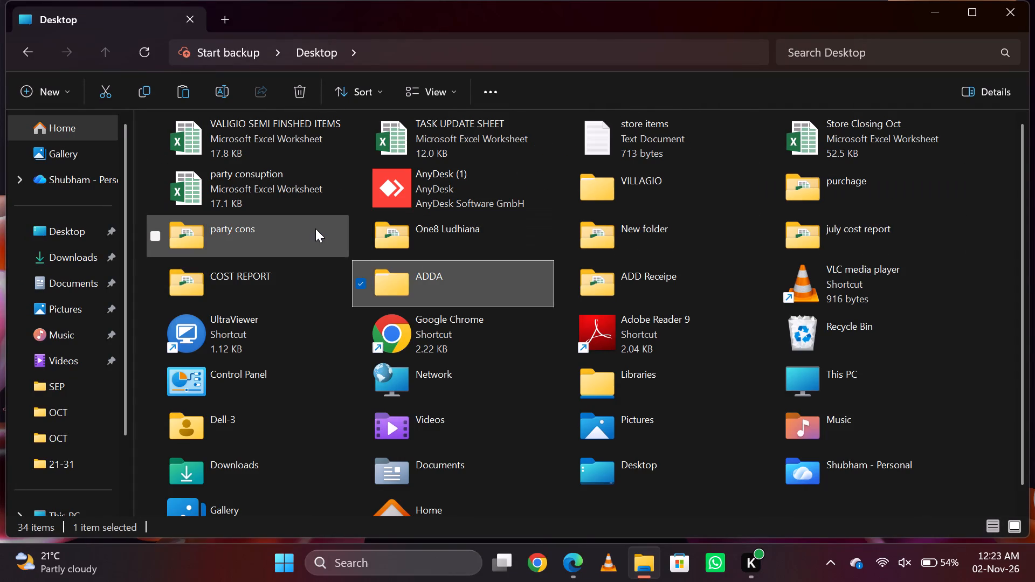
pyautogui.press('Return')
pyautogui.press('Down')
pyautogui.press('Down')
pyautogui.press('Down')
pyautogui.press('Up')
pyautogui.press('Down')
pyautogui.press('Return')
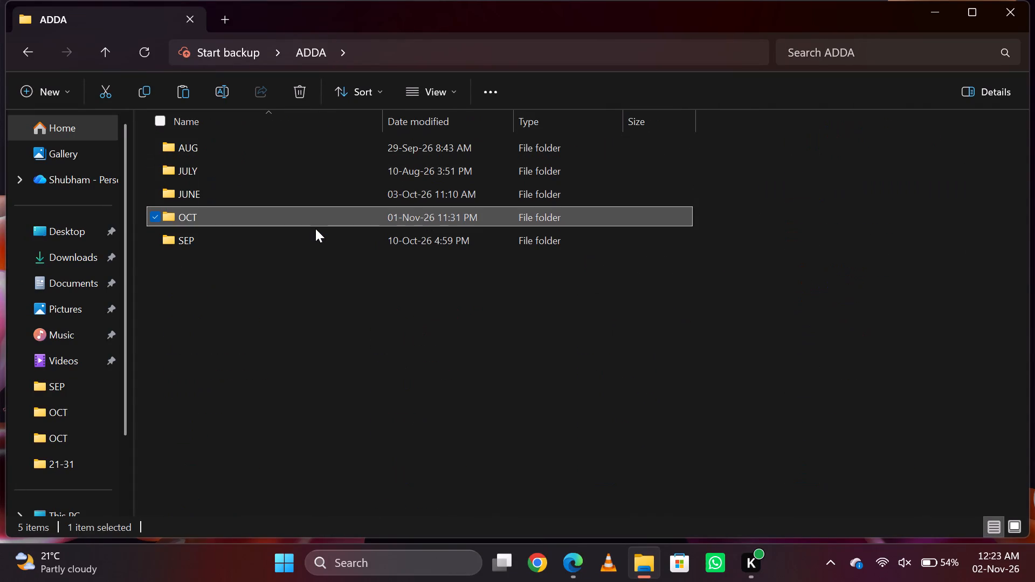
# Open the workbook ADDA - Daily Audit Report for Oct'26.
pyautogui.press('Down')
pyautogui.press('Down')
pyautogui.press('Return')
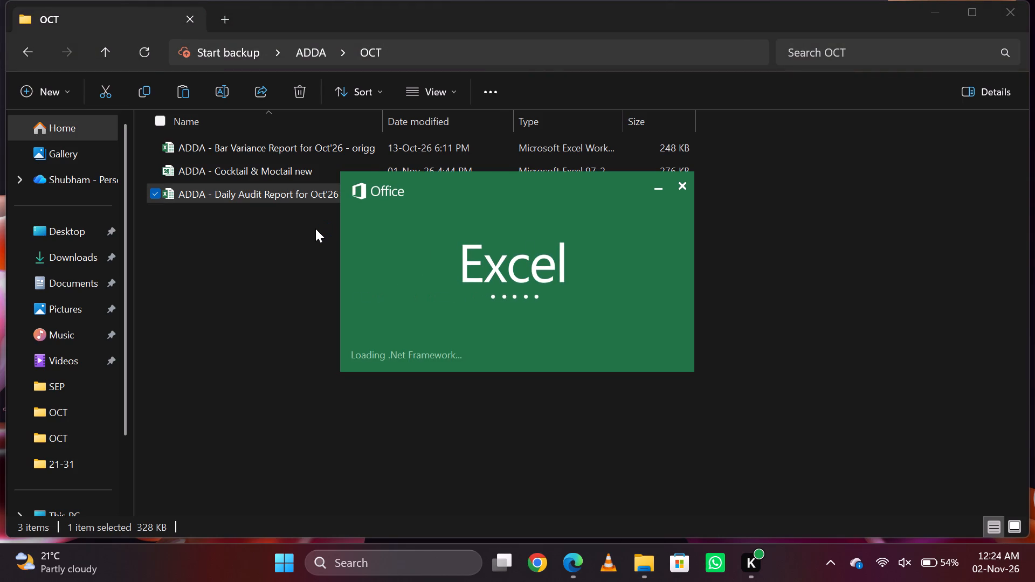
# Clear the dates and bill numbers from row 367 (21-10-26) down to the last entry on the Bill Modification sheet.
pyautogui.press('Down')
pyautogui.press('Up')
pyautogui.press('Left')
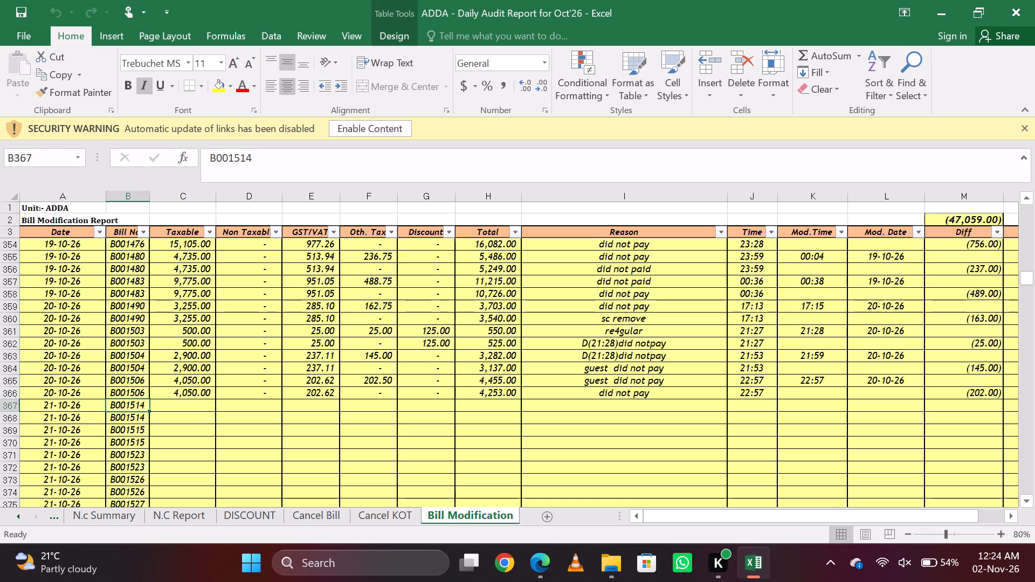
pyautogui.press('Left')
pyautogui.hotkey('shift', 'Right')
pyautogui.hotkey('ctrl', 'shift', 'Down')
pyautogui.press('BackSpace')
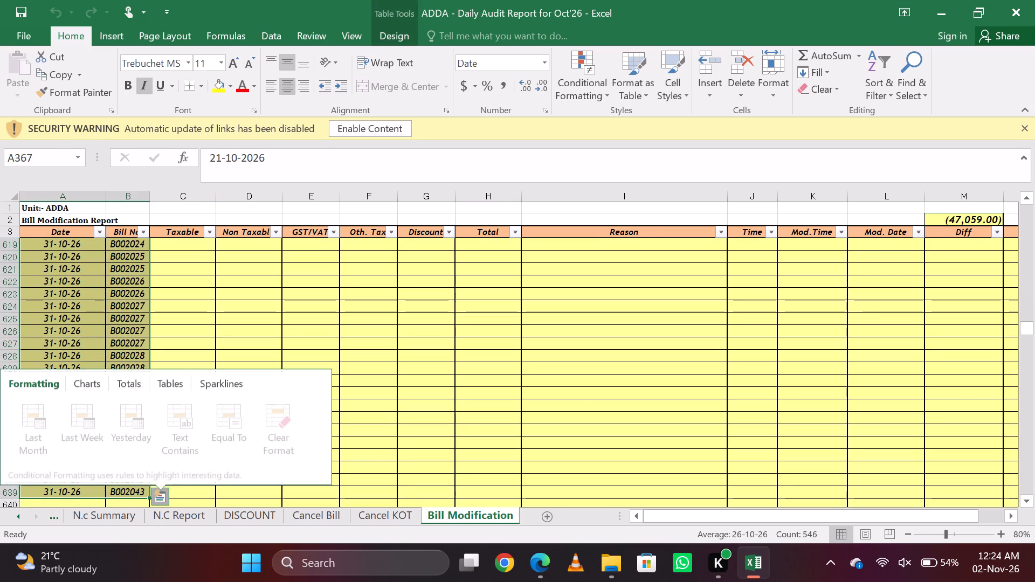
pyautogui.press('Escape')
pyautogui.press('Delete')
pyautogui.press('Up')
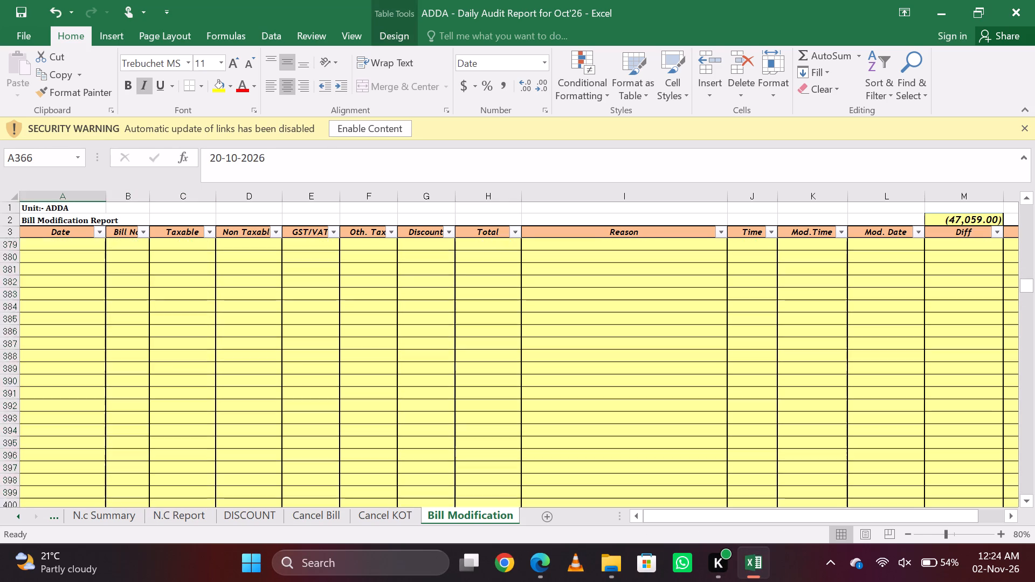
pyautogui.press('Up')
pyautogui.press('Up')
pyautogui.press('Down')
# Look through the October cancelled order entries on the Cancel KOT sheet.
pyautogui.hotkey('ctrl', 'pageup')
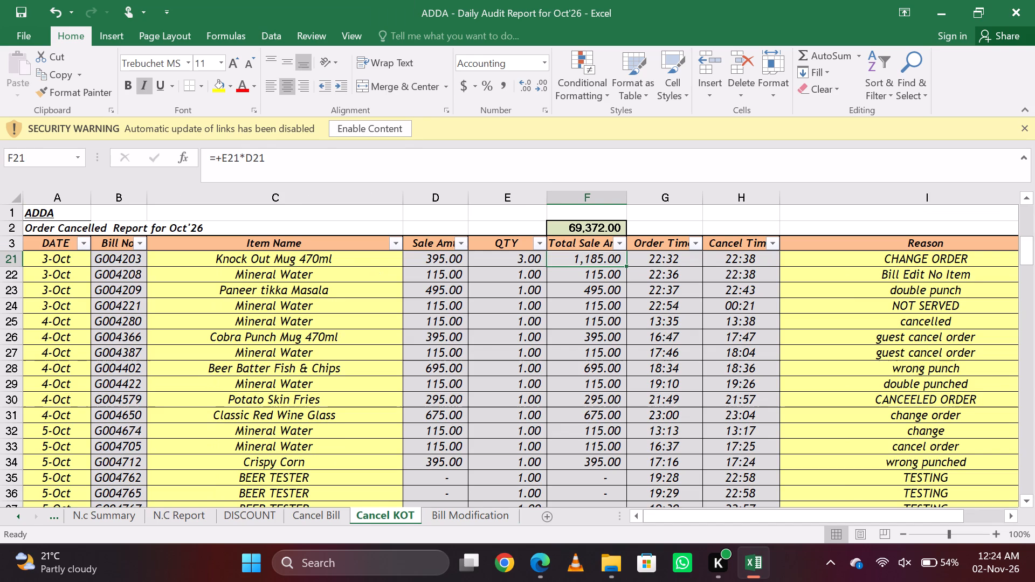
pyautogui.press('Down')
pyautogui.press('Down')
pyautogui.press('Down')
pyautogui.press('Down')
pyautogui.press('Down')
pyautogui.press('Down')
pyautogui.press('Down')
pyautogui.press('Down')
pyautogui.press('Down')
pyautogui.press('Down')
pyautogui.press('Down')
pyautogui.press('Down')
pyautogui.press('Down')
pyautogui.press('Down')
pyautogui.press('Down')
pyautogui.press('Down')
pyautogui.press('Down')
pyautogui.press('Down')
pyautogui.press('Down')
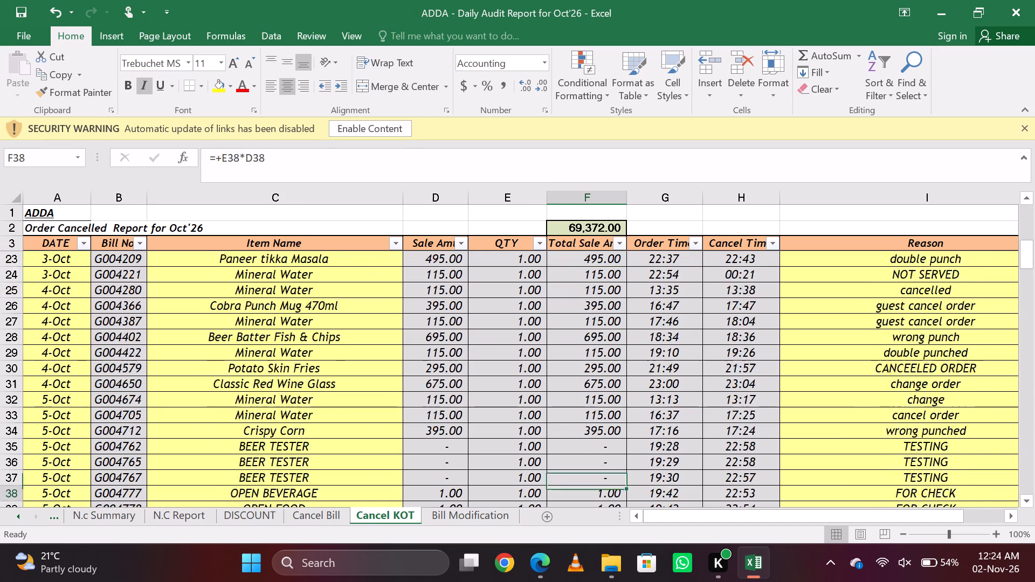
pyautogui.press('Down')
pyautogui.press('Down')
pyautogui.press('Down')
pyautogui.press('Down')
pyautogui.press('Down')
pyautogui.press('Down')
pyautogui.press('Down')
pyautogui.press('Down')
pyautogui.press('Down')
pyautogui.press('Down')
pyautogui.press('Down')
pyautogui.press('Down')
pyautogui.press('Down')
pyautogui.press('Down')
pyautogui.press('Down')
pyautogui.press('Down')
pyautogui.press('Down')
pyautogui.press('Down')
pyautogui.press('Down')
pyautogui.press('Down')
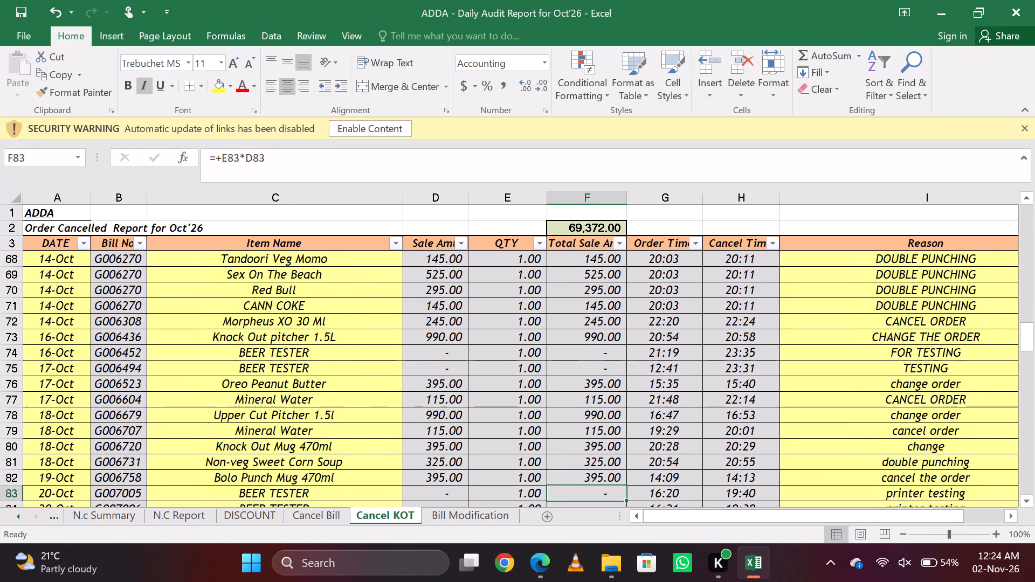
# Examine the discount entries and the group-wise and percentage-wise summaries on the DISCOUNT sheet.
pyautogui.hotkey('ctrl', 'pageup')
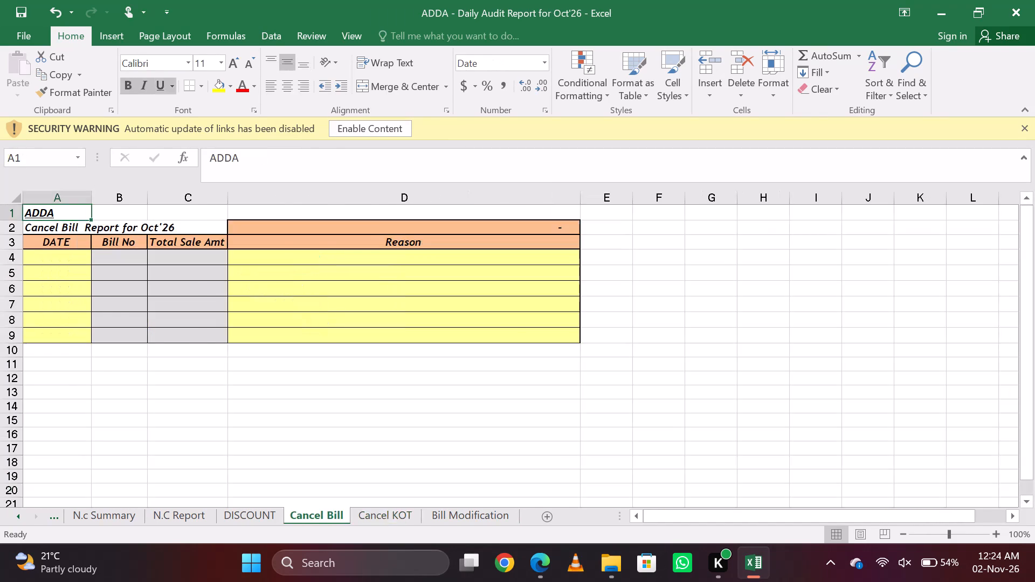
pyautogui.hotkey('ctrl', 'pageup')
pyautogui.press('Down')
pyautogui.press('Down')
pyautogui.press('Down')
pyautogui.press('Down')
pyautogui.press('Down')
pyautogui.press('Down')
pyautogui.press('Down')
pyautogui.press('Right')
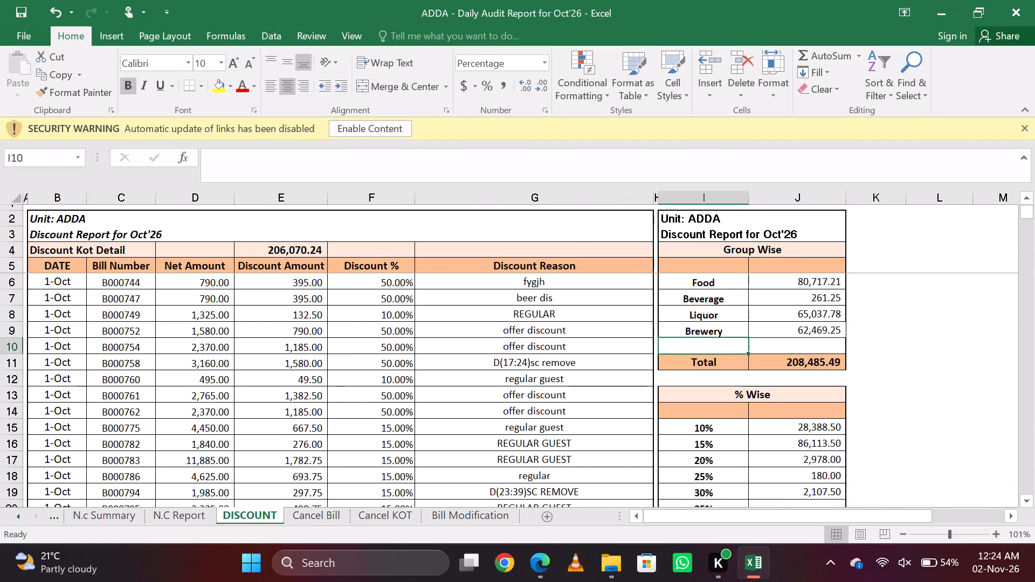
pyautogui.press('Down')
pyautogui.press('Left')
pyautogui.press('Left')
pyautogui.press('Left')
pyautogui.press('Left')
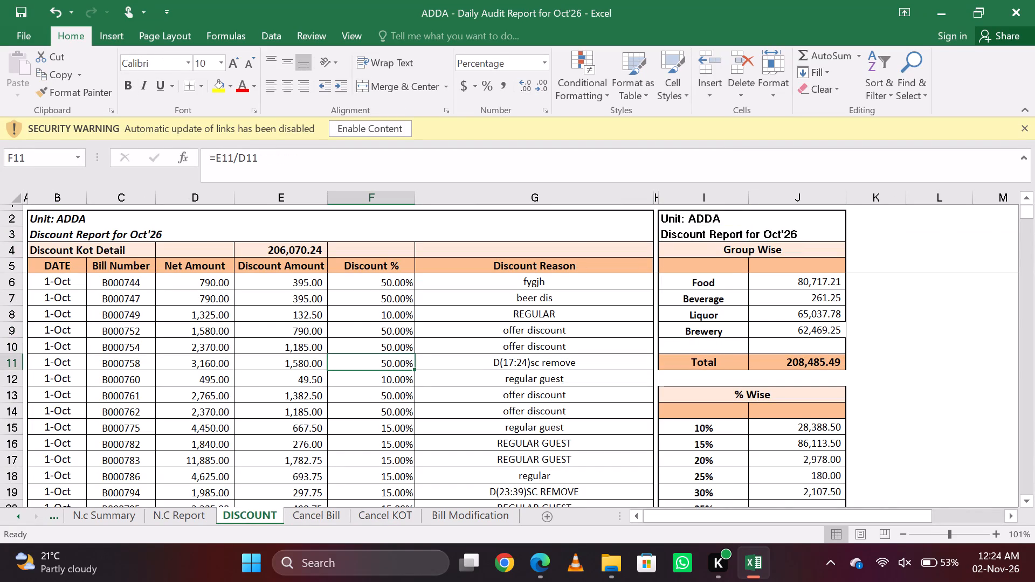
pyautogui.press('Down')
pyautogui.press('Down')
pyautogui.press('Left')
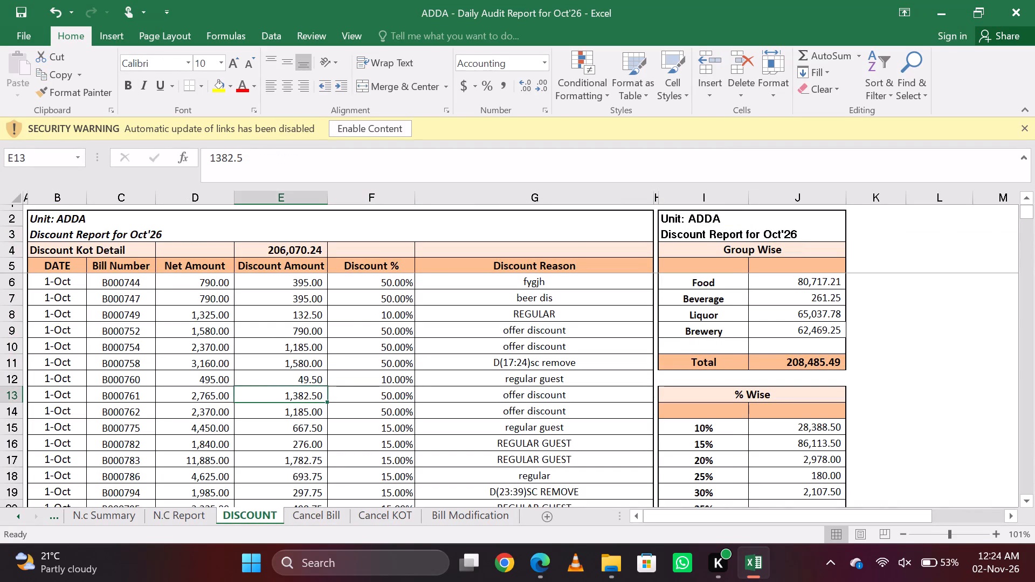
pyautogui.press('Right')
pyautogui.press('Left')
pyautogui.press('Right')
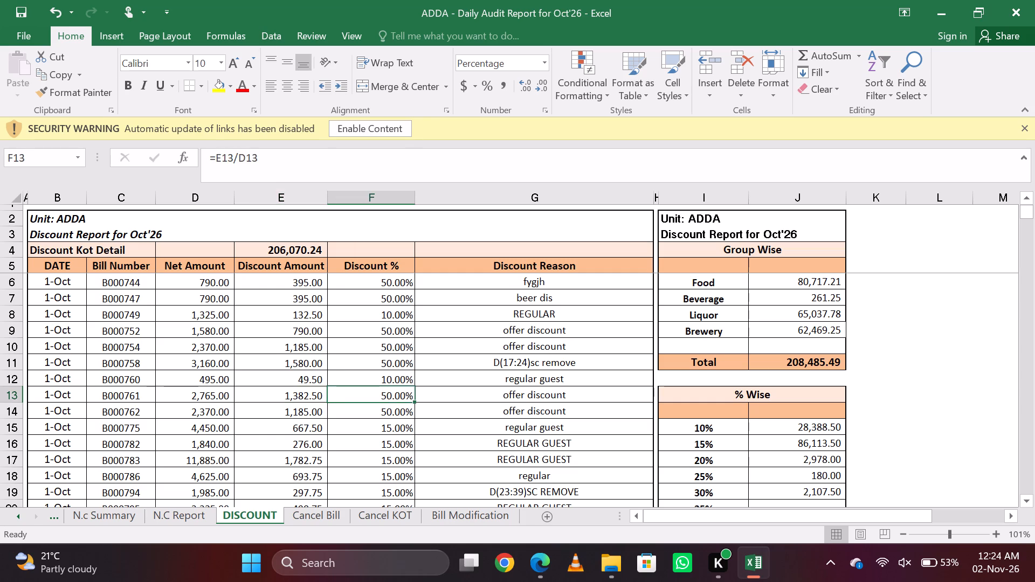
pyautogui.press('Down')
pyautogui.press('Up')
pyautogui.press('Right')
pyautogui.press('Left')
pyautogui.press('Down')
pyautogui.press('Down')
pyautogui.press('Down')
pyautogui.press('Down')
pyautogui.press('Down')
pyautogui.press('Down')
pyautogui.press('Down')
pyautogui.press('Up')
pyautogui.press('Right')
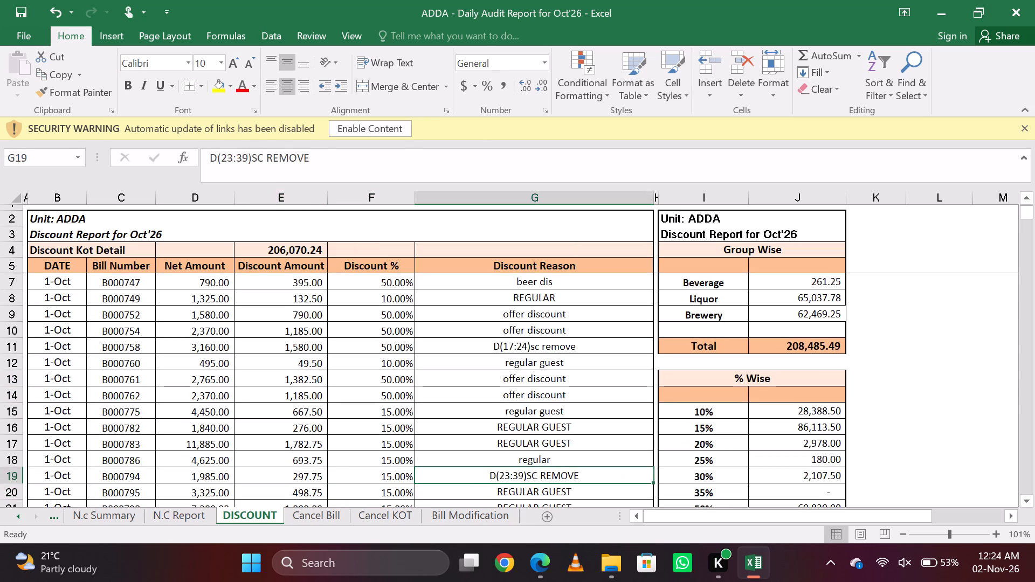
# Start a formula in cell K11 beside the Group Wise table that references the total in J11.
pyautogui.press('Right')
pyautogui.press('Right')
pyautogui.press('Right')
pyautogui.press('Up')
pyautogui.press('Up')
pyautogui.press('Right')
pyautogui.press('Up')
pyautogui.press('Up')
pyautogui.press('Up')
pyautogui.press('Up')
pyautogui.press('Up')
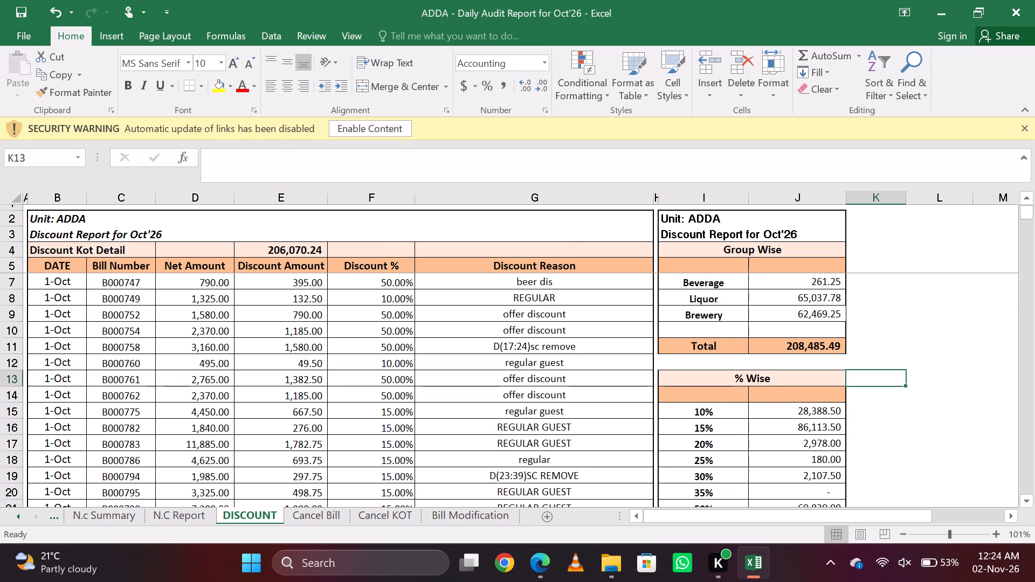
pyautogui.press('Up')
pyautogui.press('=')
pyautogui.press('Left')
pyautogui.press('Left')
pyautogui.press('Left')
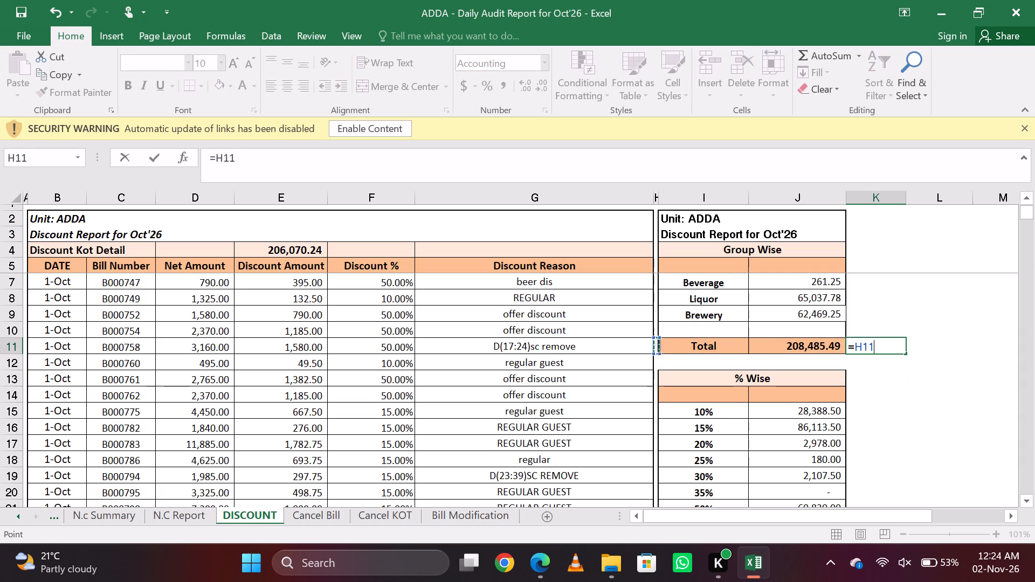
pyautogui.press('Right')
pyautogui.press('Right')
# Add the discount amount of bill B000849 in E33 to the K11 formula, making it =J11+E33.
pyautogui.hotkey('shift', '+')
pyautogui.press('Left')
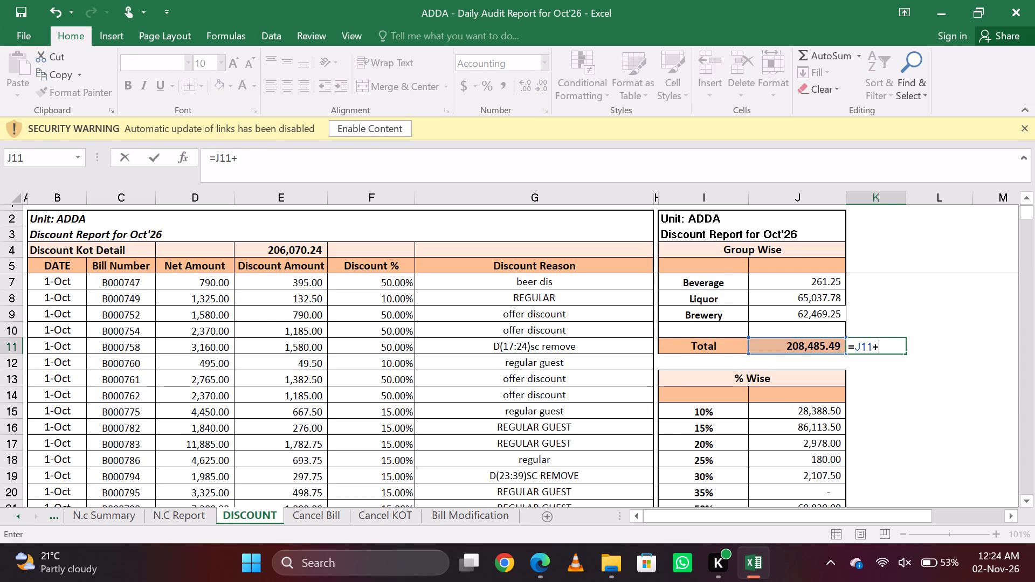
pyautogui.press('Left')
pyautogui.press('Left')
pyautogui.press('Left')
pyautogui.press('Left')
pyautogui.press('Left')
pyautogui.press('Down')
pyautogui.press('Up')
pyautogui.press('Up')
pyautogui.press('Up')
pyautogui.press('Up')
pyautogui.press('Up')
pyautogui.press('Up')
pyautogui.press('Up')
pyautogui.press('Up')
pyautogui.press('Up')
pyautogui.press('Up')
pyautogui.press('Up')
pyautogui.press('Up')
pyautogui.press('Up')
pyautogui.press('Up')
pyautogui.press('Up')
pyautogui.press('Up')
pyautogui.press('Up')
pyautogui.press('Up')
pyautogui.press('Up')
pyautogui.press('Up')
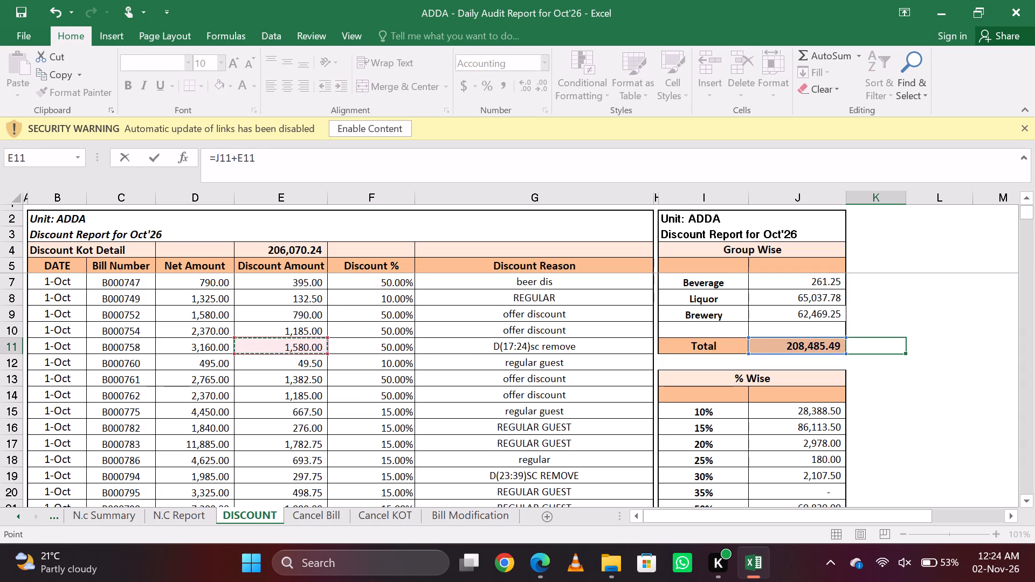
pyautogui.press('Down')
pyautogui.press('Down')
pyautogui.press('Down')
pyautogui.press('Down')
pyautogui.press('Down')
pyautogui.press('Down')
pyautogui.press('Down')
pyautogui.press('Down')
pyautogui.press('Down')
pyautogui.press('Down')
pyautogui.press('Down')
pyautogui.press('Down')
pyautogui.press('Down')
pyautogui.press('Down')
pyautogui.press('Down')
pyautogui.press('Down')
pyautogui.press('Down')
pyautogui.press('Down')
pyautogui.press('Down')
pyautogui.press('Down')
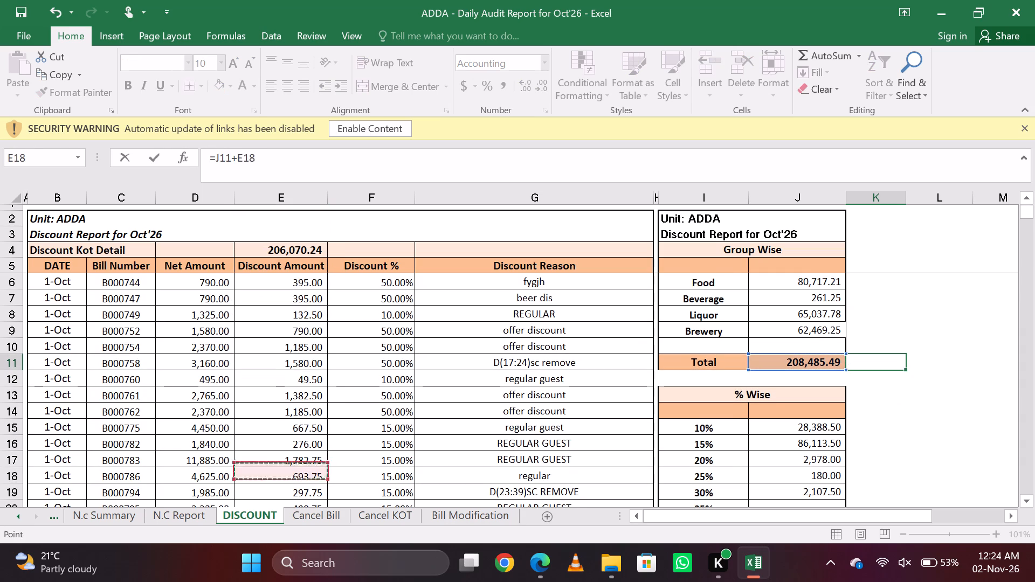
pyautogui.press('Down')
pyautogui.press('Down')
pyautogui.press('Down')
pyautogui.press('Down')
pyautogui.press('Down')
pyautogui.press('Down')
pyautogui.press('Down')
pyautogui.press('Down')
pyautogui.press('Down')
pyautogui.press('Down')
pyautogui.press('Down')
pyautogui.press('Right')
pyautogui.press('Down')
pyautogui.press('Down')
pyautogui.press('Down')
pyautogui.press('Down')
pyautogui.press('Down')
pyautogui.press('Down')
pyautogui.press('Down')
pyautogui.press('Down')
pyautogui.press('Down')
pyautogui.press('Down')
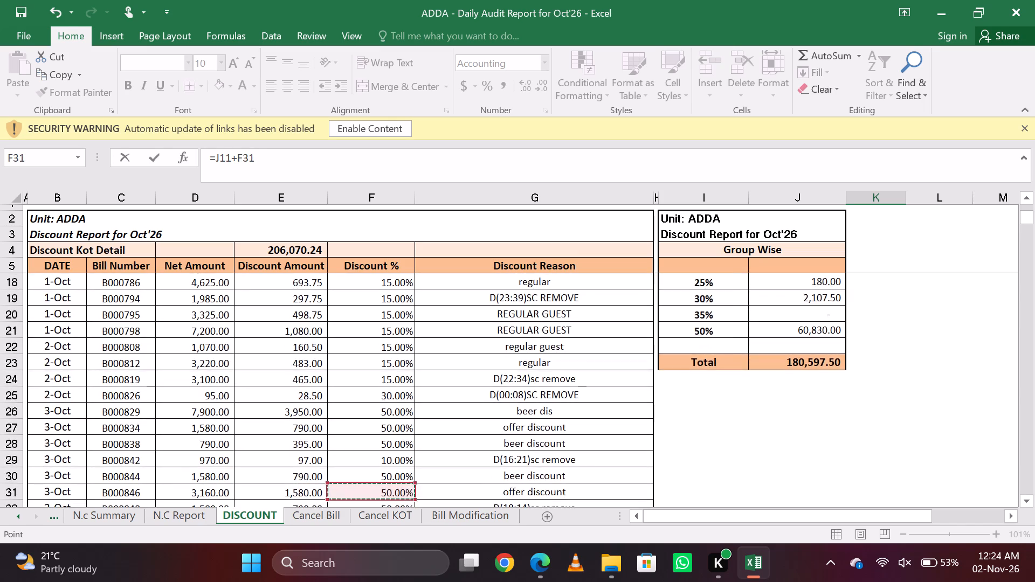
pyautogui.press('Down')
pyautogui.press('Down')
pyautogui.press('Down')
pyautogui.press('Up')
pyautogui.press('Up')
pyautogui.press('Up')
pyautogui.press('Up')
pyautogui.press('Up')
pyautogui.press('Up')
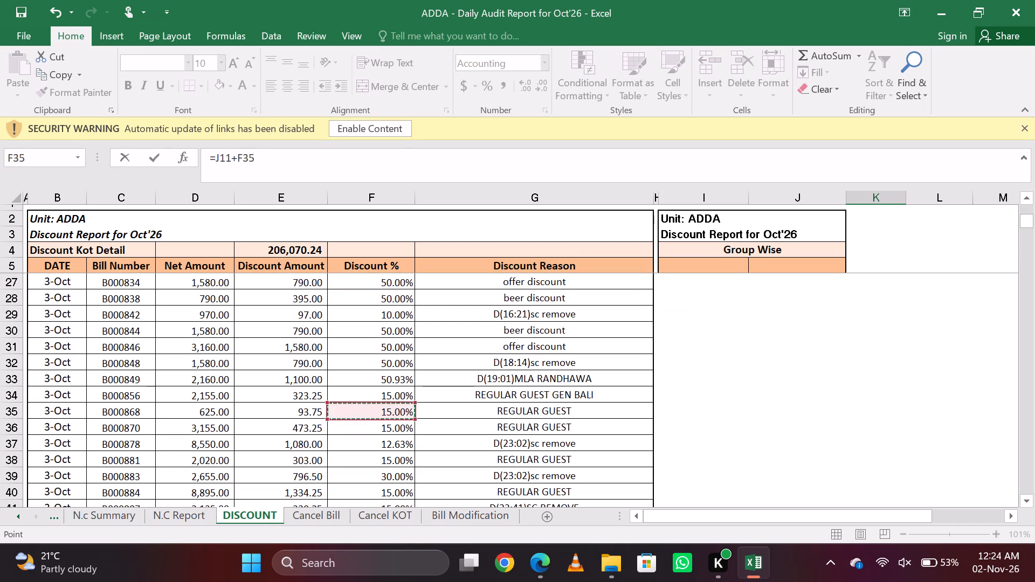
pyautogui.press('Up')
pyautogui.press('Left')
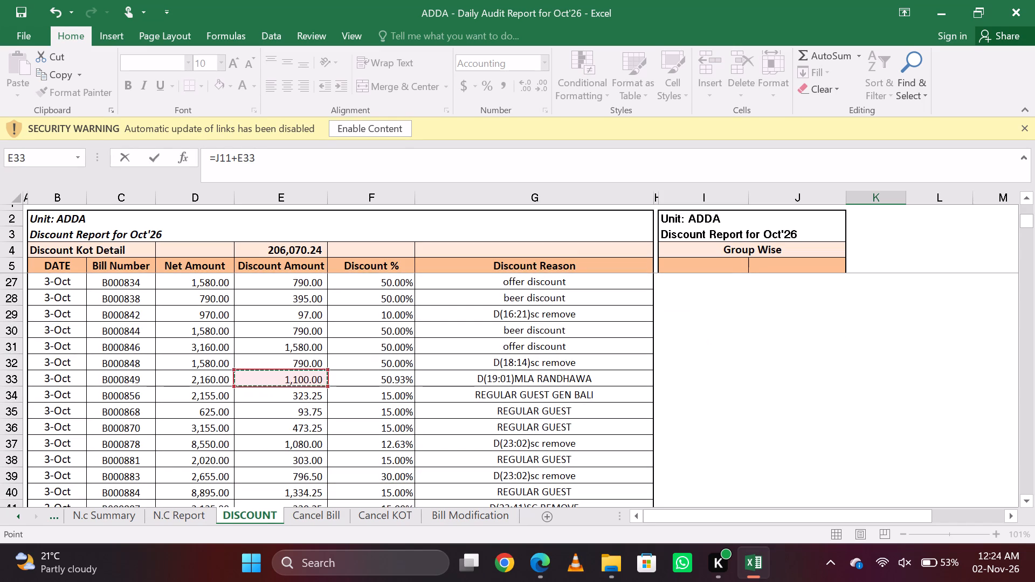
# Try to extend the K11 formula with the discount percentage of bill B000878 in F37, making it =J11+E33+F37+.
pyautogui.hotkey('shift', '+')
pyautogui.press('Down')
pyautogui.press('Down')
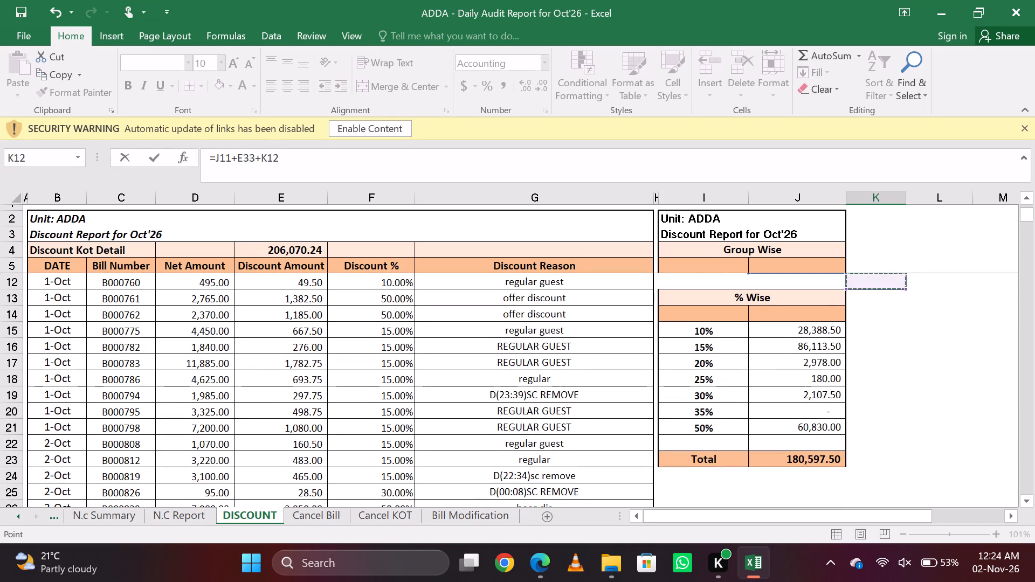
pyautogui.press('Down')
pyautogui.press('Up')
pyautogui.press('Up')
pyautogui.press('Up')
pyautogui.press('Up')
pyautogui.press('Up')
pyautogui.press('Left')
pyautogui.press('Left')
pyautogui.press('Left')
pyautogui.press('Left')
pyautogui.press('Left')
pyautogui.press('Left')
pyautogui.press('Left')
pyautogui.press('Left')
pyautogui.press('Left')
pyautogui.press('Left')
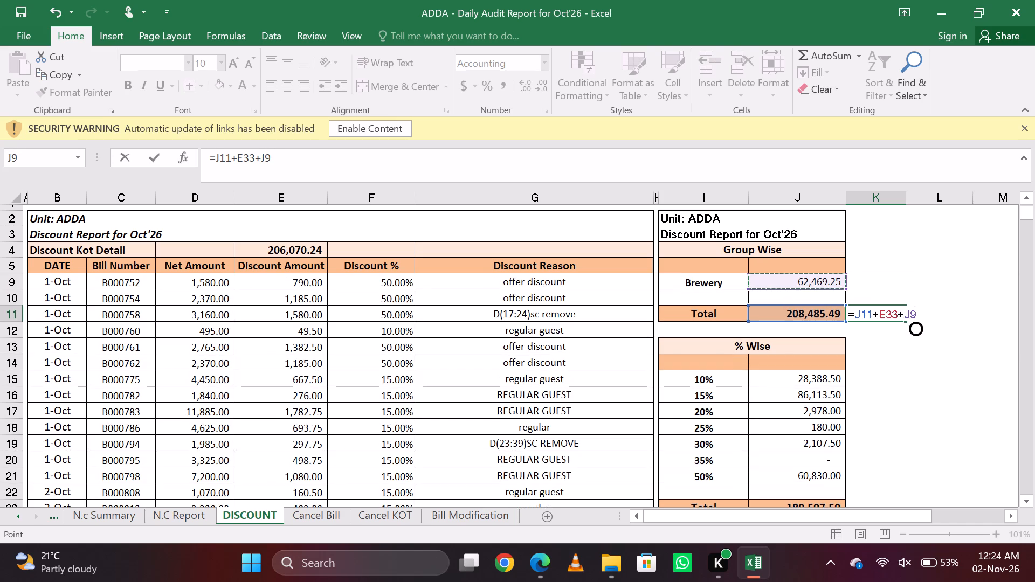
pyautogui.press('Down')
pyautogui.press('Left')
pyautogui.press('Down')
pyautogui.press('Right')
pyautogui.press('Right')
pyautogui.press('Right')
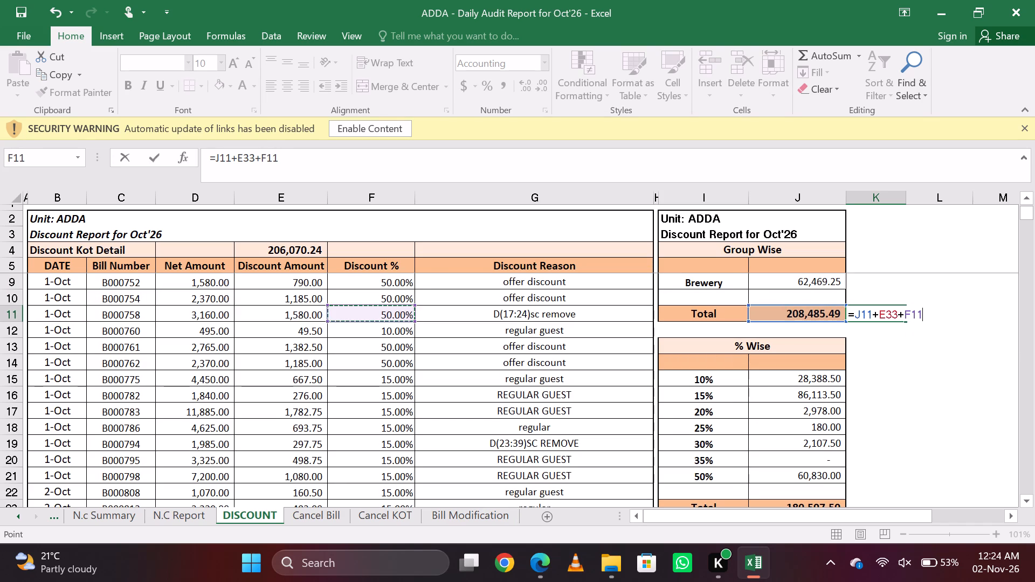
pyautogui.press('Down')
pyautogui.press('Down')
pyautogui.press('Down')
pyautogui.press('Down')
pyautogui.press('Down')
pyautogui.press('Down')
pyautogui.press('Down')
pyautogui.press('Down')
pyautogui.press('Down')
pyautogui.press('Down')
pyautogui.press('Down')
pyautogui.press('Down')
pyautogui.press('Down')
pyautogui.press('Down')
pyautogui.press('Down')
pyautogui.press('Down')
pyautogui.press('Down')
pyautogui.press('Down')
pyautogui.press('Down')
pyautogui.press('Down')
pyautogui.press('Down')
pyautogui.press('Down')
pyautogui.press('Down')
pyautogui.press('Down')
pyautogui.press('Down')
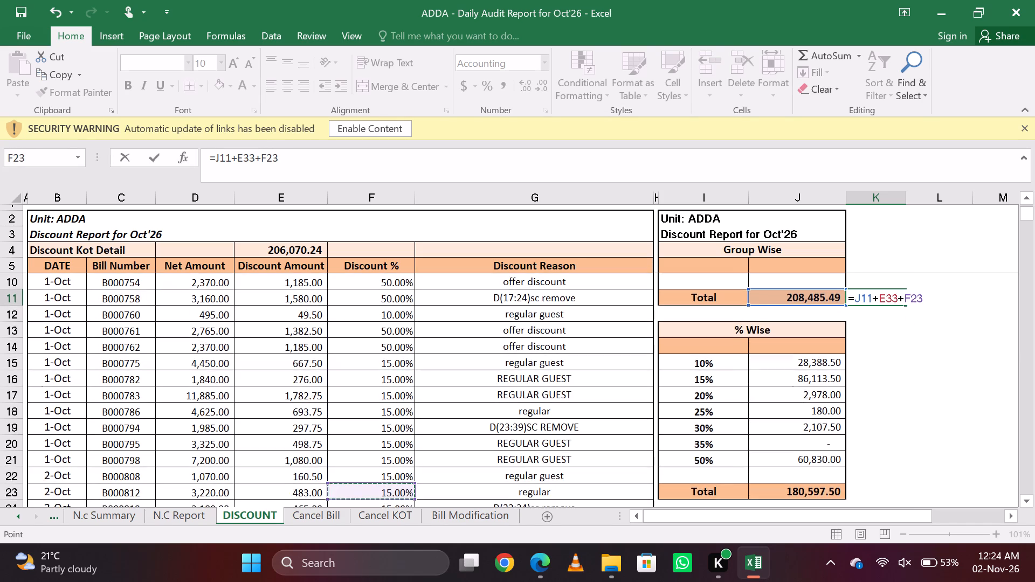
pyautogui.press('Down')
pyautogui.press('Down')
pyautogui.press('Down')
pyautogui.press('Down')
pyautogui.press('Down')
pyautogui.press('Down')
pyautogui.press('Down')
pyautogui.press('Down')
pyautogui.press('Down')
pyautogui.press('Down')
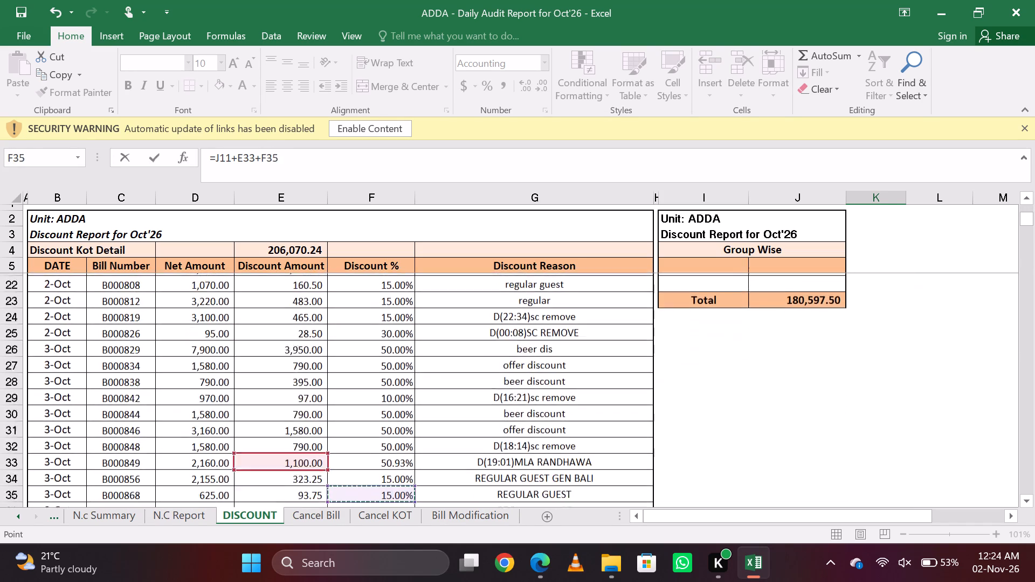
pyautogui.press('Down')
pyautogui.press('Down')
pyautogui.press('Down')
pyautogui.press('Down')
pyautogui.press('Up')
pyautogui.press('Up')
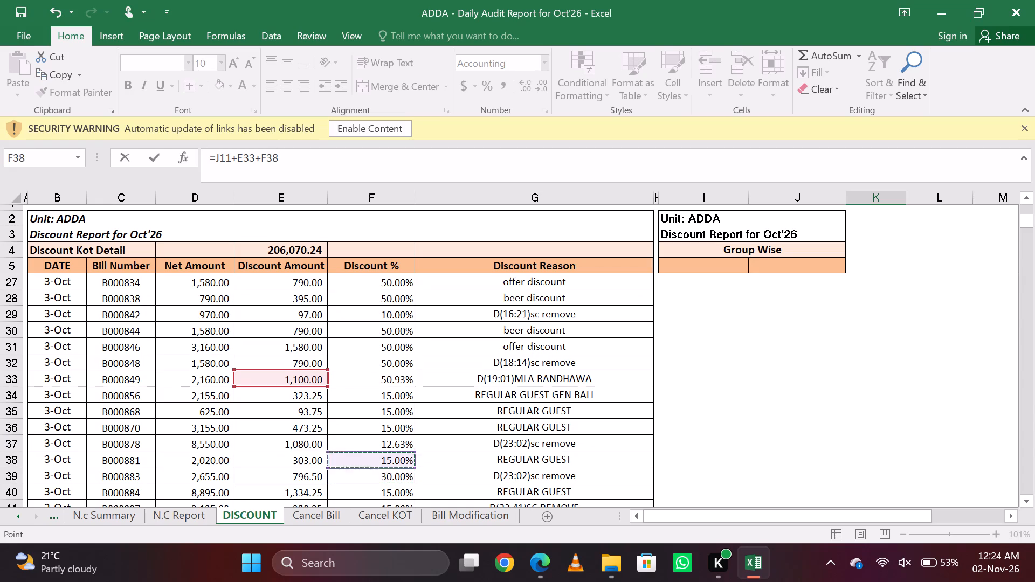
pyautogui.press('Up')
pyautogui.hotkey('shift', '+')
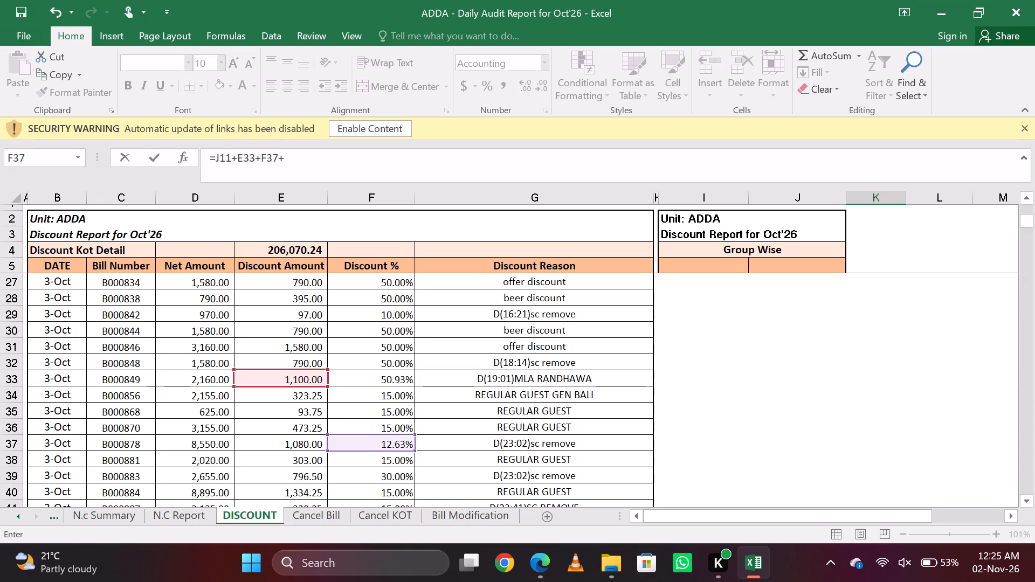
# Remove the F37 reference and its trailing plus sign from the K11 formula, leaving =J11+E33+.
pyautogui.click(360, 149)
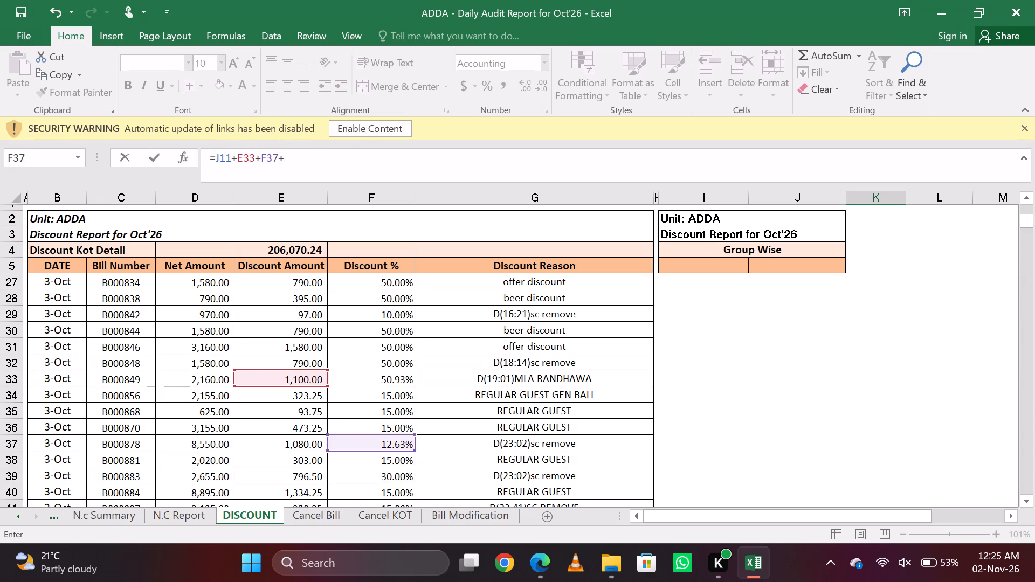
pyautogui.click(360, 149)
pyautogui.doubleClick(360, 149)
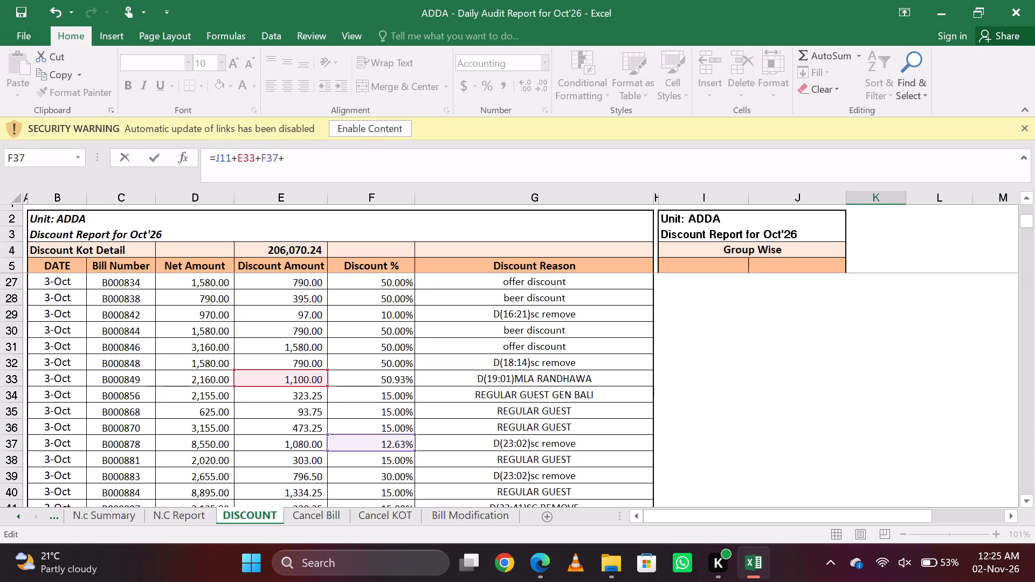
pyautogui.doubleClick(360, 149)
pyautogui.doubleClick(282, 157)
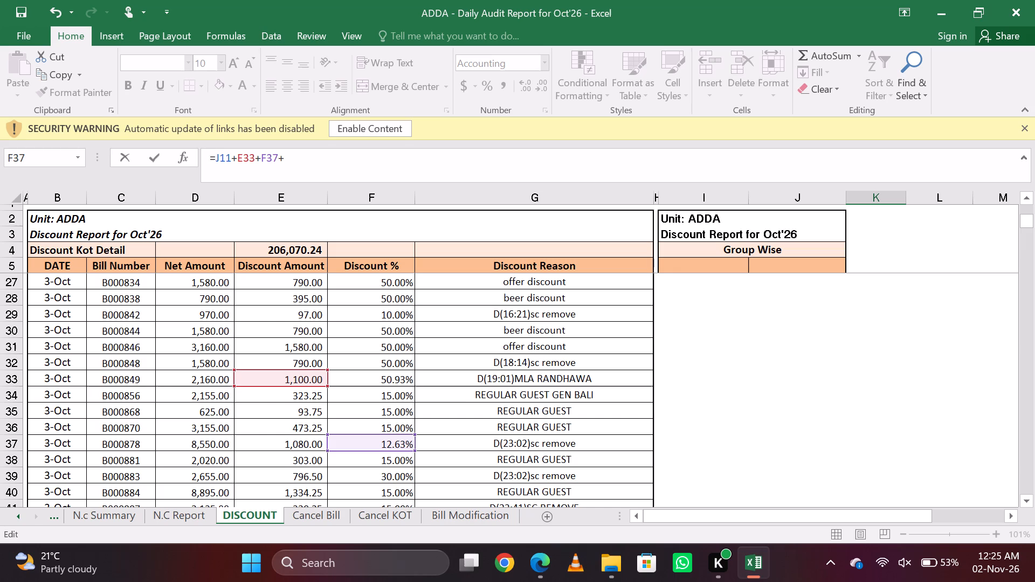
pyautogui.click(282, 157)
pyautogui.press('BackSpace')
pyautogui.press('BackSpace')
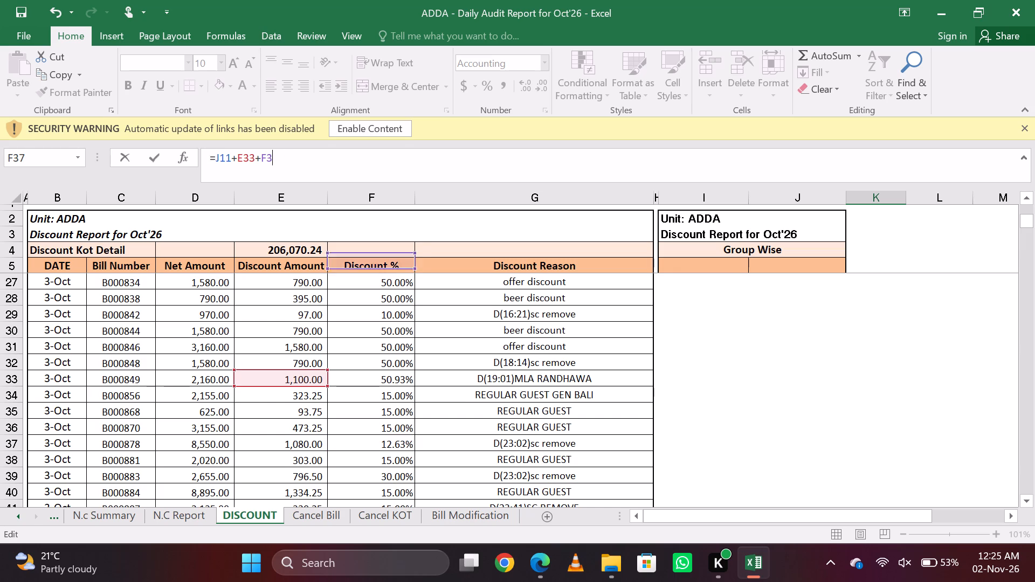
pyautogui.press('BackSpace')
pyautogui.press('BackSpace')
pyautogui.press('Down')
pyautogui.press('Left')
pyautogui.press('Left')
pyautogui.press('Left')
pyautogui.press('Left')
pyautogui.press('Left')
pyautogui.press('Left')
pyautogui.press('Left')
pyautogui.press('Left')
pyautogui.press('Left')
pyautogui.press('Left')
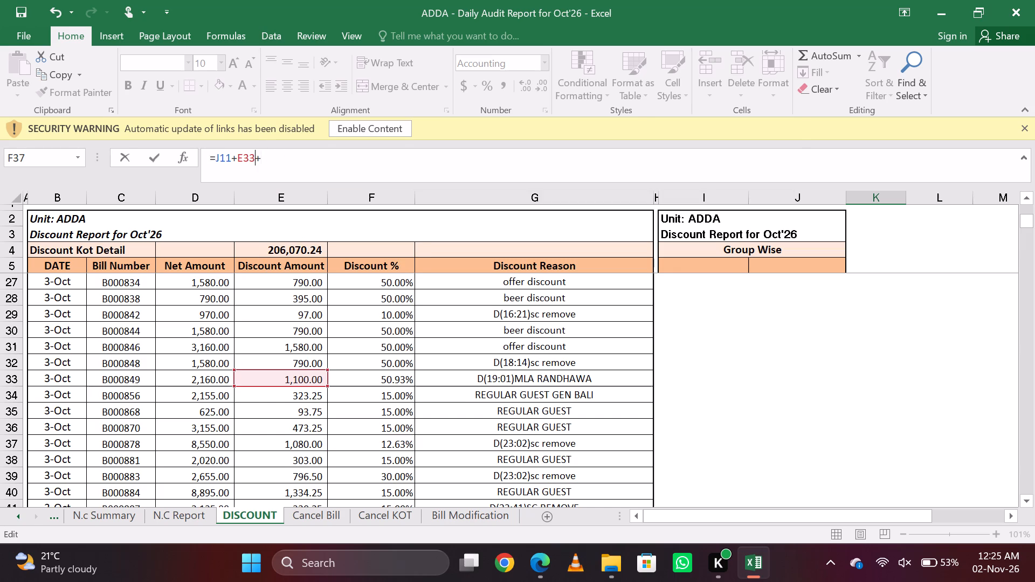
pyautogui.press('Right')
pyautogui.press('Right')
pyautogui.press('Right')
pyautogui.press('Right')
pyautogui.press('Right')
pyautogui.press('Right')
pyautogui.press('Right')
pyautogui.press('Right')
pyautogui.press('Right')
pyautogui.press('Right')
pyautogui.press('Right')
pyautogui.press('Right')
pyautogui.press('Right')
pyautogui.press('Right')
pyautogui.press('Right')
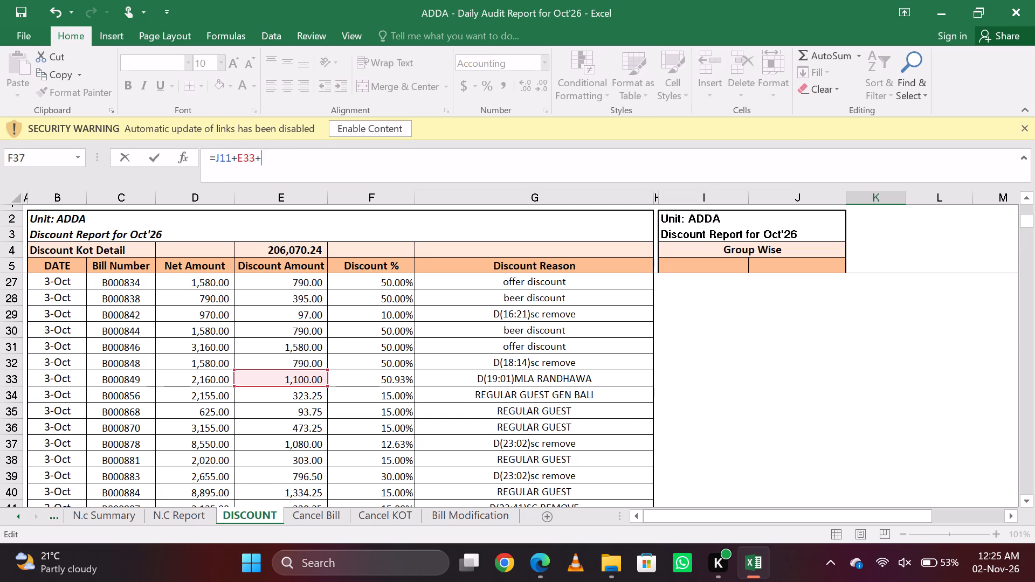
# Add the discount amount of bill B000878 in E37 to the K11 formula, making it =J11+E33+E37.
pyautogui.scroll(1, 778, 427)
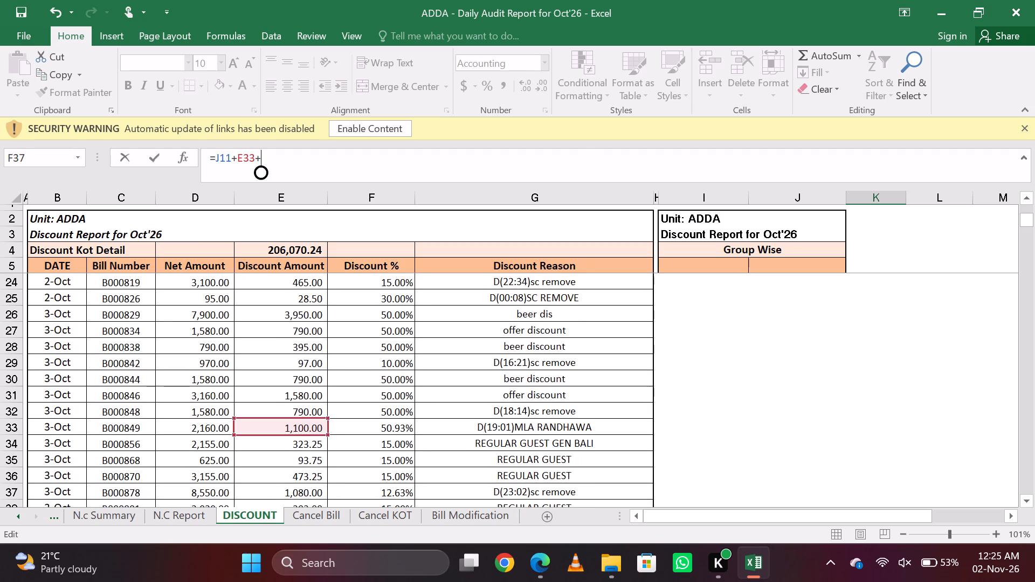
pyautogui.click(298, 430)
pyautogui.press('Down')
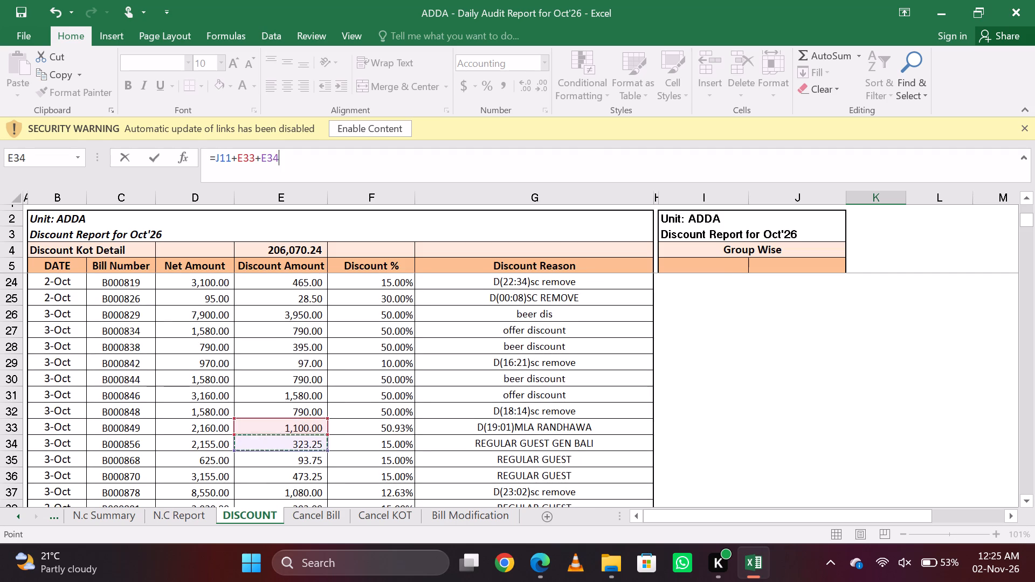
pyautogui.press('Down')
pyautogui.press('Down')
pyautogui.press('Down')
pyautogui.press('Down')
pyautogui.press('Down')
pyautogui.press('Down')
pyautogui.press('Down')
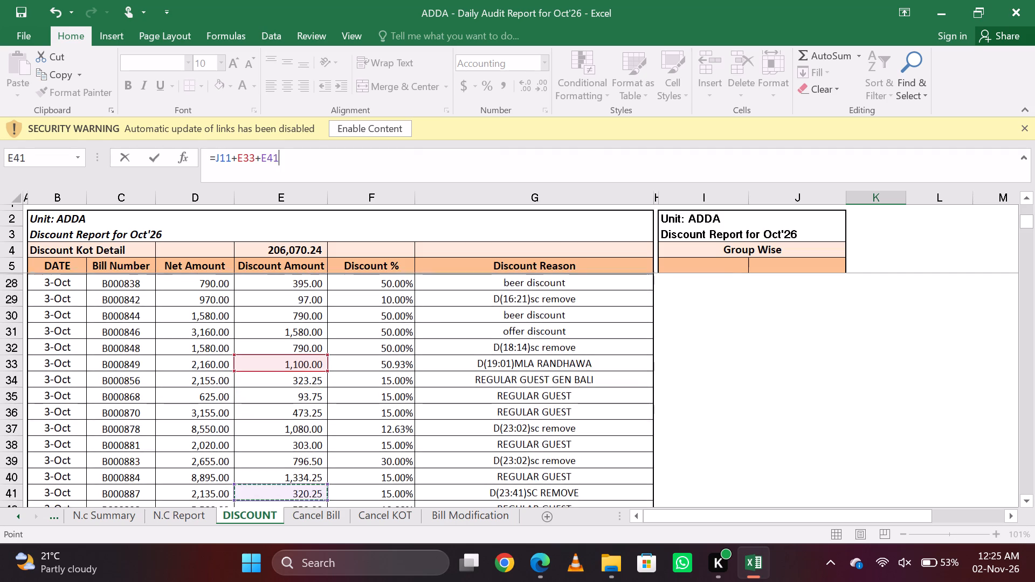
pyautogui.press('Up')
pyautogui.press('Up')
pyautogui.press('Up')
pyautogui.press('Up')
pyautogui.press('Up')
pyautogui.press('Down')
# Add the discount amount of bill B000905 in E48 to the K11 formula, making it =J11+E33+E37+E48.
pyautogui.hotkey('shift', '+')
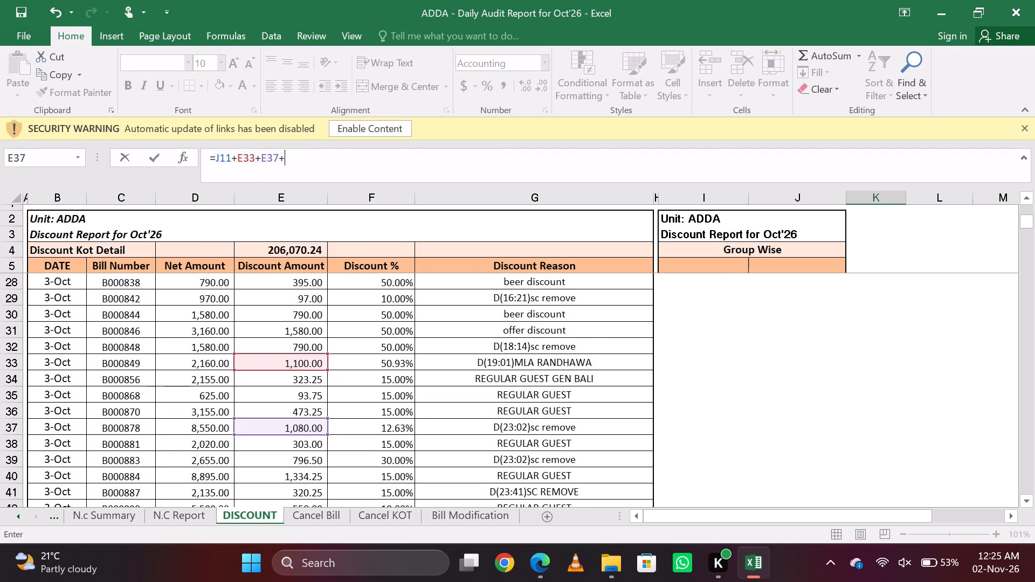
pyautogui.press('Down')
pyautogui.press('Down')
pyautogui.press('Down')
pyautogui.press('Down')
pyautogui.press('Down')
pyautogui.press('Down')
pyautogui.press('Down')
pyautogui.press('Down')
pyautogui.press('Down')
pyautogui.press('Down')
pyautogui.press('Down')
pyautogui.press('Down')
pyautogui.press('Down')
pyautogui.press('Down')
pyautogui.press('Down')
pyautogui.press('Down')
pyautogui.press('Down')
pyautogui.press('Down')
pyautogui.press('Down')
pyautogui.press('Down')
pyautogui.press('Left')
pyautogui.press('Left')
pyautogui.press('Left')
pyautogui.press('Left')
pyautogui.press('Left')
pyautogui.press('Left')
pyautogui.press('Left')
pyautogui.press('Left')
pyautogui.press('Left')
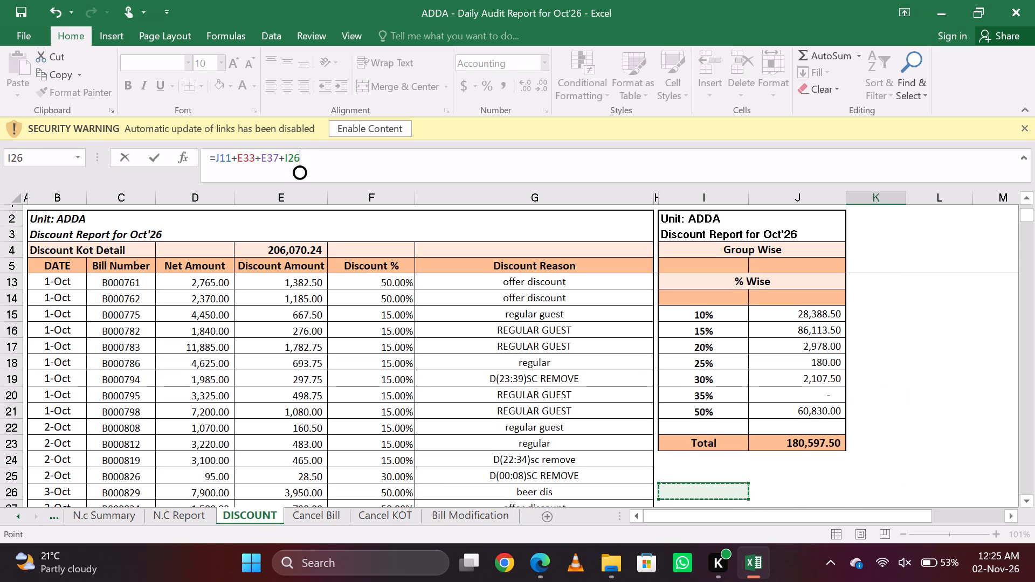
pyautogui.press('Down')
pyautogui.press('Down')
pyautogui.press('Down')
pyautogui.press('Down')
pyautogui.press('Down')
pyautogui.press('Down')
pyautogui.press('Down')
pyautogui.press('Down')
pyautogui.press('Down')
pyautogui.press('Down')
pyautogui.press('Down')
pyautogui.press('Down')
pyautogui.press('Right')
pyautogui.press('Down')
pyautogui.press('Down')
pyautogui.press('Down')
pyautogui.press('Down')
pyautogui.press('Down')
pyautogui.press('Down')
pyautogui.press('Down')
pyautogui.press('Down')
pyautogui.press('Down')
pyautogui.press('Down')
pyautogui.press('Down')
pyautogui.press('Down')
pyautogui.press('Down')
pyautogui.press('Down')
pyautogui.press('Down')
pyautogui.press('Down')
pyautogui.press('Down')
pyautogui.press('Down')
pyautogui.press('Down')
pyautogui.press('Down')
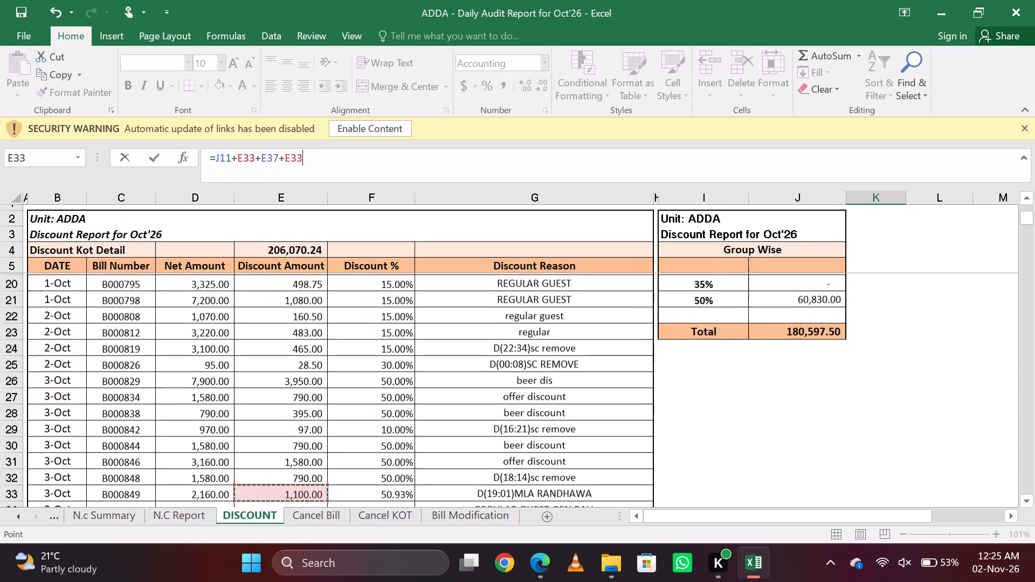
pyautogui.press('Down')
pyautogui.press('Down')
pyautogui.press('Down')
pyautogui.press('Down')
pyautogui.press('Down')
pyautogui.press('Down')
pyautogui.press('Down')
pyautogui.press('Down')
pyautogui.press('Down')
pyautogui.press('Down')
pyautogui.press('Down')
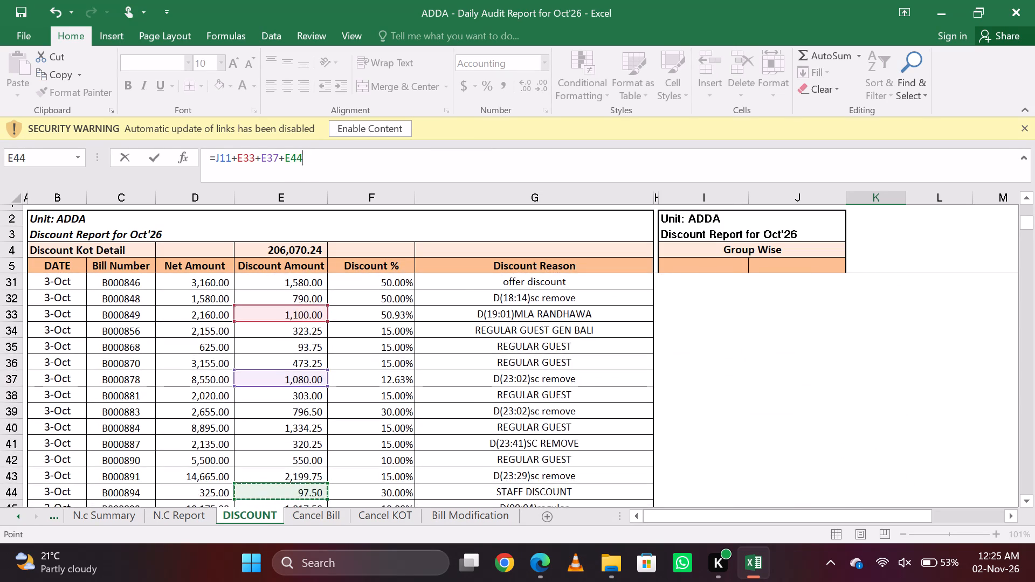
pyautogui.press('Down')
pyautogui.press('Down')
pyautogui.press('Down')
pyautogui.press('Down')
pyautogui.press('Down')
pyautogui.press('Down')
pyautogui.press('Down')
pyautogui.press('Down')
pyautogui.press('Up')
pyautogui.press('Up')
pyautogui.press('Up')
pyautogui.press('Up')
pyautogui.press('Up')
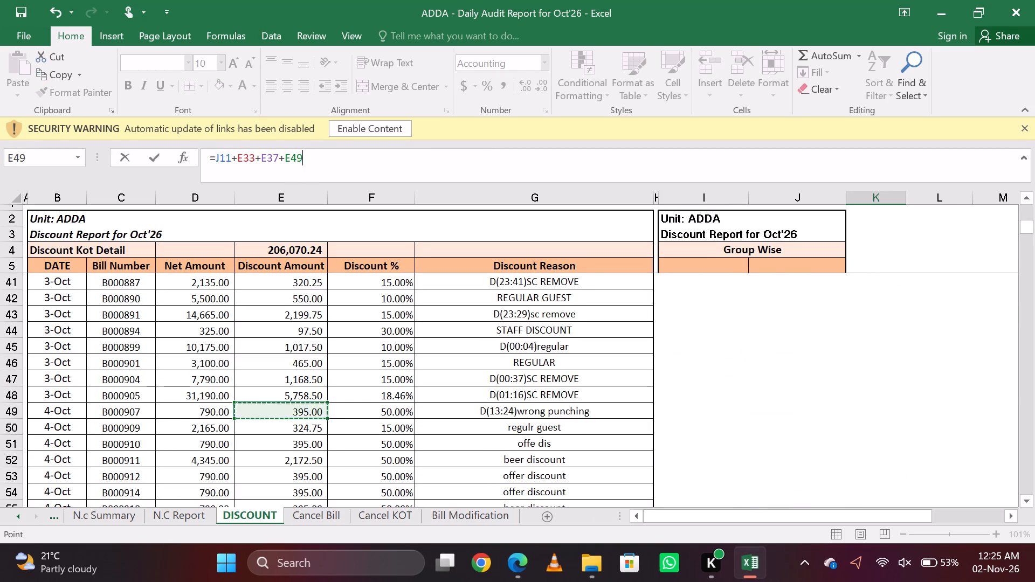
pyautogui.press('Up')
# Extend the K11 formula with a further term, checking the discount amounts below row 48 for the next bill with an odd discount percentage.
pyautogui.hotkey('shift', '+')
pyautogui.press('Down')
pyautogui.press('Down')
pyautogui.press('Down')
pyautogui.press('Down')
pyautogui.press('Down')
pyautogui.press('Down')
pyautogui.press('Down')
pyautogui.press('Down')
pyautogui.press('Down')
pyautogui.press('Down')
pyautogui.press('Down')
pyautogui.press('Down')
pyautogui.press('Down')
pyautogui.press('Down')
pyautogui.press('Down')
pyautogui.press('Down')
pyautogui.press('Down')
pyautogui.press('Down')
pyautogui.press('Down')
pyautogui.press('Down')
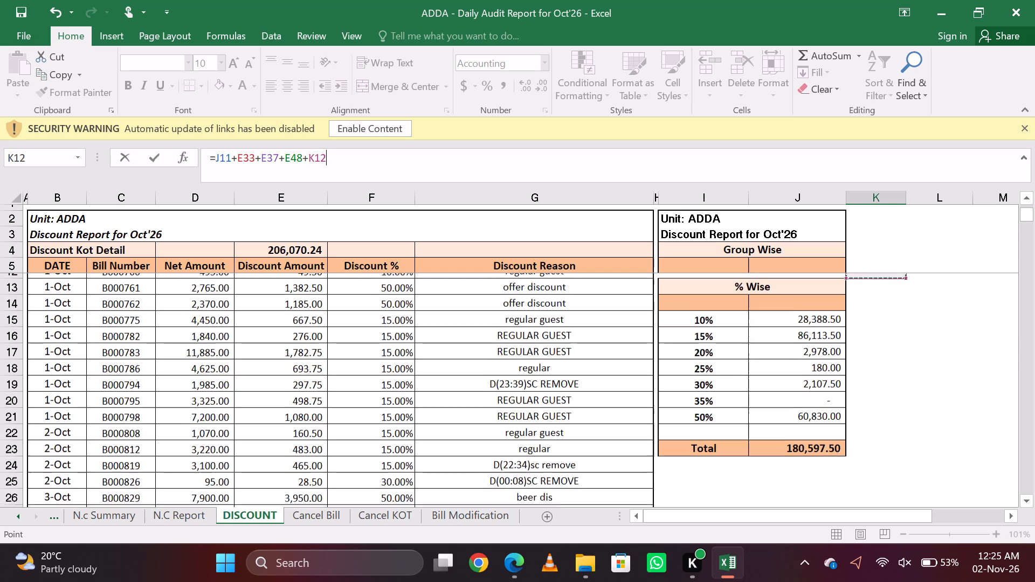
pyautogui.press('Left')
pyautogui.press('Left')
pyautogui.press('Left')
pyautogui.press('Left')
pyautogui.press('Left')
pyautogui.press('Left')
pyautogui.press('Left')
pyautogui.press('Left')
pyautogui.press('Left')
pyautogui.press('Left')
pyautogui.press('Left')
pyautogui.press('Left')
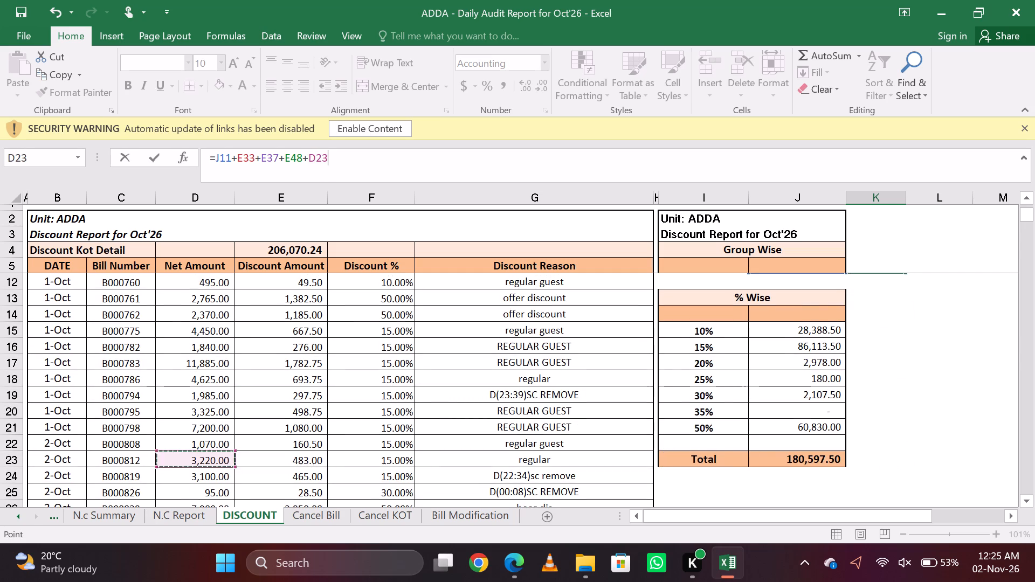
pyautogui.press('Right')
pyautogui.press('Right')
pyautogui.press('Left')
pyautogui.press('pagedown')
pyautogui.press('pagedown')
pyautogui.press('pagedown')
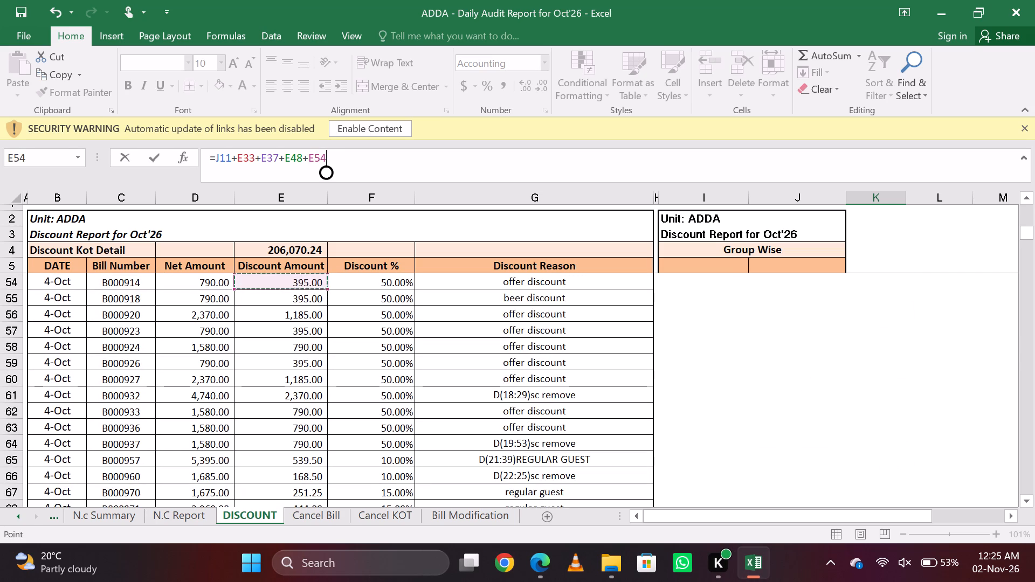
pyautogui.press('pagedown')
pyautogui.press('pageup')
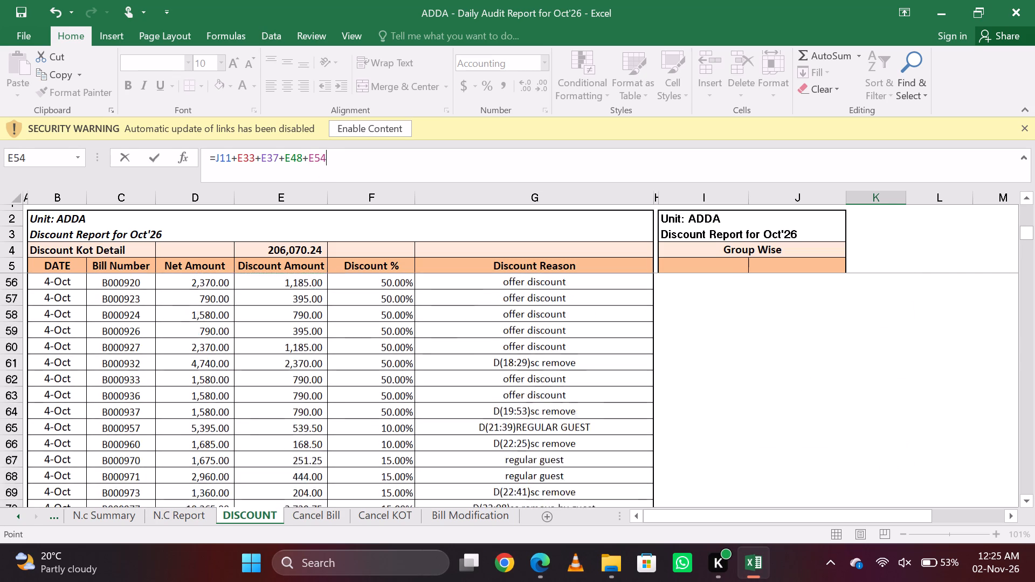
pyautogui.press('pagedown')
pyautogui.press('pagedown')
pyautogui.press('pagedown')
pyautogui.press('pagedown')
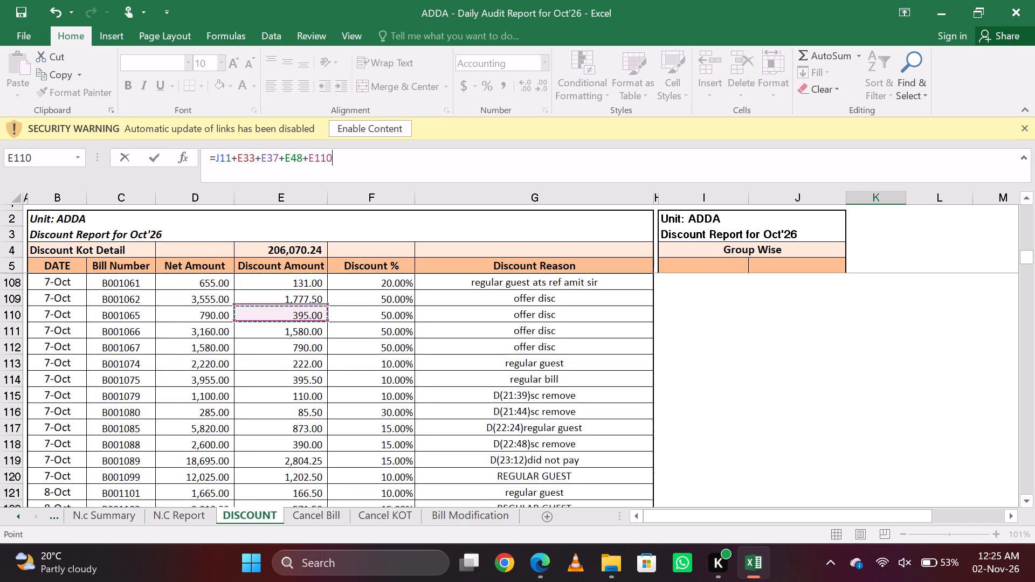
pyautogui.press('pagedown')
pyautogui.press('pagedown')
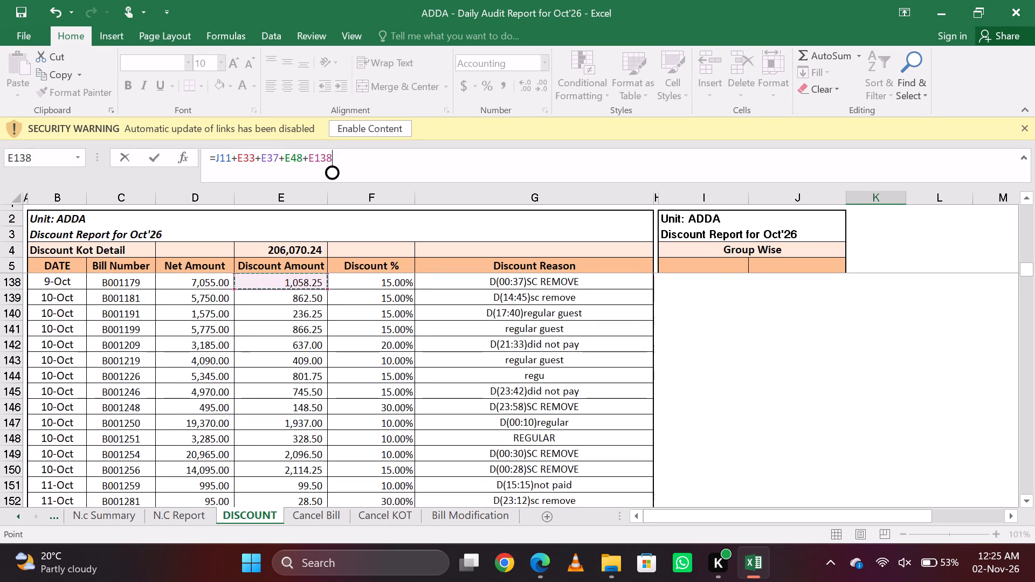
pyautogui.press('pagedown')
pyautogui.press('pagedown')
pyautogui.press('pagedown')
pyautogui.press('pagedown')
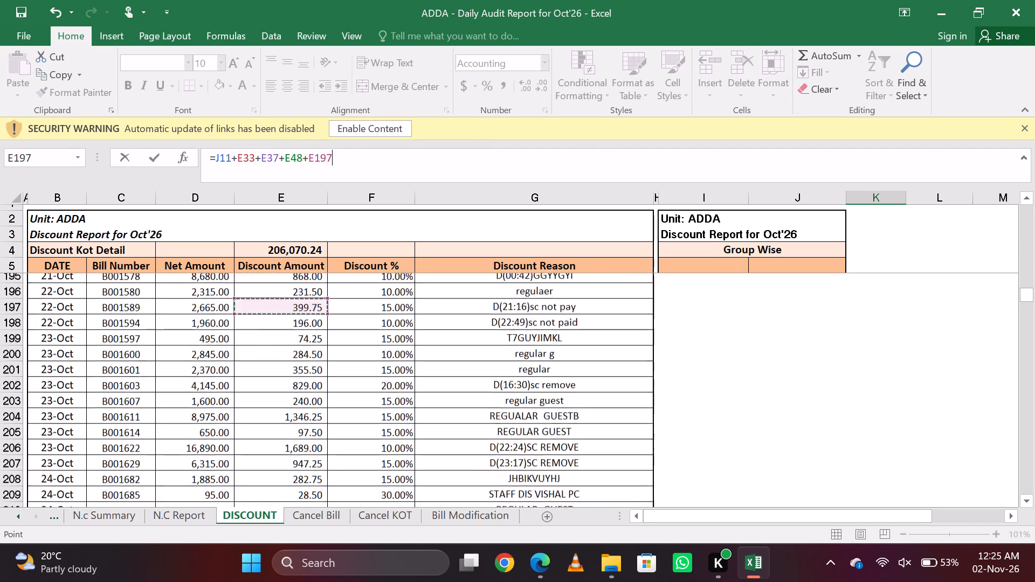
pyautogui.press('pagedown')
pyautogui.press('pagedown')
pyautogui.press('pagedown')
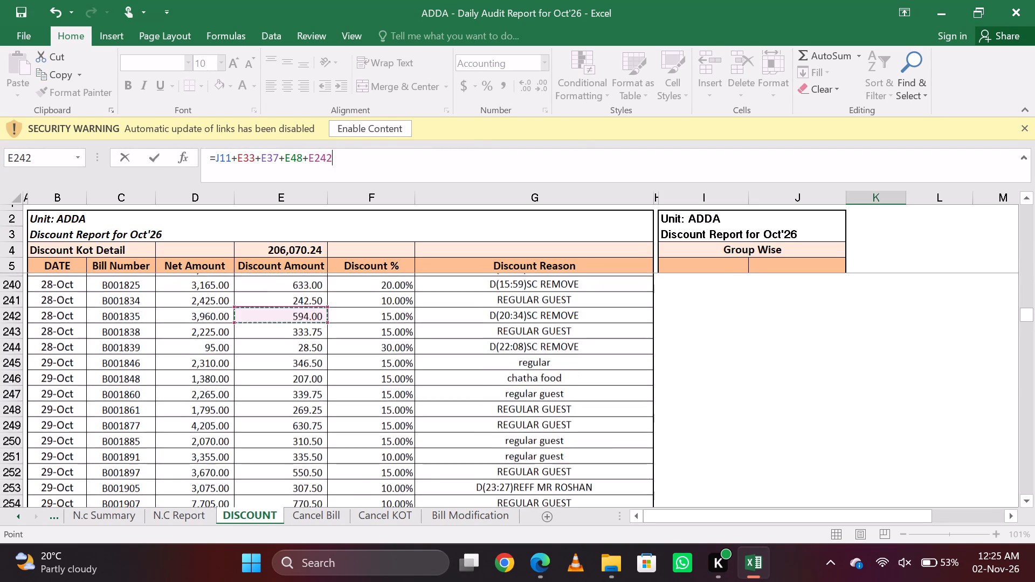
pyautogui.press('pagedown')
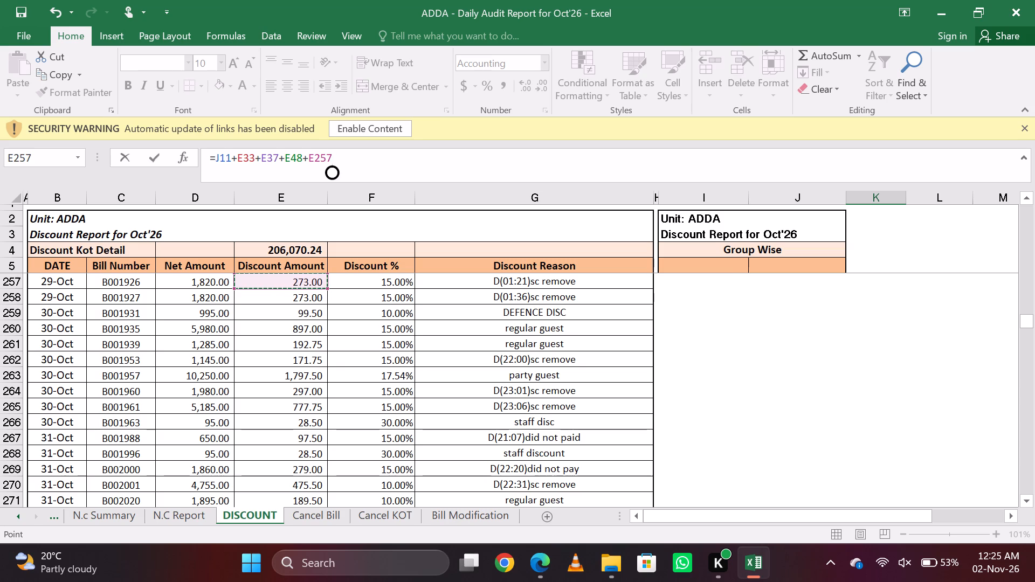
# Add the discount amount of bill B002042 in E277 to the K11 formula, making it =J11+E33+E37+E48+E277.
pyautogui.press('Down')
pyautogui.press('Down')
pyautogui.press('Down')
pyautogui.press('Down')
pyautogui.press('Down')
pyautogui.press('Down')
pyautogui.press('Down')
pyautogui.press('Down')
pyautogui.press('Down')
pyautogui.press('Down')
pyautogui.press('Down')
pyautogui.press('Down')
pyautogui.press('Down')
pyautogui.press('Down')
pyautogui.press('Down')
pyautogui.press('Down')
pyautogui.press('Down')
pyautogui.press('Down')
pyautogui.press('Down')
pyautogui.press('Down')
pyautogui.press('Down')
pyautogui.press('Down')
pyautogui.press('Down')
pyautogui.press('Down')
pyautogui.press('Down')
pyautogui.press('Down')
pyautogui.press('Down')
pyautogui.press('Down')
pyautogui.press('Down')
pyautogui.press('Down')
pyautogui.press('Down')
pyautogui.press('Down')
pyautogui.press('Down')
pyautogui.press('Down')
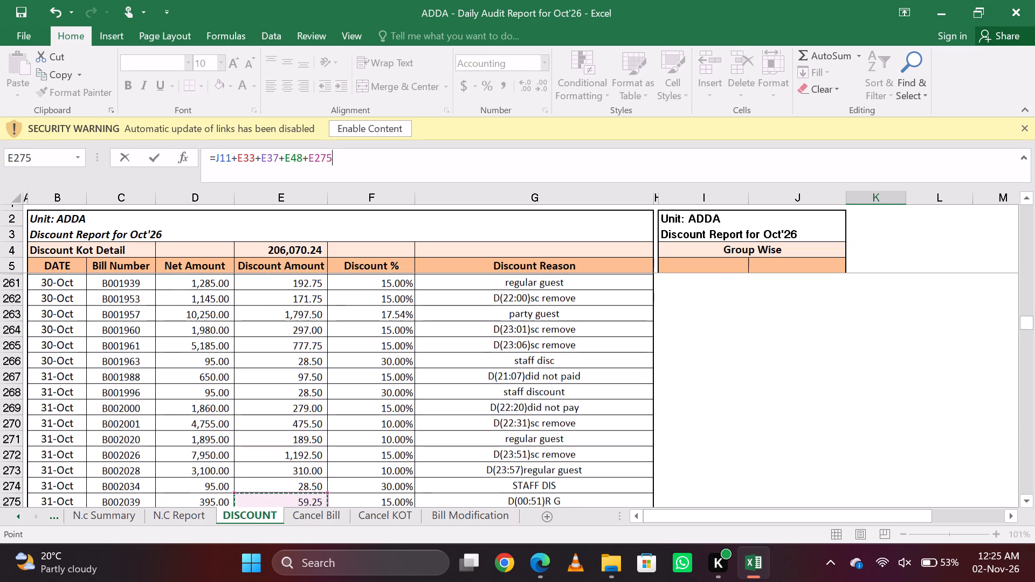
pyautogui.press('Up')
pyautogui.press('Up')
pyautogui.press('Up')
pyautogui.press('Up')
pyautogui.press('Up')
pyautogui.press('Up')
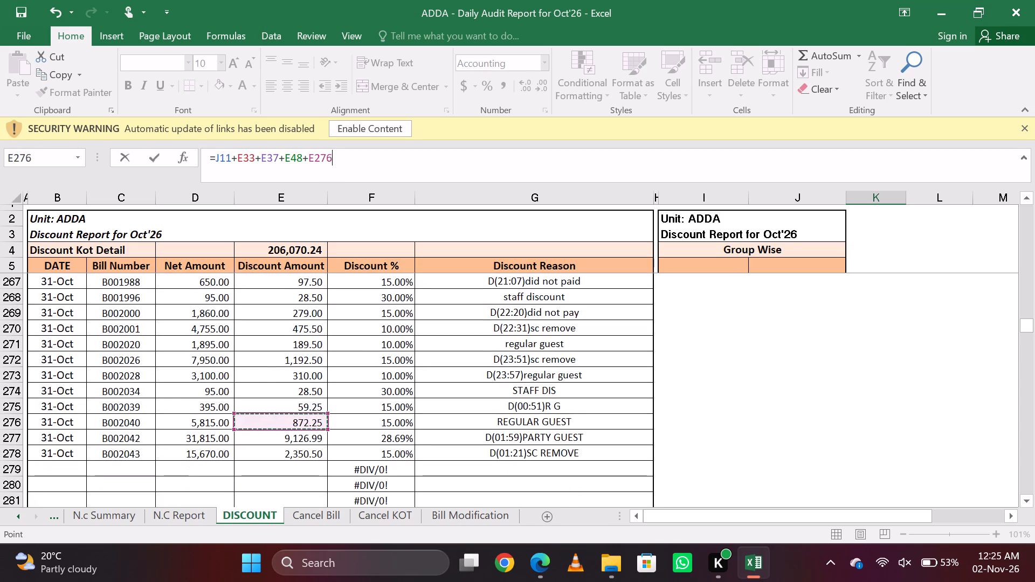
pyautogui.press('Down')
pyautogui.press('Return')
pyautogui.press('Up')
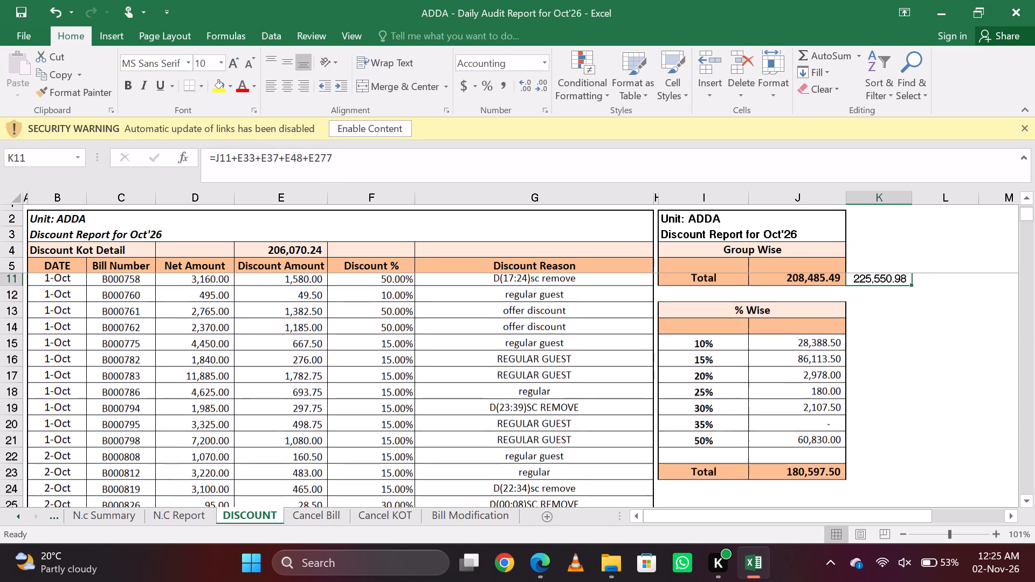
# Compare the K11 formula and its result with the Group Wise total in J11 and the category amounts above it.
pyautogui.press('Up')
pyautogui.press('Up')
pyautogui.press('Down')
pyautogui.press('Down')
pyautogui.press('Left')
pyautogui.press('Left')
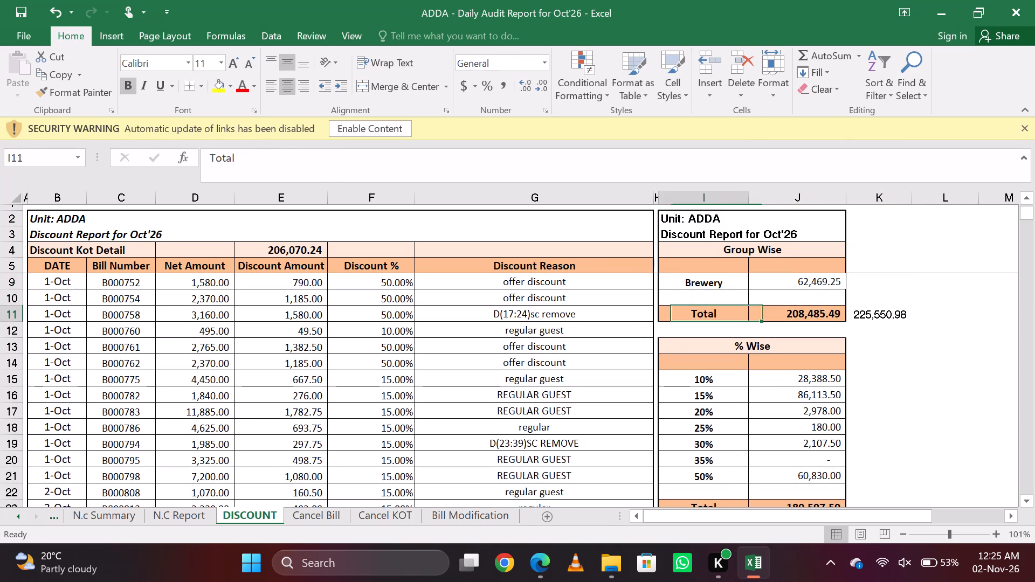
pyautogui.press('Right')
pyautogui.press('Up')
pyautogui.press('Down')
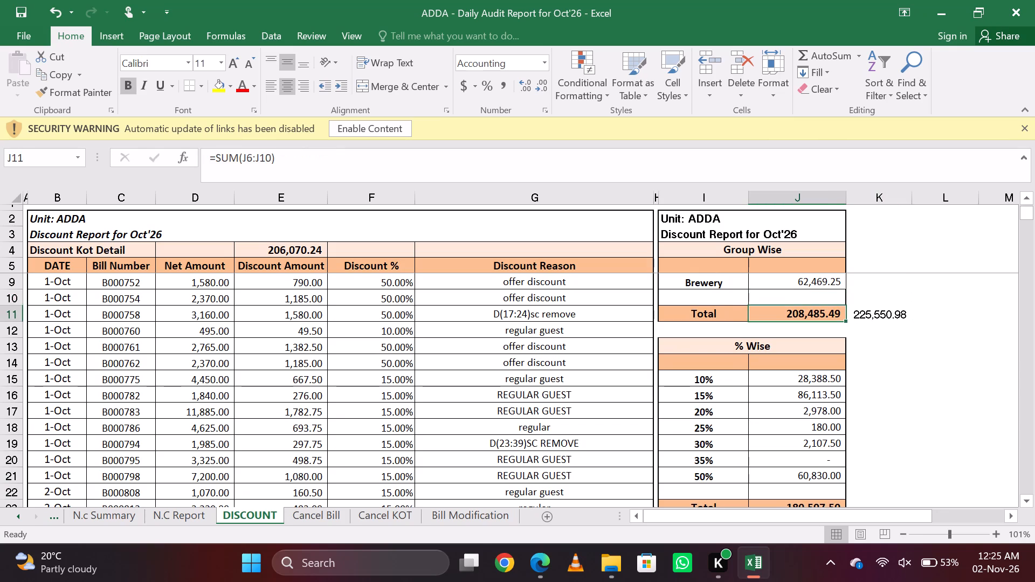
pyautogui.press('Right')
pyautogui.press('Right')
pyautogui.press('Left')
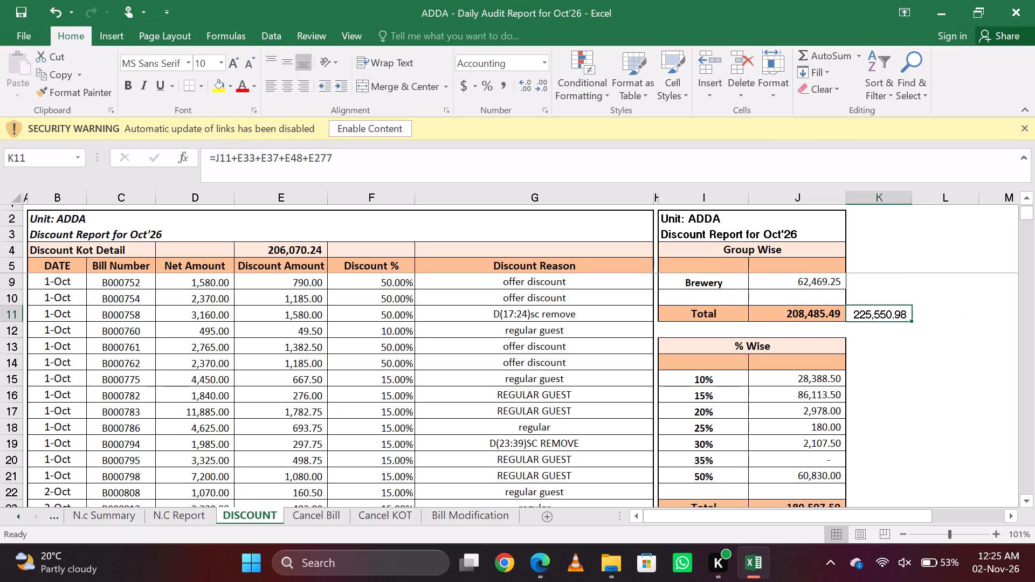
pyautogui.press('Right')
pyautogui.press('Left')
pyautogui.press('Left')
pyautogui.press('Right')
pyautogui.press('Right')
pyautogui.press('Left')
pyautogui.press('Right')
pyautogui.press('Left')
pyautogui.press('Left')
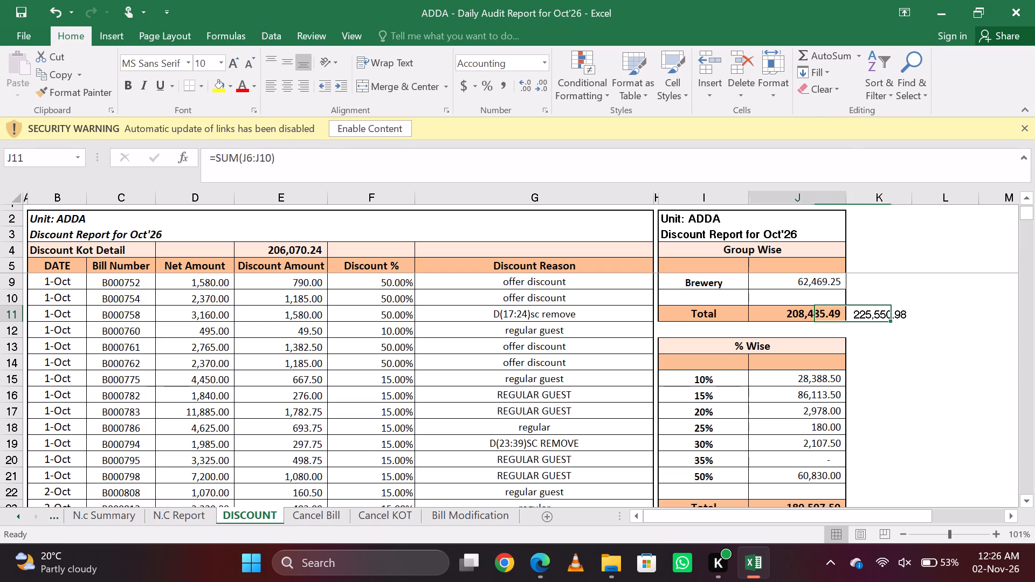
pyautogui.press('Right')
pyautogui.press('Left')
pyautogui.press('Right')
pyautogui.press('Up')
pyautogui.press('Up')
pyautogui.press('Up')
pyautogui.press('Up')
pyautogui.press('Up')
pyautogui.press('Up')
pyautogui.press('Up')
pyautogui.press('Up')
pyautogui.press('Up')
pyautogui.press('Up')
pyautogui.press('Up')
pyautogui.press('Up')
pyautogui.press('Up')
pyautogui.press('Up')
pyautogui.press('Up')
pyautogui.press('Up')
pyautogui.press('Up')
pyautogui.press('Up')
pyautogui.press('Up')
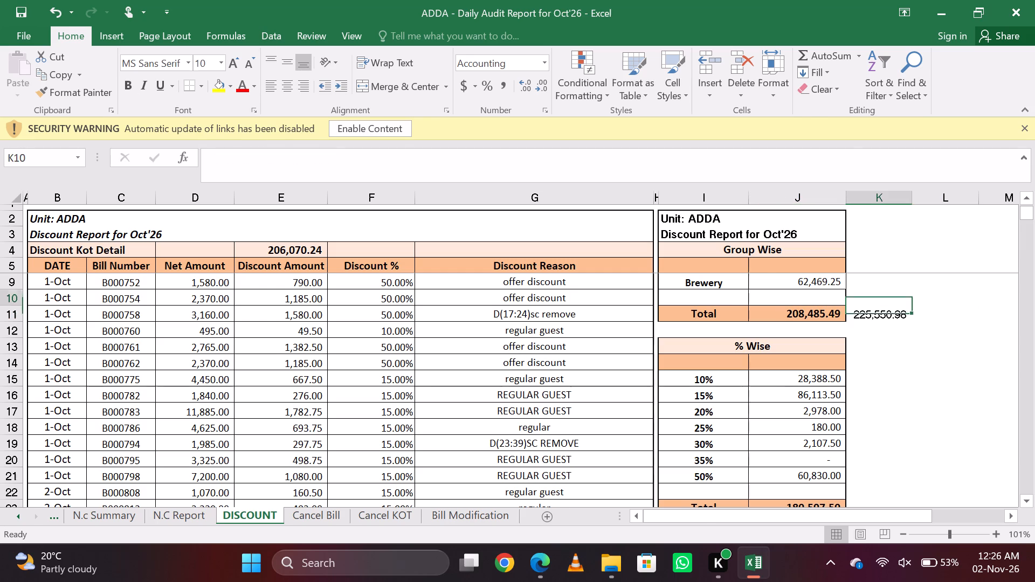
pyautogui.press('Down')
pyautogui.press('Down')
pyautogui.press('Down')
pyautogui.press('Down')
pyautogui.press('Down')
pyautogui.press('Down')
pyautogui.press('Down')
pyautogui.press('Down')
pyautogui.press('Down')
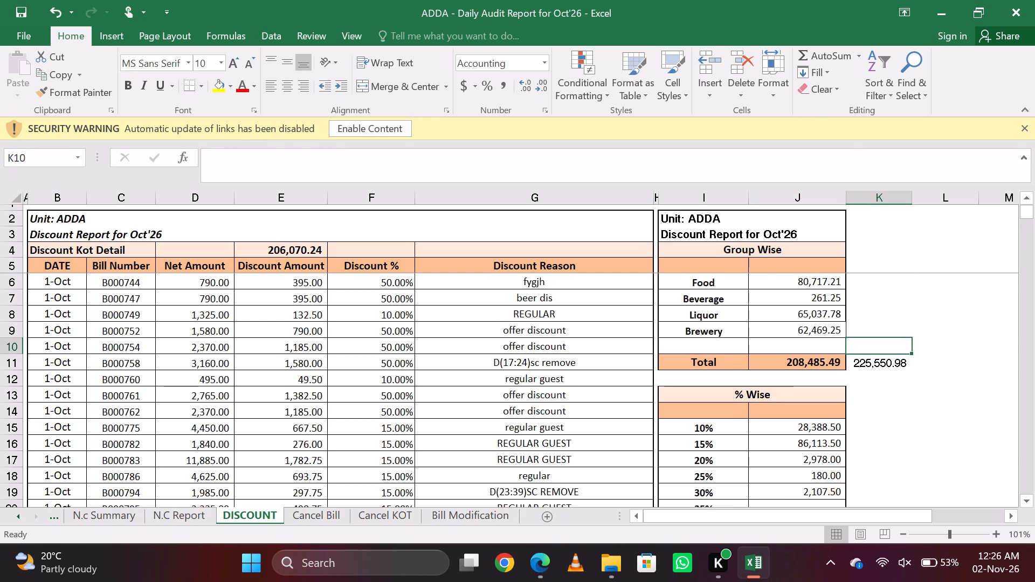
pyautogui.press('Down')
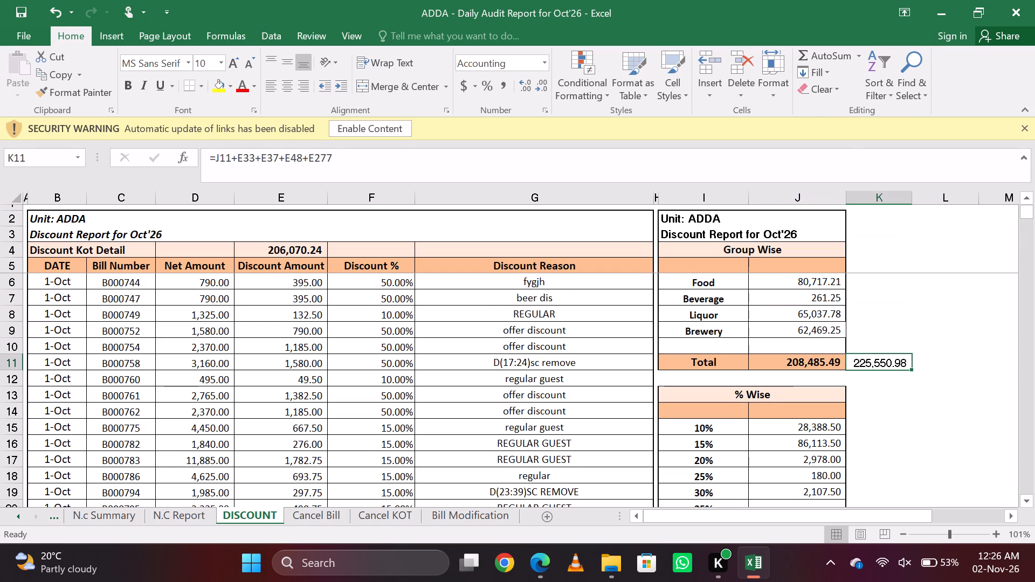
# Check the Discount Kot Detail subtotal in E4 against the Group Wise total and the K11 result.
pyautogui.press('Left')
pyautogui.press('Left')
pyautogui.press('Left')
pyautogui.press('Left')
pyautogui.press('Left')
pyautogui.press('Left')
pyautogui.press('Left')
pyautogui.press('Left')
pyautogui.press('Left')
pyautogui.press('Up')
pyautogui.press('Up')
pyautogui.press('Up')
pyautogui.press('Up')
pyautogui.press('Up')
pyautogui.press('Up')
pyautogui.press('Up')
pyautogui.press('Up')
pyautogui.press('Up')
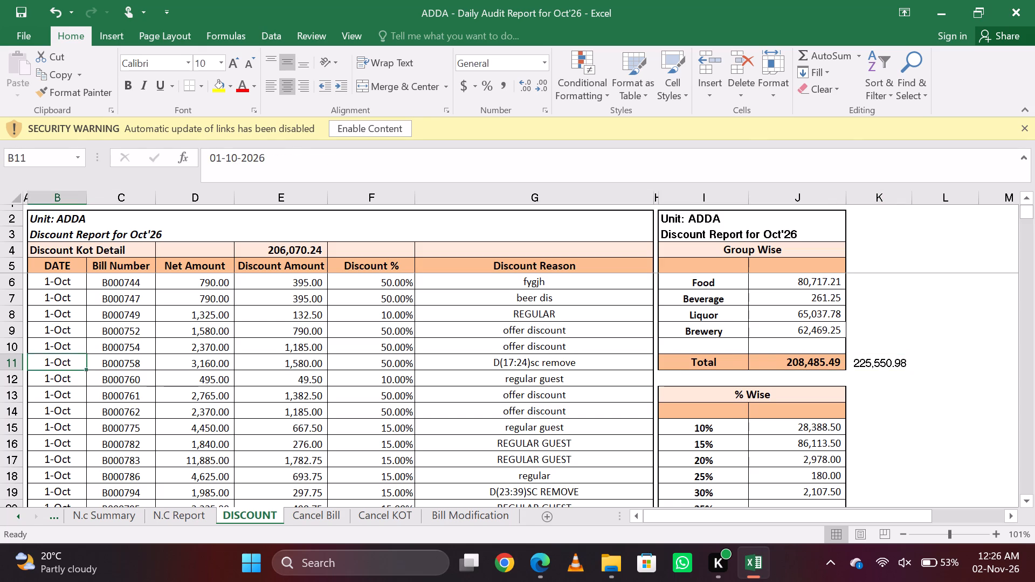
pyautogui.press('Right')
pyautogui.press('Right')
pyautogui.press('Right')
pyautogui.press('Down')
pyautogui.press('Down')
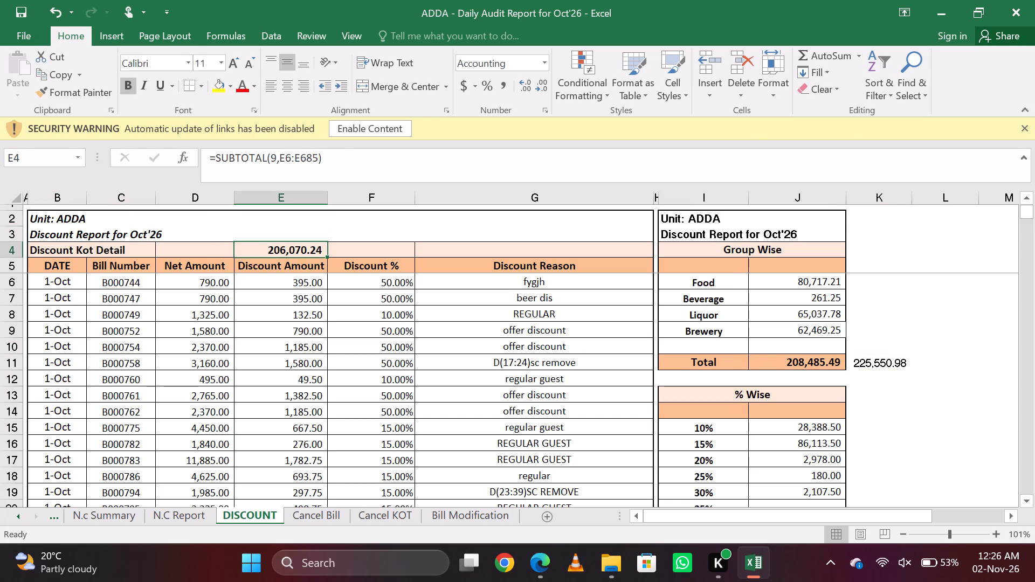
pyautogui.press('Right')
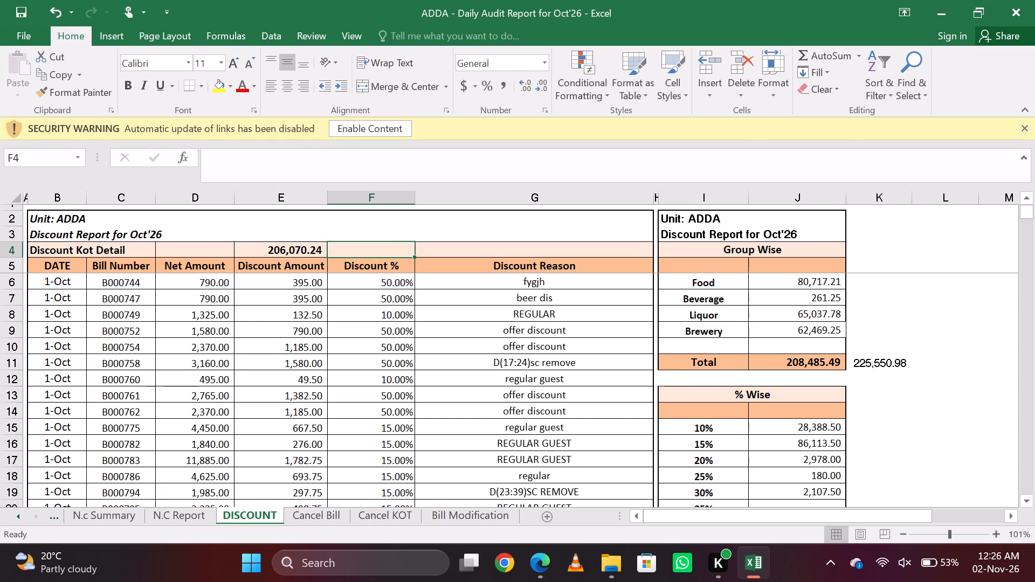
# Clear the reconciliation formula from K11 beside the Group Wise total.
pyautogui.press('Right')
pyautogui.press('Right')
pyautogui.press('Right')
pyautogui.press('Right')
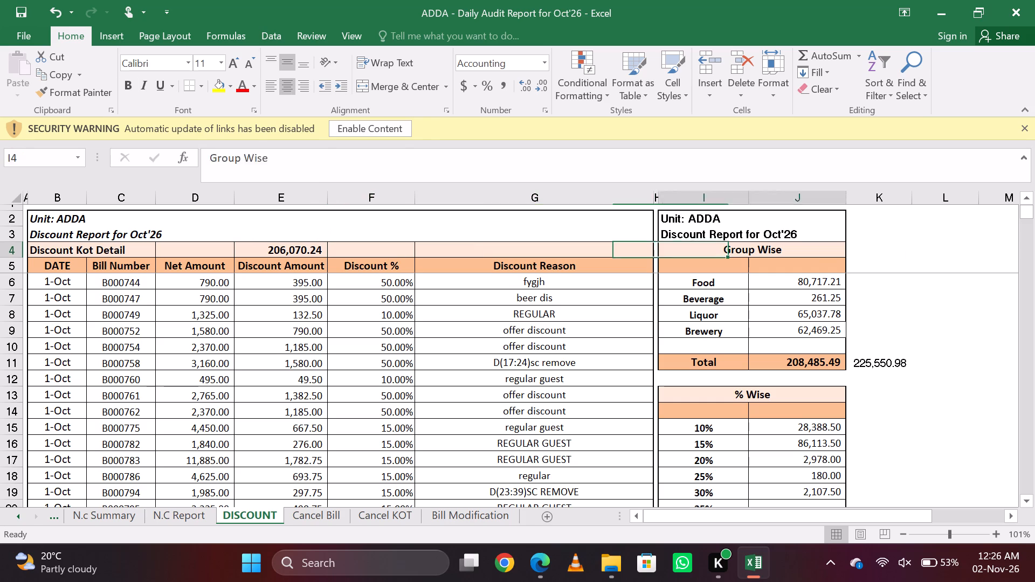
pyautogui.press('Down')
pyautogui.press('Down')
pyautogui.press('Down')
pyautogui.press('Down')
pyautogui.press('Down')
pyautogui.press('Down')
pyautogui.press('Down')
pyautogui.press('Down')
pyautogui.press('Up')
pyautogui.press('BackSpace')
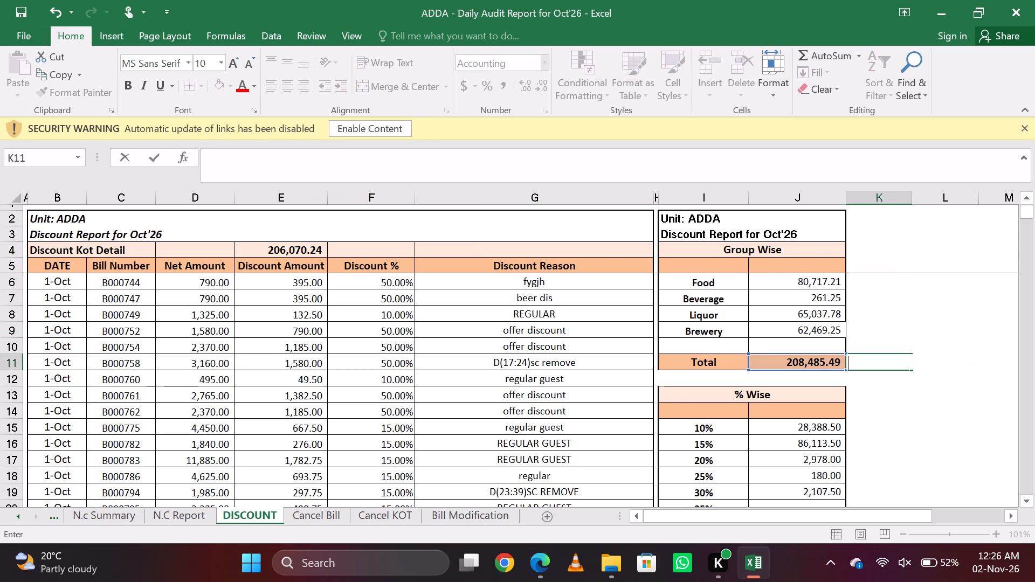
pyautogui.press('Return')
pyautogui.press('Up')
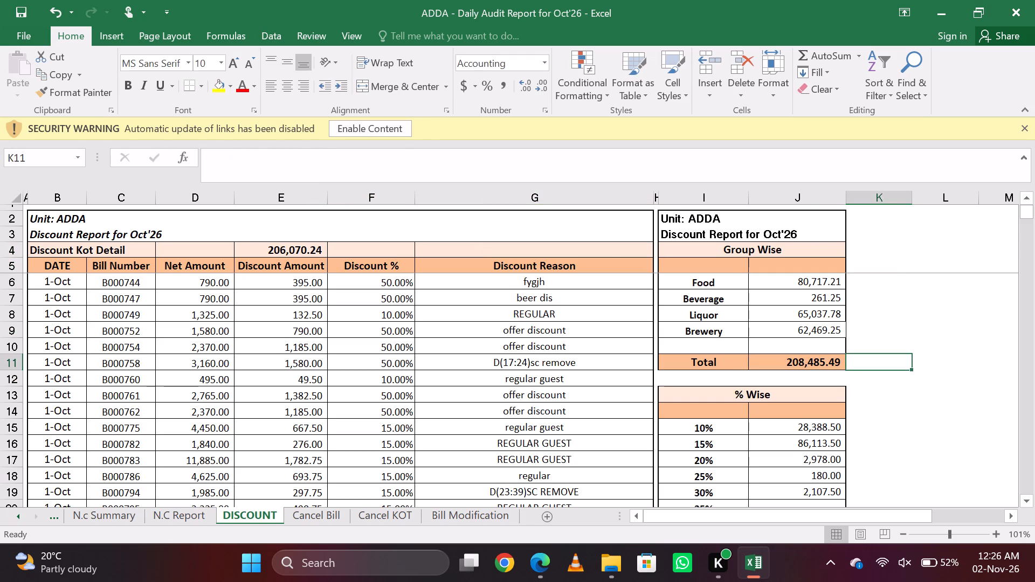
pyautogui.press('Left')
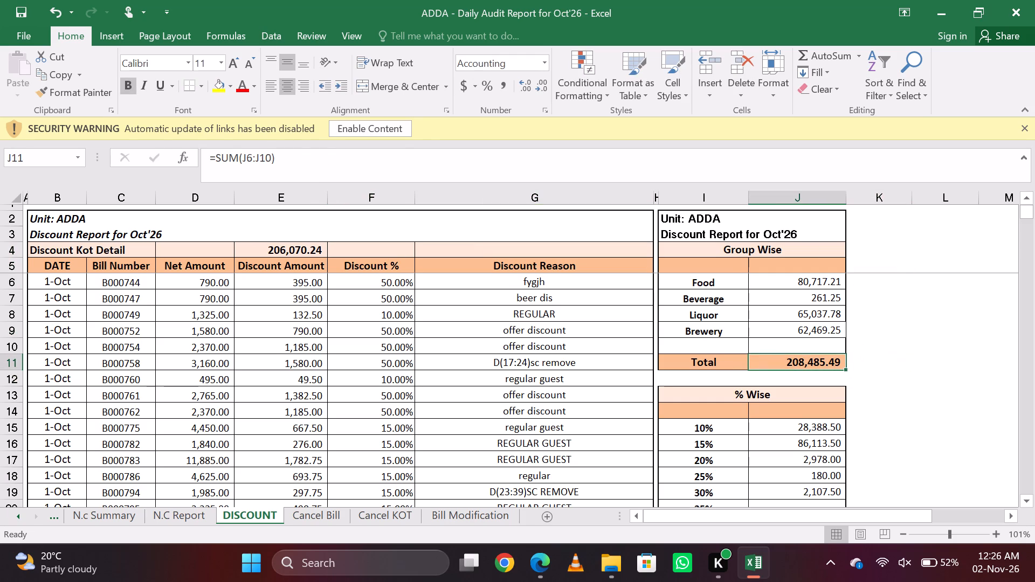
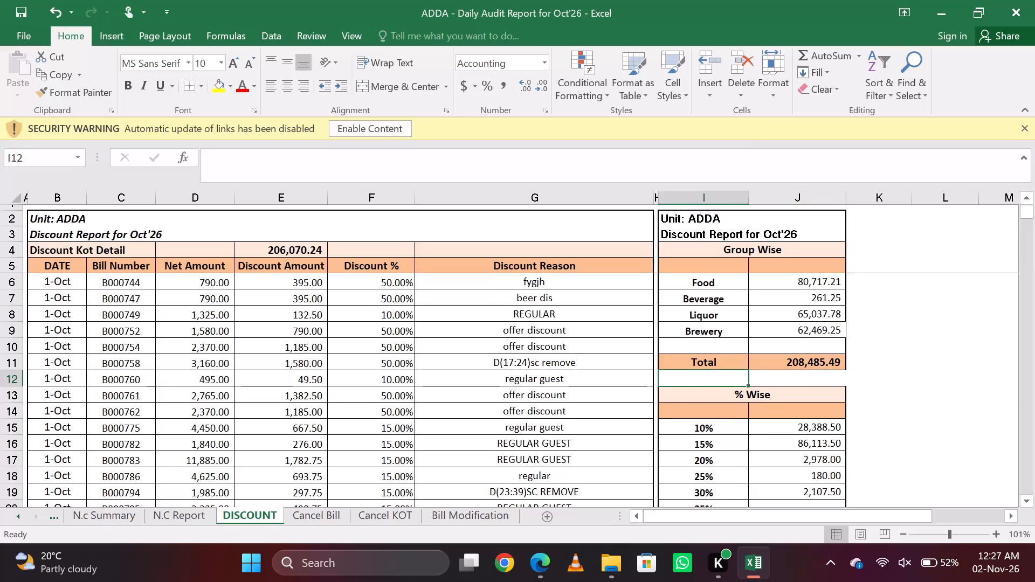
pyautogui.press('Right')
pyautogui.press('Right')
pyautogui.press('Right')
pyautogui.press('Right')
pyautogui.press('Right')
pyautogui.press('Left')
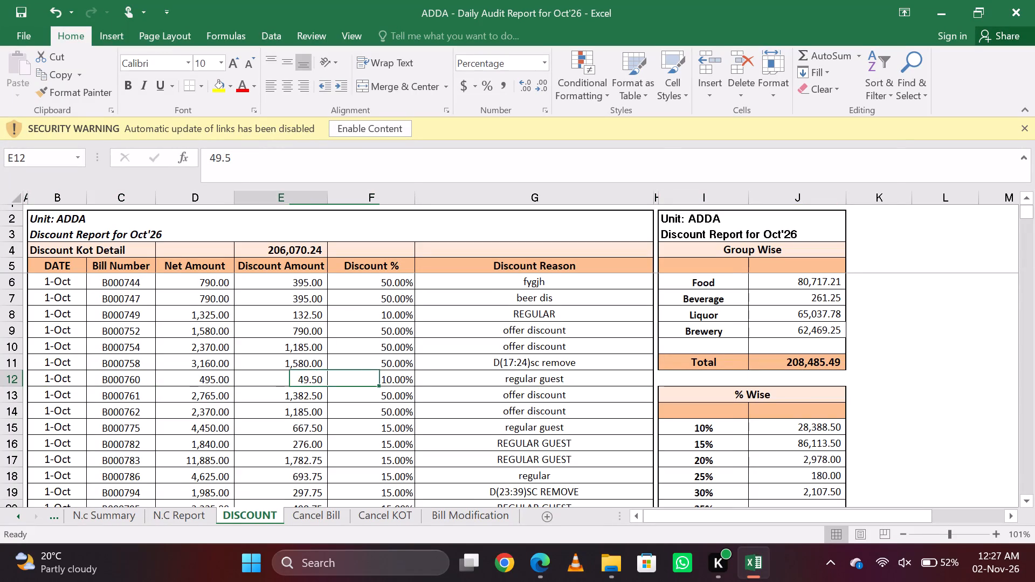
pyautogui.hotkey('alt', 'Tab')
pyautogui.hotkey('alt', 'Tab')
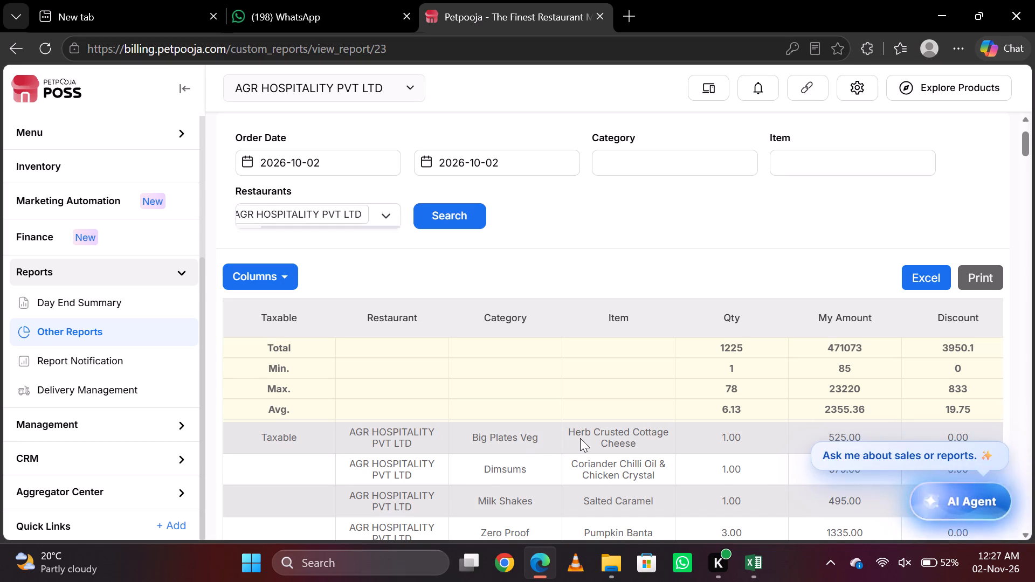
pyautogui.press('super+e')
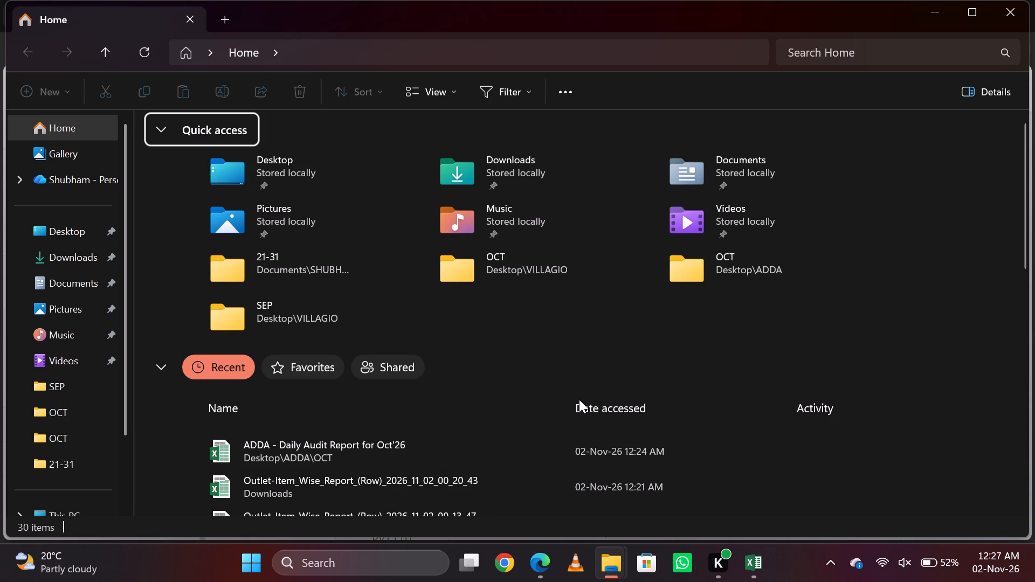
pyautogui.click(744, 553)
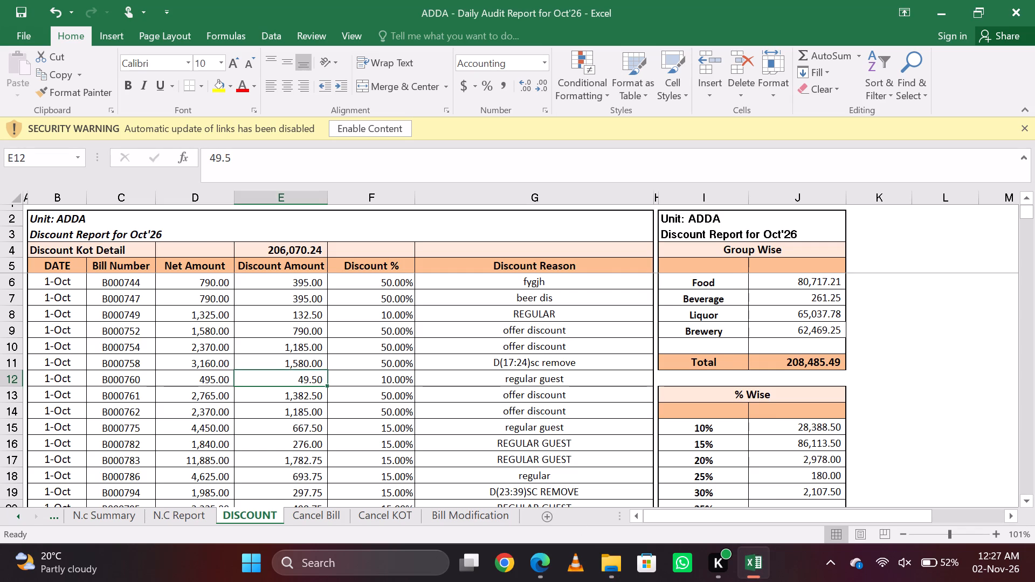
# Switch to the Petpooja report in Edge and check its start order date.
pyautogui.click(527, 559)
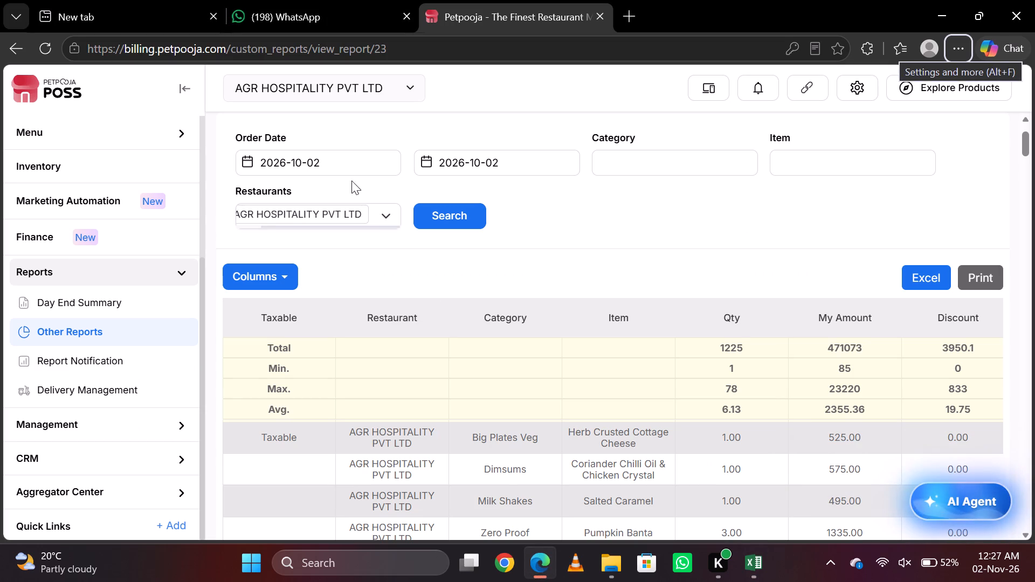
pyautogui.click(352, 160)
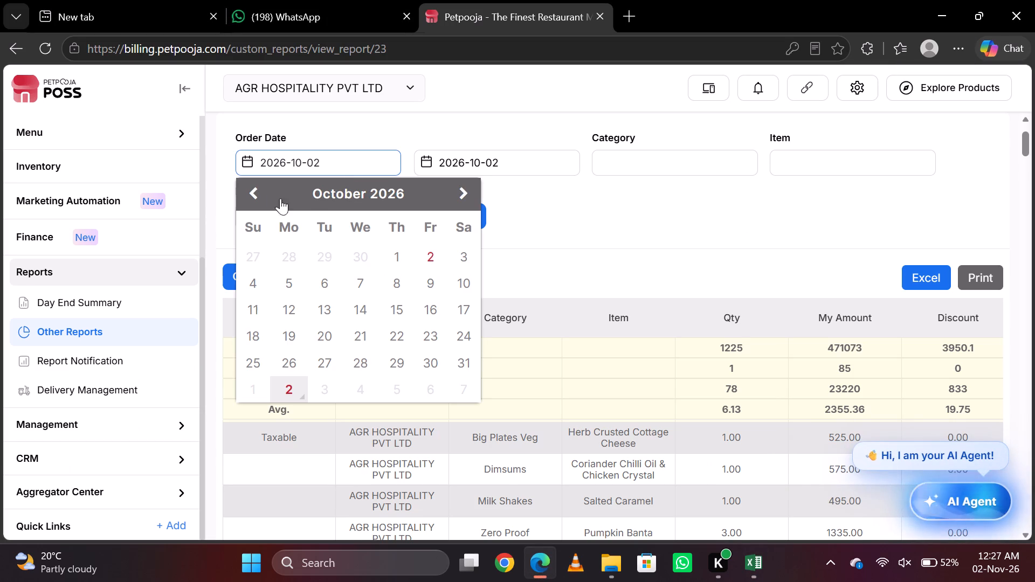
pyautogui.click(428, 261)
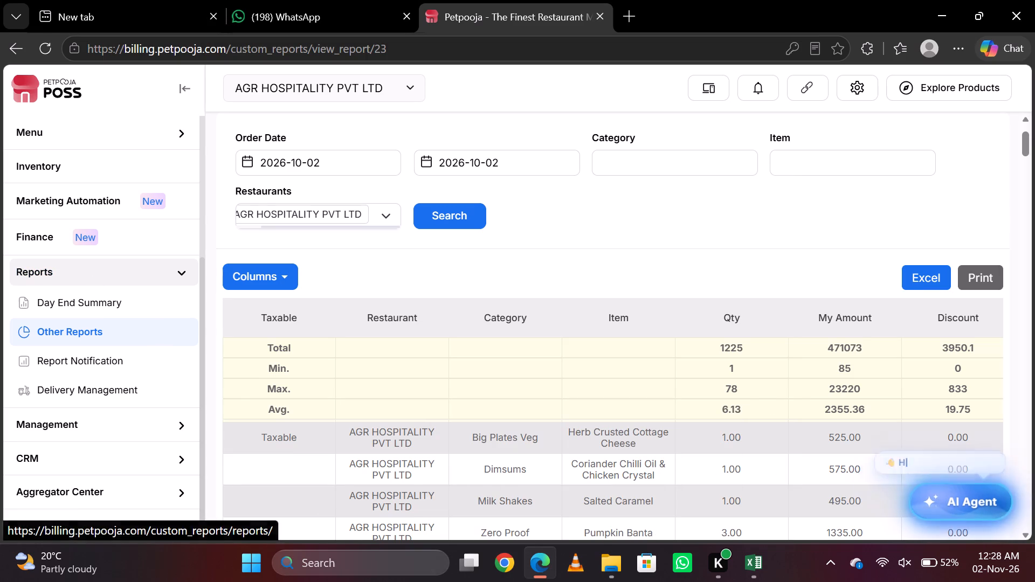
# Open Outlet-Item_Wise_Report_(Row)_2026_11_02_00_20_43 from the Downloads folder and inspect the formula in C4.
pyautogui.click(602, 573)
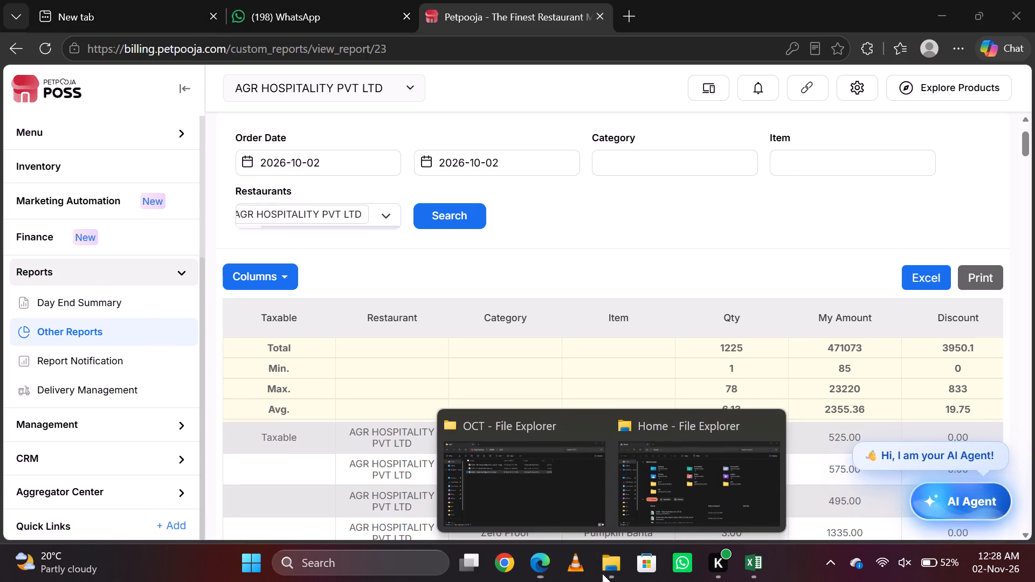
pyautogui.click(557, 495)
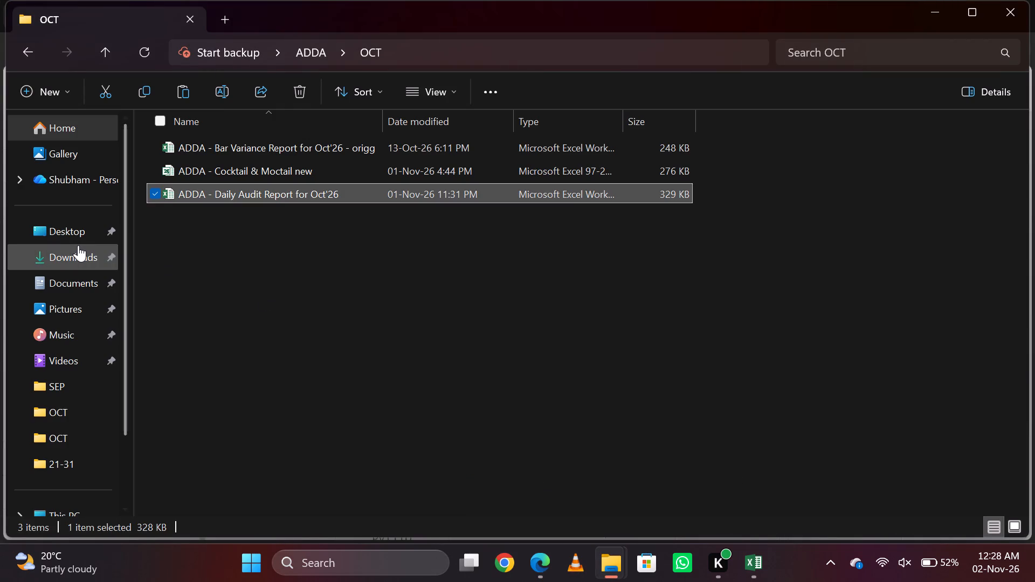
pyautogui.click(78, 245)
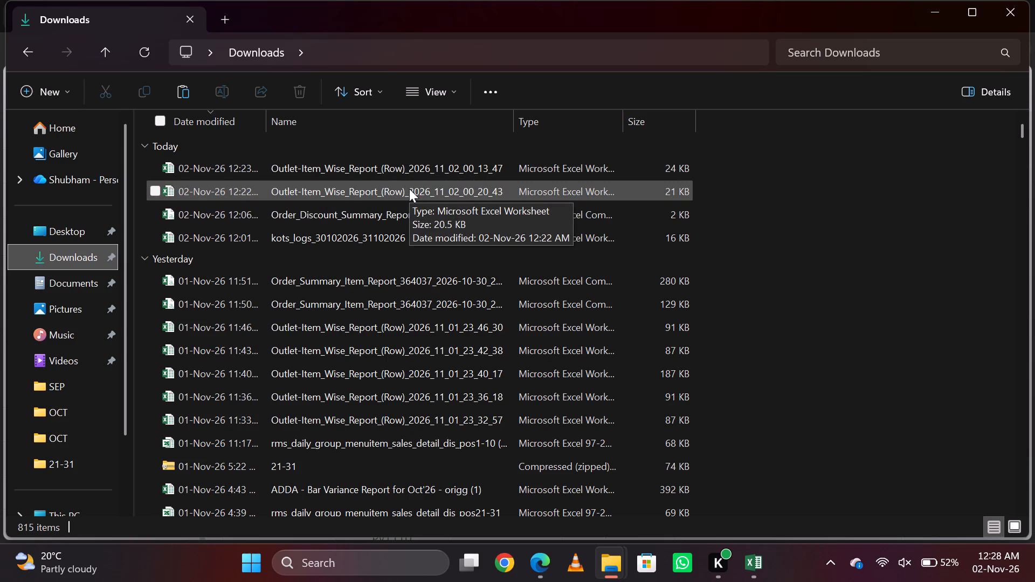
pyautogui.doubleClick(460, 193)
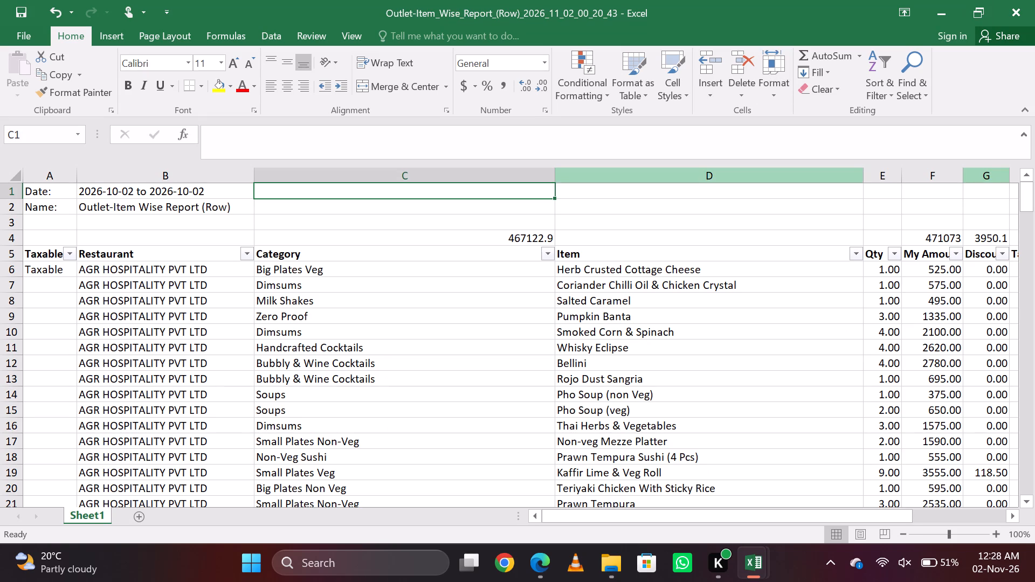
pyautogui.press('Down')
pyautogui.press('Down')
pyautogui.press('Down')
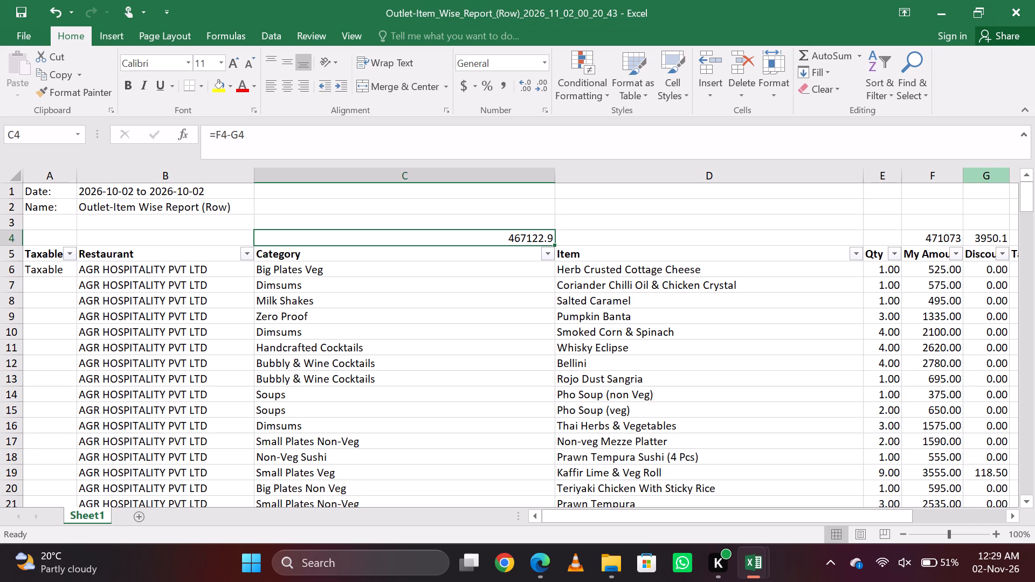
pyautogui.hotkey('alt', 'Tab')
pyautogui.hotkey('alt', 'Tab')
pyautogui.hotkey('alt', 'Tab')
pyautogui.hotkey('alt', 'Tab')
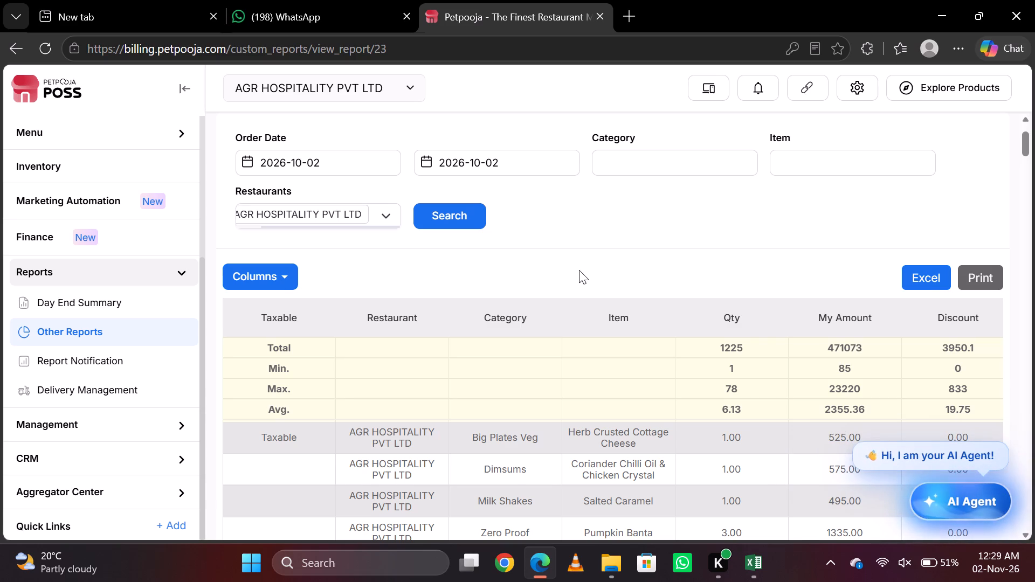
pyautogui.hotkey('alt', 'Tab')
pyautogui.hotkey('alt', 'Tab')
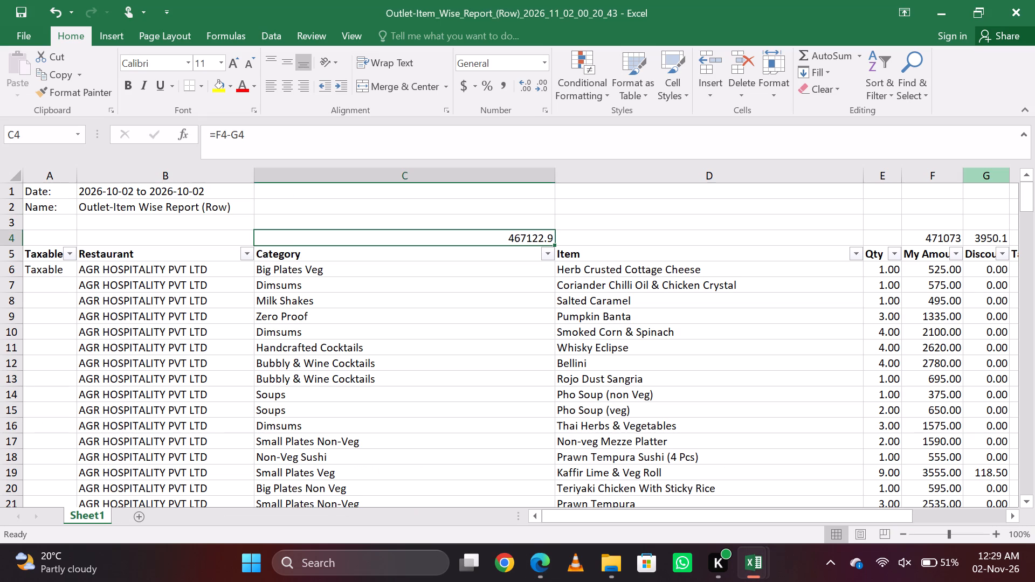
# Return to the ADDA audit workbook and inspect the 31-Oct Total Net Sale formula on the F&B Sale sheet.
pyautogui.hotkey('alt', 'Tab')
pyautogui.hotkey('alt', 'Tab')
pyautogui.press('Down')
pyautogui.press('Up')
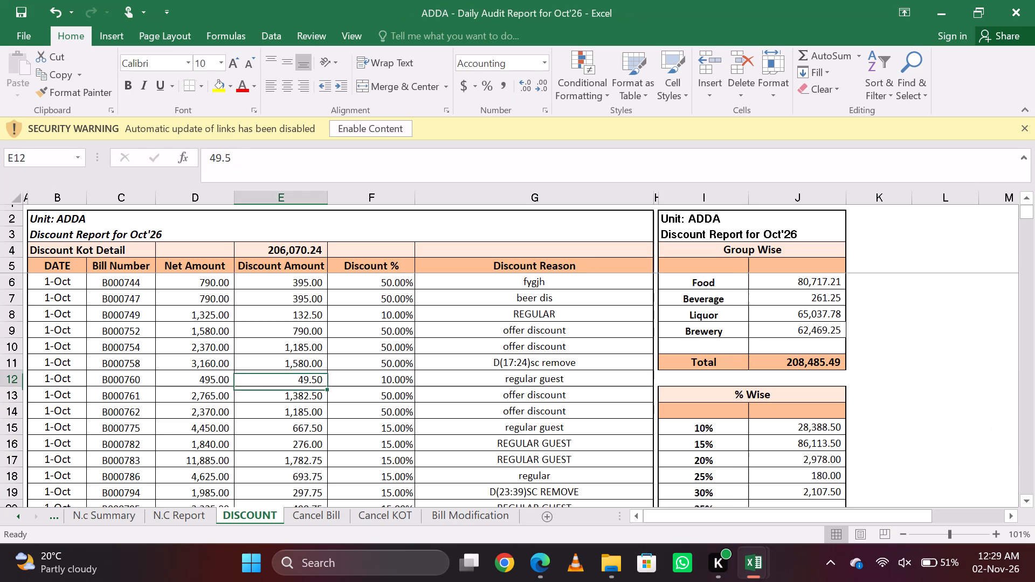
pyautogui.hotkey('ctrl', 'pageup')
pyautogui.hotkey('ctrl', 'pageup')
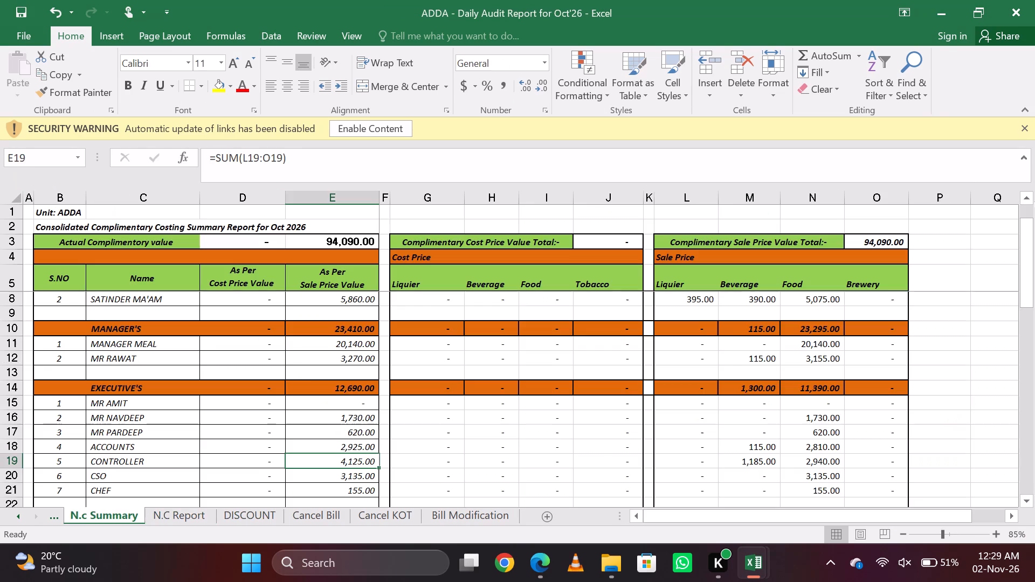
pyautogui.hotkey('ctrl', 'pageup')
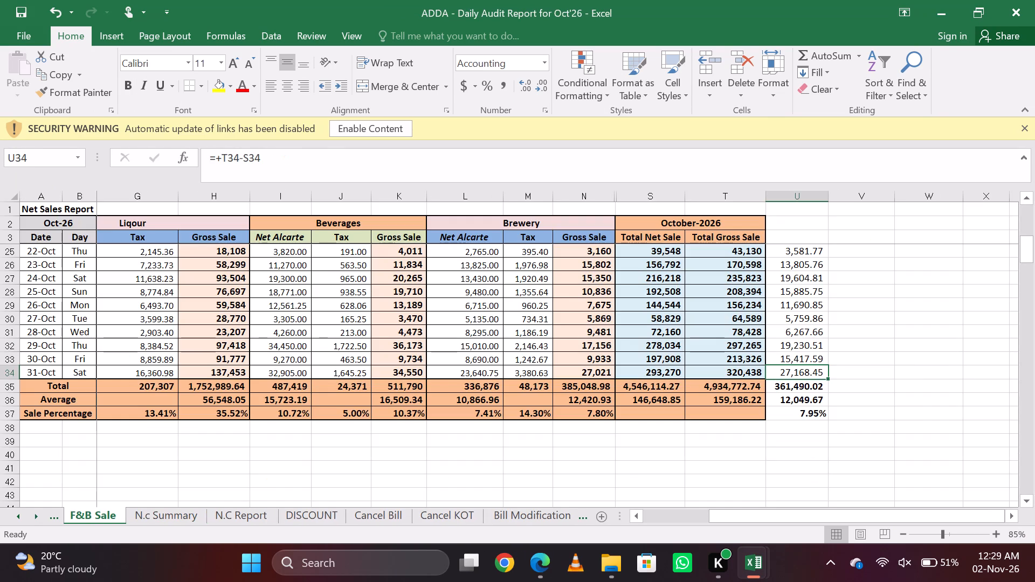
pyautogui.press('Left')
pyautogui.press('Left')
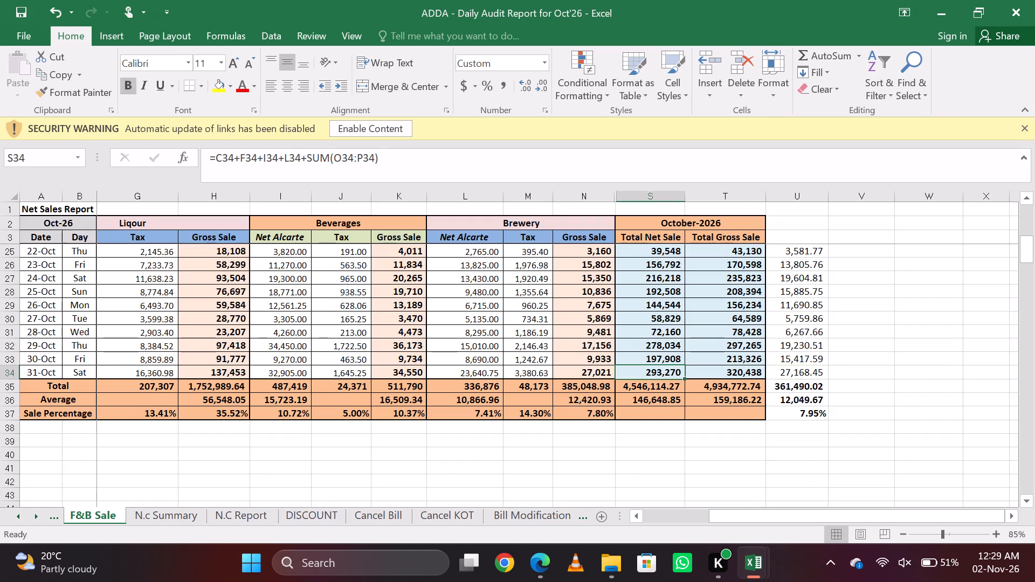
# Switch to File Explorer and open the OCT folder inside the Desktop's VILLAGIO folder.
pyautogui.hotkey('alt', 'Tab')
pyautogui.hotkey('alt', 'Tab')
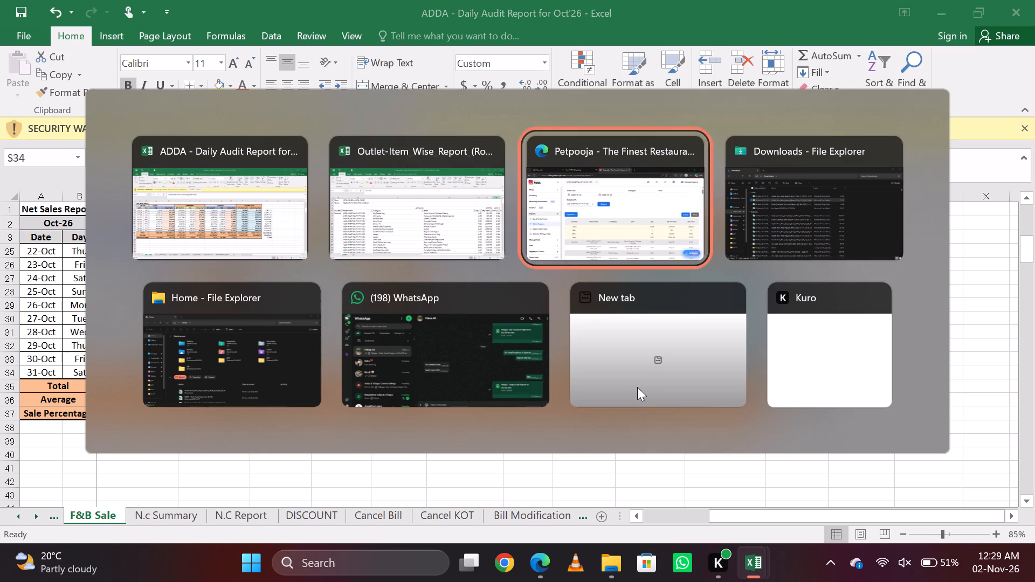
pyautogui.hotkey('alt', 'Tab')
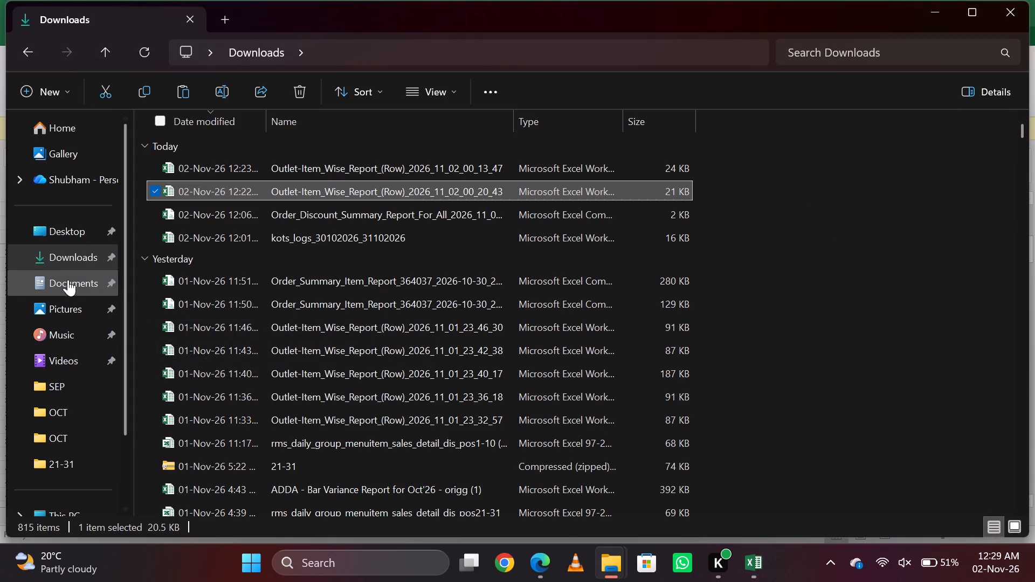
pyautogui.click(73, 236)
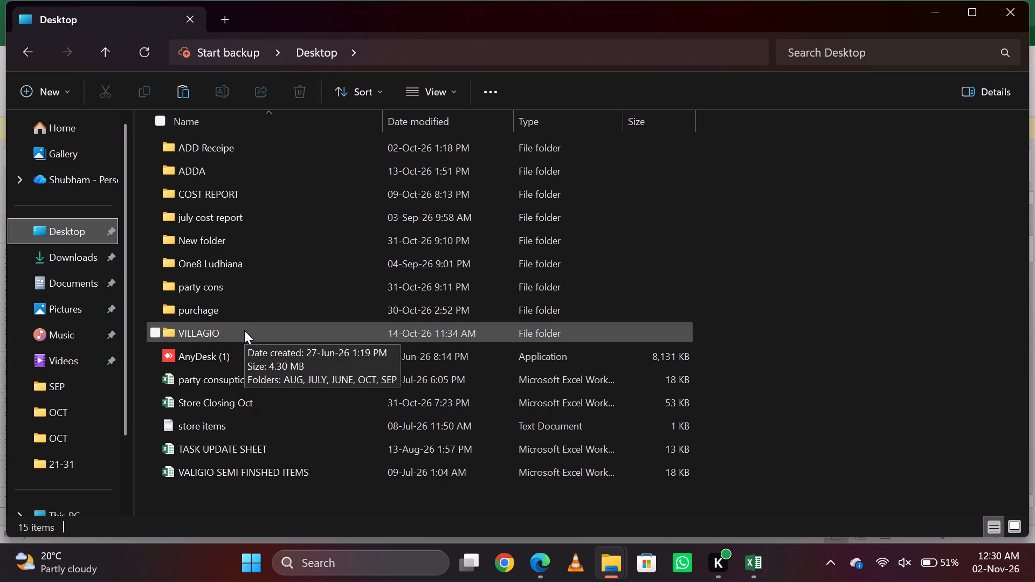
pyautogui.doubleClick(274, 329)
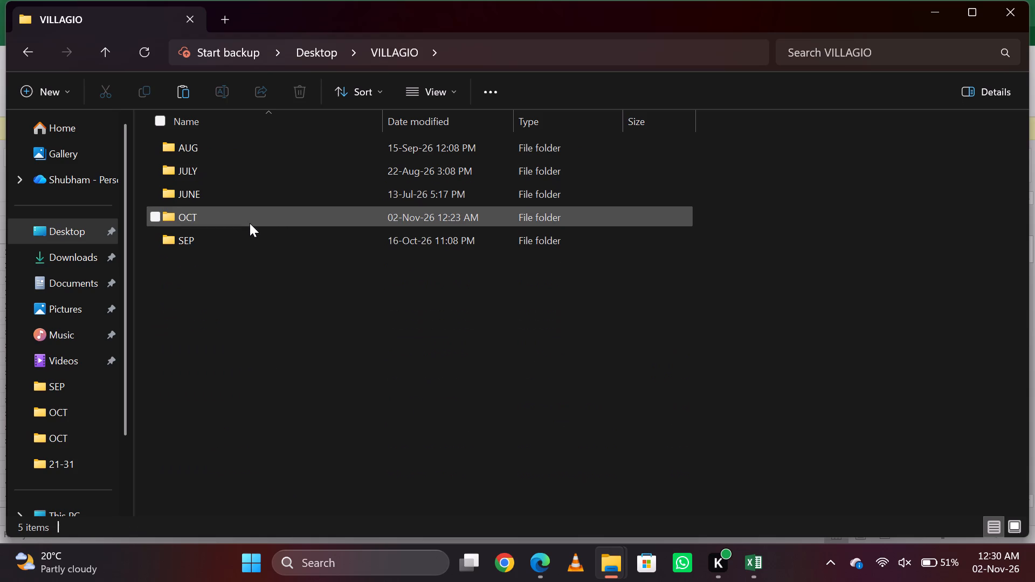
pyautogui.doubleClick(306, 212)
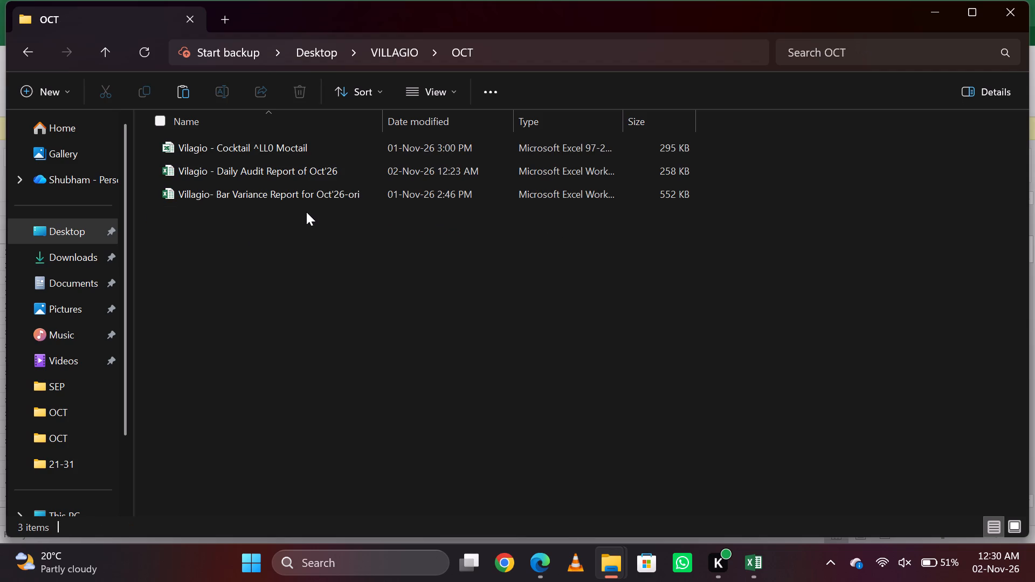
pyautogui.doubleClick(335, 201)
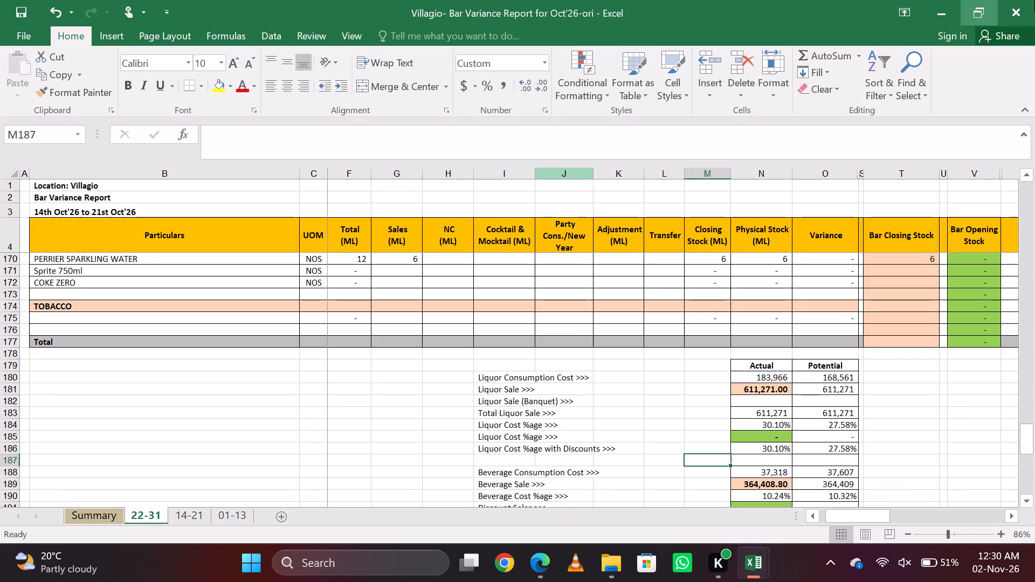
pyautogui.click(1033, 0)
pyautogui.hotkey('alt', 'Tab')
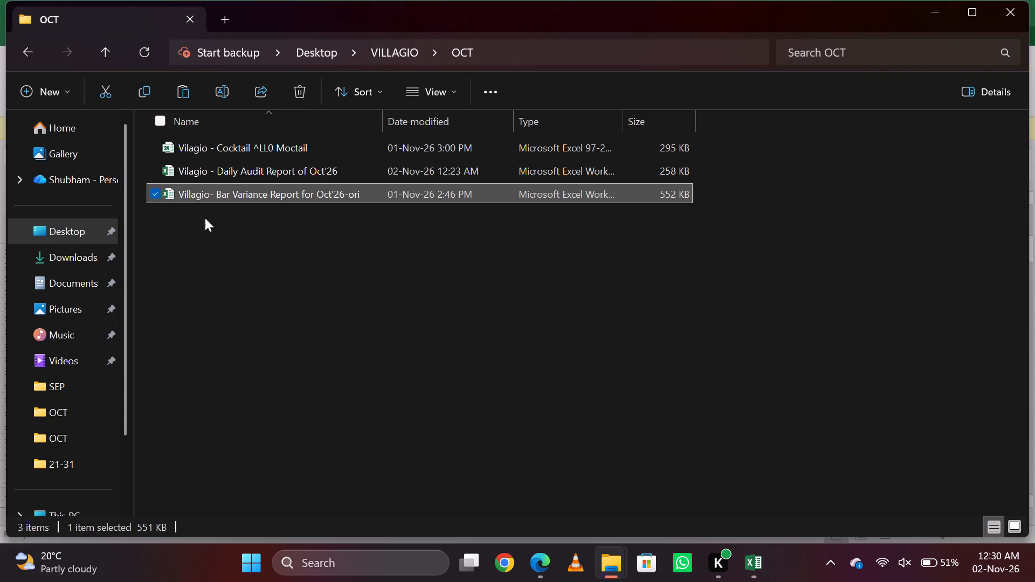
# Open the Vilagio - Daily Audit Report of Oct'26 workbook from the OCT folder.
pyautogui.doubleClick(268, 178)
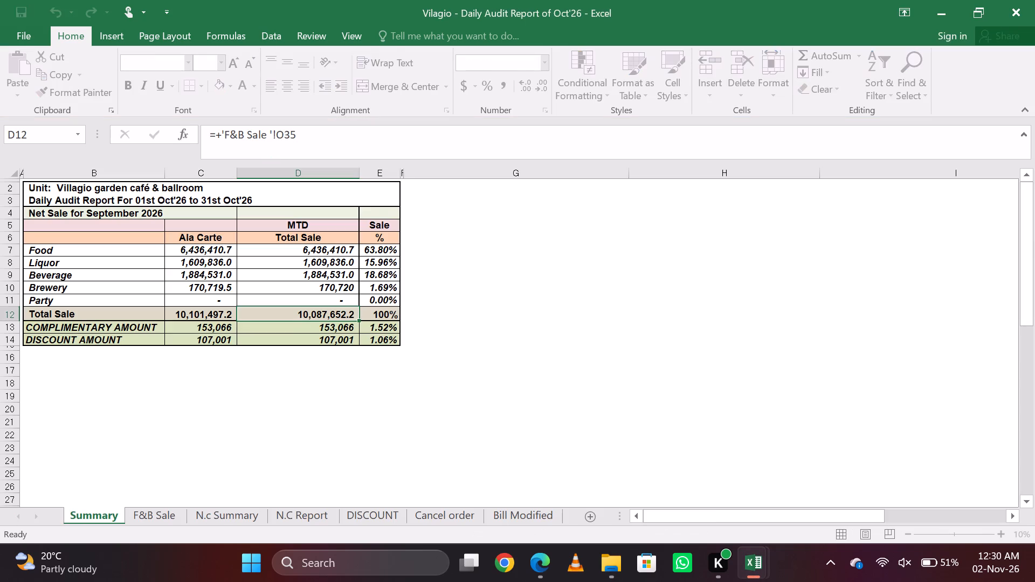
# Switch back to the ADDA audit workbook and examine the October Total Net Sale and Total Gross Sale totals on F&B Sale.
pyautogui.hotkey('alt', 'Tab')
pyautogui.hotkey('alt', 'Tab')
pyautogui.hotkey('alt', 'Tab')
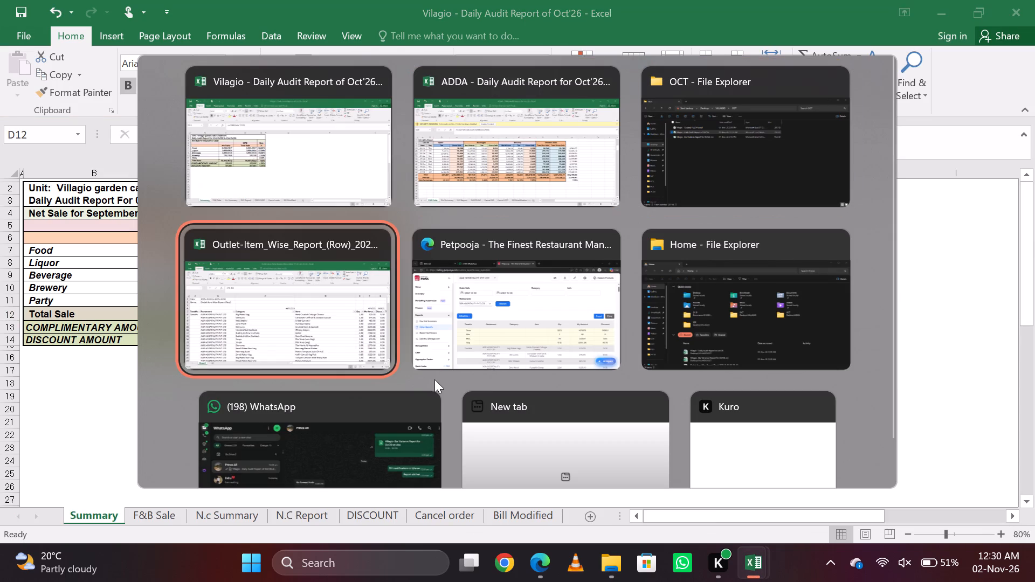
pyautogui.hotkey('alt', 'Tab')
pyautogui.hotkey('alt', 'Tab')
pyautogui.hotkey('alt', 'Tab')
pyautogui.hotkey('alt', 'Tab')
pyautogui.hotkey('alt', 'Tab')
pyautogui.hotkey('alt', 'Tab')
pyautogui.hotkey('alt', 'Tab')
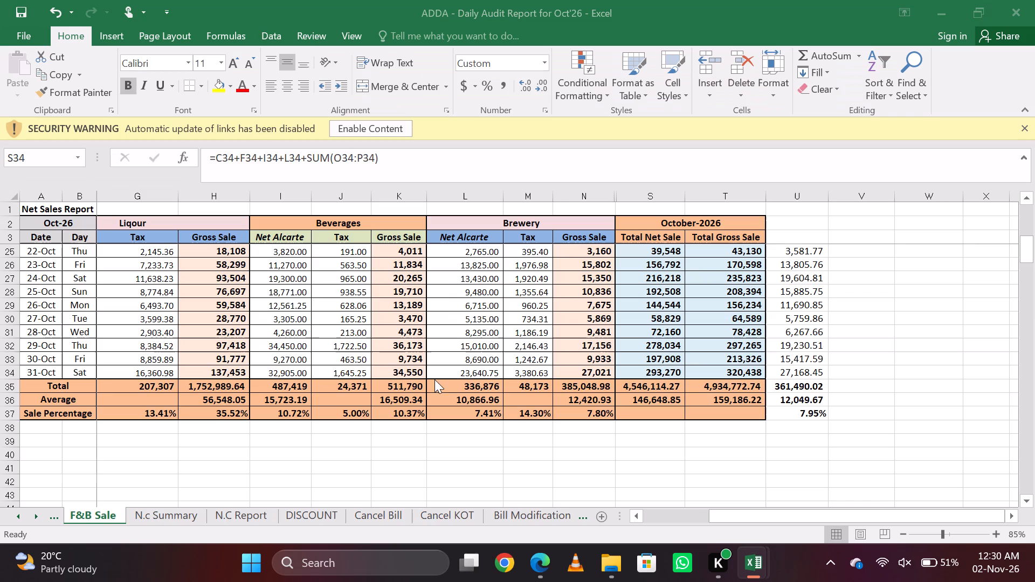
pyautogui.hscroll(2, 320, 425)
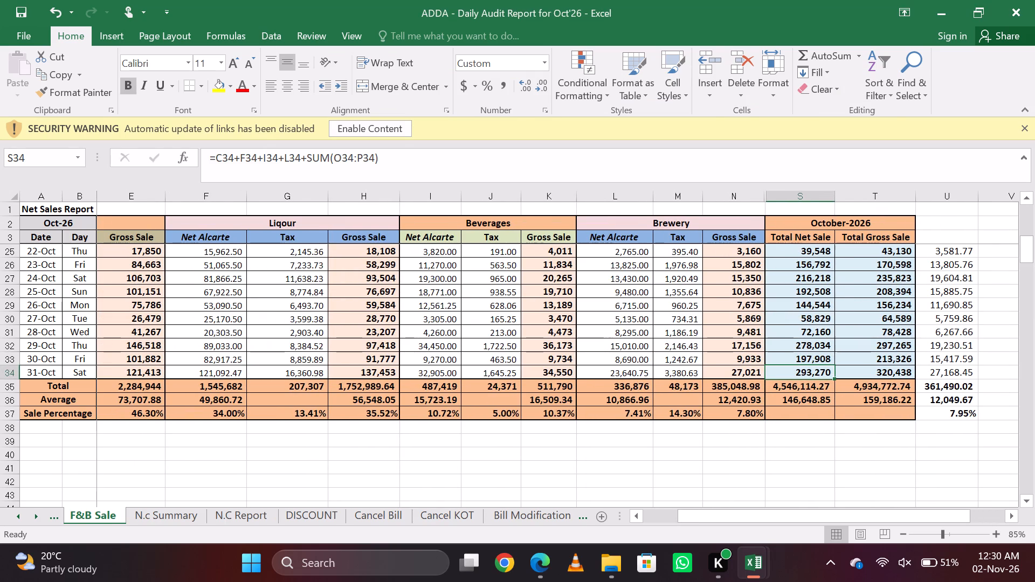
pyautogui.click(883, 392)
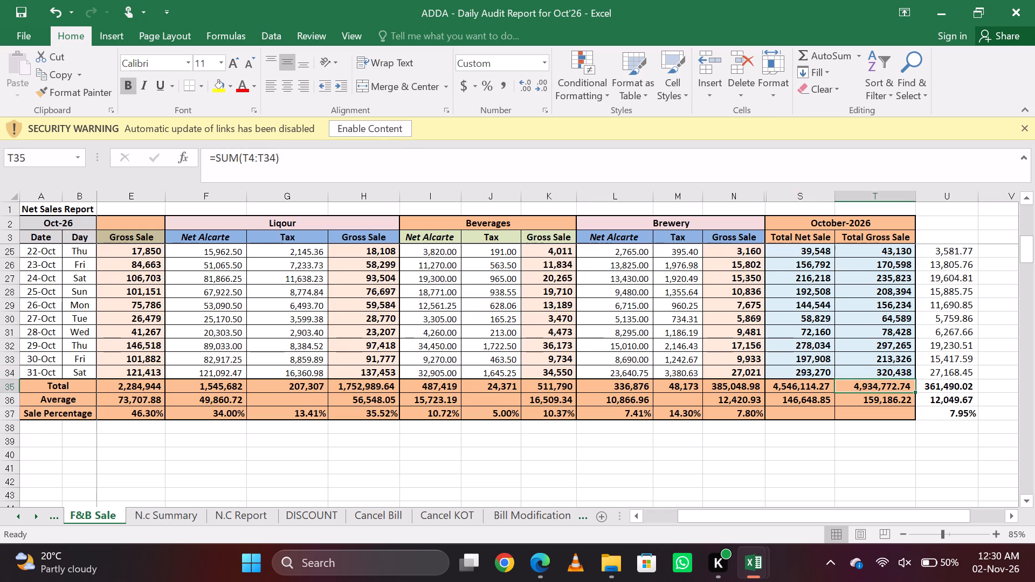
pyautogui.press('Left')
pyautogui.press('Right')
pyautogui.press('Left')
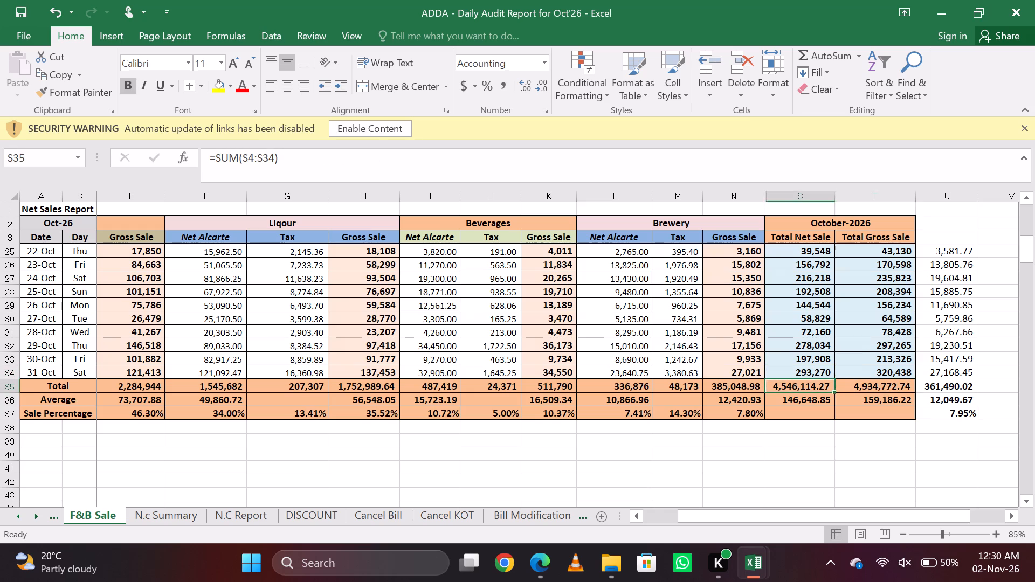
pyautogui.press('Left')
pyautogui.press('Right')
# Examine the Summary sheet's category sales and the MTD Total Net Sale formulas through the Total Sale row.
pyautogui.hotkey('ctrl', 'pageup')
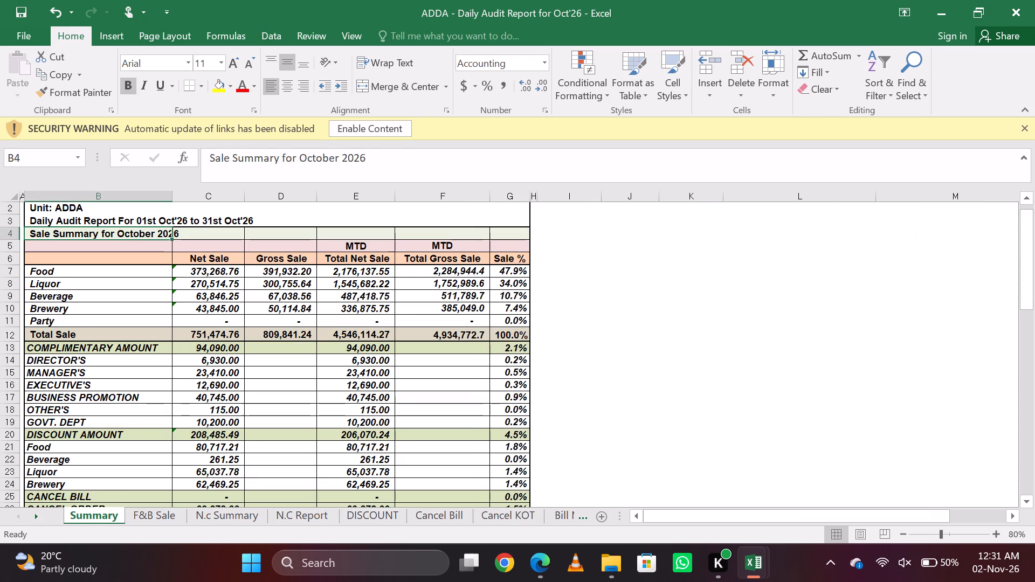
pyautogui.press('Down')
pyautogui.press('Down')
pyautogui.press('Right')
pyautogui.press('Down')
pyautogui.press('Right')
pyautogui.press('Down')
pyautogui.press('Right')
pyautogui.press('Down')
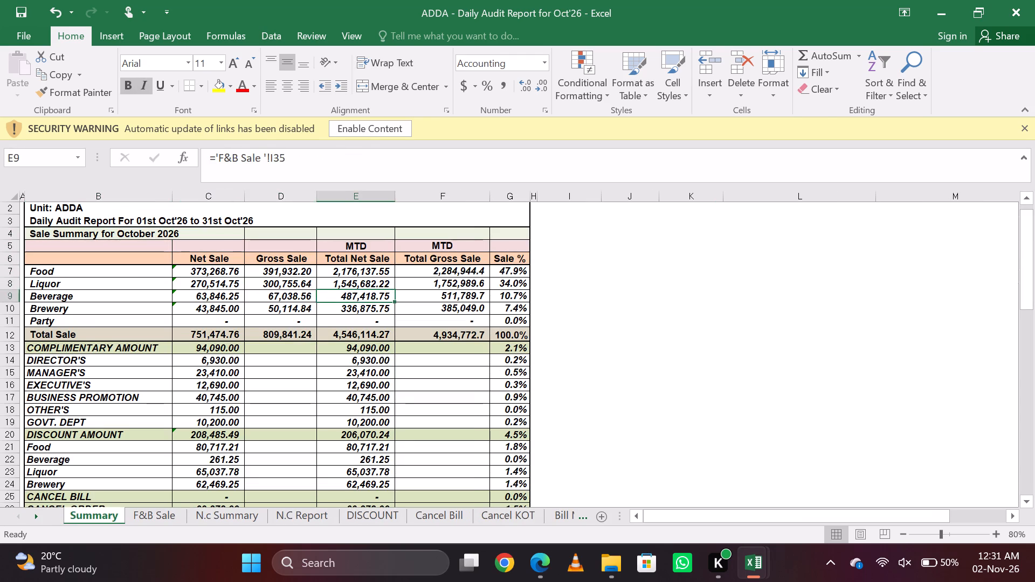
pyautogui.press('Left')
pyautogui.press('Down')
pyautogui.press('Right')
pyautogui.press('Down')
pyautogui.press('Down')
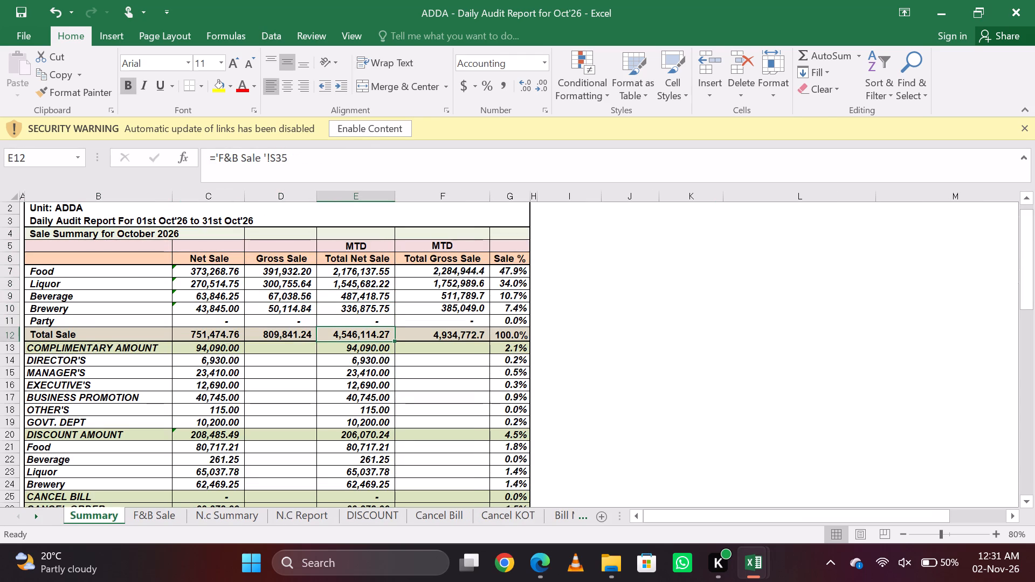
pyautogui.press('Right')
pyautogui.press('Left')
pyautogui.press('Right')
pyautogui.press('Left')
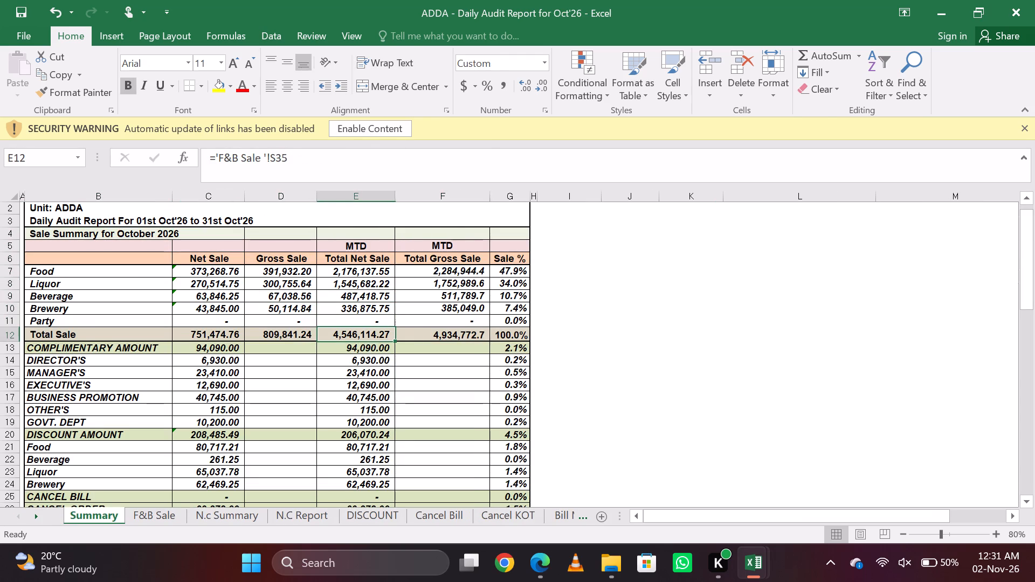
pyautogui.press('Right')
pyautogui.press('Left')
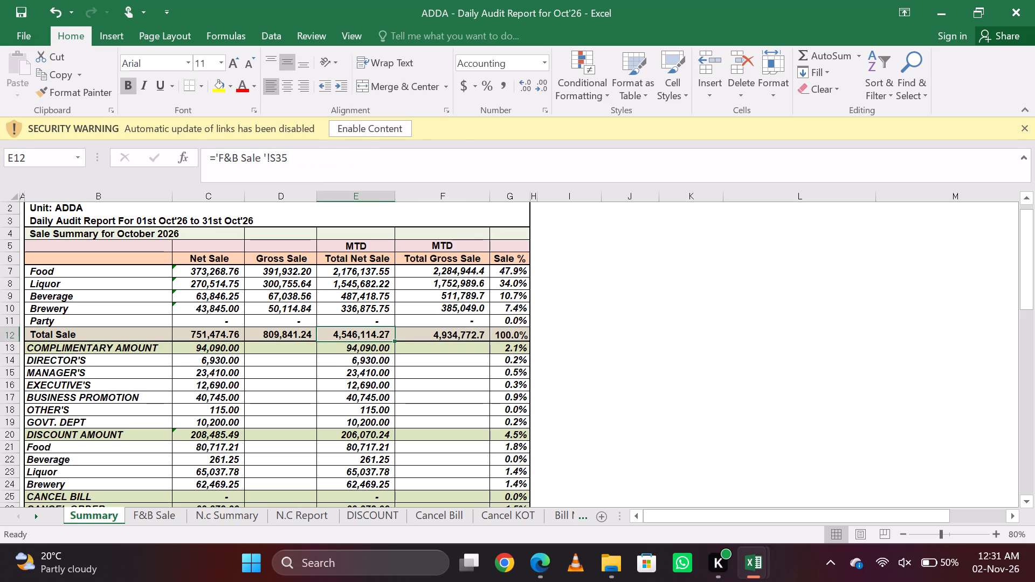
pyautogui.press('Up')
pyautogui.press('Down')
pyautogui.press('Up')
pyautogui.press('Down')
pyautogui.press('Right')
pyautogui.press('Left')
# Examine the Summary sheet's MTD Total Net Sale column from the report heading through the Bill Modify row, ending at Total Sale.
pyautogui.press('Down')
pyautogui.press('Down')
pyautogui.press('Down')
pyautogui.press('Down')
pyautogui.press('Down')
pyautogui.press('Down')
pyautogui.press('Down')
pyautogui.press('Down')
pyautogui.press('Down')
pyautogui.press('Down')
pyautogui.press('Down')
pyautogui.press('Down')
pyautogui.press('Down')
pyautogui.press('Down')
pyautogui.press('Down')
pyautogui.press('Down')
pyautogui.press('Down')
pyautogui.press('Down')
pyautogui.press('Down')
pyautogui.press('Down')
pyautogui.press('Down')
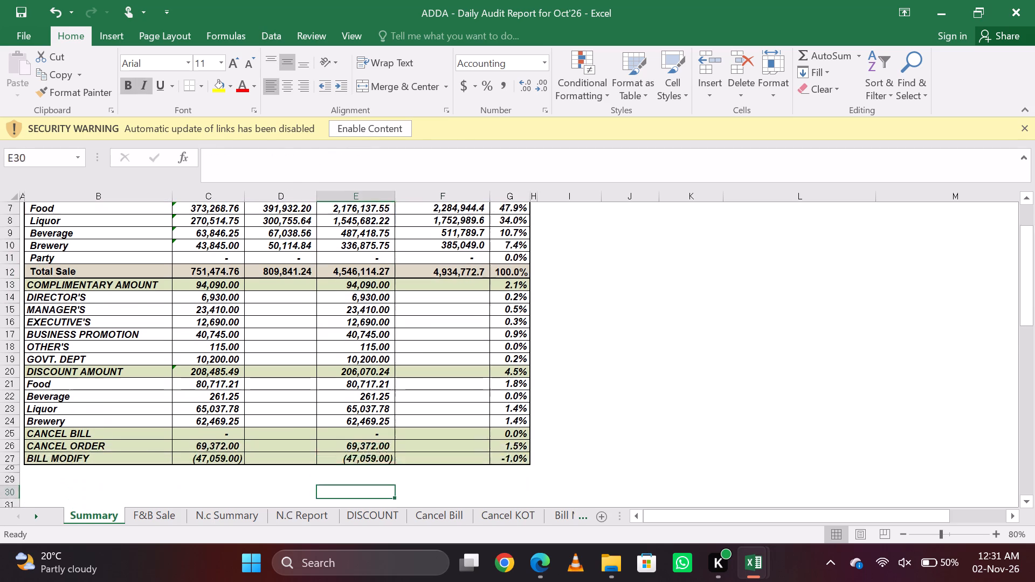
pyautogui.press('Up')
pyautogui.press('Up')
pyautogui.press('Up')
pyautogui.press('Up')
pyautogui.press('Up')
pyautogui.press('Up')
pyautogui.press('Up')
pyautogui.press('Up')
pyautogui.press('Up')
pyautogui.press('Up')
pyautogui.press('Up')
pyautogui.press('Up')
pyautogui.press('Up')
pyautogui.press('Up')
pyautogui.press('Up')
pyautogui.press('Up')
pyautogui.press('Up')
pyautogui.press('Up')
pyautogui.press('Up')
pyautogui.press('Up')
pyautogui.press('Down')
pyautogui.press('Down')
pyautogui.press('Down')
pyautogui.press('Down')
pyautogui.press('Down')
pyautogui.press('Down')
pyautogui.press('Down')
pyautogui.press('Down')
pyautogui.press('Down')
pyautogui.press('Down')
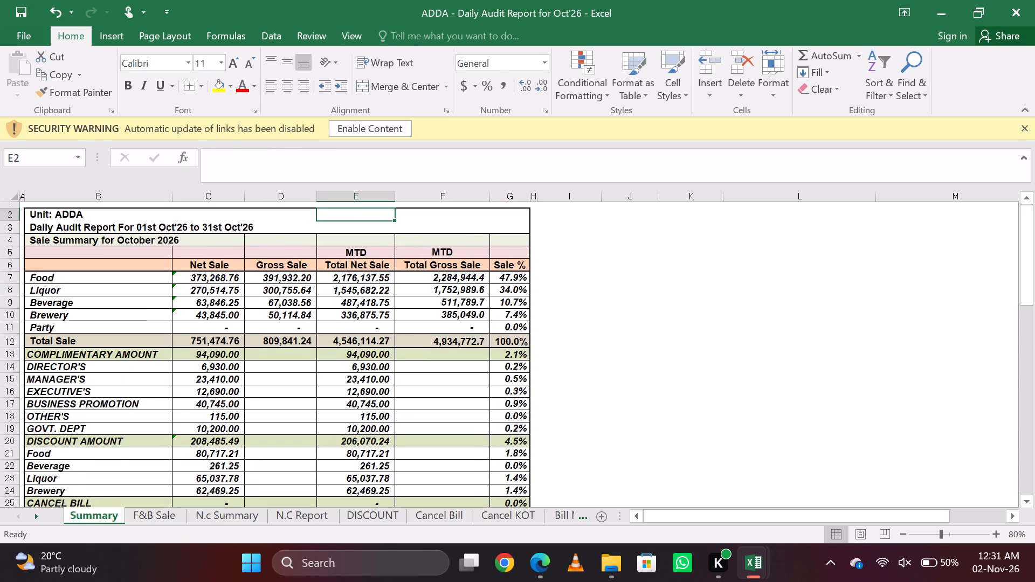
pyautogui.press('Down')
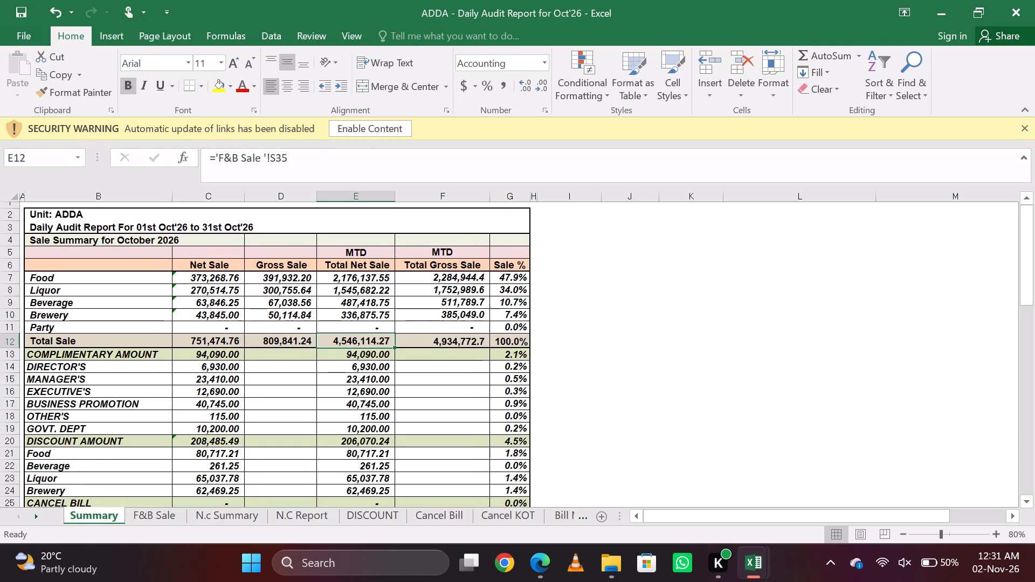
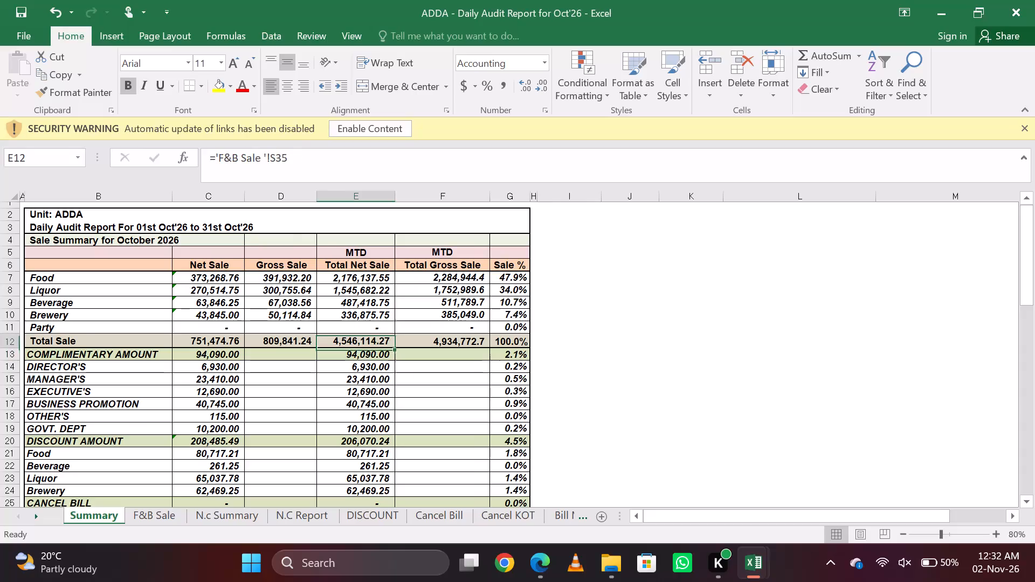
# Examine the October-2026 totals row on F&B Sale and compare it with the adjoining Summary and N.c Summary sheets.
pyautogui.hotkey('ctrl', 'pagedown')
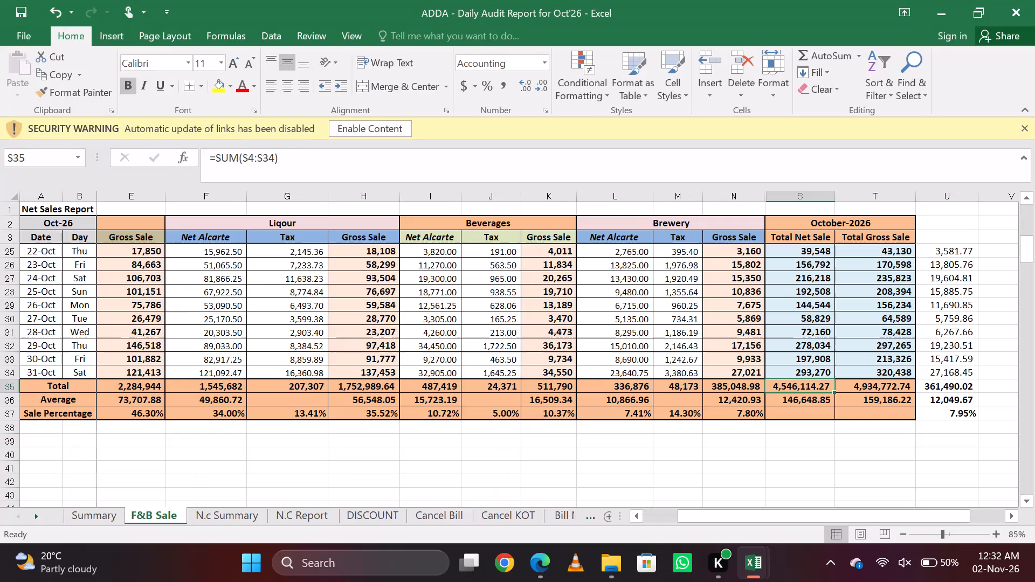
pyautogui.press('Down')
pyautogui.press('Up')
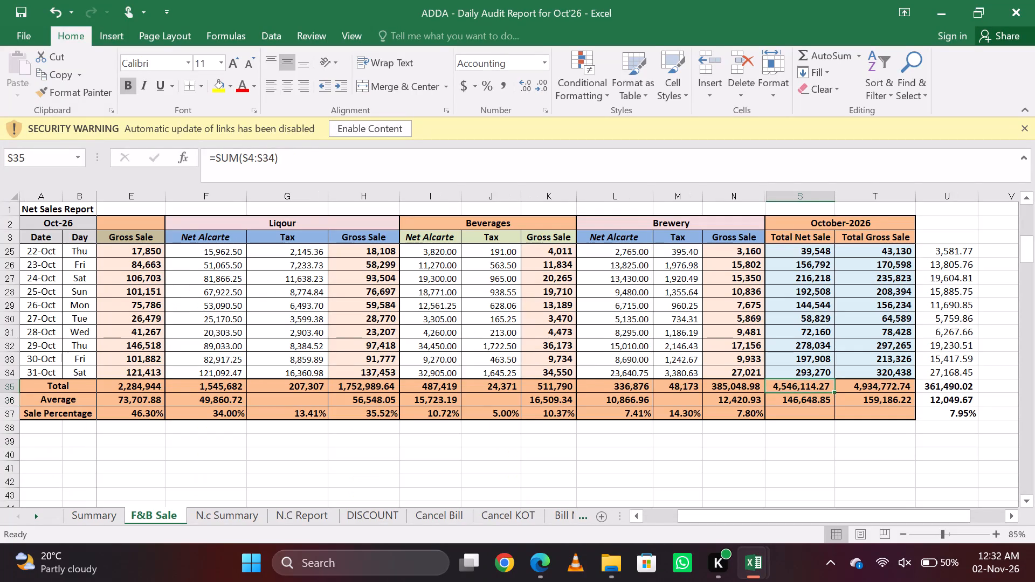
pyautogui.press('Right')
pyautogui.press('Left')
pyautogui.hotkey('ctrl', 'pagedown')
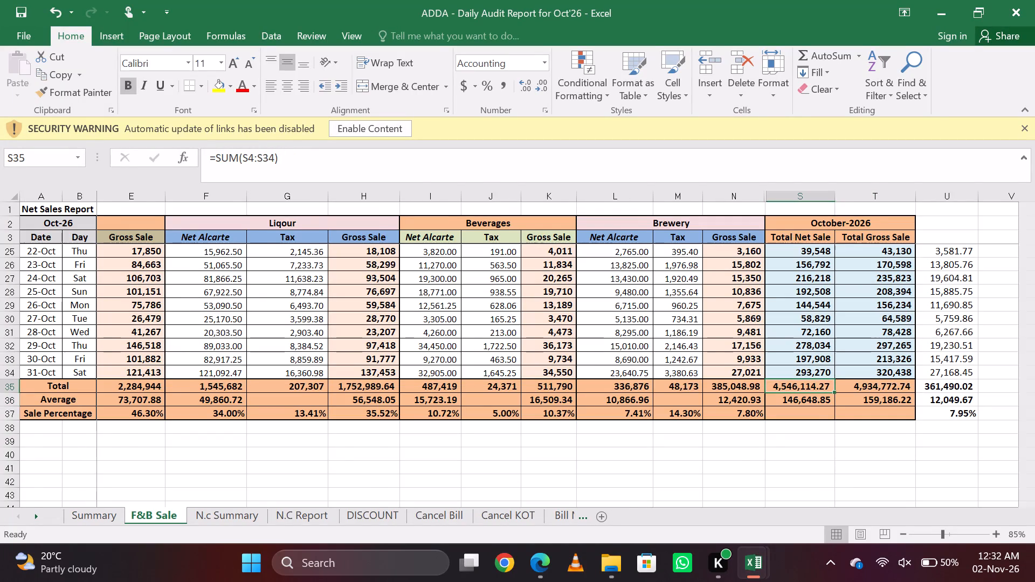
pyautogui.hotkey('ctrl', 'pageup')
pyautogui.hotkey('ctrl', 'pagedown')
# Review the N.C Report entries from the last 31-Oct rows back to the first 1-Oct rows.
pyautogui.hotkey('ctrl', 'pagedown')
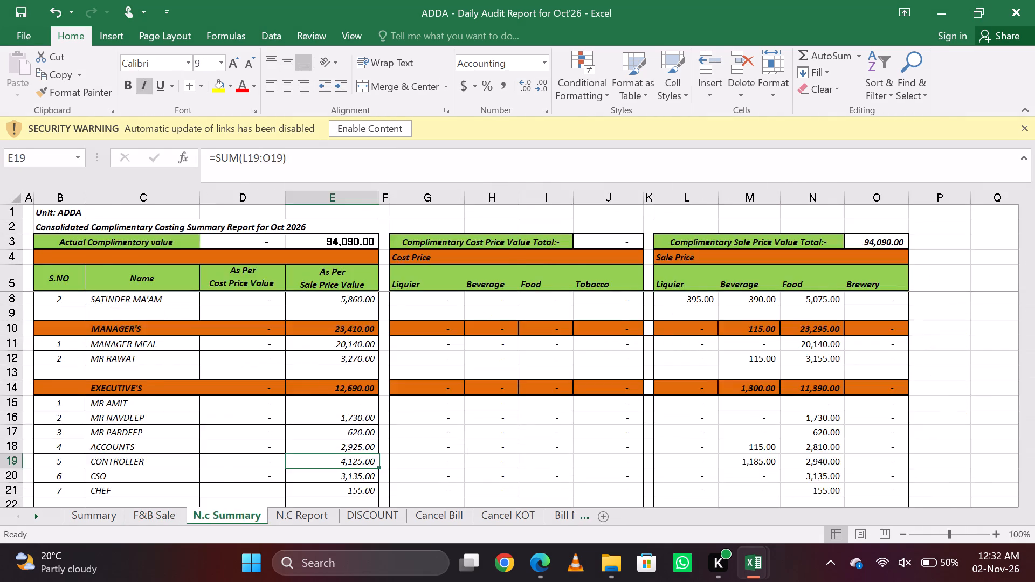
pyautogui.press('Left')
pyautogui.press('pagedown')
pyautogui.press('pageup')
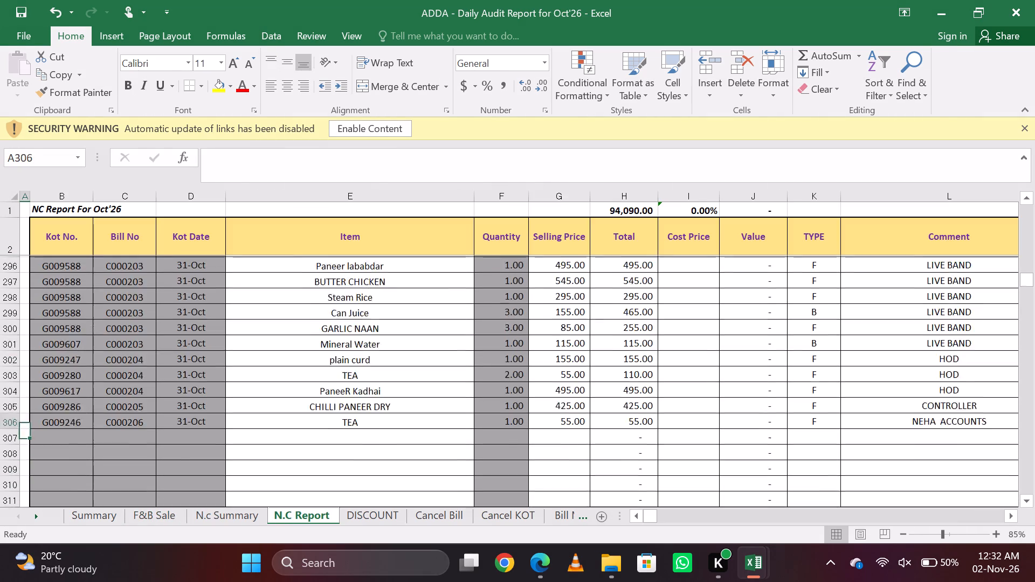
pyautogui.press('pageup')
pyautogui.press('pageup')
pyautogui.press('pageup')
pyautogui.press('pageup')
pyautogui.press('pageup')
pyautogui.press('pageup')
pyautogui.press('pageup')
pyautogui.press('pageup')
pyautogui.press('pageup')
pyautogui.press('pageup')
pyautogui.press('pageup')
pyautogui.press('pageup')
pyautogui.press('pageup')
pyautogui.press('pageup')
pyautogui.press('pageup')
pyautogui.press('pageup')
pyautogui.press('pageup')
pyautogui.press('pageup')
pyautogui.press('pageup')
pyautogui.press('pageup')
pyautogui.press('pageup')
pyautogui.press('pageup')
pyautogui.press('pageup')
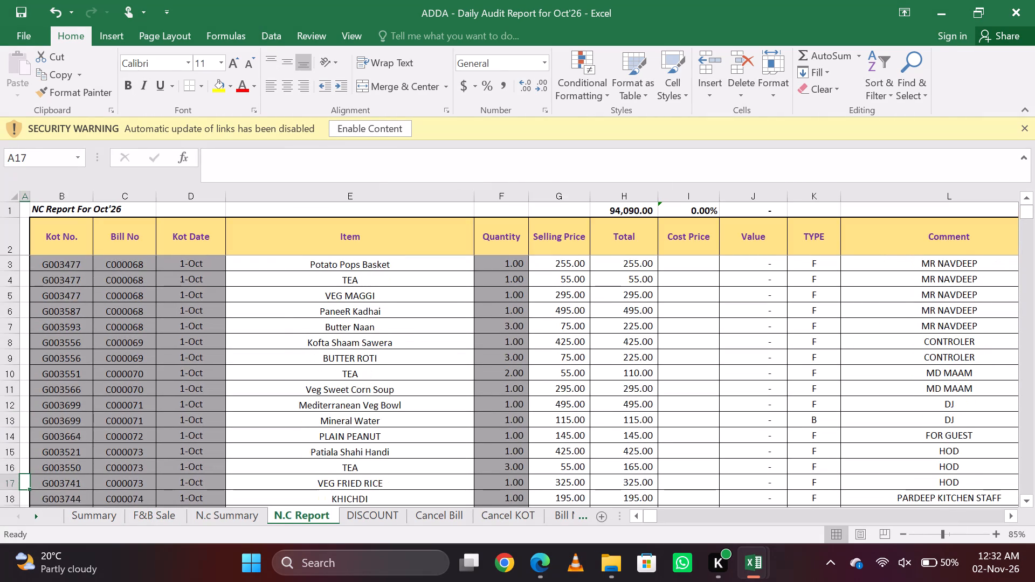
# Examine the N.C Report's Value column and the subtotal formula above the Total heading.
pyautogui.press('Right')
pyautogui.press('Right')
pyautogui.press('Right')
pyautogui.press('Right')
pyautogui.press('Right')
pyautogui.press('Right')
pyautogui.press('Right')
pyautogui.press('Right')
pyautogui.press('Right')
pyautogui.press('Up')
pyautogui.press('Up')
pyautogui.press('Up')
pyautogui.press('Up')
pyautogui.press('Up')
pyautogui.press('Up')
pyautogui.press('Up')
pyautogui.press('Up')
pyautogui.press('Up')
pyautogui.press('Up')
pyautogui.press('Up')
pyautogui.press('Up')
pyautogui.press('Up')
pyautogui.press('Up')
pyautogui.press('Up')
pyautogui.press('Up')
pyautogui.press('Up')
pyautogui.press('Up')
pyautogui.press('Up')
pyautogui.press('Up')
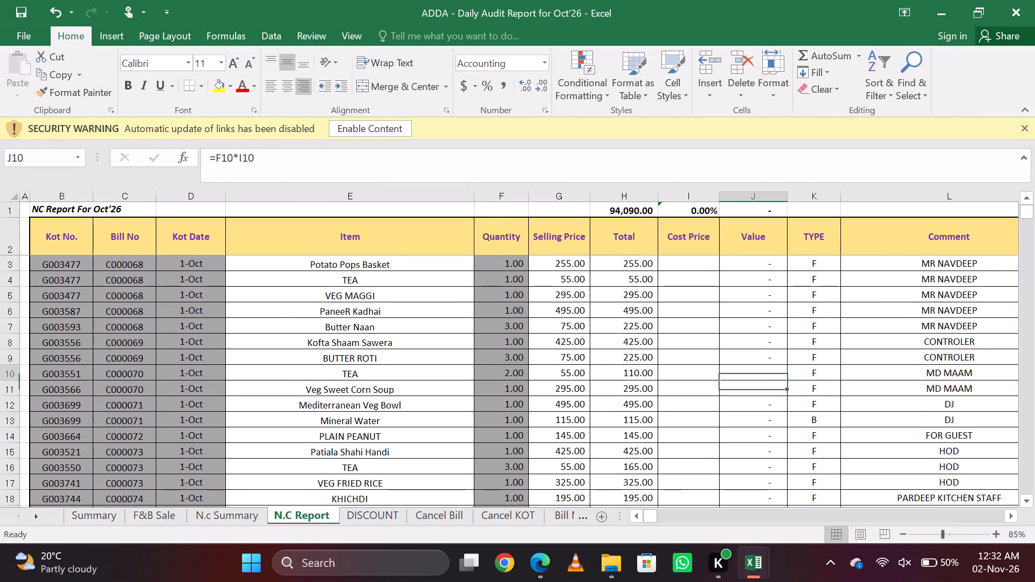
pyautogui.press('Left')
pyautogui.press('Left')
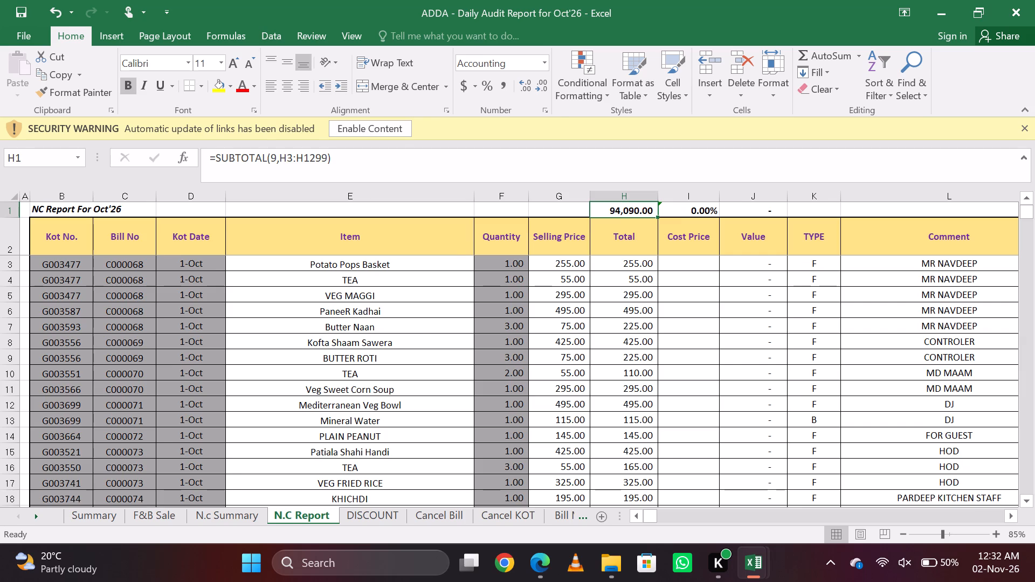
# Check the N.C Report's Total, Cost Price, Value, Type, Comment and Remark columns against the complimentary values on N.c Summary.
pyautogui.hotkey('ctrl', 'pageup')
pyautogui.hotkey('ctrl', 'pagedown')
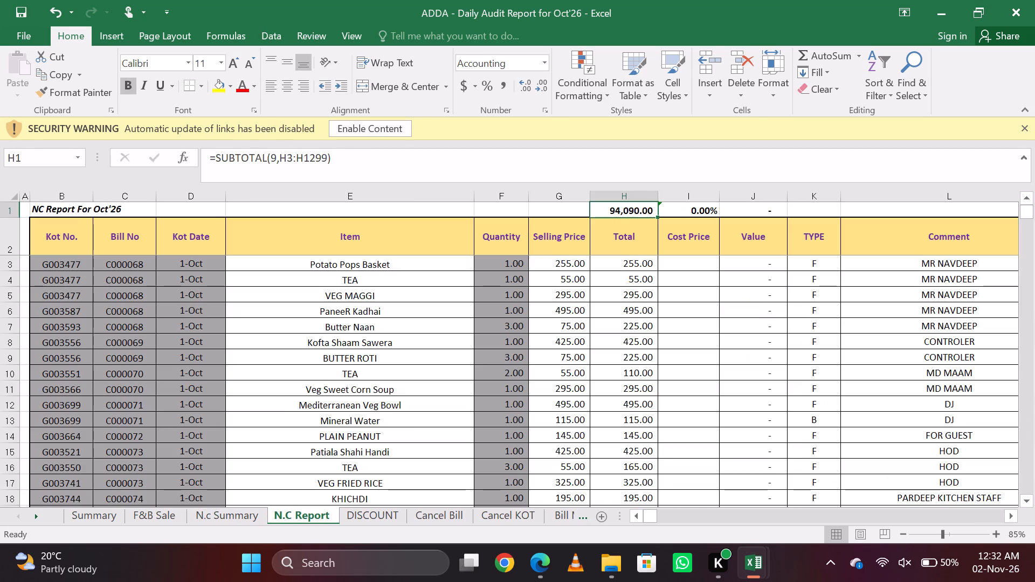
pyautogui.press('Right')
pyautogui.press('Left')
pyautogui.press('Down')
pyautogui.press('Right')
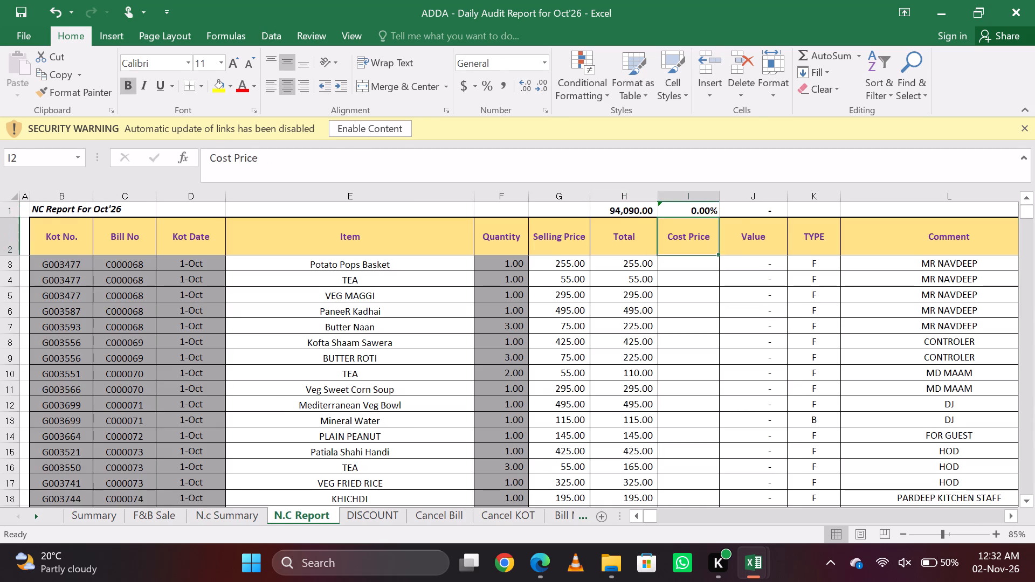
pyautogui.press('Right')
pyautogui.press('Right')
pyautogui.press('Right')
pyautogui.press('Right')
pyautogui.press('Left')
pyautogui.press('Left')
pyautogui.press('Right')
pyautogui.press('Left')
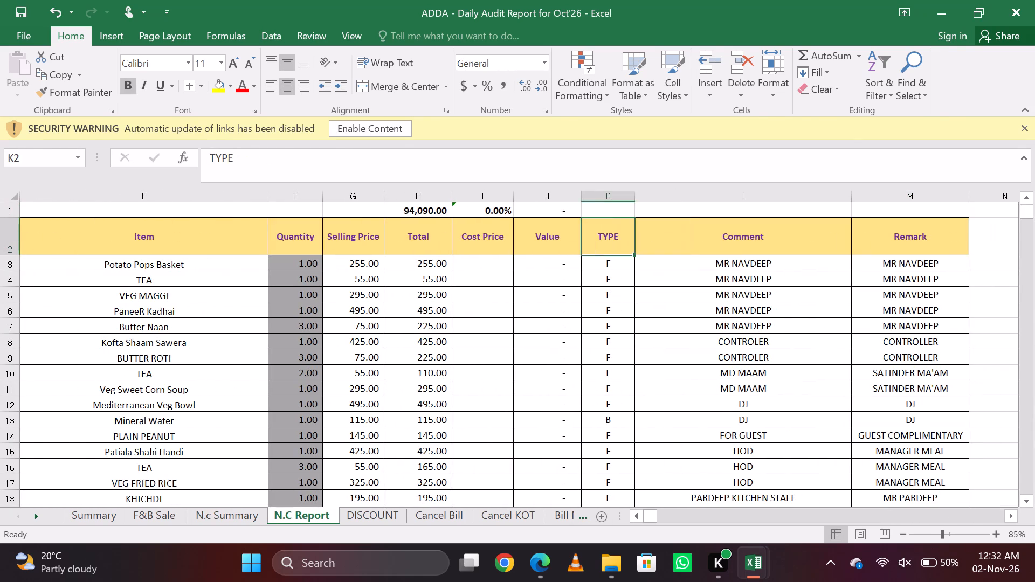
pyautogui.hotkey('ctrl', 'pageup')
pyautogui.press('Down')
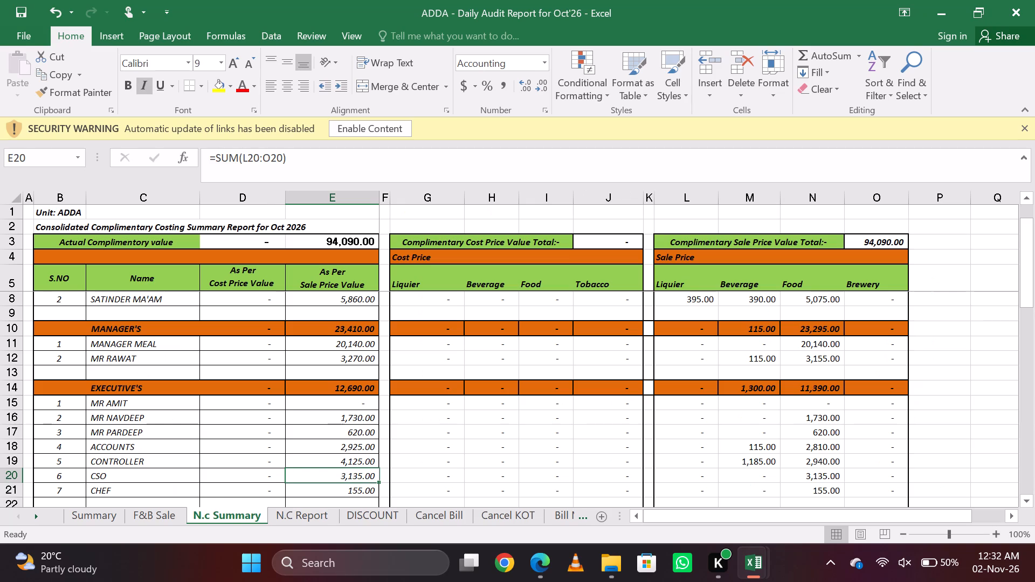
pyautogui.press('Up')
pyautogui.hotkey('ctrl', 'pagedown')
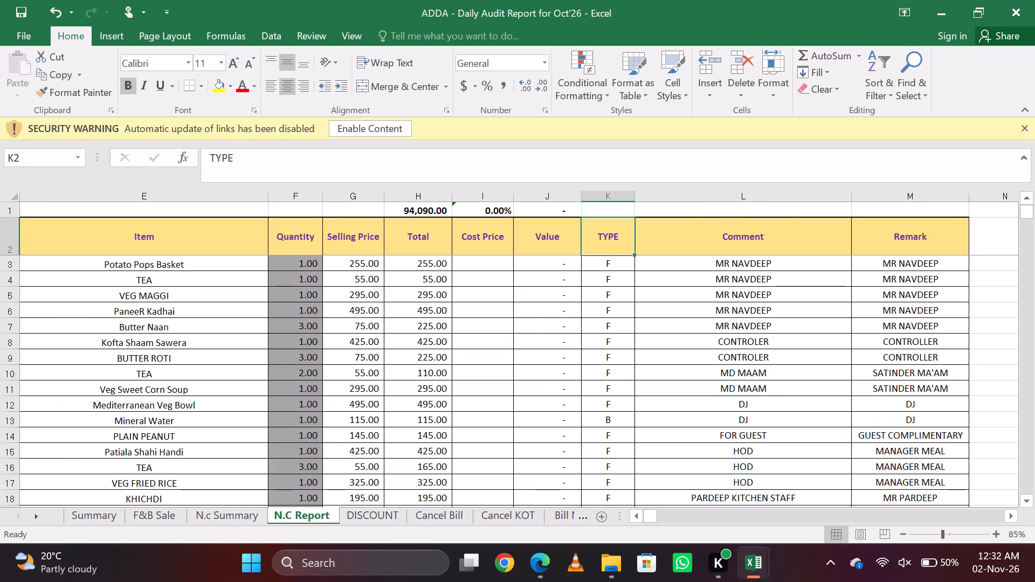
# Examine the DISCOUNT sheet's discount detail and Group Wise total formula, with a look back at the N.C Report.
pyautogui.hotkey('ctrl', 'pagedown')
pyautogui.press('Up')
pyautogui.press('Up')
pyautogui.press('Right')
pyautogui.press('Up')
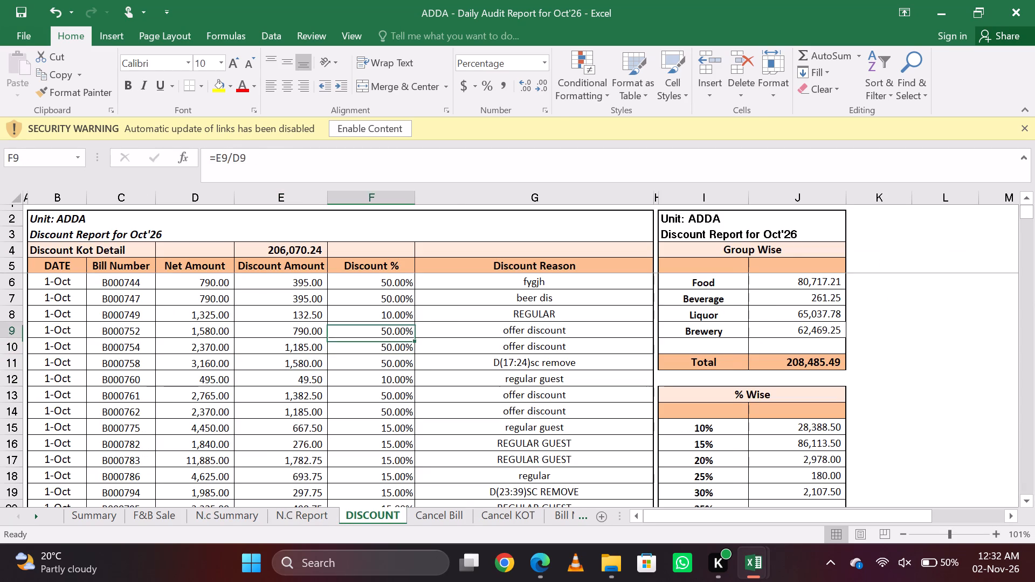
pyautogui.press('Right')
pyautogui.press('Right')
pyautogui.press('Right')
pyautogui.press('Right')
pyautogui.press('Down')
pyautogui.press('Down')
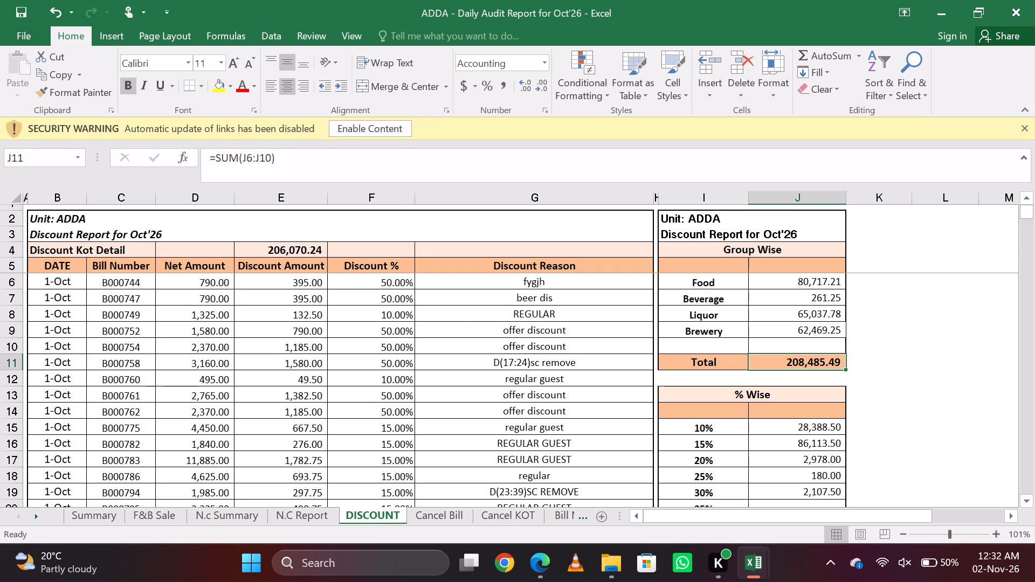
pyautogui.press('Left')
pyautogui.press('Right')
pyautogui.press('Left')
pyautogui.press('Left')
pyautogui.press('Left')
pyautogui.press('Left')
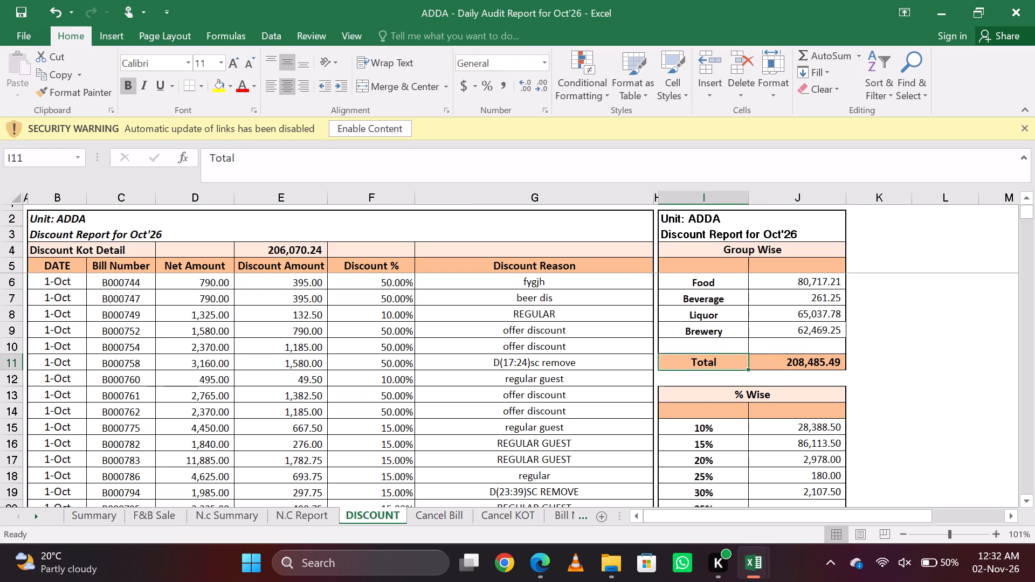
pyautogui.press('Right')
pyautogui.hotkey('ctrl', 'pageup')
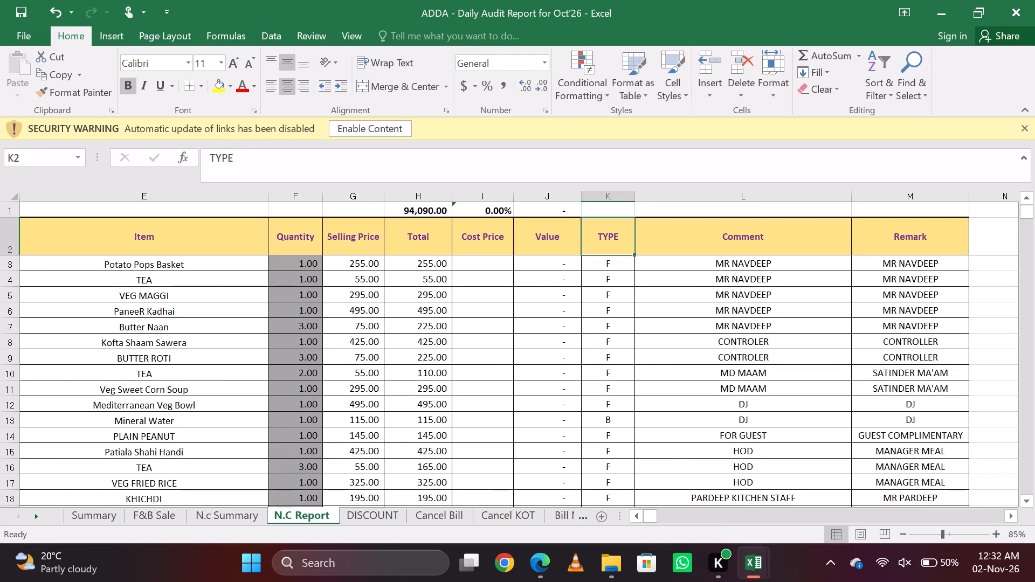
pyautogui.press('Left')
pyautogui.press('Right')
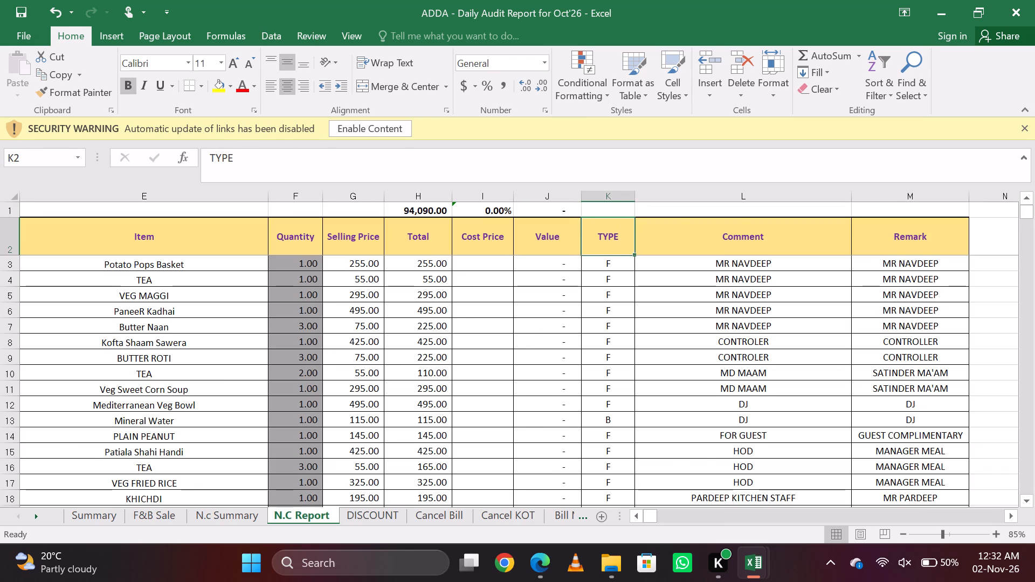
pyautogui.hotkey('ctrl', 'pagedown')
pyautogui.press('Down')
pyautogui.press('Up')
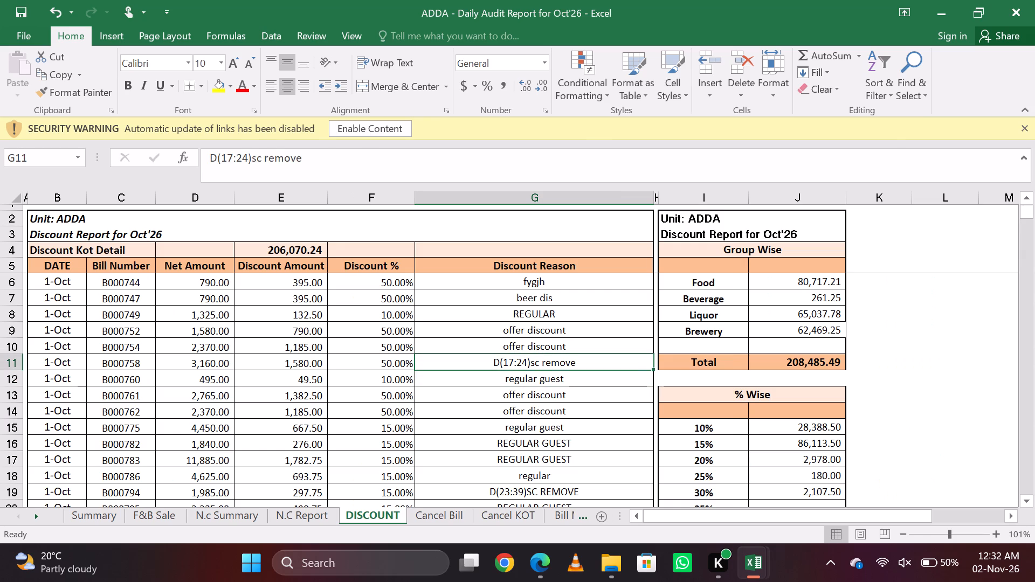
# Switch to the Vilagio audit workbook and compare the complimentary totals on its N.C Report and N.c Summary sheets.
pyautogui.hotkey('alt', 'Tab')
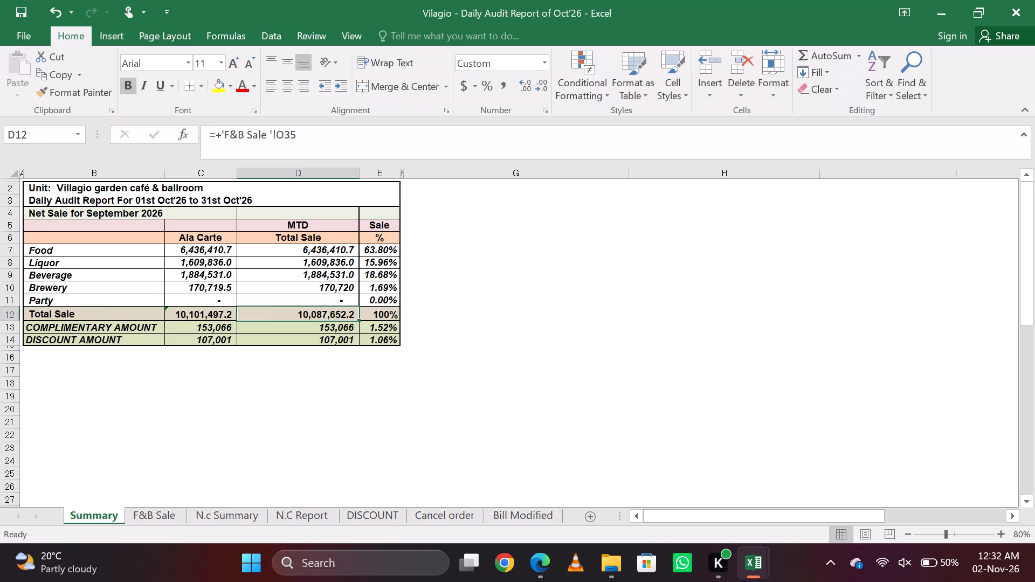
pyautogui.hotkey('ctrl', 'pagedown')
pyautogui.hotkey('ctrl', 'pagedown')
pyautogui.hotkey('ctrl', 'pagedown')
pyautogui.press('Up')
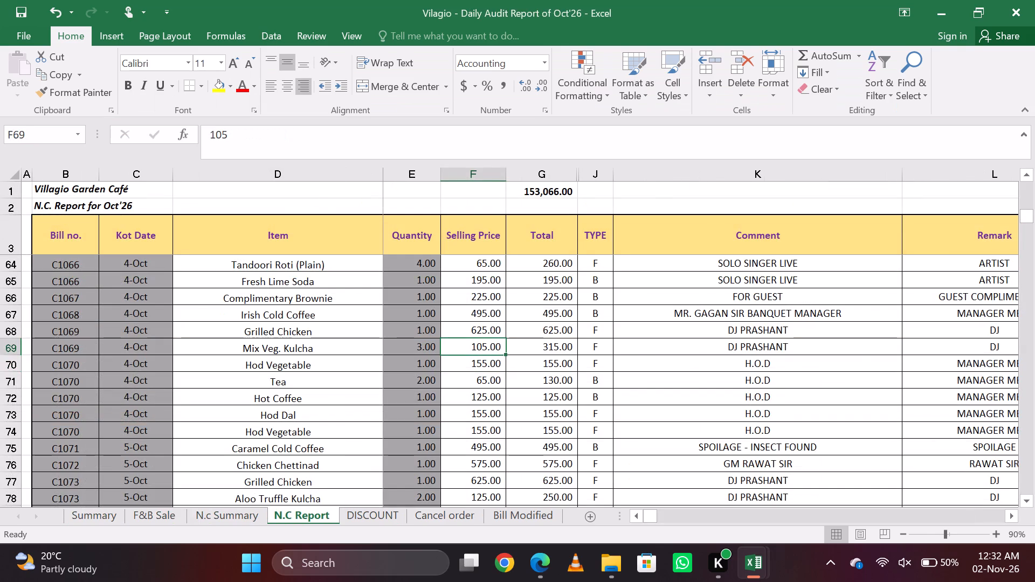
pyautogui.hotkey('ctrl', 'pageup')
pyautogui.hotkey('ctrl', 'pagedown')
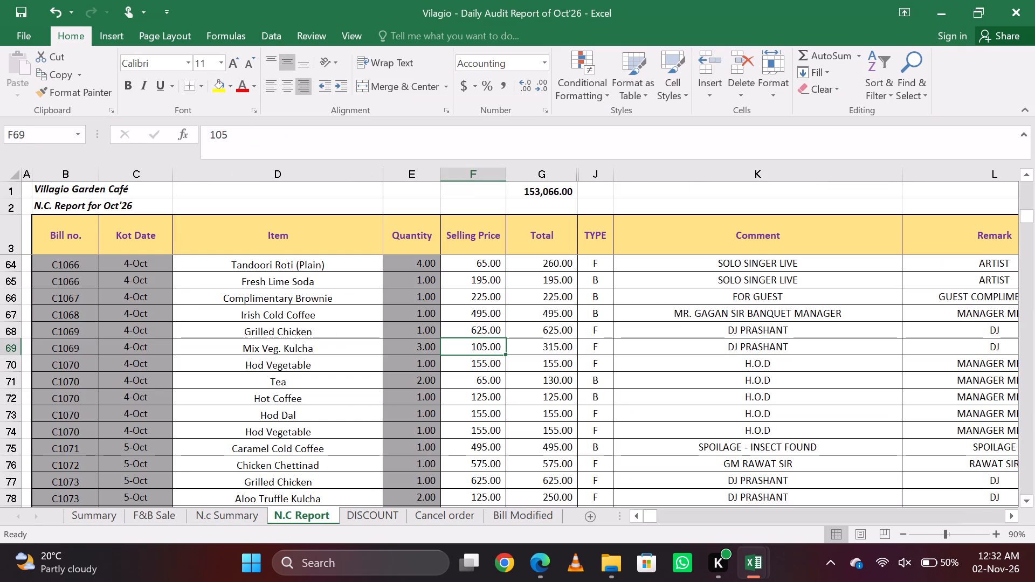
pyautogui.hotkey('ctrl', 'pageup')
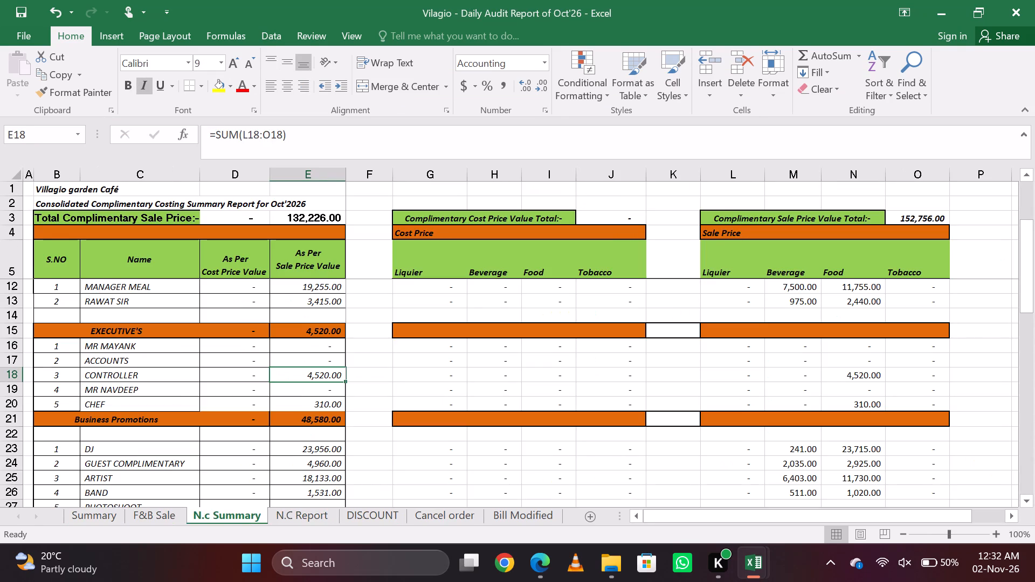
pyautogui.press('Right')
pyautogui.press('Left')
pyautogui.hotkey('ctrl', 'pagedown')
pyautogui.hotkey('ctrl', 'pageup')
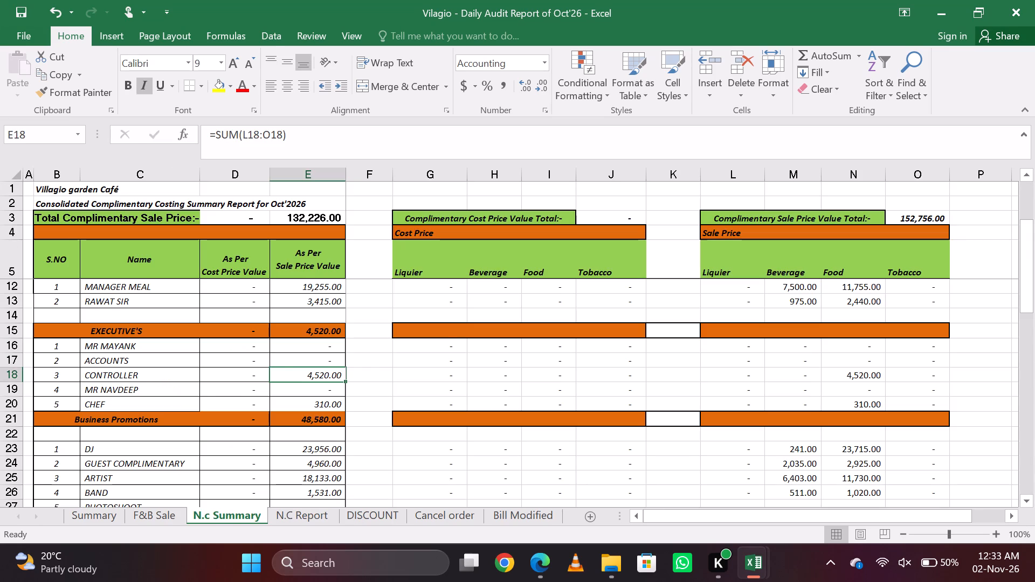
pyautogui.hotkey('ctrl', 'pagedown')
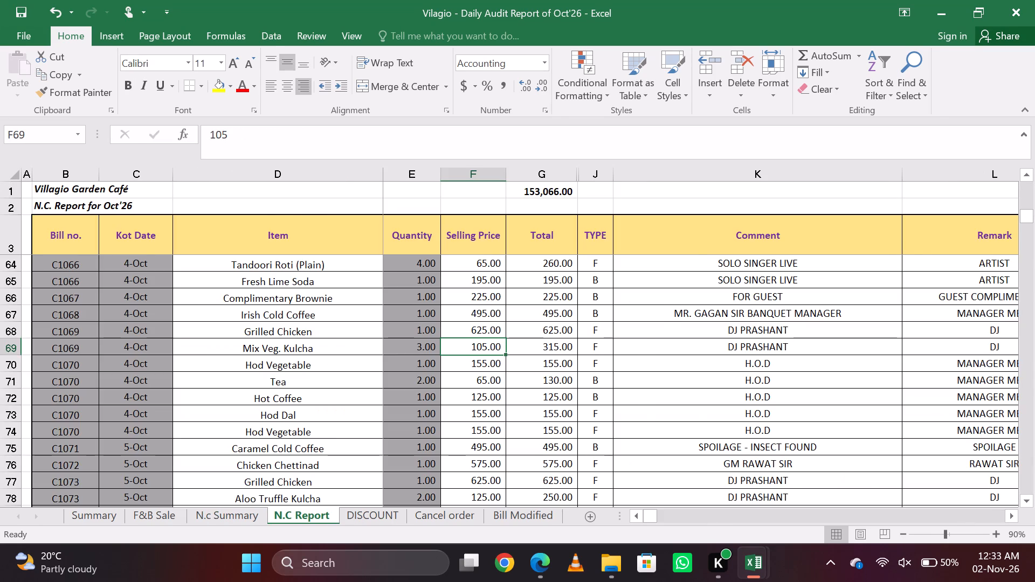
pyautogui.hotkey('ctrl', 'pageup')
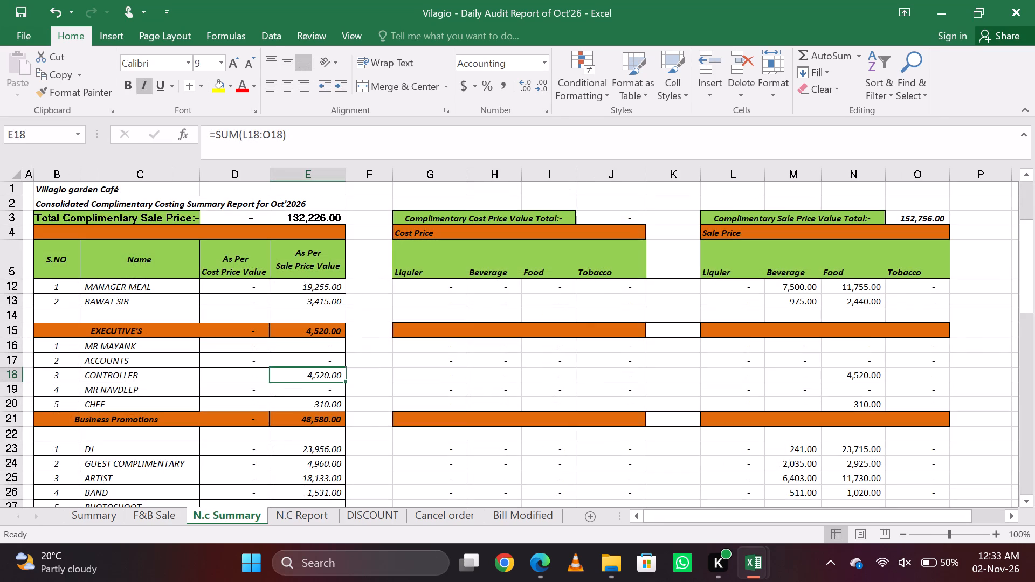
pyautogui.hotkey('ctrl', 'pagedown')
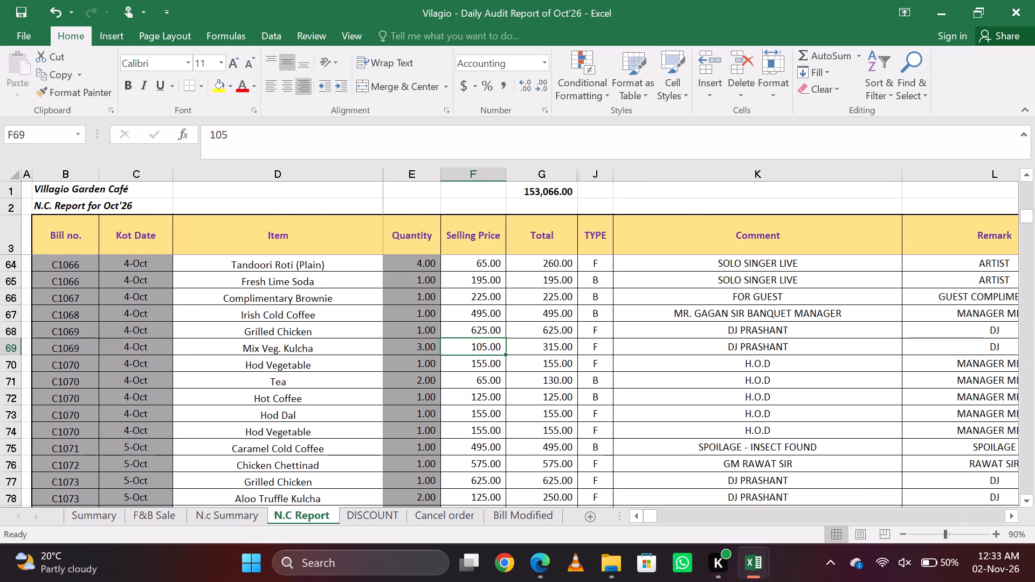
pyautogui.hotkey('ctrl', 'pageup')
pyautogui.hotkey('ctrl', 'pagedown')
# Examine Vilagio's DISCOUNT sheet with its Group Wise total, and look over the Cancel order and Bill Modified sheets.
pyautogui.hotkey('ctrl', 'pagedown')
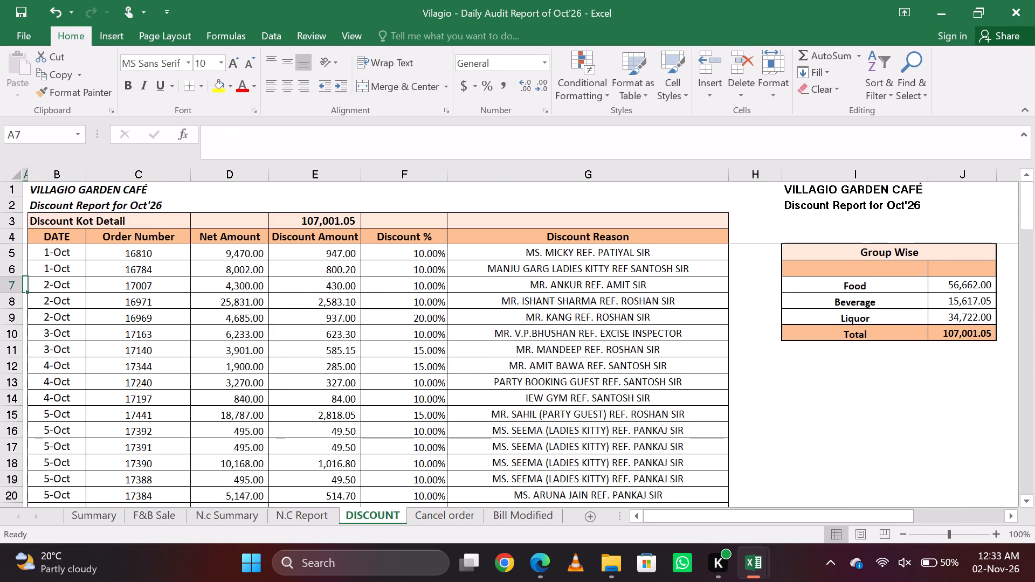
pyautogui.press('Down')
pyautogui.press('Up')
pyautogui.press('Down')
pyautogui.press('Up')
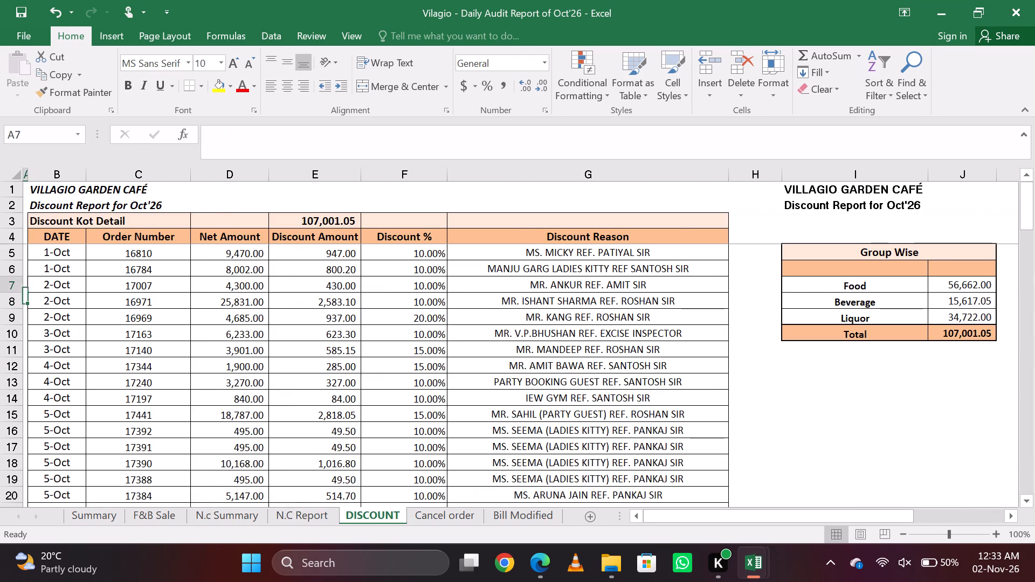
pyautogui.hotkey('ctrl', 'pagedown')
pyautogui.hotkey('ctrl', 'pagedown')
pyautogui.hotkey('ctrl', 'pageup')
pyautogui.hotkey('ctrl', 'pageup')
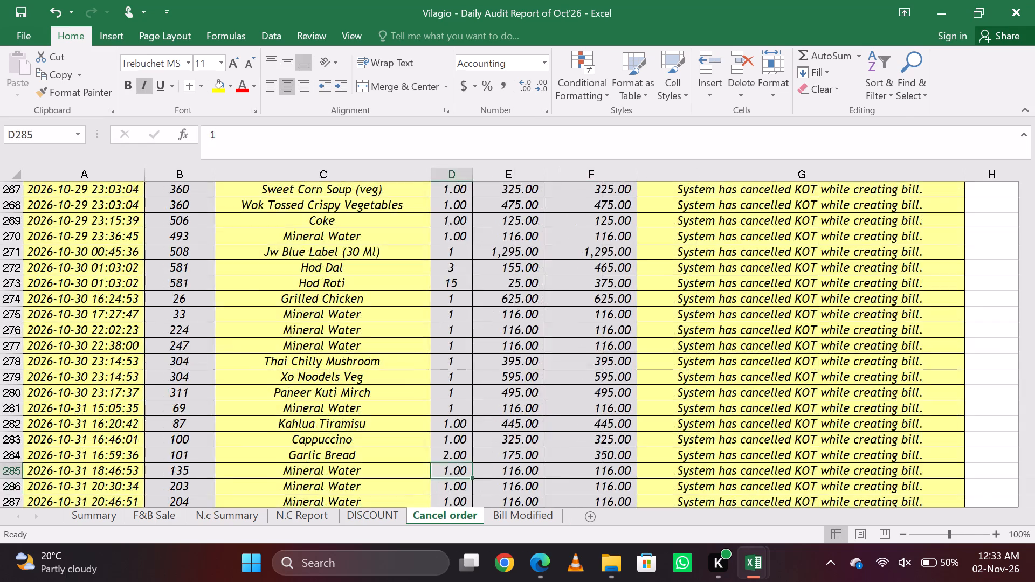
# Examine Vilagio's Summary sheet and the daily Oct-26 total sale column on F&B Sale, from the first dates down to the Total row.
pyautogui.hotkey('ctrl', 'pageup')
pyautogui.hotkey('ctrl', 'pageup')
pyautogui.hotkey('ctrl', 'pageup')
pyautogui.hotkey('ctrl', 'pageup')
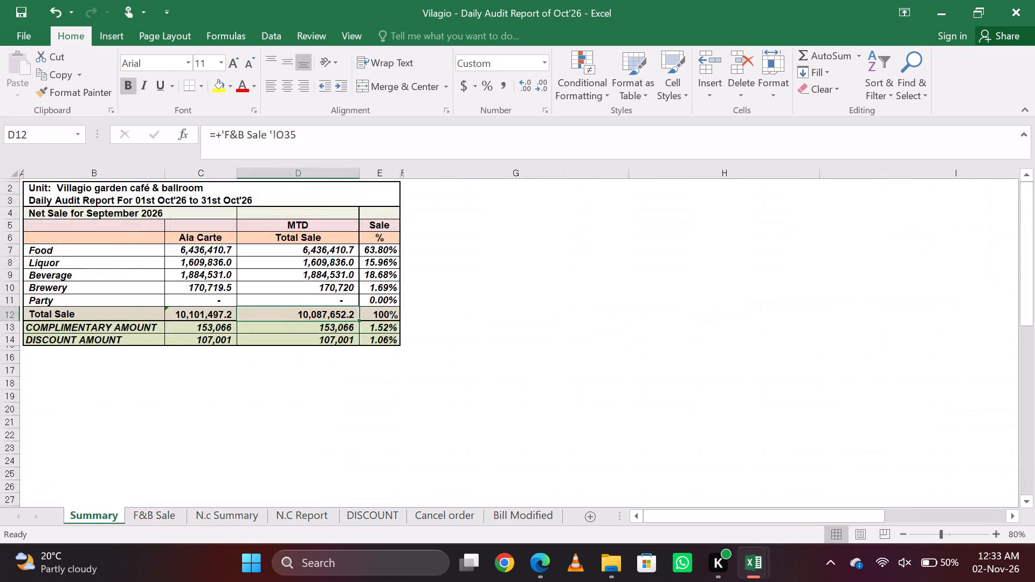
pyautogui.hotkey('ctrl', 'pagedown')
pyautogui.press('Up')
pyautogui.press('Up')
pyautogui.press('Up')
pyautogui.press('Up')
pyautogui.press('Up')
pyautogui.press('Up')
pyautogui.press('Up')
pyautogui.press('Up')
pyautogui.press('Up')
pyautogui.press('Up')
pyautogui.press('Up')
pyautogui.press('Up')
pyautogui.press('Up')
pyautogui.press('Up')
pyautogui.press('Up')
pyautogui.press('Up')
pyautogui.press('Up')
pyautogui.press('Up')
pyautogui.press('Up')
pyautogui.press('Up')
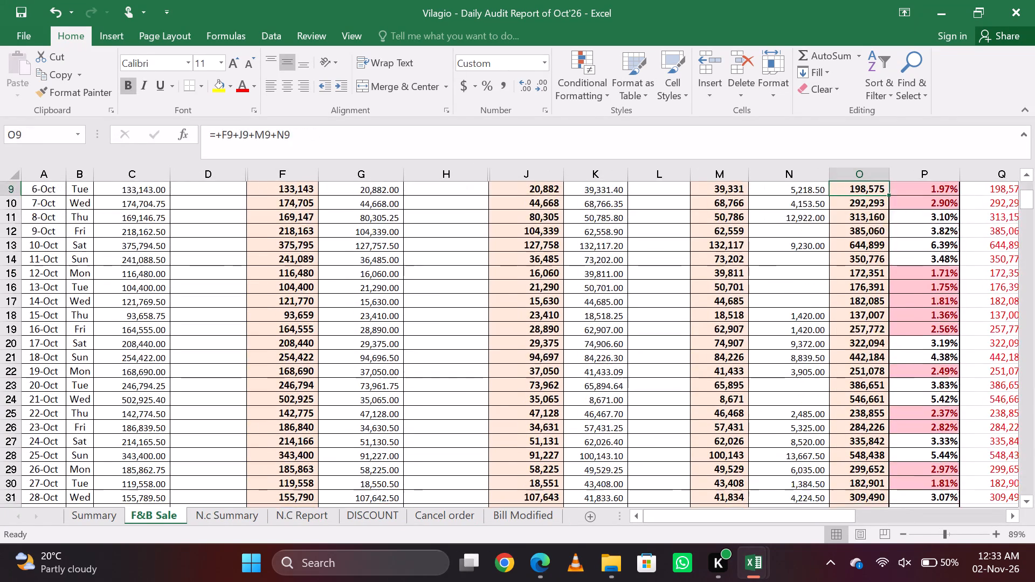
pyautogui.press('Down')
pyautogui.press('Down')
pyautogui.press('Down')
pyautogui.press('Down')
pyautogui.press('Down')
pyautogui.press('Down')
pyautogui.press('Down')
pyautogui.press('Down')
pyautogui.press('Down')
pyautogui.press('Down')
pyautogui.press('Down')
pyautogui.press('Down')
pyautogui.press('Down')
pyautogui.press('Down')
pyautogui.press('Down')
pyautogui.press('Down')
pyautogui.press('Down')
pyautogui.press('Down')
pyautogui.press('Down')
pyautogui.press('Down')
pyautogui.press('Down')
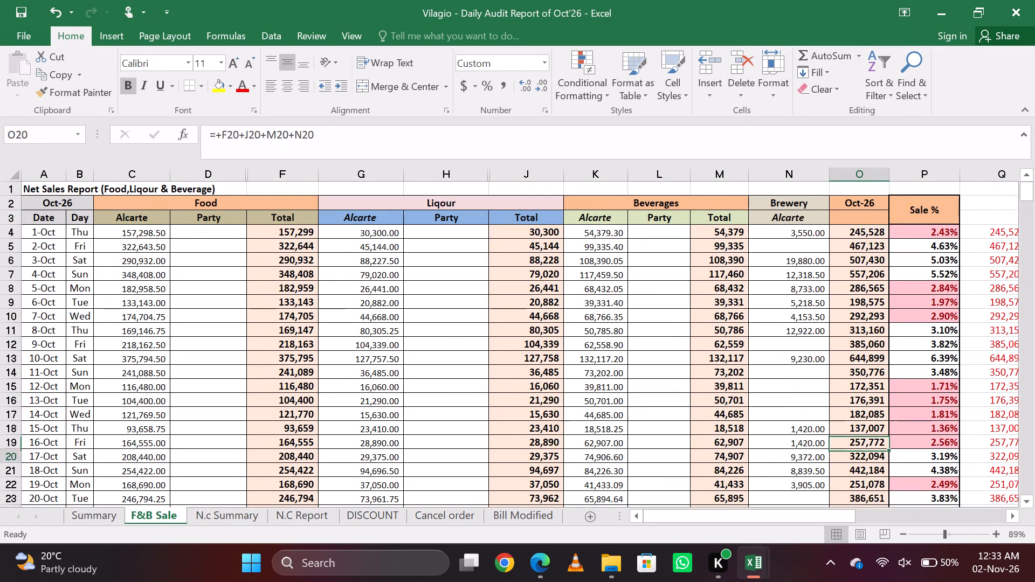
pyautogui.press('Up')
pyautogui.press('Down')
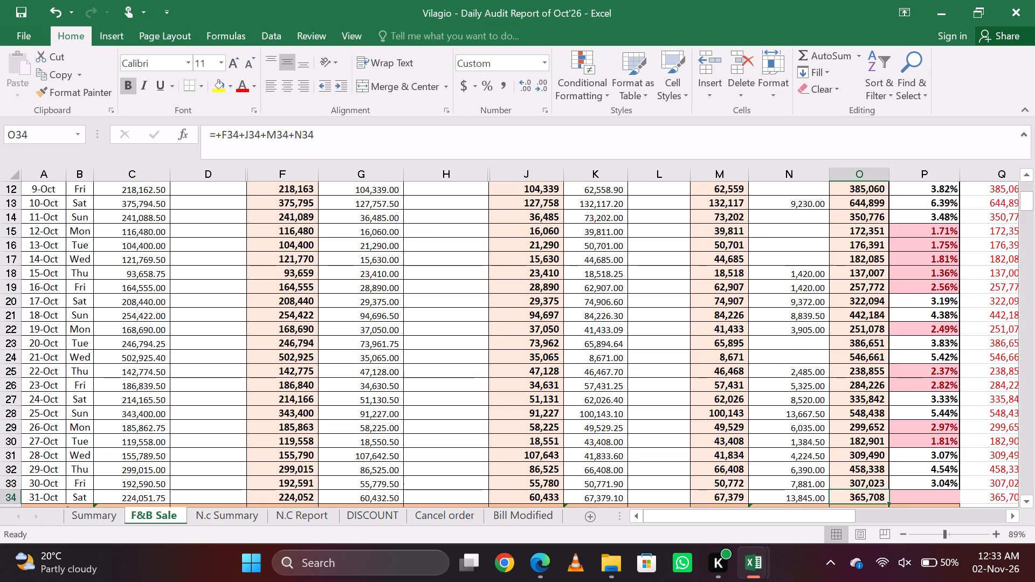
pyautogui.press('Down')
# Compare the complimentary totals on Vilagio's N.c Summary sheet with the N.C Report total.
pyautogui.hotkey('ctrl', 'pagedown')
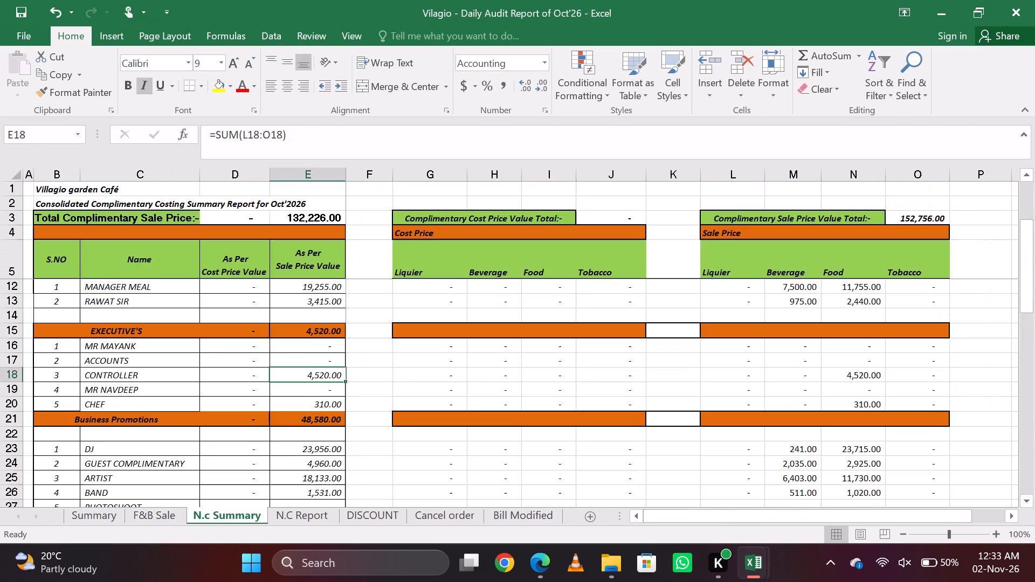
pyautogui.hotkey('ctrl', 'pagedown')
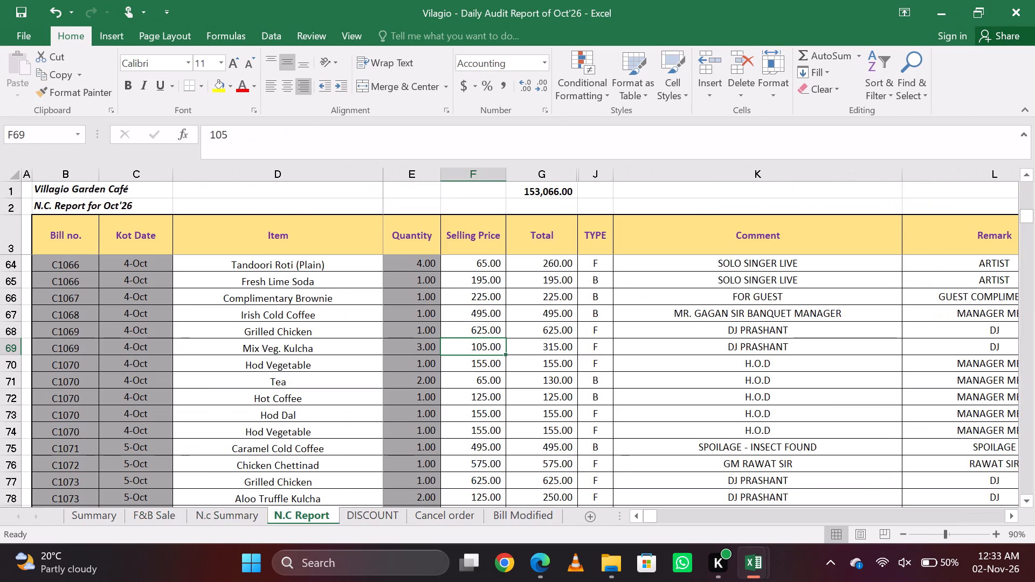
pyautogui.hotkey('ctrl', 'pageup')
pyautogui.press('Up')
pyautogui.press('Down')
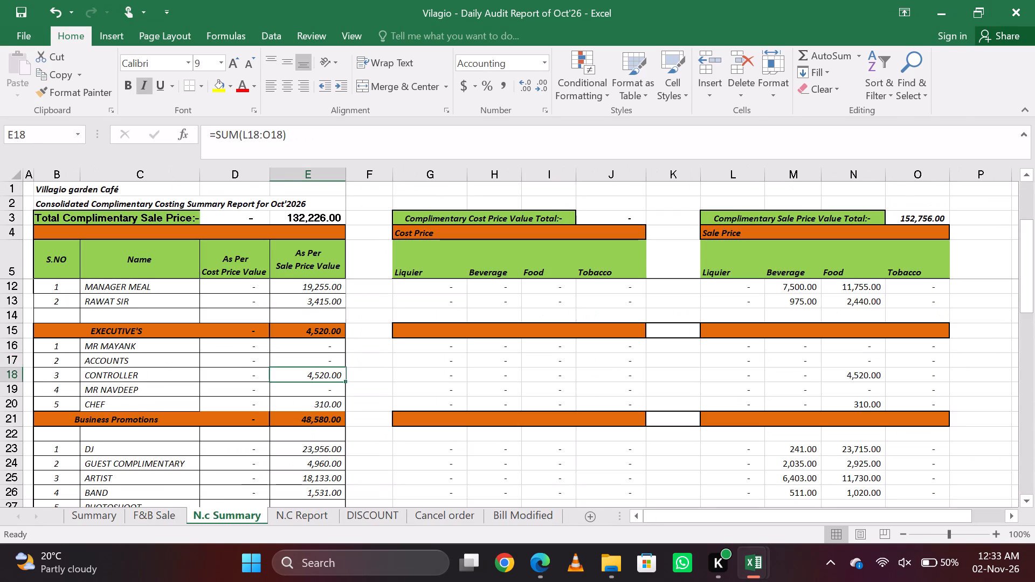
pyautogui.press('Up')
pyautogui.hotkey('ctrl', 'pagedown')
pyautogui.hotkey('ctrl', 'pageup')
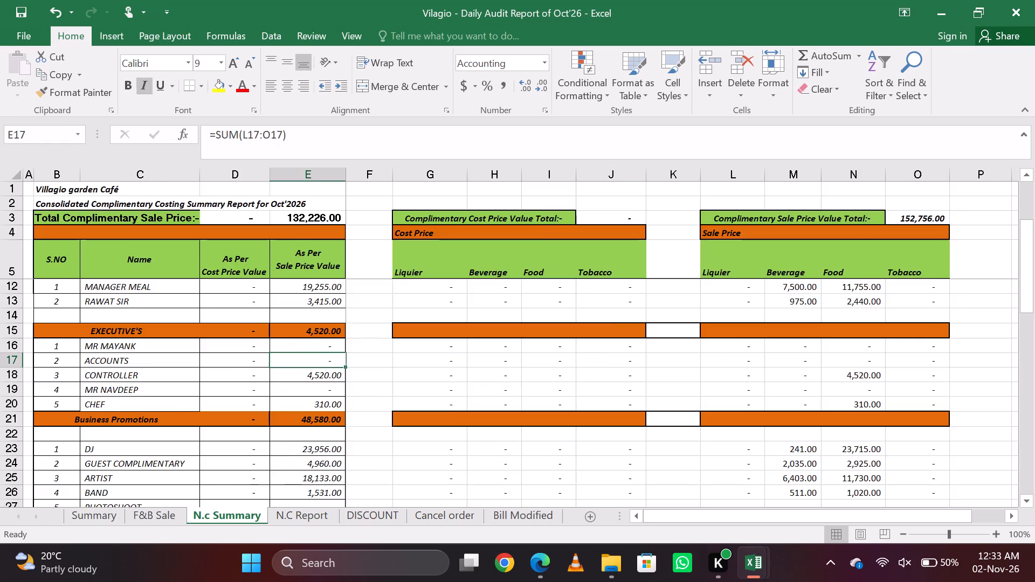
# Check the Food, Liquor, Beverage and Brewery sums in Vilagio's F&B Sale Total row against the Summary sheet.
pyautogui.hotkey('ctrl', 'pageup')
pyautogui.press('Left')
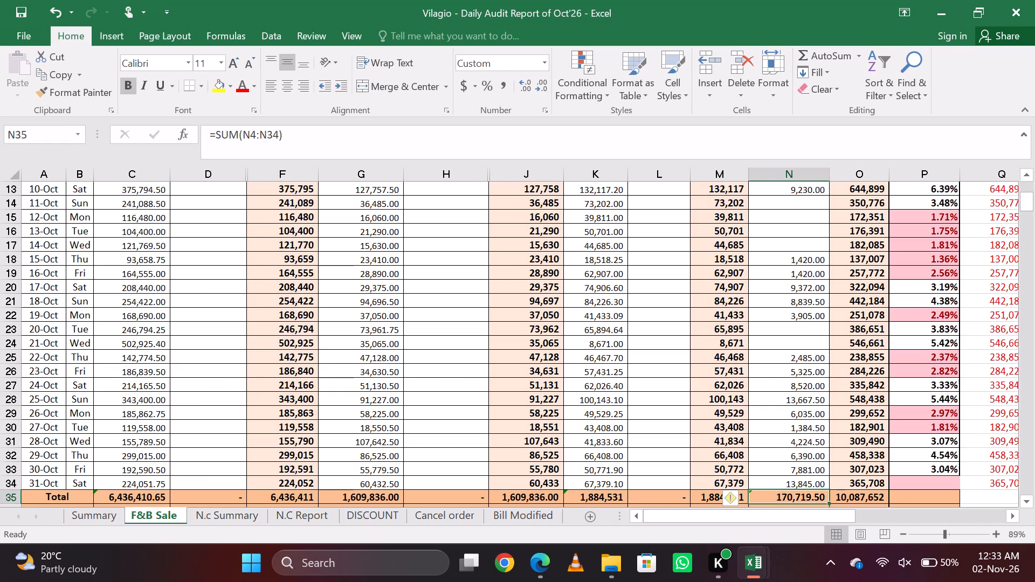
pyautogui.press('Left')
pyautogui.press('Left')
pyautogui.press('Left')
pyautogui.press('Left')
pyautogui.press('Left')
pyautogui.press('Left')
pyautogui.press('Left')
pyautogui.press('Left')
pyautogui.press('Left')
pyautogui.press('Left')
pyautogui.press('Left')
pyautogui.press('Left')
pyautogui.press('Left')
pyautogui.press('Left')
pyautogui.press('Left')
pyautogui.press('Left')
pyautogui.press('Right')
pyautogui.hotkey('ctrl', 'pageup')
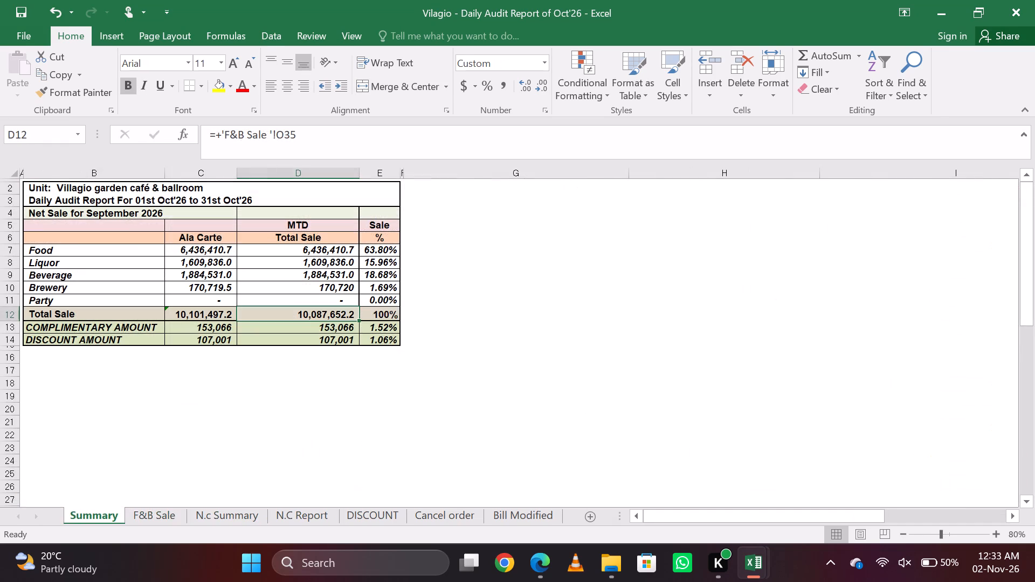
pyautogui.hotkey('ctrl', 'pagedown')
# Switch to the ADDA audit workbook and examine the Discount % and Discount Reason entries for early October on the DISCOUNT sheet.
pyautogui.hotkey('alt', 'Tab')
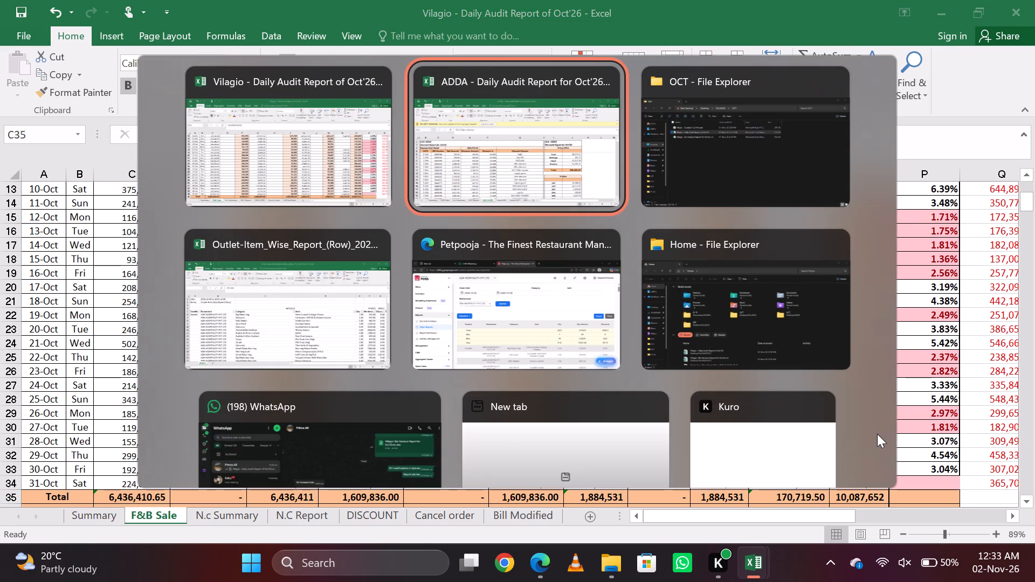
pyautogui.press('Up')
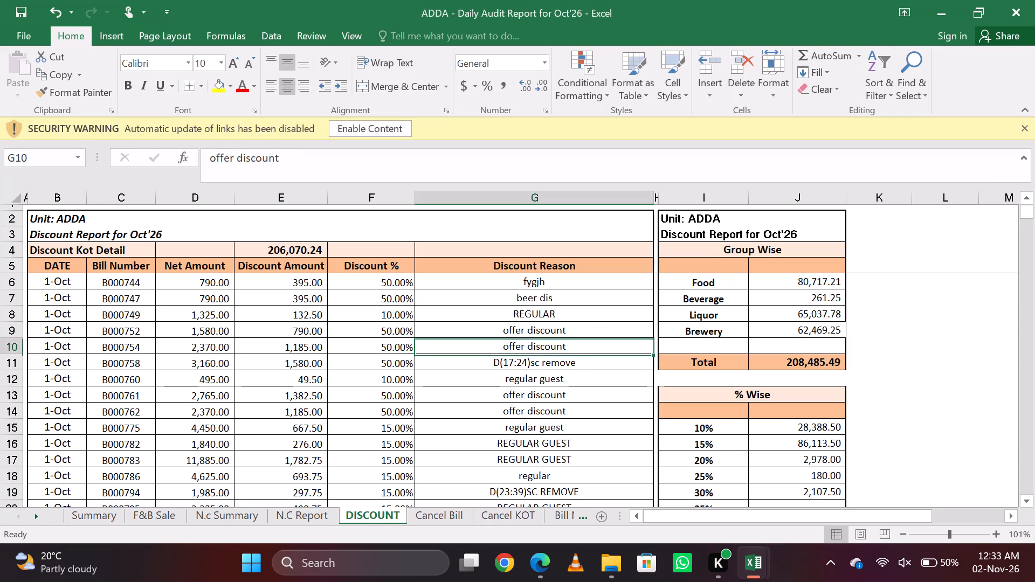
pyautogui.press('Down')
pyautogui.press('Left')
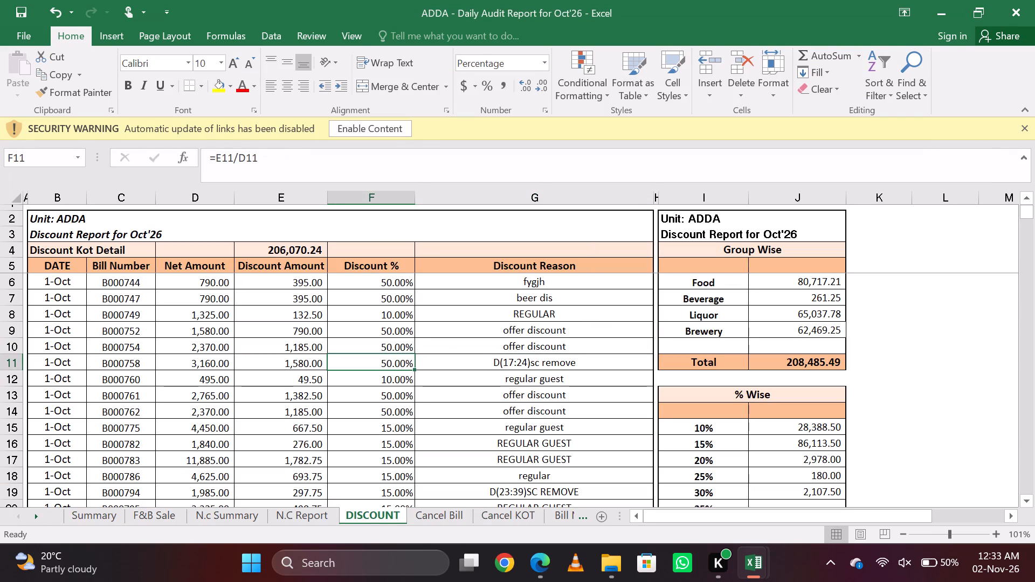
pyautogui.press('Down')
pyautogui.press('Down')
pyautogui.press('Down')
pyautogui.press('Down')
pyautogui.press('Down')
pyautogui.press('Down')
pyautogui.press('Down')
pyautogui.press('Down')
pyautogui.press('Down')
pyautogui.press('Down')
pyautogui.press('Down')
pyautogui.press('Down')
pyautogui.press('Down')
pyautogui.press('Down')
pyautogui.press('Down')
pyautogui.press('Down')
pyautogui.press('Down')
pyautogui.press('Down')
pyautogui.press('Down')
pyautogui.press('Down')
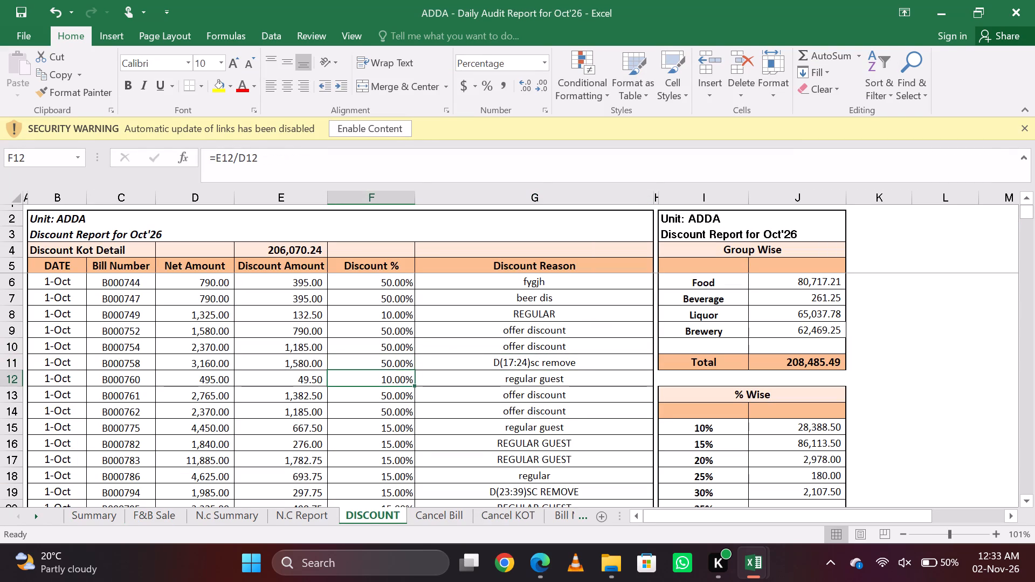
pyautogui.press('Up')
pyautogui.press('Up')
pyautogui.press('Up')
pyautogui.press('Up')
pyautogui.press('Up')
pyautogui.press('Up')
pyautogui.press('Up')
pyautogui.press('Up')
pyautogui.press('Up')
pyautogui.press('Up')
pyautogui.press('Up')
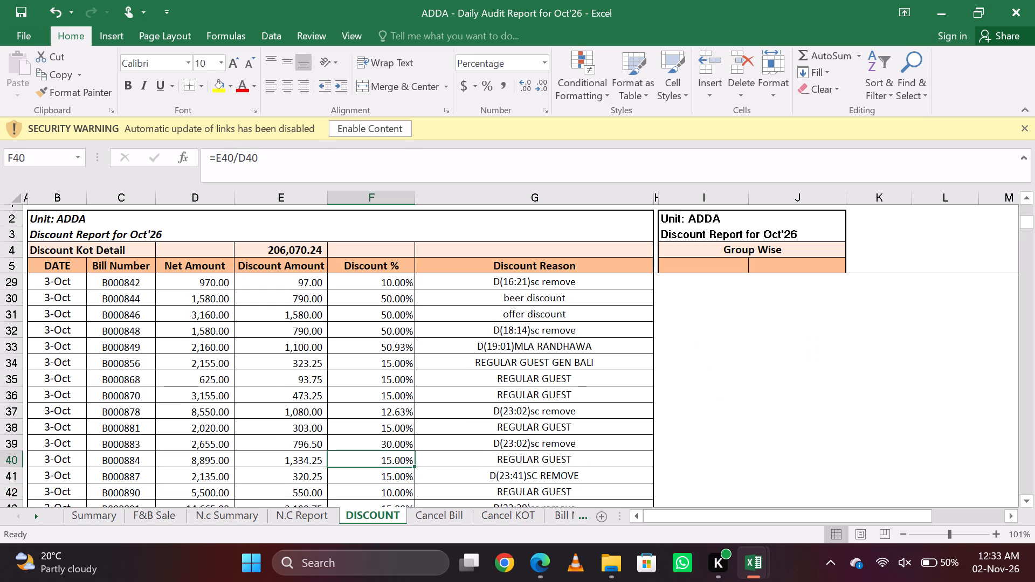
pyautogui.press('Down')
pyautogui.press('Down')
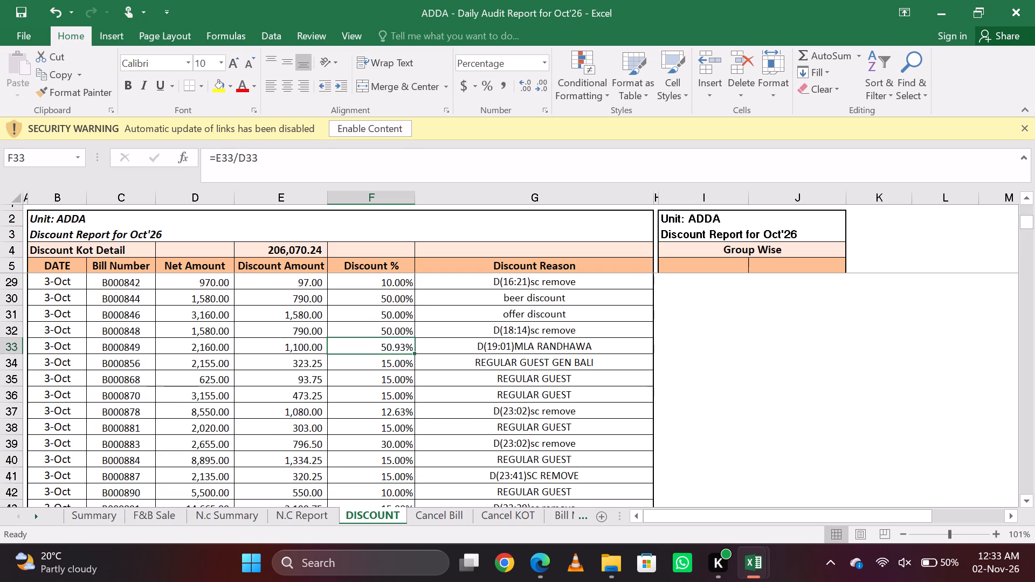
pyautogui.press('Left')
pyautogui.press('Left')
pyautogui.press('Right')
pyautogui.press('Right')
pyautogui.press('Right')
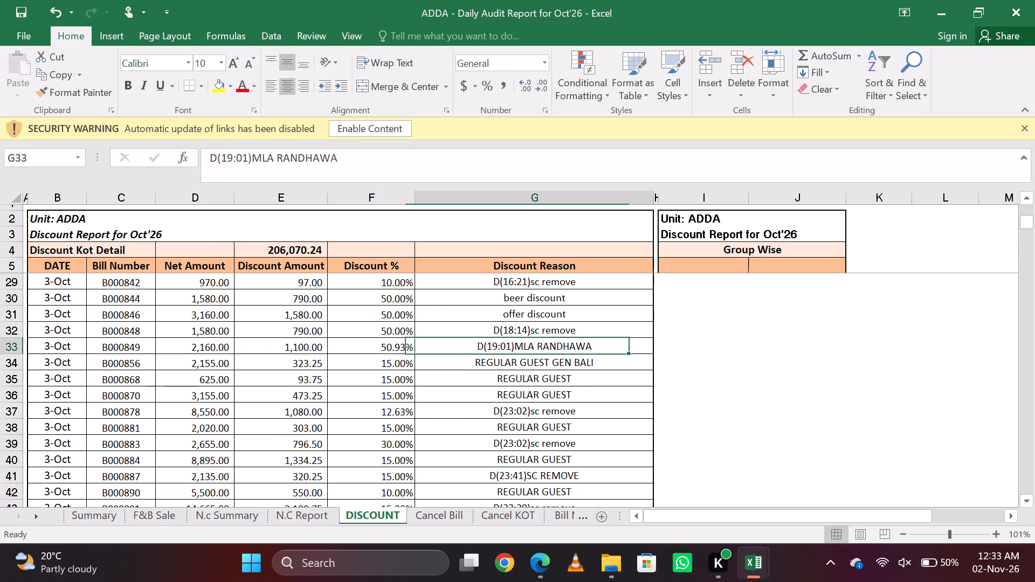
pyautogui.press('Left')
pyautogui.press('Right')
pyautogui.press('Left')
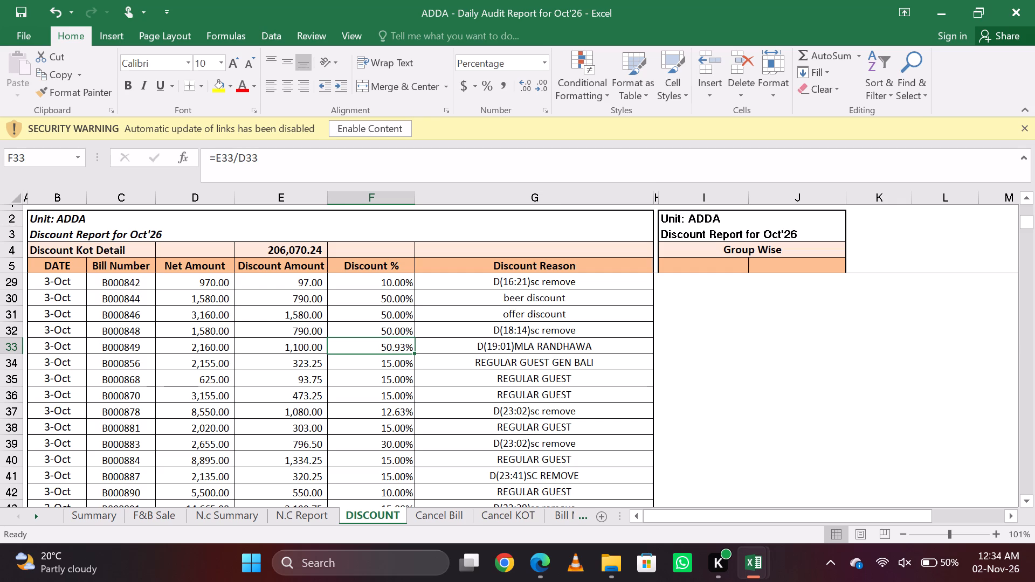
# Compare the formulas behind the Group Wise total and the Discount Kot Detail subtotal on ADDA's DISCOUNT sheet.
pyautogui.scroll(4, 877, 434)
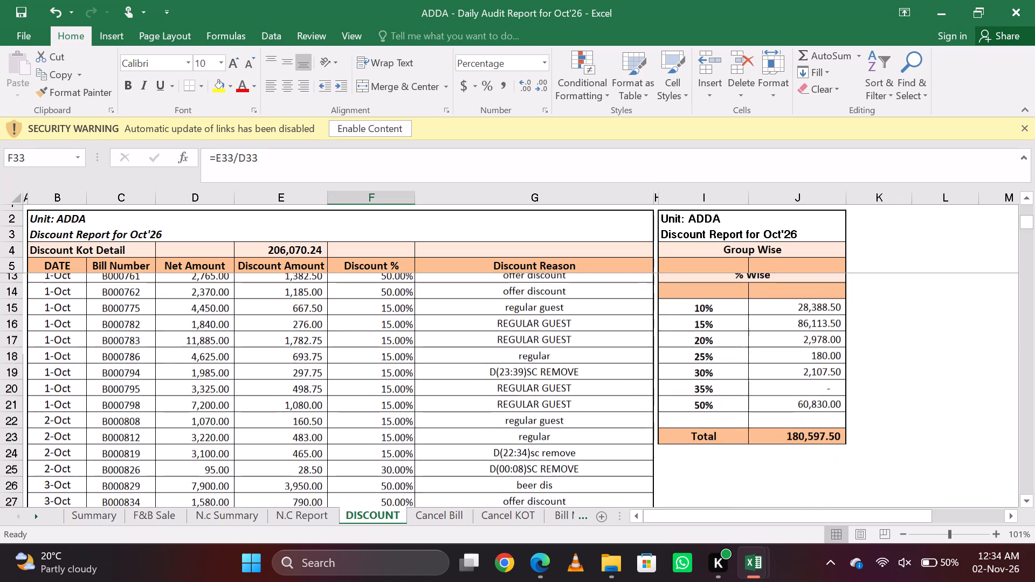
pyautogui.scroll(3, 819, 417)
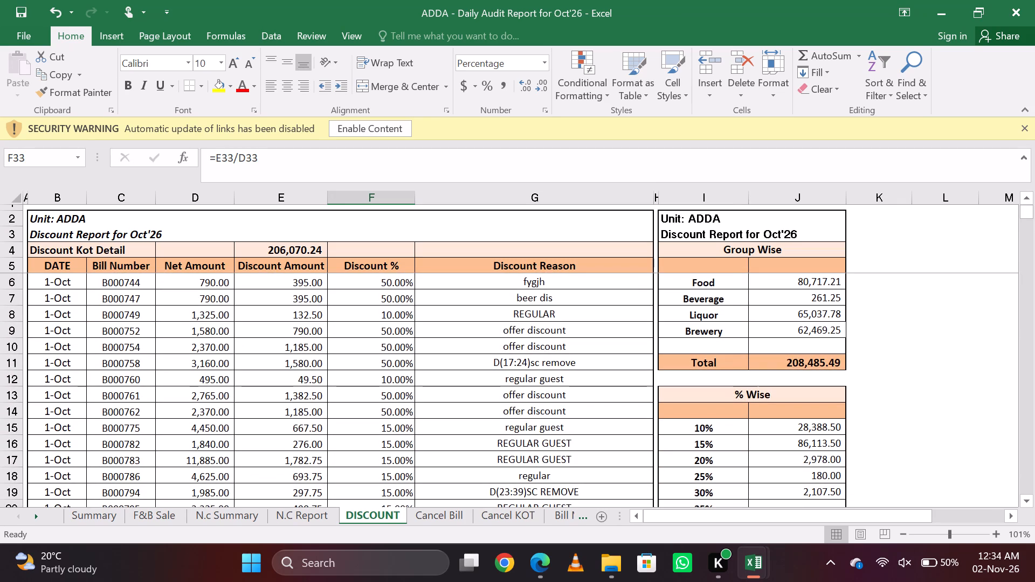
pyautogui.click(820, 358)
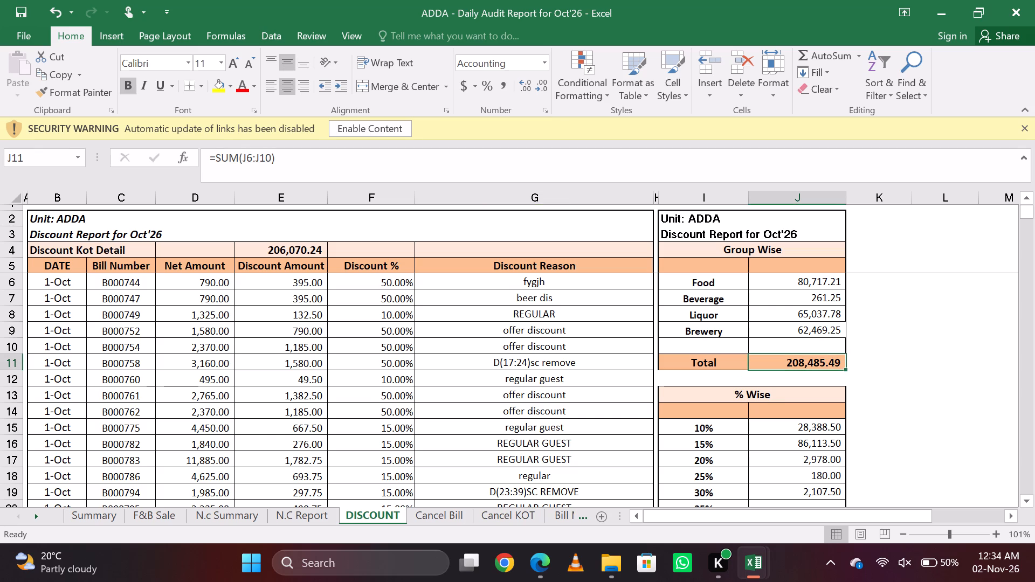
pyautogui.click(294, 244)
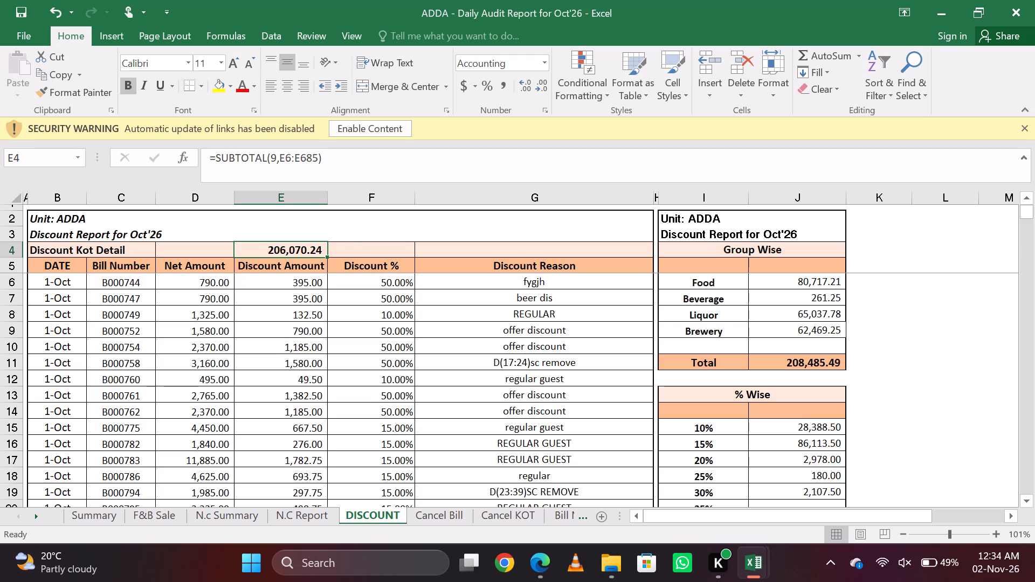
# Look through the Discount % column on the DISCOUNT sheet from early October down to the last filled row.
pyautogui.press('Right')
pyautogui.press('Down')
pyautogui.press('Down')
pyautogui.press('Down')
pyautogui.press('pagedown')
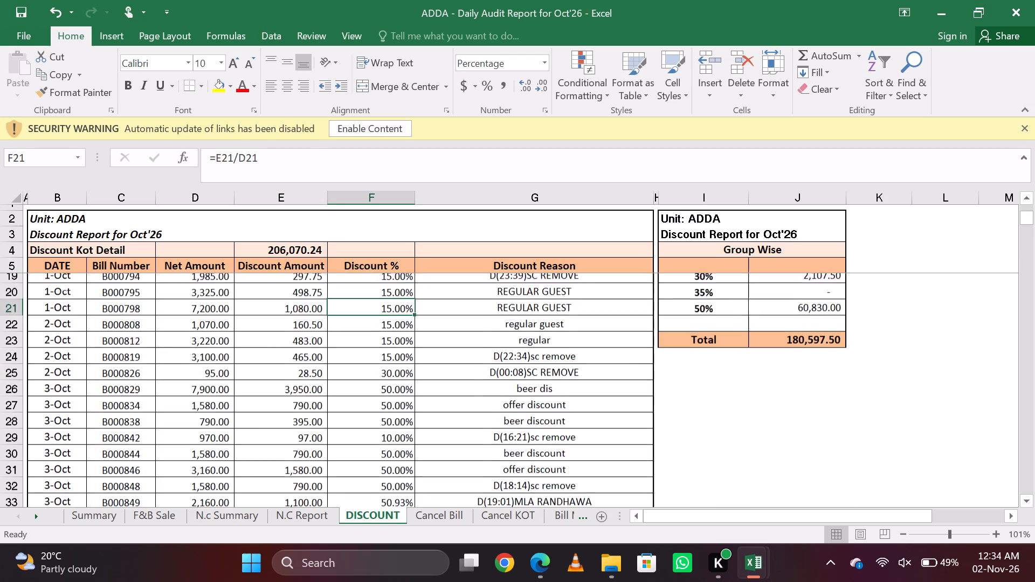
pyautogui.press('pagedown')
pyautogui.press('pagedown')
pyautogui.press('pagedown')
pyautogui.press('pagedown')
pyautogui.press('pagedown')
pyautogui.press('pagedown')
pyautogui.press('pagedown')
pyautogui.press('pagedown')
pyautogui.press('pagedown')
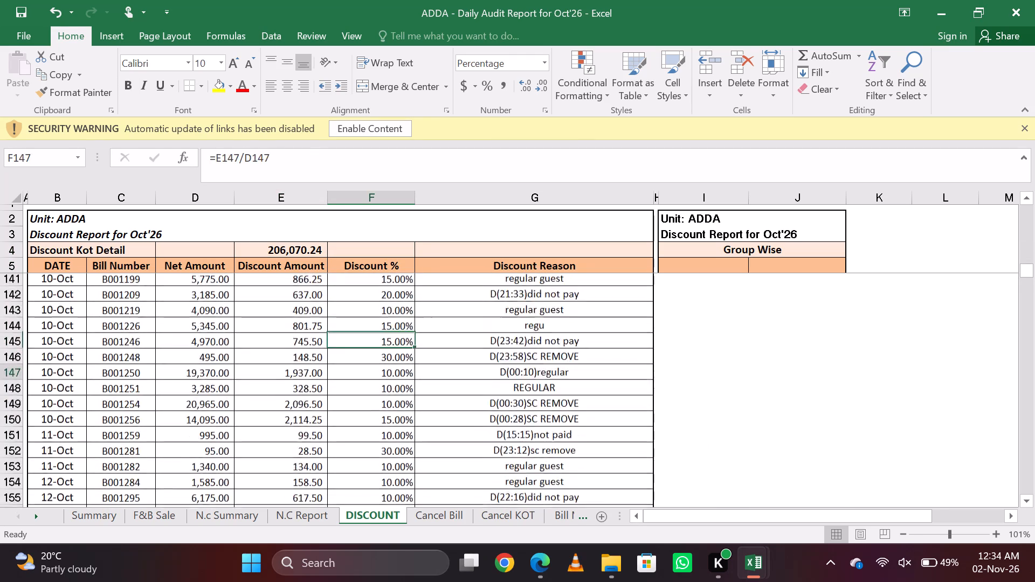
pyautogui.press('pagedown')
pyautogui.press('pagedown')
pyautogui.press('pagedown')
pyautogui.press('pagedown')
pyautogui.press('pagedown')
pyautogui.press('pagedown')
pyautogui.press('pagedown')
pyautogui.press('pagedown')
pyautogui.press('pagedown')
pyautogui.press('pagedown')
pyautogui.press('pagedown')
pyautogui.press('pageup')
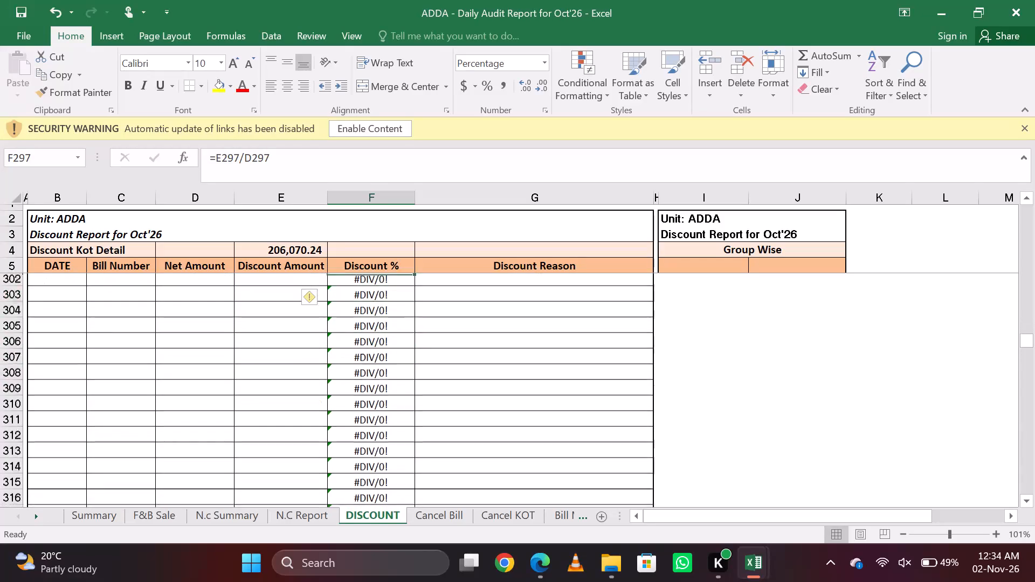
pyautogui.press('pageup')
pyautogui.press('pageup')
pyautogui.press('pageup')
pyautogui.press('pagedown')
# Examine the Discount % of the last 31-Oct bills, especially bill B002042 with the PARTY GUEST reason.
pyautogui.press('Down')
pyautogui.press('Down')
pyautogui.press('Down')
pyautogui.press('Down')
pyautogui.press('Down')
pyautogui.press('Down')
pyautogui.press('Down')
pyautogui.press('Down')
pyautogui.press('Down')
pyautogui.press('Down')
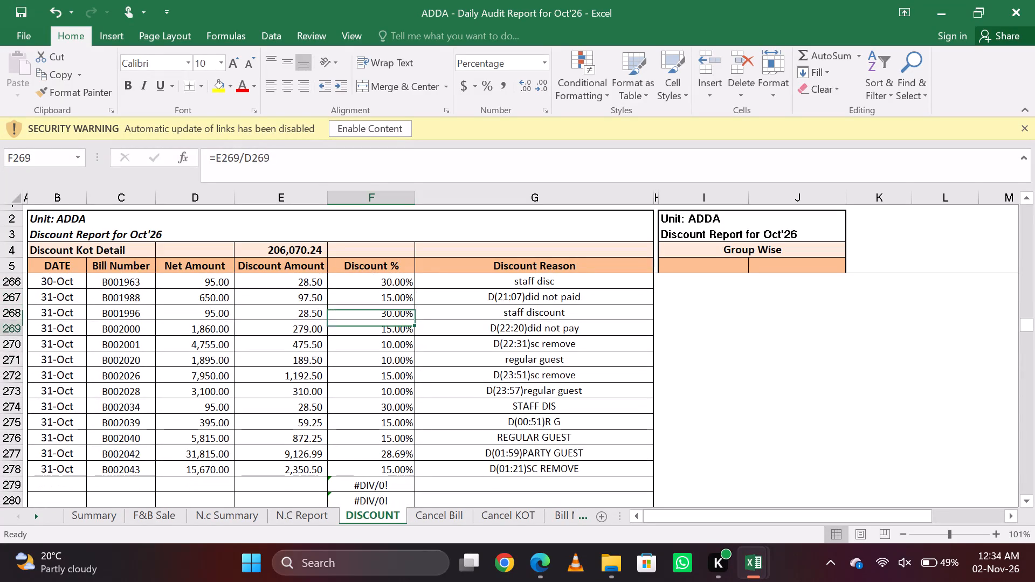
pyautogui.press('Up')
pyautogui.press('Down')
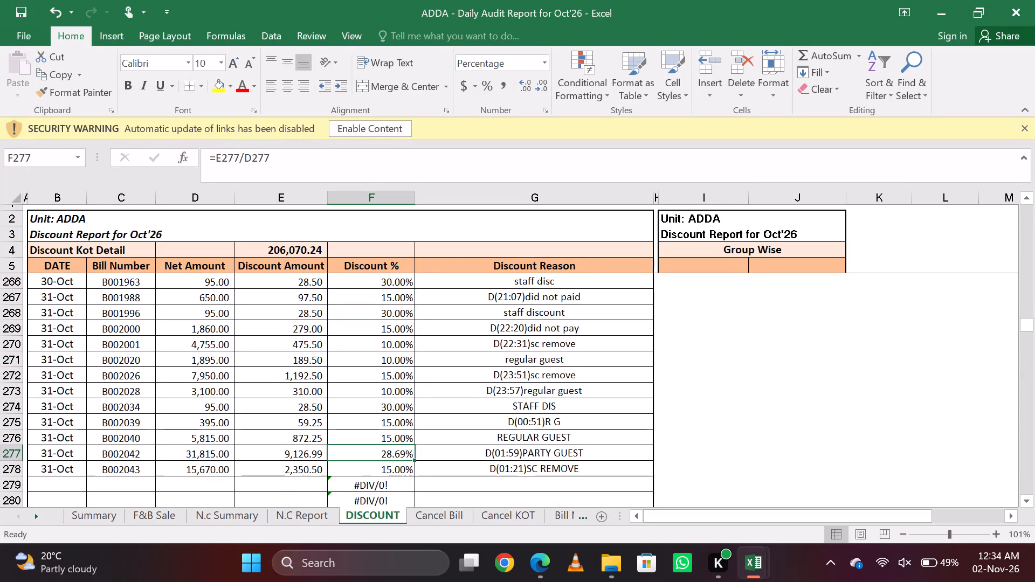
pyautogui.press('Up')
pyautogui.press('Down')
pyautogui.press('Up')
pyautogui.press('Down')
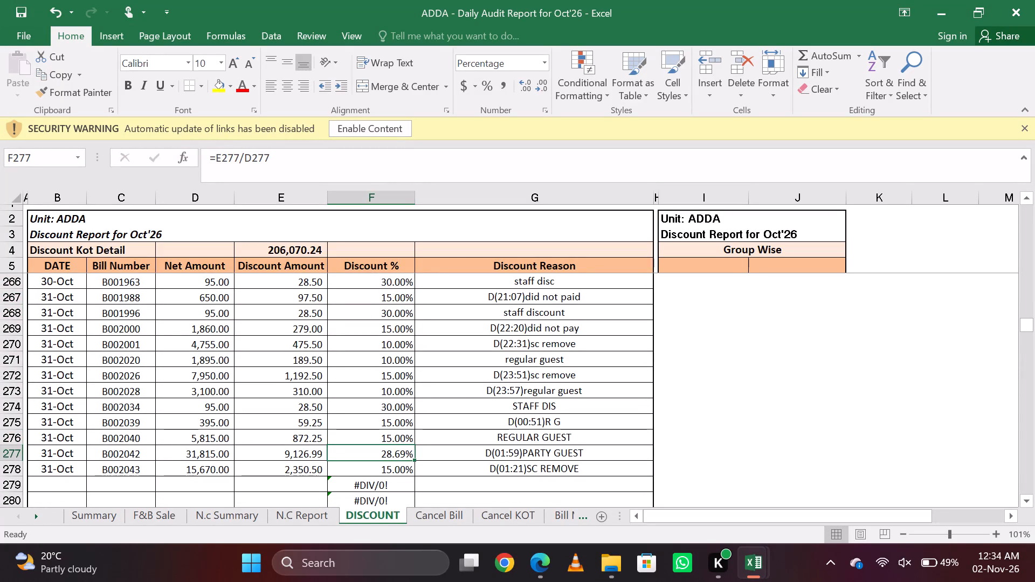
# Check the Discount % entries row by row from the 31-Oct bills back to 28-Oct.
pyautogui.press('Up')
pyautogui.press('Up')
pyautogui.press('Up')
pyautogui.press('Up')
pyautogui.press('Up')
pyautogui.press('Up')
pyautogui.press('Up')
pyautogui.press('Up')
pyautogui.press('Up')
pyautogui.press('Up')
pyautogui.press('Up')
pyautogui.press('Up')
pyautogui.press('Up')
pyautogui.press('Up')
pyautogui.press('Up')
pyautogui.press('Up')
pyautogui.press('Up')
pyautogui.press('Up')
pyautogui.press('Up')
pyautogui.press('Up')
pyautogui.press('Up')
pyautogui.press('Up')
pyautogui.press('Up')
pyautogui.press('Up')
pyautogui.press('Up')
pyautogui.press('Up')
pyautogui.press('Up')
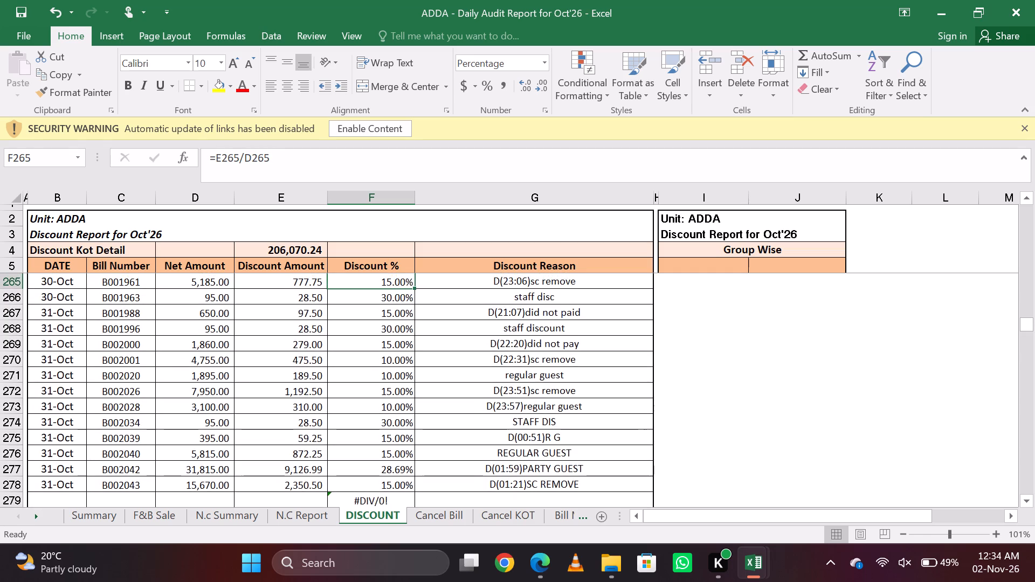
pyautogui.press('Down')
pyautogui.press('Up')
pyautogui.press('Up')
pyautogui.press('Up')
pyautogui.press('Up')
pyautogui.press('Up')
pyautogui.press('Up')
pyautogui.press('Up')
pyautogui.press('Up')
pyautogui.press('Up')
pyautogui.press('Up')
pyautogui.press('Up')
pyautogui.press('Up')
pyautogui.press('Up')
pyautogui.press('Up')
pyautogui.press('Up')
pyautogui.press('Up')
pyautogui.press('Up')
pyautogui.press('Up')
pyautogui.press('Up')
pyautogui.press('Up')
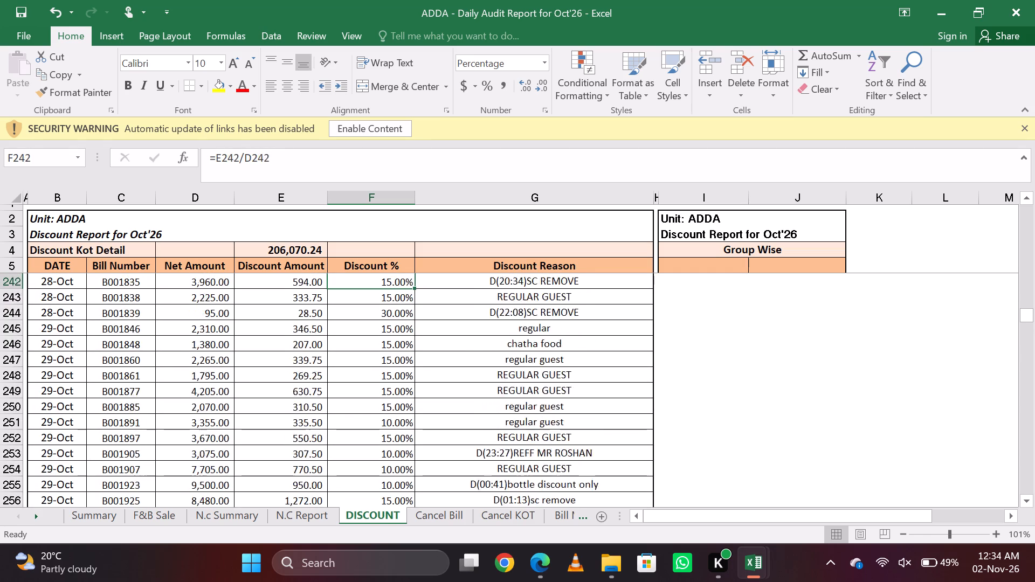
# Check the Discount % entries and their reasons from the 28-Oct bills back to 24-Oct.
pyautogui.press('Up')
pyautogui.press('Up')
pyautogui.press('Up')
pyautogui.press('Up')
pyautogui.press('Up')
pyautogui.press('Up')
pyautogui.press('Up')
pyautogui.press('Up')
pyautogui.press('Up')
pyautogui.press('Up')
pyautogui.press('Up')
pyautogui.press('Up')
pyautogui.press('Up')
pyautogui.press('Up')
pyautogui.press('Up')
pyautogui.press('Up')
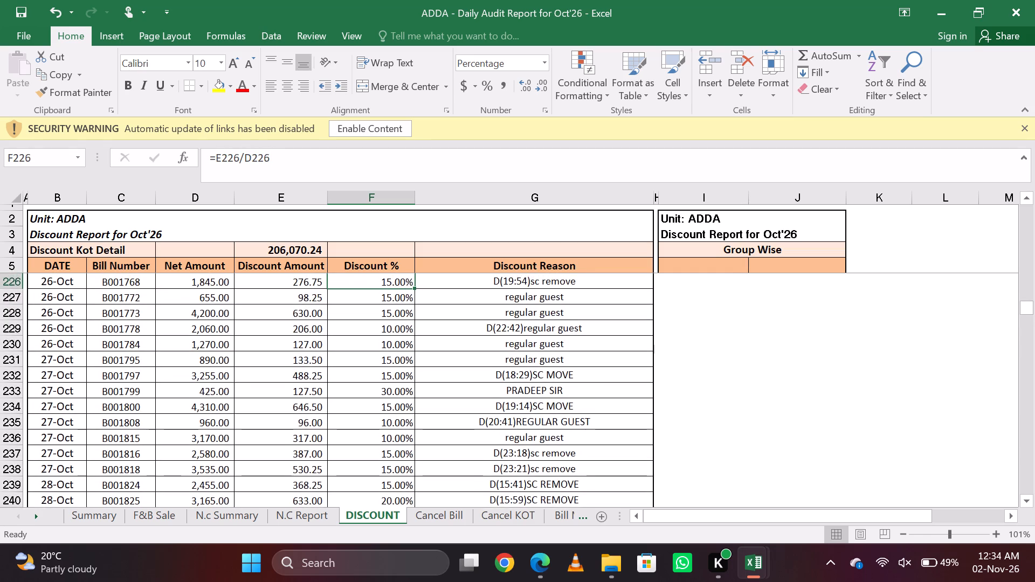
pyautogui.press('Up')
pyautogui.press('Down')
pyautogui.press('Up')
pyautogui.press('Up')
pyautogui.press('Up')
pyautogui.press('Up')
pyautogui.press('Up')
pyautogui.press('Up')
pyautogui.press('Up')
pyautogui.press('Up')
pyautogui.press('Up')
pyautogui.press('Up')
pyautogui.press('Up')
pyautogui.press('Up')
pyautogui.press('Up')
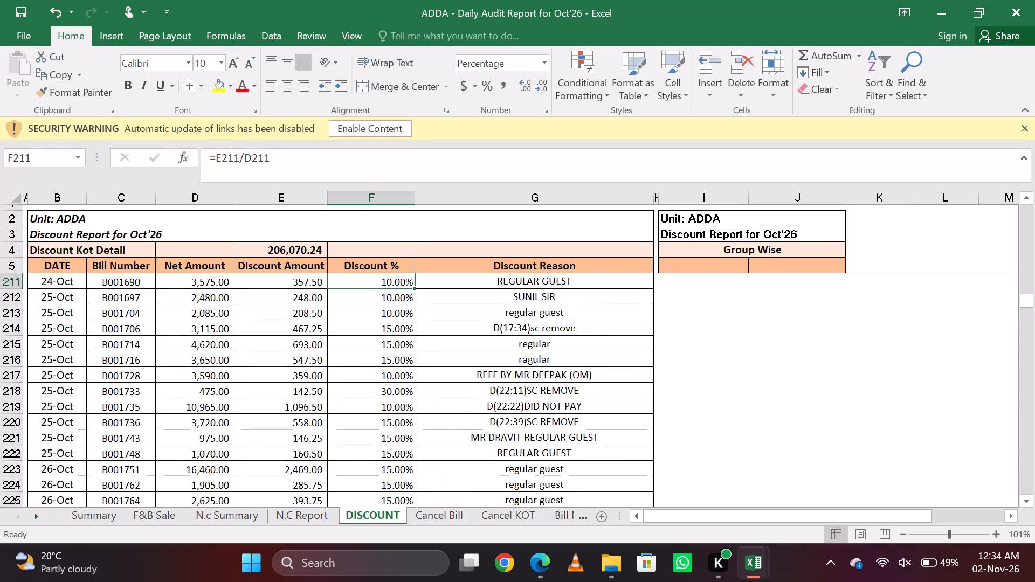
# Check the Discount % entries from 24-Oct back to 19-Oct, examining bill B001482 closely.
pyautogui.press('Up')
pyautogui.press('Up')
pyautogui.press('Up')
pyautogui.press('Up')
pyautogui.press('Up')
pyautogui.press('Up')
pyautogui.press('Up')
pyautogui.press('Up')
pyautogui.press('Up')
pyautogui.press('Up')
pyautogui.press('Up')
pyautogui.press('Up')
pyautogui.press('Up')
pyautogui.press('Up')
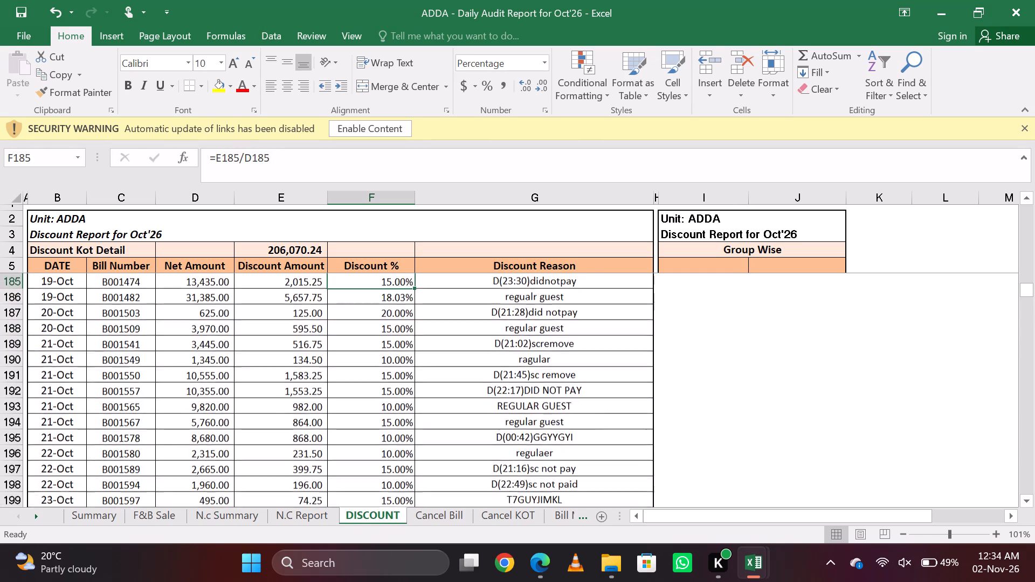
pyautogui.press('Down')
pyautogui.press('Up')
pyautogui.press('Down')
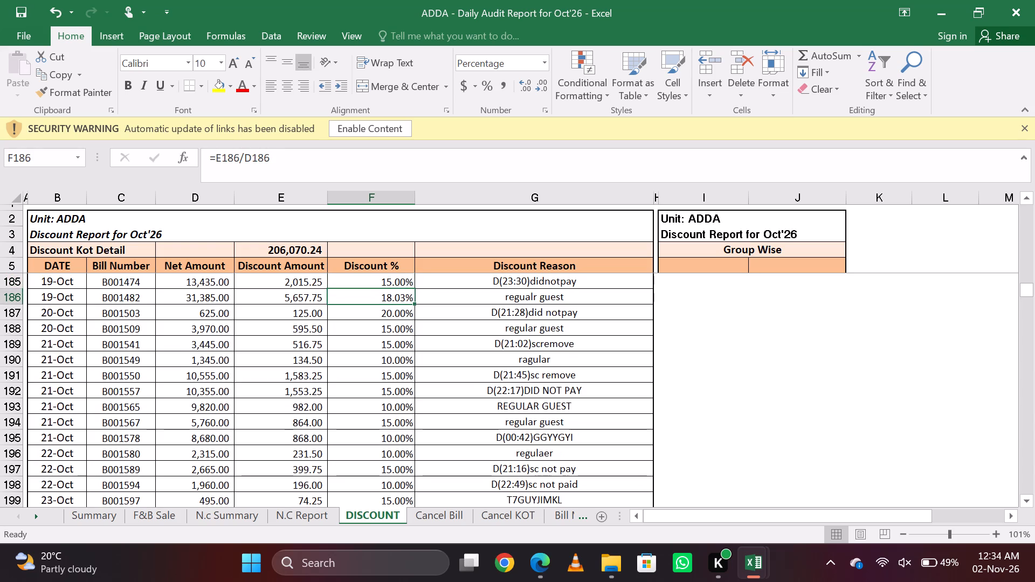
pyautogui.press('Up')
pyautogui.press('Down')
# Check the Discount % entries row by row from the 19-Oct bills back to the 18-Oct bills.
pyautogui.press('Up')
pyautogui.press('Up')
pyautogui.press('Up')
pyautogui.press('Up')
pyautogui.press('Up')
pyautogui.press('Up')
pyautogui.press('Up')
pyautogui.press('Up')
pyautogui.press('Up')
pyautogui.press('Up')
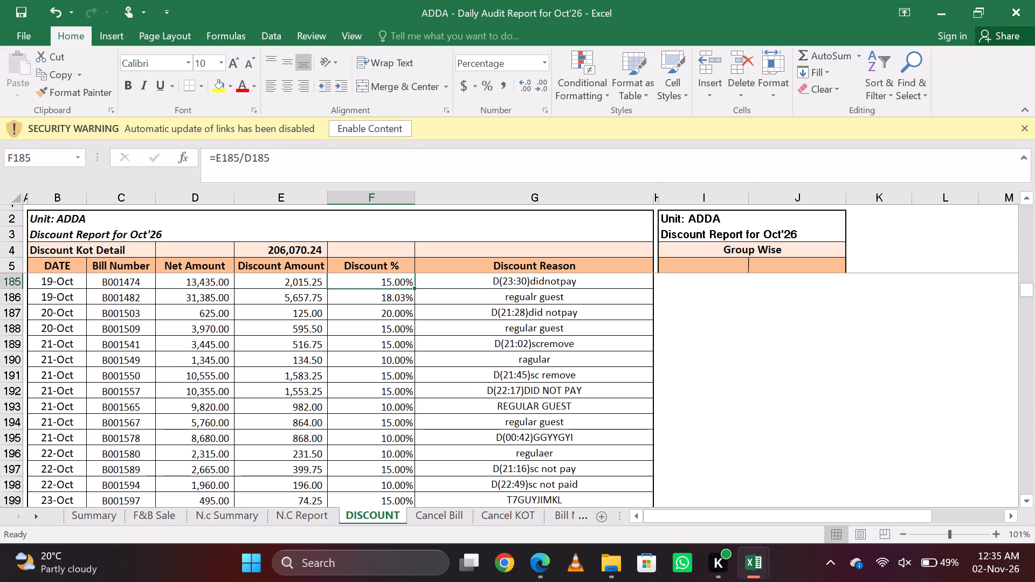
pyautogui.press('Down')
pyautogui.press('Down')
pyautogui.press('Up')
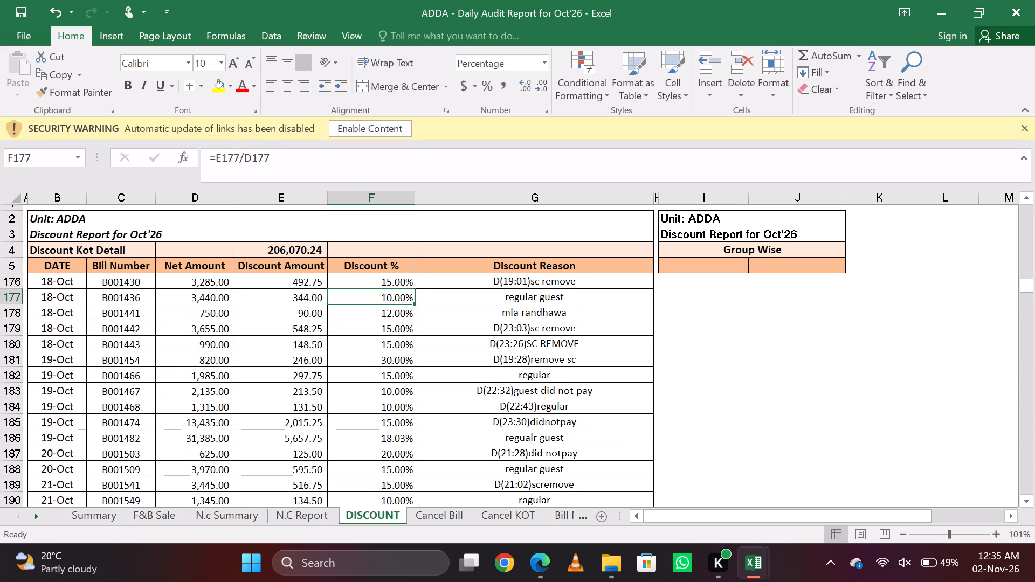
pyautogui.press('Down')
pyautogui.press('Up')
# Go back to the first 1-Oct bills and examine the Group Wise discount Total and its formula.
pyautogui.press('pageup')
pyautogui.press('pageup')
pyautogui.press('pageup')
pyautogui.press('pageup')
pyautogui.press('pageup')
pyautogui.press('pageup')
pyautogui.press('pageup')
pyautogui.press('pageup')
pyautogui.press('pageup')
pyautogui.press('pageup')
pyautogui.press('pageup')
pyautogui.press('pageup')
pyautogui.press('pageup')
pyautogui.press('pageup')
pyautogui.press('pageup')
pyautogui.press('pageup')
pyautogui.press('pageup')
pyautogui.press('pageup')
pyautogui.press('pageup')
pyautogui.press('pageup')
pyautogui.press('pageup')
pyautogui.press('pageup')
pyautogui.press('pageup')
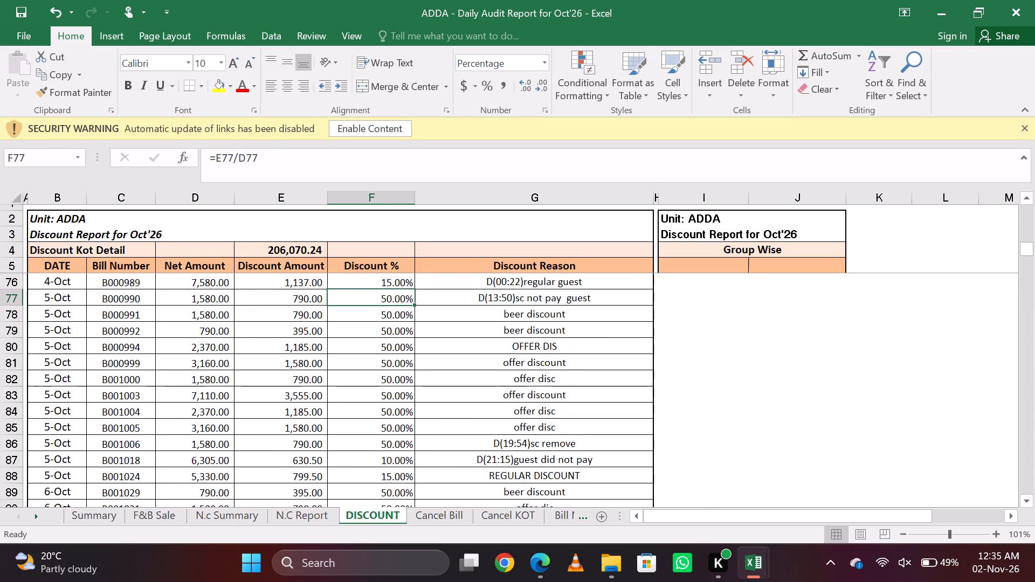
pyautogui.press('Right')
pyautogui.press('Right')
pyautogui.press('Right')
pyautogui.press('Right')
pyautogui.press('Right')
pyautogui.press('Down')
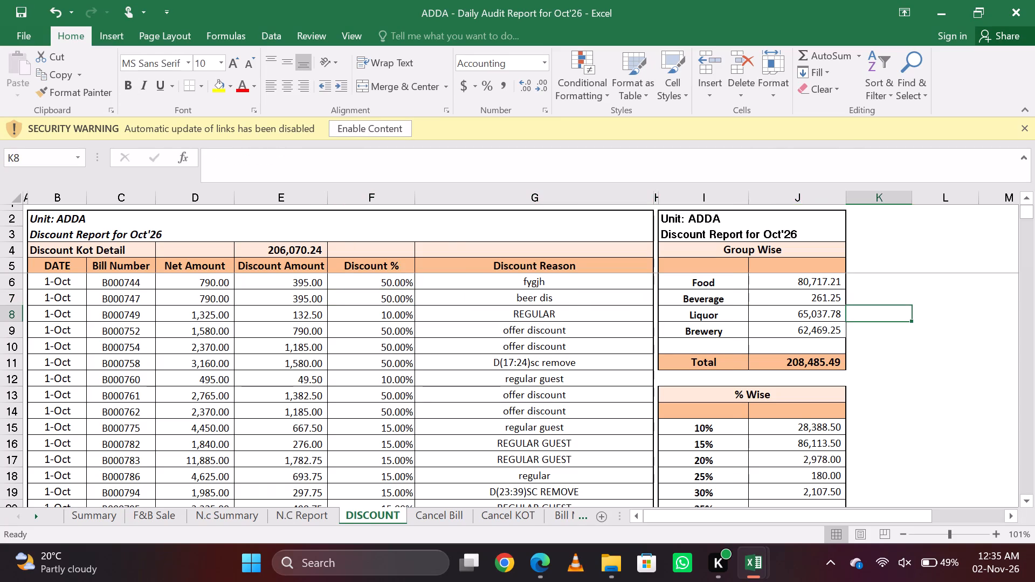
pyautogui.press('Left')
pyautogui.press('Down')
pyautogui.press('Down')
pyautogui.press('Down')
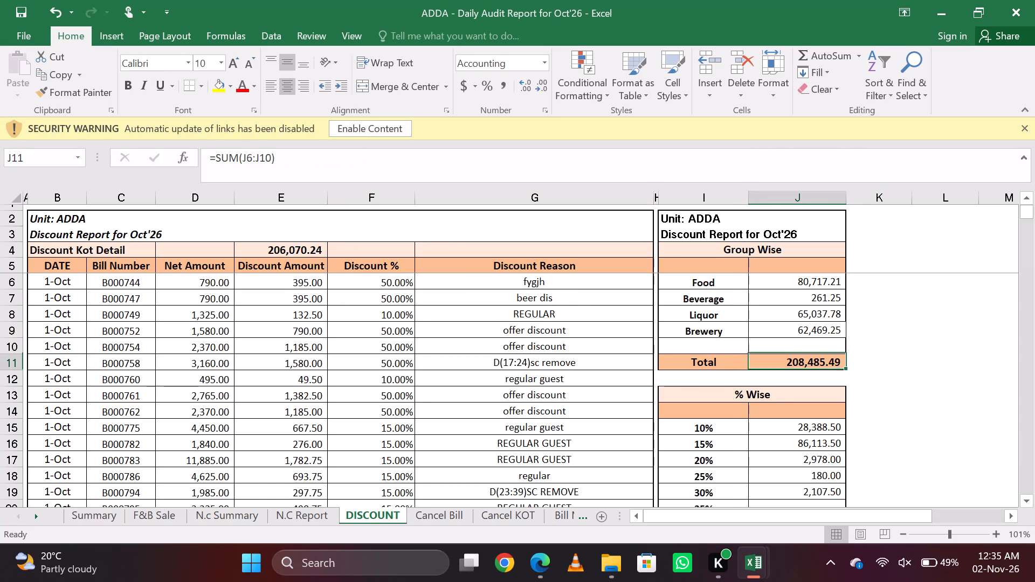
# Compare the Discount Kot Detail total with the Group Wise Total on the discount report.
pyautogui.press('Left')
pyautogui.press('Left')
pyautogui.press('Left')
pyautogui.press('Left')
pyautogui.press('Left')
pyautogui.press('Left')
pyautogui.press('Up')
pyautogui.press('Up')
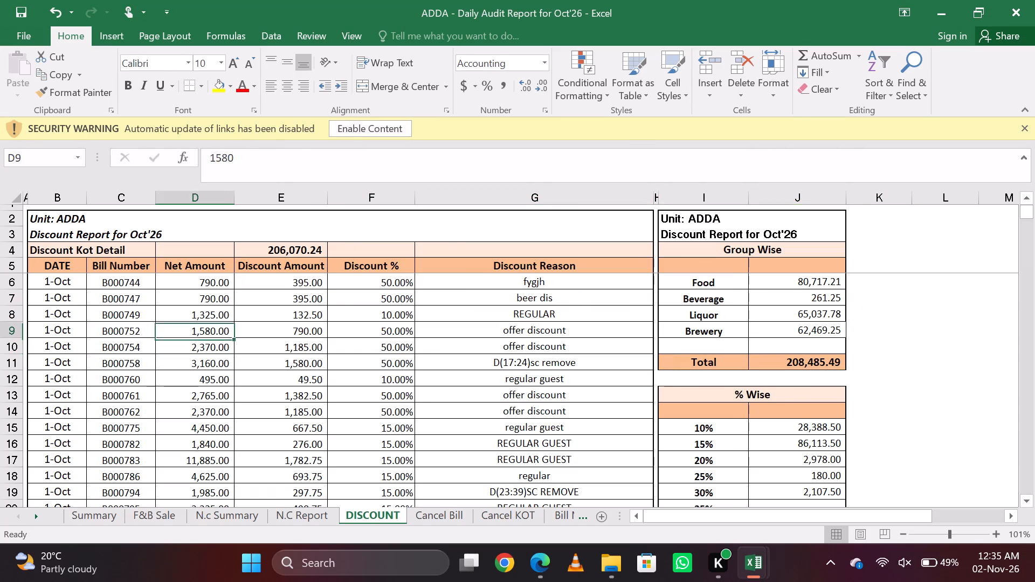
pyautogui.press('Up')
pyautogui.press('Right')
pyautogui.press('Up')
pyautogui.press('Up')
pyautogui.press('Up')
pyautogui.press('Up')
pyautogui.press('Right')
pyautogui.press('Right')
pyautogui.press('Right')
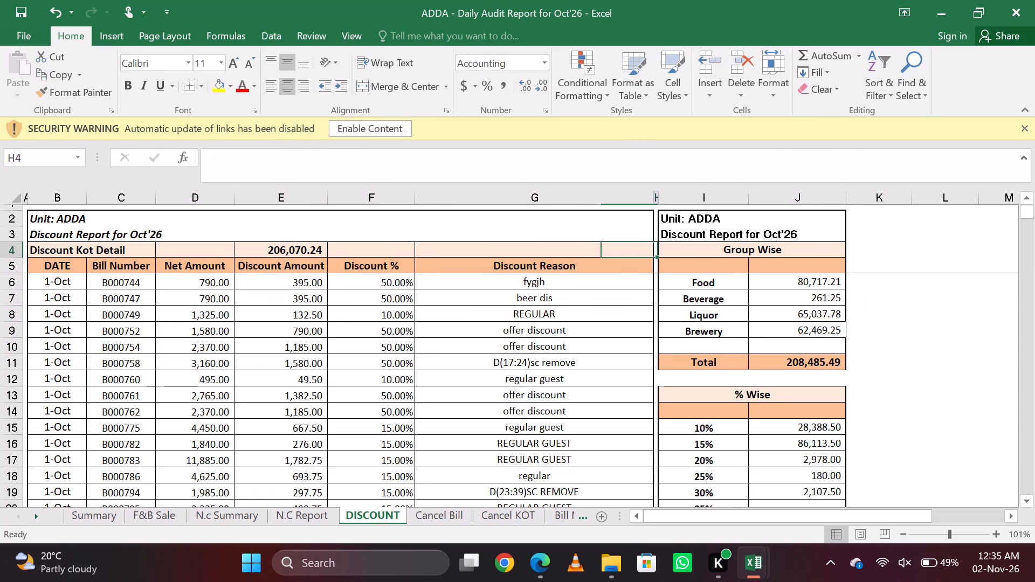
pyautogui.press('Right')
pyautogui.press('Right')
pyautogui.press('Down')
pyautogui.press('Down')
pyautogui.press('Down')
pyautogui.press('Down')
pyautogui.press('Left')
pyautogui.press('Down')
pyautogui.press('Down')
pyautogui.press('Down')
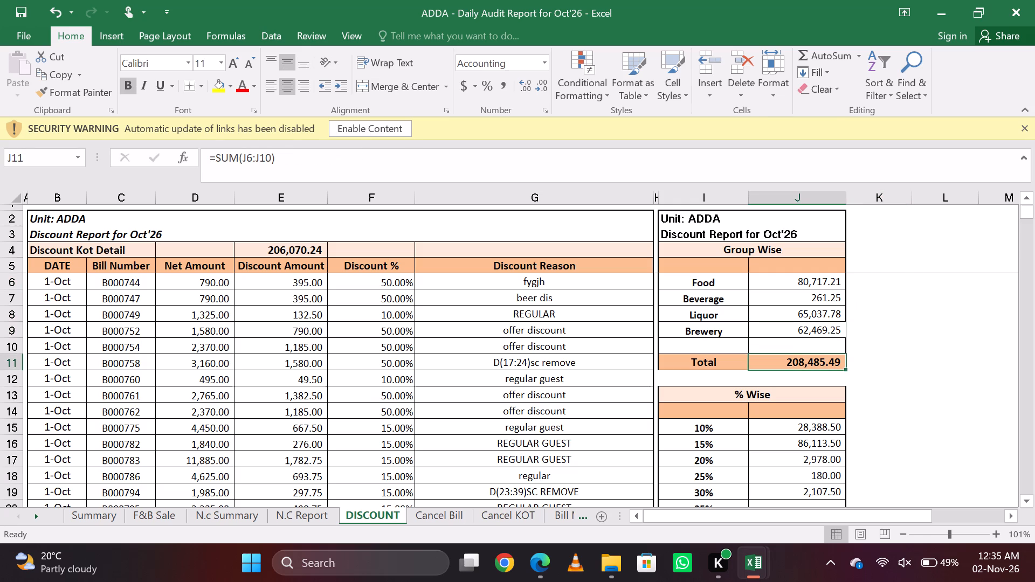
# Examine the % Wise discount amounts for each rate and their SUMIF formulas.
pyautogui.press('Down')
pyautogui.press('Down')
pyautogui.press('Down')
pyautogui.press('Down')
pyautogui.press('Down')
pyautogui.press('Down')
pyautogui.press('Down')
pyautogui.press('Down')
pyautogui.press('Down')
pyautogui.press('Down')
pyautogui.press('Down')
pyautogui.press('Down')
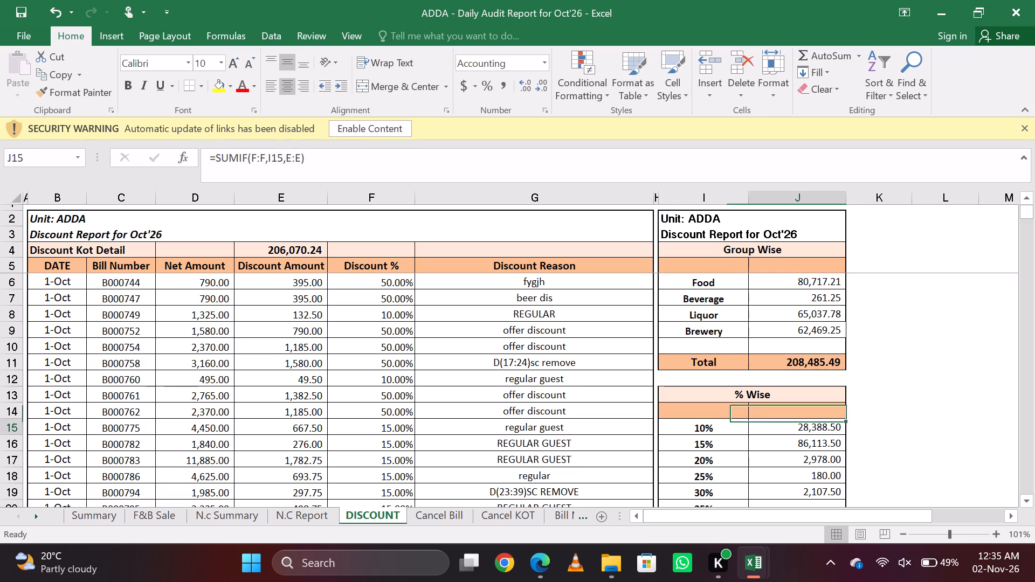
pyautogui.press('Up')
pyautogui.press('Down')
pyautogui.press('Up')
pyautogui.press('Up')
pyautogui.press('Up')
pyautogui.press('Up')
pyautogui.press('Up')
pyautogui.press('Up')
pyautogui.press('Up')
pyautogui.press('Up')
pyautogui.press('Up')
pyautogui.press('Up')
pyautogui.press('Up')
pyautogui.press('Up')
pyautogui.press('Up')
pyautogui.press('Up')
pyautogui.press('Up')
pyautogui.press('Up')
pyautogui.press('Up')
pyautogui.press('Up')
pyautogui.press('Up')
pyautogui.press('Up')
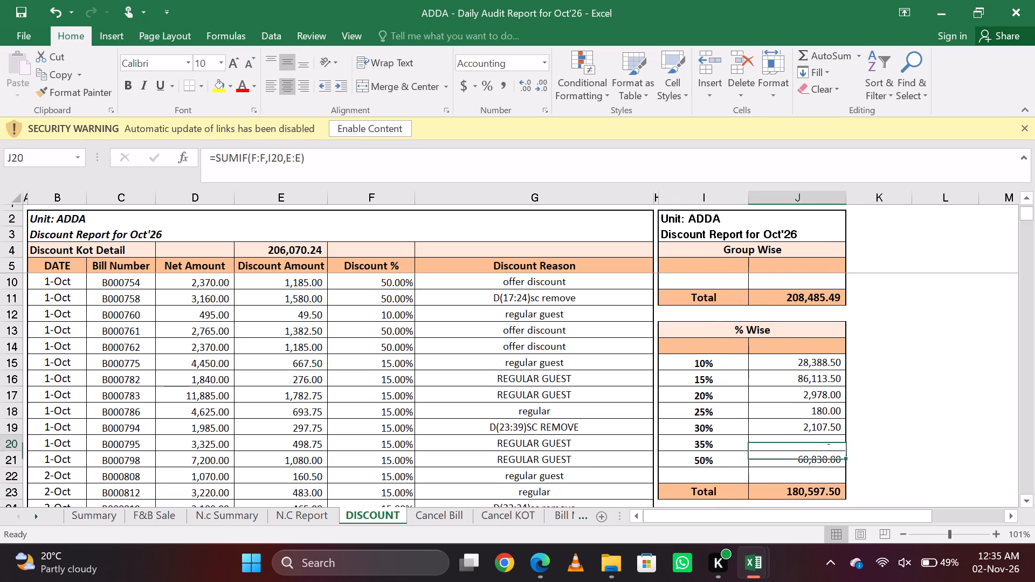
# Examine the formula behind the Food amount in the Group Wise discount table.
pyautogui.press('Down')
pyautogui.press('Down')
pyautogui.press('Down')
pyautogui.press('Down')
pyautogui.press('Down')
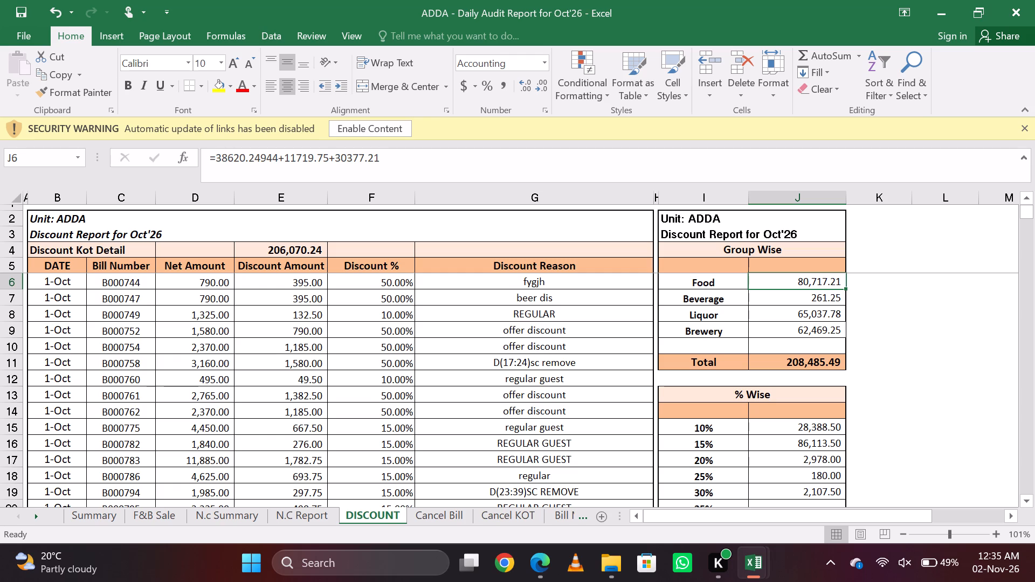
pyautogui.press('Down')
pyautogui.press('Up')
pyautogui.press('Down')
pyautogui.press('Up')
pyautogui.press('Down')
pyautogui.press('Up')
# Review the first 1-Oct bill's row, B000744, across its amount, rate and reason columns.
pyautogui.press('Left')
pyautogui.press('Left')
pyautogui.press('Left')
pyautogui.press('Left')
pyautogui.press('Left')
pyautogui.press('Left')
pyautogui.press('Left')
pyautogui.press('Right')
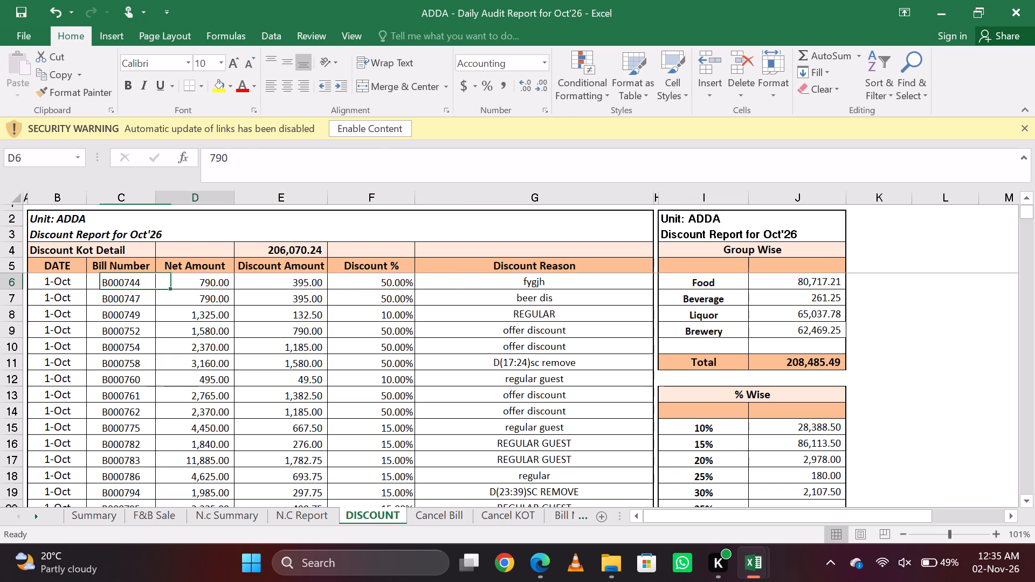
pyautogui.press('Right')
pyautogui.press('Right')
pyautogui.press('Left')
pyautogui.press('Right')
pyautogui.press('Right')
pyautogui.press('Right')
pyautogui.press('Right')
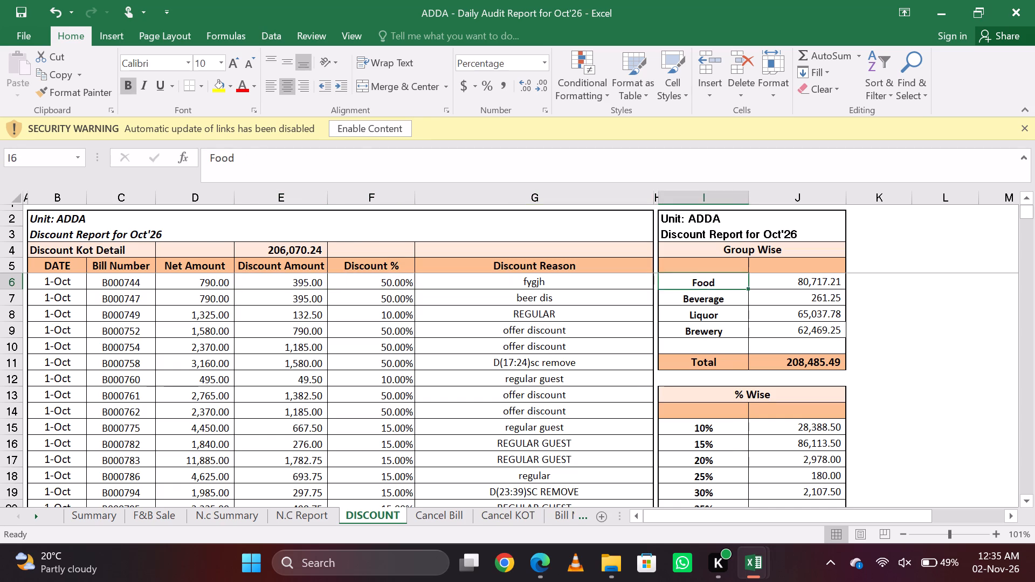
# Recheck the Group Wise discount amounts from the Total back to the Food entry's formula.
pyautogui.press('Down')
pyautogui.press('Right')
pyautogui.press('Down')
pyautogui.press('Down')
pyautogui.press('Down')
pyautogui.press('Down')
pyautogui.press('Up')
pyautogui.press('Down')
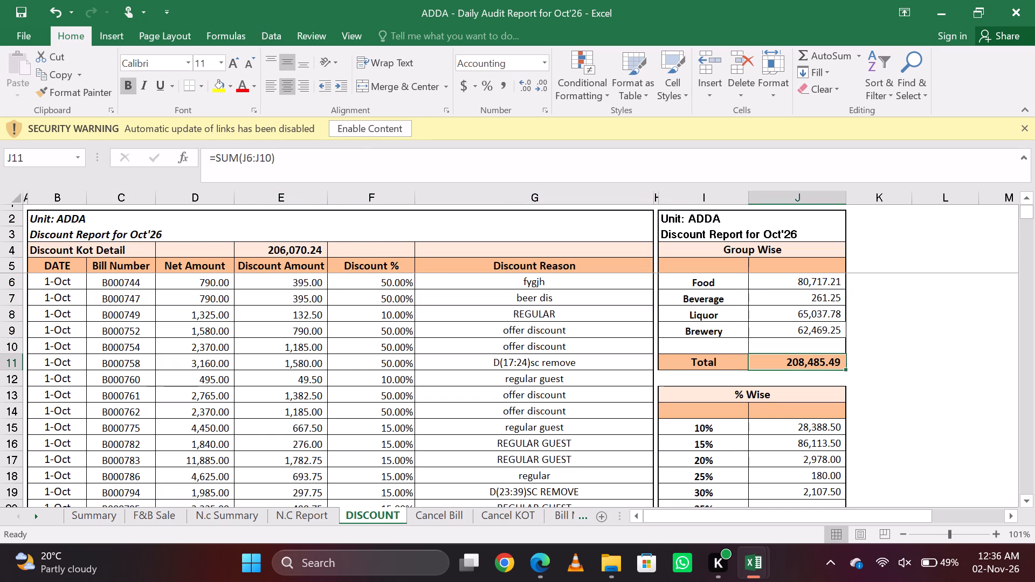
pyautogui.press('Up')
pyautogui.press('Up')
pyautogui.press('Up')
pyautogui.press('Up')
pyautogui.press('Up')
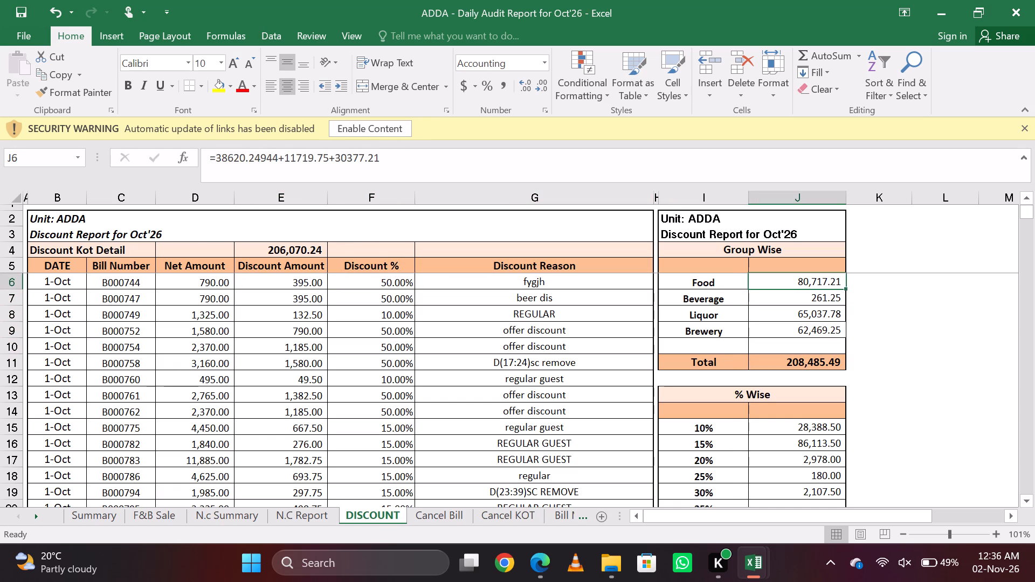
pyautogui.press('Down')
pyautogui.press('Up')
pyautogui.press('Down')
pyautogui.press('Up')
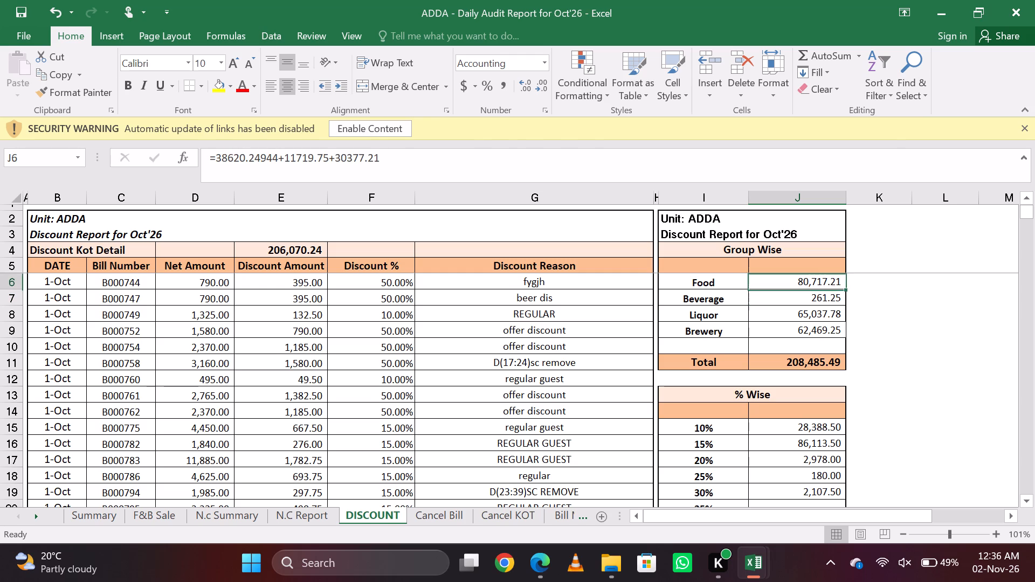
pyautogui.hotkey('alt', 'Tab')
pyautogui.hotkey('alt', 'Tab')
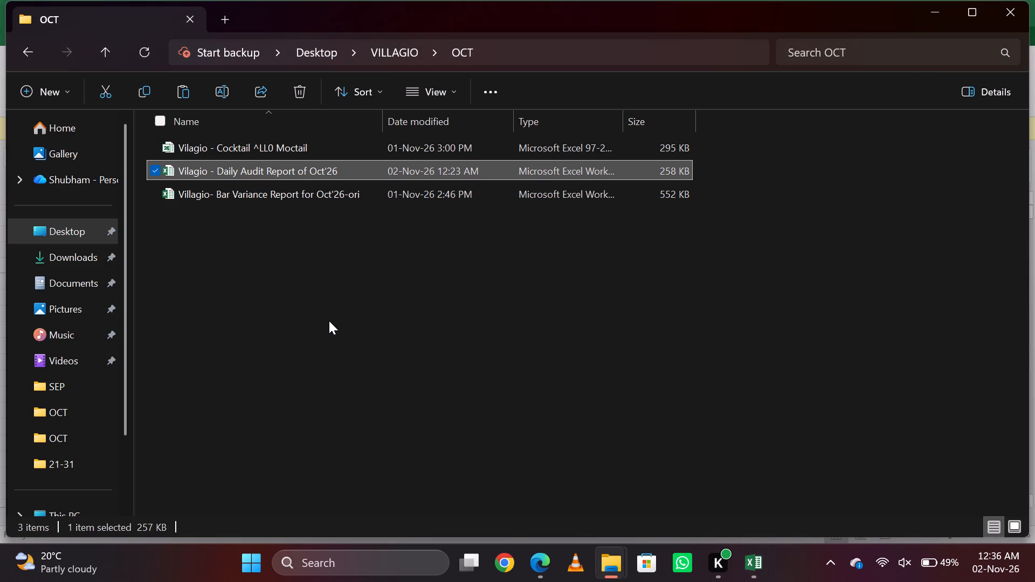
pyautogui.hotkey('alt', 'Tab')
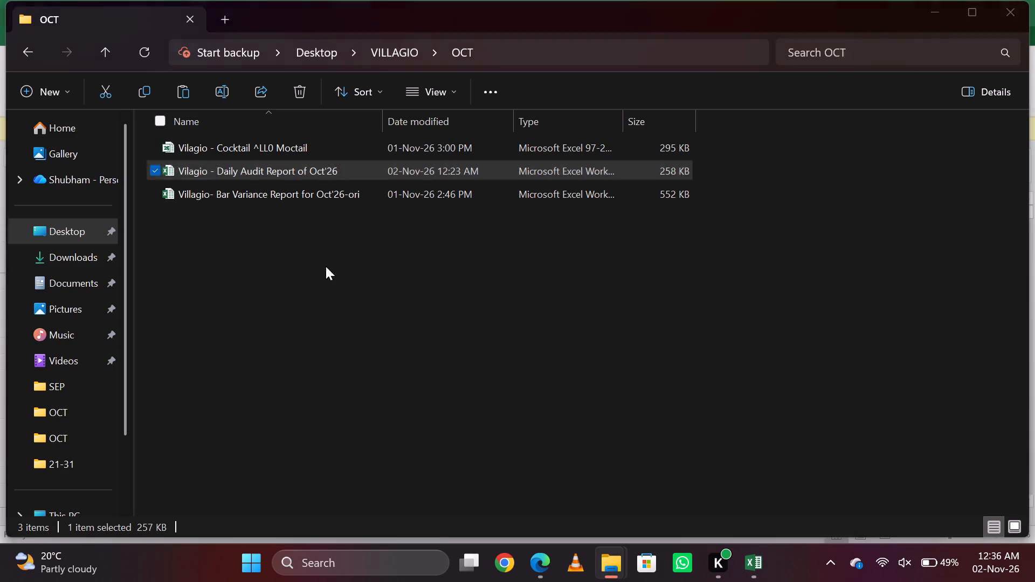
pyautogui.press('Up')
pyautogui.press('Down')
# Open the Cancel Bill sheet of the audit report.
pyautogui.hotkey('ctrl', 'pagedown')
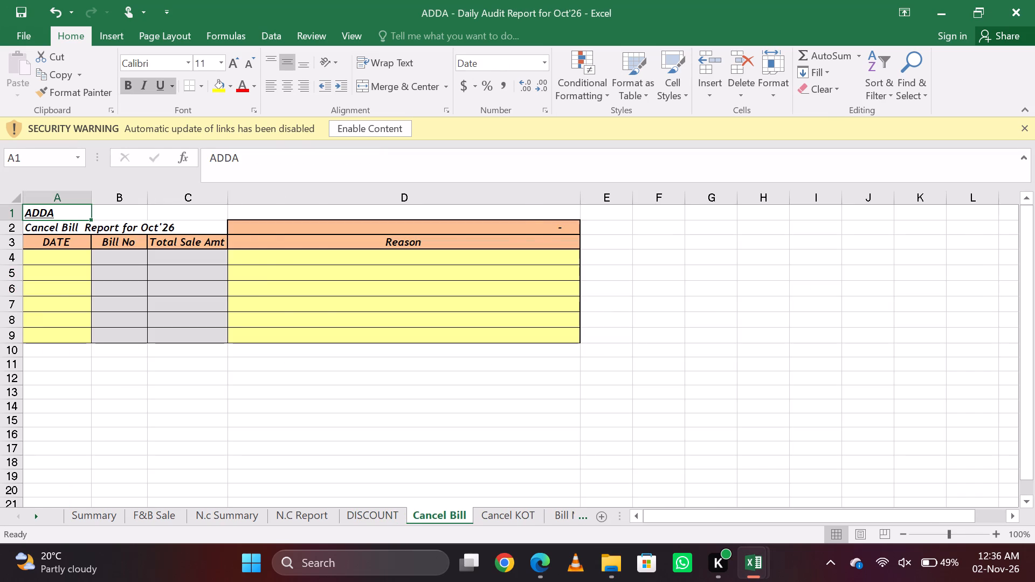
# Review the cancelled orders on the Cancel KOT sheet down to the last 31-Oct entries.
pyautogui.hotkey('ctrl', 'pagedown')
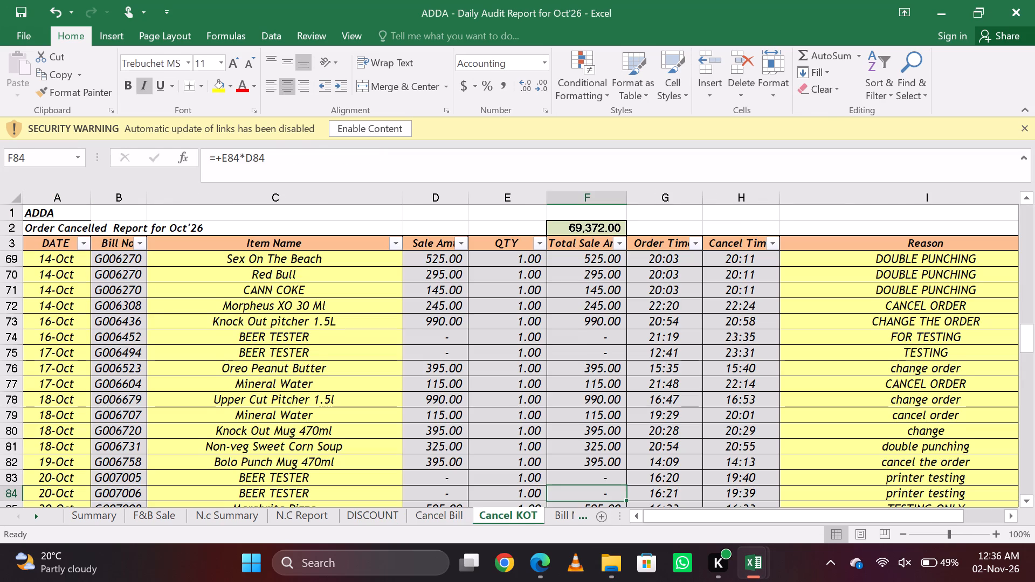
pyautogui.press('Down')
pyautogui.press('Down')
pyautogui.press('Down')
pyautogui.press('Down')
pyautogui.press('Down')
pyautogui.press('Down')
pyautogui.press('Down')
pyautogui.press('Down')
pyautogui.press('Down')
pyautogui.press('Down')
pyautogui.press('Down')
pyautogui.press('Down')
pyautogui.press('Down')
pyautogui.press('Down')
pyautogui.press('Down')
pyautogui.press('Down')
pyautogui.press('Down')
pyautogui.press('Down')
pyautogui.press('Down')
pyautogui.press('Down')
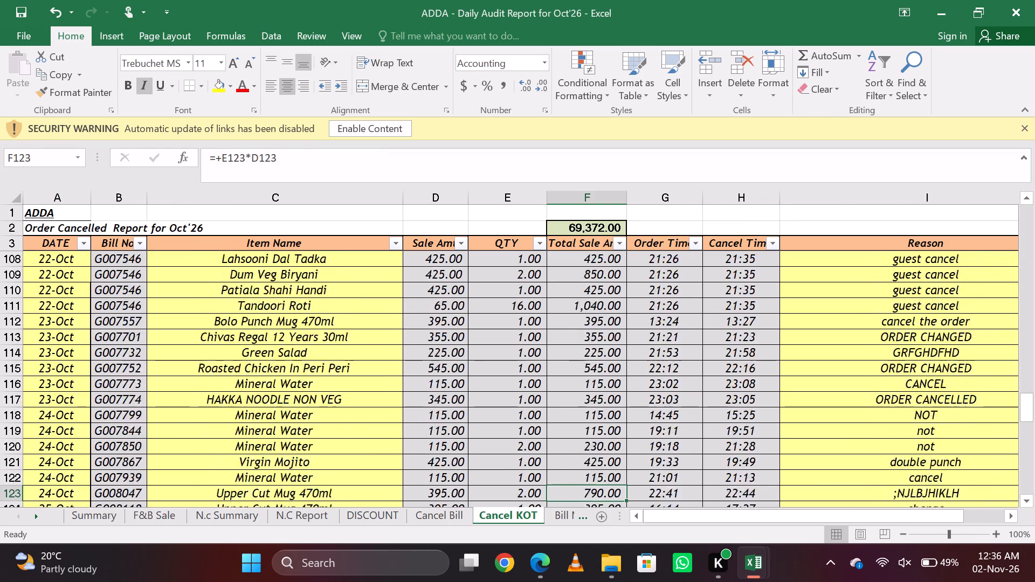
# Examine the Bill Modification sheet's last entries, dated 20-10-26, across all columns from Date to Remark.
pyautogui.hotkey('ctrl', 'pagedown')
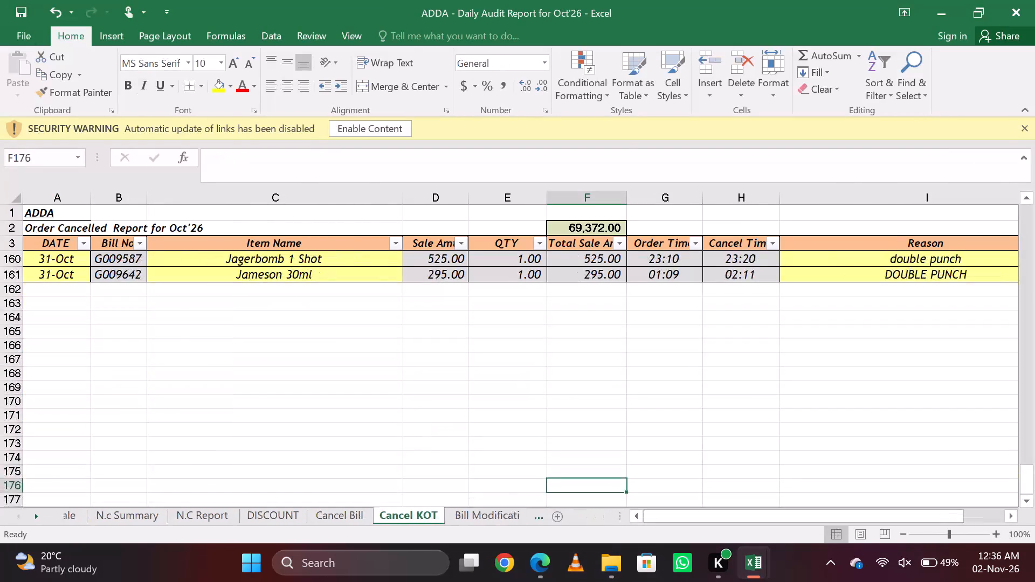
pyautogui.press('Up')
pyautogui.press('Right')
pyautogui.press('Down')
pyautogui.press('Down')
pyautogui.press('Down')
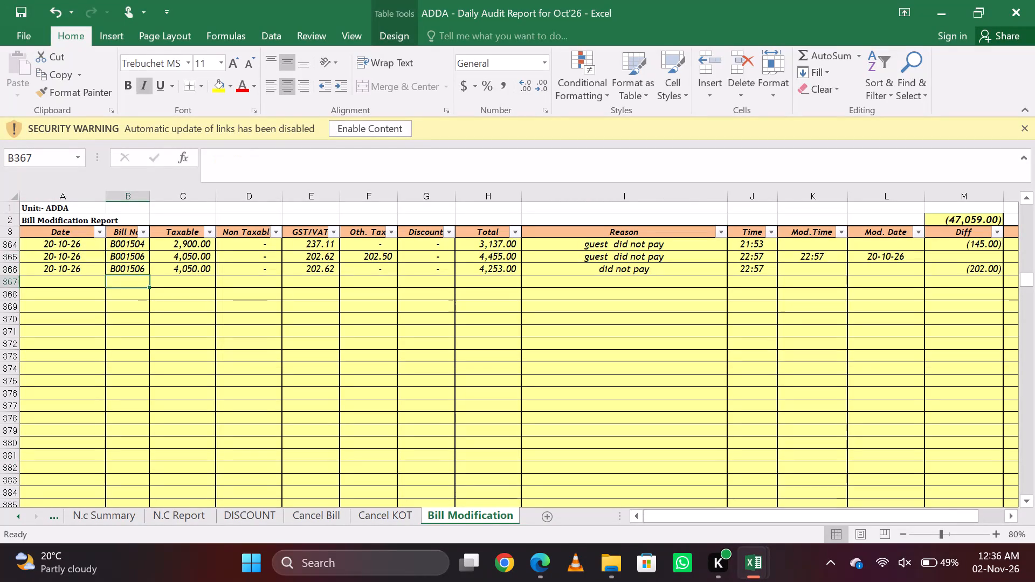
pyautogui.press('Left')
pyautogui.press('Right')
pyautogui.press('Left')
pyautogui.press('Right')
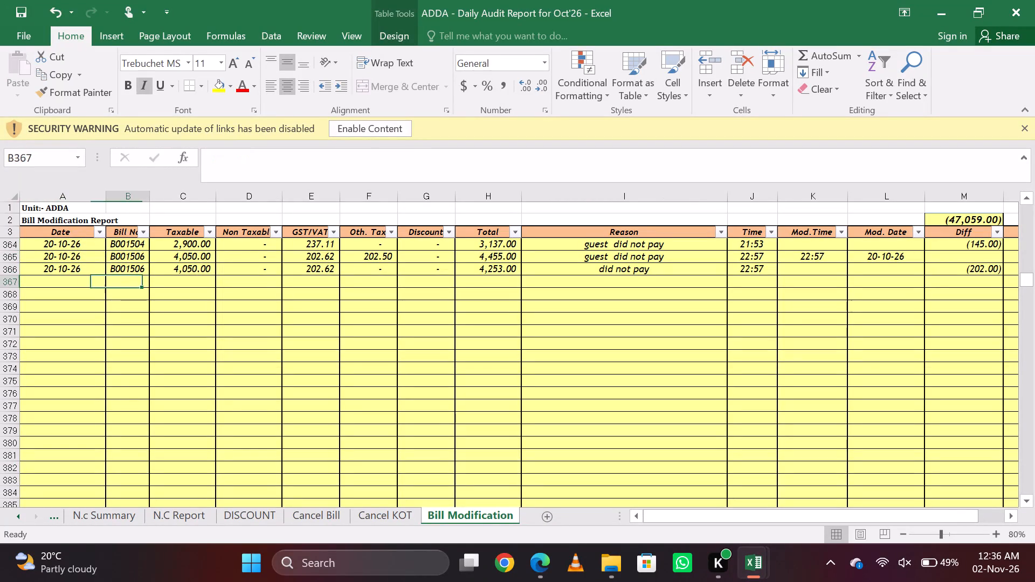
pyautogui.press('Right')
pyautogui.press('Right')
pyautogui.press('Right')
pyautogui.press('Right')
pyautogui.press('Right')
pyautogui.press('Right')
pyautogui.press('Right')
pyautogui.press('Right')
pyautogui.press('Right')
pyautogui.press('Right')
pyautogui.press('Left')
pyautogui.press('Right')
pyautogui.press('Right')
pyautogui.press('Right')
pyautogui.press('Left')
pyautogui.press('Left')
pyautogui.press('Left')
pyautogui.press('Left')
pyautogui.press('Left')
pyautogui.press('Left')
pyautogui.press('Left')
pyautogui.press('Left')
pyautogui.press('Left')
pyautogui.press('Left')
pyautogui.press('Left')
pyautogui.press('Left')
pyautogui.press('Left')
pyautogui.press('Left')
pyautogui.press('Left')
pyautogui.press('Left')
pyautogui.press('Left')
pyautogui.press('Left')
pyautogui.press('Left')
pyautogui.press('Left')
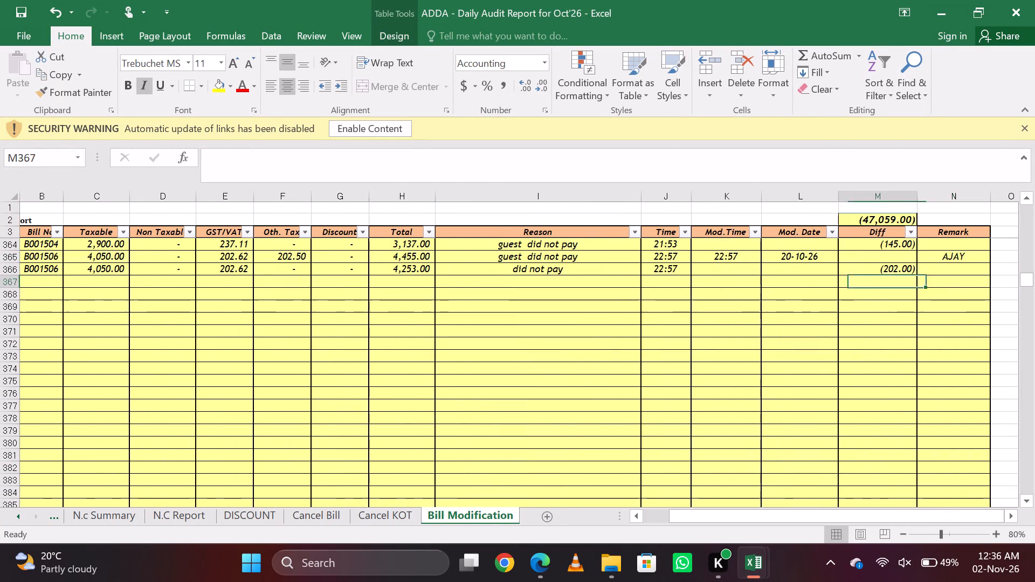
pyautogui.press('Right')
pyautogui.press('Left')
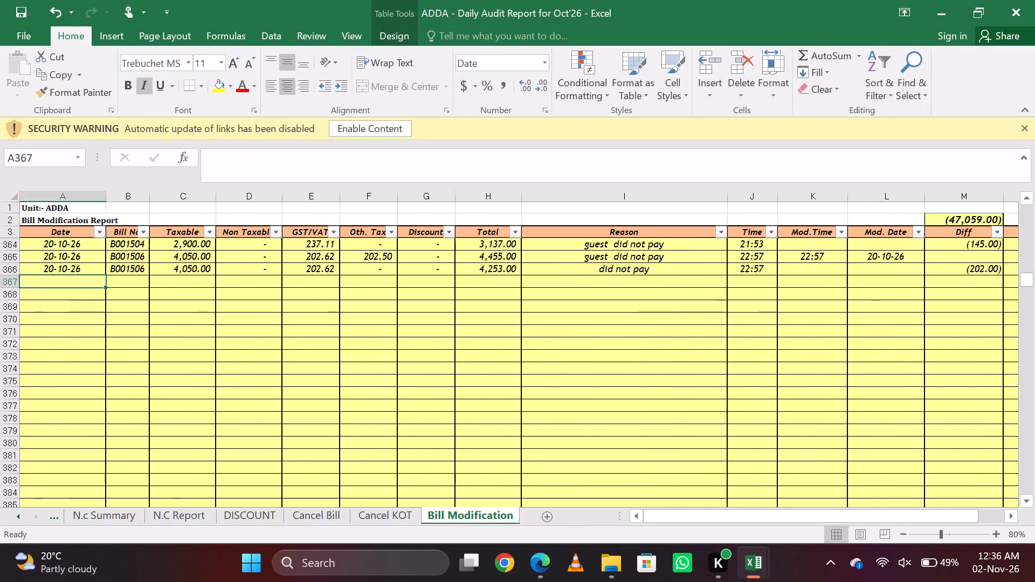
pyautogui.press('Right')
pyautogui.press('Left')
# Go back through the Cancel KOT and Cancel Bill sheets and recheck the Group Wise table on the DISCOUNT sheet.
pyautogui.hotkey('ctrl', 'pageup')
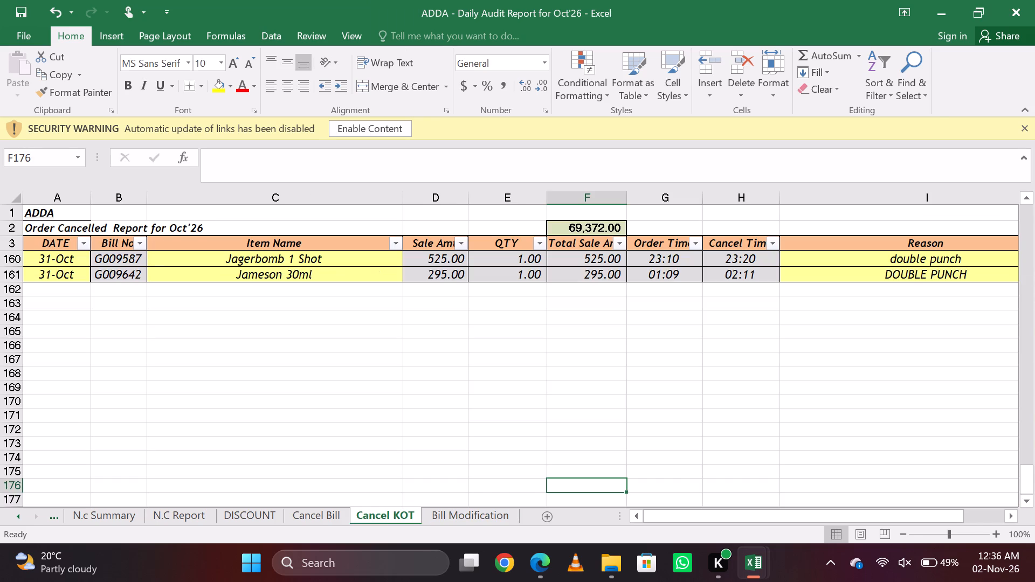
pyautogui.hotkey('ctrl', 'pageup')
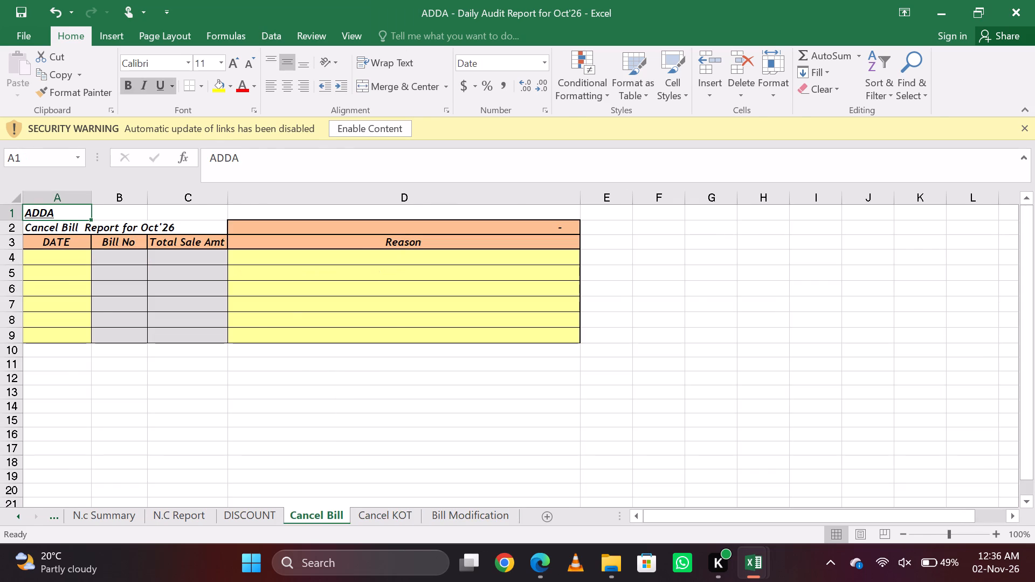
pyautogui.hotkey('ctrl', 'pageup')
pyautogui.hotkey('ctrl', 'Up')
pyautogui.press('Down')
pyautogui.press('Down')
pyautogui.press('Down')
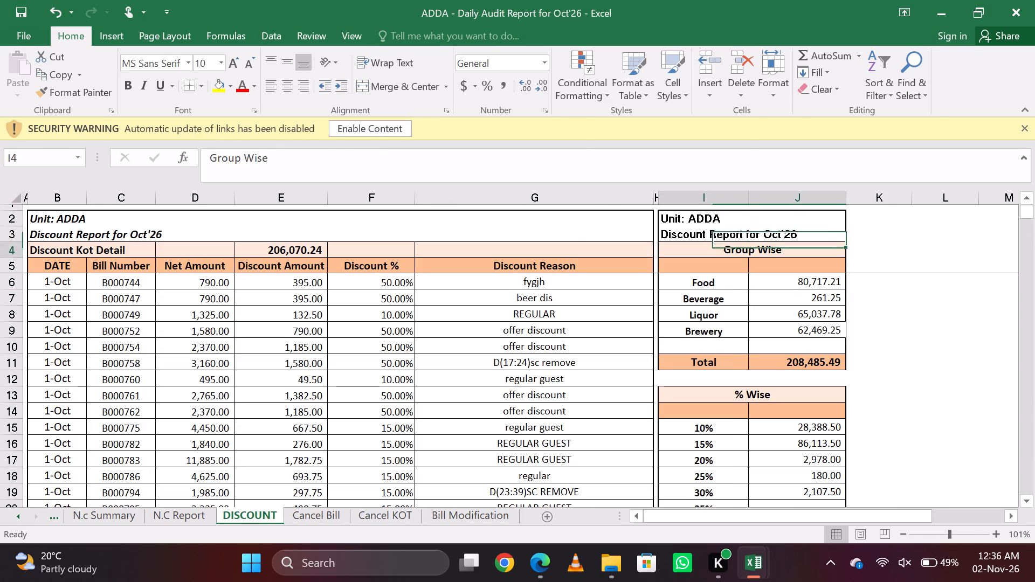
pyautogui.press('Down')
pyautogui.press('Down')
pyautogui.press('Down')
pyautogui.press('Left')
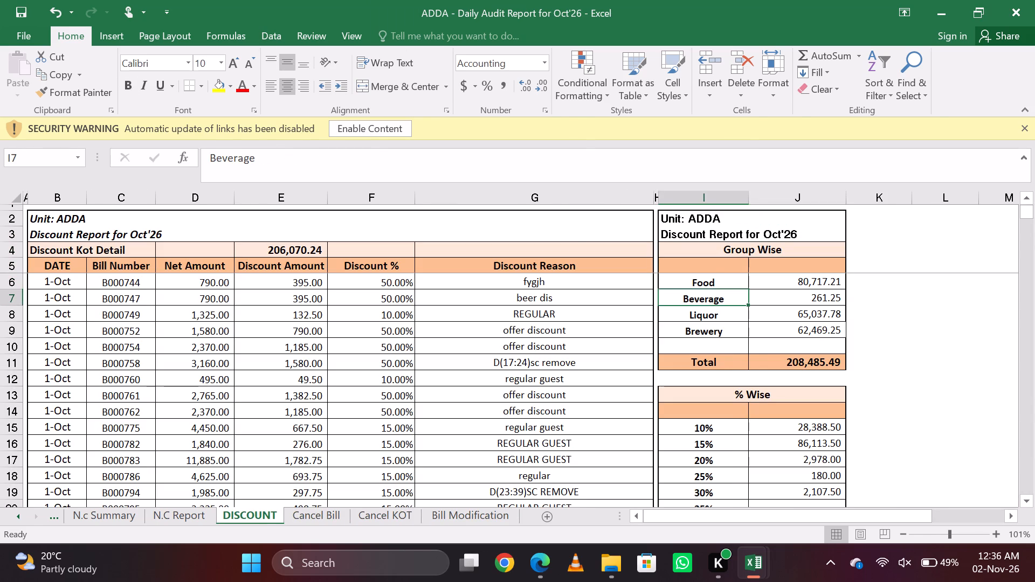
# Look over the first complimentary entries on the N.C Report sheet, across to the Item column.
pyautogui.hotkey('ctrl', 'pageup')
pyautogui.press('Down')
pyautogui.press('Left')
pyautogui.press('Left')
pyautogui.press('Left')
pyautogui.press('Left')
pyautogui.press('Left')
pyautogui.press('Left')
pyautogui.press('Left')
pyautogui.press('Left')
pyautogui.press('Left')
pyautogui.press('Left')
pyautogui.press('Left')
pyautogui.press('Left')
pyautogui.press('Left')
pyautogui.press('Left')
pyautogui.press('Left')
pyautogui.press('Left')
pyautogui.press('Left')
pyautogui.press('Left')
pyautogui.press('Left')
pyautogui.press('Left')
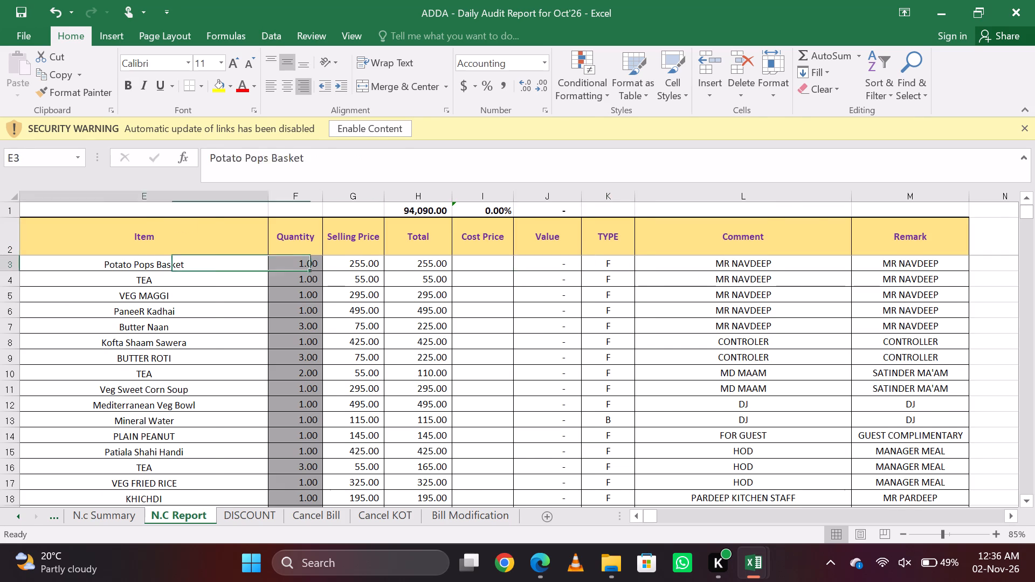
# Review the N.c Summary complimentary values and compare the Summary sheet with the F&B Sale sheet.
pyautogui.hotkey('ctrl', 'pageup')
pyautogui.press('Up')
pyautogui.press('Down')
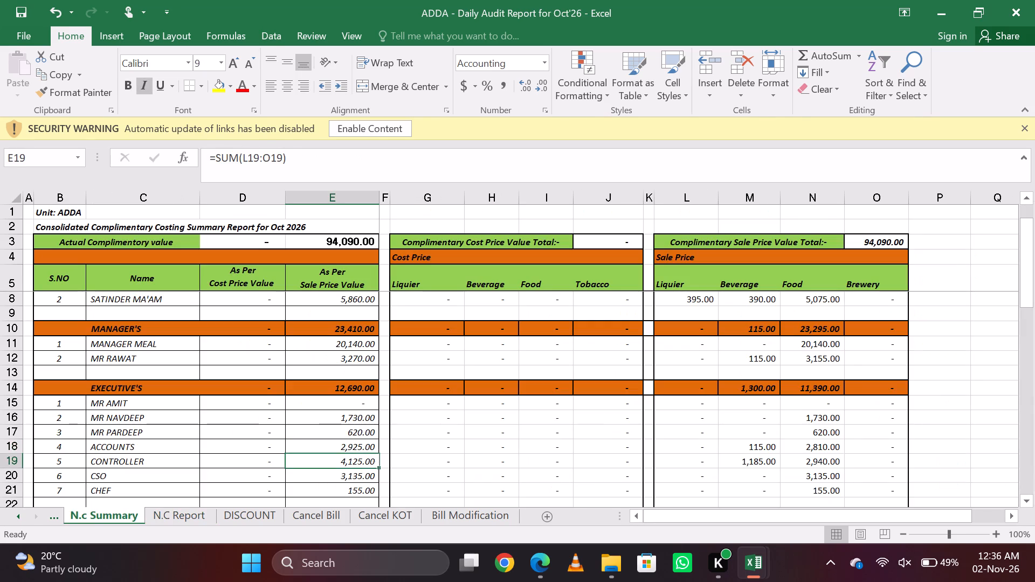
pyautogui.hotkey('ctrl', 'pageup')
pyautogui.hotkey('ctrl', 'pageup')
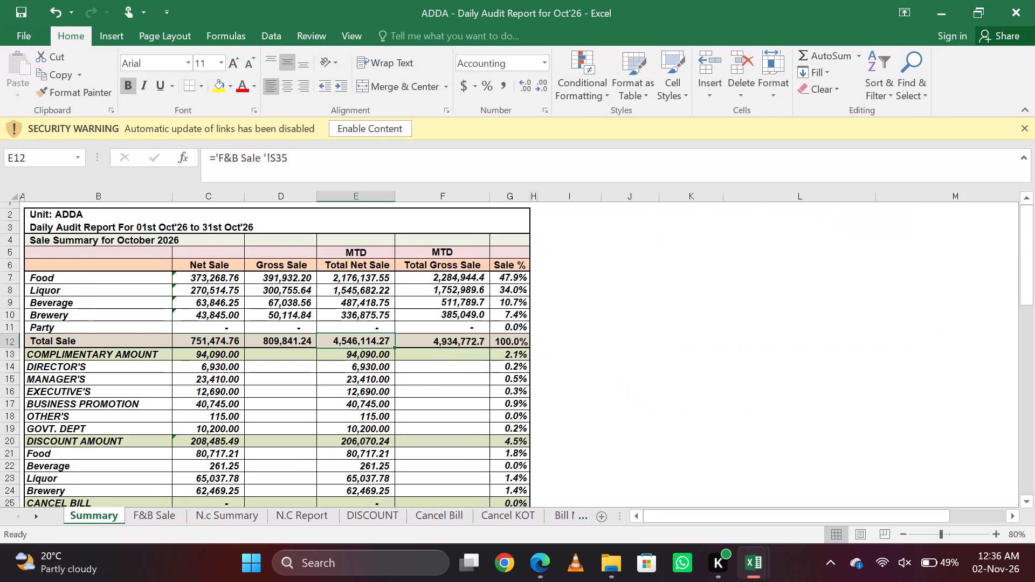
pyautogui.hotkey('ctrl', 'pagedown')
pyautogui.hotkey('ctrl', 'pageup')
pyautogui.hotkey('ctrl', 'pagedown')
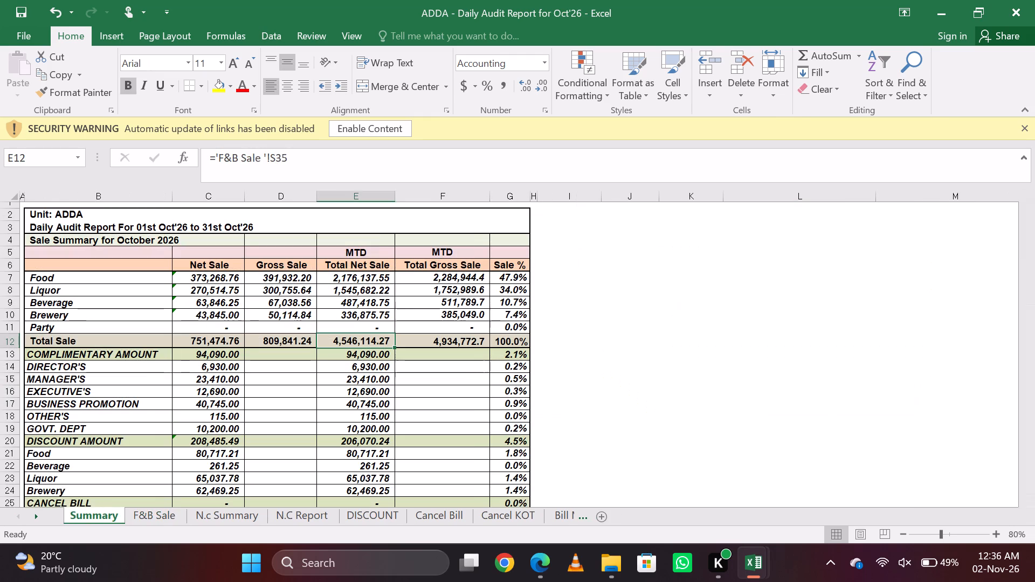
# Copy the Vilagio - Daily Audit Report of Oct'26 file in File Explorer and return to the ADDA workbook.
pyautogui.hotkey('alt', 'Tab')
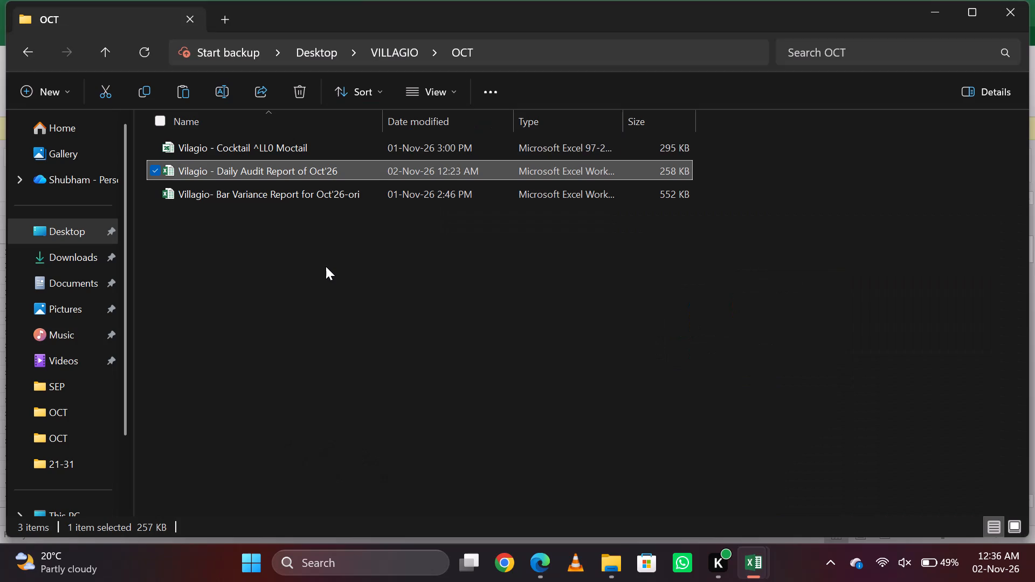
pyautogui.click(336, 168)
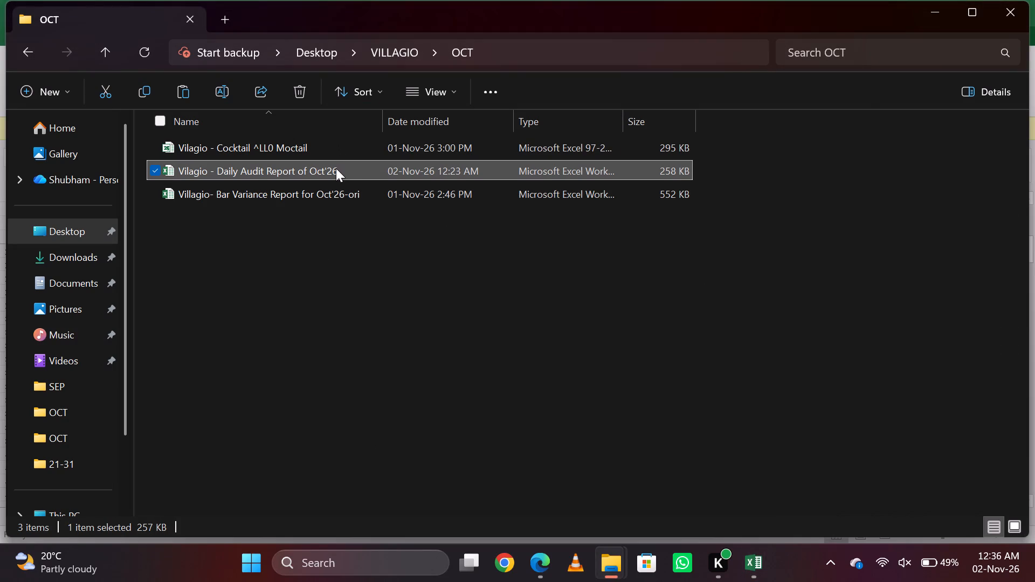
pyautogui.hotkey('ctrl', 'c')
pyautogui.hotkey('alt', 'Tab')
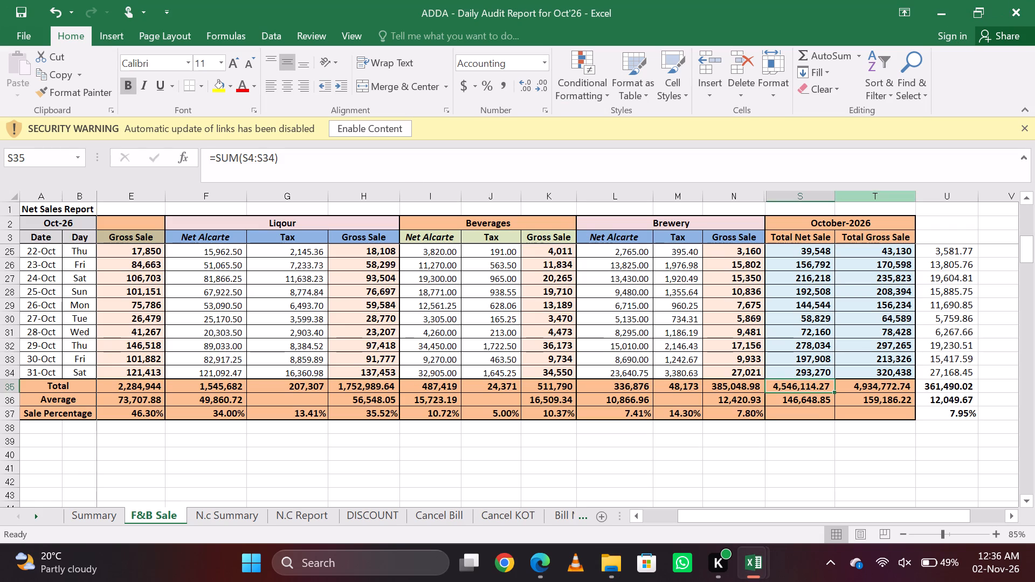
# Examine the F&B Sale sheet's daily food, liquor, beverage and brewery sales from 1-Oct to the totals.
pyautogui.scroll(7, 824, 303)
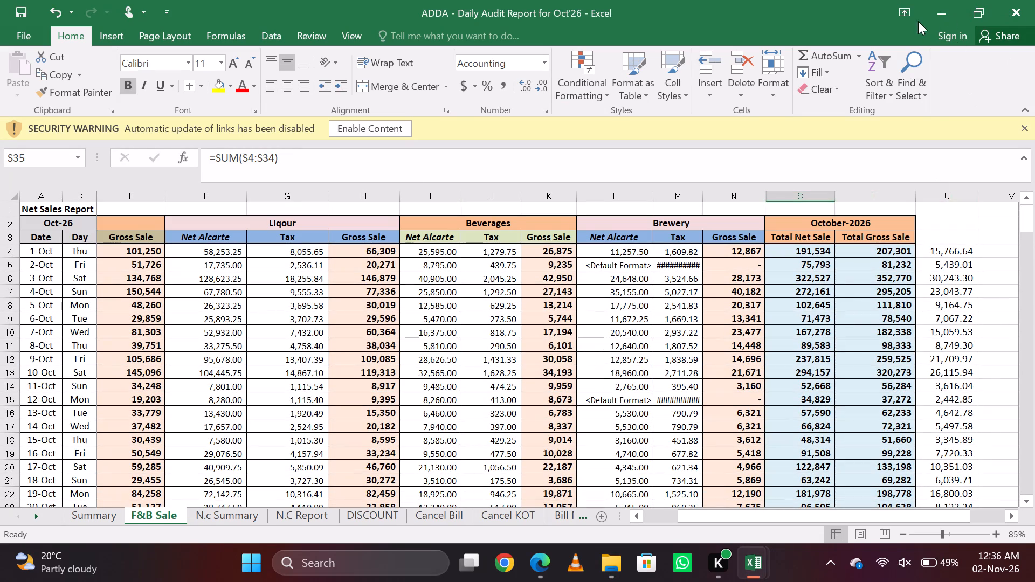
pyautogui.hscroll(4, 643, 330)
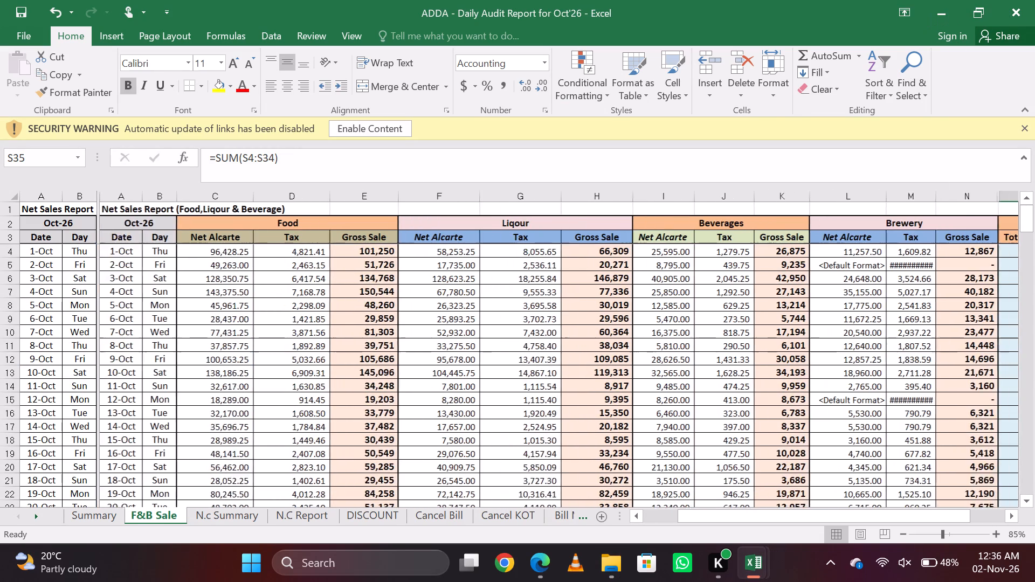
pyautogui.hscroll(4, 643, 330)
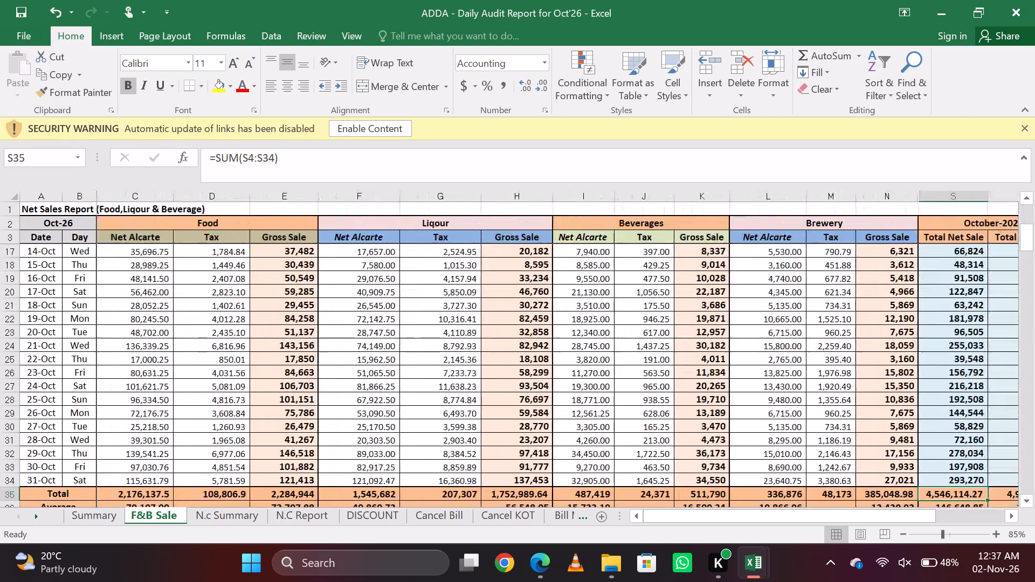
pyautogui.scroll(2, 736, 331)
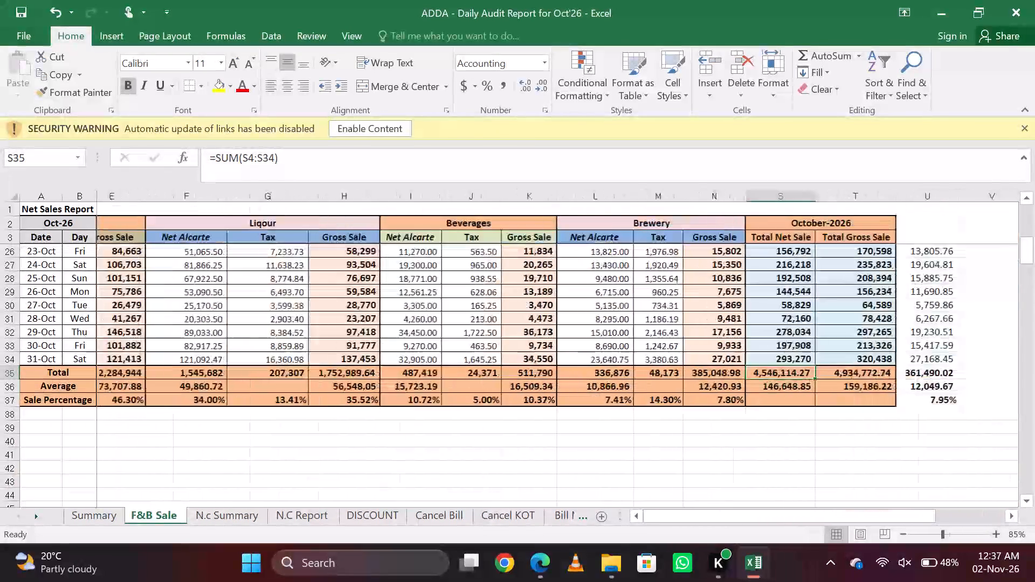
pyautogui.scroll(3, 736, 331)
pyautogui.hscroll(4, 742, 335)
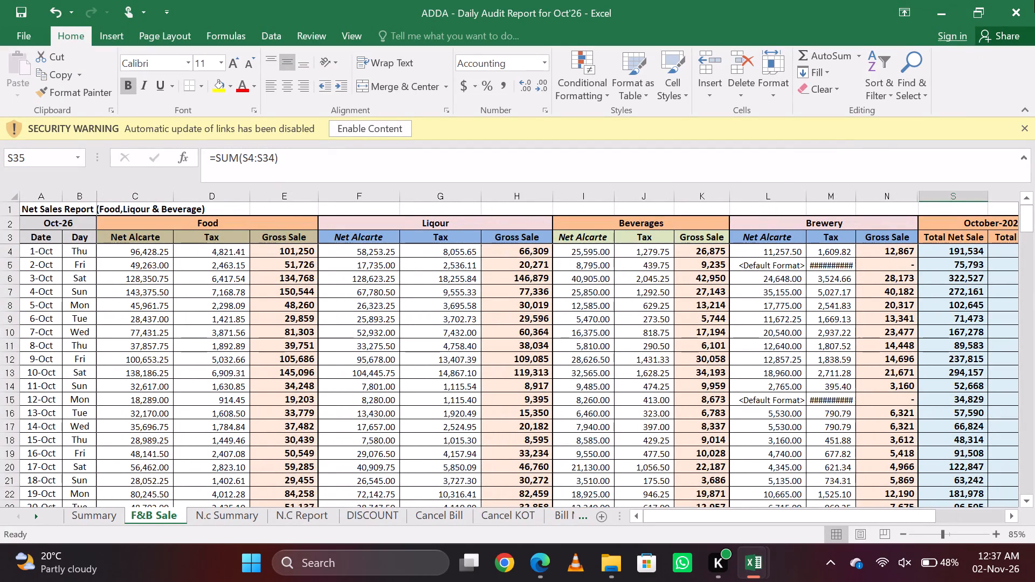
pyautogui.hscroll(3, 695, 386)
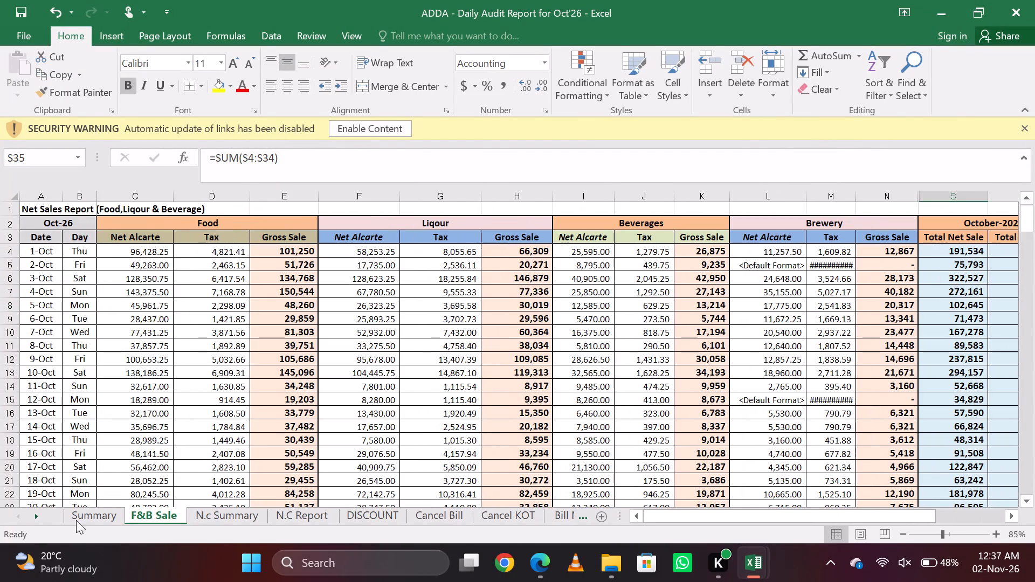
pyautogui.click(94, 515)
pyautogui.click(153, 511)
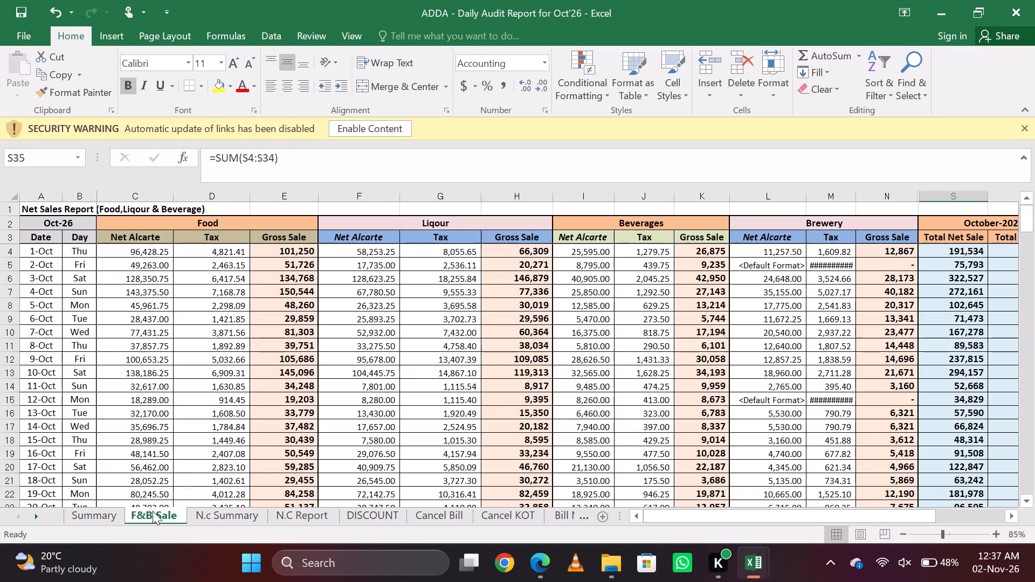
pyautogui.scroll(3, 643, 397)
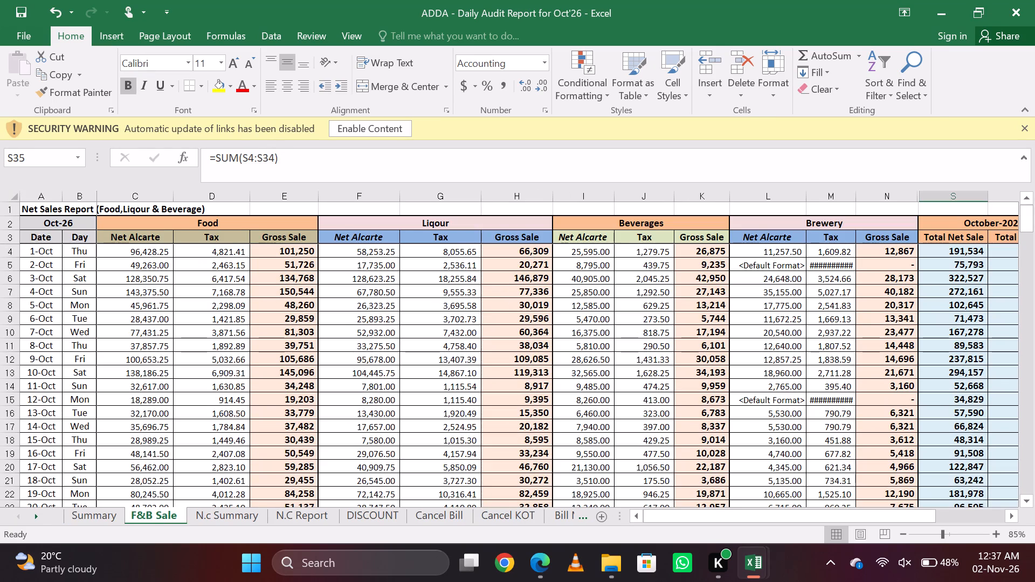
pyautogui.scroll(1, 643, 397)
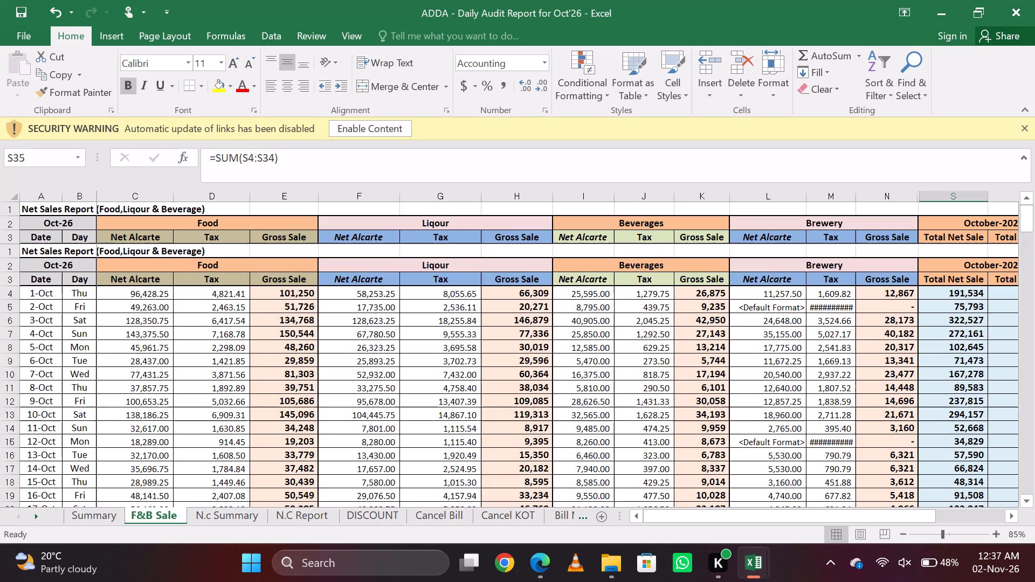
pyautogui.scroll(2, 643, 397)
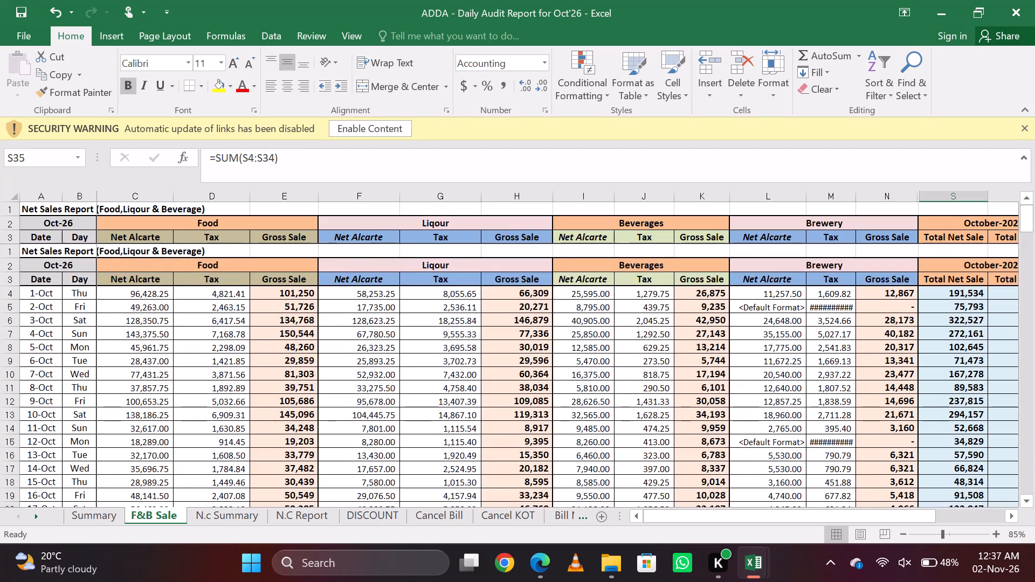
# Bring the ADDA report to its Summary sheet, then close the workbook with its changes saved.
pyautogui.click(98, 525)
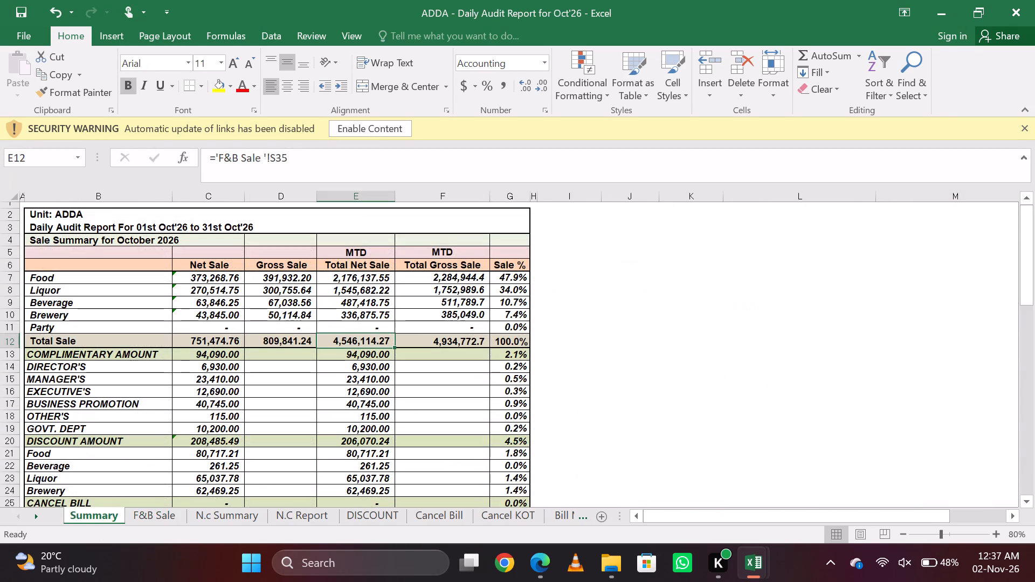
pyautogui.scroll(2, 237, 445)
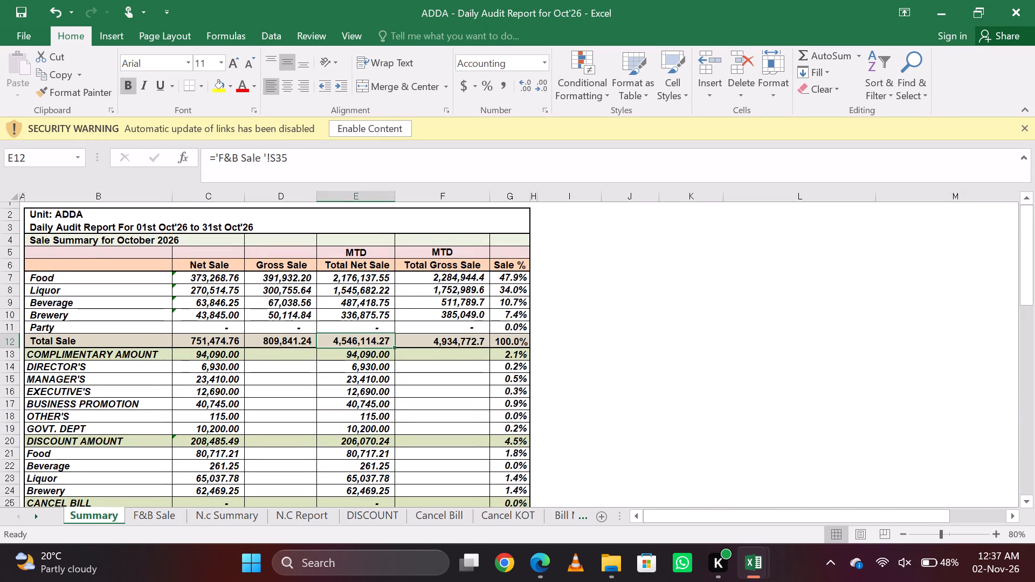
pyautogui.click(1034, 0)
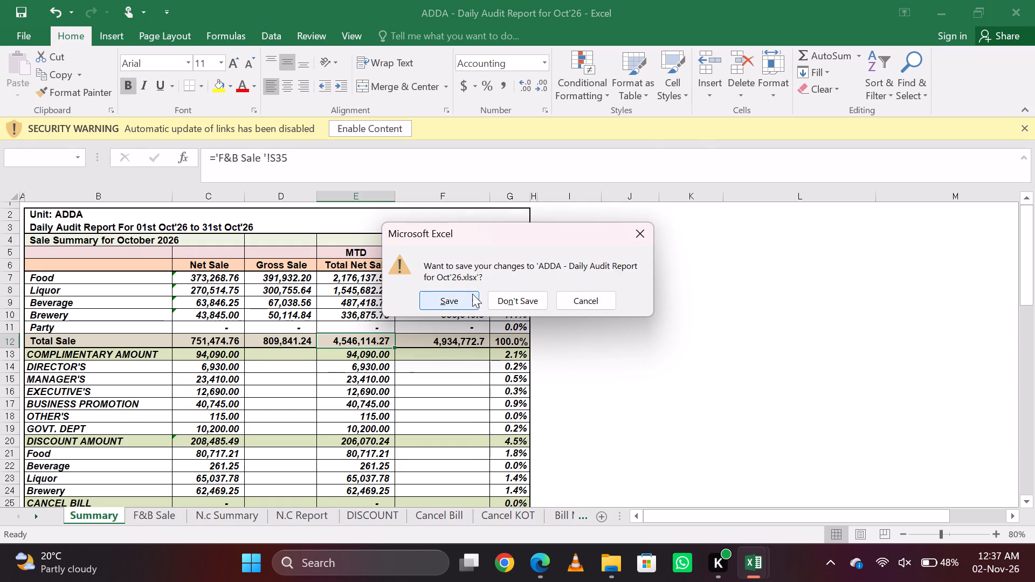
pyautogui.click(457, 298)
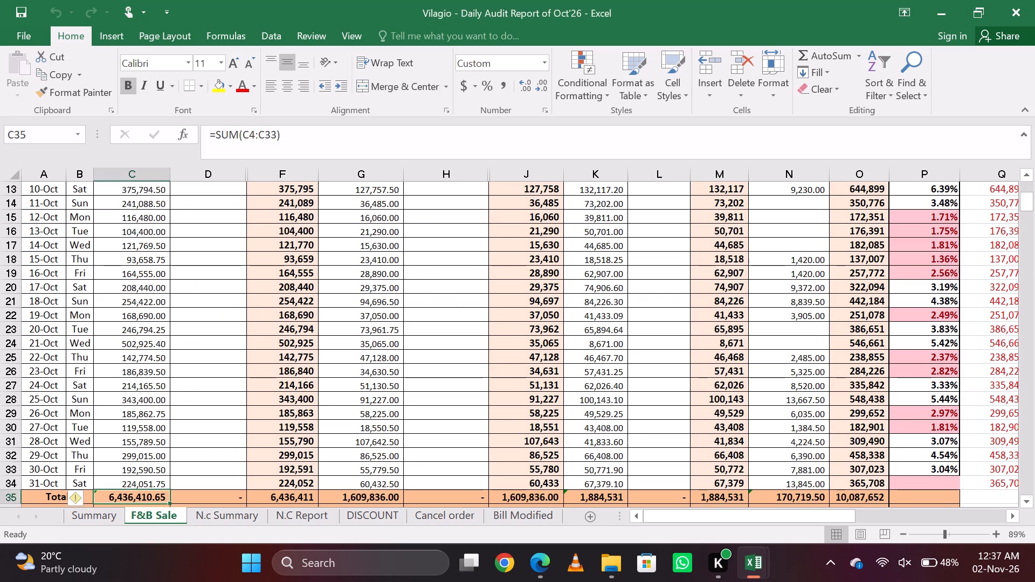
# Switch to File Explorer and copy the Vilagio - Daily Audit Report of Oct'26 file from the VILLAGIO OCT folder.
pyautogui.hotkey('alt', 'Tab')
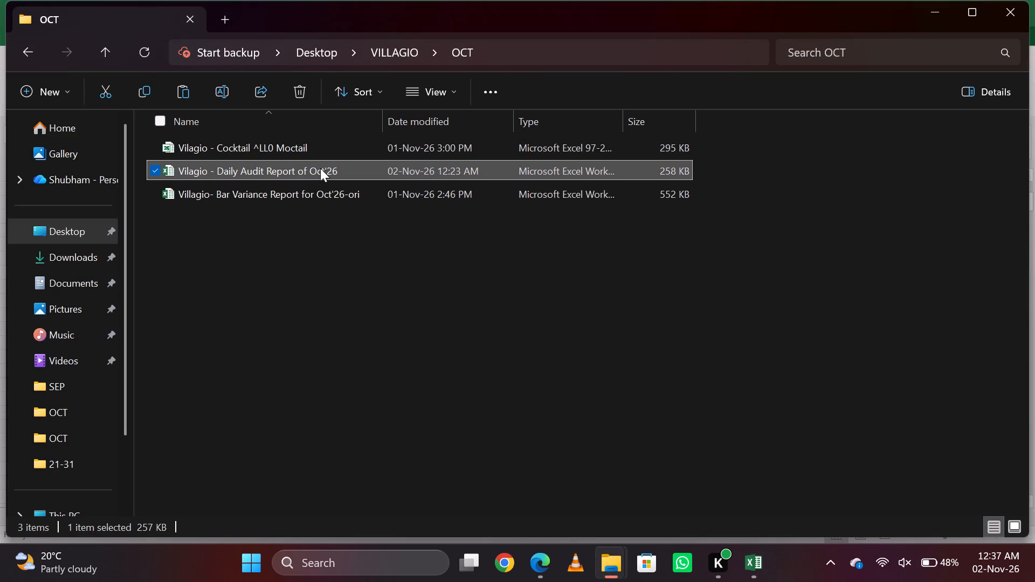
pyautogui.click(320, 169)
pyautogui.hotkey('ctrl', 'c')
pyautogui.hotkey('alt', 'Tab')
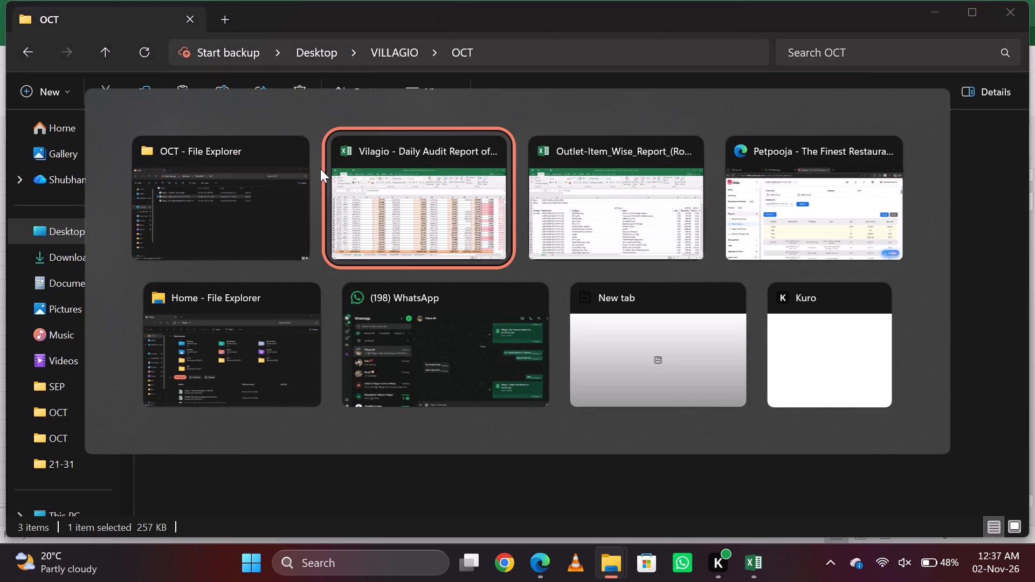
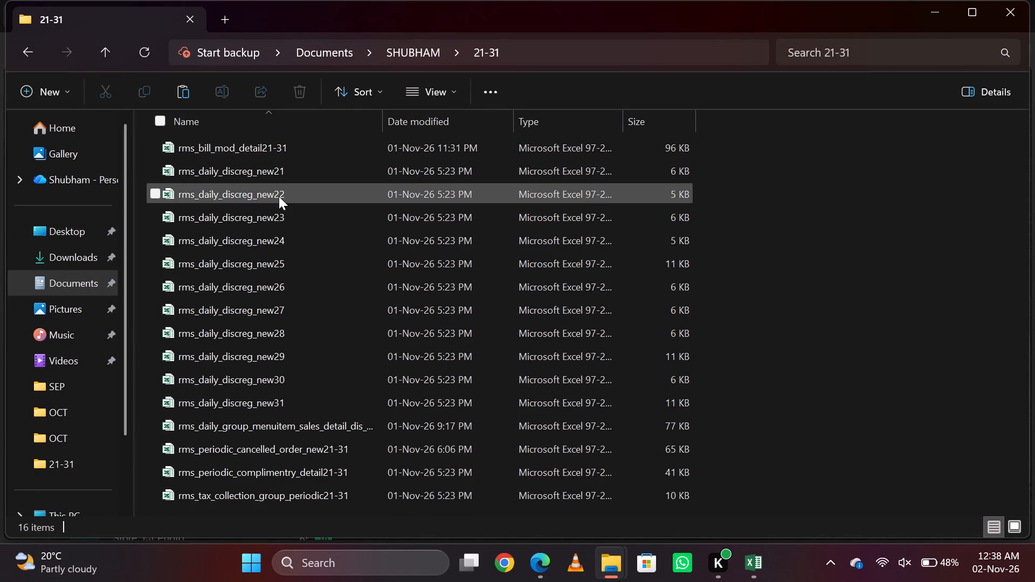
# Select the rms_bill_mod_detail file in the 21-31 folder of SHUBHAM's documents.
pyautogui.click(278, 147)
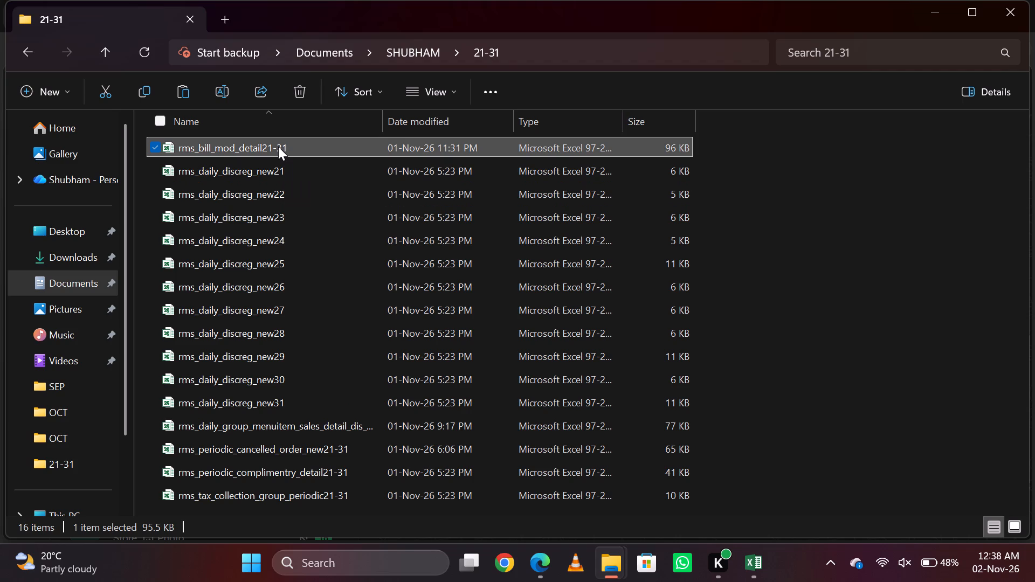
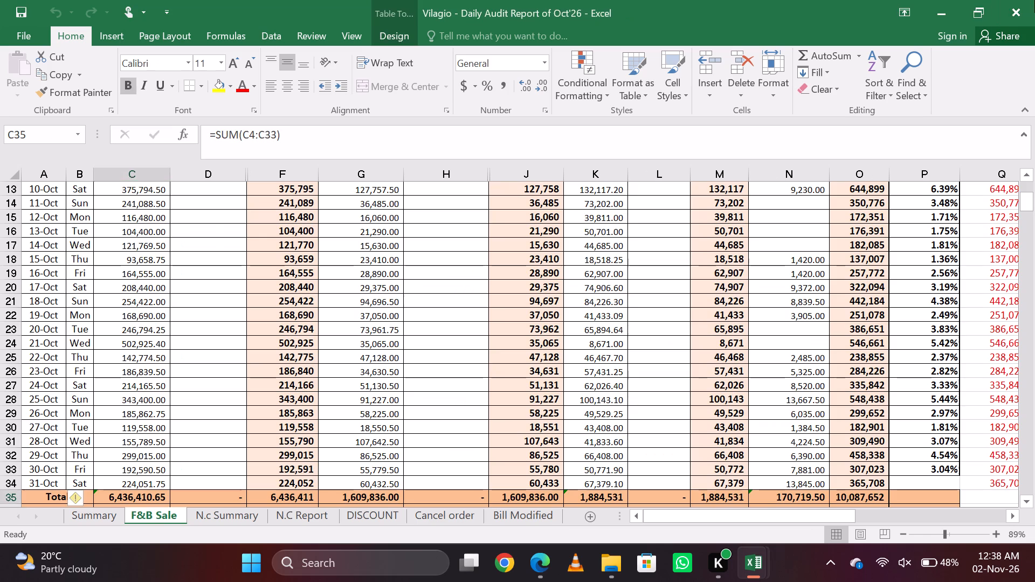
# Switch to the 21-31 folder in File Explorer and copy the rms_bill_mod_detail21-31 file.
pyautogui.hotkey('alt', 'Tab')
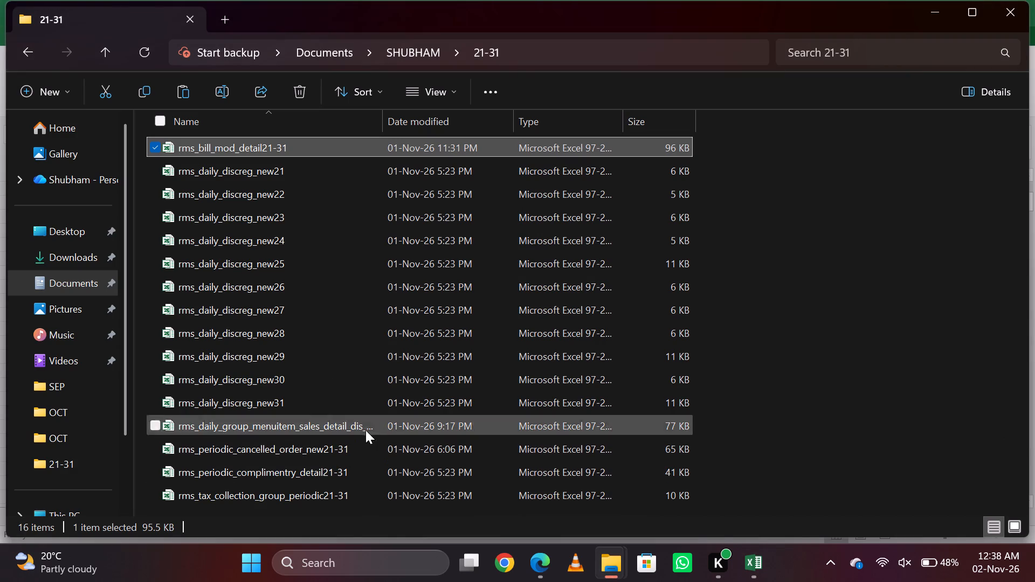
pyautogui.click(320, 145)
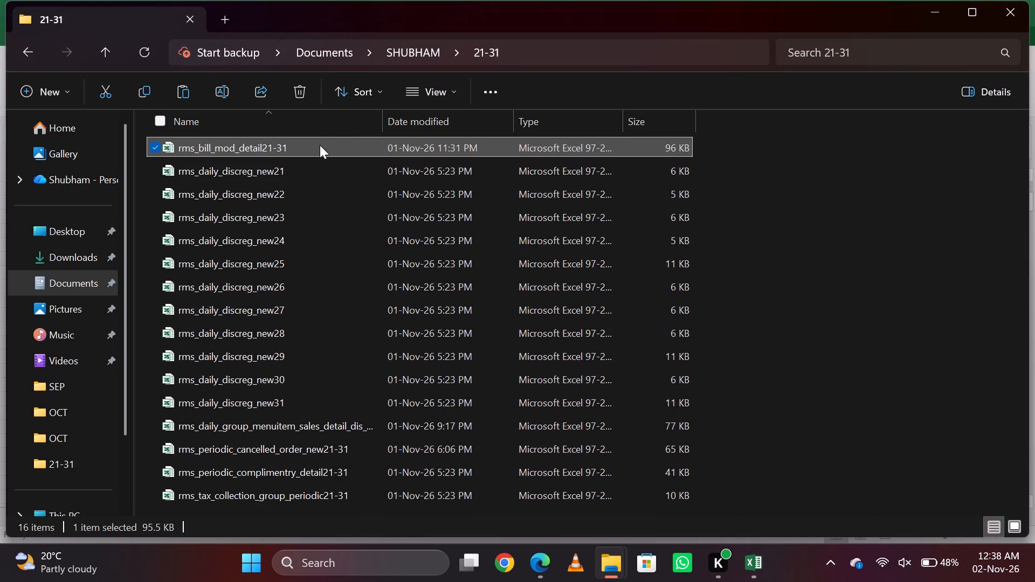
pyautogui.click(351, 147)
pyautogui.hotkey('ctrl', 'c')
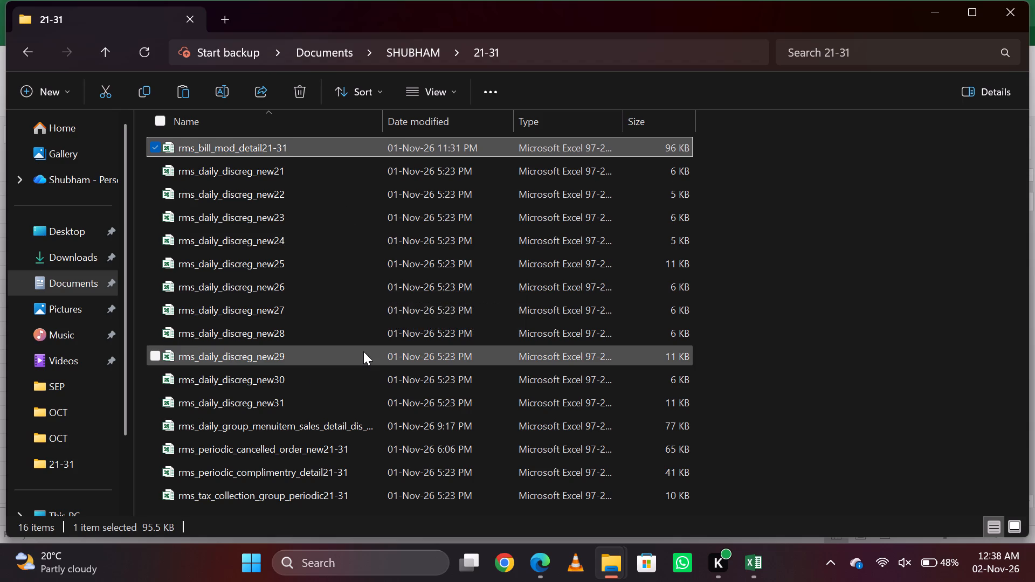
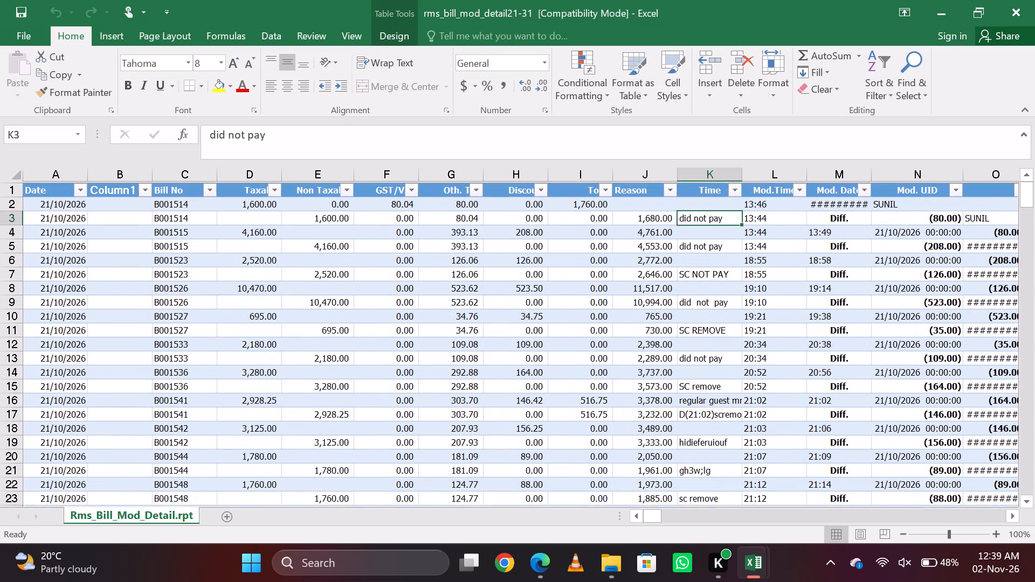
# Look through the bill modification rows for 21 to 31 October in rms_bill_mod_detail21-31 and close the workbook.
pyautogui.scroll(1, 701, 275)
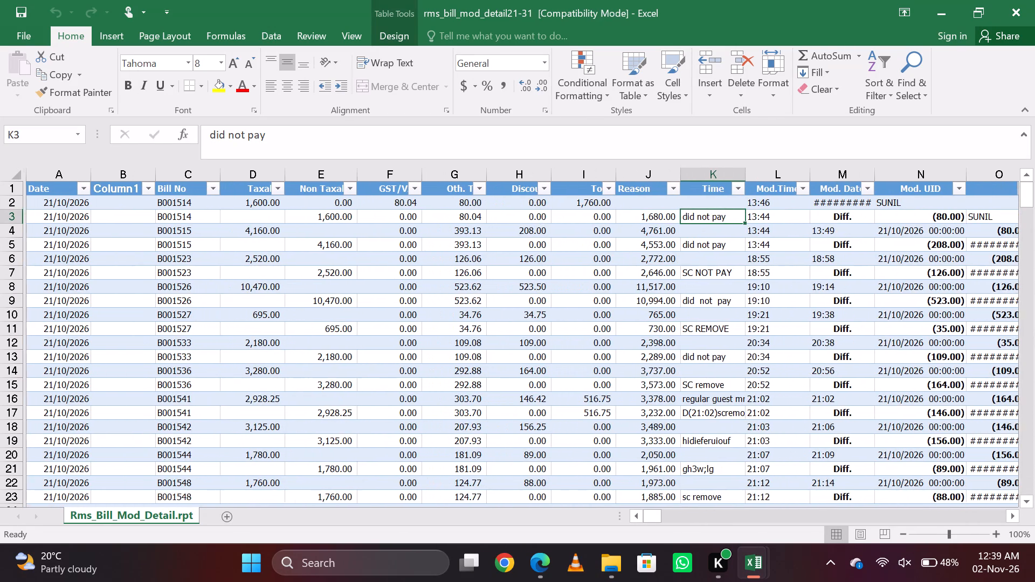
pyautogui.scroll(-8, 701, 275)
pyautogui.scroll(10, 701, 275)
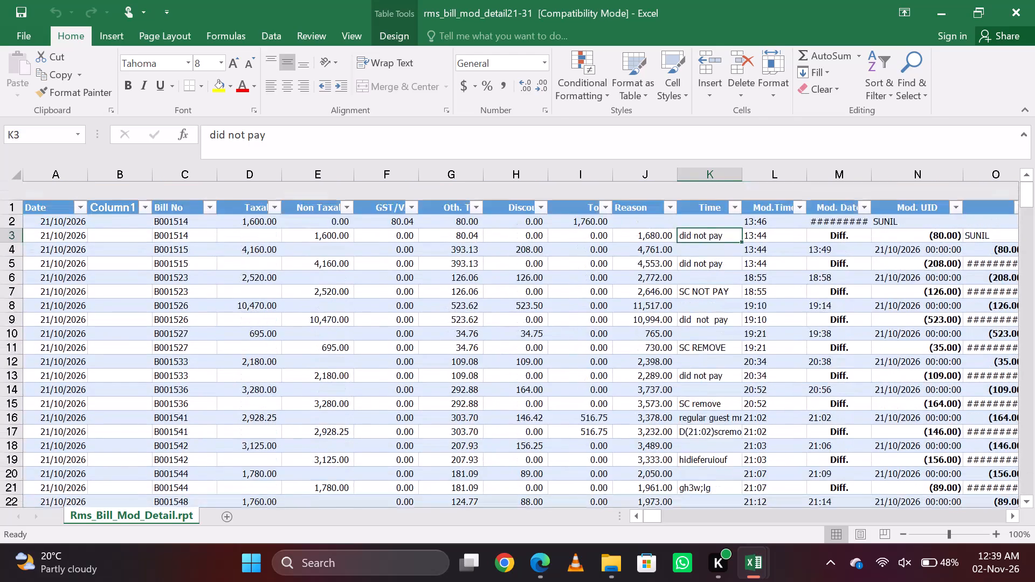
pyautogui.scroll(-12, 701, 275)
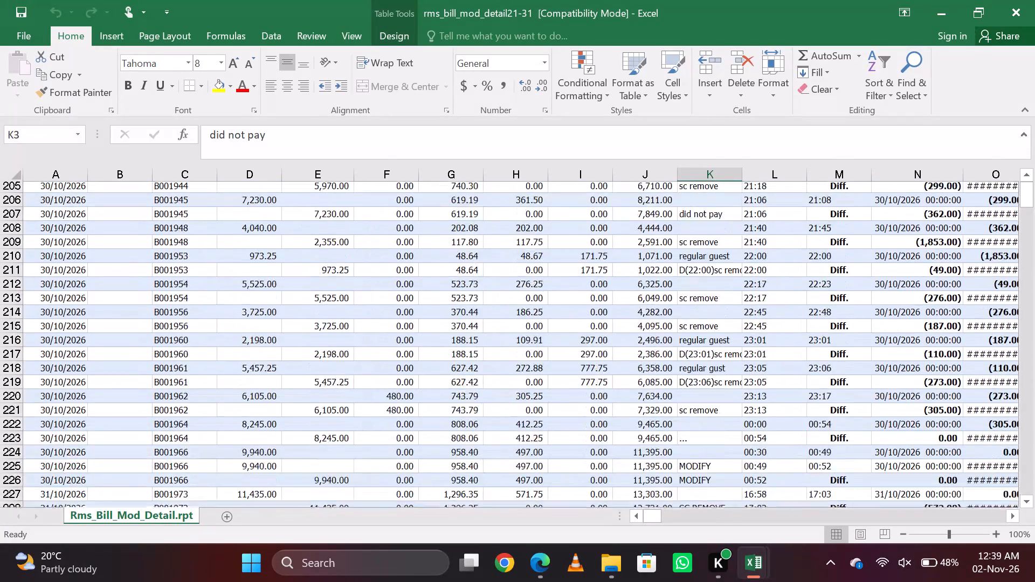
pyautogui.scroll(-8, 701, 275)
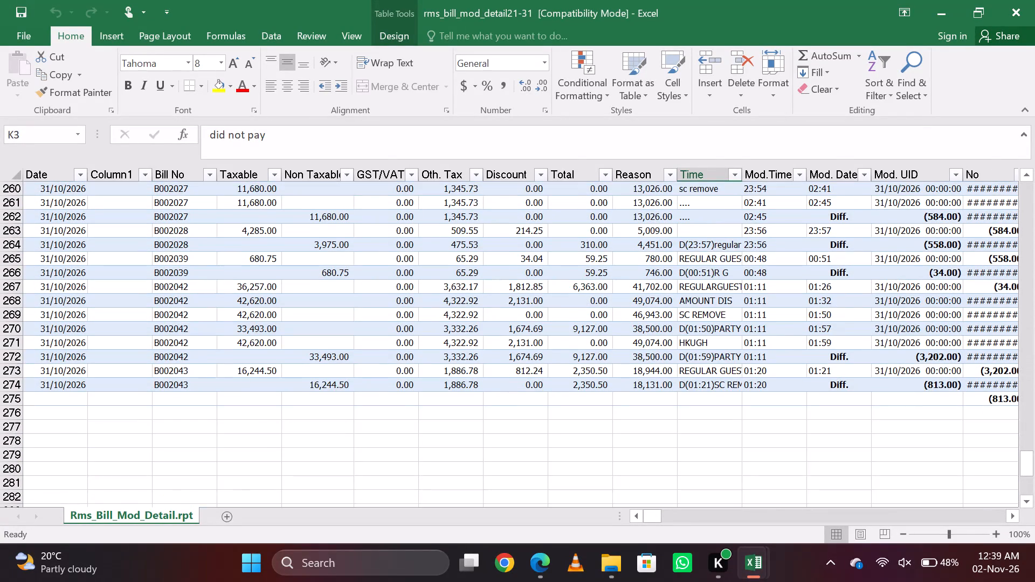
pyautogui.scroll(16, 701, 275)
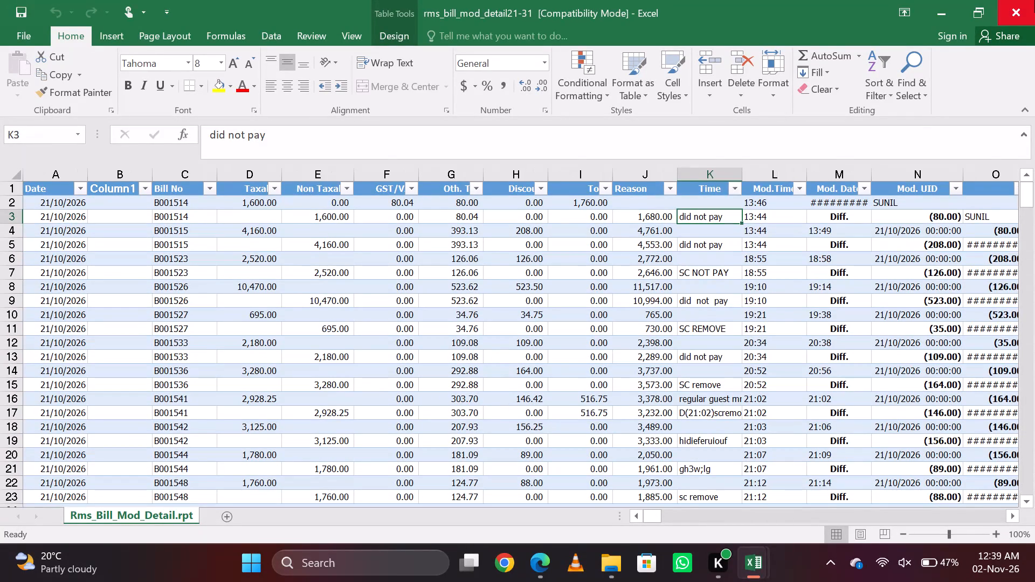
pyautogui.click(1034, 0)
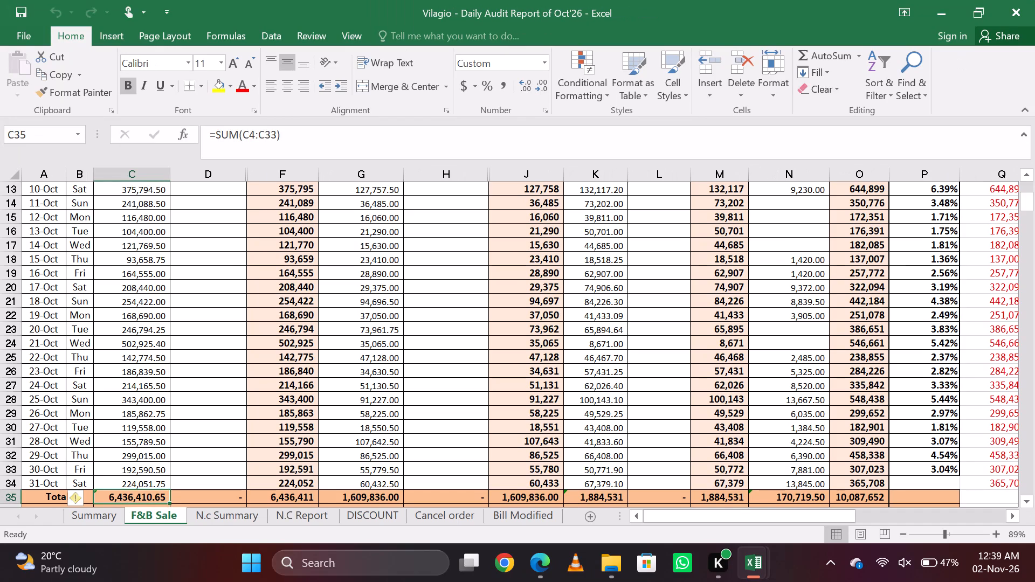
# Switch to the Outlet-Item Wise Report (Row) workbook dated 2026-10-02 and close it.
pyautogui.scroll(-1, 618, 347)
pyautogui.hotkey('alt', 'Tab')
pyautogui.hotkey('alt', 'Tab')
pyautogui.hotkey('alt', 'Tab')
pyautogui.hotkey('alt', 'Tab')
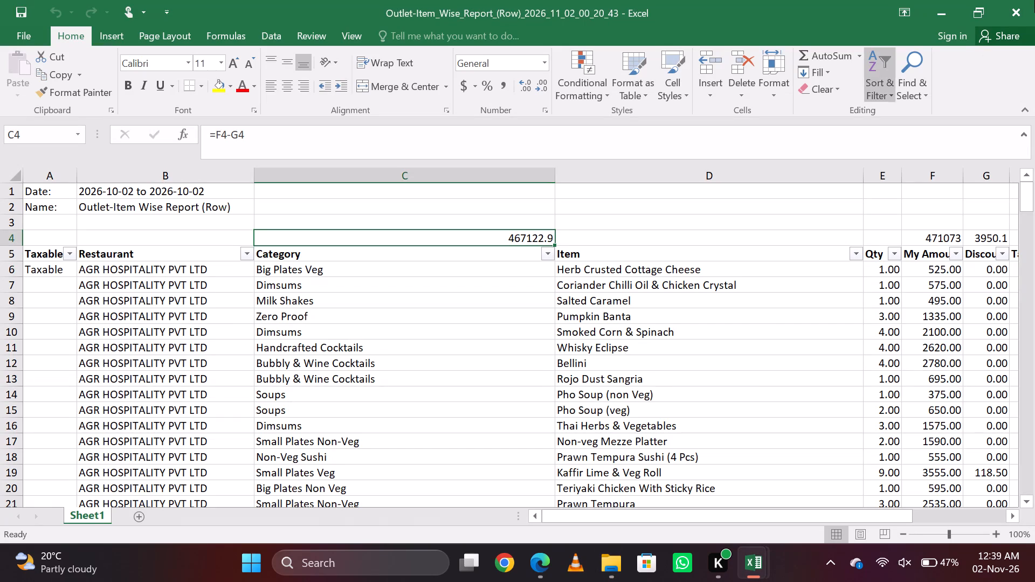
pyautogui.click(1034, 0)
# Examine the F&B Sale, N.C Report and N.c Summary sheets of the Vilagio Daily Audit Report of Oct'26.
pyautogui.scroll(6, 740, 197)
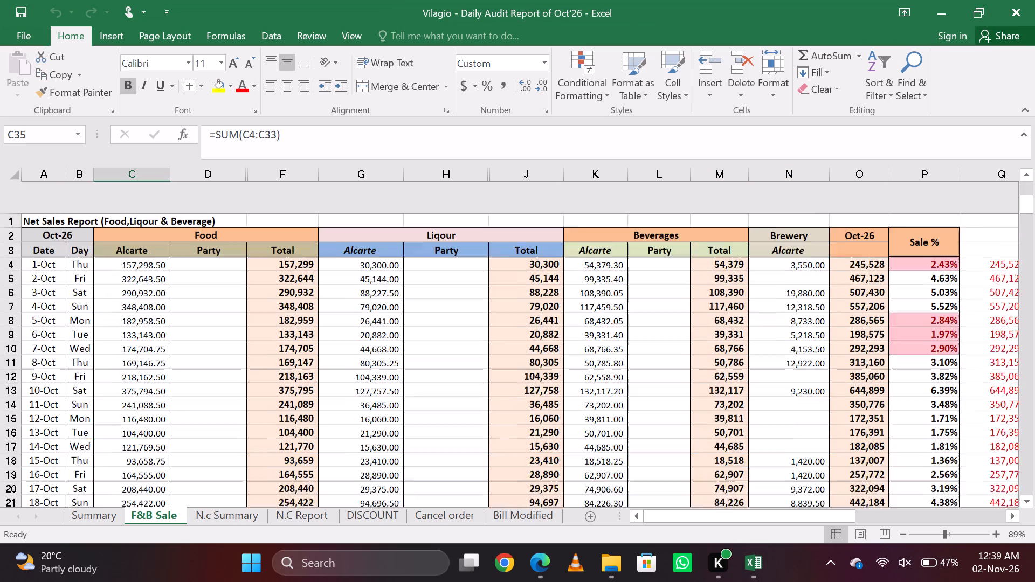
pyautogui.scroll(4, 740, 197)
pyautogui.scroll(2, 460, 287)
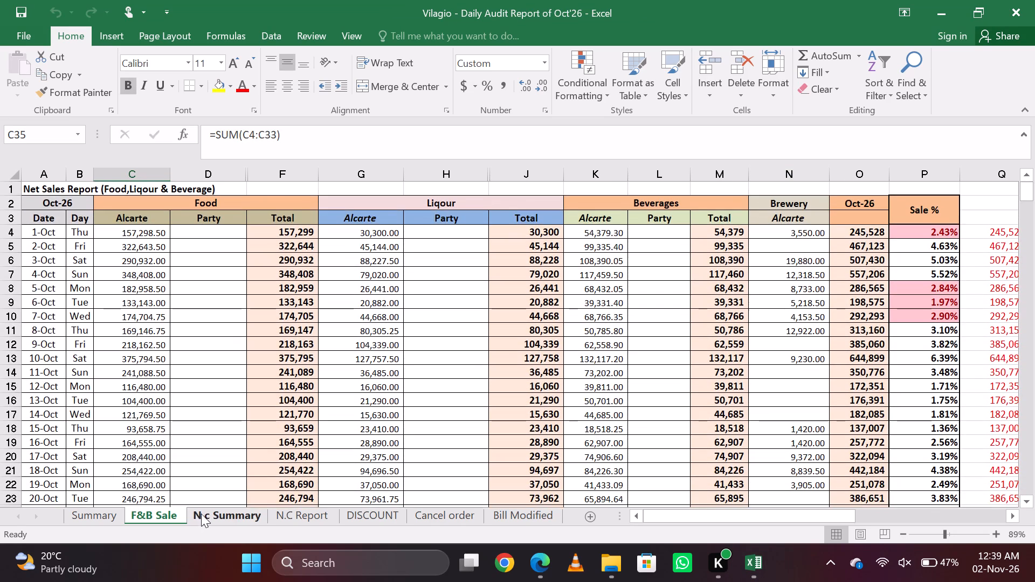
pyautogui.click(205, 514)
pyautogui.click(297, 519)
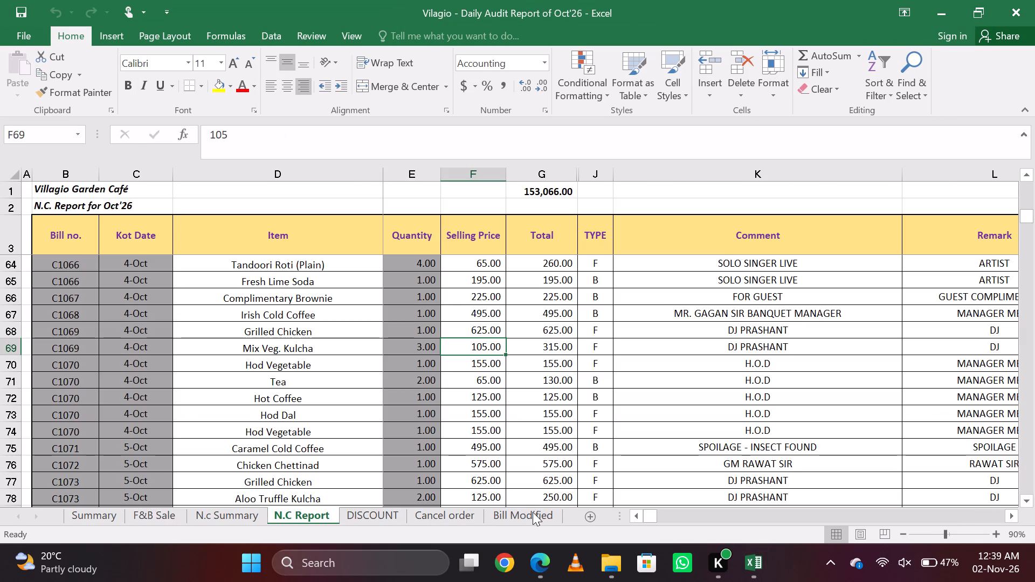
pyautogui.click(210, 519)
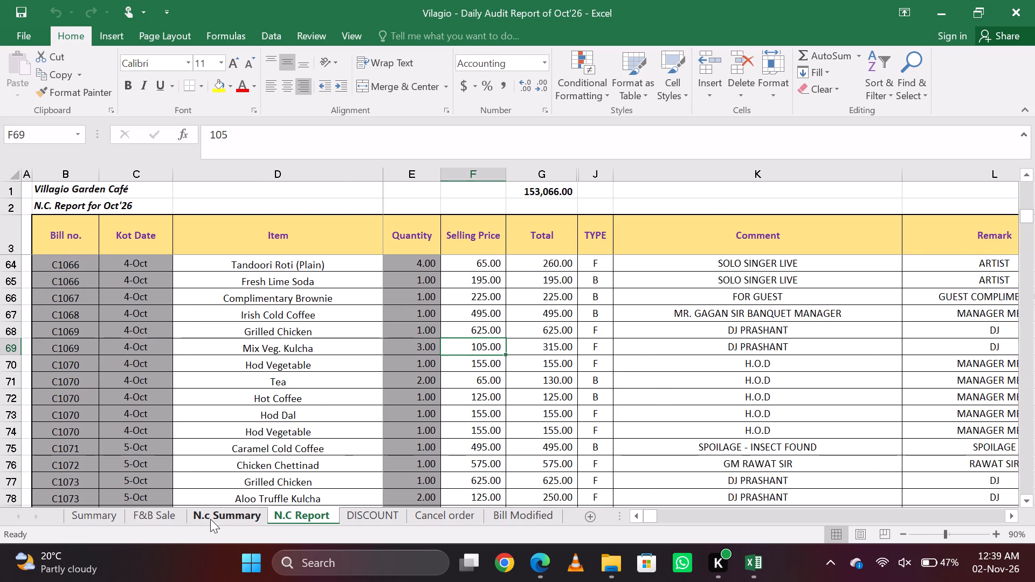
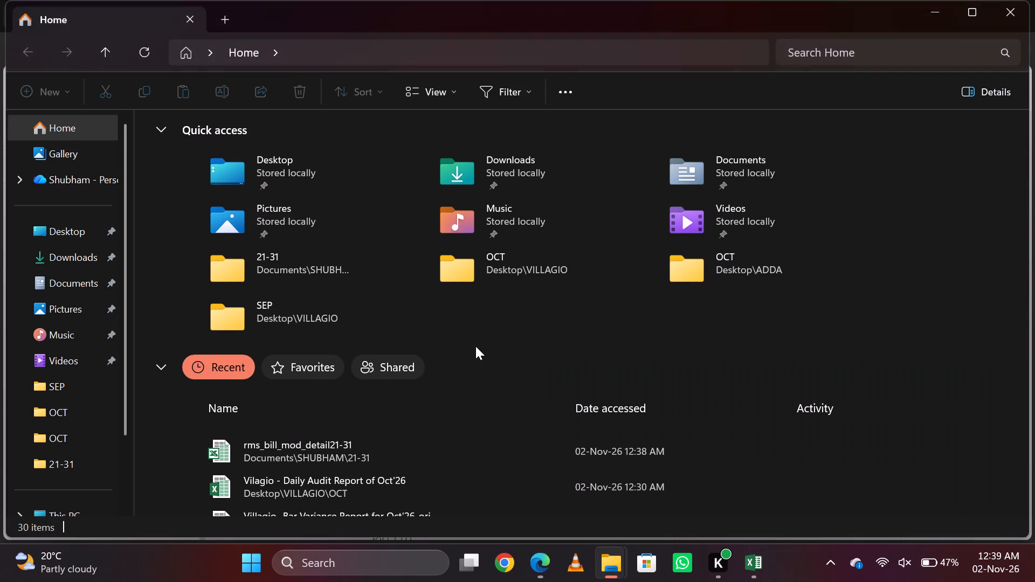
# Open the ADDA - Daily Audit Report for Oct'26 workbook from the Desktop's ADDA\OCT folder.
pyautogui.hotkey('alt', 'Tab')
pyautogui.hotkey('alt', 'Tab')
pyautogui.hotkey('alt', 'Tab')
pyautogui.hotkey('alt', 'Tab')
pyautogui.hotkey('alt', 'Tab')
pyautogui.hotkey('alt', 'Tab')
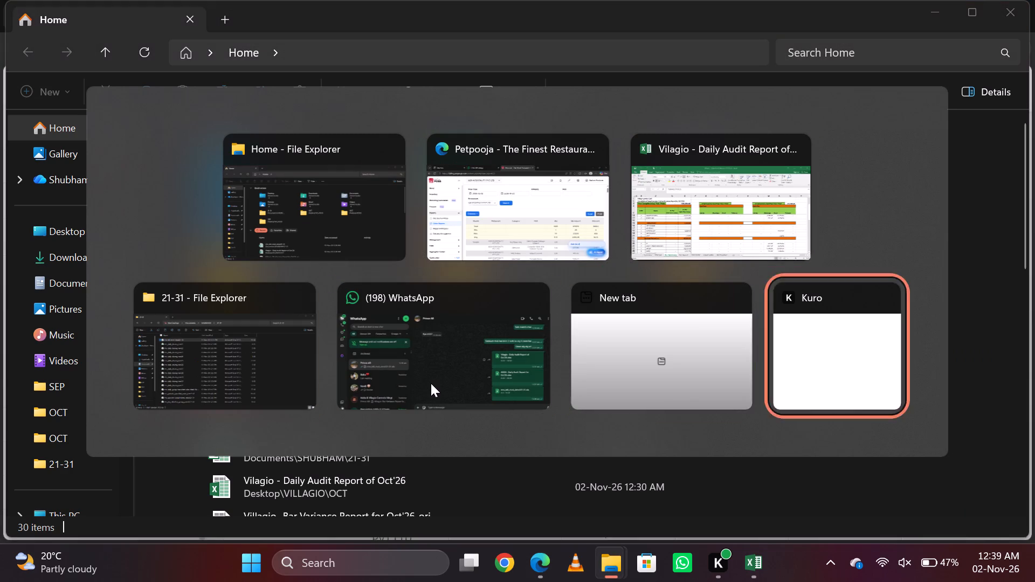
pyautogui.hotkey('alt', 'Tab')
pyautogui.hotkey('alt', 'Tab')
pyautogui.hotkey('alt', 'Tab')
pyautogui.hotkey('alt', 'Tab')
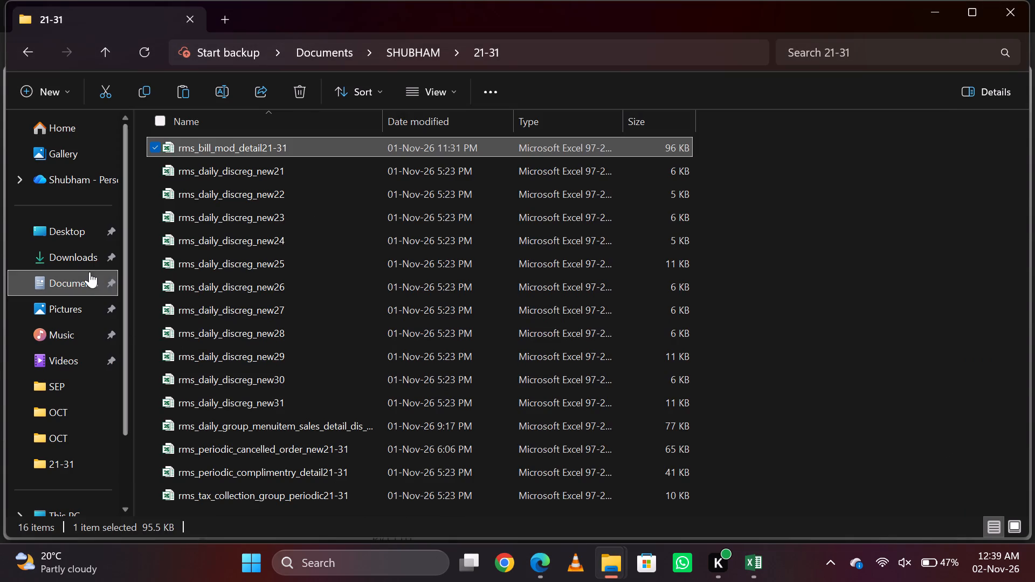
pyautogui.click(78, 235)
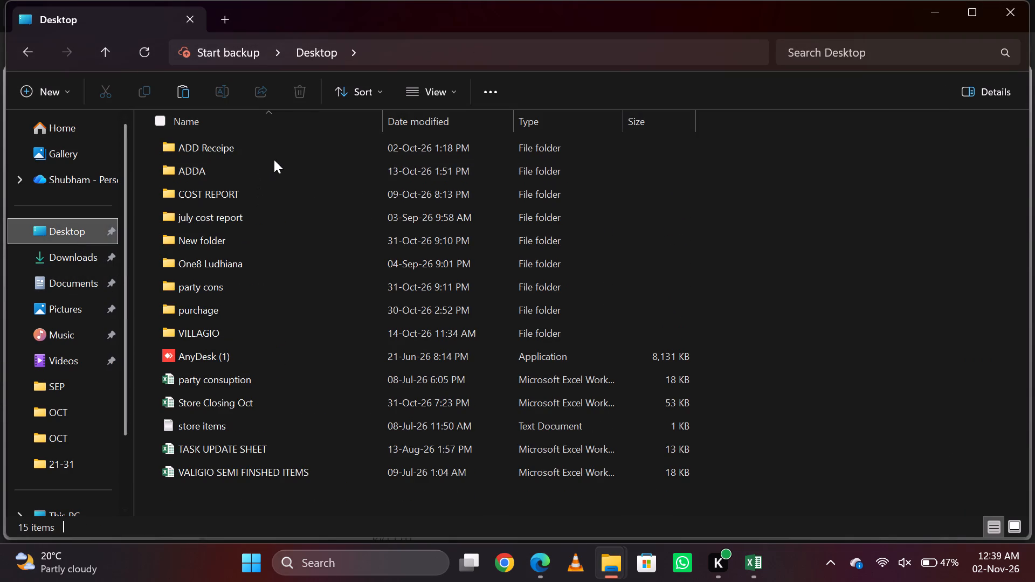
pyautogui.click(263, 172)
pyautogui.click(263, 172)
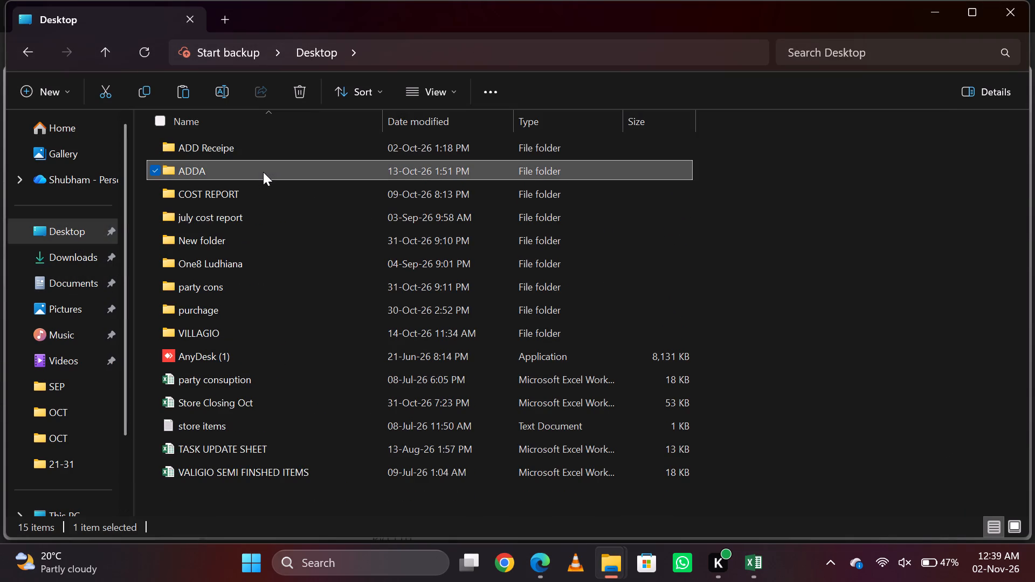
pyautogui.doubleClick(263, 172)
pyautogui.doubleClick(258, 219)
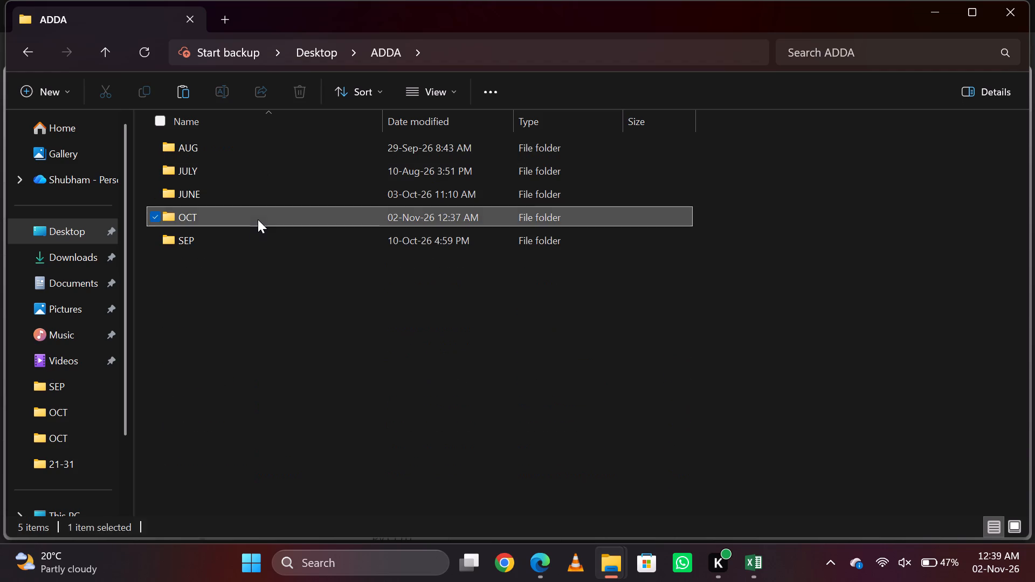
pyautogui.doubleClick(339, 192)
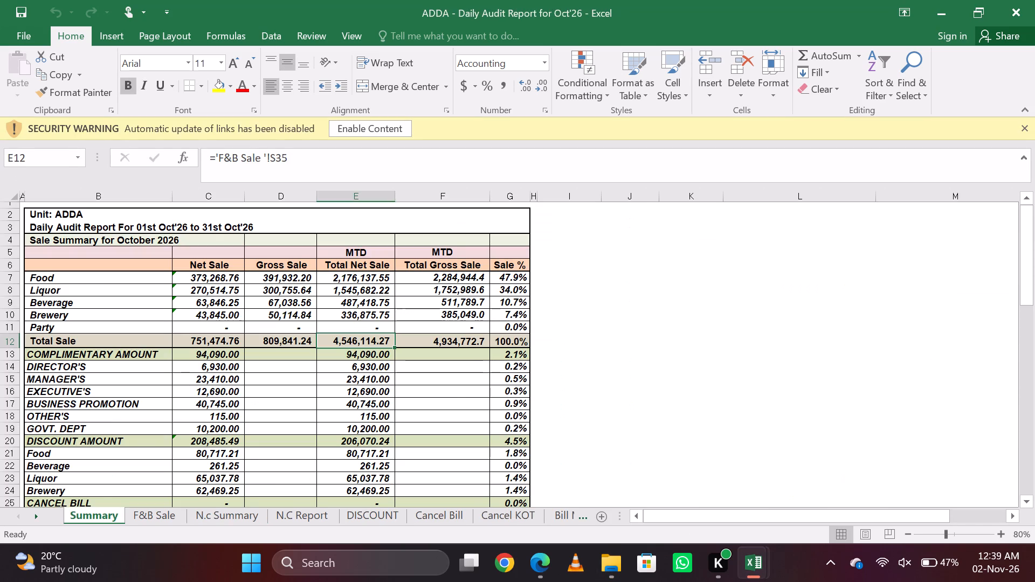
# Examine the group-wise discount amounts and their total on the DISCOUNT sheet of the ADDA report.
pyautogui.hotkey('ctrl', 'pagedown')
pyautogui.hotkey('ctrl', 'pagedown')
pyautogui.hotkey('ctrl', 'pagedown')
pyautogui.hotkey('ctrl', 'pagedown')
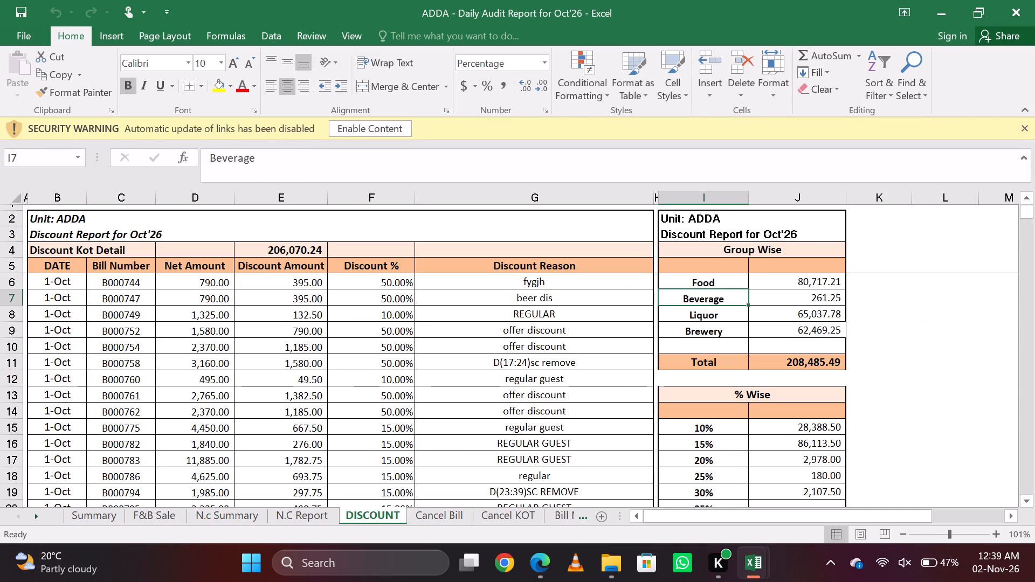
pyautogui.press('Down')
pyautogui.press('Right')
pyautogui.press('Down')
pyautogui.press('Down')
pyautogui.press('Down')
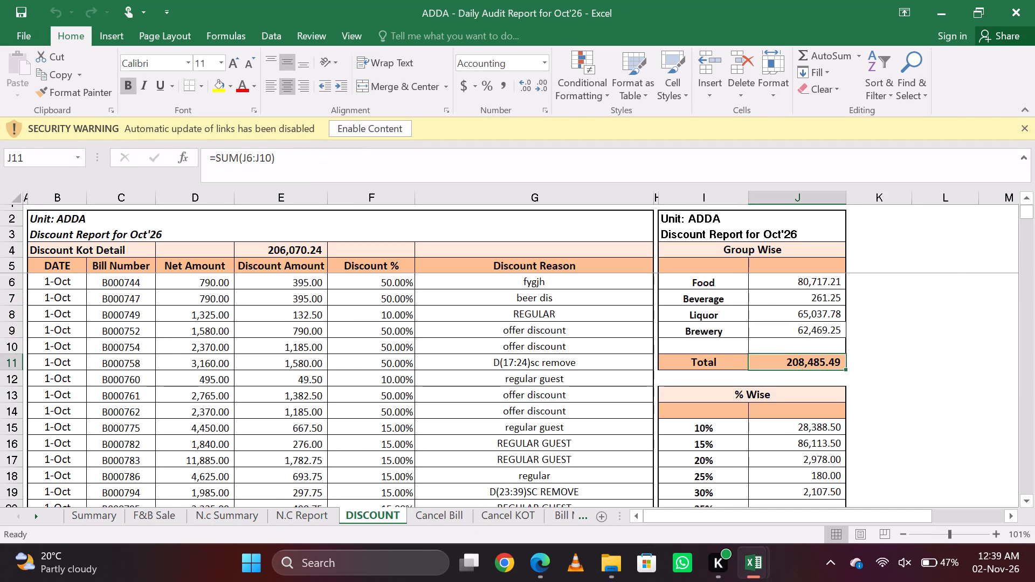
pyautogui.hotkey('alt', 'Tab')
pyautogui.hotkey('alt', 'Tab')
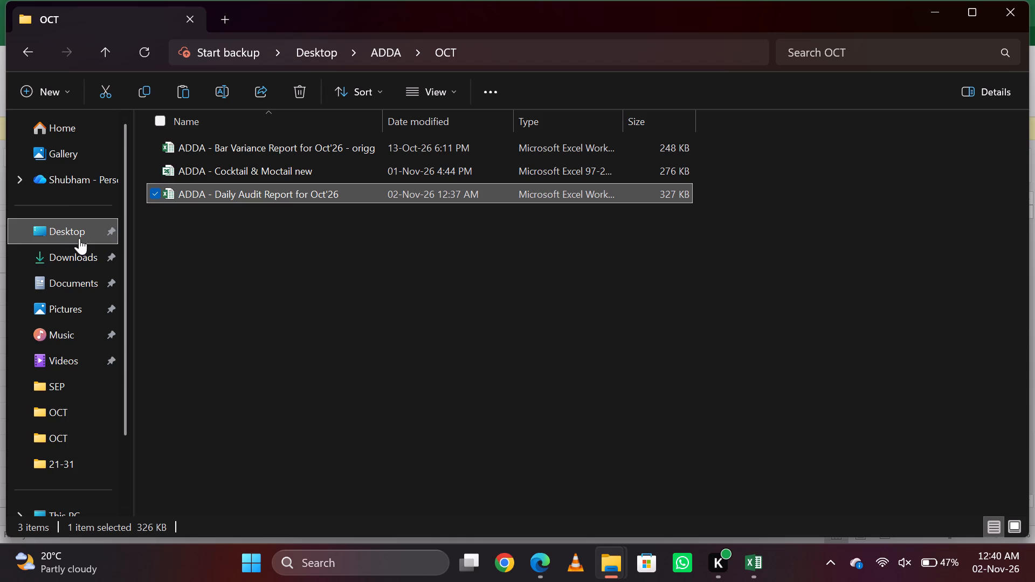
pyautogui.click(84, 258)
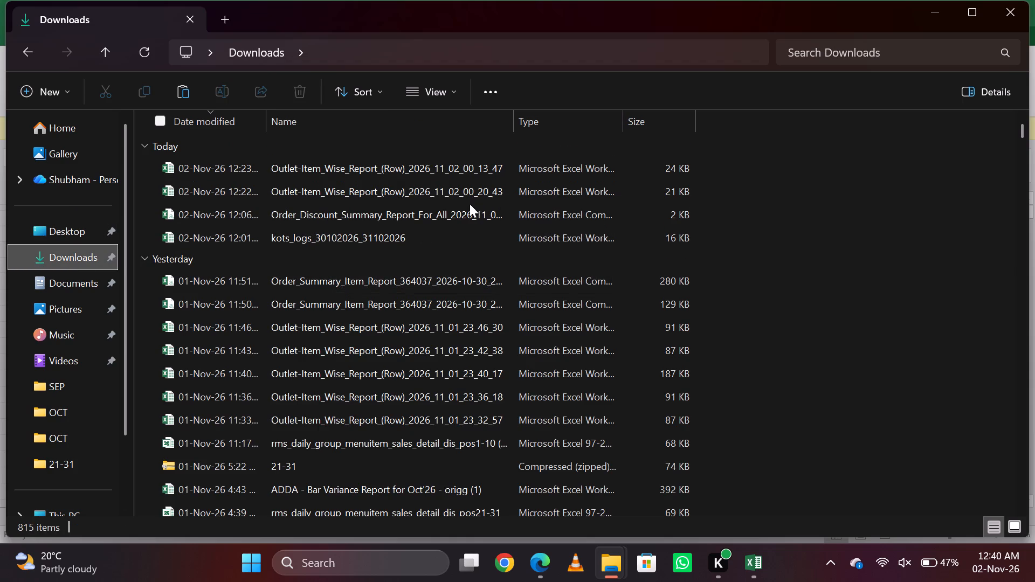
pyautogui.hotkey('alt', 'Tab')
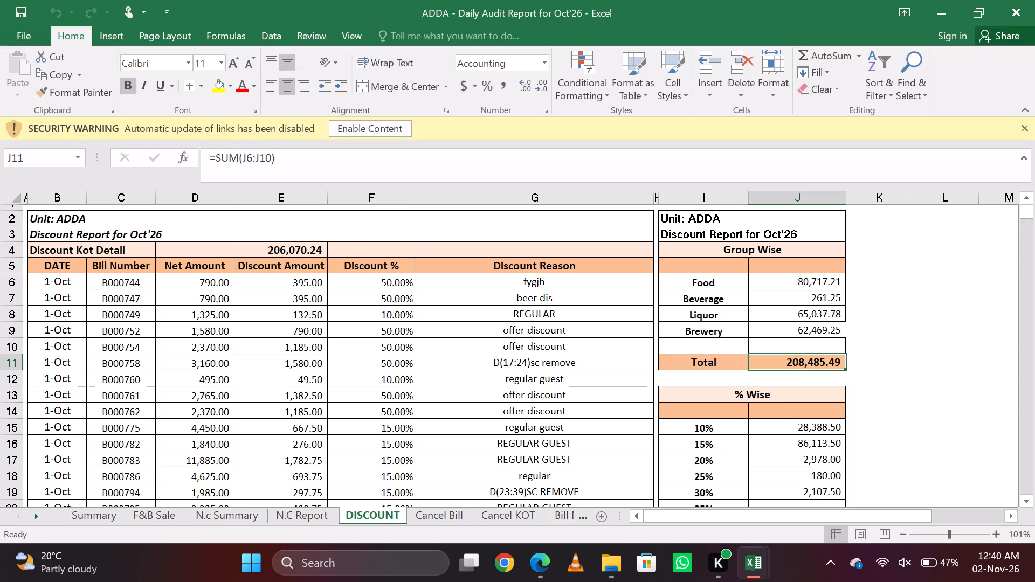
# Look through the cancelled orders on the Cancel KOT sheet and bring up the Bill Modification sheet.
pyautogui.hotkey('ctrl', 'pagedown')
pyautogui.hotkey('ctrl', 'pagedown')
pyautogui.press('Down')
pyautogui.press('Up')
pyautogui.press('Up')
pyautogui.press('Up')
pyautogui.press('Up')
pyautogui.press('Up')
pyautogui.press('Up')
pyautogui.press('Up')
pyautogui.press('Up')
pyautogui.press('Up')
pyautogui.press('Up')
pyautogui.press('Up')
pyautogui.press('Up')
pyautogui.press('Up')
pyautogui.press('Up')
pyautogui.press('Up')
pyautogui.press('Up')
pyautogui.press('Up')
pyautogui.press('Up')
pyautogui.press('Up')
pyautogui.press('Up')
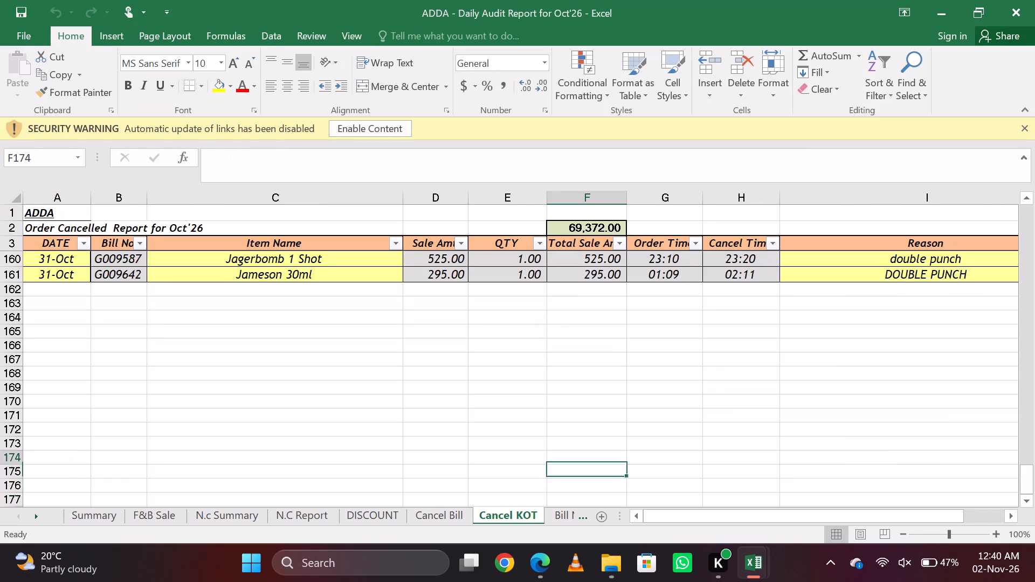
pyautogui.press('Left')
pyautogui.press('Up')
pyautogui.press('Up')
pyautogui.press('Up')
pyautogui.press('Up')
pyautogui.press('Up')
pyautogui.press('Up')
pyautogui.press('Up')
pyautogui.press('Up')
pyautogui.press('Up')
pyautogui.press('Up')
pyautogui.press('Up')
pyautogui.press('Up')
pyautogui.press('Up')
pyautogui.press('Up')
pyautogui.press('Up')
pyautogui.press('Up')
pyautogui.press('Up')
pyautogui.press('Up')
pyautogui.press('Up')
pyautogui.press('Up')
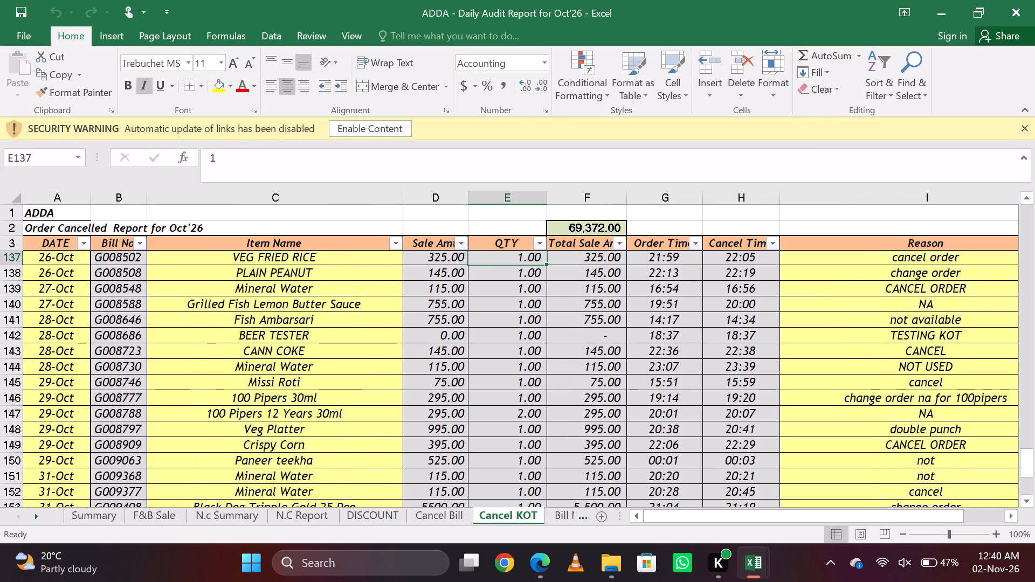
pyautogui.press('Down')
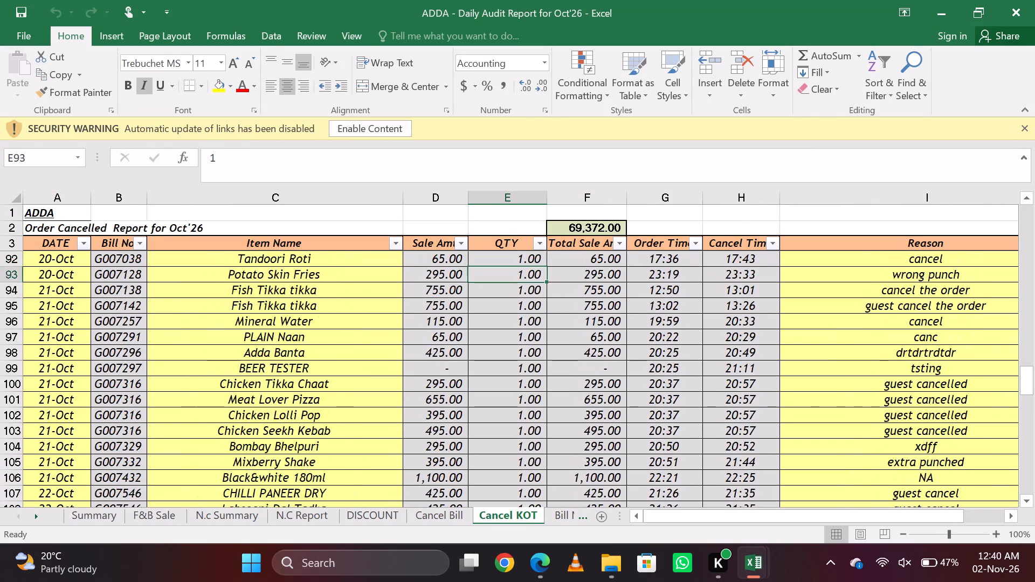
pyautogui.hotkey('ctrl', 'pagedown')
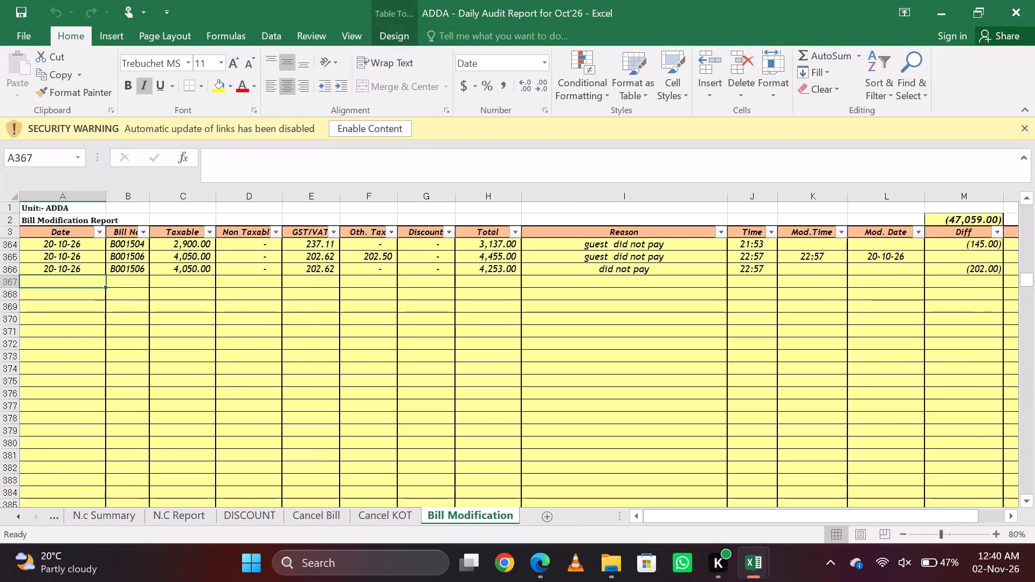
# Look over the recent files in Downloads and open the 21-31 folder under Documents\SHUBHAM.
pyautogui.hotkey('alt', 'Tab')
pyautogui.press('Up')
pyautogui.press('Right')
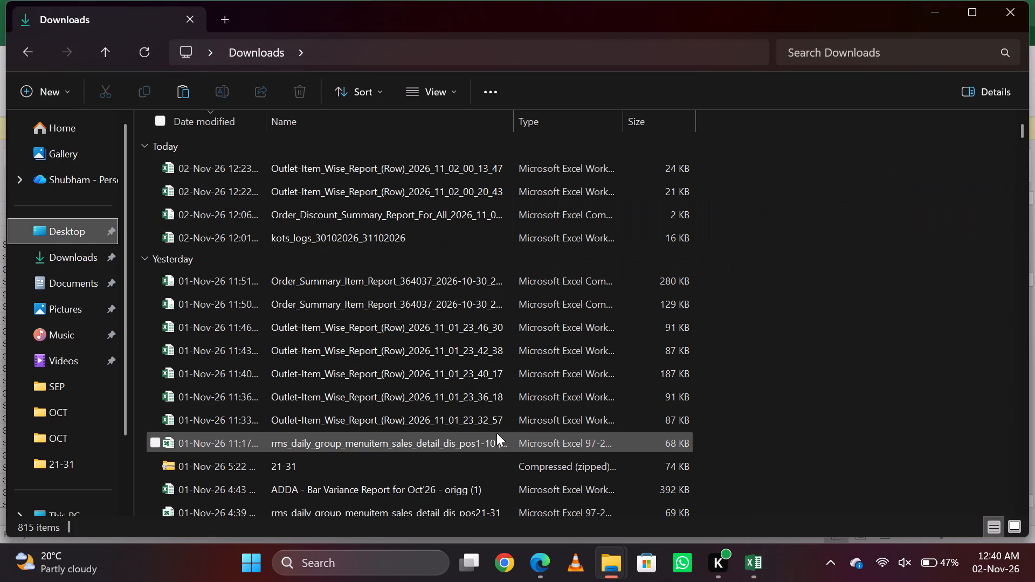
pyautogui.press('Right')
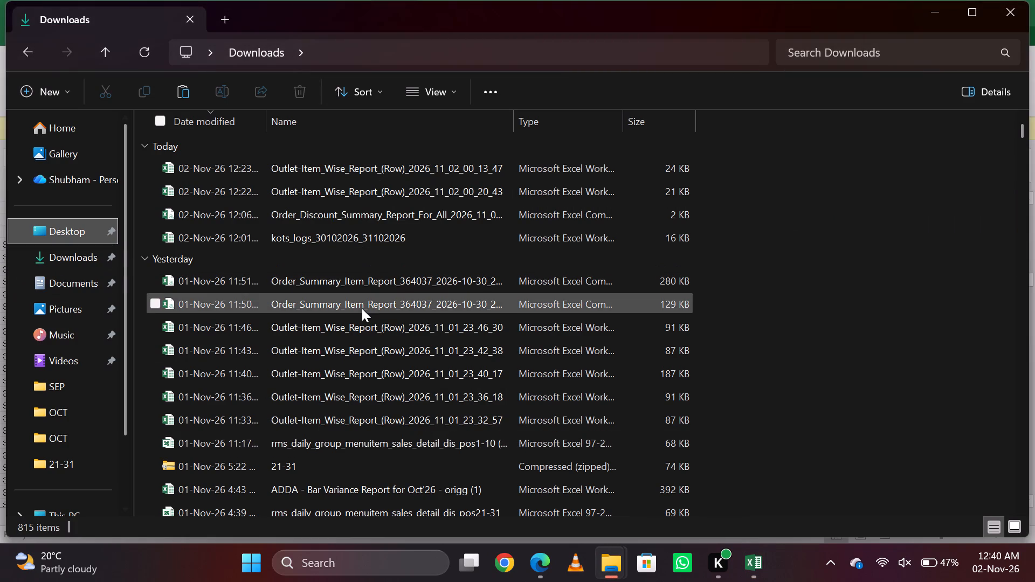
pyautogui.scroll(-1, 362, 308)
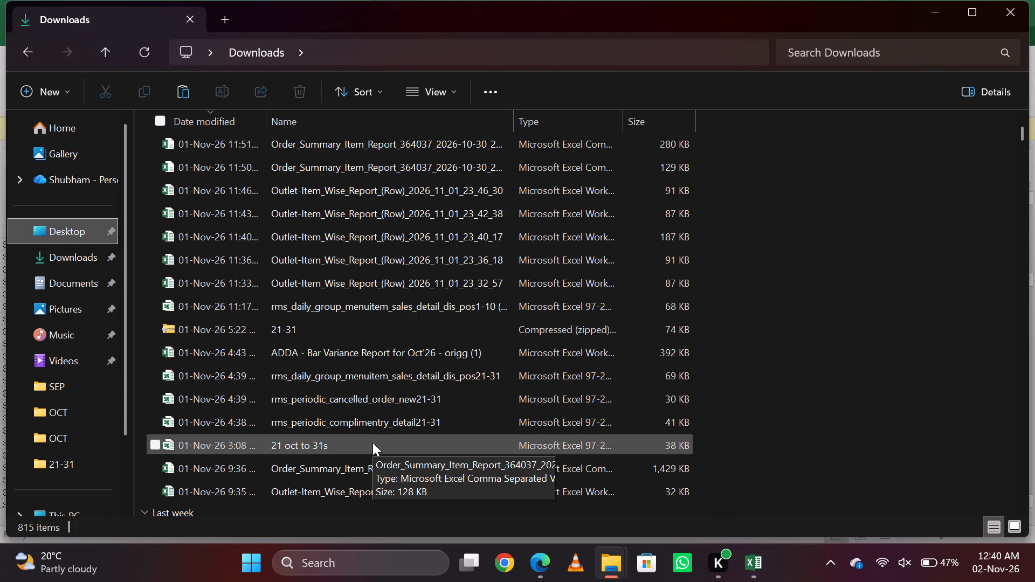
pyautogui.scroll(8, 423, 343)
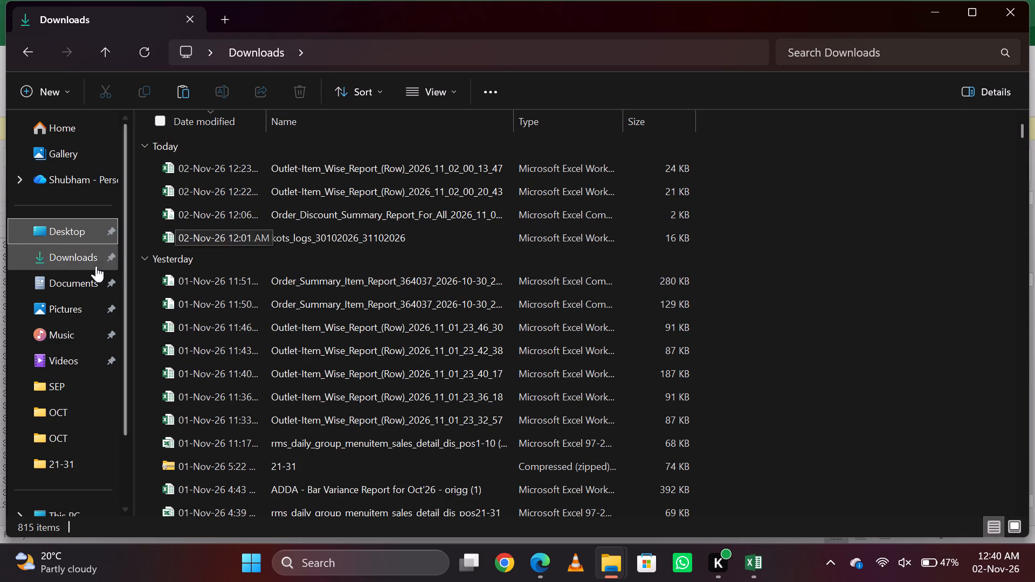
pyautogui.click(77, 276)
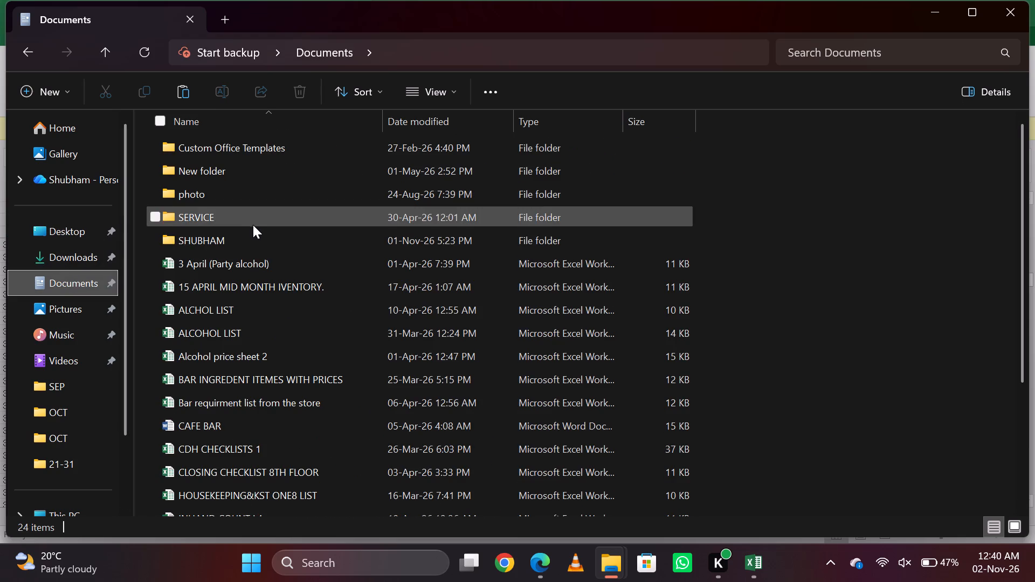
pyautogui.doubleClick(245, 233)
pyautogui.doubleClick(270, 137)
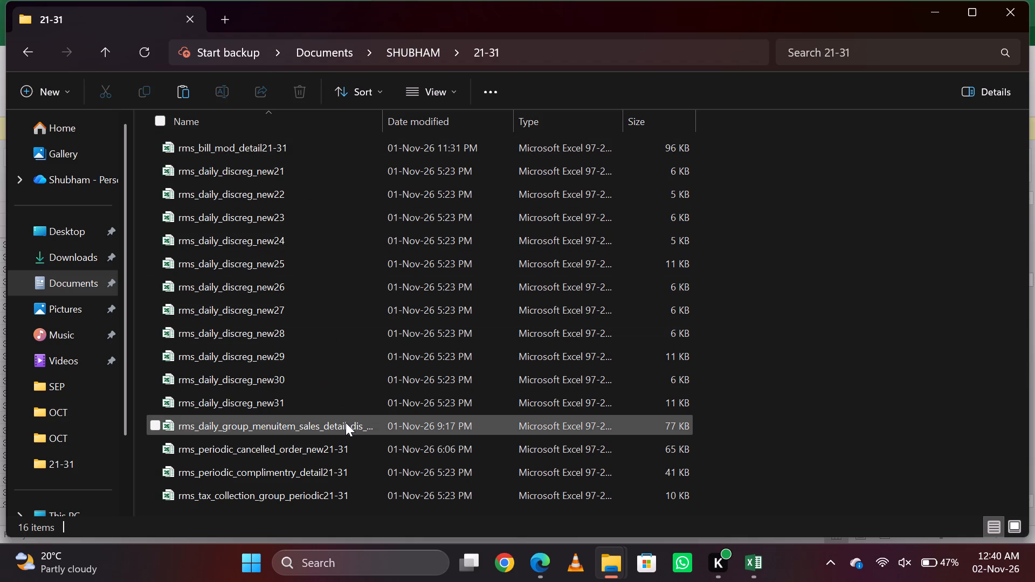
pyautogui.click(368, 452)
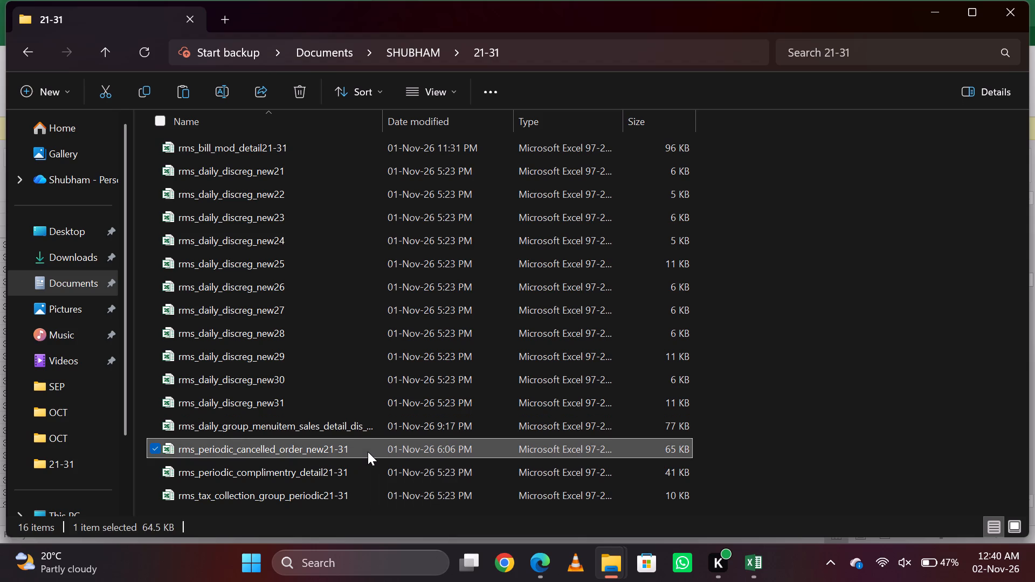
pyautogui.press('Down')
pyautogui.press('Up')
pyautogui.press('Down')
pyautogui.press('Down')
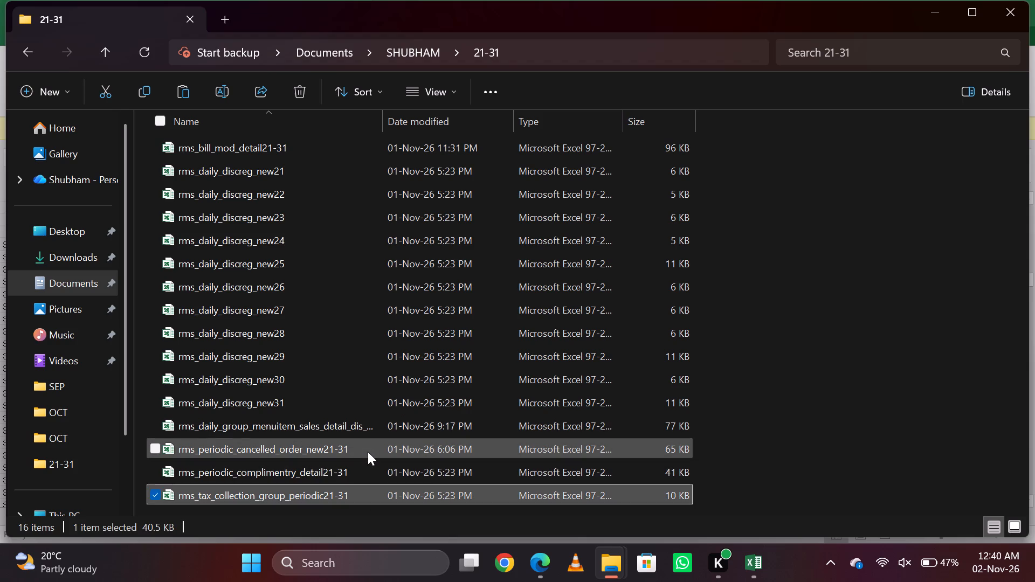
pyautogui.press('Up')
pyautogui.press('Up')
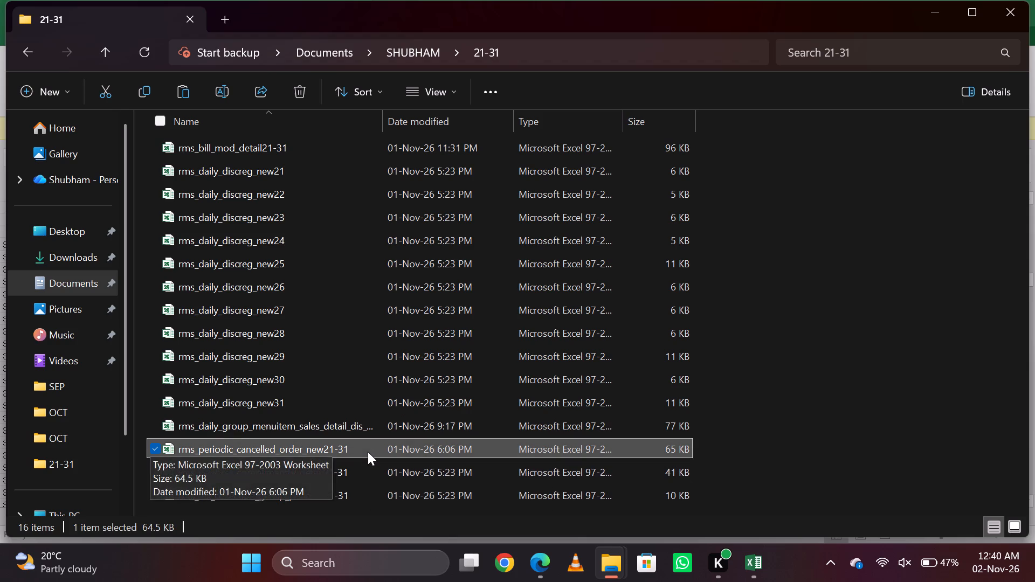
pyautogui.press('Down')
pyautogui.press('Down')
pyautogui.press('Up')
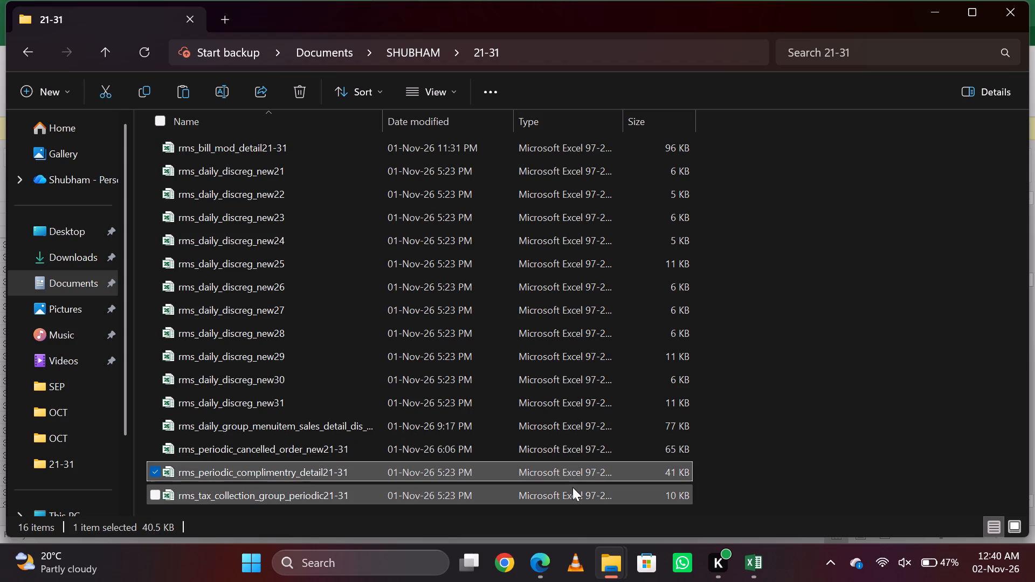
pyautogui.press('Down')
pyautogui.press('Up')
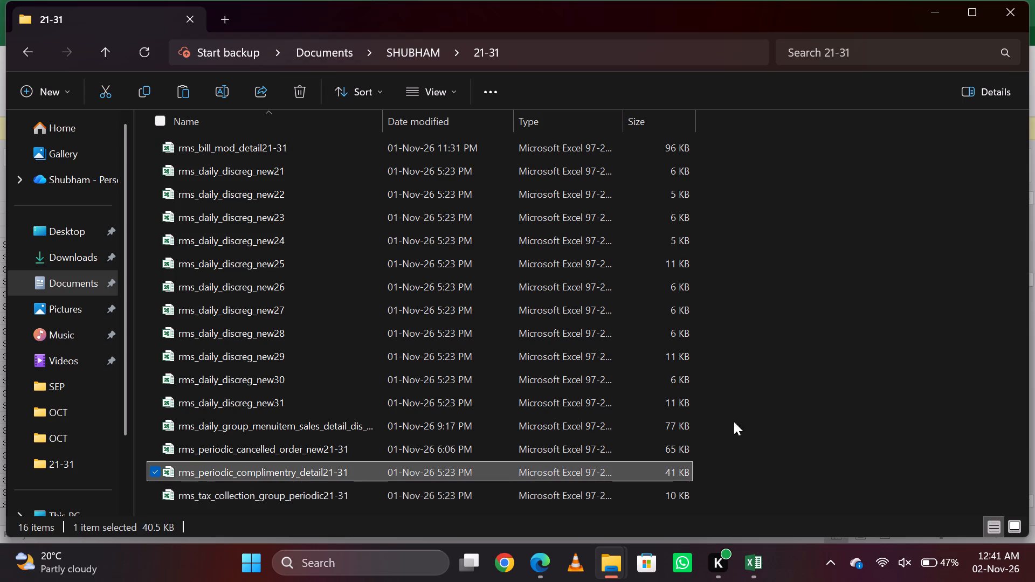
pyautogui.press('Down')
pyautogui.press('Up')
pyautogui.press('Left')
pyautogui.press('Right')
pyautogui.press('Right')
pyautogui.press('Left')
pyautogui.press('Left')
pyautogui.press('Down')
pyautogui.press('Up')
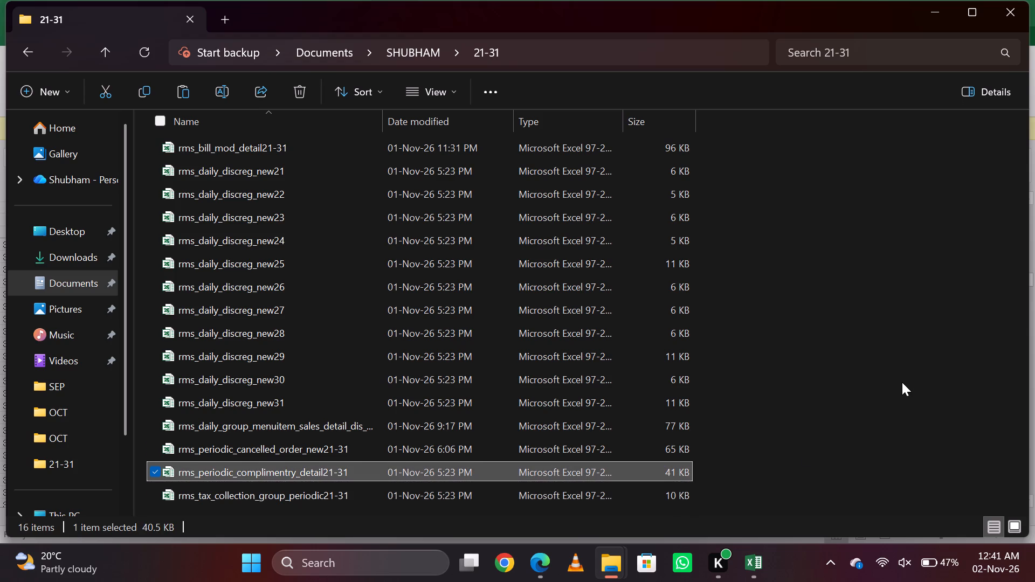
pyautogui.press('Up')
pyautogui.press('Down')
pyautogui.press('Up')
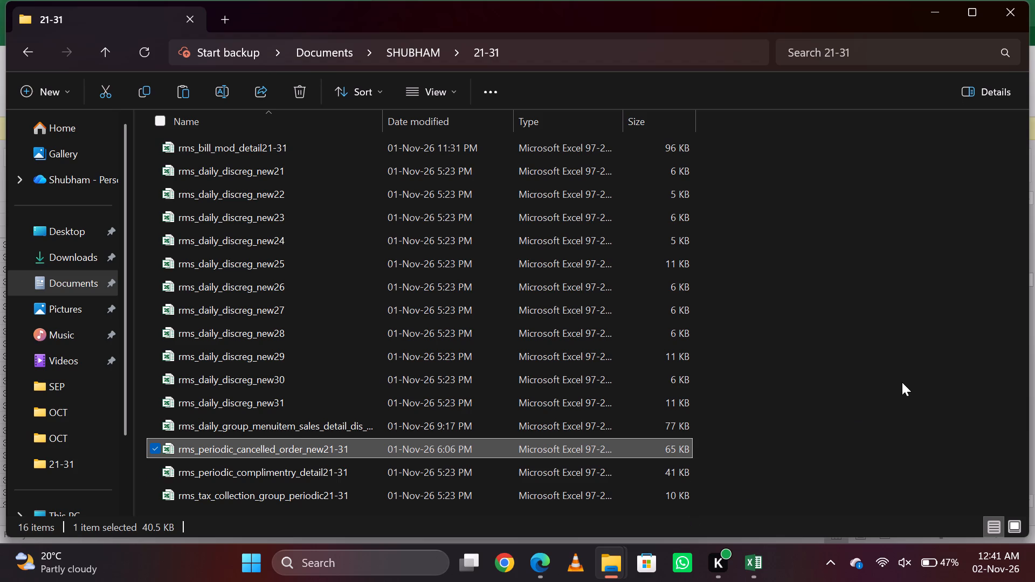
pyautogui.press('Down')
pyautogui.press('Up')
# Return to the ADDA Daily Audit Report and check the last Cancel KOT rows, the Cancel Bill sheet and the DISCOUNT sheet.
pyautogui.hotkey('alt', 'Tab')
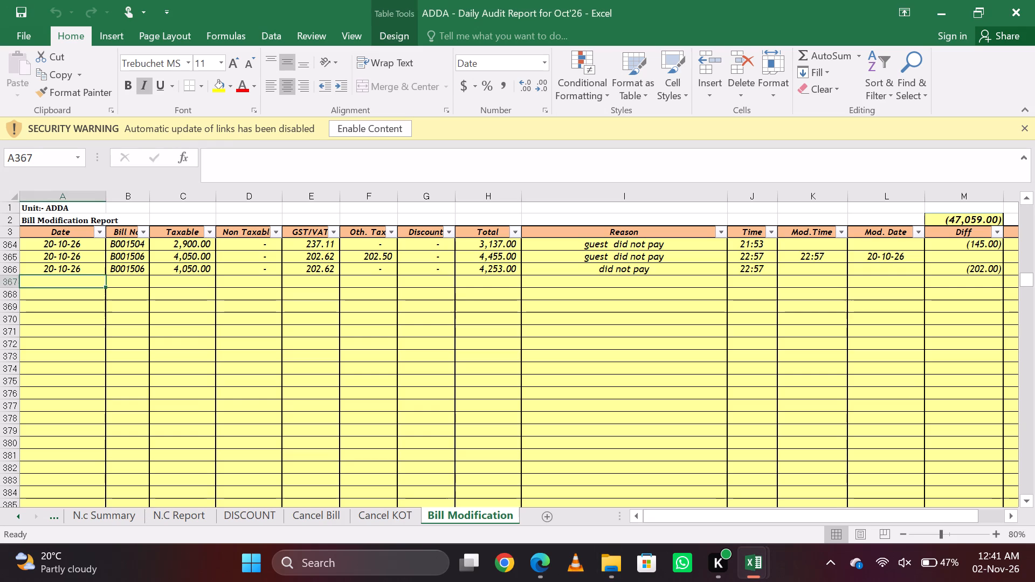
pyautogui.press('Left')
pyautogui.press('Right')
pyautogui.press('Left')
pyautogui.hotkey('ctrl', 'pageup')
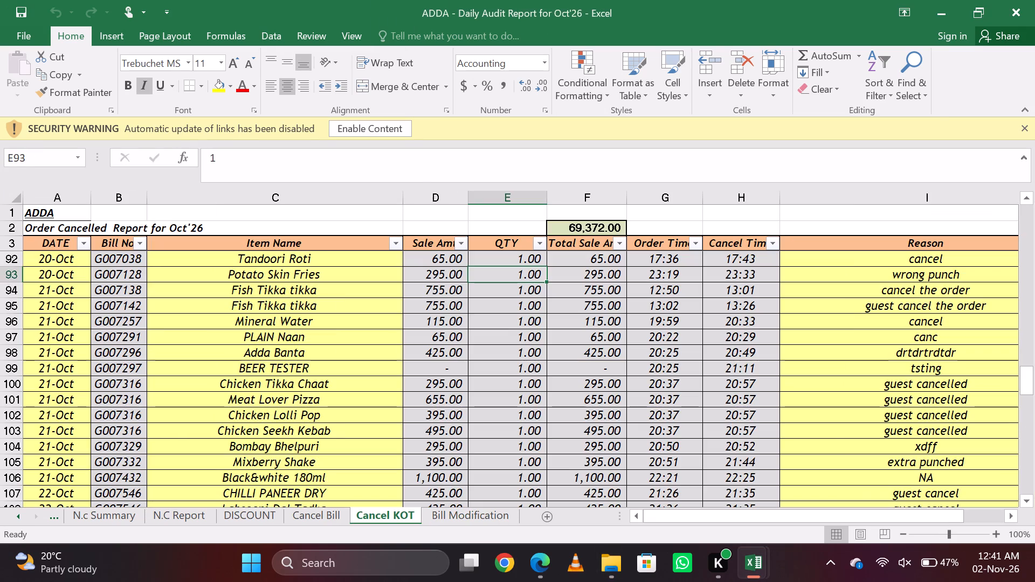
pyautogui.press('Down')
pyautogui.press('Down')
pyautogui.hotkey('ctrl', 'Down')
pyautogui.press('Down')
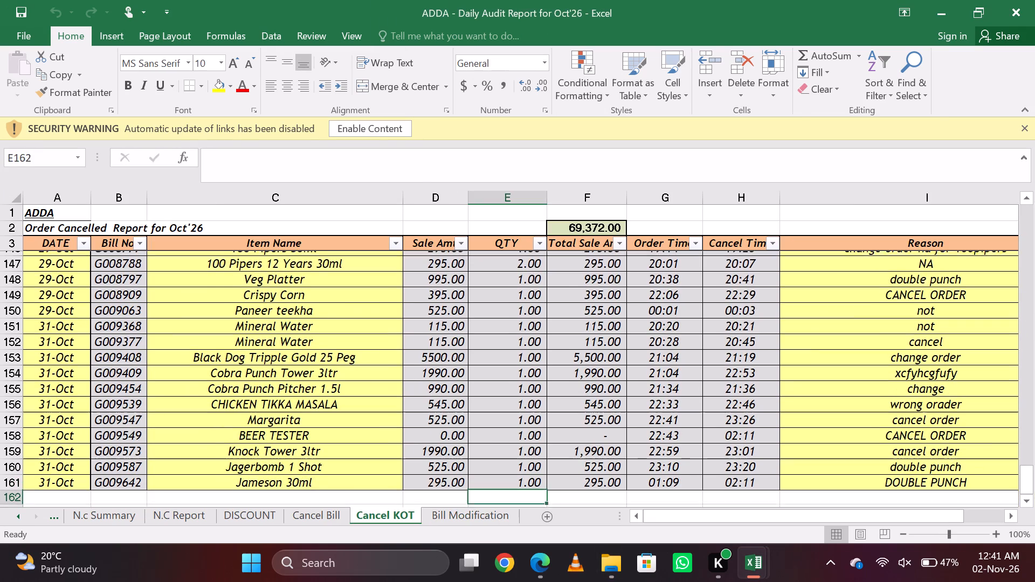
pyautogui.press('Down')
pyautogui.press('Down')
pyautogui.press('Up')
pyautogui.hotkey('ctrl', 'pageup')
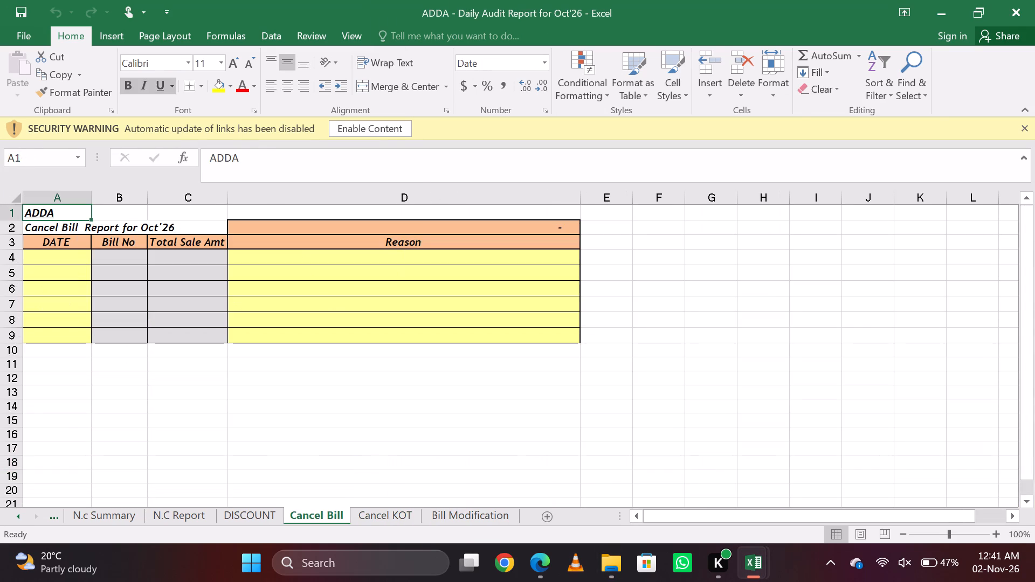
pyautogui.press('Down')
pyautogui.press('Up')
pyautogui.hotkey('ctrl', 'pageup')
pyautogui.press('Down')
pyautogui.press('Up')
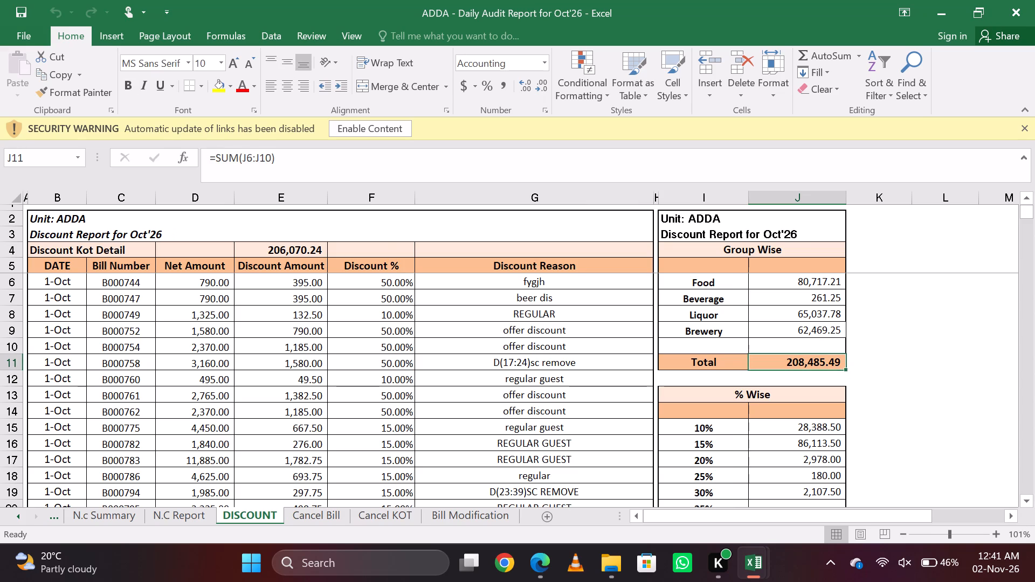
# Go through the exports in the 21-31 folder and open rms_daily_group_menuitem_sales_detail_dis_pos21-31.
pyautogui.hotkey('ctrl', 'pageup')
pyautogui.hotkey('alt', 'Tab')
pyautogui.press('Down')
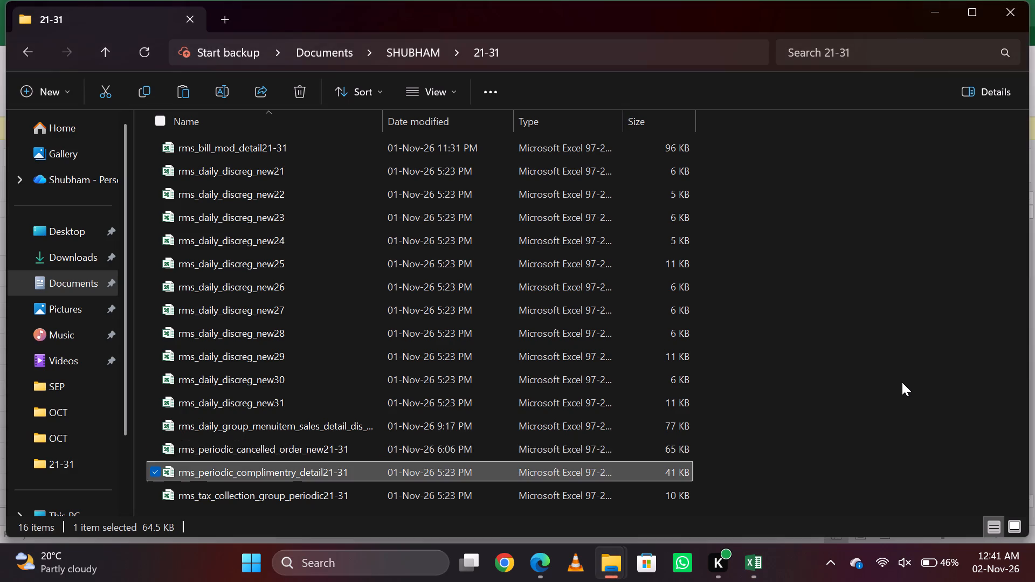
pyautogui.press('Up')
pyautogui.press('Down')
pyautogui.press('Up')
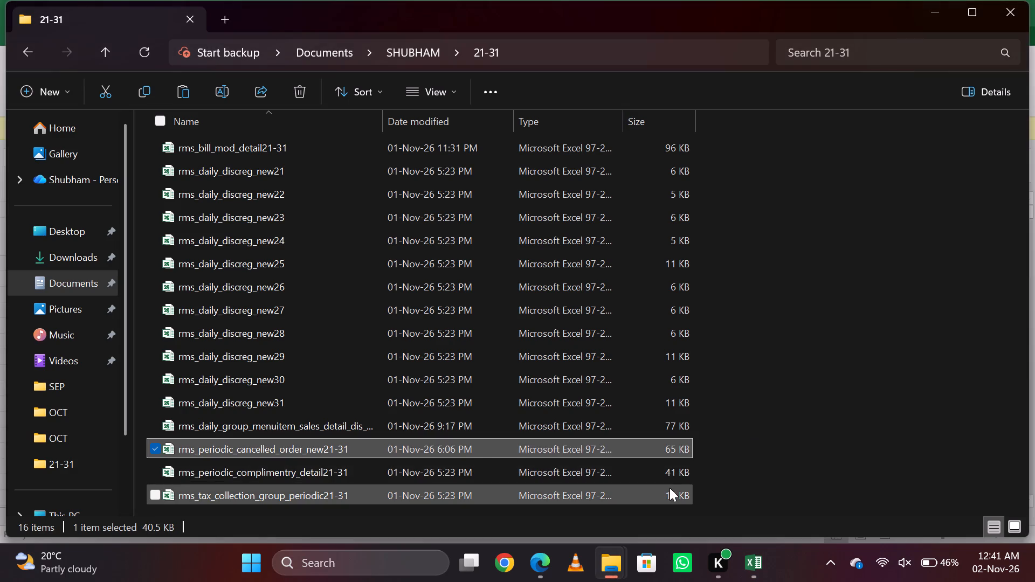
pyautogui.press('Down')
pyautogui.press('Down')
pyautogui.press('Up')
pyautogui.press('Up')
pyautogui.press('Up')
pyautogui.press('Up')
pyautogui.press('Up')
pyautogui.press('Up')
pyautogui.press('Up')
pyautogui.press('Up')
pyautogui.press('Up')
pyautogui.press('Up')
pyautogui.press('Up')
pyautogui.press('Up')
pyautogui.press('Up')
pyautogui.press('Up')
pyautogui.press('Up')
pyautogui.press('Up')
pyautogui.press('Up')
pyautogui.press('Up')
pyautogui.press('Up')
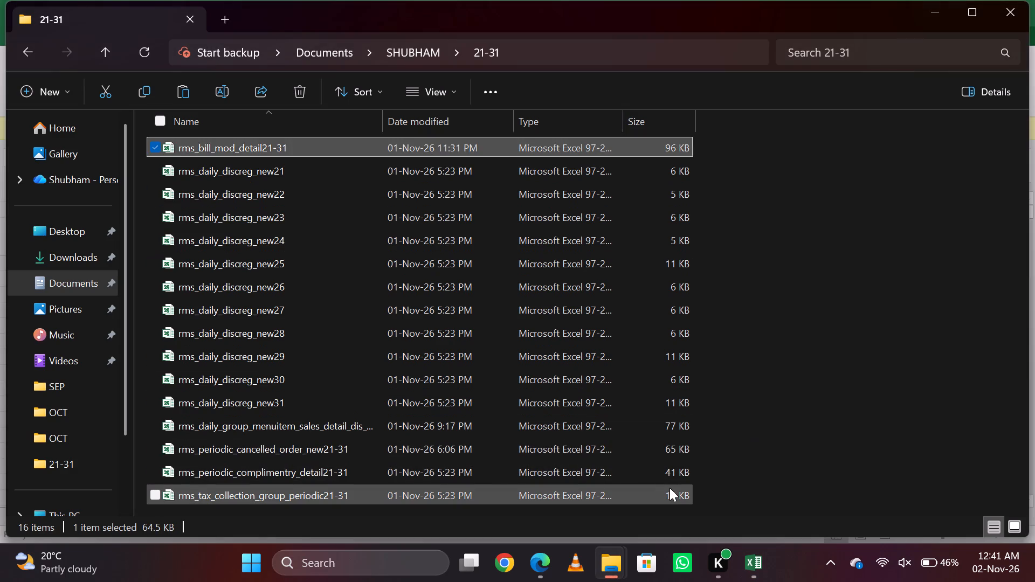
pyautogui.press('Down')
pyautogui.press('Down')
pyautogui.press('Down')
pyautogui.press('Down')
pyautogui.press('Down')
pyautogui.press('Down')
pyautogui.press('Up')
pyautogui.press('Up')
pyautogui.press('Up')
pyautogui.press('Up')
pyautogui.press('Up')
pyautogui.press('Up')
pyautogui.press('Down')
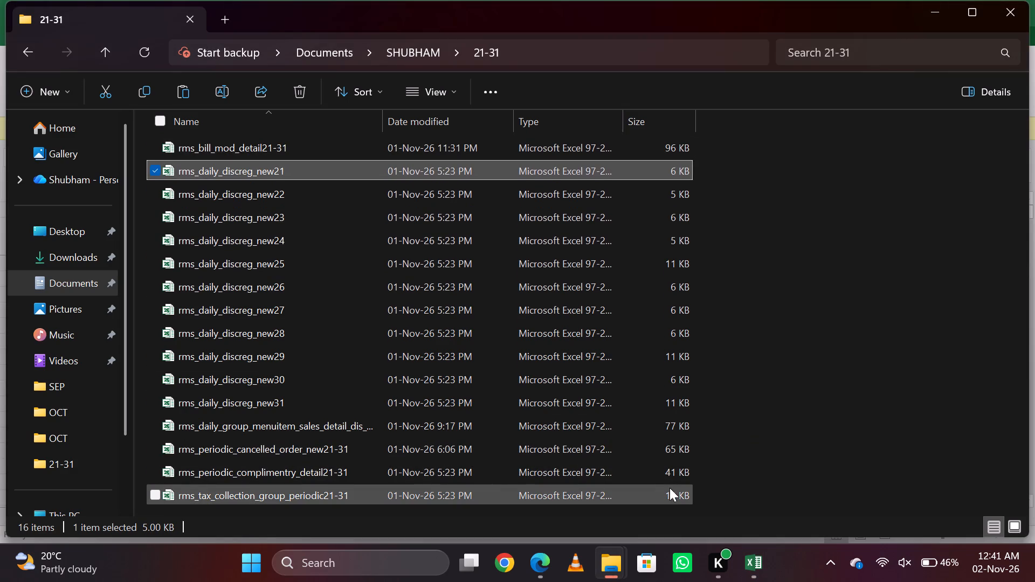
pyautogui.press('Down')
pyautogui.press('Down')
pyautogui.press('Down')
pyautogui.press('Down')
pyautogui.press('Down')
pyautogui.press('Down')
pyautogui.press('Down')
pyautogui.press('Down')
pyautogui.press('Down')
pyautogui.press('Down')
pyautogui.press('Down')
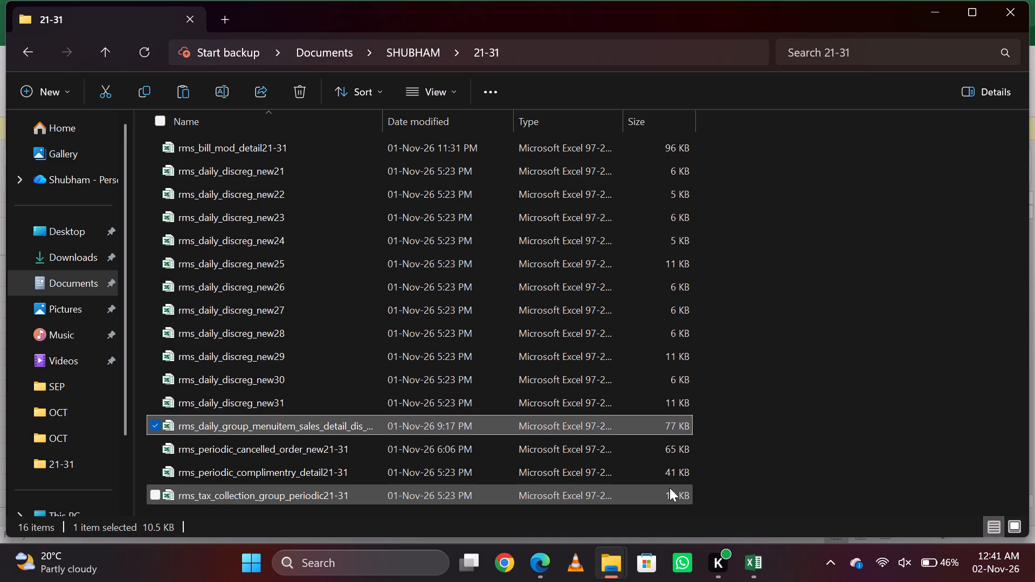
pyautogui.press('Return')
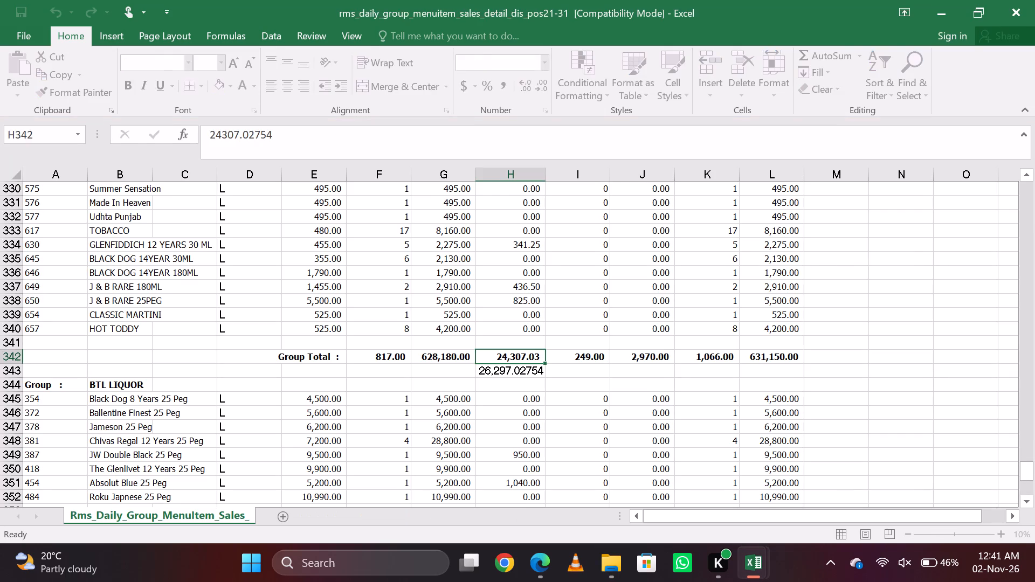
# Look over the menu-item sales and discount rows above the liquor group total, and close the export workbook.
pyautogui.scroll(5, 596, 314)
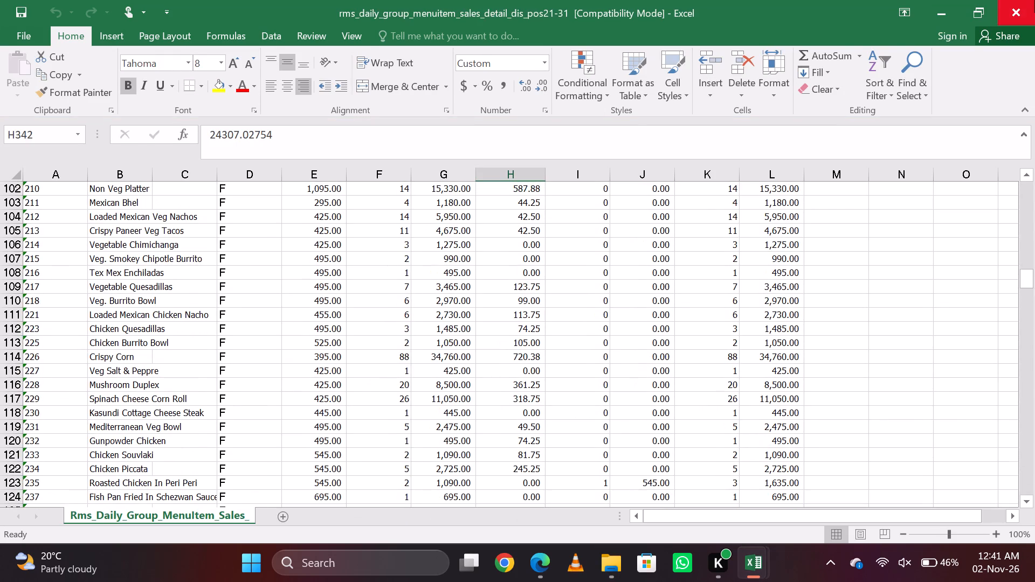
pyautogui.click(1034, 0)
# Copy the rms_daily_group_menuitem_sales_detail_dis_pos21-31 file from the 21-31 folder and look through the open windows for where to take it.
pyautogui.hotkey('alt', 'Tab')
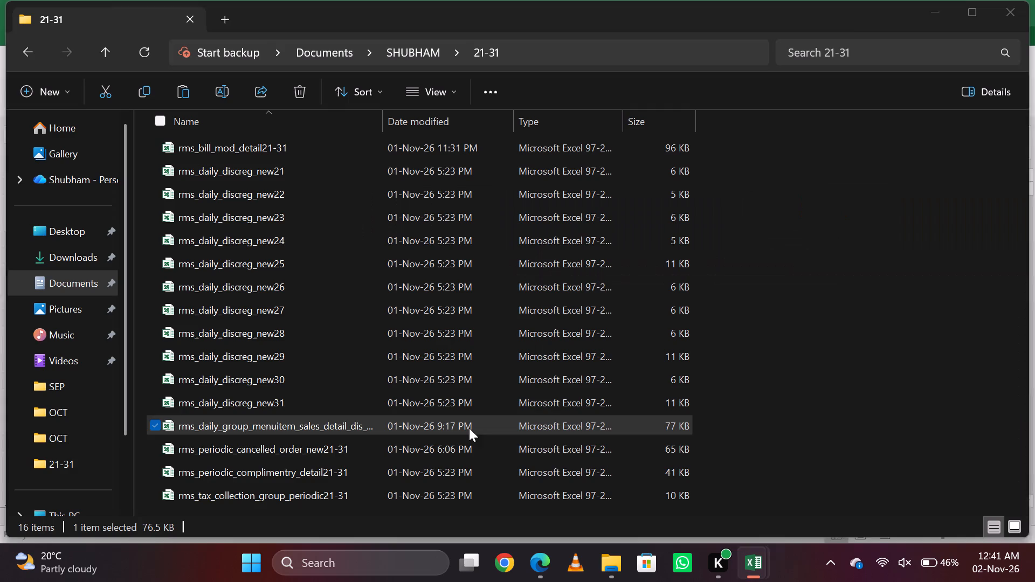
pyautogui.hotkey('ctrl', 'c')
pyautogui.hotkey('alt', 'Tab')
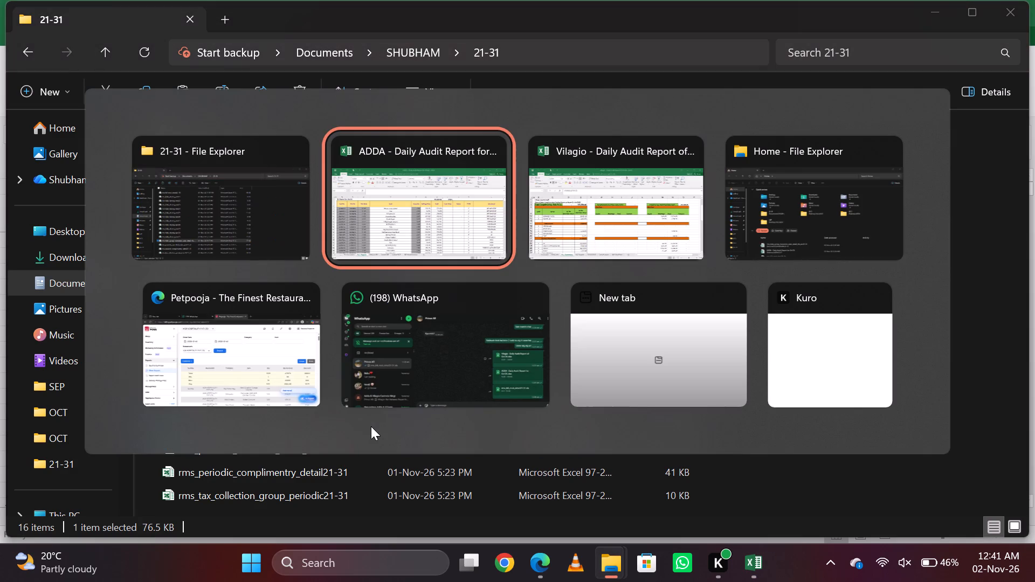
pyautogui.hotkey('alt', 'Tab')
pyautogui.hotkey('alt', 'Tab')
pyautogui.hotkey('alt', 'Tab')
pyautogui.hotkey('alt', 'Tab')
pyautogui.hotkey('alt', 'Tab')
pyautogui.hotkey('alt', 'Tab')
pyautogui.hotkey('alt', 'Tab')
pyautogui.hotkey('alt', 'Tab')
pyautogui.hotkey('alt', 'Tab')
pyautogui.hotkey('alt', 'Tab')
pyautogui.hotkey('alt', 'Tab')
pyautogui.hotkey('alt', 'Tab')
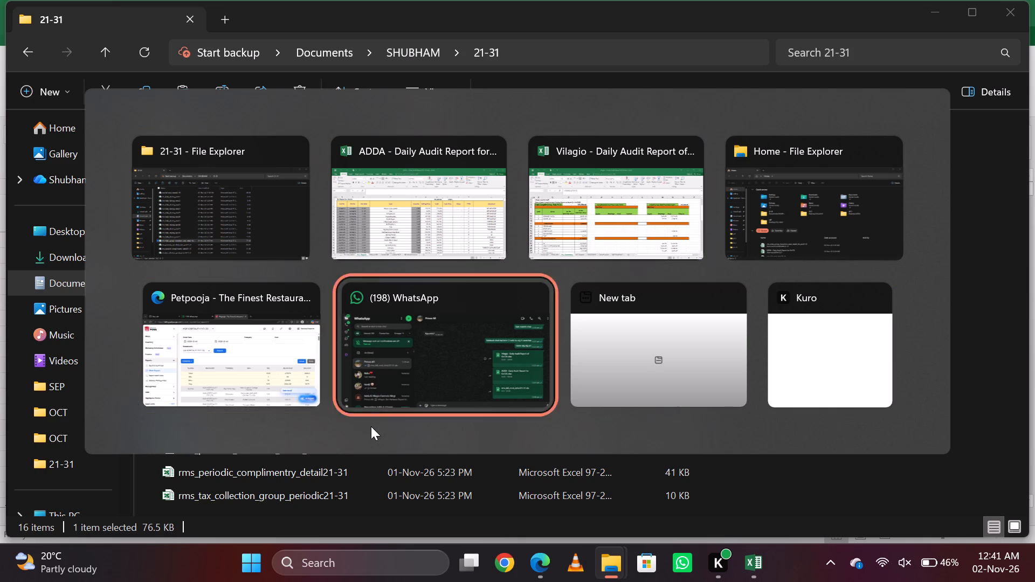
pyautogui.hotkey('alt', 'Tab')
pyautogui.hotkey('alt', 'Tab')
pyautogui.hotkey('alt', 'Tab')
pyautogui.hotkey('alt', 'Tab')
pyautogui.hotkey('alt', 'Tab')
pyautogui.hotkey('alt', 'Tab')
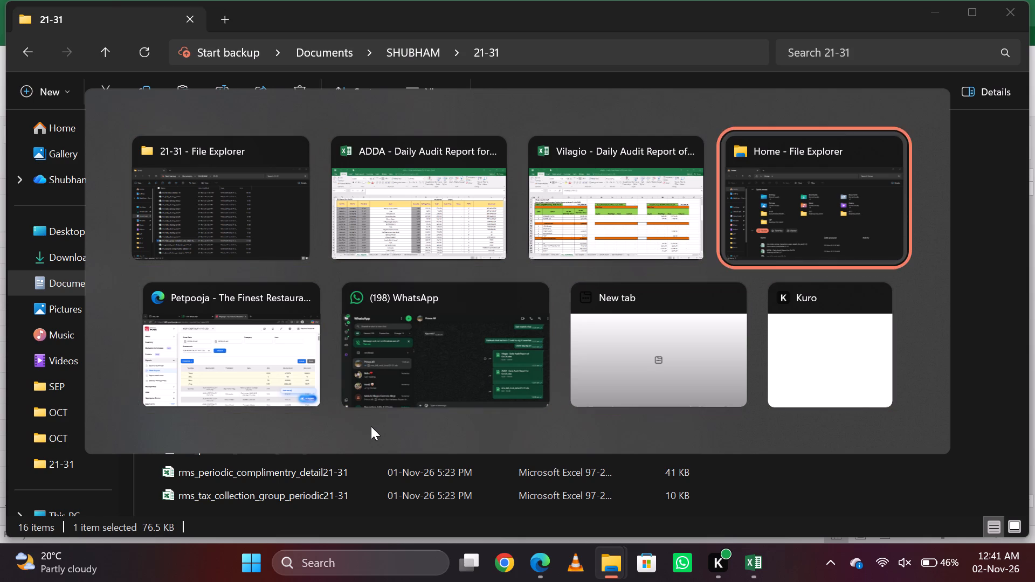
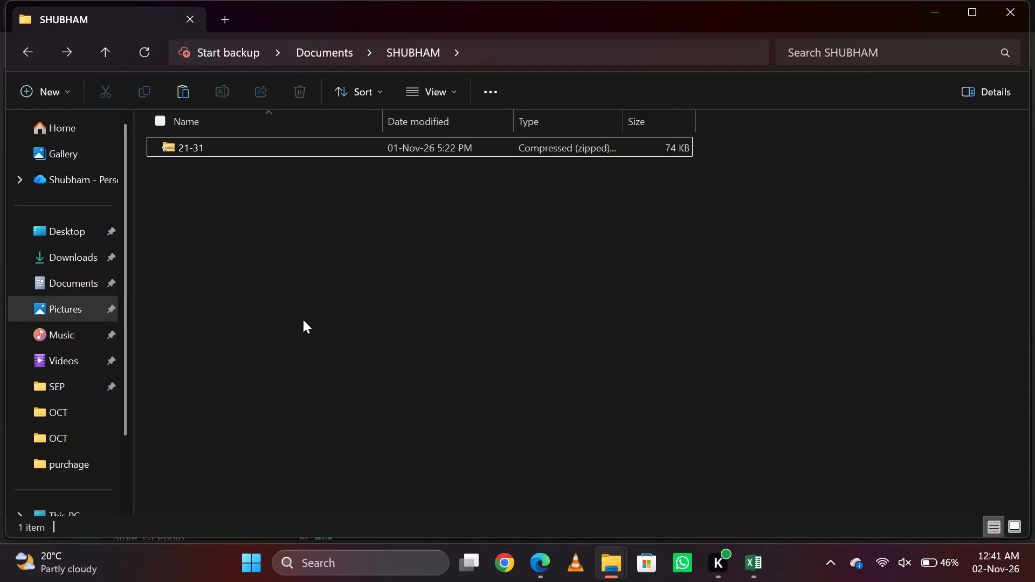
# Leave the SHUBHAM folder, open Downloads and look through its recent exports and reports back to the October files.
pyautogui.press('BackSpace')
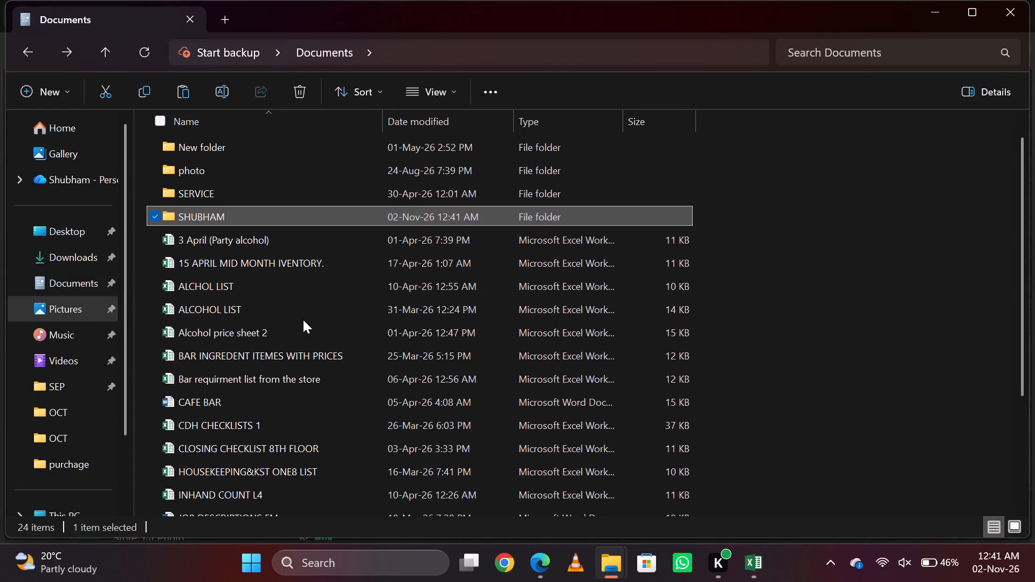
pyautogui.click(67, 246)
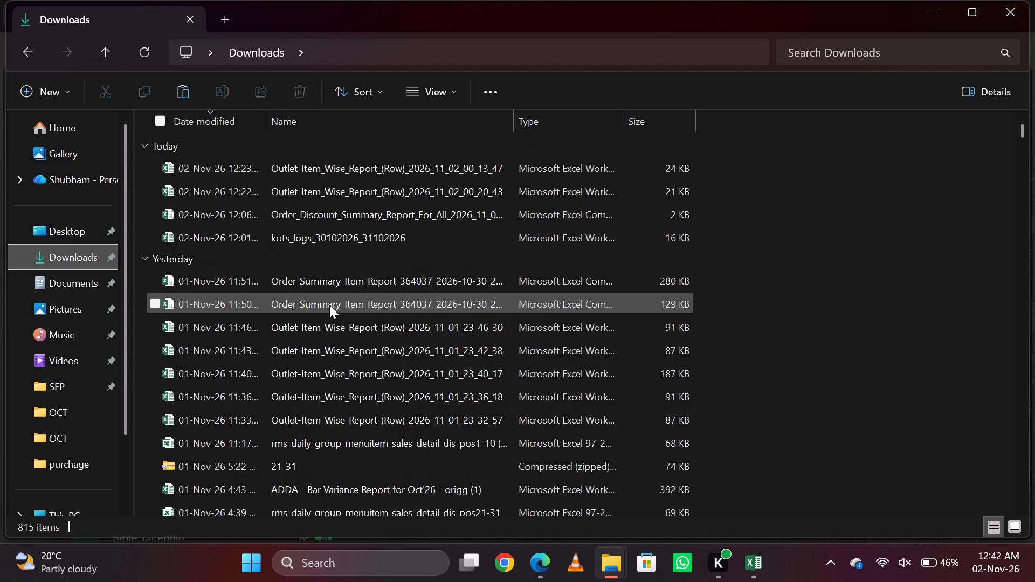
pyautogui.scroll(-2, 329, 305)
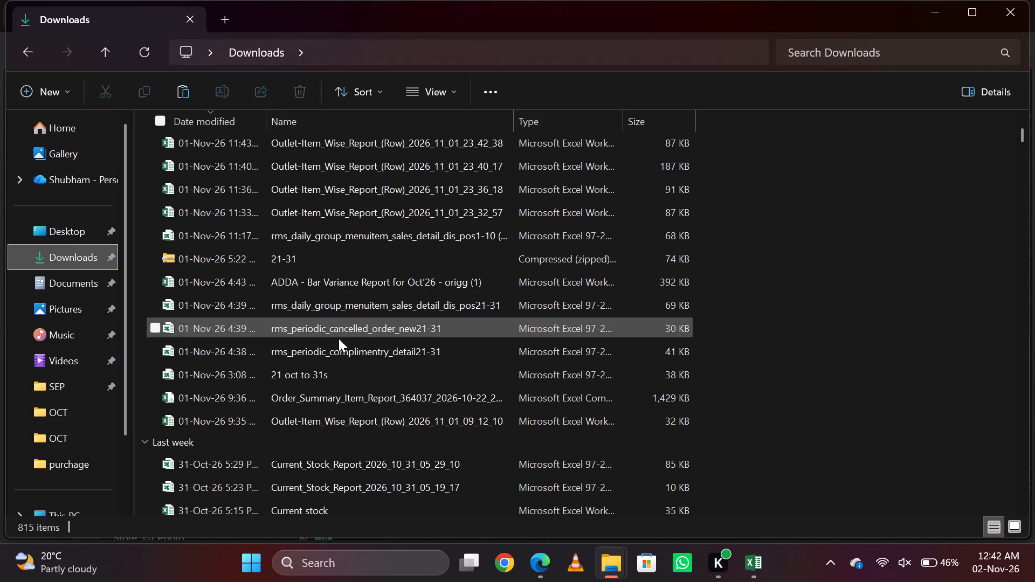
pyautogui.scroll(-4, 339, 338)
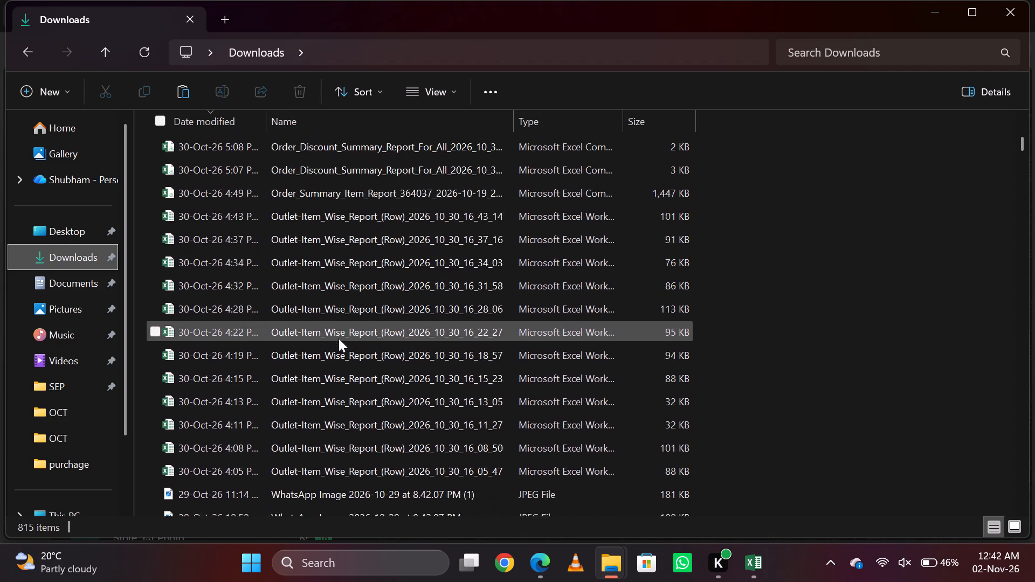
pyautogui.scroll(-3, 339, 338)
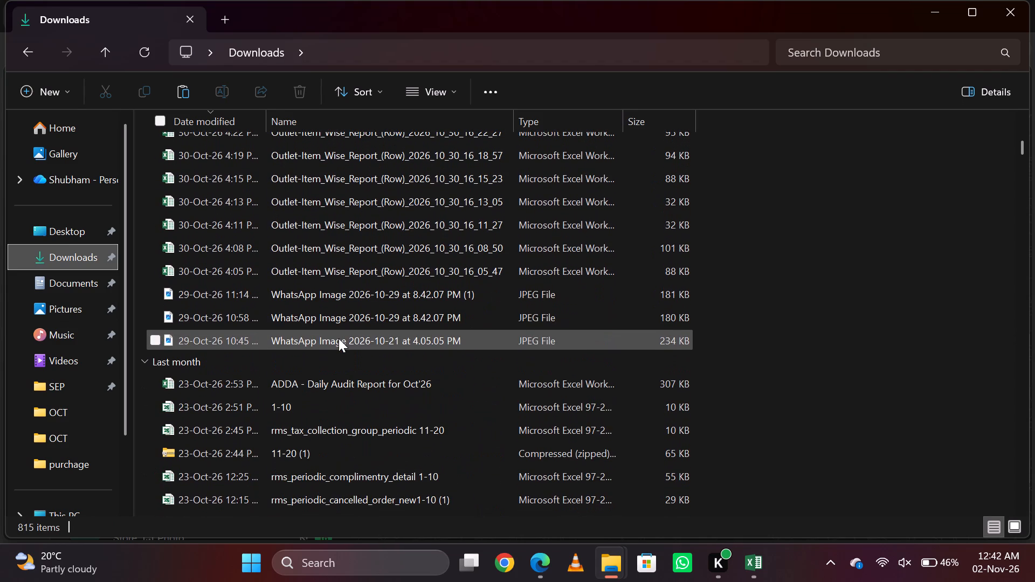
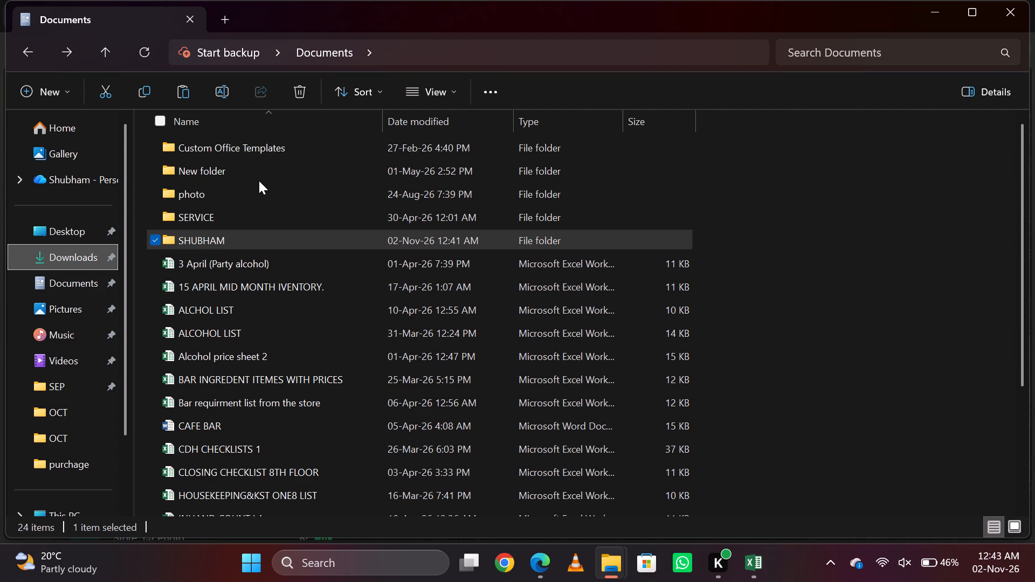
# Look through the files and folders in Documents.
pyautogui.scroll(-2, 269, 242)
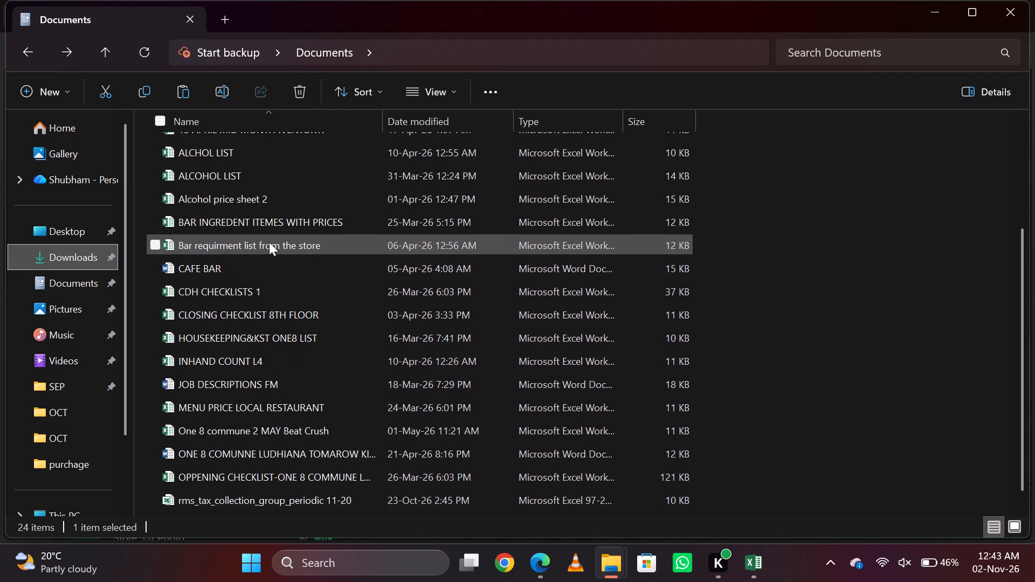
pyautogui.scroll(5, 269, 242)
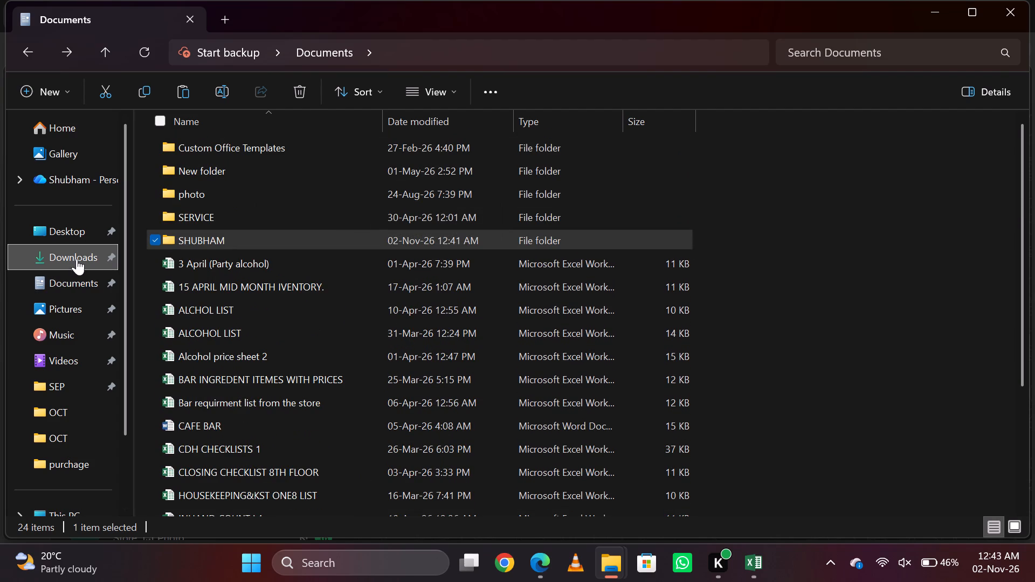
pyautogui.click(79, 283)
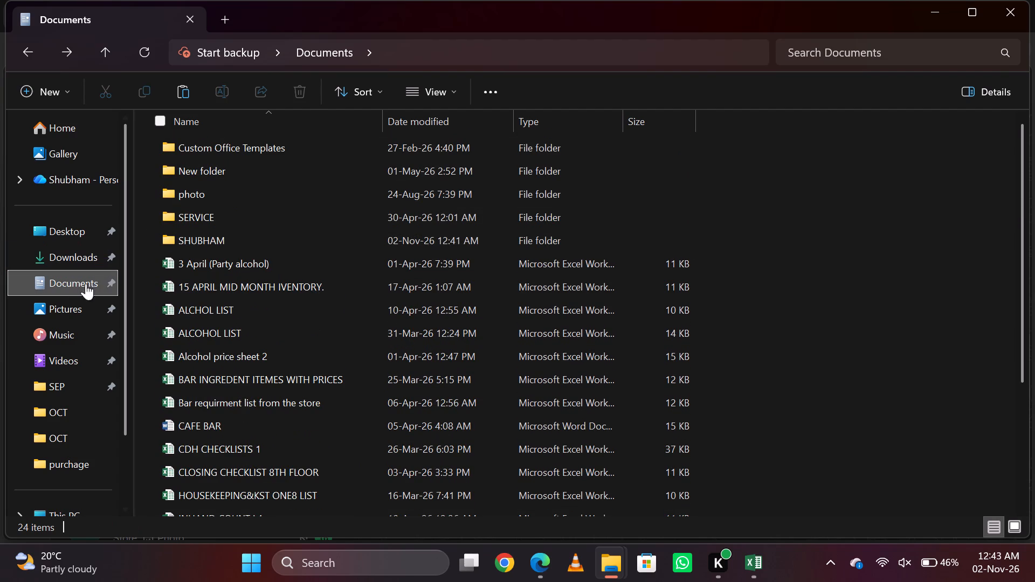
pyautogui.doubleClick(58, 284)
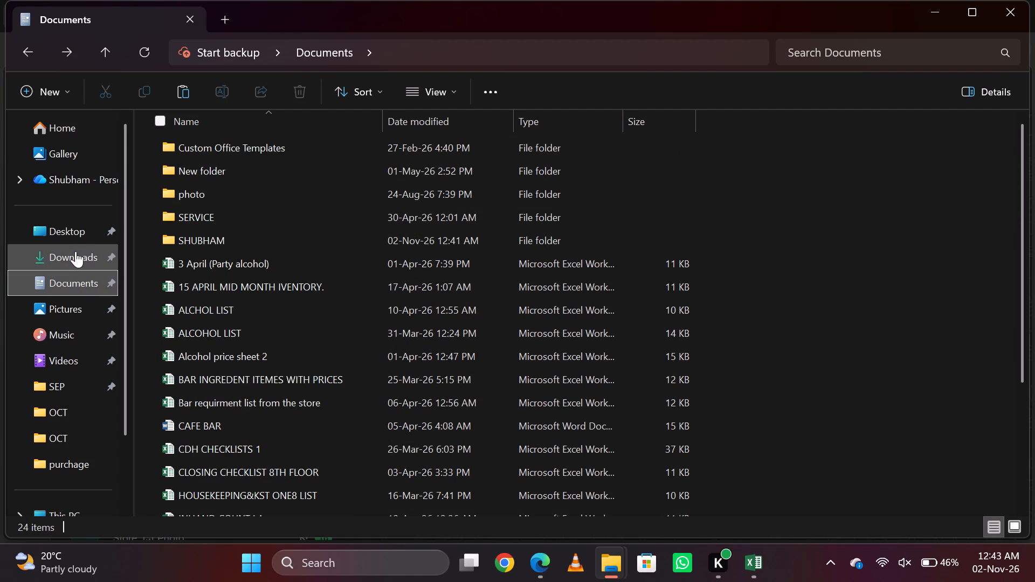
# Open Downloads and look through its exports and variance reports back to the September files.
pyautogui.click(75, 251)
pyautogui.scroll(-5, 347, 306)
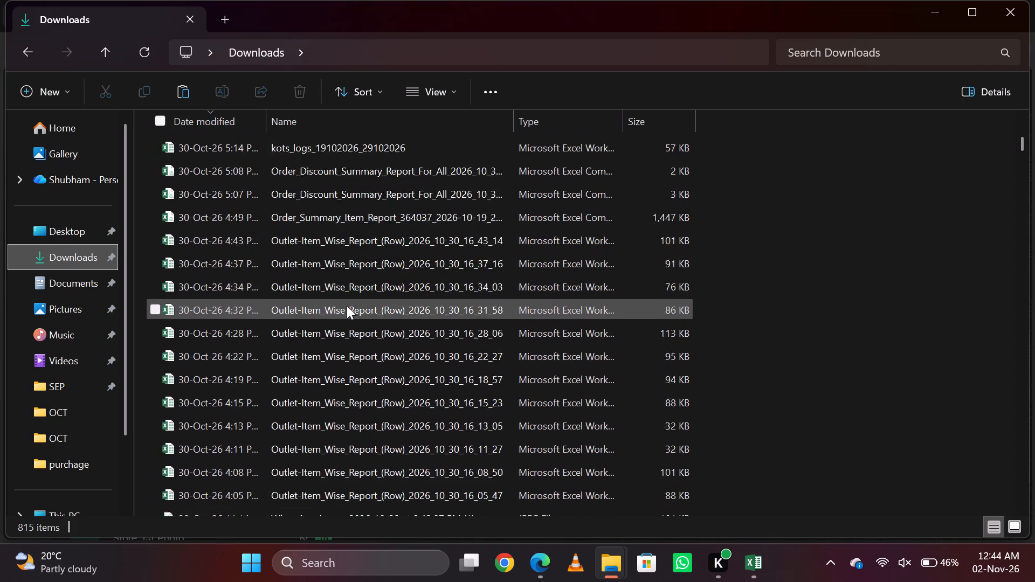
pyautogui.scroll(-3, 347, 306)
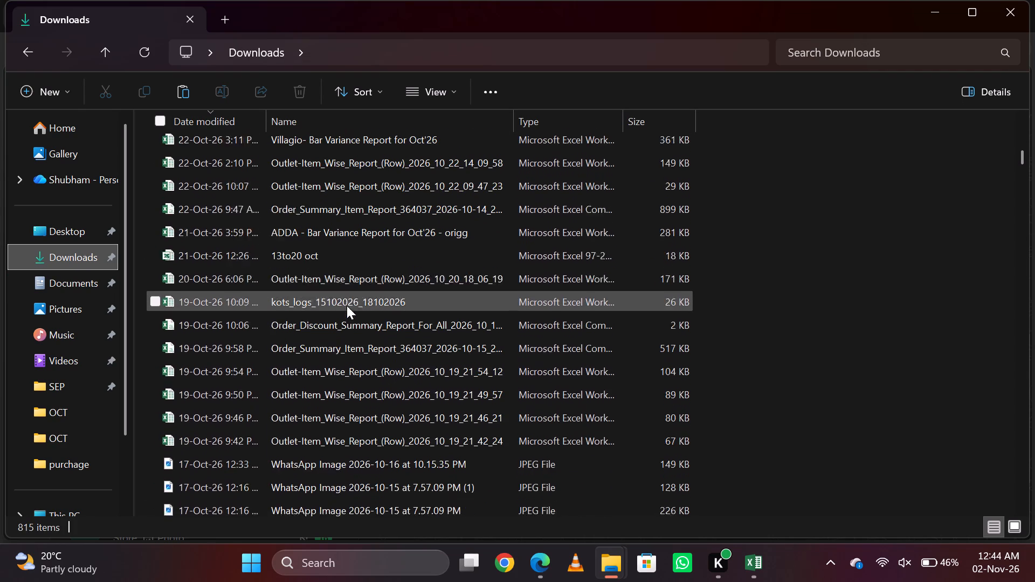
pyautogui.scroll(-5, 347, 306)
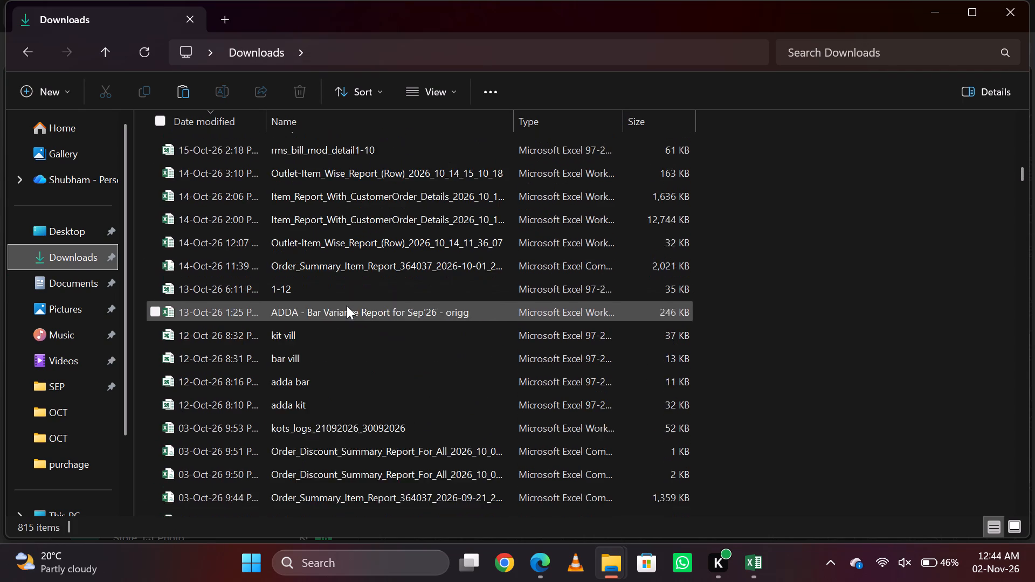
pyautogui.scroll(-3, 347, 306)
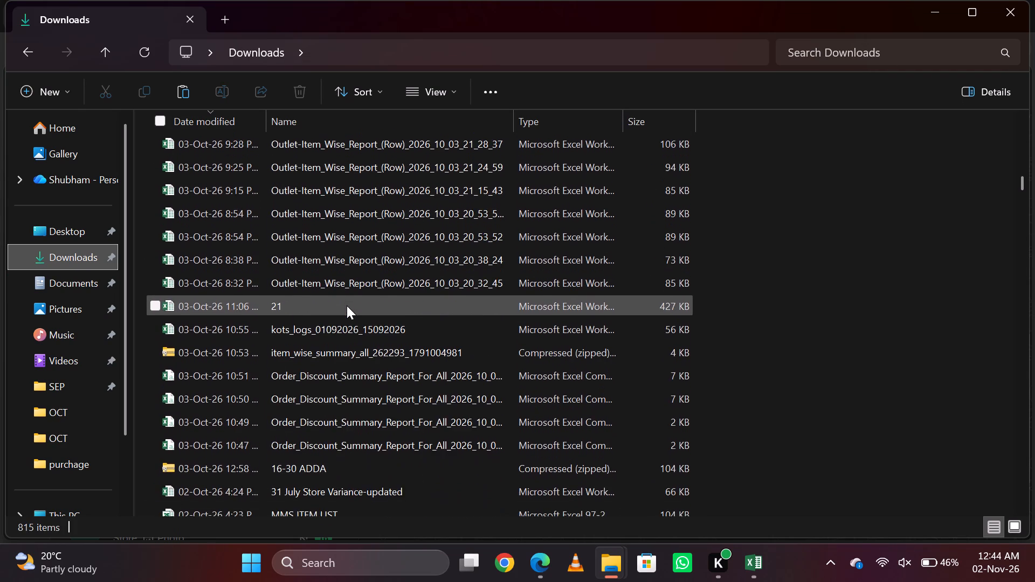
pyautogui.scroll(-4, 347, 306)
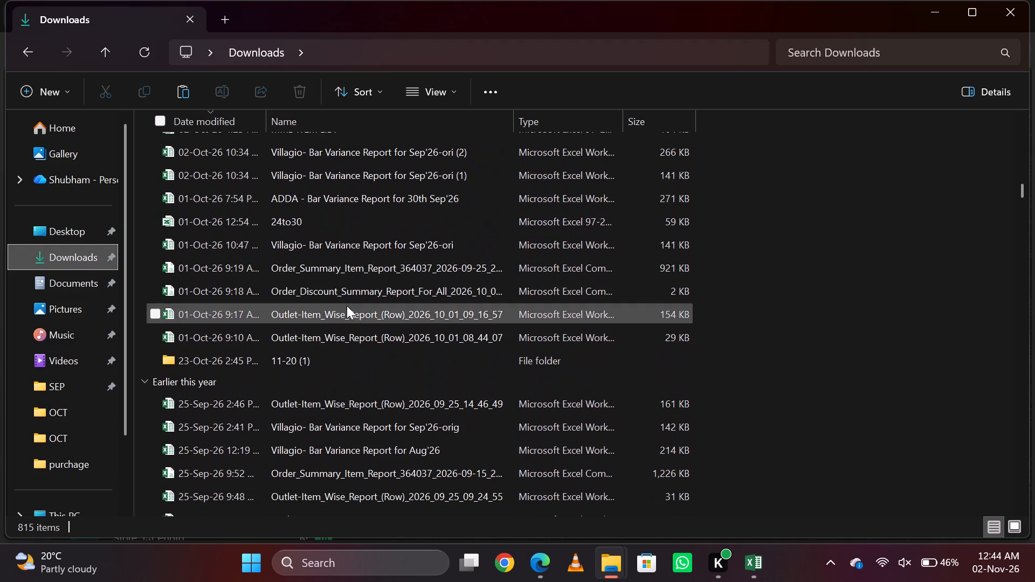
pyautogui.scroll(-1, 354, 365)
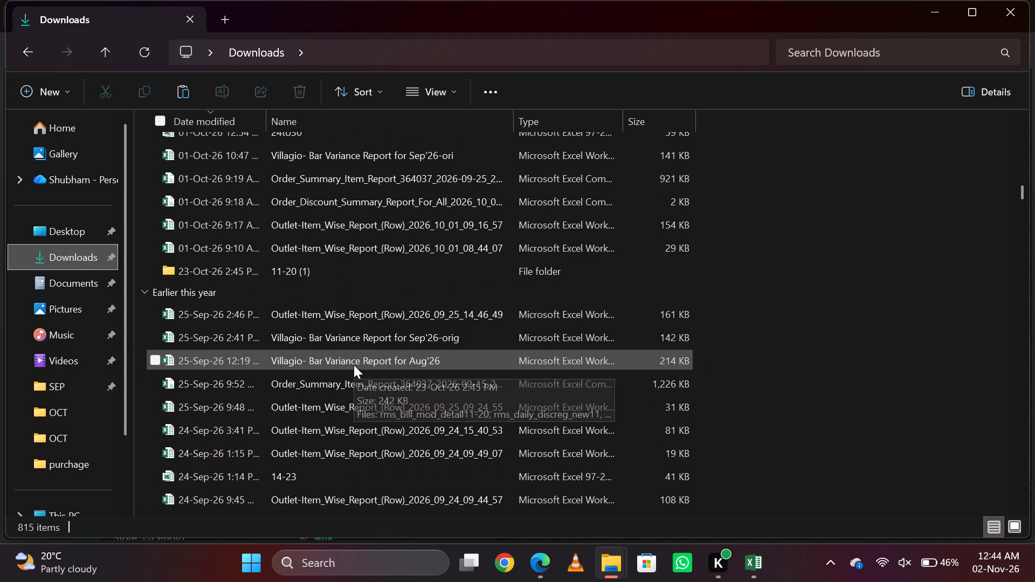
pyautogui.scroll(-5, 354, 365)
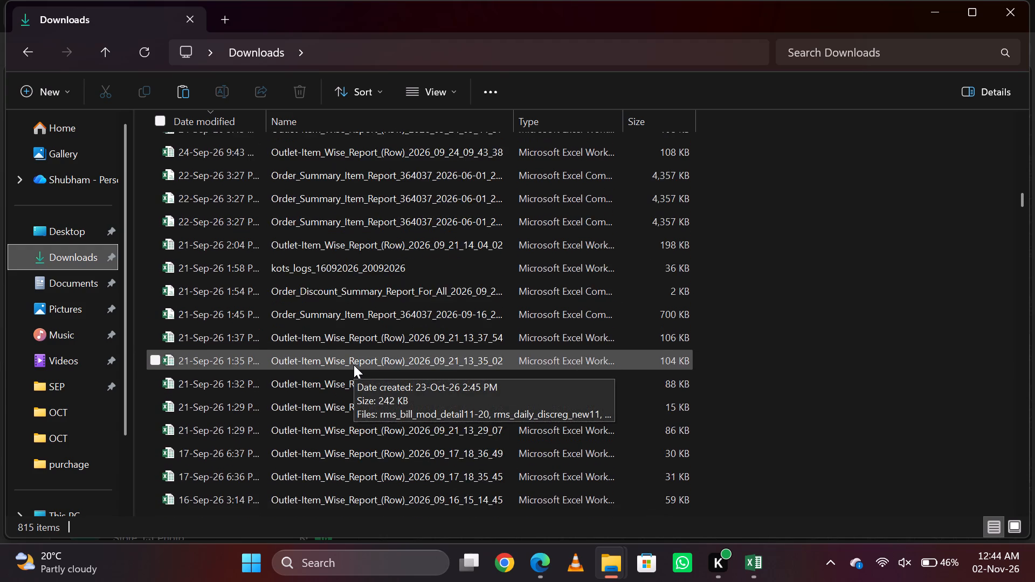
# Look back through the early-October exports in Downloads up to the files dated 14 and 15 October.
pyautogui.scroll(2, 354, 365)
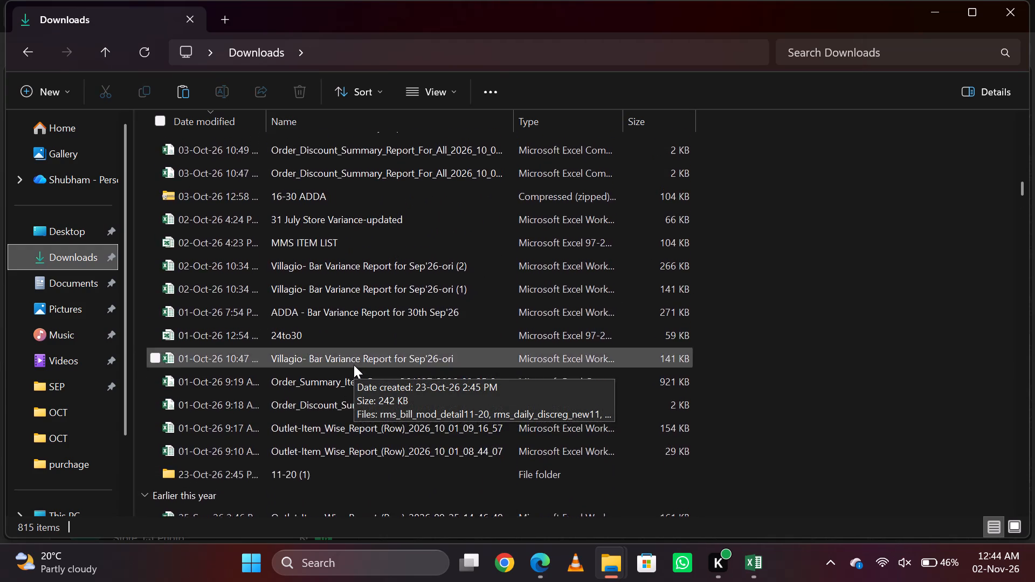
pyautogui.scroll(2, 354, 365)
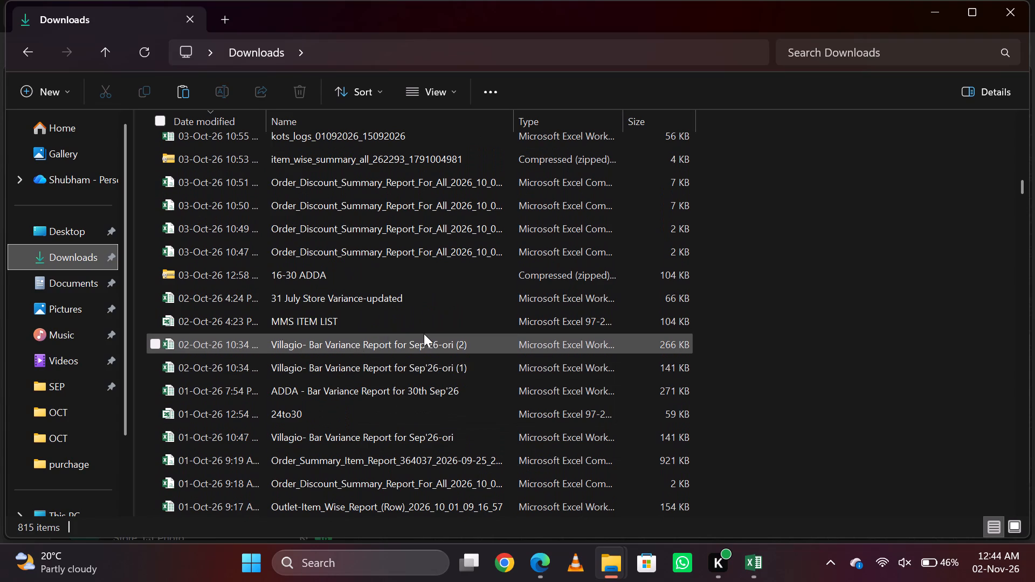
pyautogui.scroll(1, 424, 334)
pyautogui.scroll(-1, 424, 334)
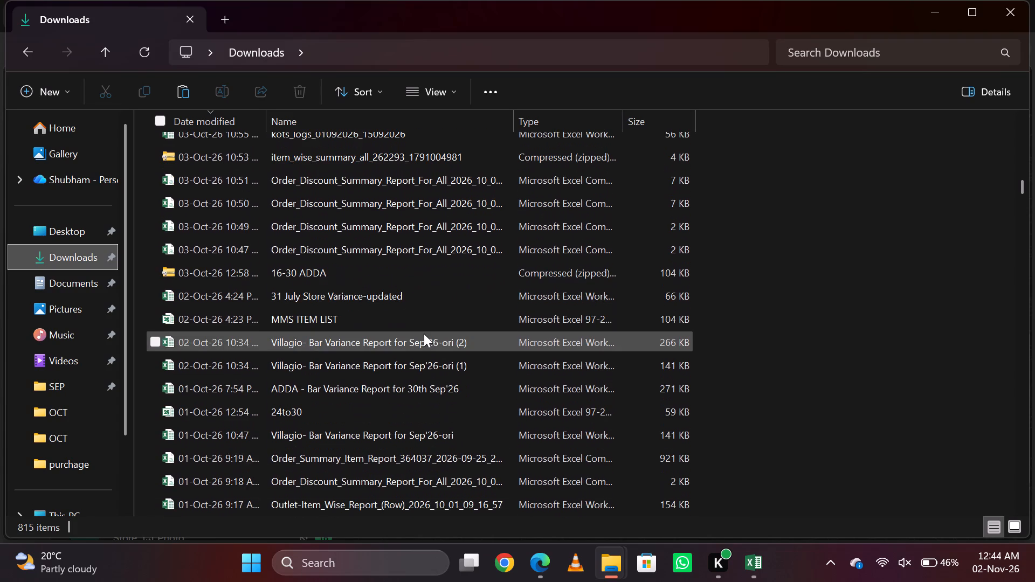
pyautogui.scroll(-1, 424, 334)
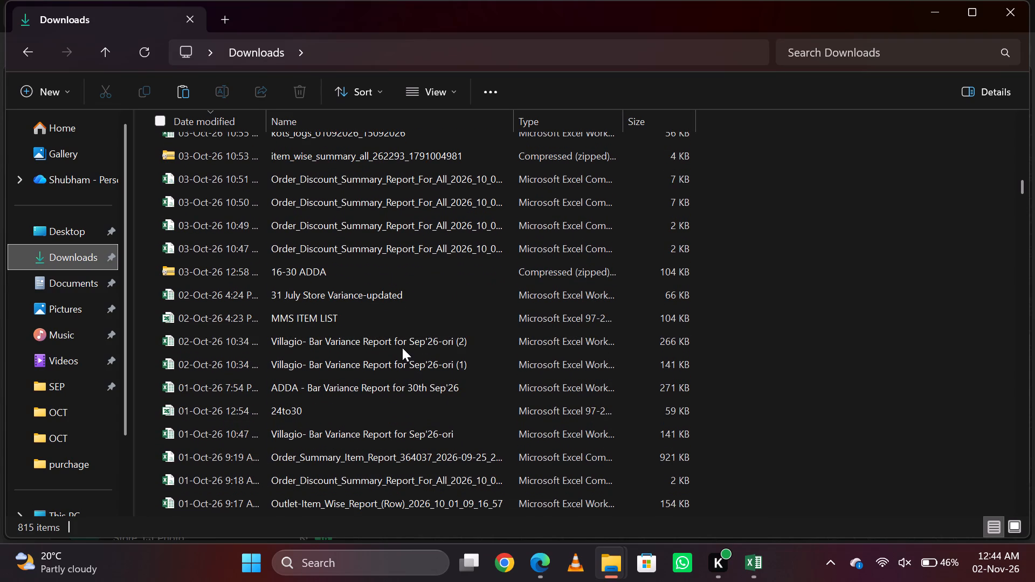
pyautogui.scroll(1, 416, 341)
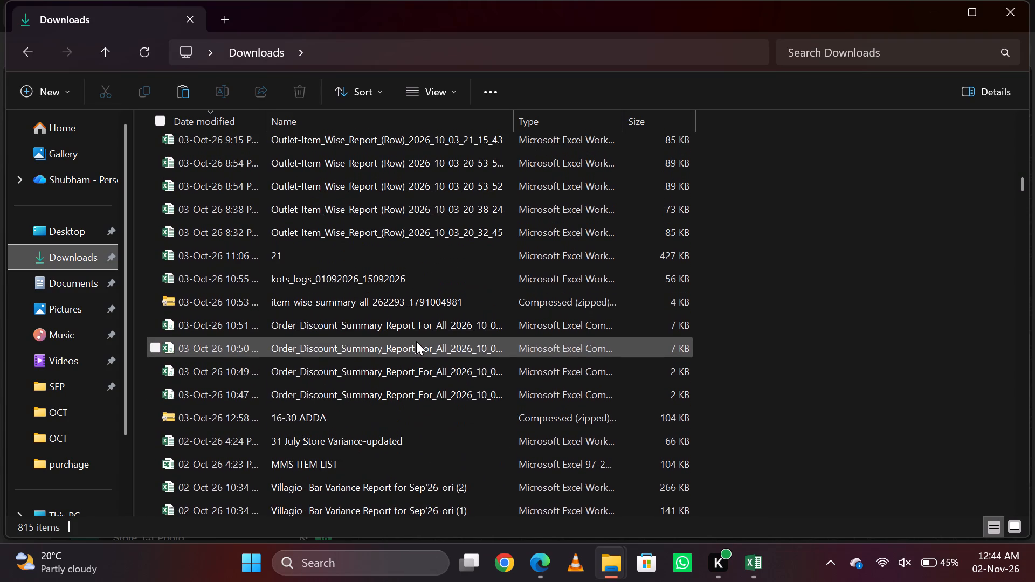
pyautogui.scroll(1, 416, 341)
pyautogui.click(455, 327)
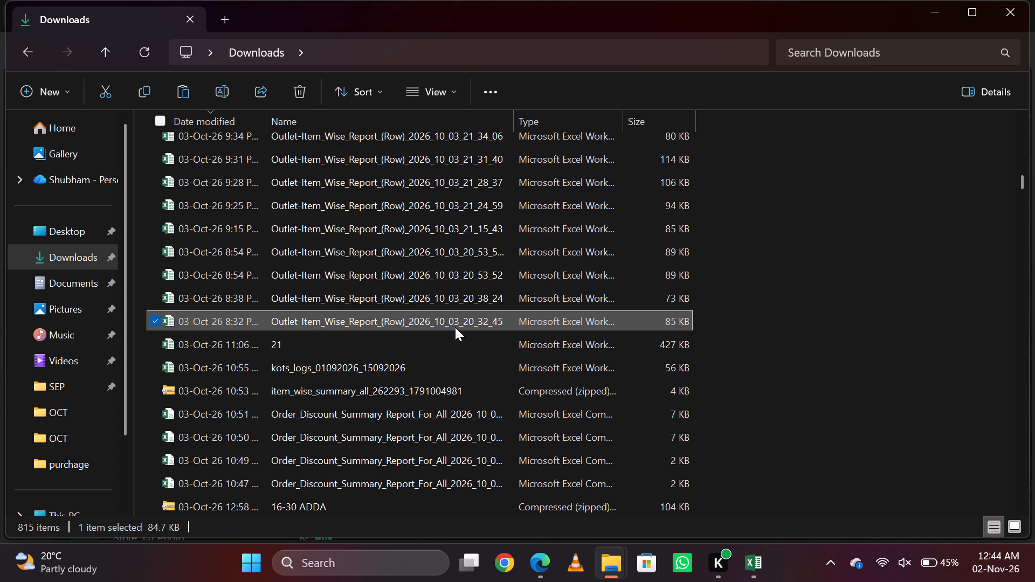
pyautogui.scroll(3, 441, 319)
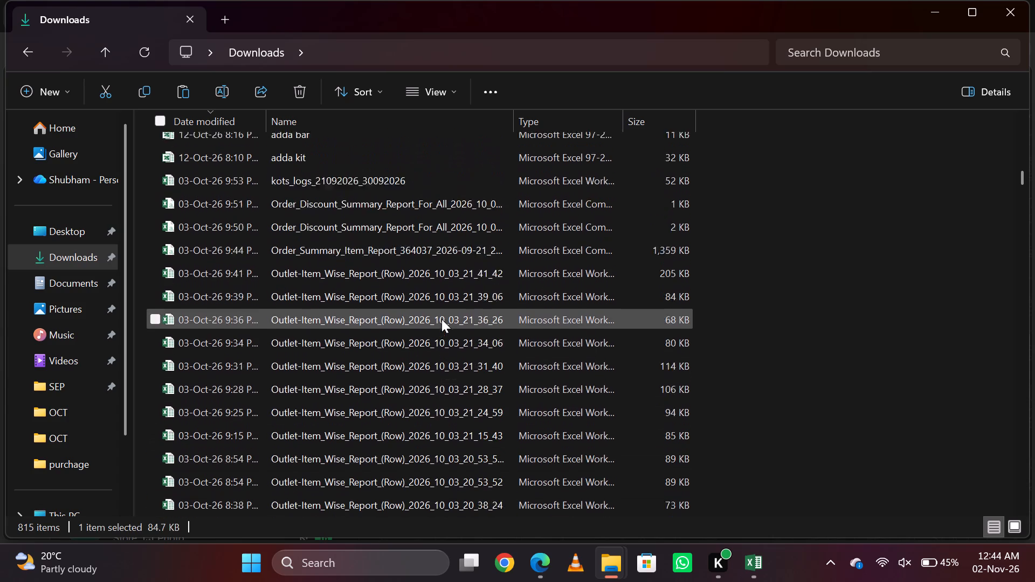
pyautogui.scroll(1, 441, 319)
pyautogui.scroll(-1, 441, 319)
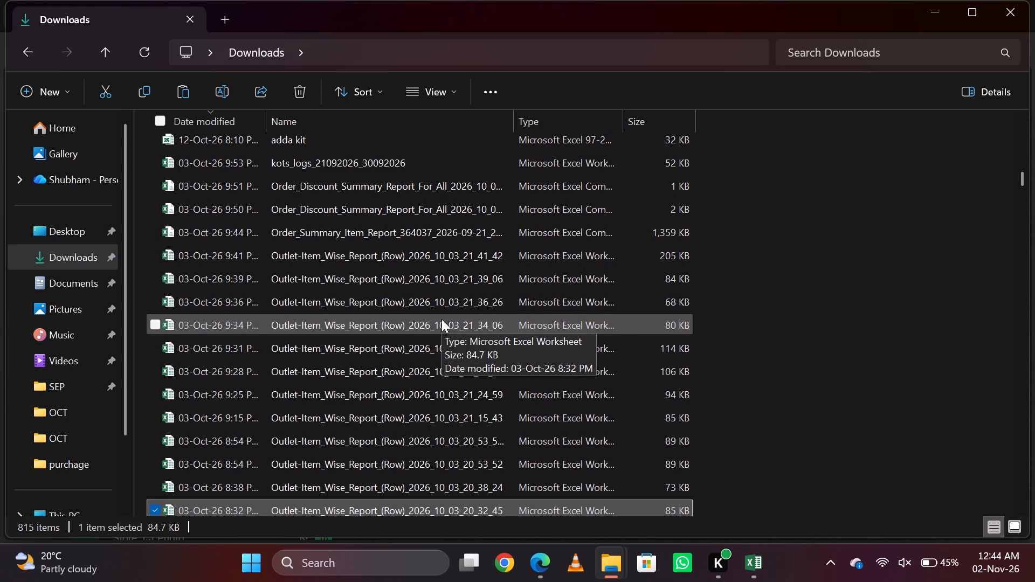
pyautogui.scroll(3, 441, 319)
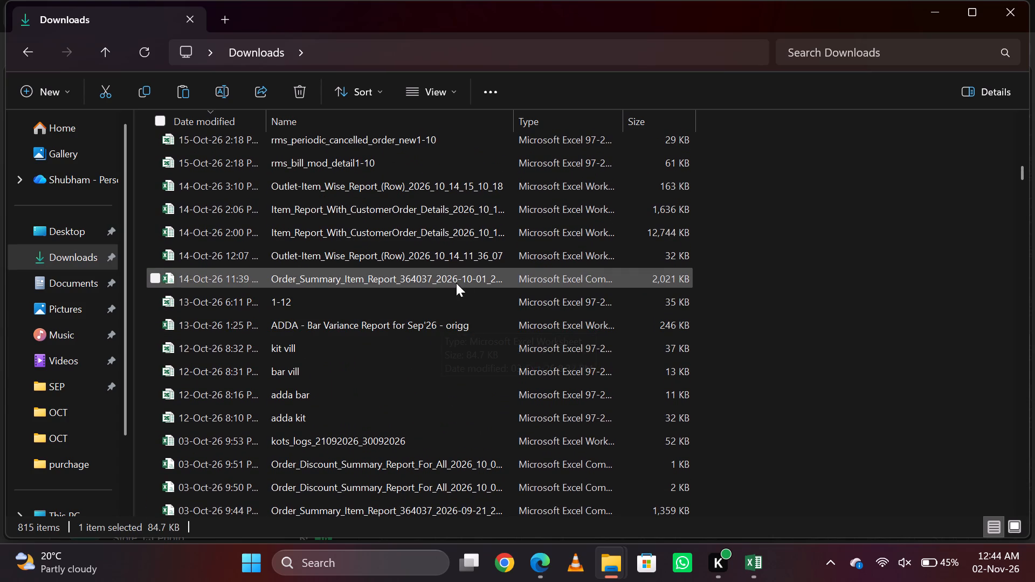
# Open the 14 October Order_Summary_Item_Report_364037 export starting 2026-10-01, close it and return to Downloads.
pyautogui.doubleClick(464, 278)
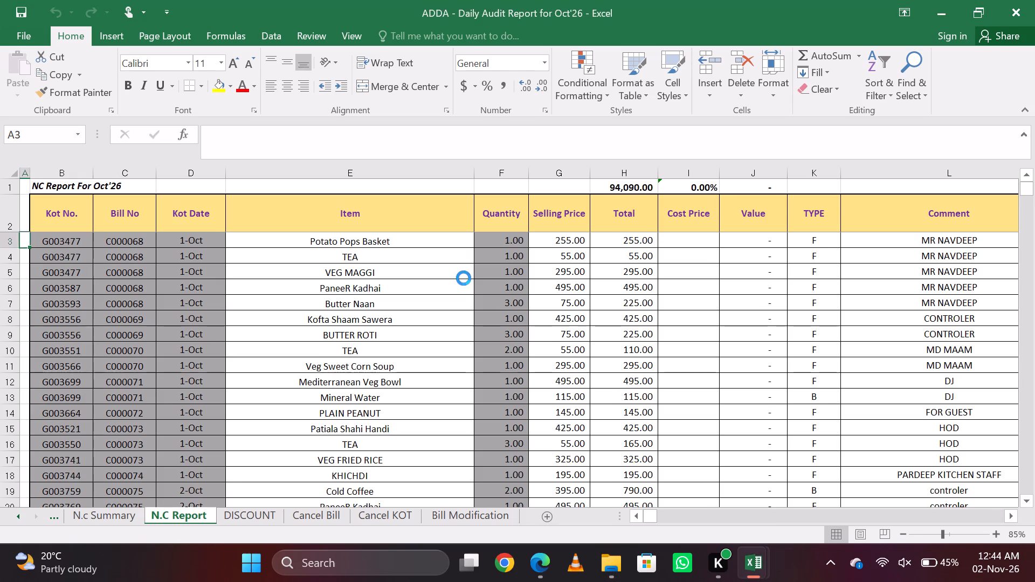
pyautogui.click(1034, 0)
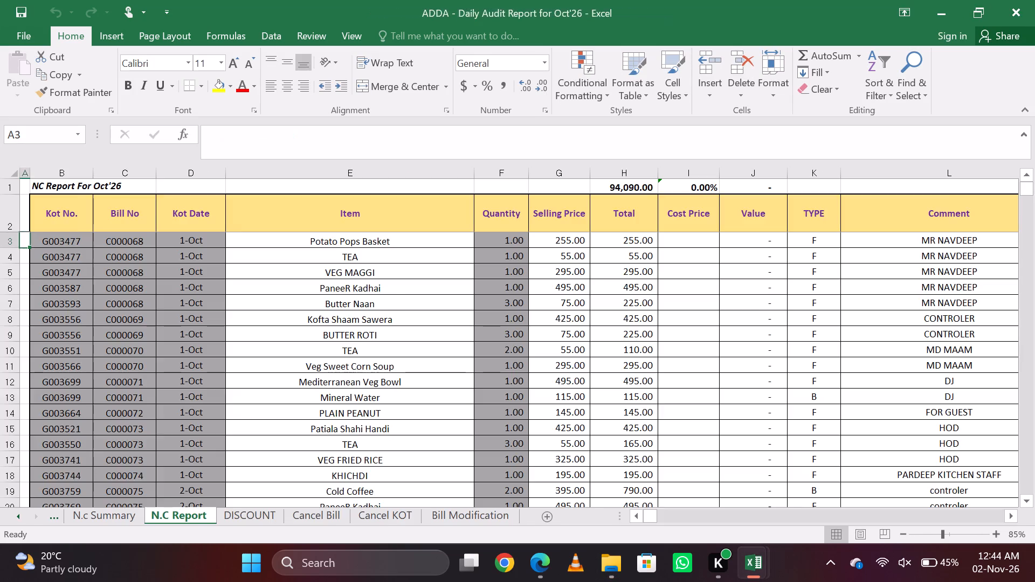
pyautogui.hotkey('alt', 'Tab')
# Examine the Outlet-Item_Wise_Report_(Row)_2026_10_14_11_36_07 export, close it and return to Downloads.
pyautogui.doubleClick(463, 250)
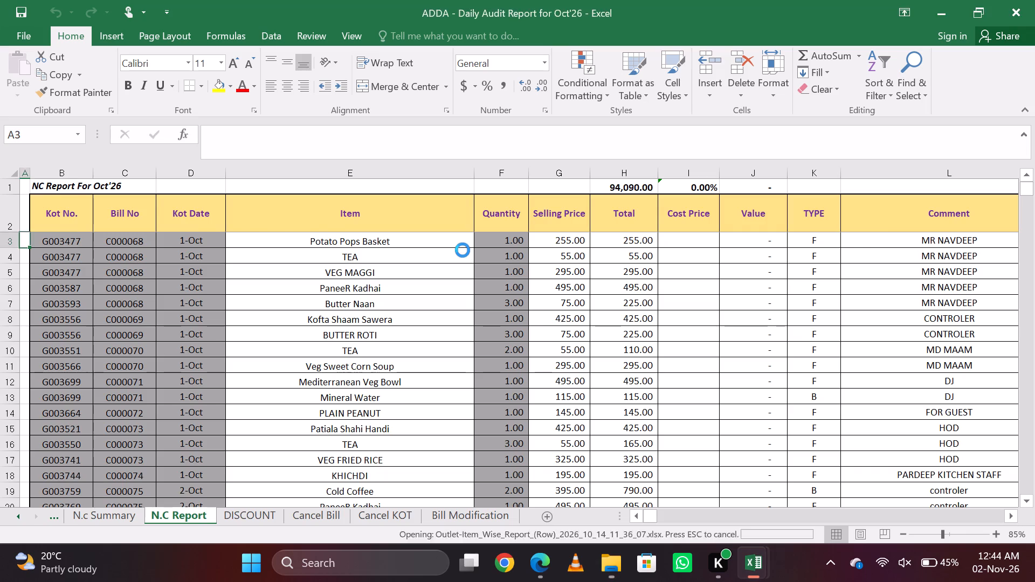
pyautogui.scroll(7, 385, 330)
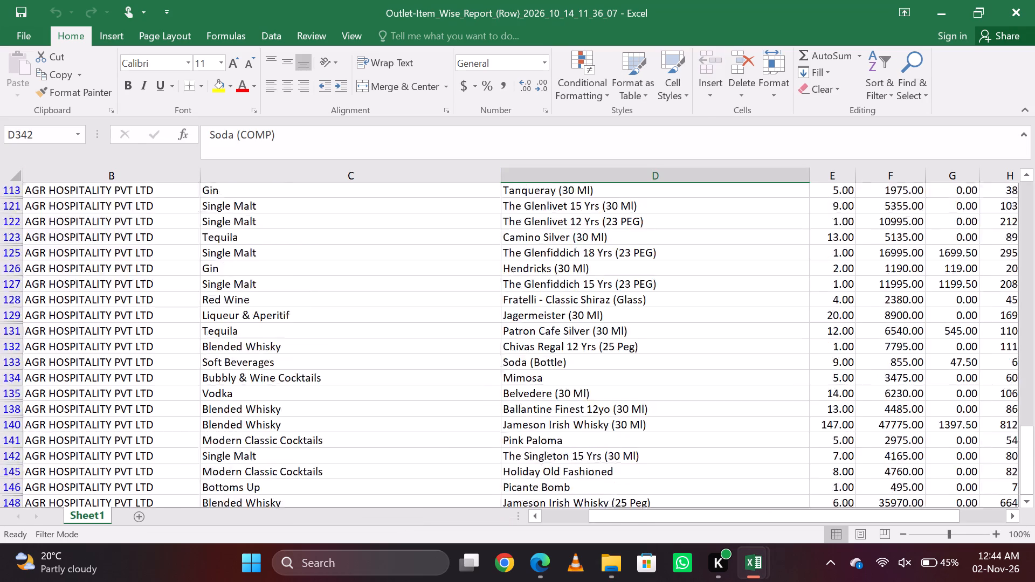
pyautogui.scroll(2, 385, 330)
pyautogui.click(1034, 0)
pyautogui.hotkey('alt', 'Tab')
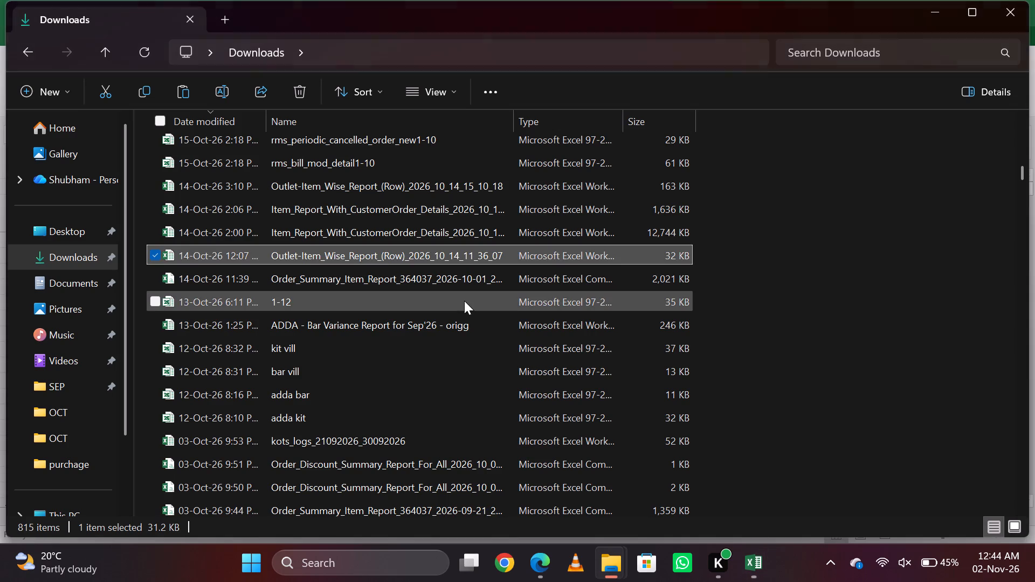
# Open the rms_periodic_cancelled_order_new1-10 export among the 15 October files, close it and return to Downloads.
pyautogui.scroll(1, 412, 295)
pyautogui.click(439, 308)
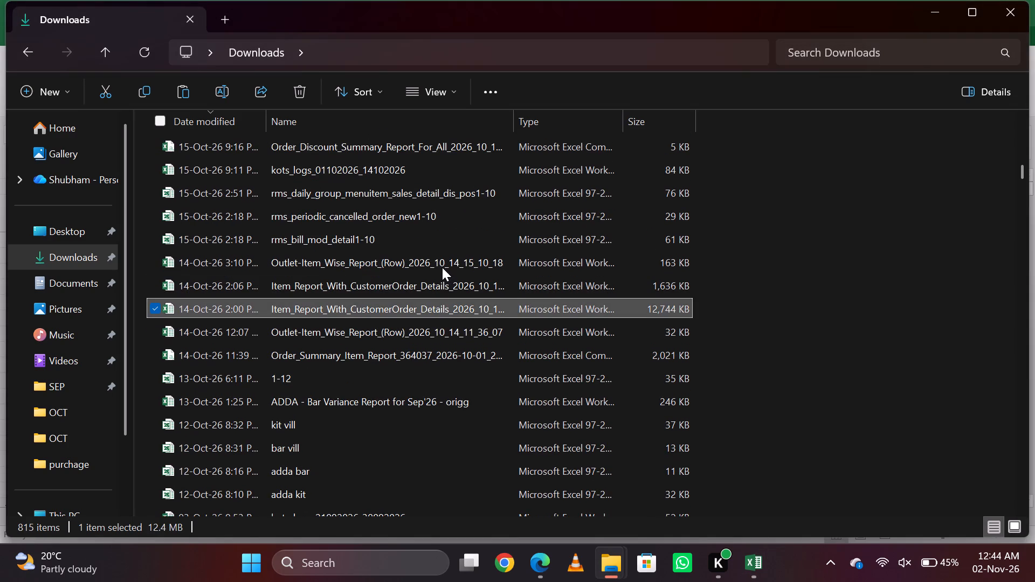
pyautogui.scroll(1, 442, 267)
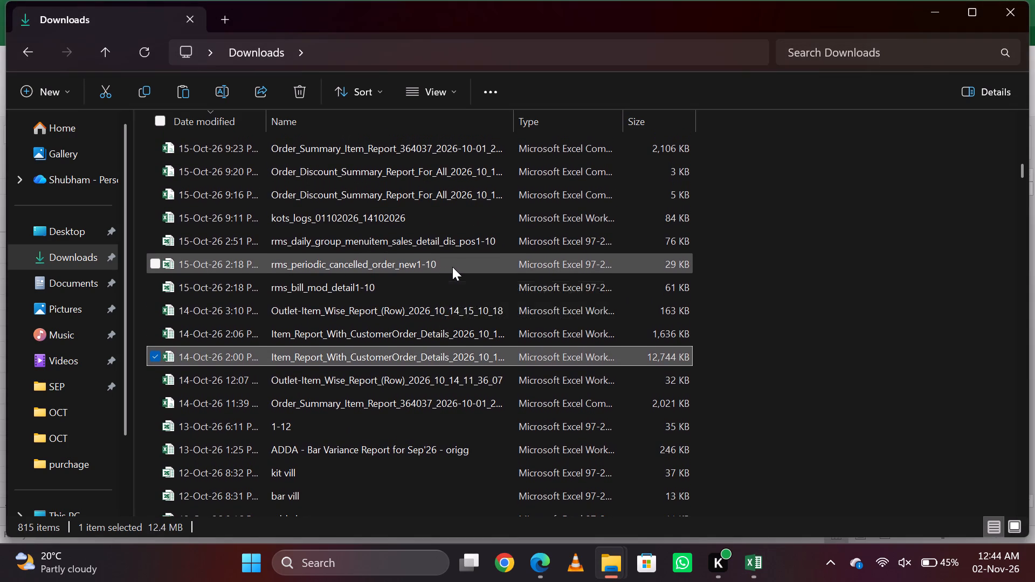
pyautogui.doubleClick(452, 267)
pyautogui.click(1034, 0)
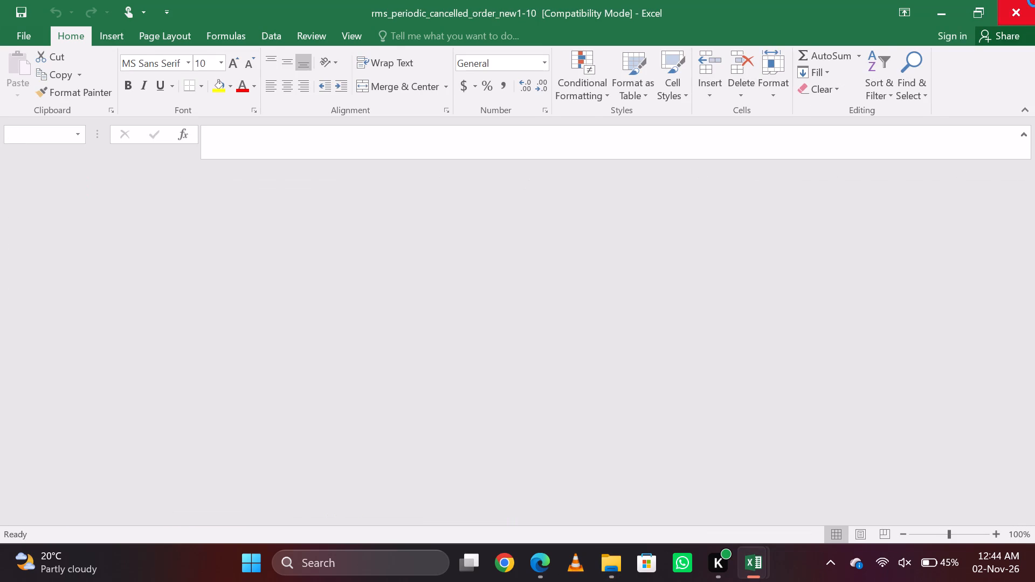
pyautogui.hotkey('alt', 'Tab')
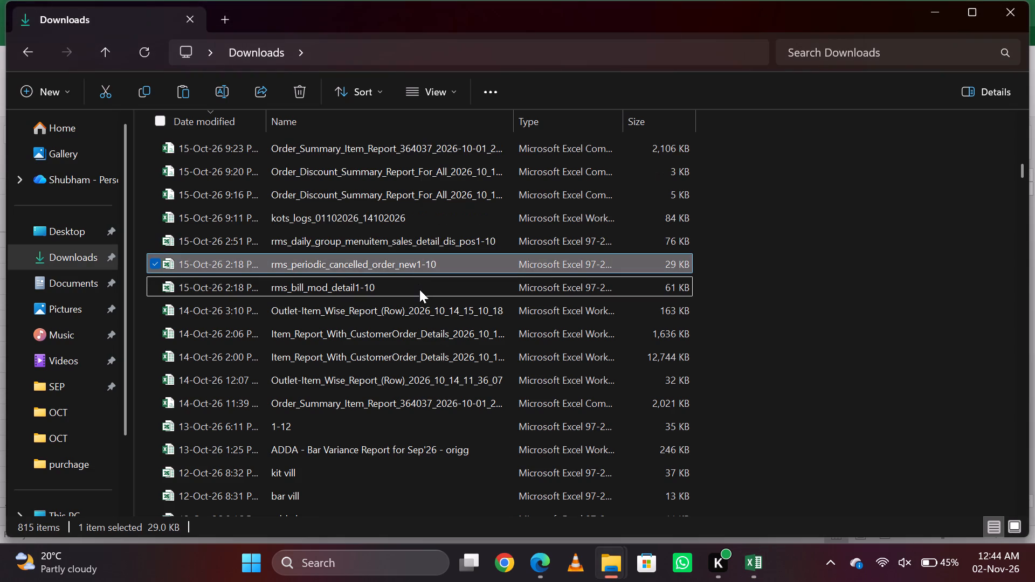
# Examine the rms_daily_group_menuitem_sales_detail_dis_pos1-10 export up to its report heading, close it and return to Downloads.
pyautogui.doubleClick(435, 244)
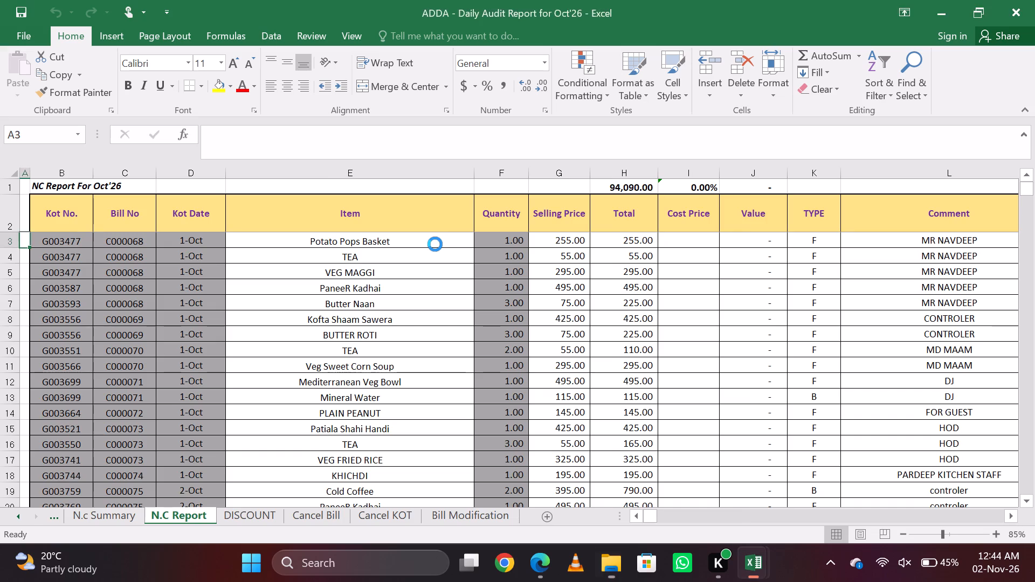
pyautogui.scroll(20, 493, 259)
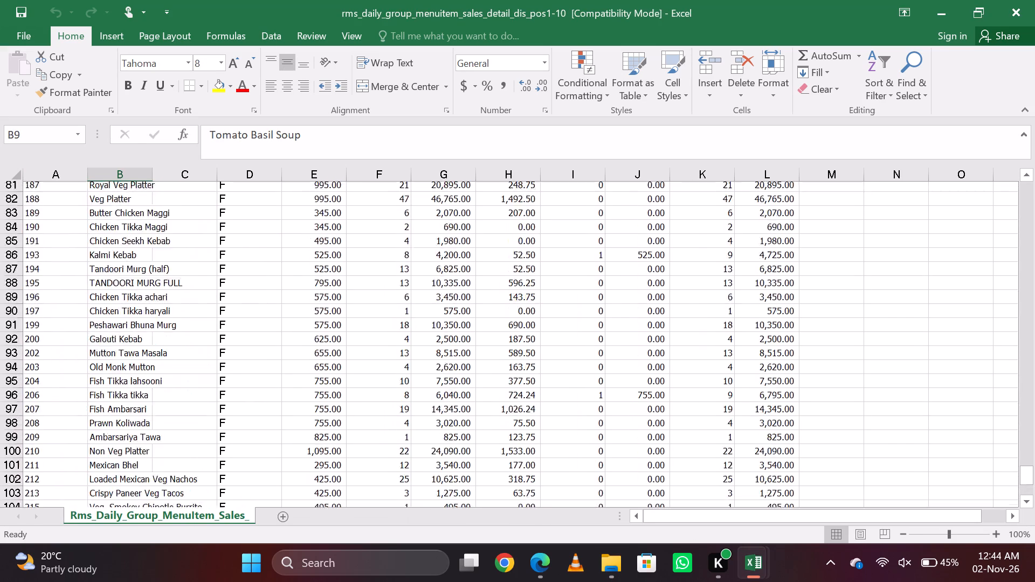
pyautogui.scroll(6, 493, 259)
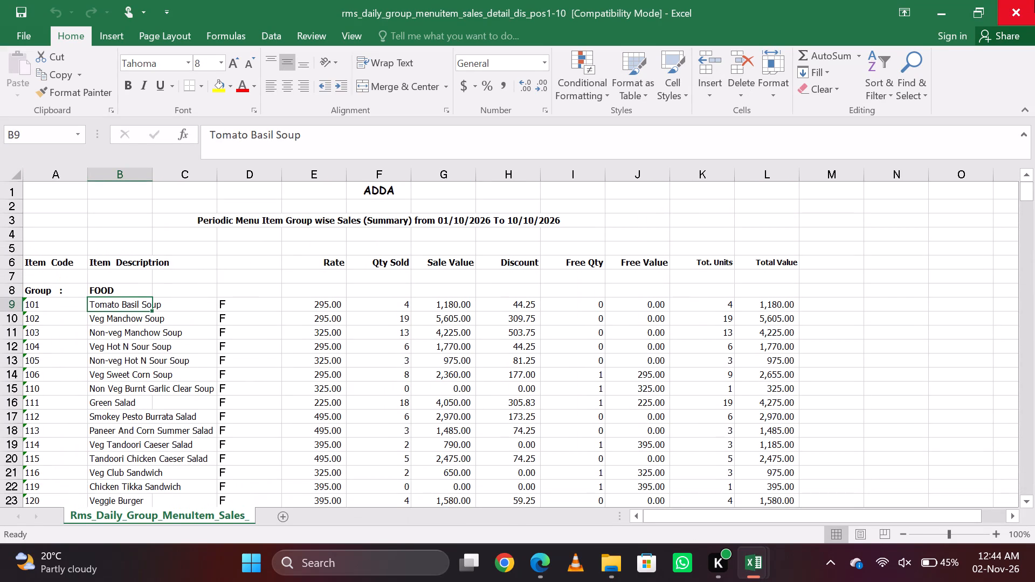
pyautogui.click(1034, 0)
pyautogui.hotkey('alt', 'Tab')
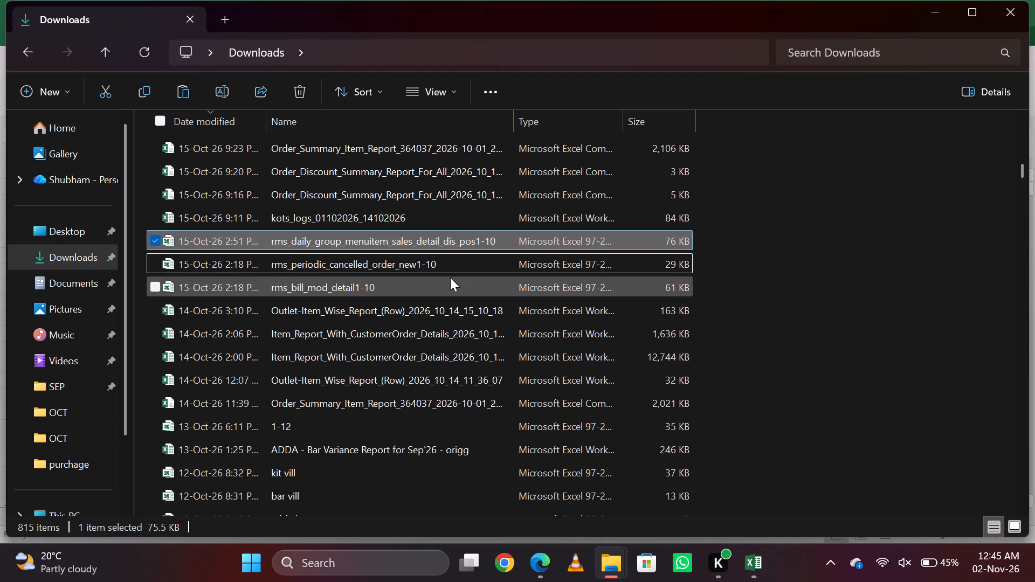
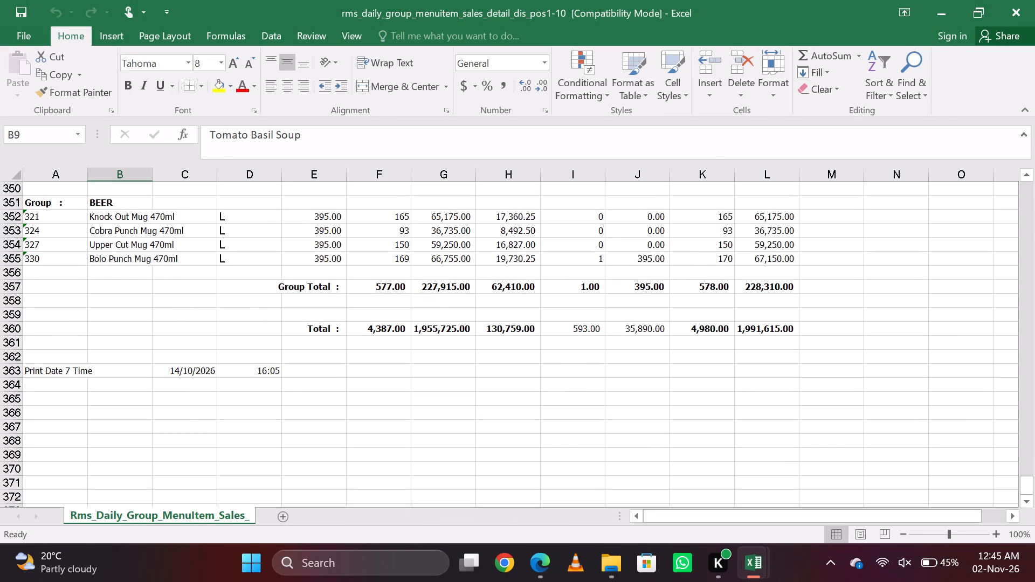
# Check the closing totals of the rms_daily_group_menuitem_sales_detail_dis_pos1-10 export, glancing at the N.C Report sheet of the ADDA Oct'26 audit workbook.
pyautogui.scroll(1, 366, 324)
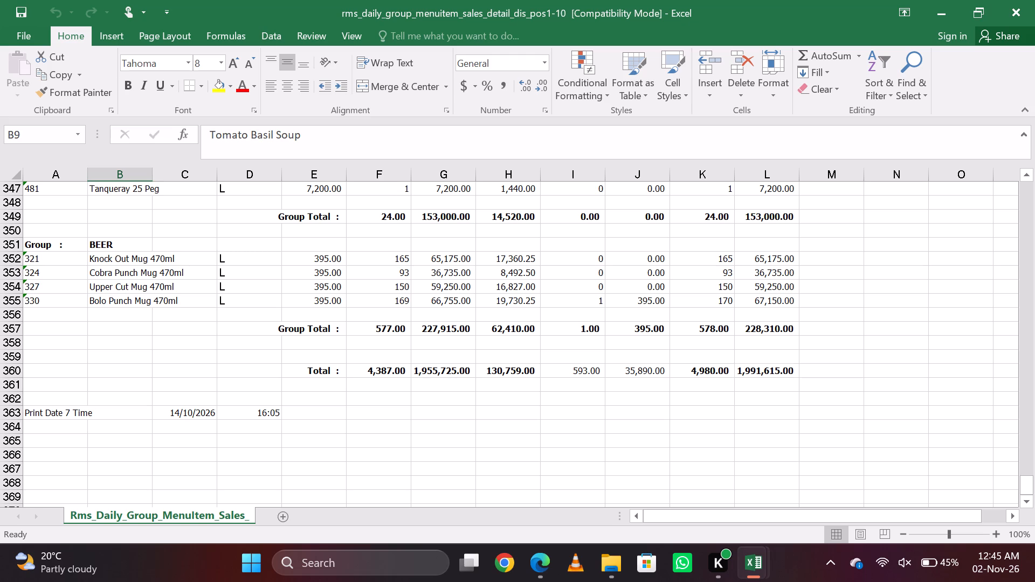
pyautogui.hotkey('alt', 'Tab')
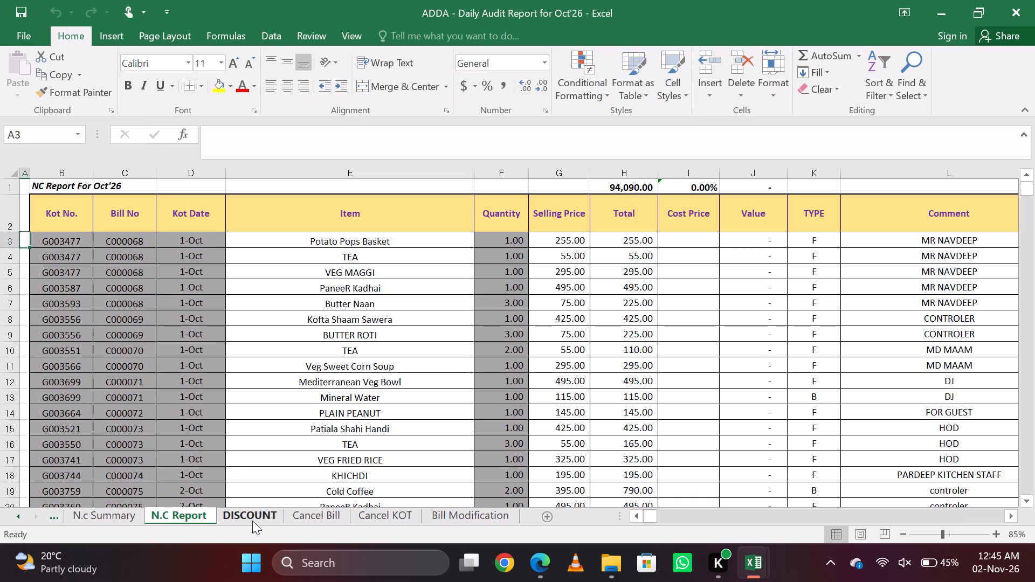
pyautogui.hotkey('alt', 'Tab')
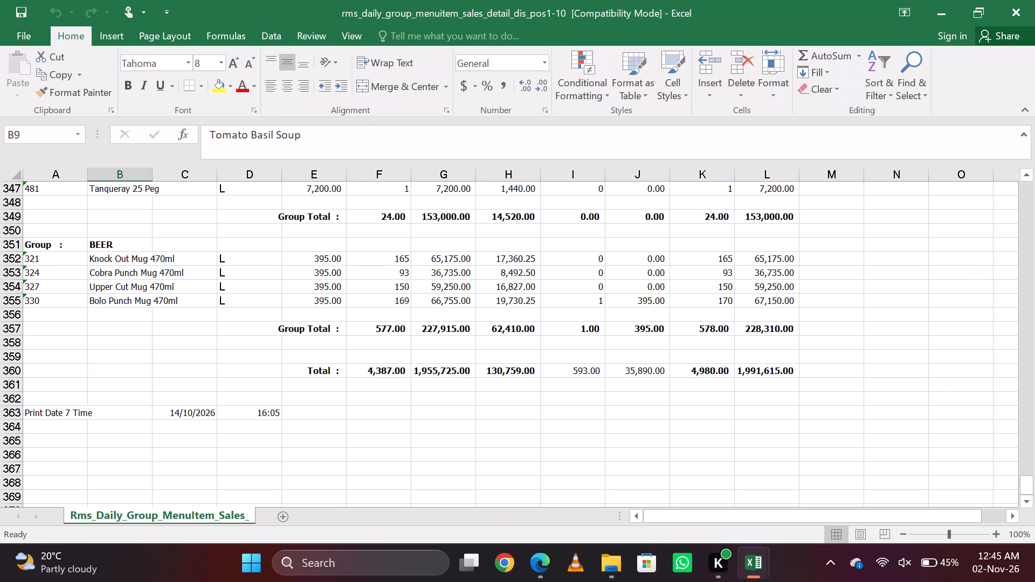
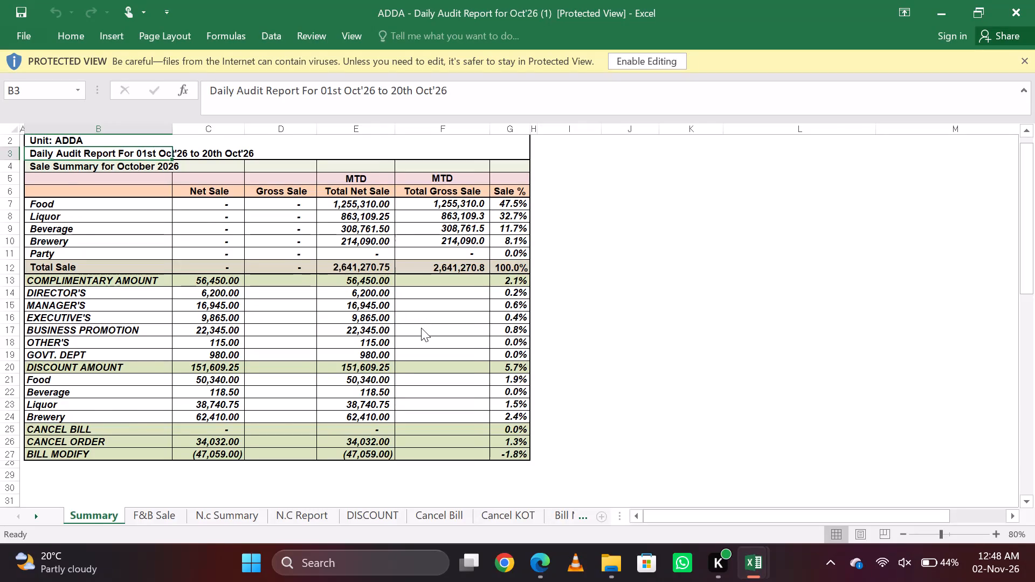
# Look through the sheets of the protected ADDA Oct'26 (1) audit workbook from Summary to DISCOUNT.
pyautogui.hotkey('ctrl', 'pagedown')
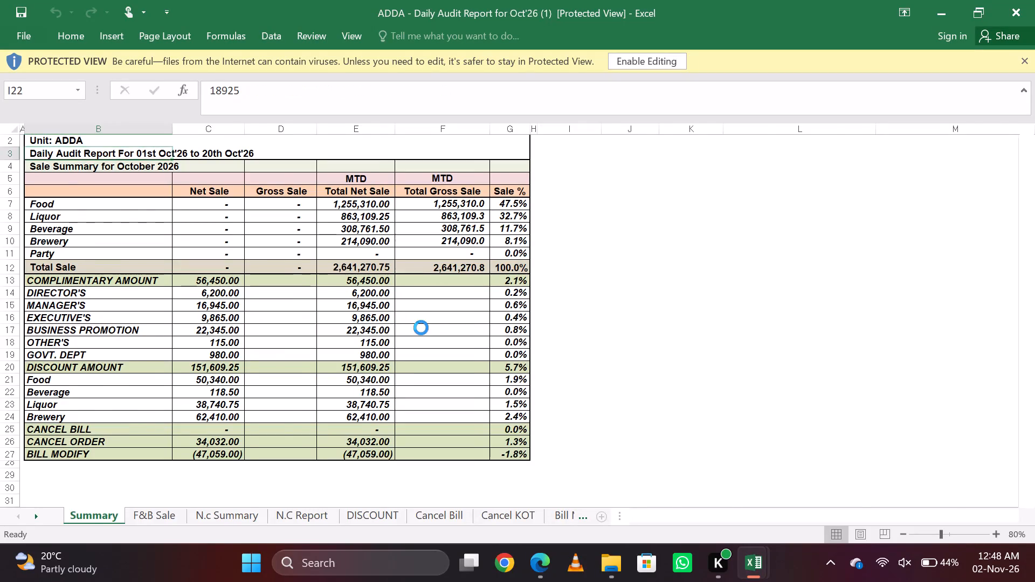
pyautogui.hotkey('ctrl', 'pagedown')
pyautogui.hotkey('ctrl', 'pageup')
pyautogui.hotkey('ctrl', 'pagedown')
pyautogui.hotkey('ctrl', 'pagedown')
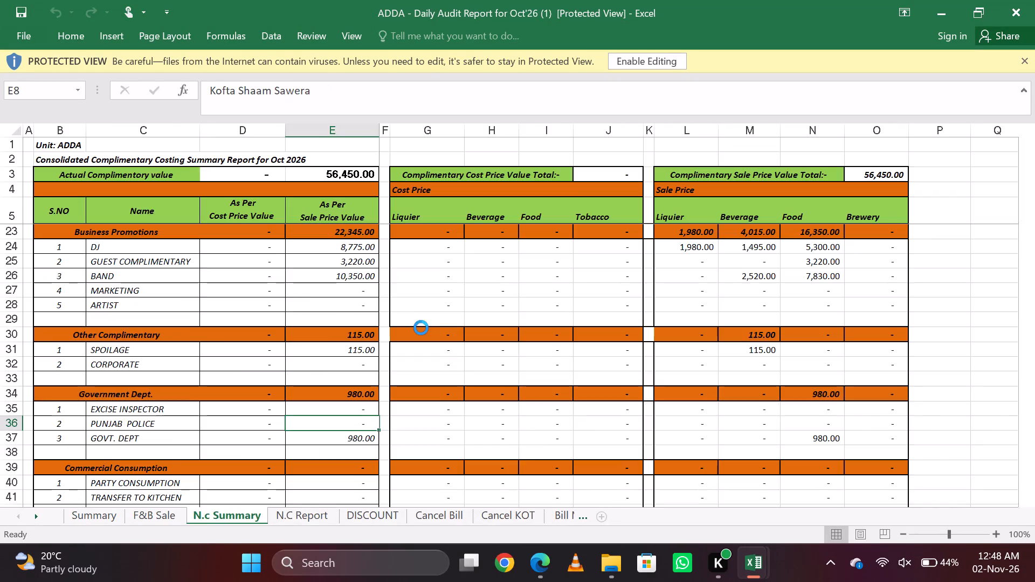
pyautogui.hotkey('ctrl', 'pagedown')
pyautogui.hotkey('ctrl', 'pageup')
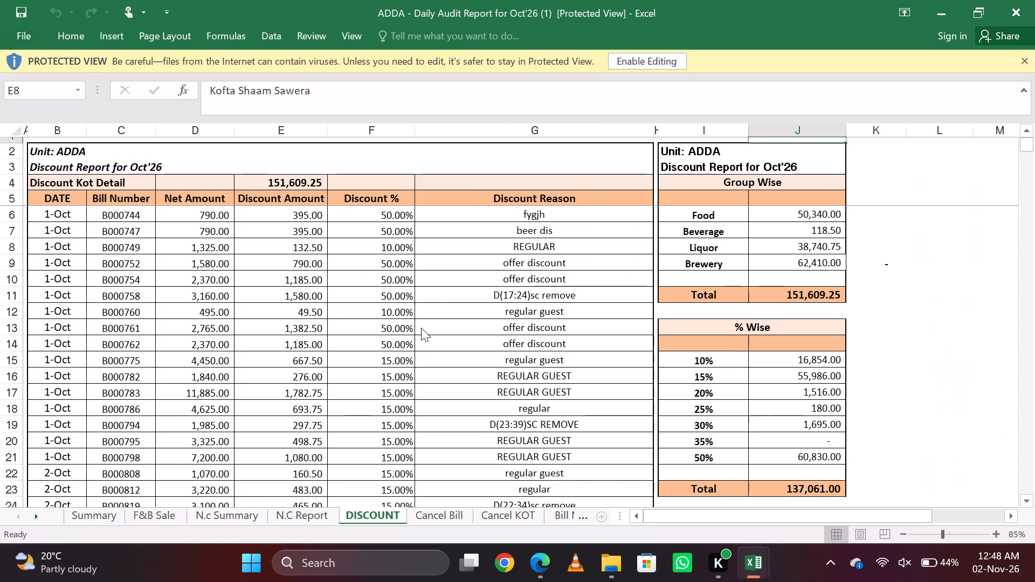
pyautogui.hotkey('ctrl', 'pageup')
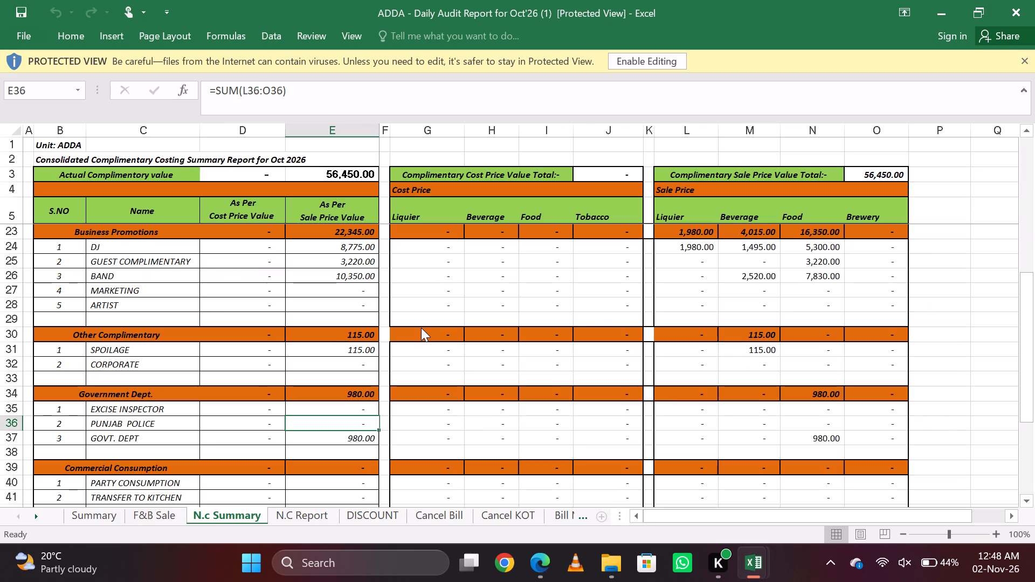
pyautogui.hotkey('ctrl', 'pagedown')
pyautogui.hotkey('ctrl', 'pagedown')
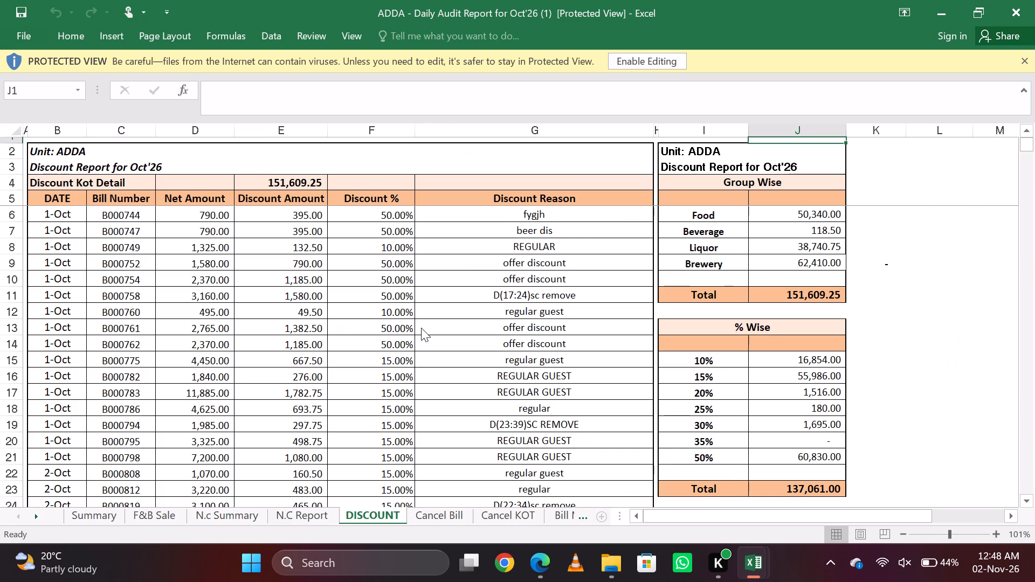
# Examine the Discount Report's group-wise totals and its bill-wise discount entries from 1-Oct down to the last 20-Oct bill.
pyautogui.press('Down')
pyautogui.press('Down')
pyautogui.press('Down')
pyautogui.press('Down')
pyautogui.press('Down')
pyautogui.press('Down')
pyautogui.press('Down')
pyautogui.press('Down')
pyautogui.press('Down')
pyautogui.press('Down')
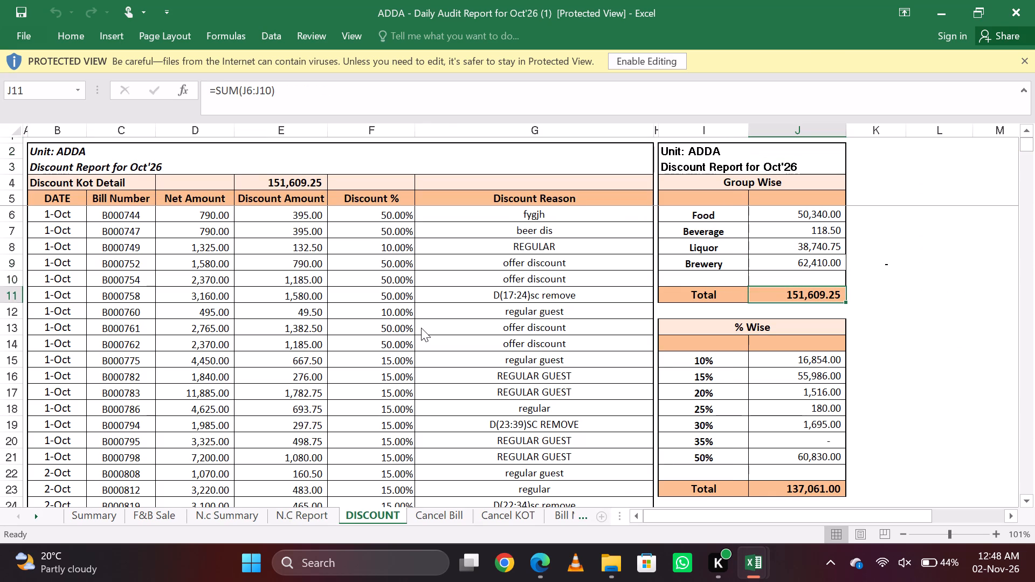
pyautogui.press('Left')
pyautogui.press('Left')
pyautogui.press('Left')
pyautogui.press('Left')
pyautogui.press('Left')
pyautogui.press('Left')
pyautogui.press('Left')
pyautogui.press('Left')
pyautogui.press('Left')
pyautogui.press('Left')
pyautogui.press('Left')
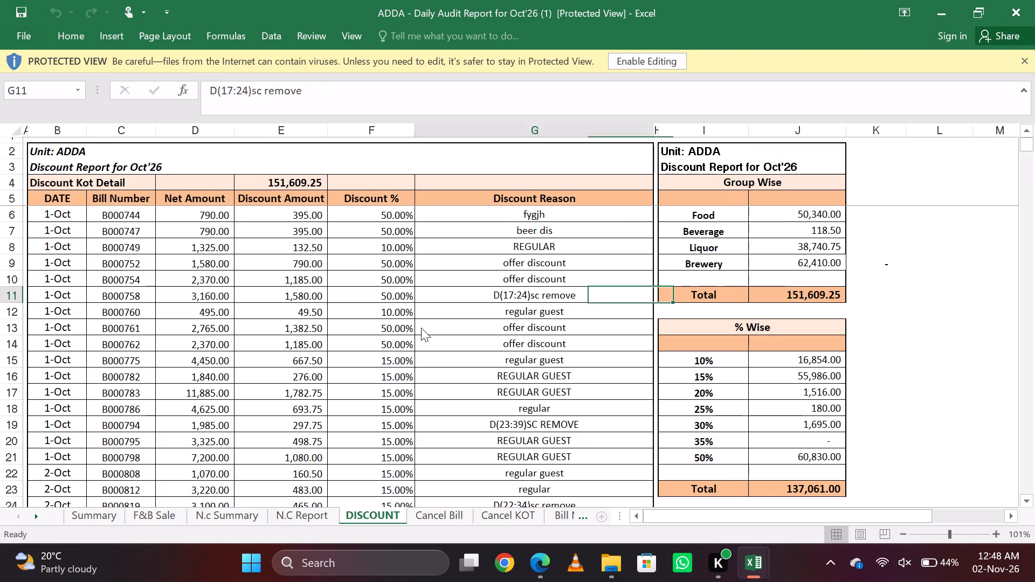
pyautogui.press('Right')
pyautogui.press('pagedown')
pyautogui.press('pagedown')
pyautogui.press('pagedown')
pyautogui.press('pagedown')
pyautogui.press('pagedown')
pyautogui.press('pagedown')
pyautogui.press('pagedown')
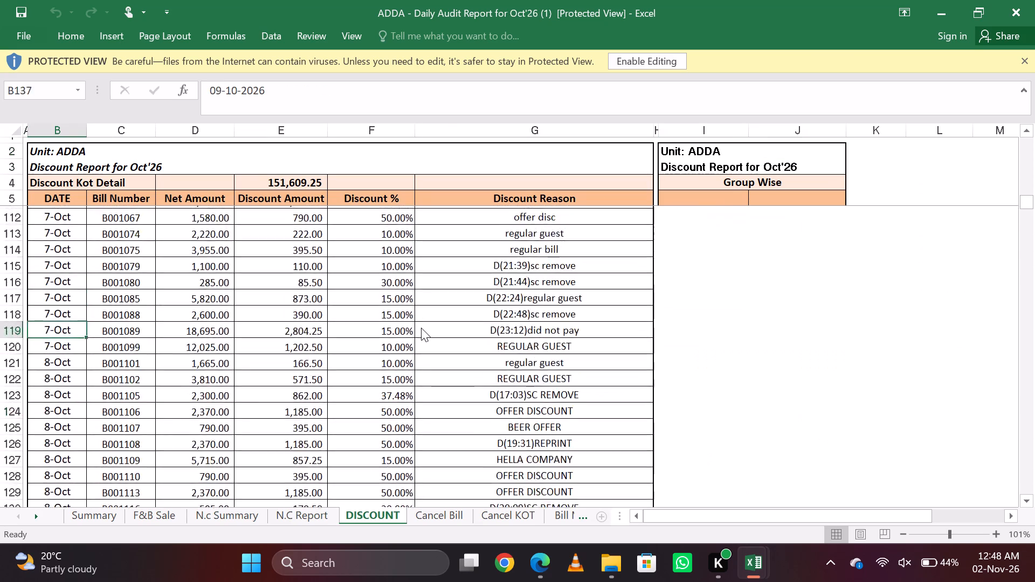
pyautogui.press('pagedown')
pyautogui.press('pagedown')
pyautogui.press('pagedown')
pyautogui.press('pagedown')
pyautogui.press('pageup')
pyautogui.press('pageup')
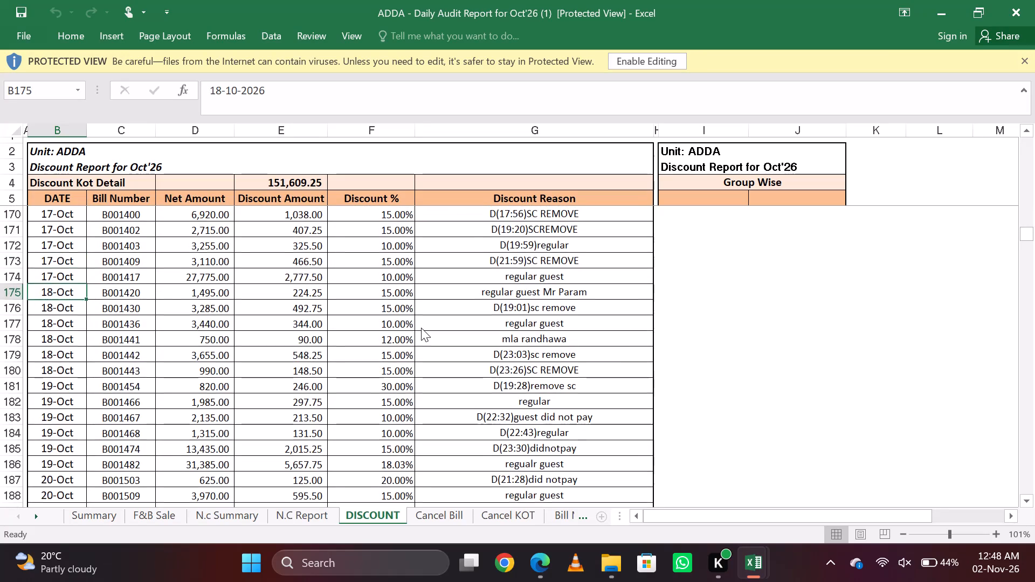
pyautogui.press('Down')
pyautogui.press('Down')
pyautogui.press('Down')
pyautogui.press('Down')
pyautogui.press('Down')
pyautogui.press('Down')
pyautogui.press('Down')
pyautogui.press('Down')
pyautogui.press('Down')
pyautogui.press('Down')
pyautogui.press('Right')
pyautogui.press('Down')
pyautogui.press('Down')
pyautogui.press('Down')
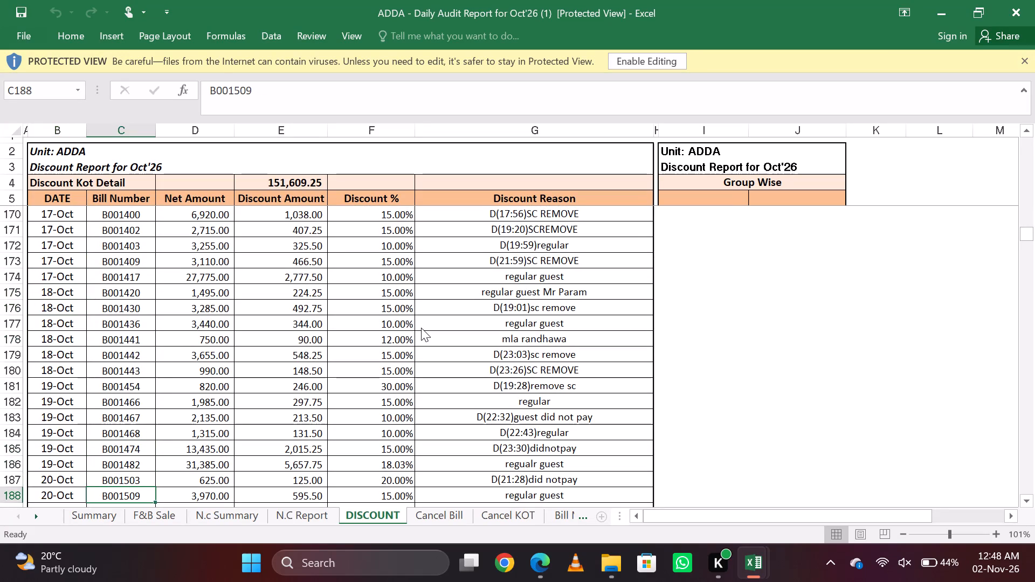
pyautogui.press('Left')
pyautogui.press('Right')
pyautogui.press('Left')
# Look over the cancellation and bill modification sheets after DISCOUNT, and the N.C Report sheet before it.
pyautogui.hotkey('ctrl', 'pagedown')
pyautogui.hotkey('ctrl', 'pagedown')
pyautogui.hotkey('ctrl', 'pagedown')
pyautogui.hotkey('ctrl', 'pagedown')
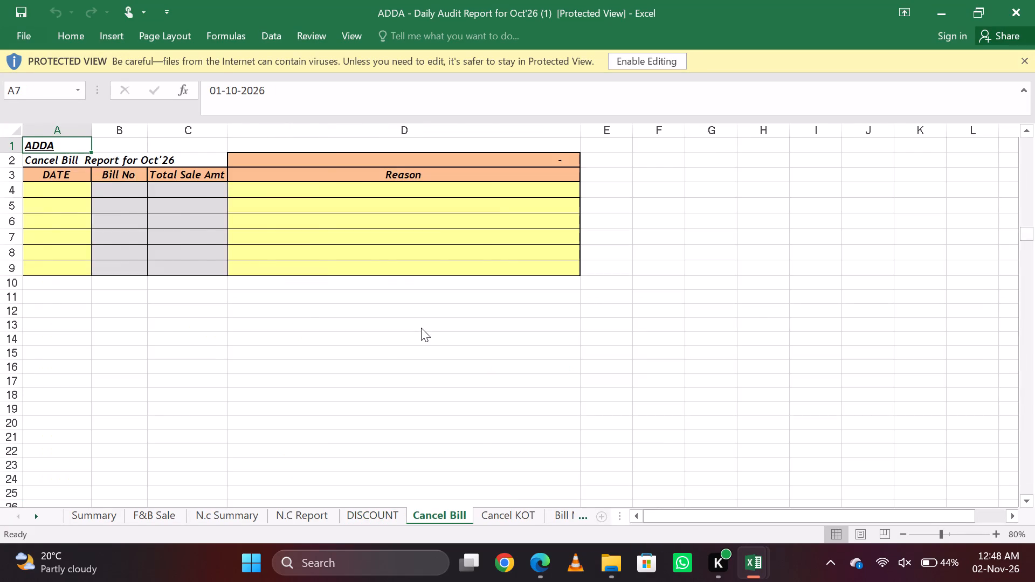
pyautogui.hotkey('ctrl', 'pageup')
pyautogui.hotkey('ctrl', 'pageup')
pyautogui.hotkey('ctrl', 'pageup')
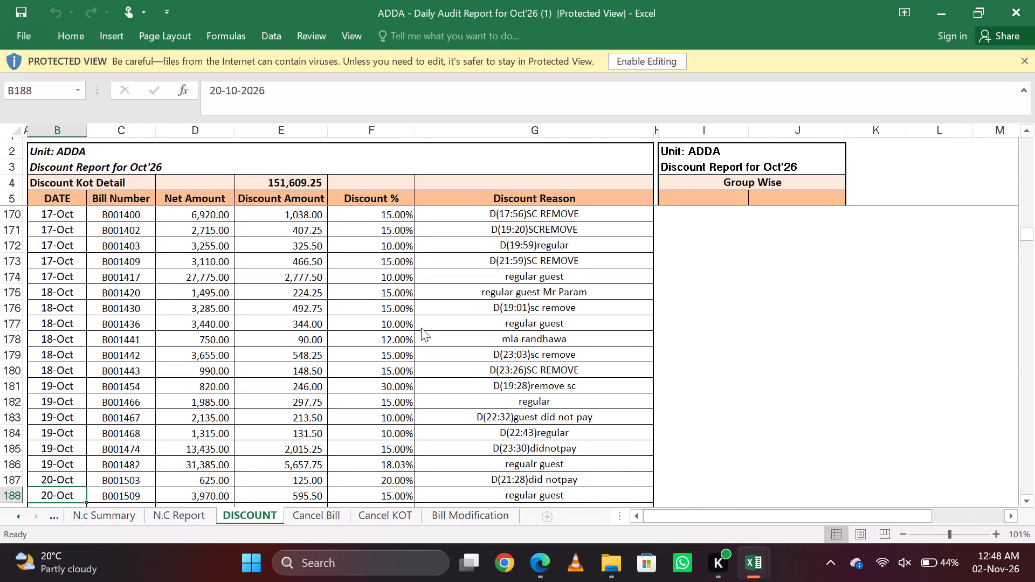
pyautogui.hotkey('ctrl', 'pagedown')
pyautogui.press('pageup')
pyautogui.hotkey('ctrl', 'pageup')
pyautogui.hotkey('ctrl', 'pageup')
pyautogui.press('pageup')
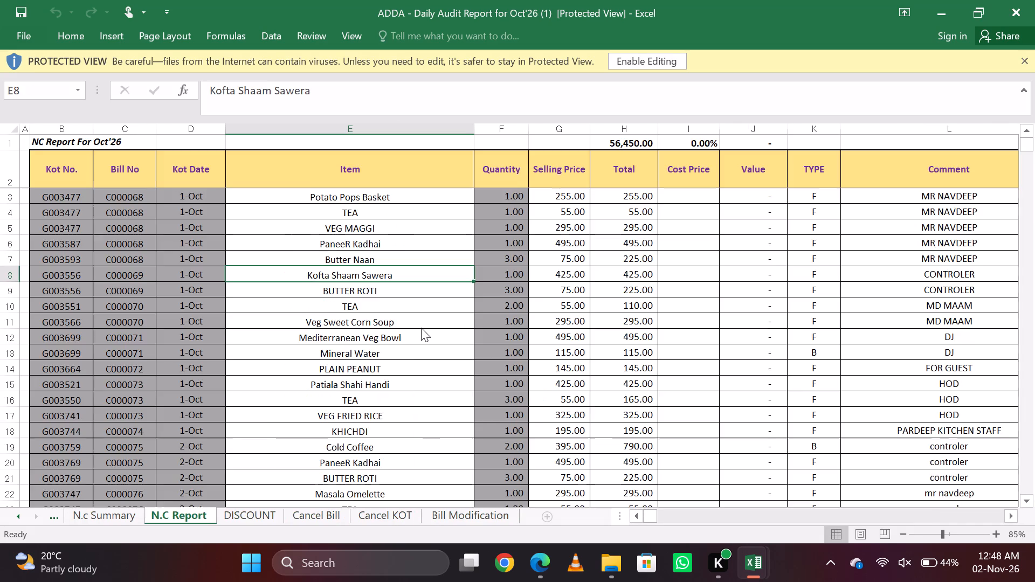
pyautogui.press('pageup')
pyautogui.press('pageup')
pyautogui.press('pagedown')
# Review the DISCOUNT sheet again from its last bill entries back up to the Group Wise discount table.
pyautogui.hotkey('ctrl', 'pagedown')
pyautogui.press('pagedown')
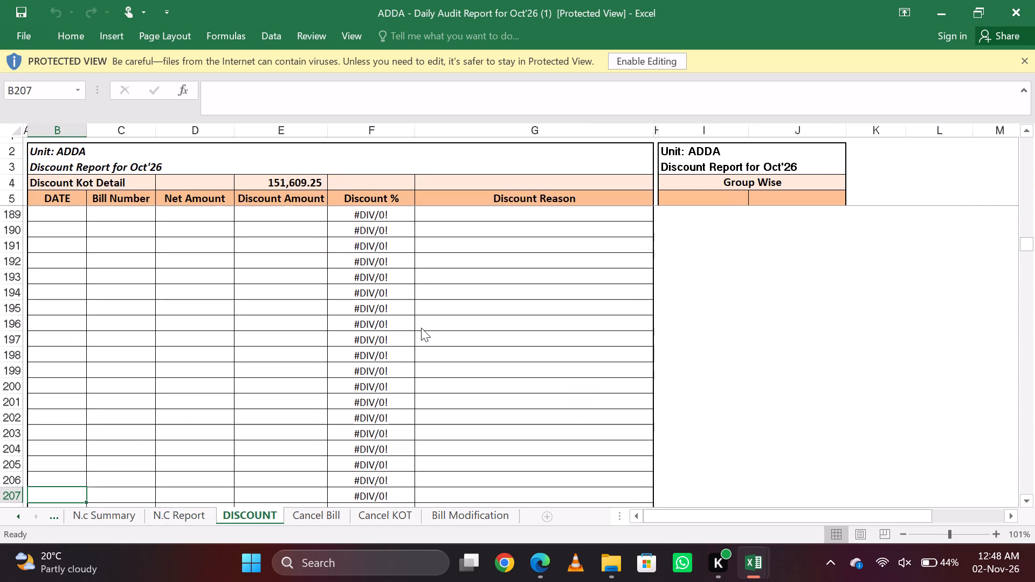
pyautogui.press('Up')
pyautogui.press('Up')
pyautogui.press('Up')
pyautogui.press('Up')
pyautogui.press('Up')
pyautogui.press('Up')
pyautogui.press('Up')
pyautogui.press('Up')
pyautogui.press('Up')
pyautogui.press('Up')
pyautogui.press('Up')
pyautogui.press('Up')
pyautogui.press('Up')
pyautogui.press('Up')
pyautogui.press('Up')
pyautogui.press('Up')
pyautogui.press('Up')
pyautogui.press('Up')
pyautogui.press('Up')
pyautogui.press('Up')
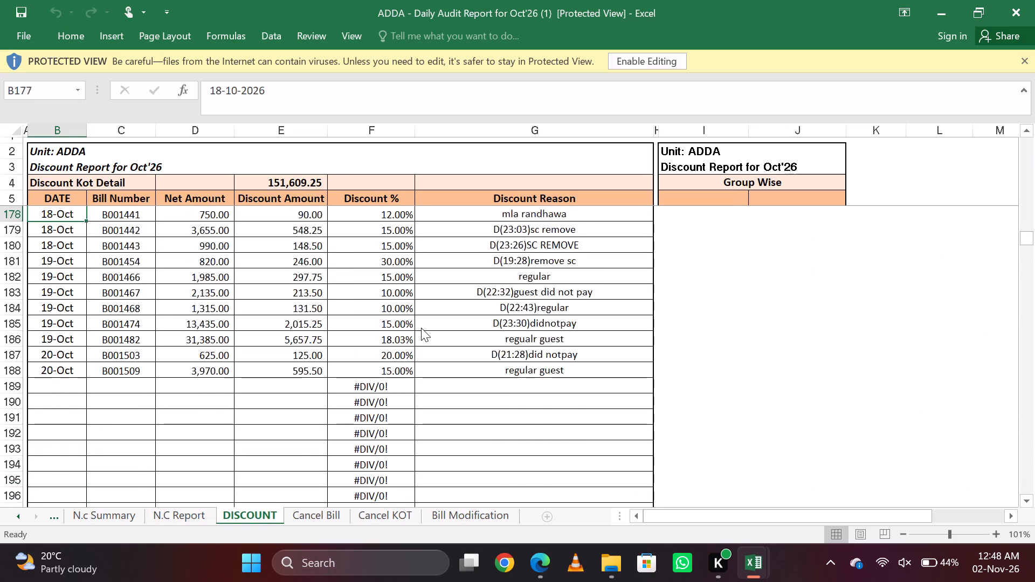
pyautogui.press('pageup')
pyautogui.press('pageup')
pyautogui.press('pageup')
pyautogui.press('pageup')
pyautogui.press('pageup')
pyautogui.press('pageup')
pyautogui.press('pageup')
pyautogui.press('pageup')
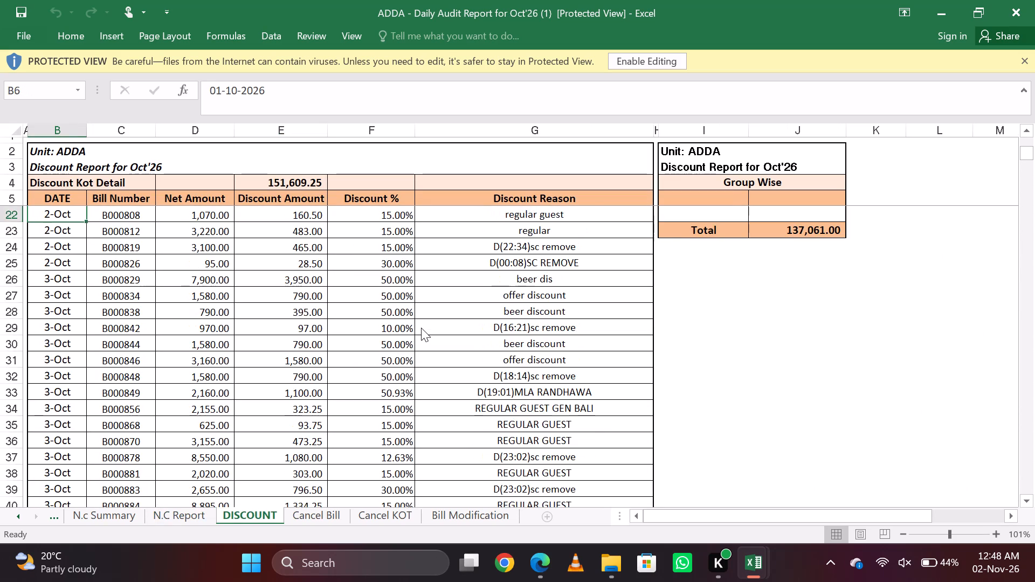
pyautogui.press('pageup')
pyautogui.press('pageup')
pyautogui.press('Right')
pyautogui.press('Right')
pyautogui.press('Right')
pyautogui.press('Right')
pyautogui.press('Right')
pyautogui.press('Right')
pyautogui.press('Right')
pyautogui.press('Down')
pyautogui.press('Down')
pyautogui.press('Right')
pyautogui.press('Down')
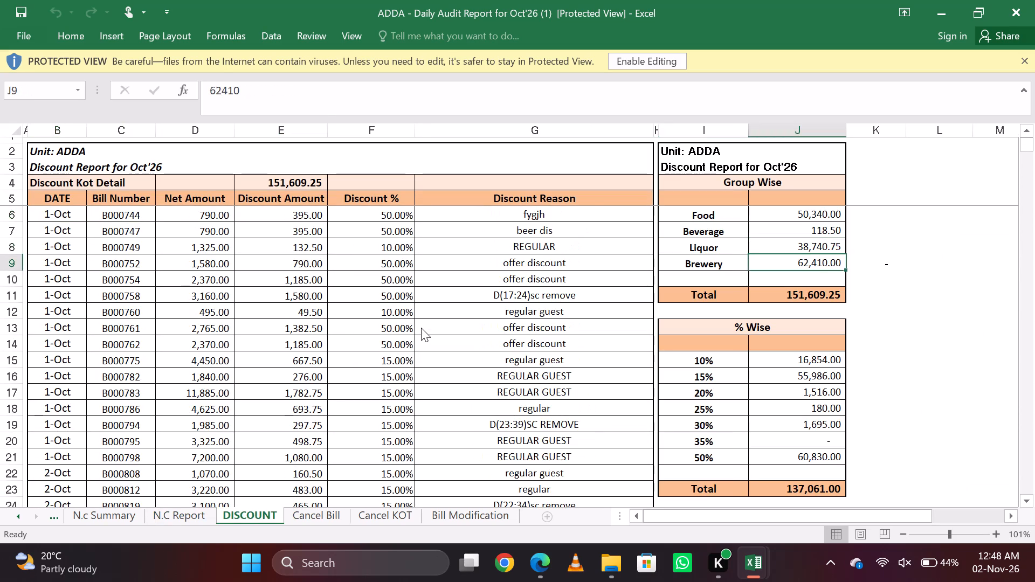
pyautogui.press('Left')
pyautogui.press('Right')
pyautogui.press('Down')
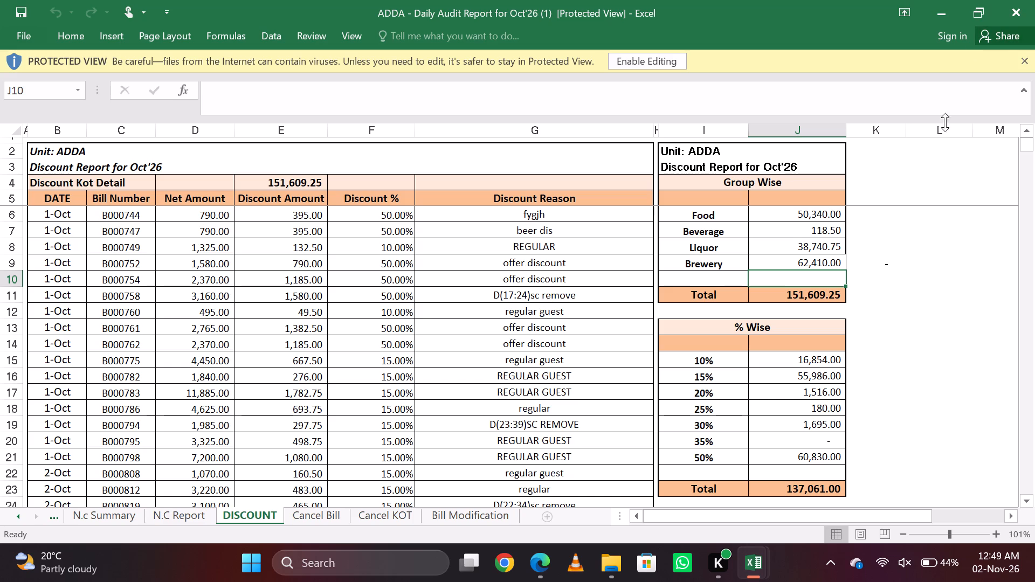
# Close the protected ADDA Oct'26 (1) workbook and the rms_daily_group_menuitem_sales_detail_dis_pos1-10 export.
pyautogui.click(1034, 0)
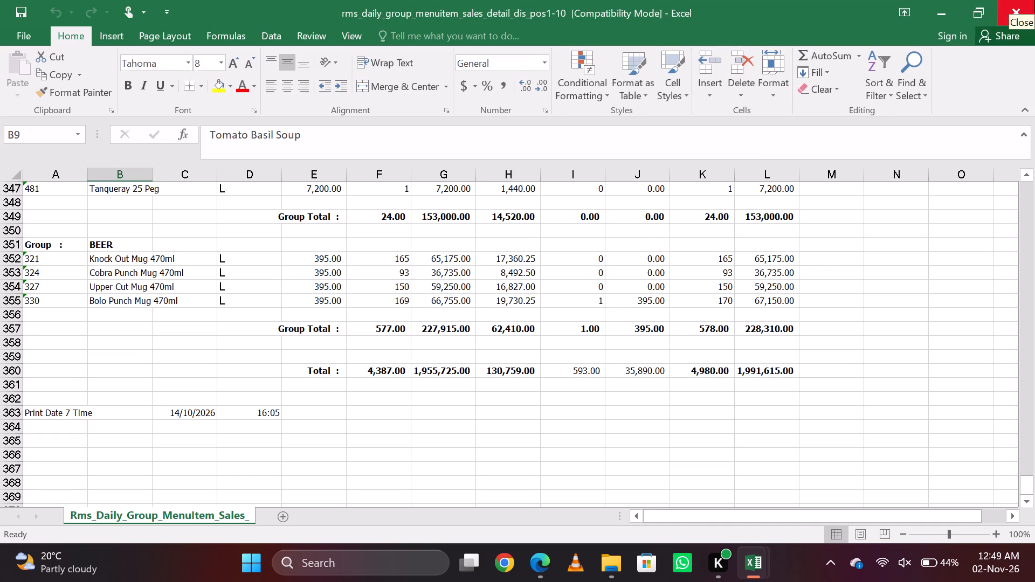
pyautogui.click(1034, 0)
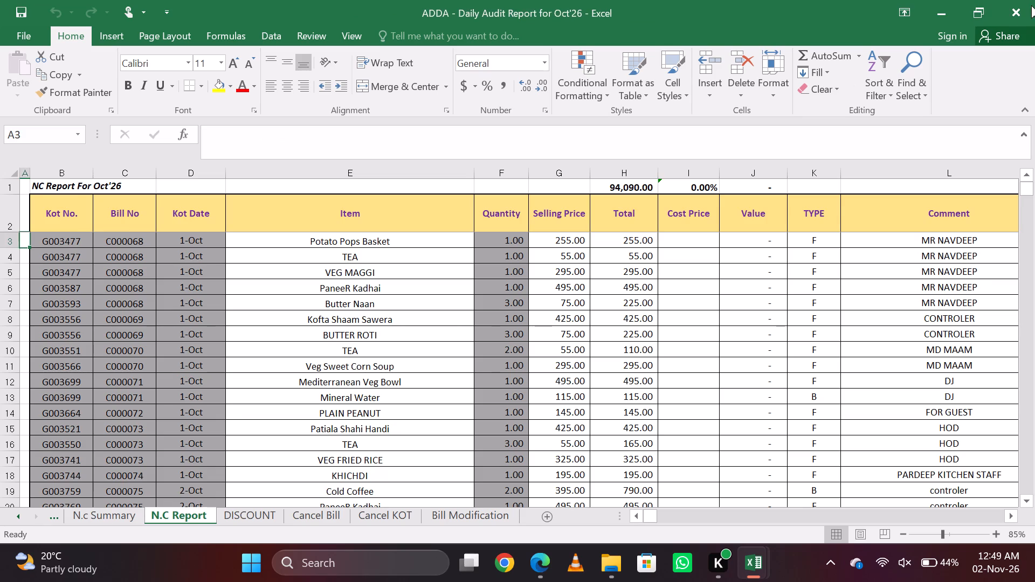
# Check the F&B Sale, N.c Summary, N.C Report, Cancel Bill and DISCOUNT sheets of the editable ADDA Oct'26 audit workbook.
pyautogui.scroll(9, 506, 435)
pyautogui.hscroll(9, 506, 435)
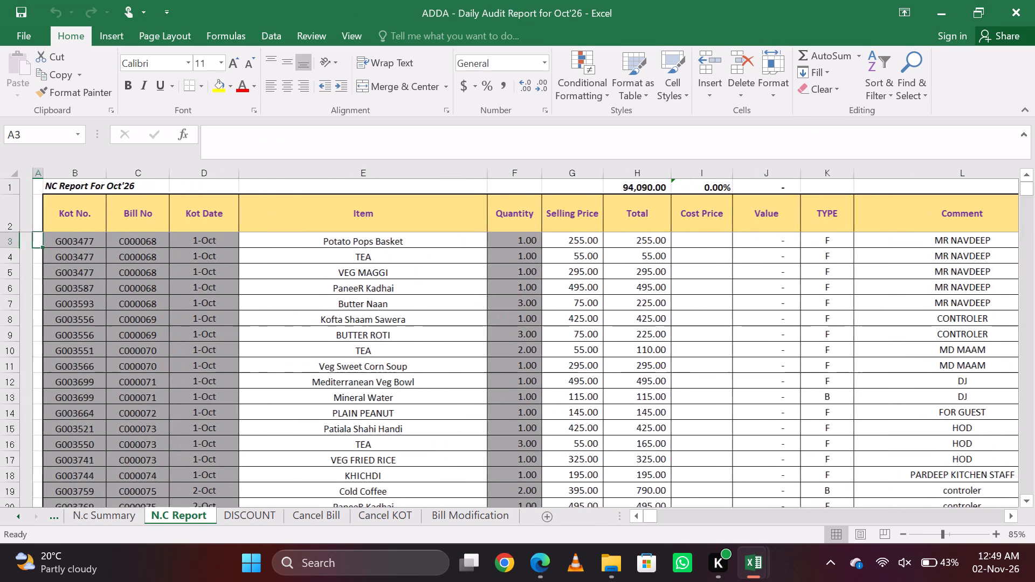
pyautogui.scroll(3, 607, 391)
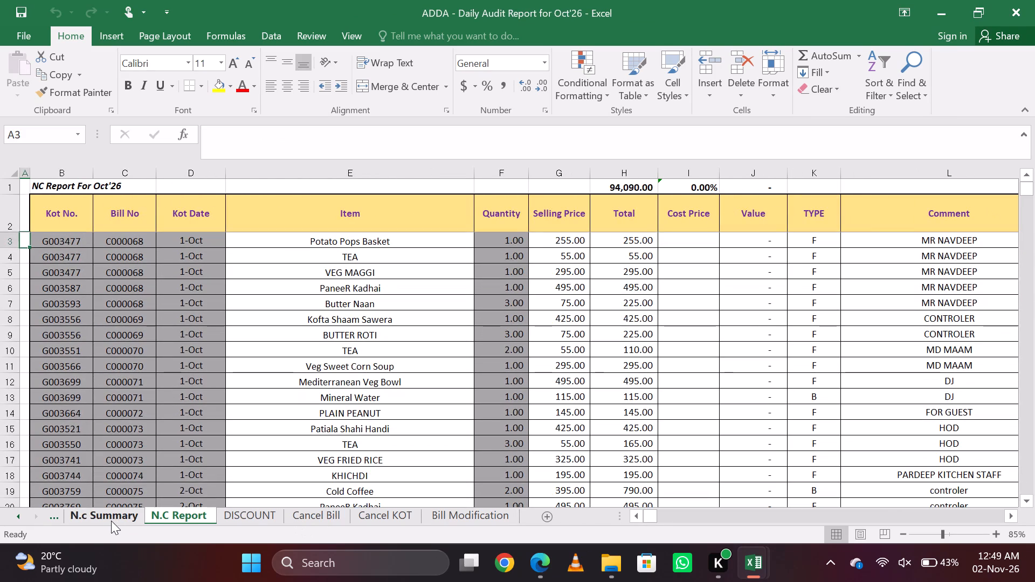
pyautogui.click(111, 521)
pyautogui.click(56, 518)
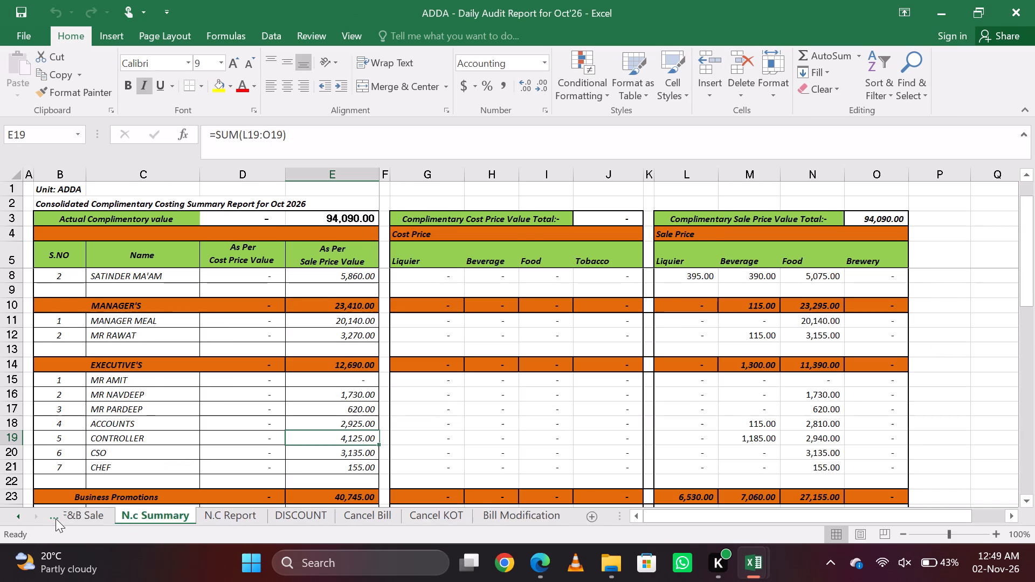
pyautogui.scroll(3, 313, 404)
pyautogui.hscroll(5, 313, 404)
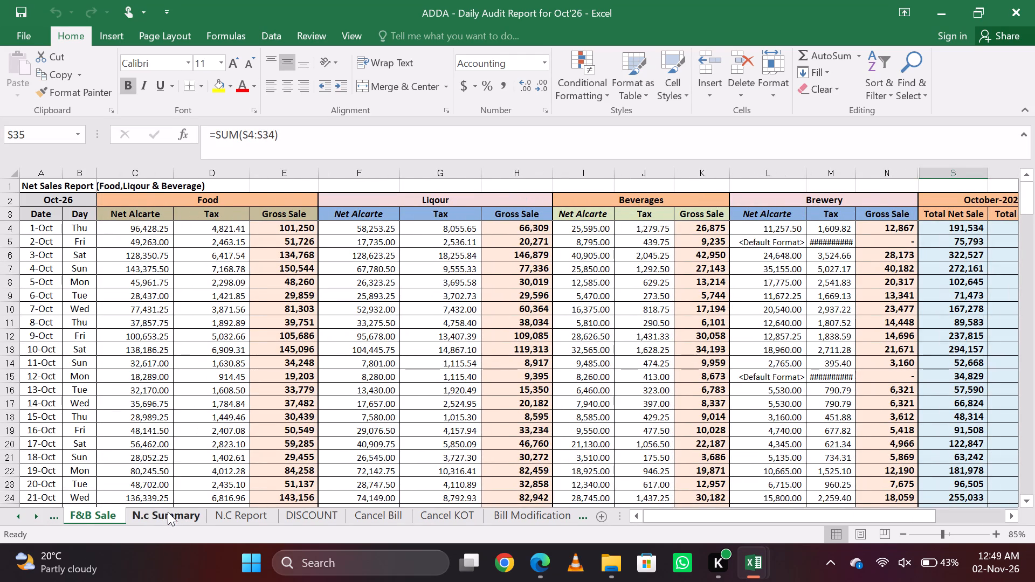
pyautogui.click(168, 512)
pyautogui.click(256, 511)
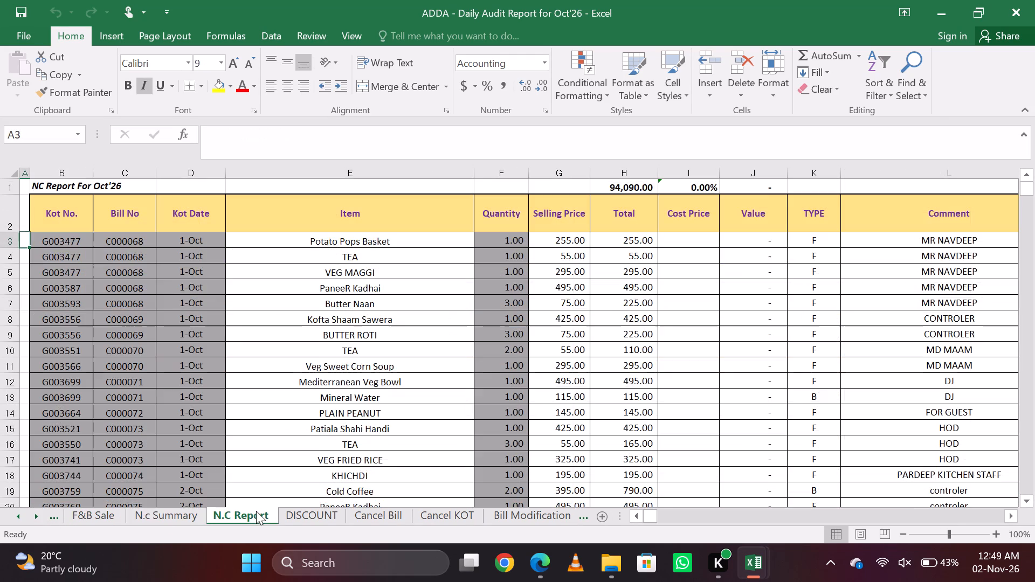
pyautogui.scroll(3, 526, 401)
pyautogui.hscroll(-1, 526, 401)
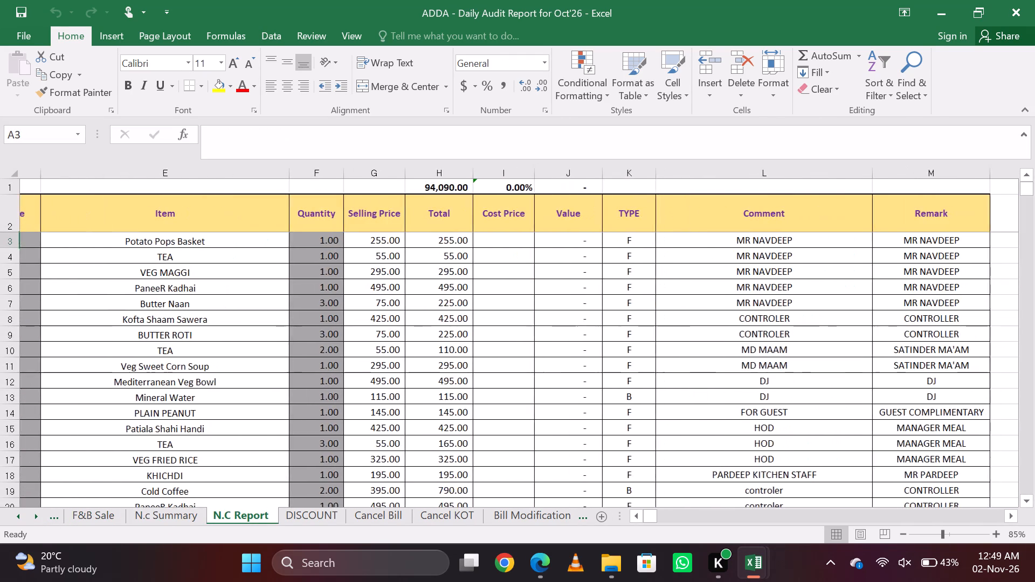
pyautogui.hscroll(-1, 526, 401)
pyautogui.click(315, 512)
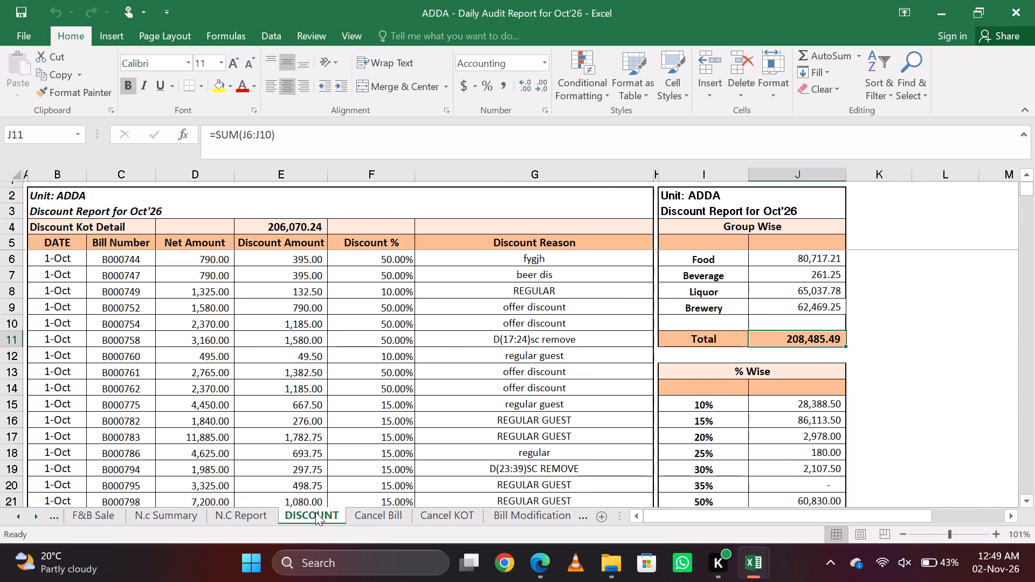
pyautogui.scroll(2, 561, 394)
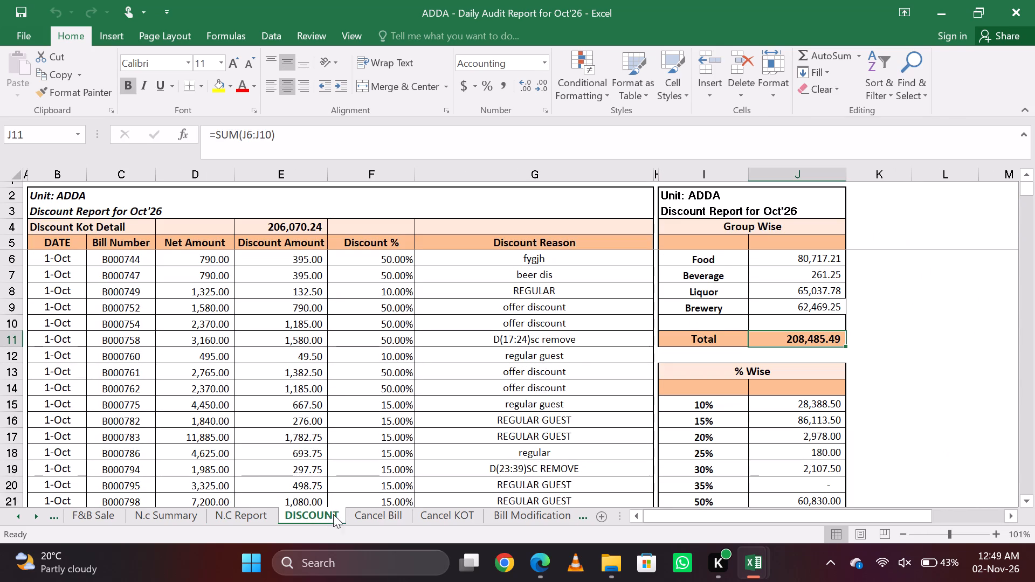
pyautogui.click(385, 523)
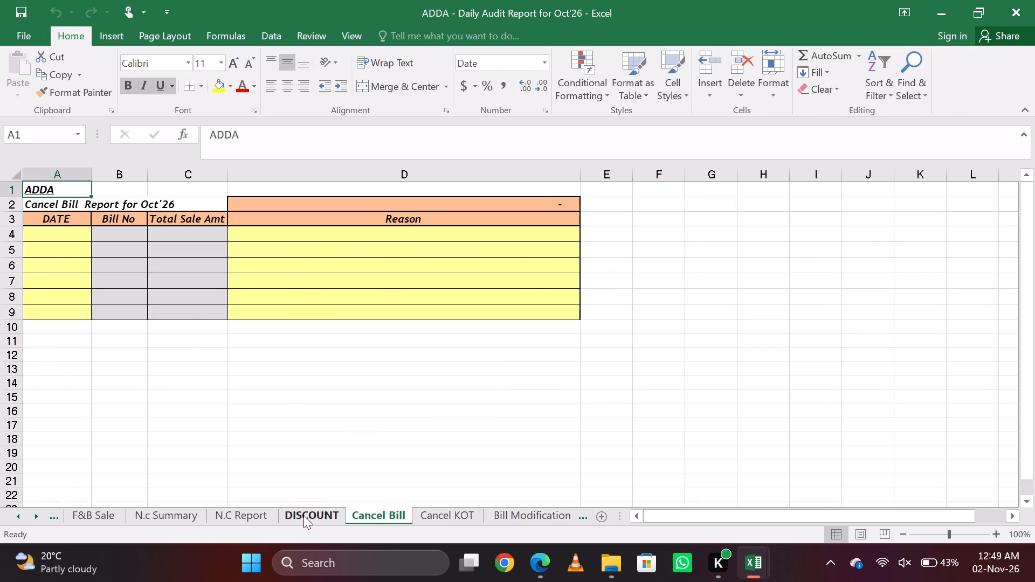
pyautogui.click(303, 515)
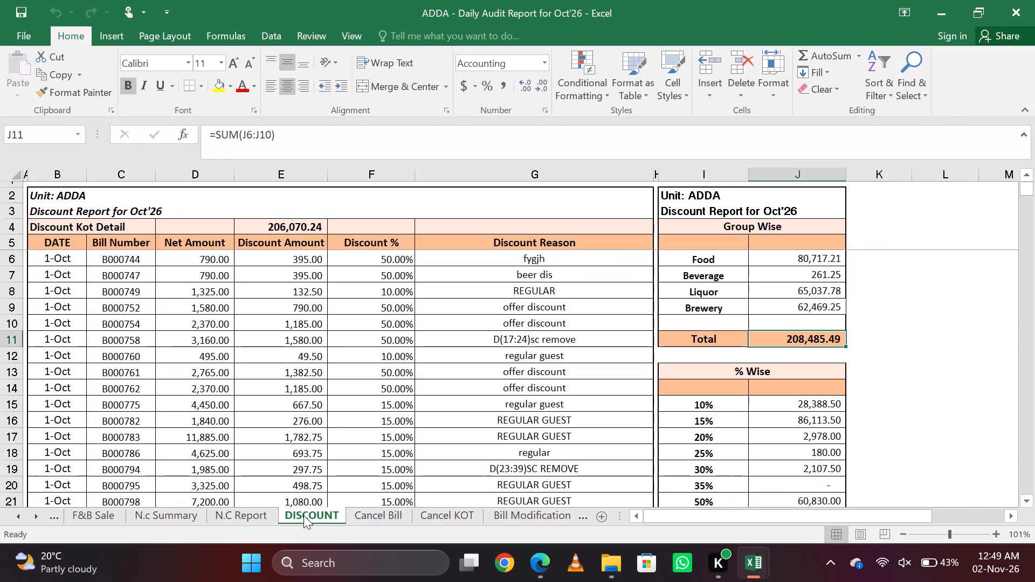
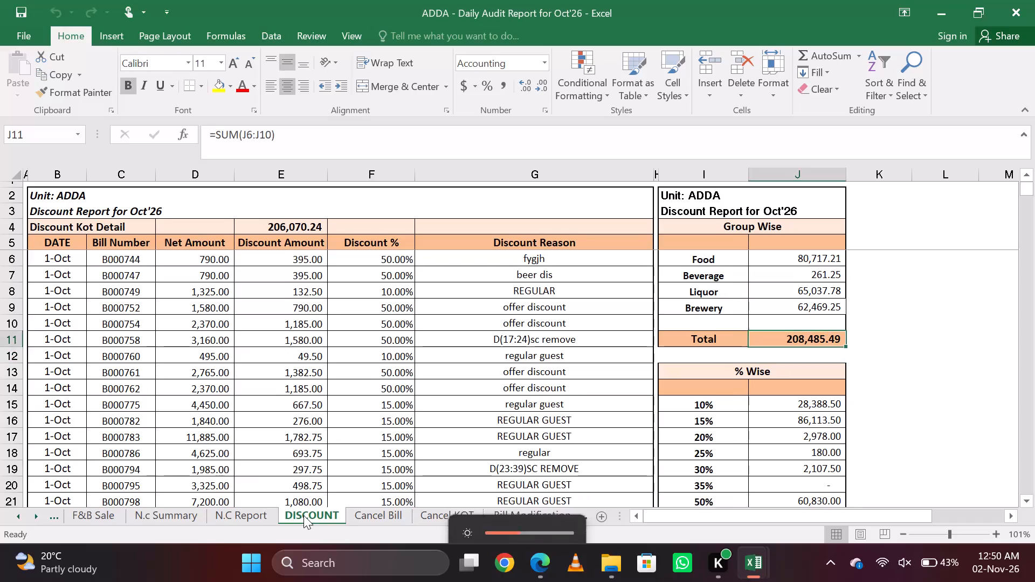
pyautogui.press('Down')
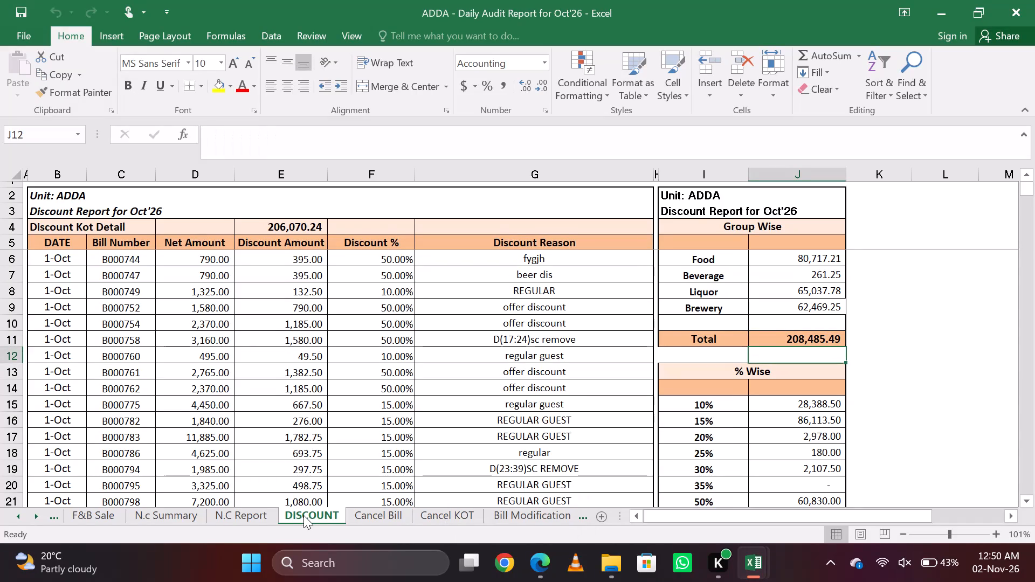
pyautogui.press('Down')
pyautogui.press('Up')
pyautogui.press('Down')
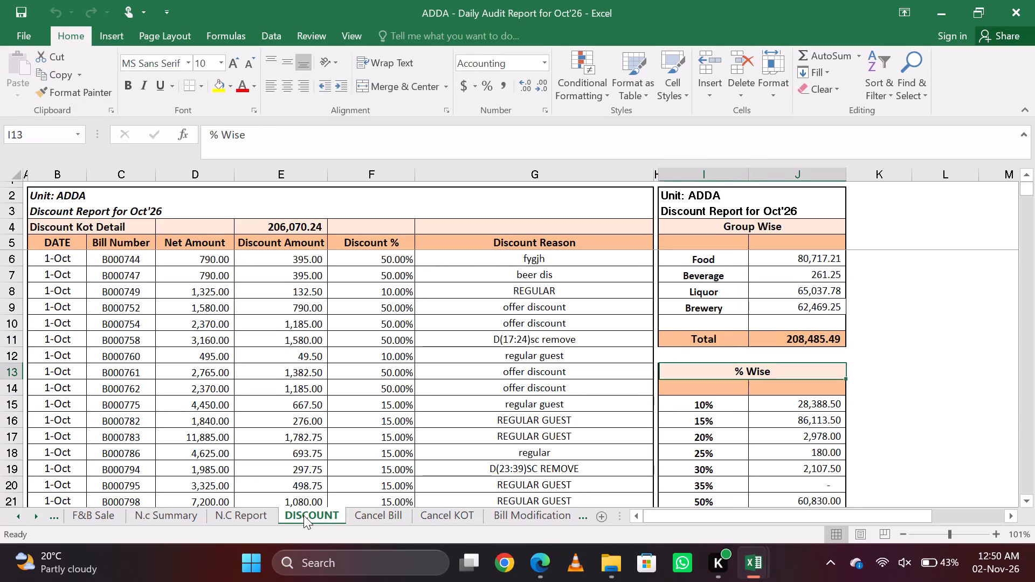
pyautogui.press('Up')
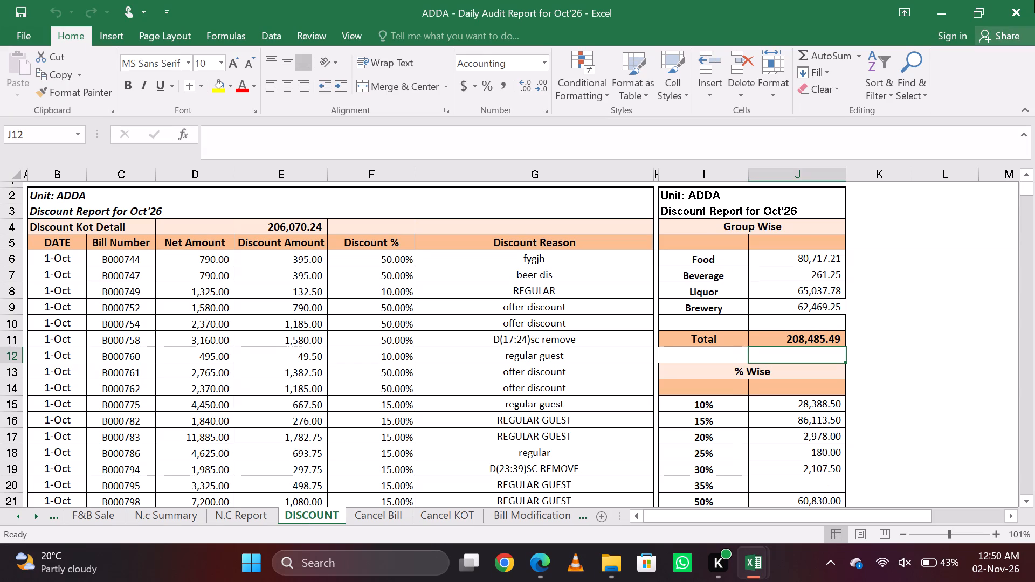
# Close the ADDA Oct'26 audit workbook without saving its changes.
pyautogui.click(1034, 0)
pyautogui.press('Right')
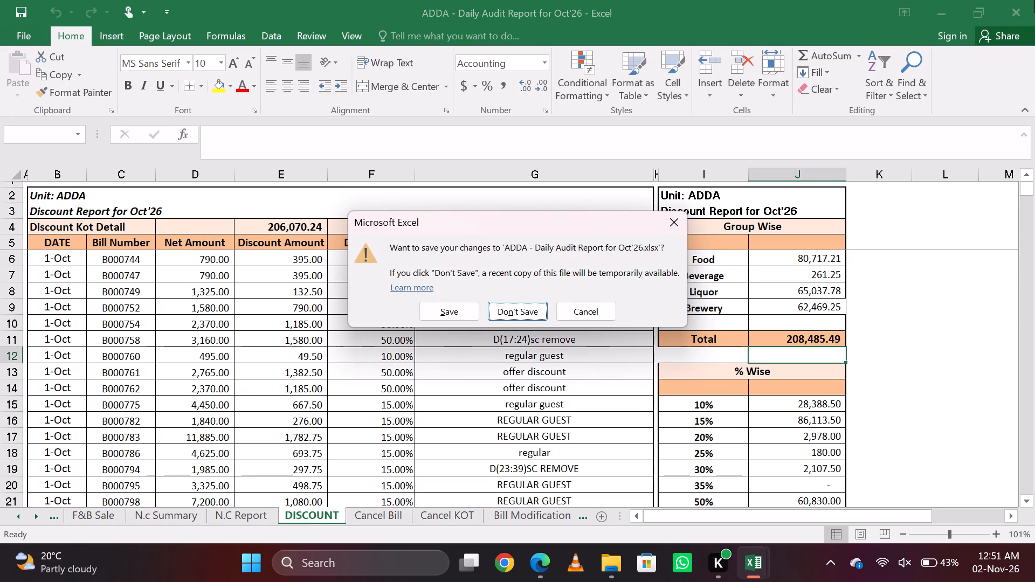
pyautogui.press('Return')
# Look through the N.c Summary, N.C Report, DISCOUNT and Summary sheets of the Vilagio Oct'26 audit workbook.
pyautogui.press('Down')
pyautogui.press('Up')
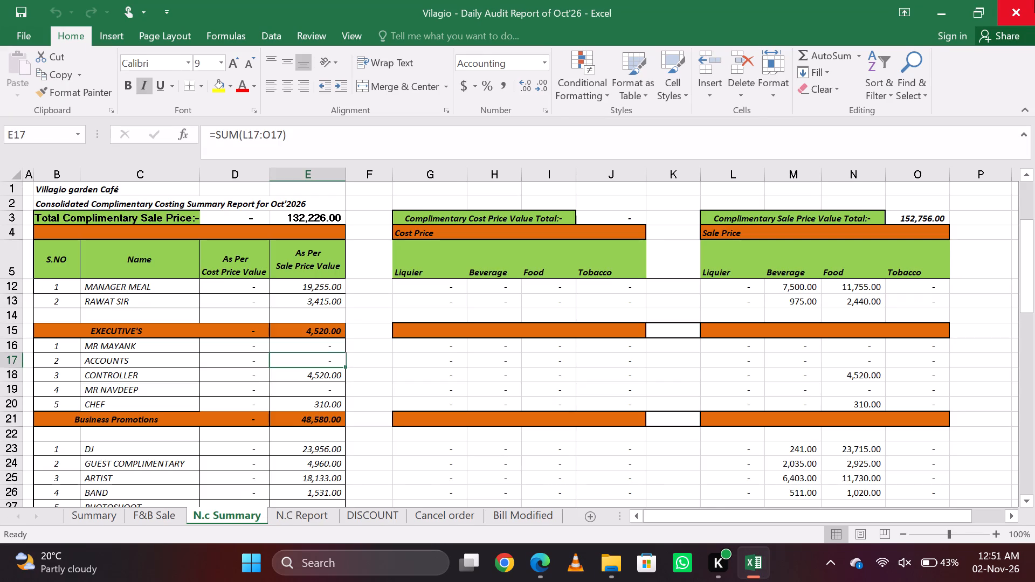
pyautogui.press('Down')
pyautogui.press('Up')
pyautogui.press('Down')
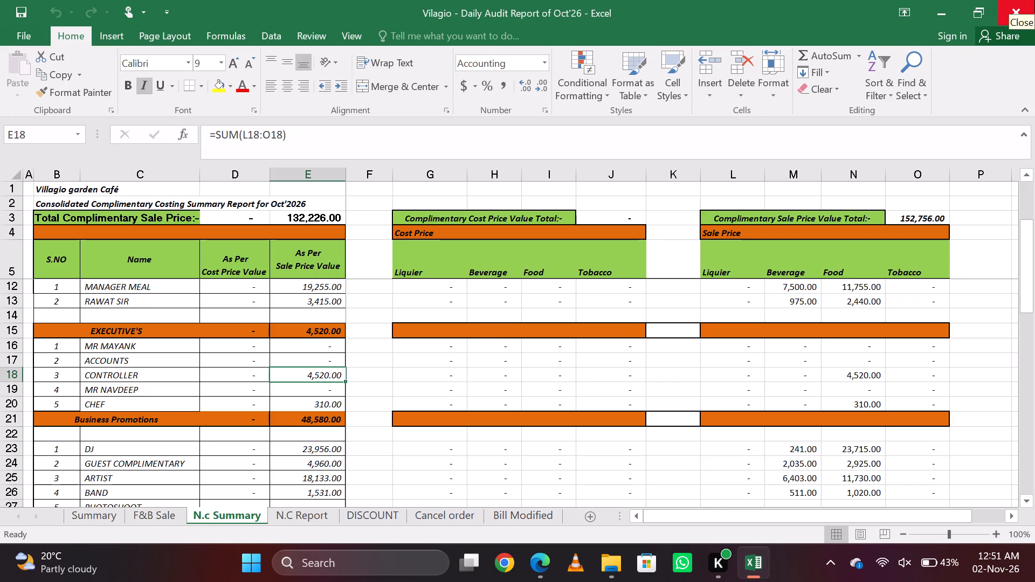
pyautogui.hotkey('ctrl', 'pagedown')
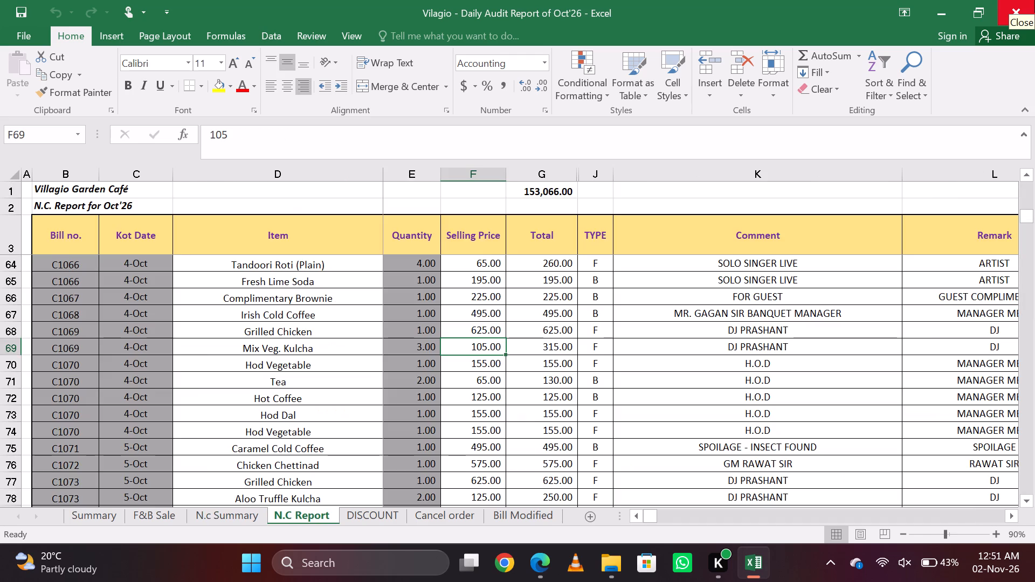
pyautogui.hotkey('ctrl', 'pageup')
pyautogui.hotkey('ctrl', 'pagedown')
pyautogui.hotkey('ctrl', 'pageup')
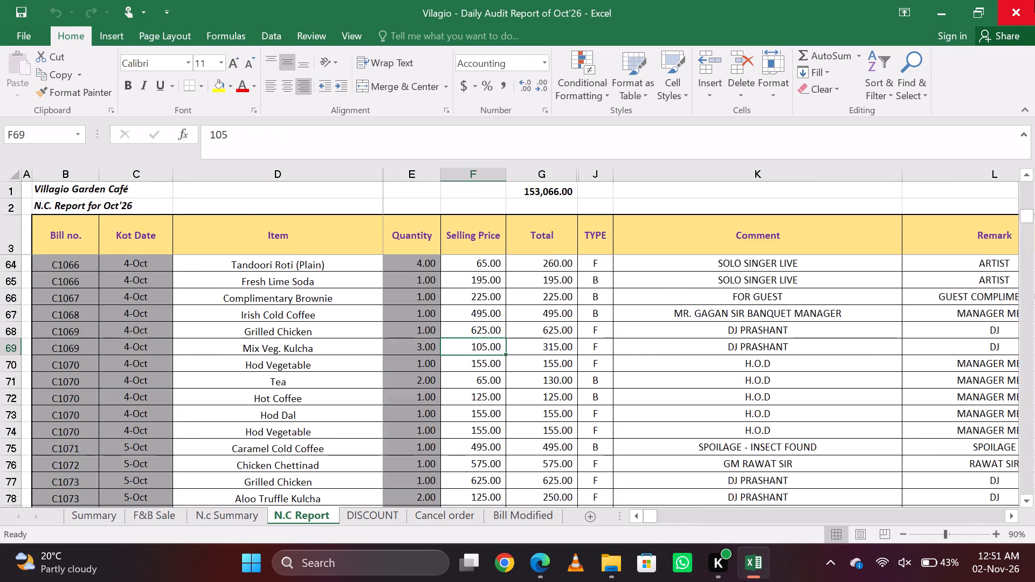
pyautogui.hotkey('ctrl', 'pagedown')
pyautogui.hotkey('ctrl', 'pagedown')
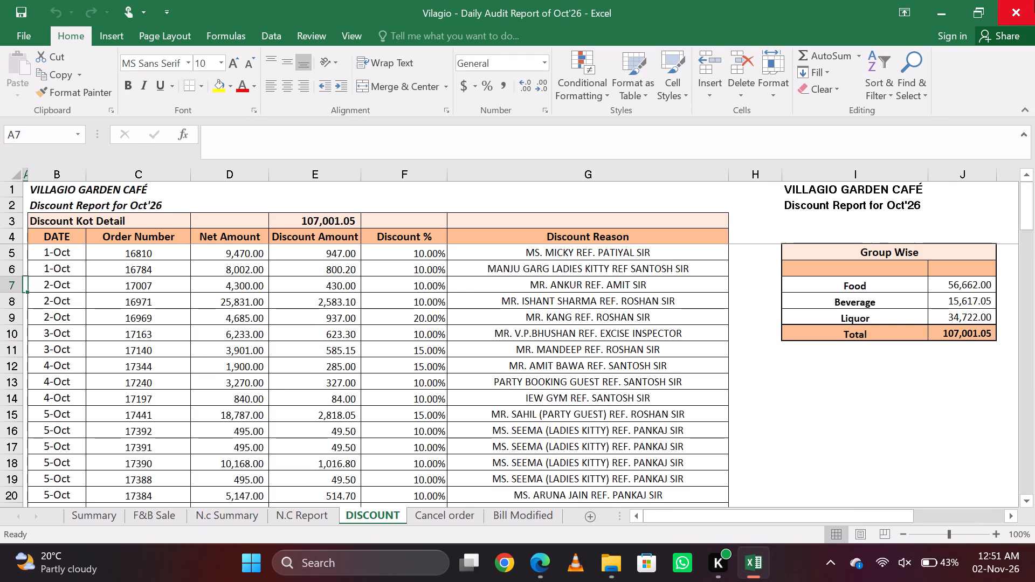
pyautogui.hotkey('ctrl', 'pagedown')
pyautogui.hotkey('ctrl', 'pageup')
pyautogui.hotkey('ctrl', 'pageup')
pyautogui.hotkey('ctrl', 'pageup')
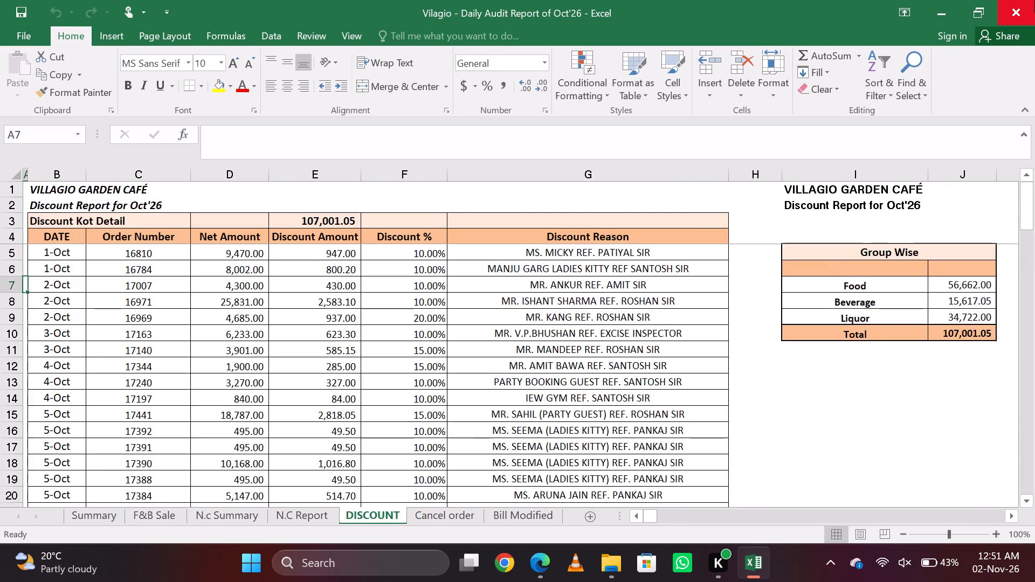
pyautogui.hotkey('ctrl', 'pageup')
pyautogui.hotkey('ctrl', 'pageup')
pyautogui.hotkey('ctrl', 'pageup')
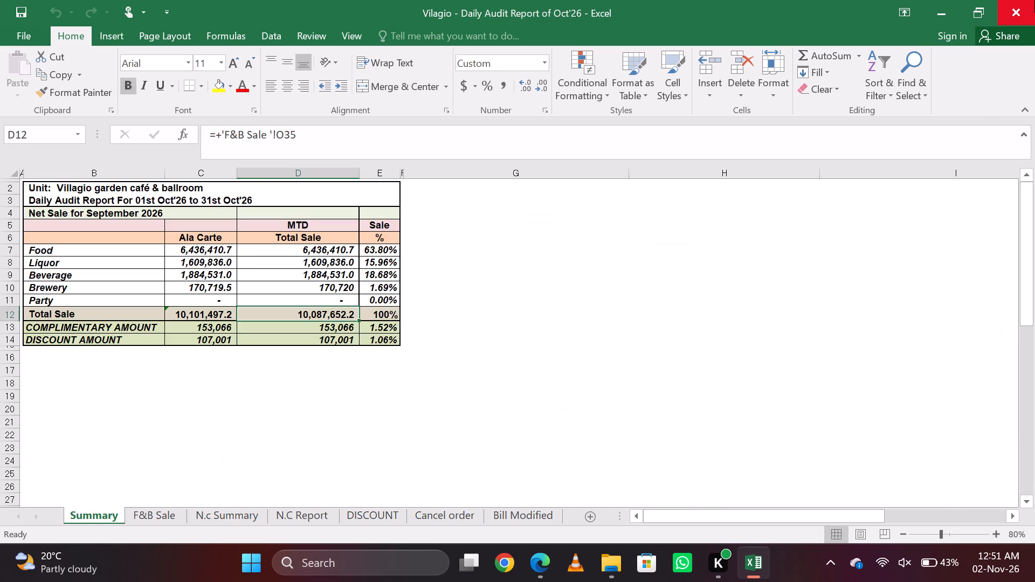
pyautogui.press('Right')
# Review the daily Food, Liquor, Beverage and Brewery sales on the F&B Sale sheet, from the Average row up to the header.
pyautogui.hotkey('ctrl', 'pagedown')
pyautogui.press('Down')
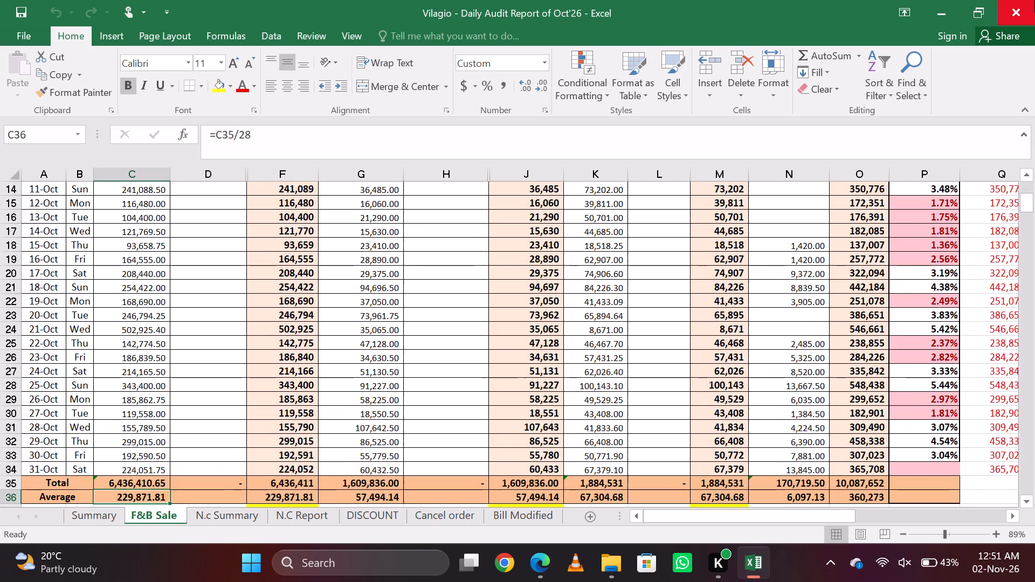
pyautogui.press('Up')
pyautogui.press('Up')
pyautogui.press('Up')
pyautogui.press('Up')
pyautogui.press('Up')
pyautogui.press('Up')
pyautogui.press('Up')
pyautogui.press('Up')
pyautogui.press('Up')
pyautogui.press('Up')
pyautogui.press('Up')
pyautogui.press('Up')
pyautogui.press('Up')
pyautogui.press('Up')
pyautogui.press('Up')
pyautogui.press('Up')
pyautogui.press('Up')
pyautogui.press('Up')
pyautogui.press('Up')
pyautogui.press('Up')
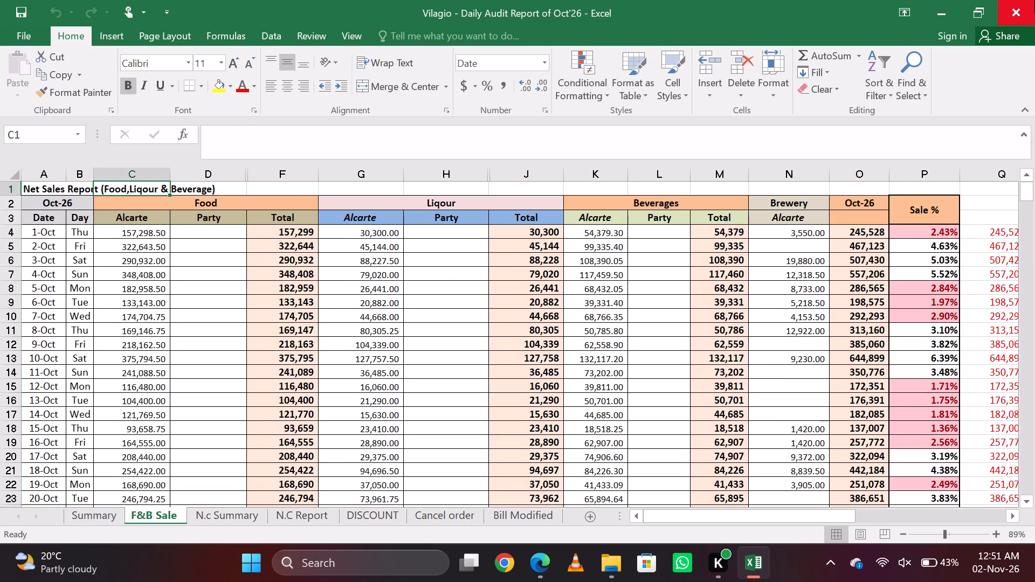
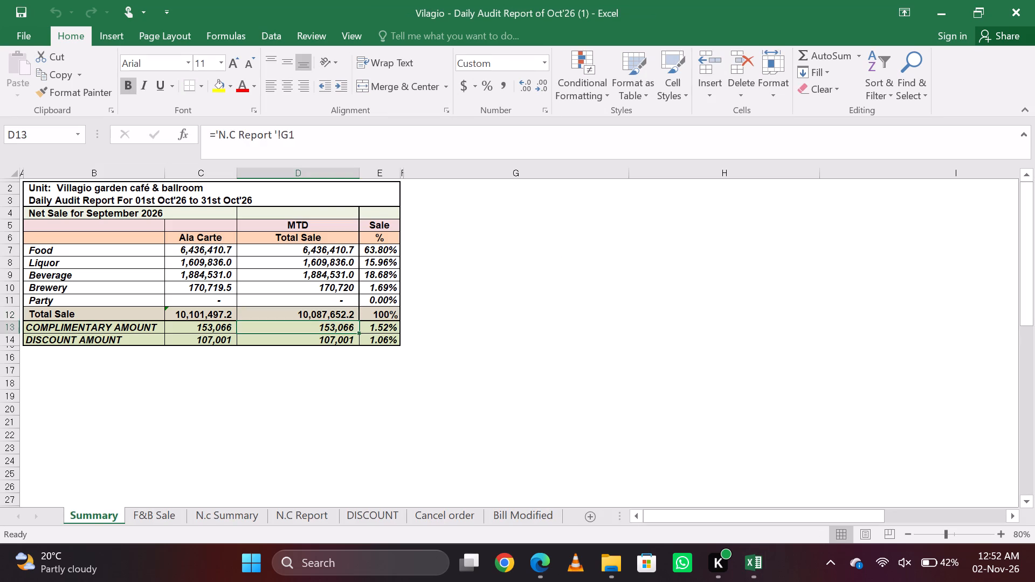
# Compare the MTD Total Sale on the Summary sheet with the total and last daily sales rows on the F&B Sale sheet.
pyautogui.press('Up')
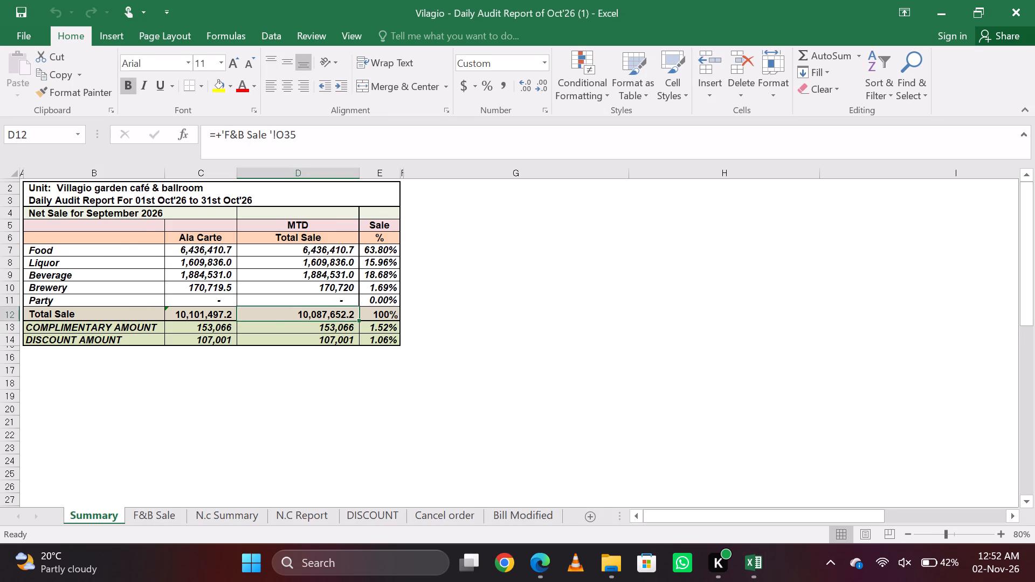
pyautogui.hotkey('ctrl', 'pagedown')
pyautogui.press('Up')
pyautogui.press('Down')
pyautogui.hotkey('ctrl', 'pageup')
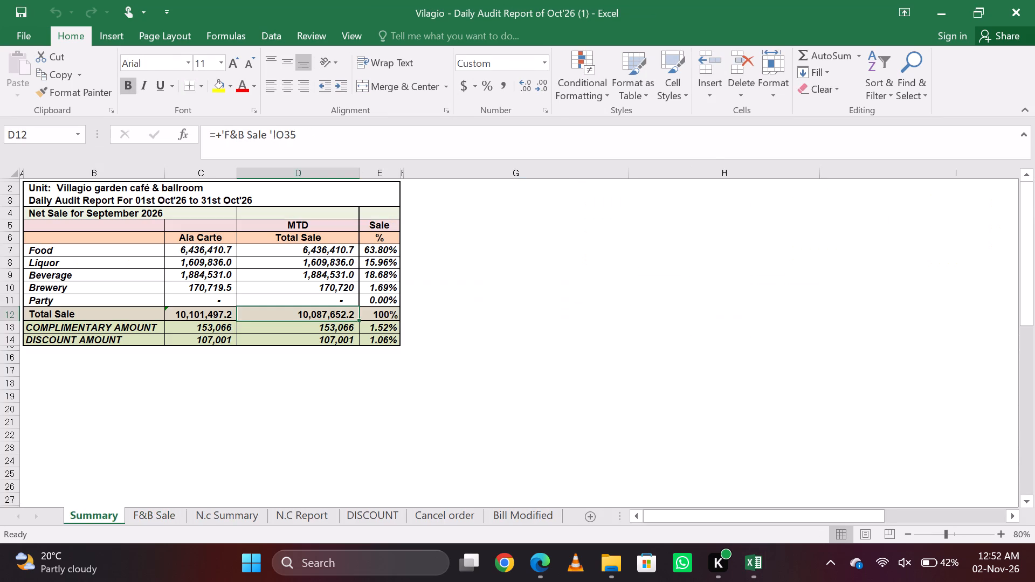
pyautogui.hotkey('ctrl', 'pagedown')
pyautogui.press('Up')
pyautogui.press('Up')
pyautogui.press('Down')
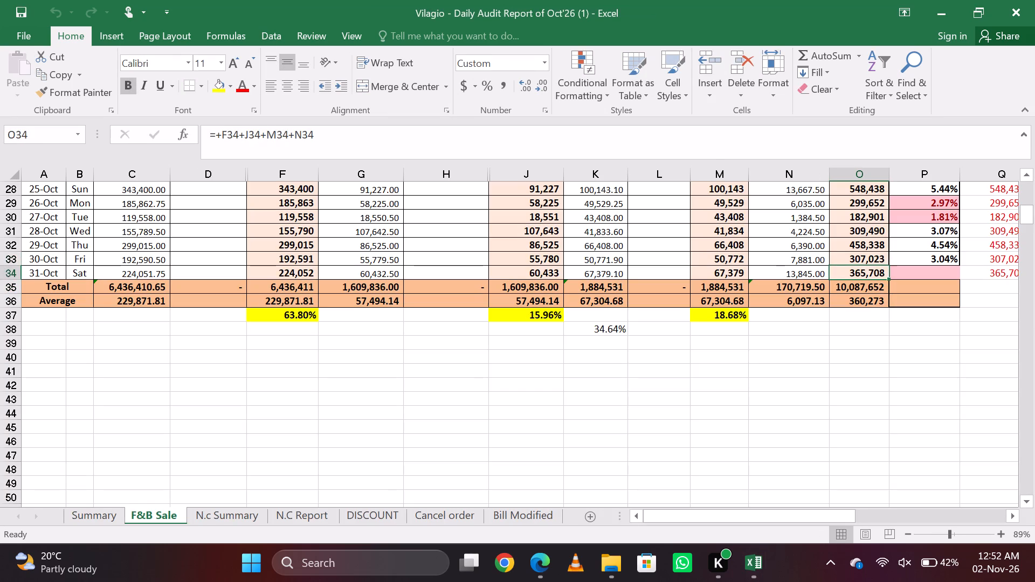
pyautogui.press('Up')
pyautogui.press('Down')
pyautogui.press('Up')
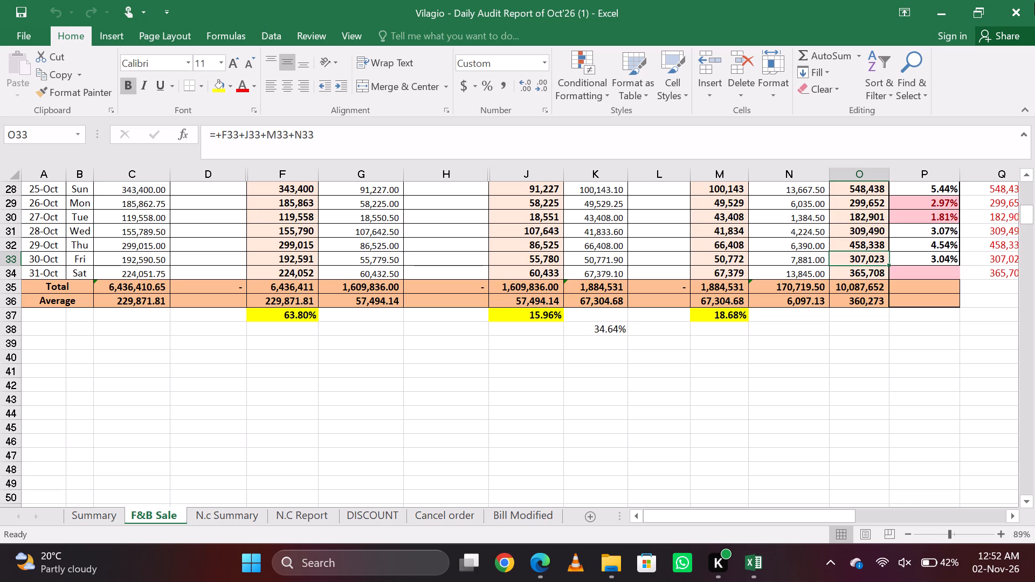
# Close the Vilagio Oct'26 daily audit workbook.
pyautogui.click(1034, 2)
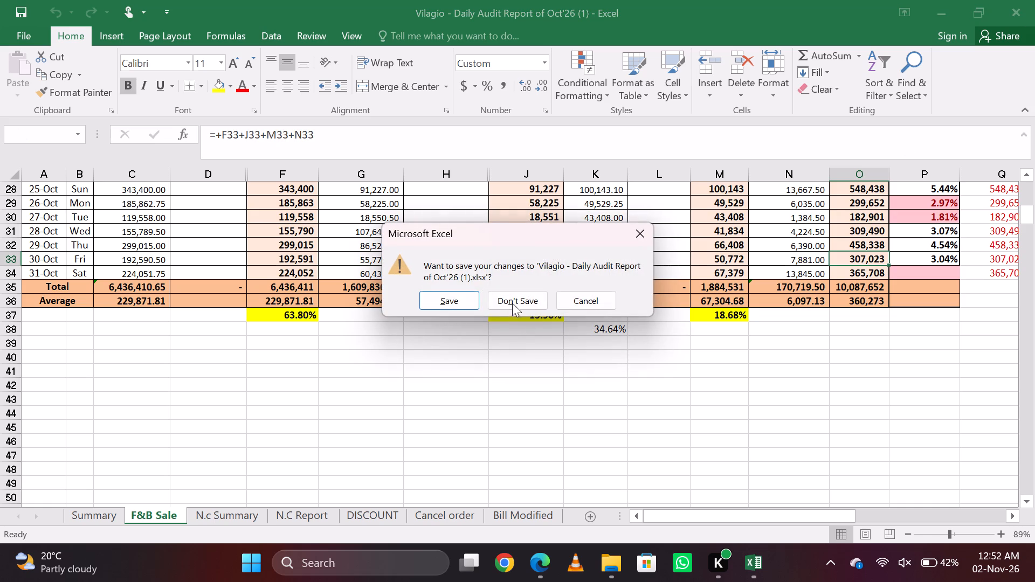
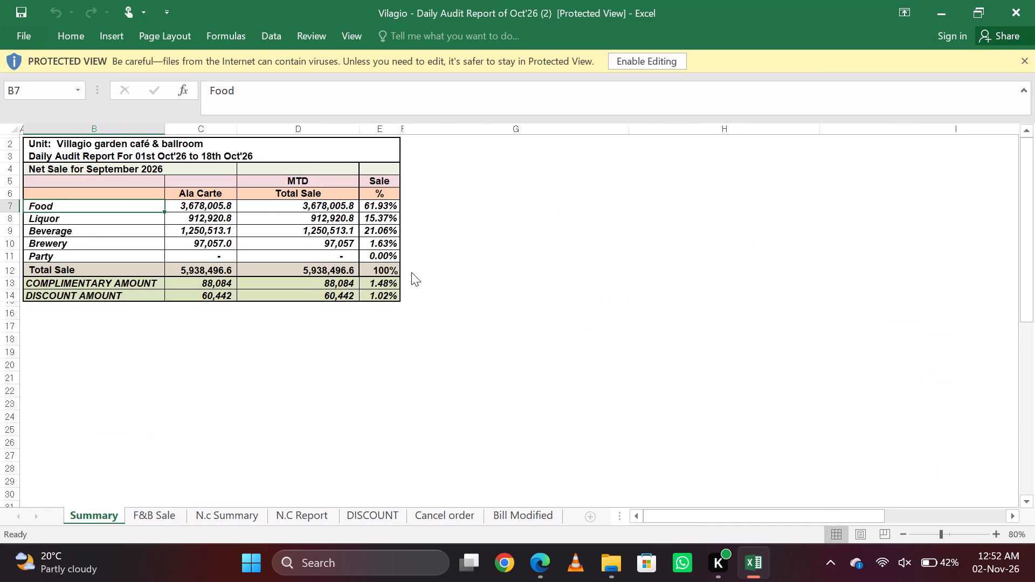
# Enable editing in the Vilagio Oct'26 (2) daily audit workbook while its F&B Sale sheet is open.
pyautogui.hotkey('ctrl', 'pagedown')
pyautogui.hotkey('ctrl', 'pageup')
pyautogui.hotkey('ctrl', 'pagedown')
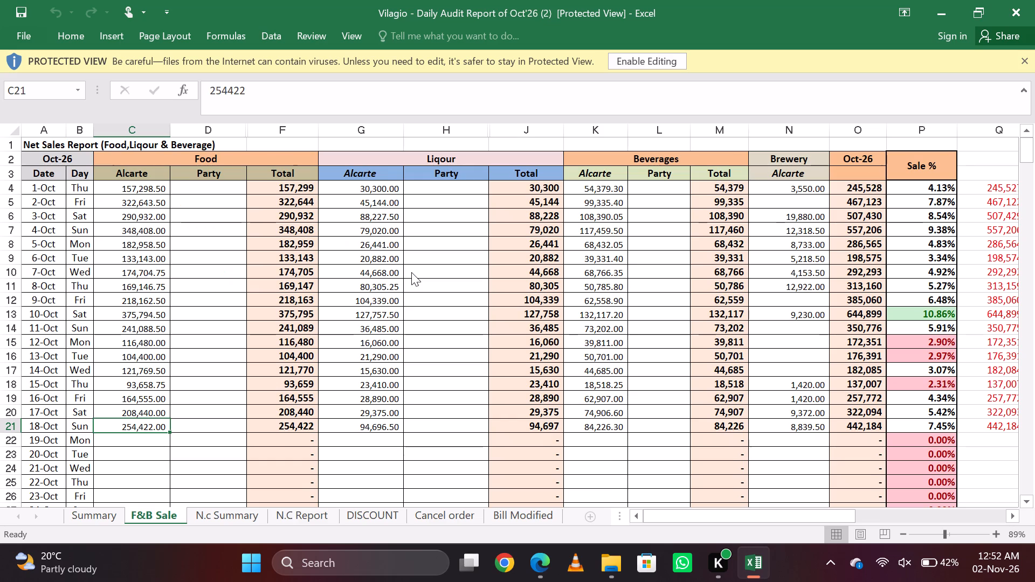
pyautogui.press('Down')
pyautogui.press('Up')
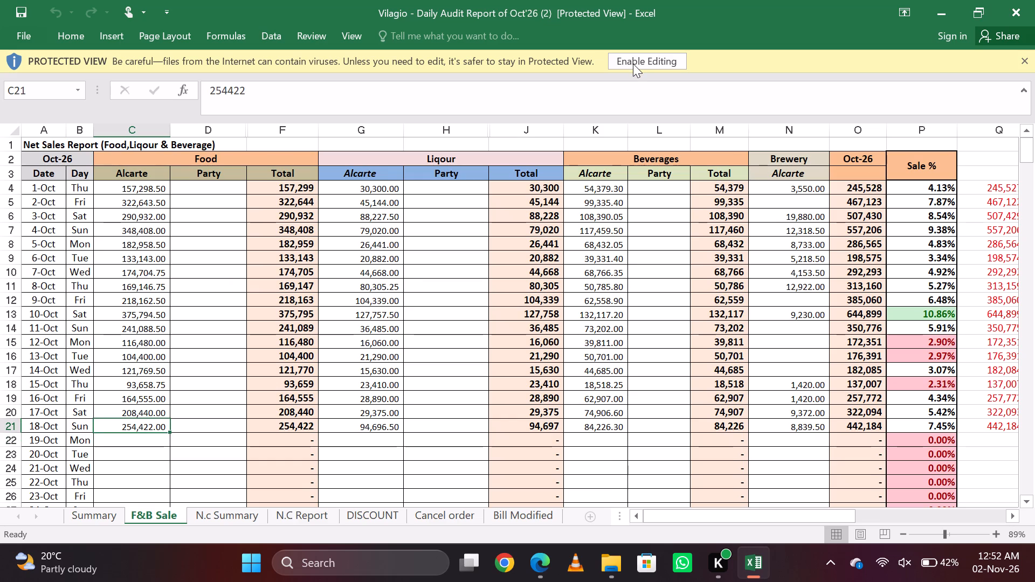
pyautogui.click(633, 64)
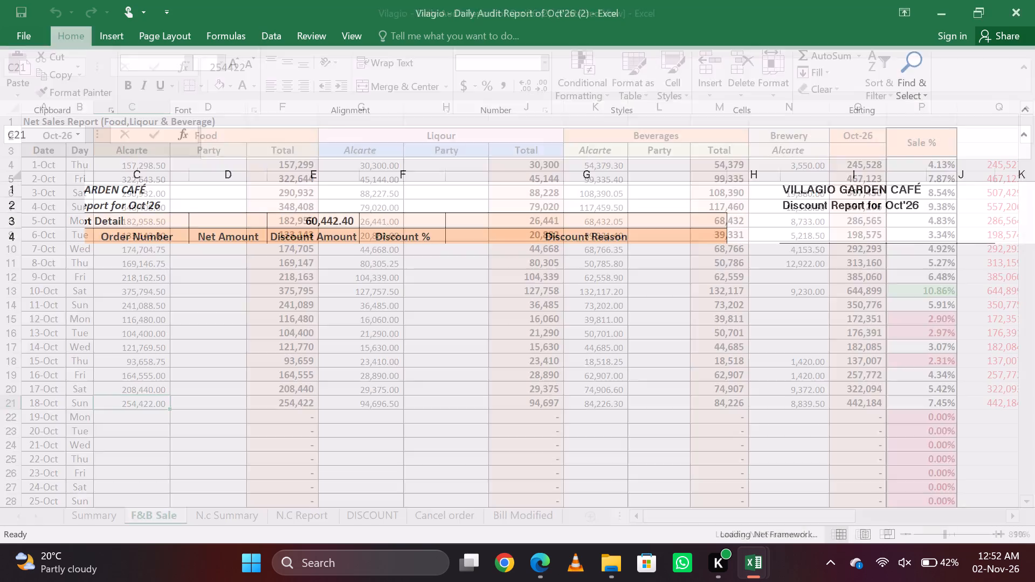
# Examine the Liquor and Beverage sales cells on the Summary sheet, through to the formula for Beverage MTD Total Sale.
pyautogui.click(534, 361)
pyautogui.press('Down')
pyautogui.hotkey('ctrl', 'pageup')
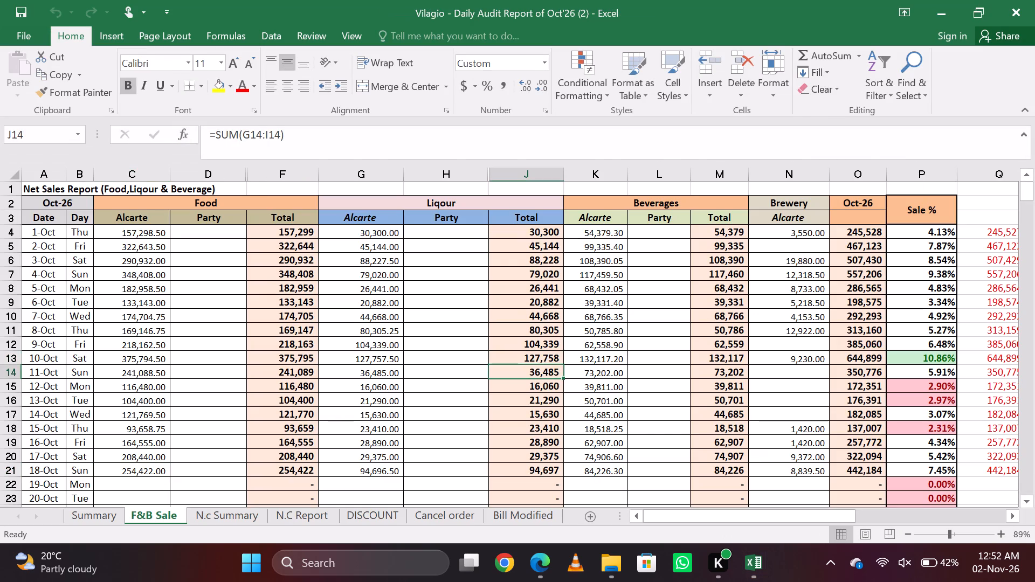
pyautogui.press('Down')
pyautogui.press('Up')
pyautogui.press('Down')
pyautogui.press('Right')
pyautogui.press('Down')
pyautogui.press('Right')
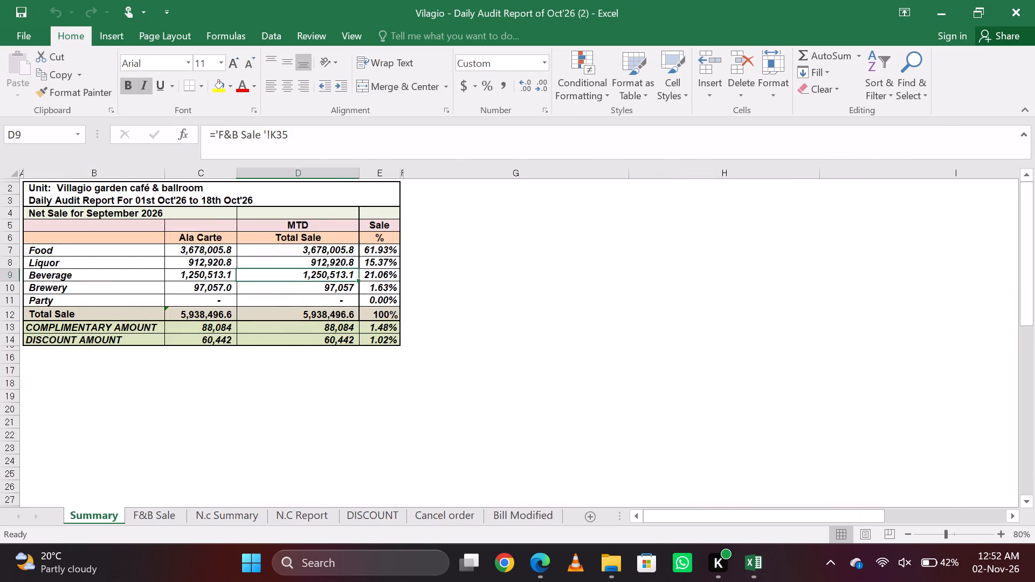
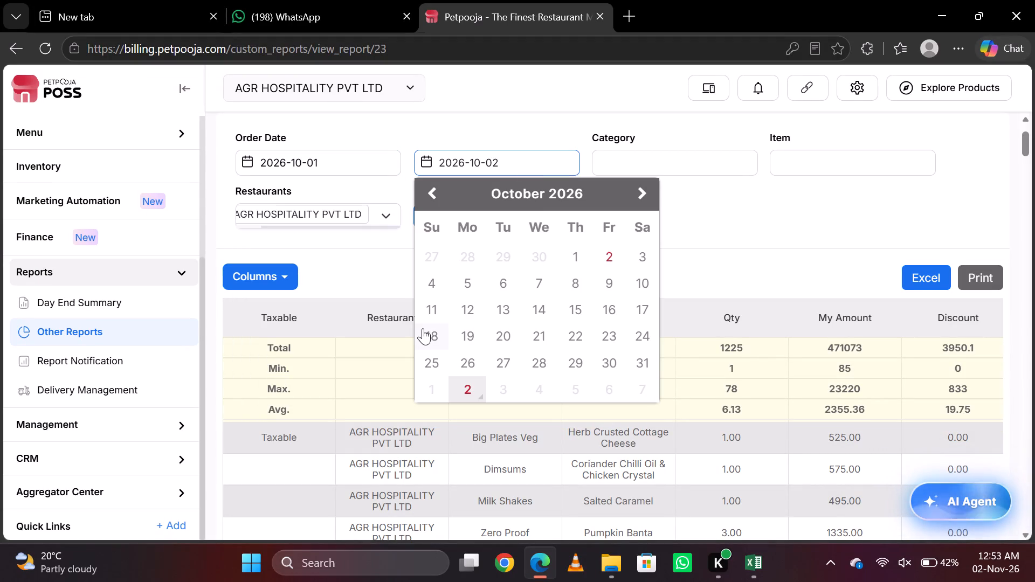
# Run the item report for 1 to 18 October 2026 and compare it with the Vilagio (2) workbook's Summary and F&B Sale sheets.
pyautogui.click(439, 211)
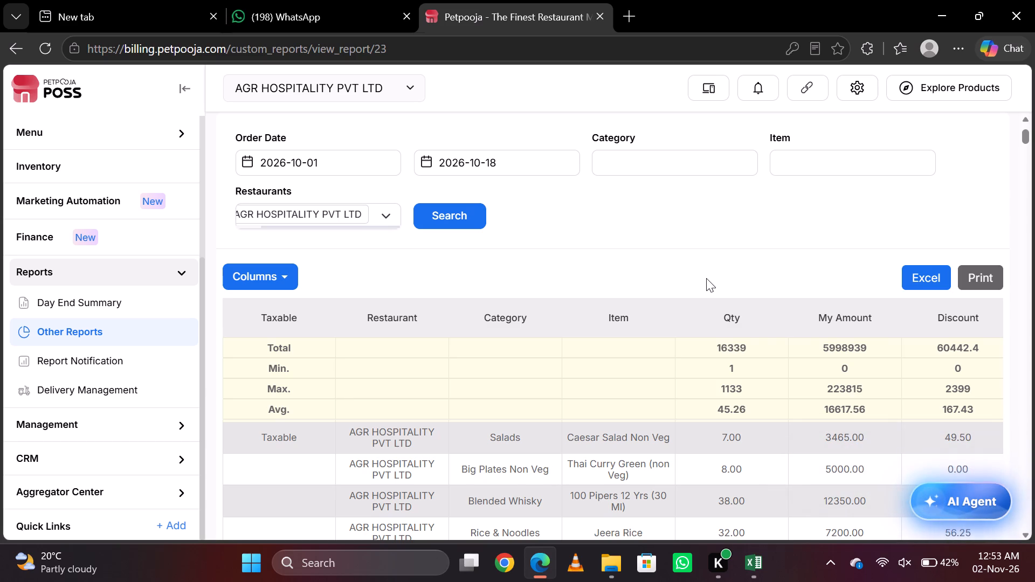
pyautogui.hotkey('alt', 'Tab')
pyautogui.press('Down')
pyautogui.press('Down')
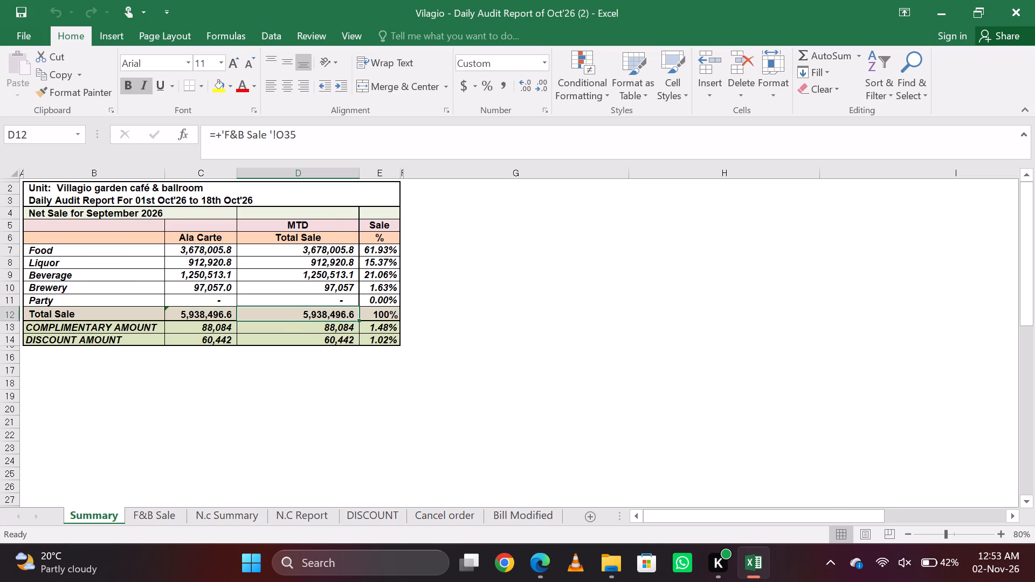
pyautogui.hotkey('ctrl', 'pagedown')
pyautogui.press('Down')
pyautogui.press('Up')
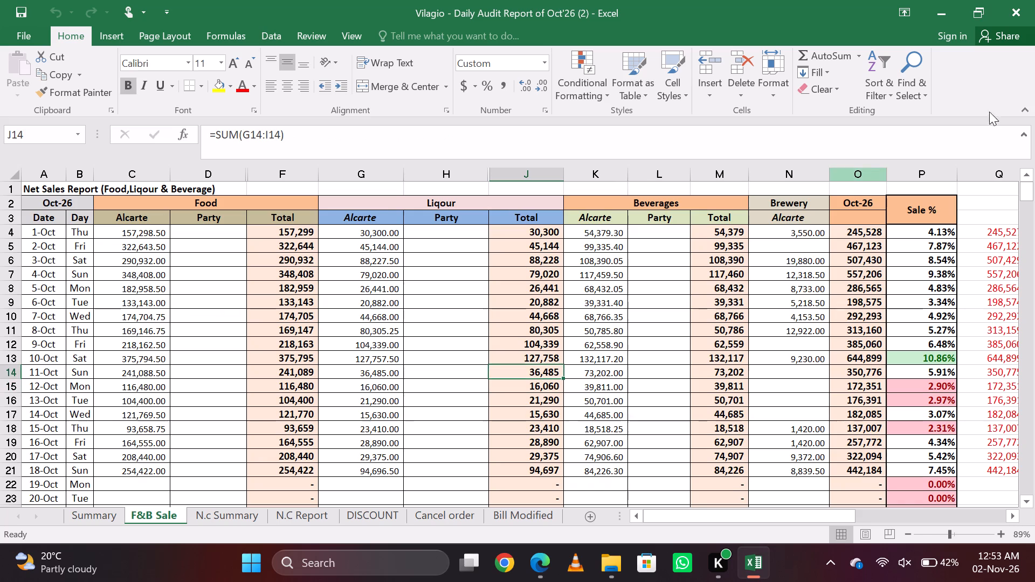
# Close the Vilagio - Daily Audit Report of Oct'26 (2) workbook without saving its changes.
pyautogui.click(1034, 0)
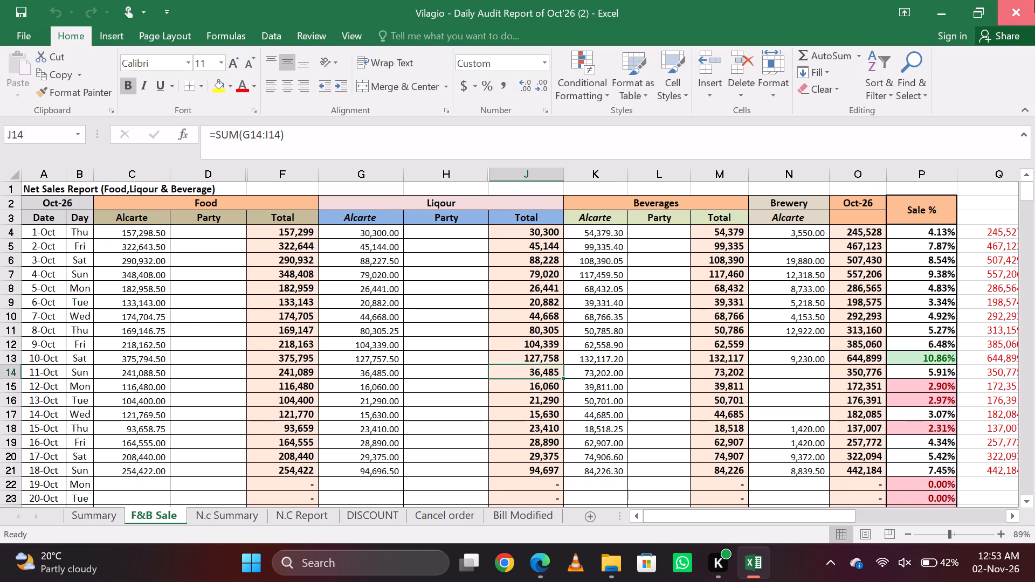
pyautogui.click(518, 303)
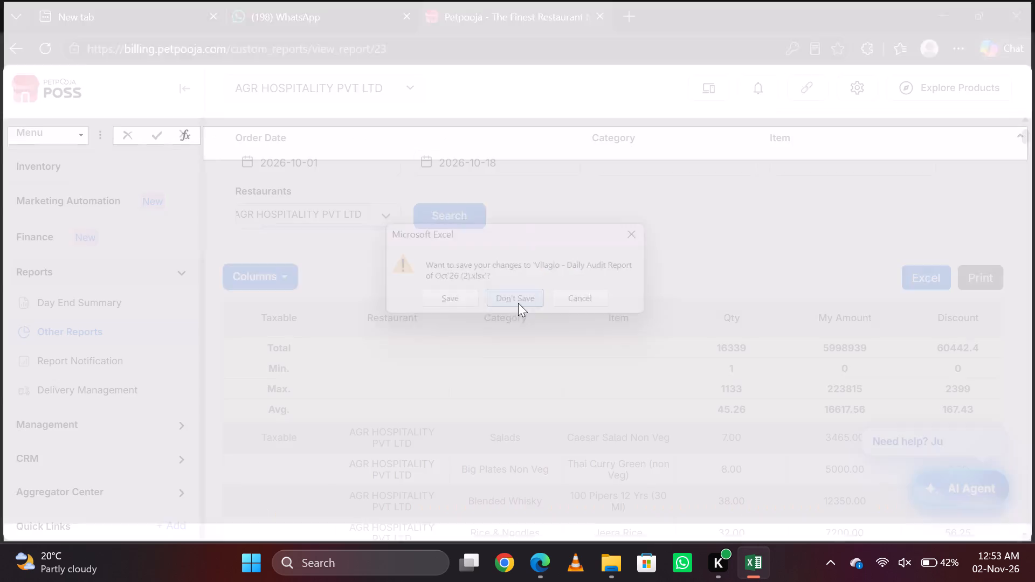
# Open the Vilagio - Daily Audit Report of Oct'26 workbook from the Desktop's VILLAGIO > OCT folder.
pyautogui.hotkey('alt', 'Tab')
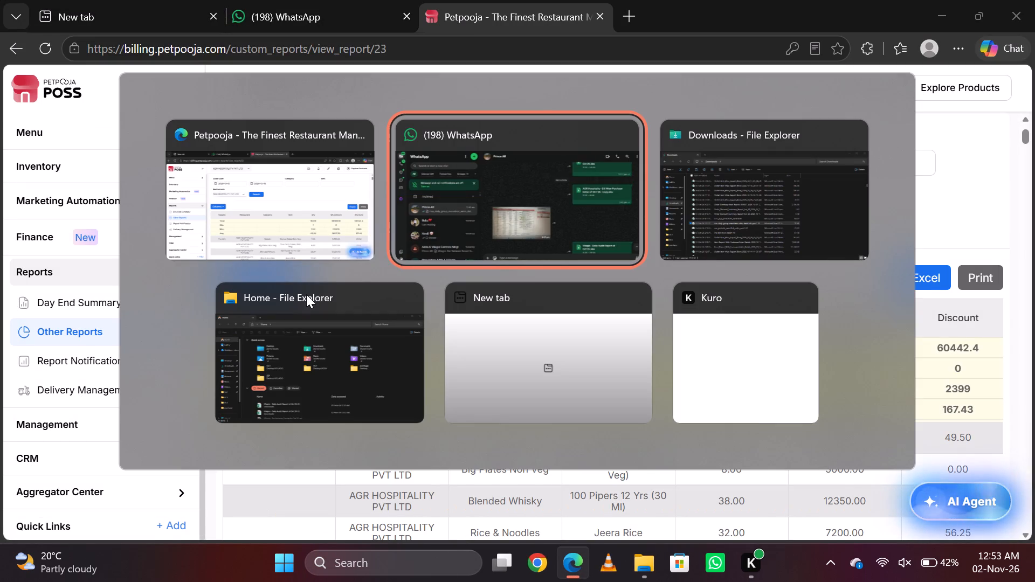
pyautogui.hotkey('alt', 'Tab')
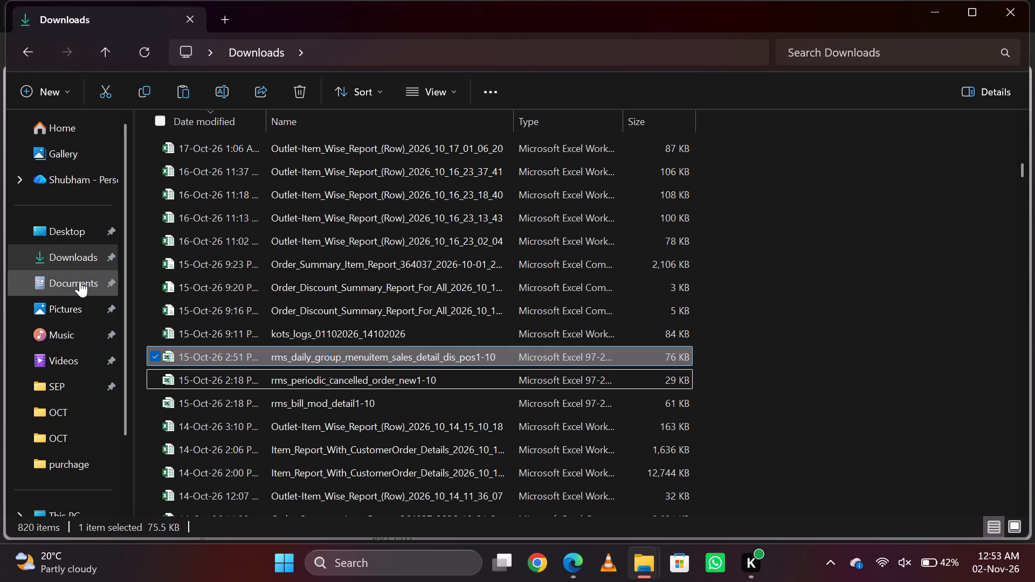
pyautogui.click(69, 431)
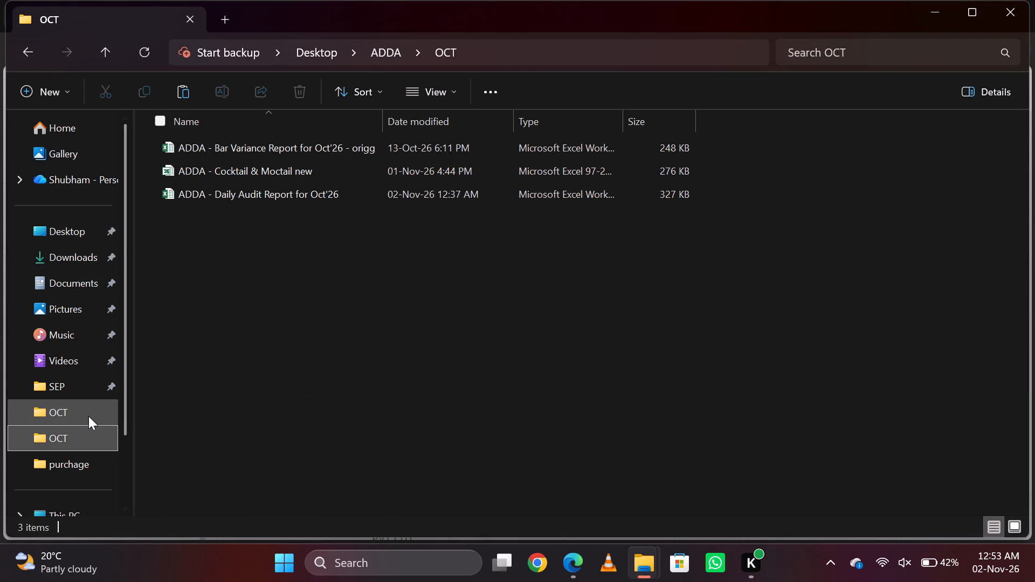
pyautogui.click(89, 231)
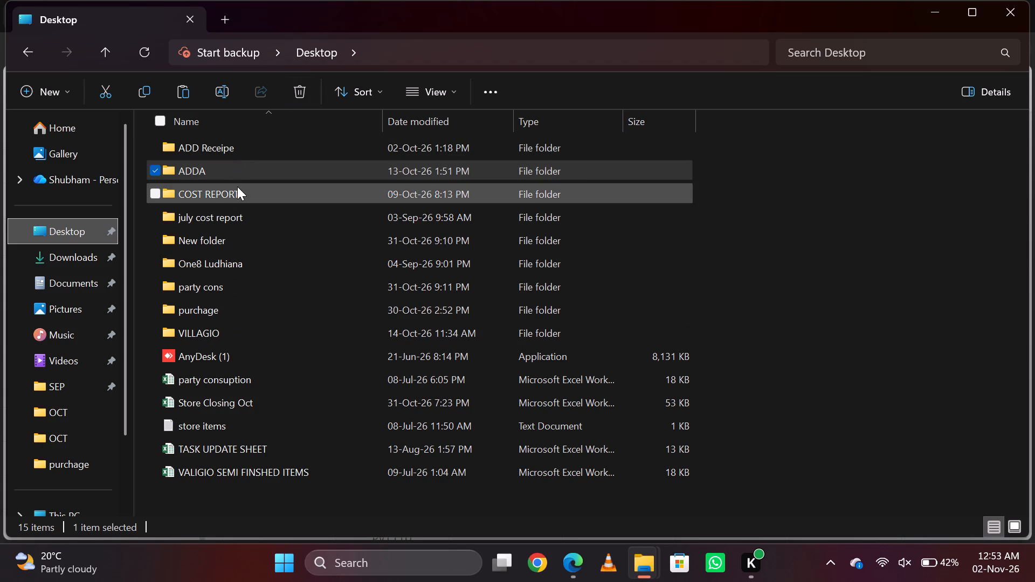
pyautogui.doubleClick(233, 328)
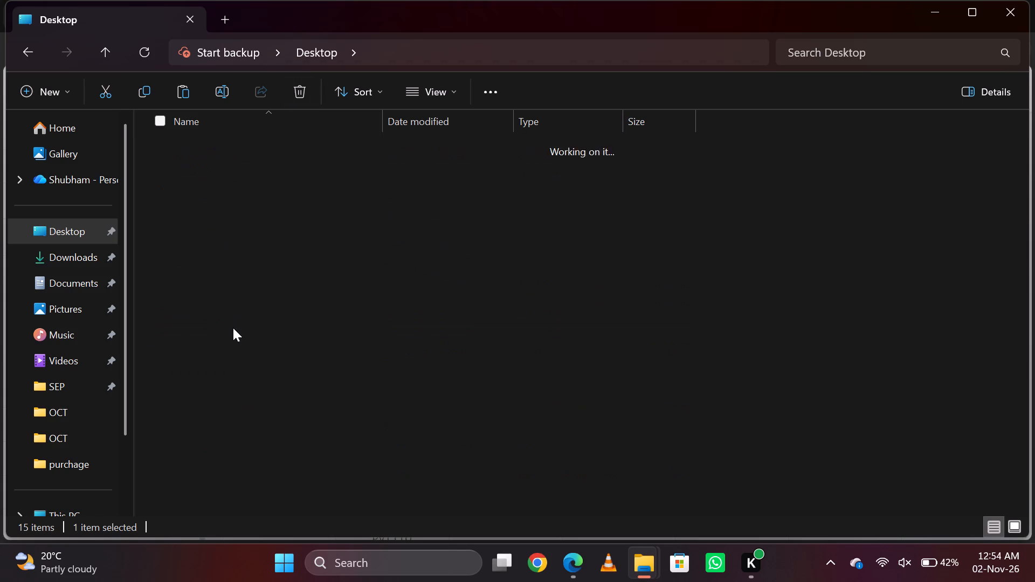
pyautogui.doubleClick(256, 218)
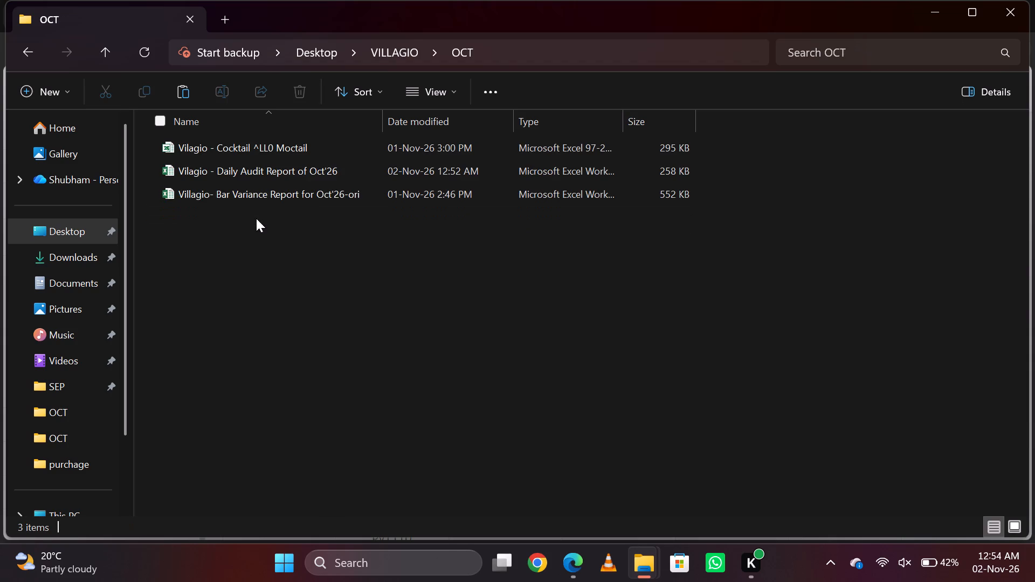
pyautogui.doubleClick(328, 161)
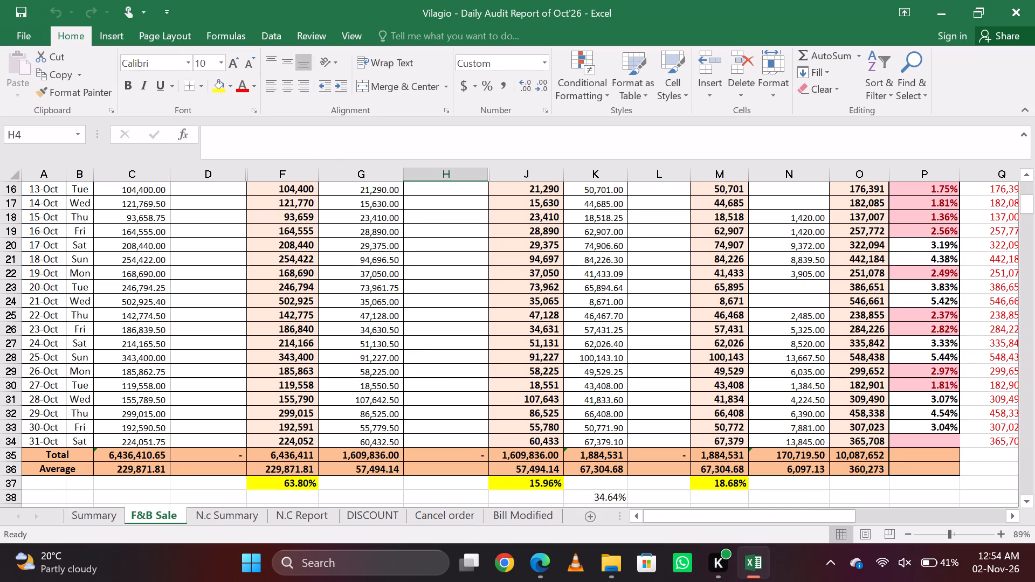
# Examine the 19-Oct row on the F&B Sale sheet, from its date across to the day's total sale.
pyautogui.click(522, 347)
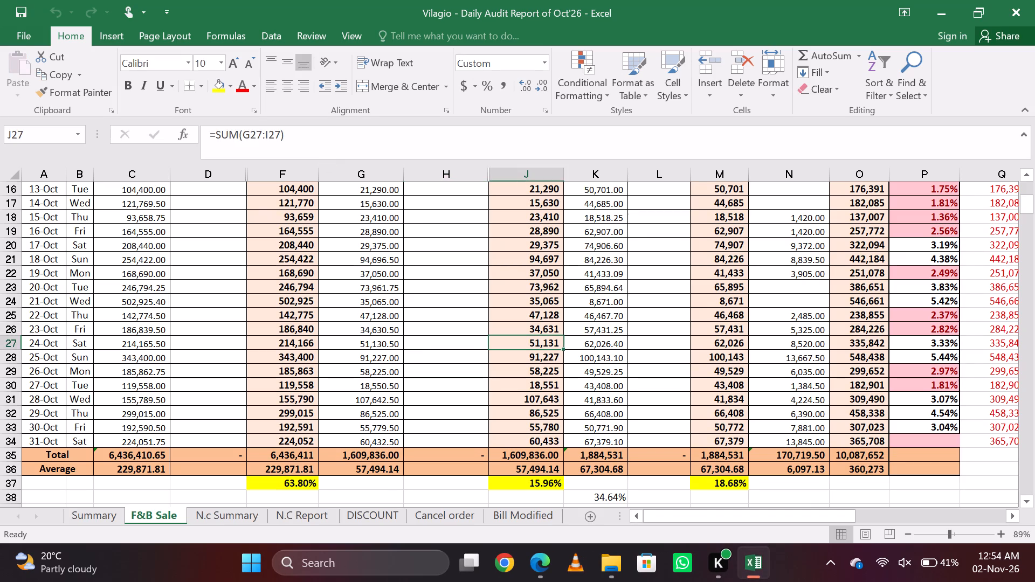
pyautogui.press('Left')
pyautogui.press('Left')
pyautogui.press('Left')
pyautogui.press('Left')
pyautogui.press('Left')
pyautogui.press('Left')
pyautogui.press('Up')
pyautogui.press('Up')
pyautogui.press('Up')
pyautogui.press('Up')
pyautogui.press('Up')
pyautogui.press('Up')
pyautogui.press('Right')
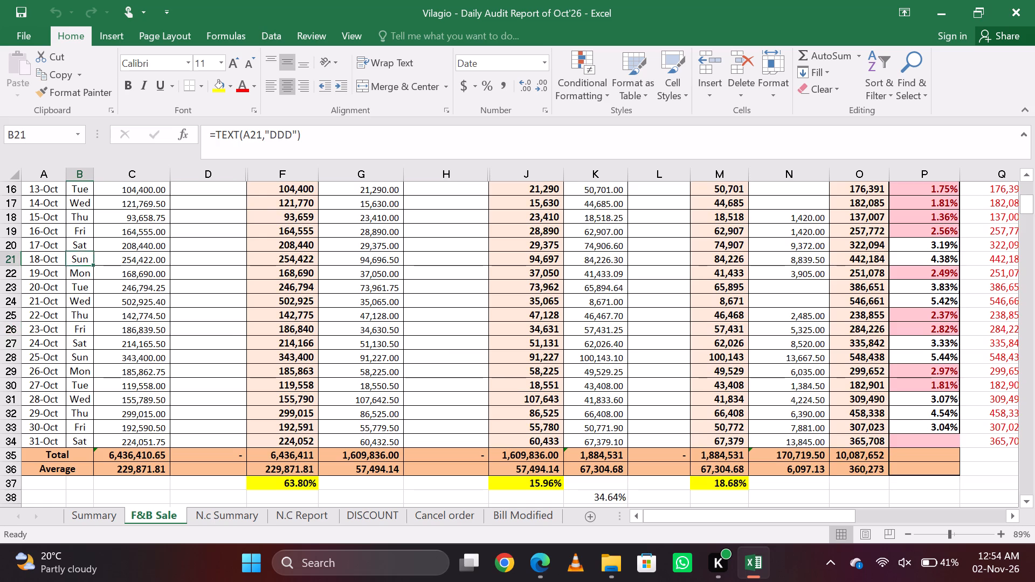
pyautogui.press('Down')
pyautogui.press('Right')
pyautogui.press('Right')
pyautogui.press('Right')
pyautogui.press('Right')
pyautogui.press('Right')
pyautogui.press('Right')
pyautogui.press('Right')
pyautogui.press('Right')
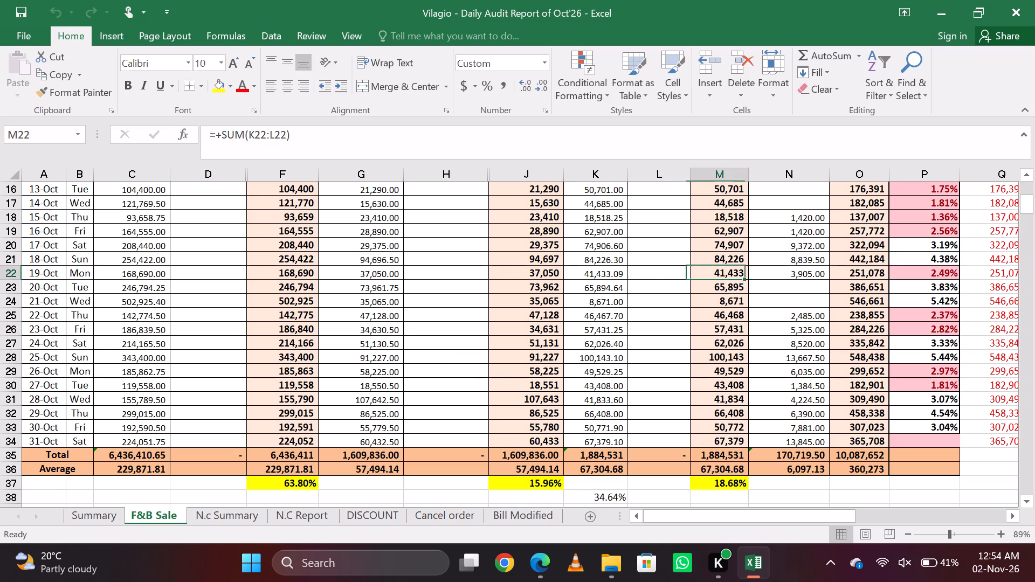
pyautogui.press('Right')
pyautogui.press('Right')
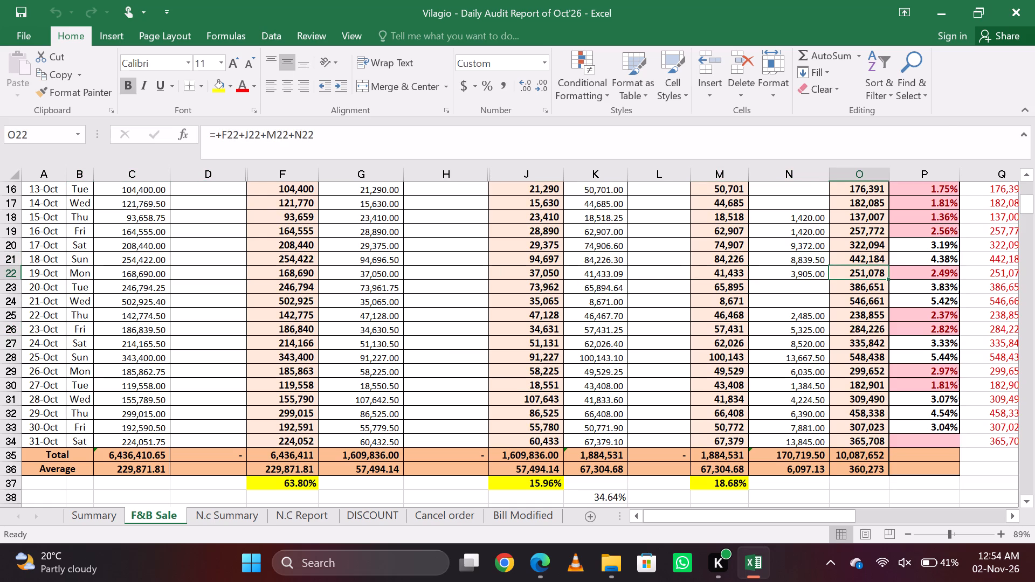
# Switch to the Petpooja item report in the browser and run it for 19 October 2026 only.
pyautogui.hotkey('alt', 'Tab')
pyautogui.hotkey('alt', 'Tab')
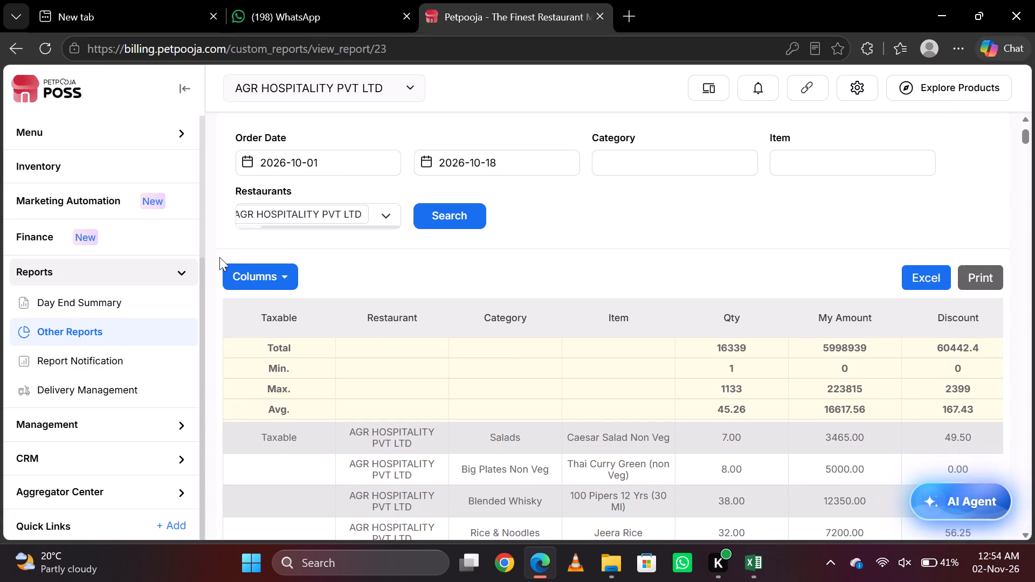
pyautogui.click(380, 164)
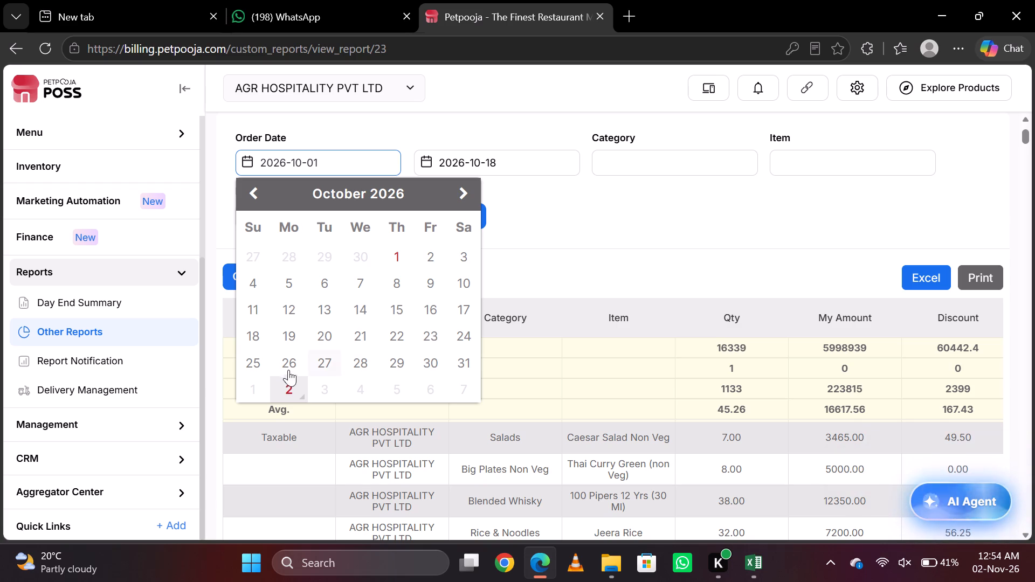
pyautogui.click(290, 344)
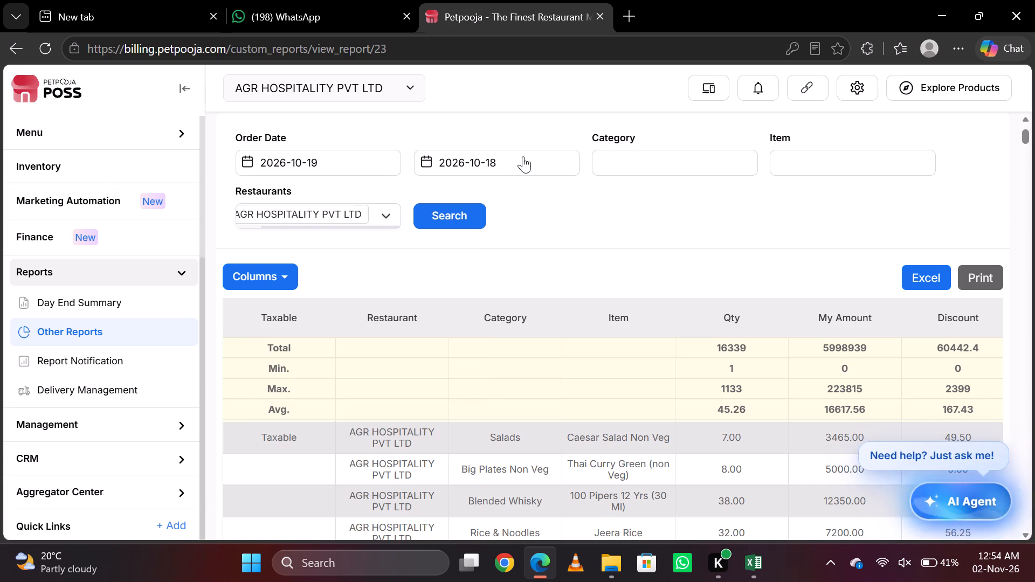
pyautogui.click(523, 156)
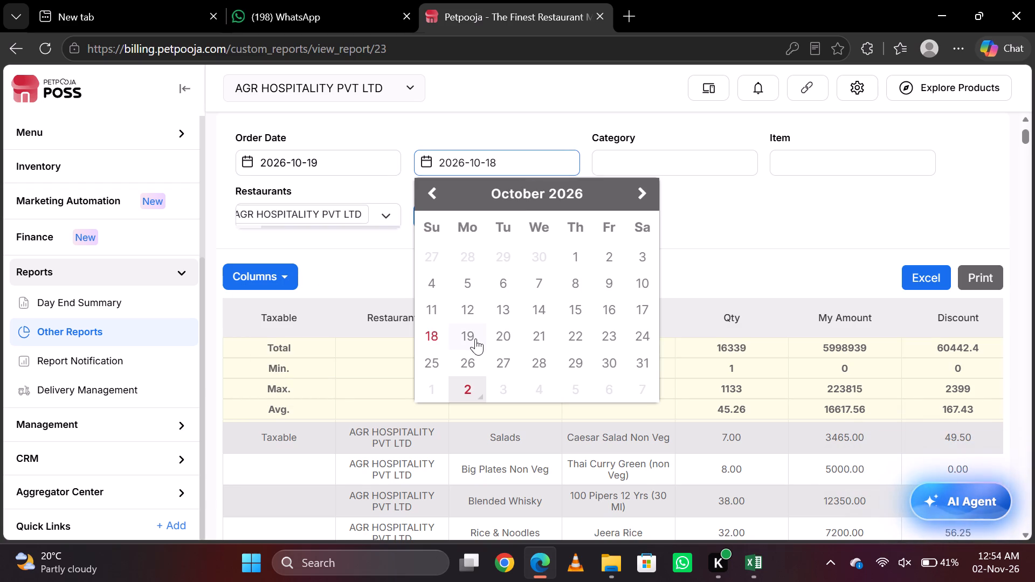
pyautogui.click(476, 338)
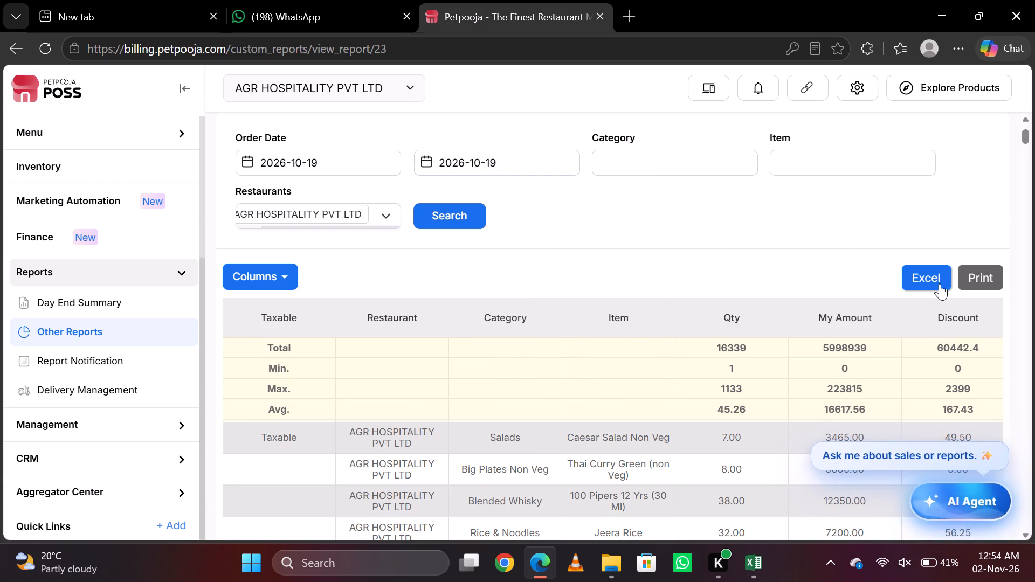
pyautogui.click(465, 212)
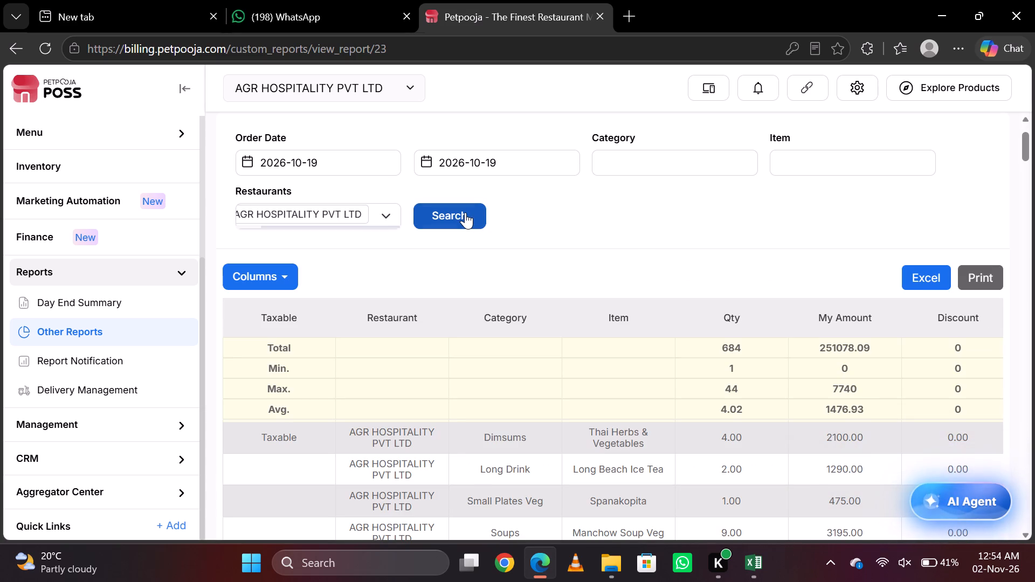
# Compare the report's 19 October amount with the 19-Oct total and side figures on the Vilagio F&B Sale sheet.
pyautogui.hotkey('alt', 'Tab')
pyautogui.press('Right')
pyautogui.press('Right')
pyautogui.press('Right')
pyautogui.press('Right')
pyautogui.press('Right')
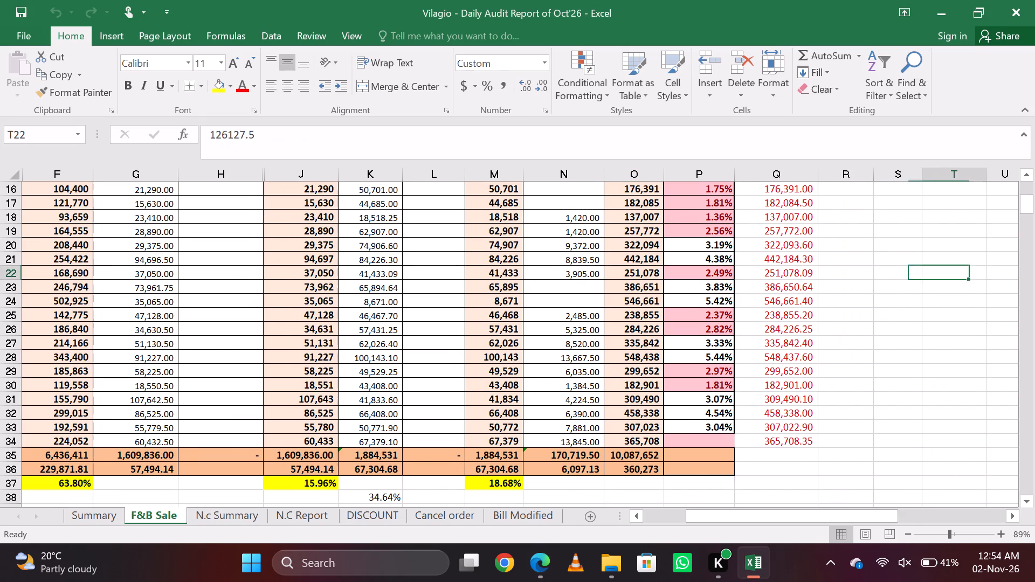
pyautogui.press('Left')
pyautogui.press('Left')
pyautogui.press('Left')
pyautogui.press('Left')
pyautogui.press('Left')
pyautogui.hotkey('alt', 'Tab')
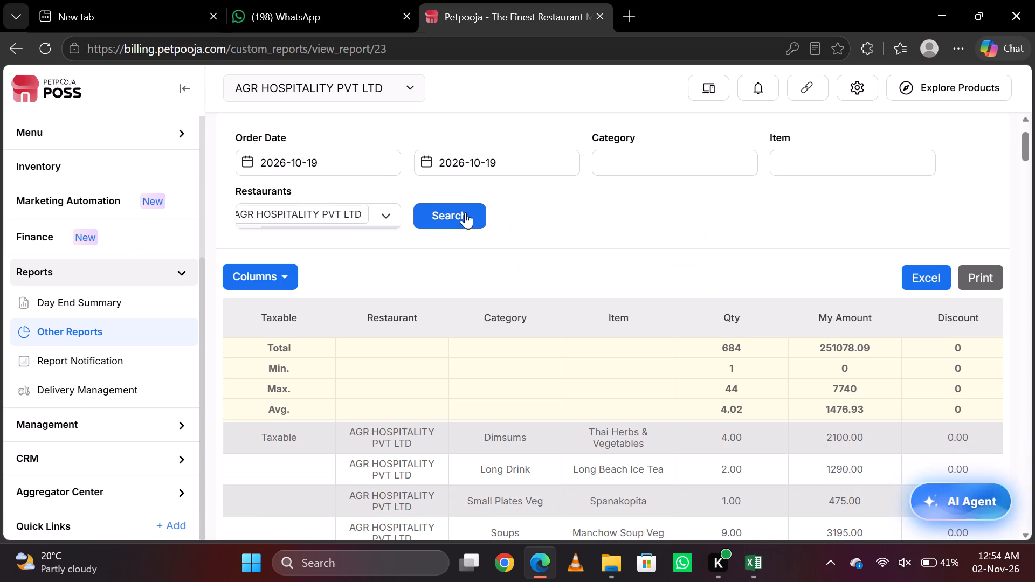
pyautogui.hotkey('alt', 'Tab')
# Move on to the 20-Oct total on the F&B Sale sheet and run the Petpooja item report for 20 October 2026.
pyautogui.press('Down')
pyautogui.hotkey('alt', 'Tab')
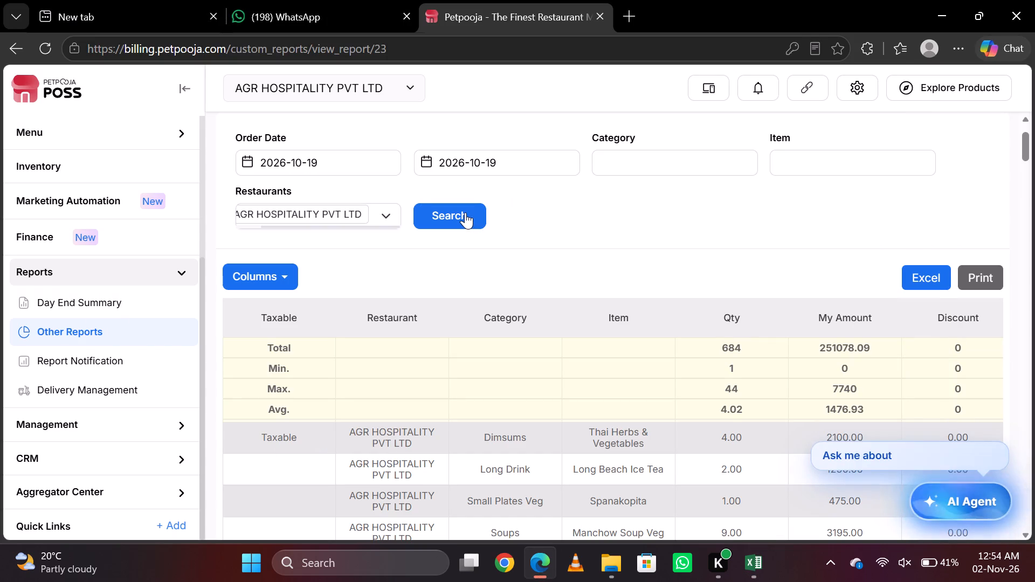
pyautogui.click(349, 161)
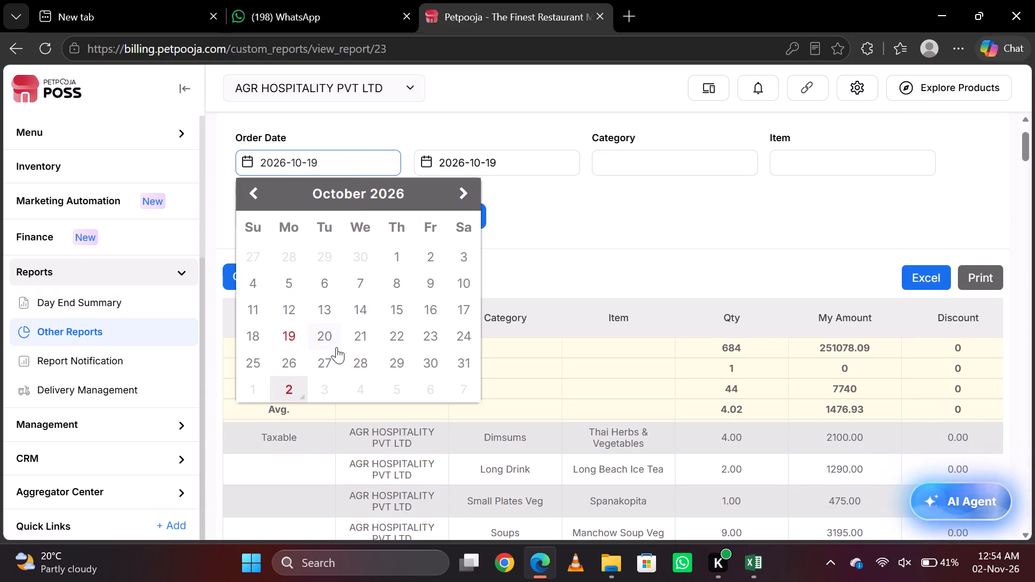
pyautogui.click(336, 347)
pyautogui.click(509, 158)
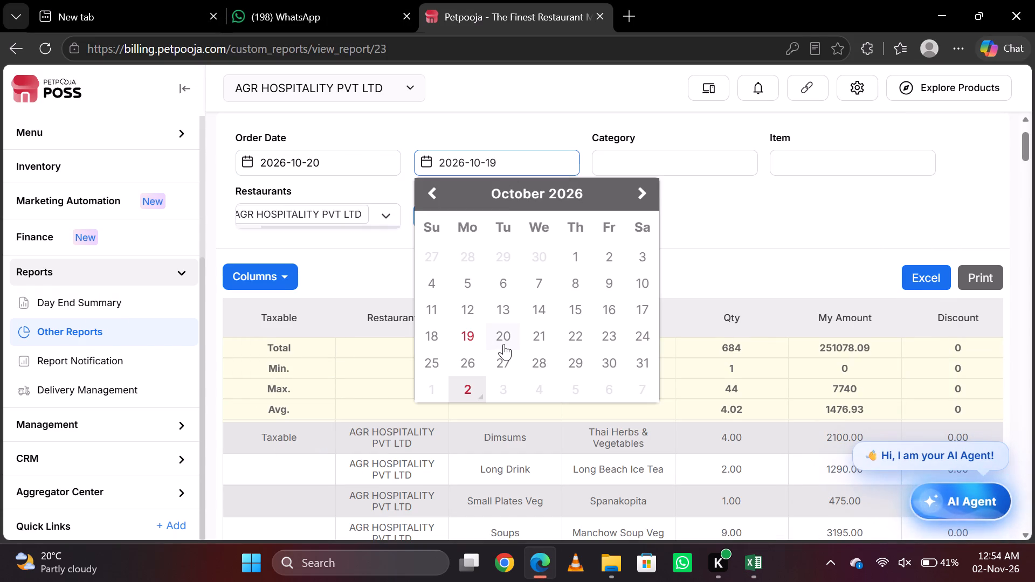
pyautogui.click(503, 344)
pyautogui.click(449, 220)
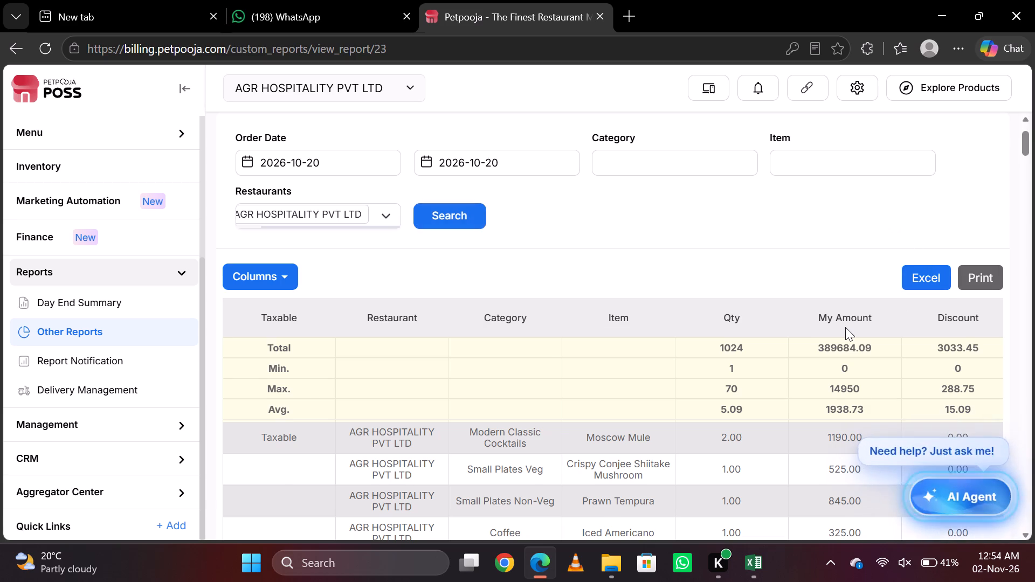
# Compare the report's 20 October amount and discount with the 20-Oct total on the Vilagio F&B Sale sheet.
pyautogui.hotkey('alt', 'Tab')
pyautogui.press('Down')
pyautogui.press('Up')
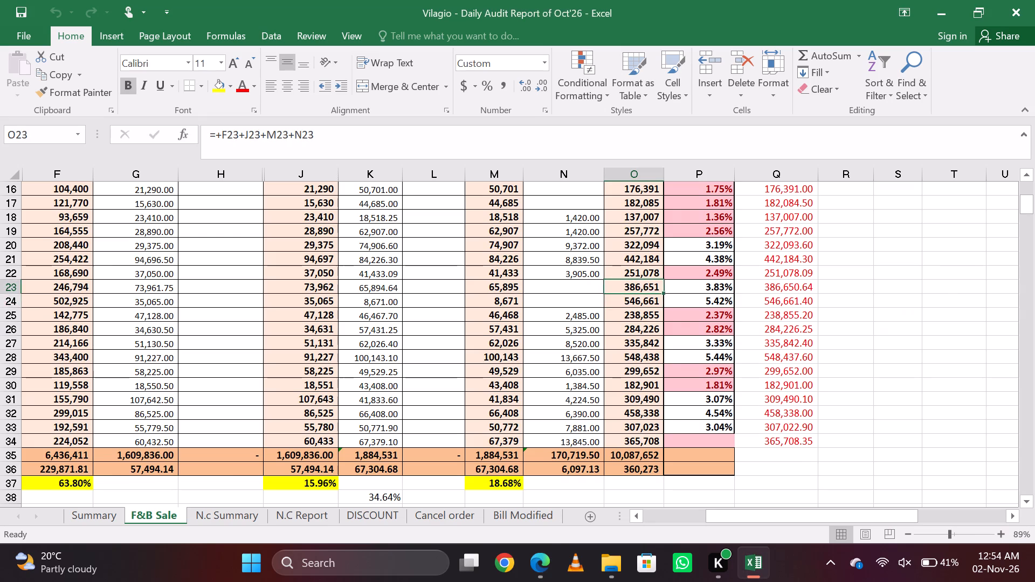
pyautogui.hotkey('alt', 'Tab')
pyautogui.press('Down')
pyautogui.press('Up')
pyautogui.hotkey('alt', 'Tab')
pyautogui.press('Down')
pyautogui.press('Up')
pyautogui.hotkey('alt', 'Tab')
pyautogui.press('Down')
pyautogui.press('Up')
pyautogui.hotkey('alt', 'Tab')
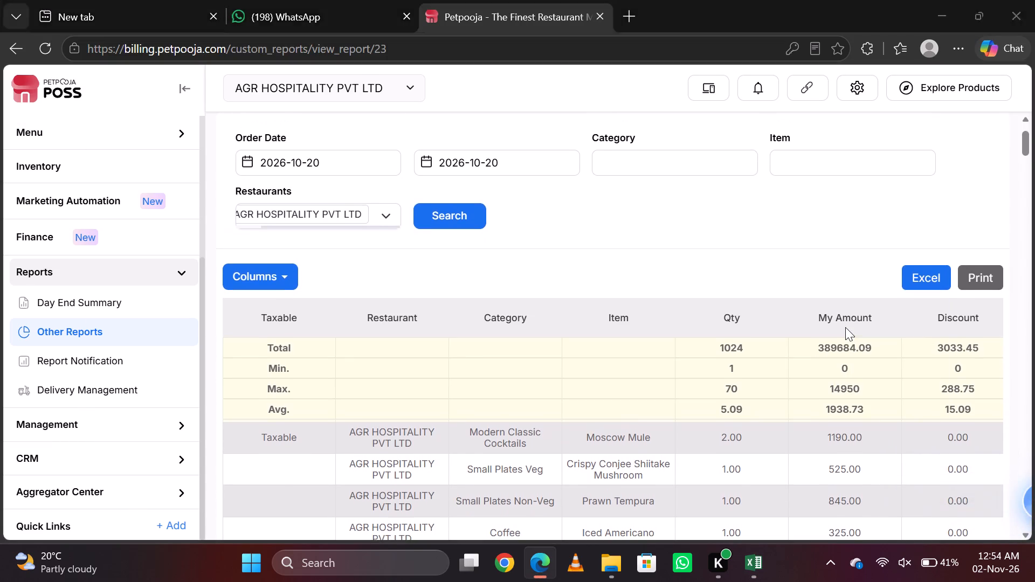
pyautogui.press('Down')
pyautogui.press('Up')
pyautogui.hotkey('alt', 'Tab')
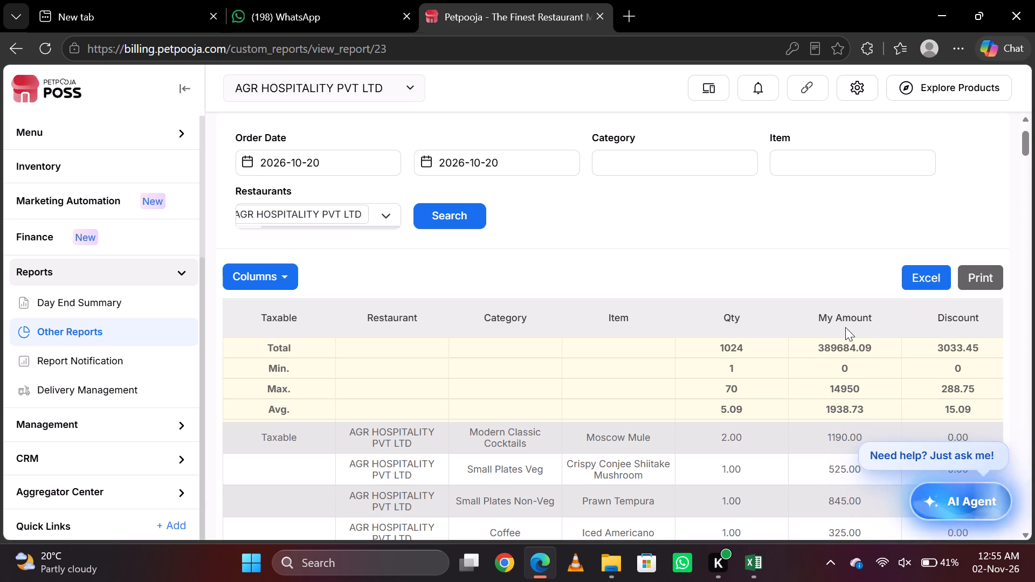
pyautogui.hotkey('alt', 'Tab')
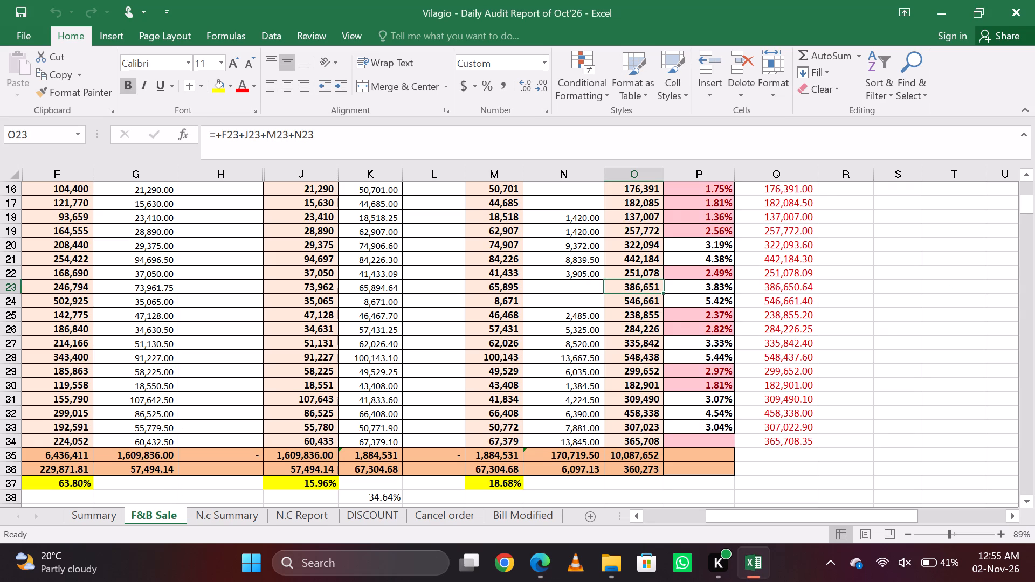
# Run the Petpooja item report for 21 October 2026 only and compare its amount with the 21-Oct total on the Vilagio F&B Sale sheet.
pyautogui.press('Down')
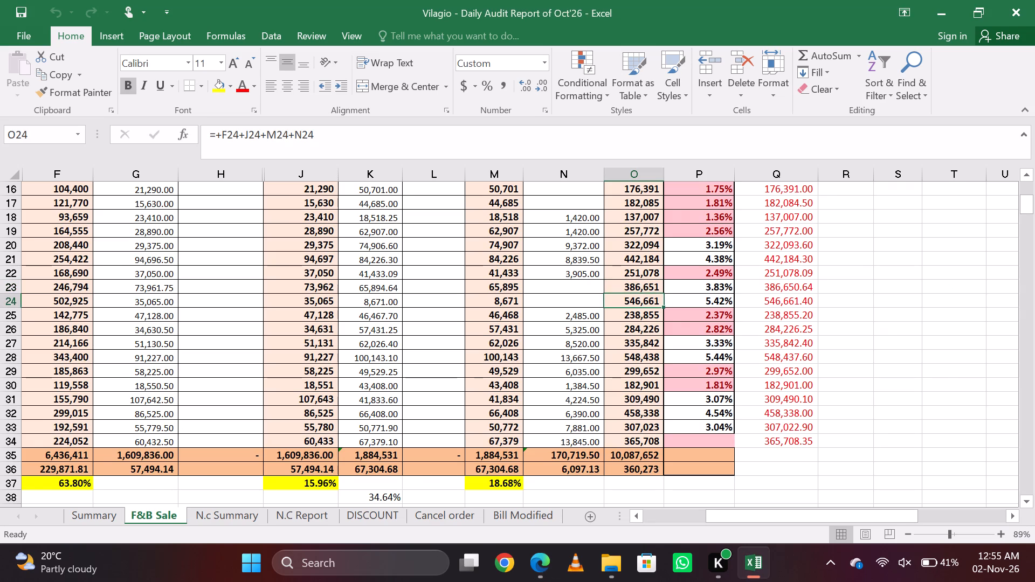
pyautogui.hotkey('alt', 'Tab')
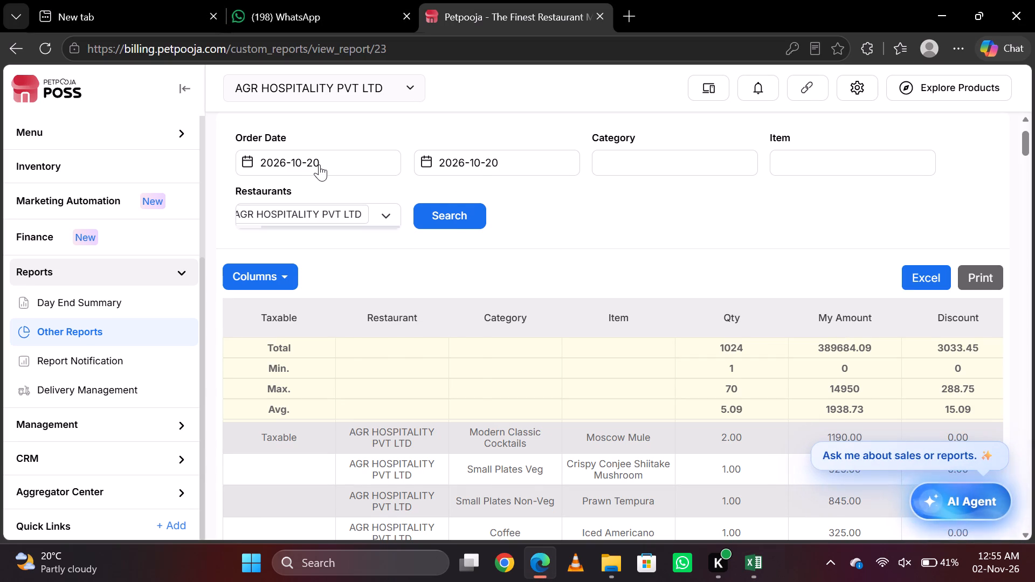
pyautogui.click(319, 164)
pyautogui.click(373, 329)
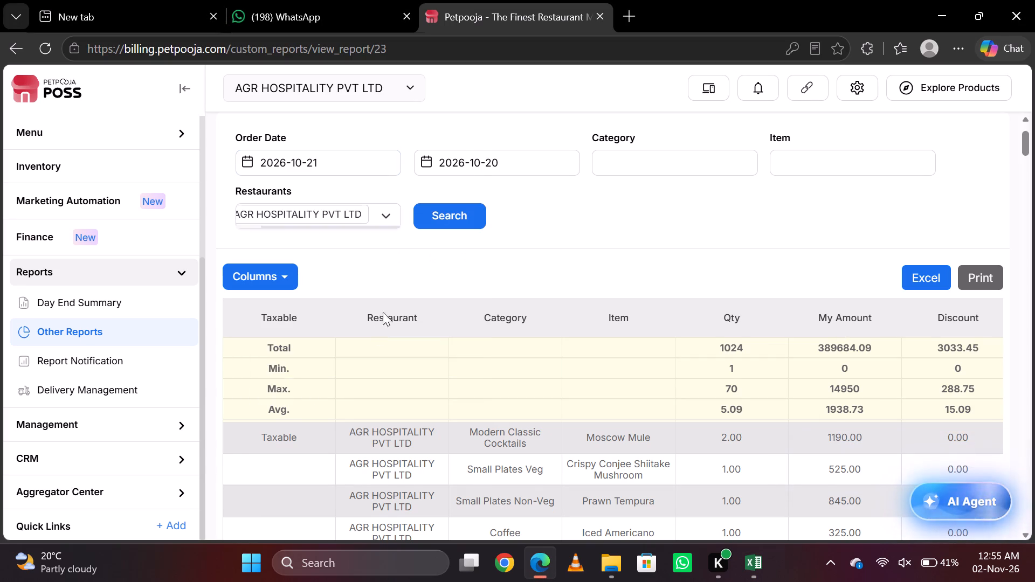
pyautogui.click(473, 153)
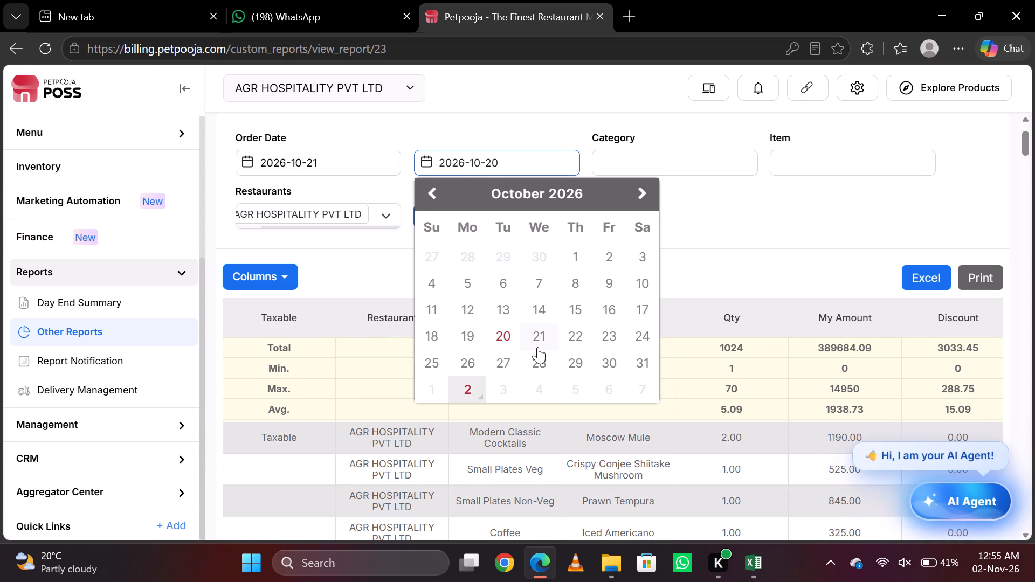
pyautogui.click(537, 347)
pyautogui.click(440, 228)
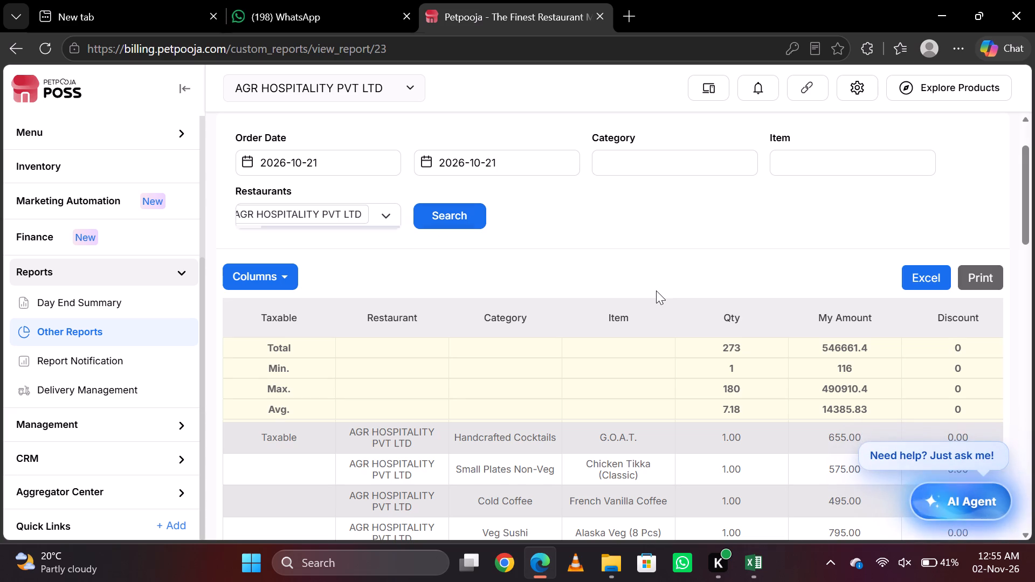
pyautogui.hotkey('alt', 'Tab')
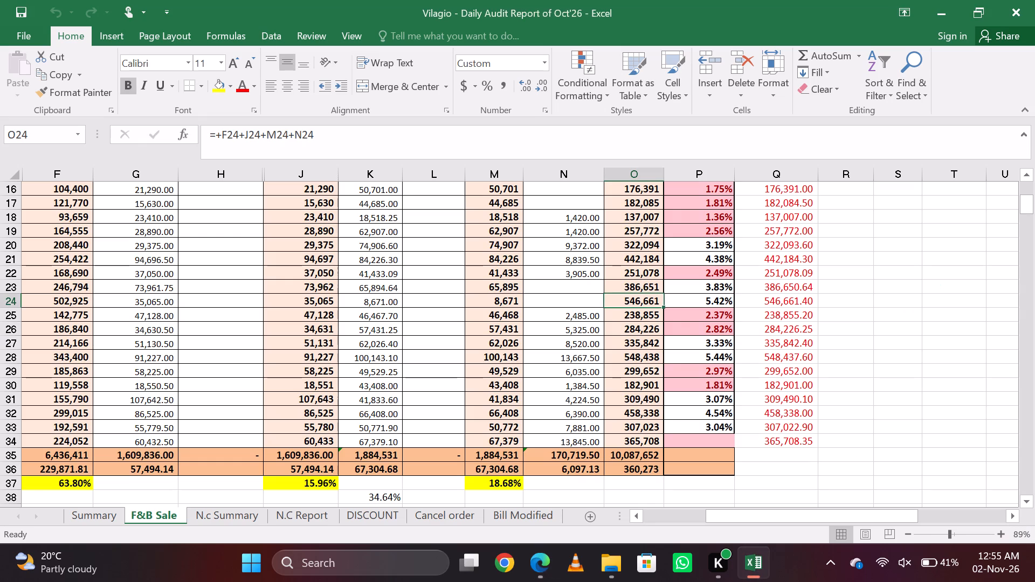
pyautogui.press('Down')
pyautogui.press('Up')
# Run the Petpooja item report for 22 October 2026 and compare its amount and discount with the 22-Oct total on the F&B Sale sheet.
pyautogui.press('Down')
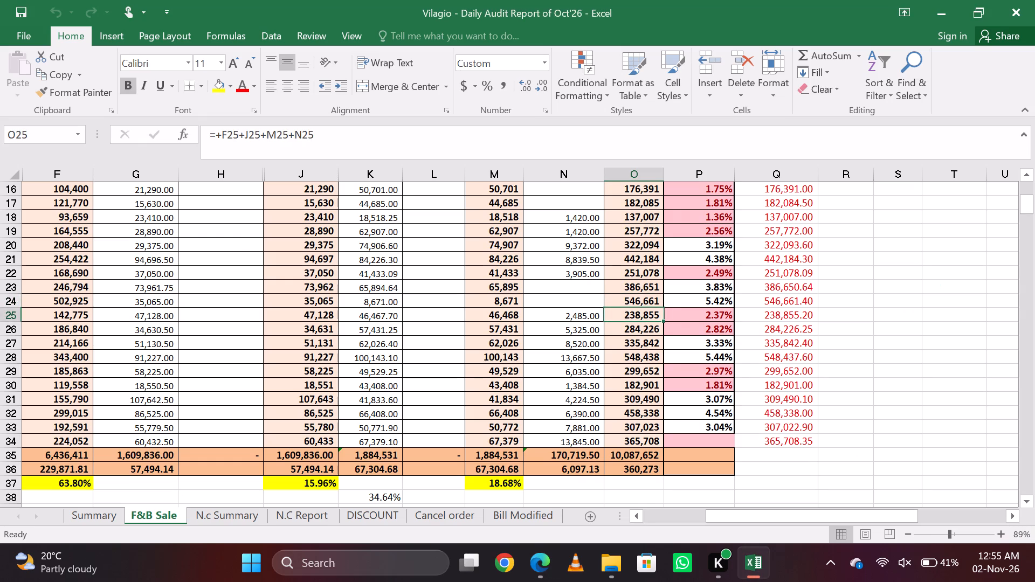
pyautogui.hotkey('alt', 'Tab')
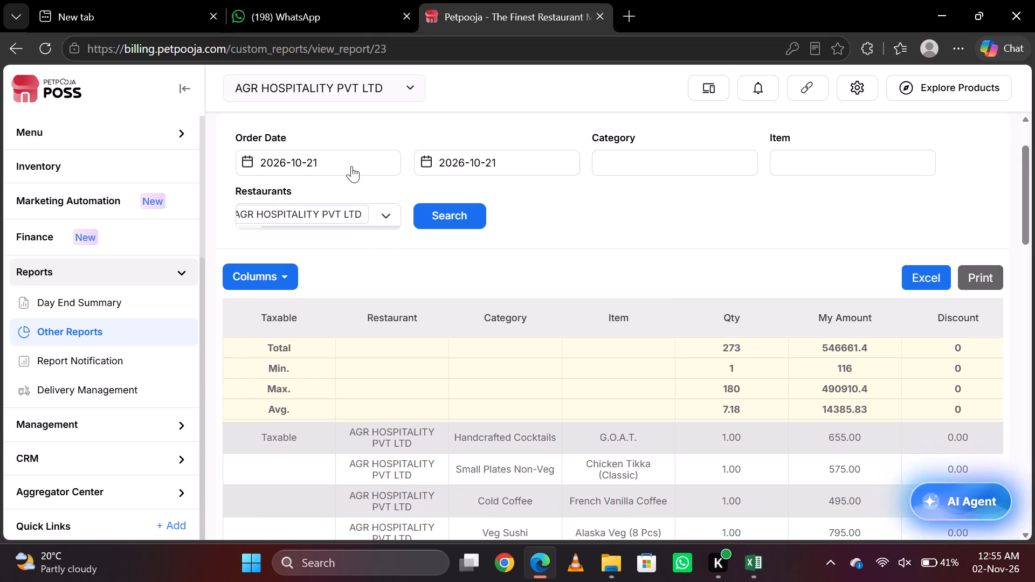
pyautogui.click(351, 164)
pyautogui.click(412, 344)
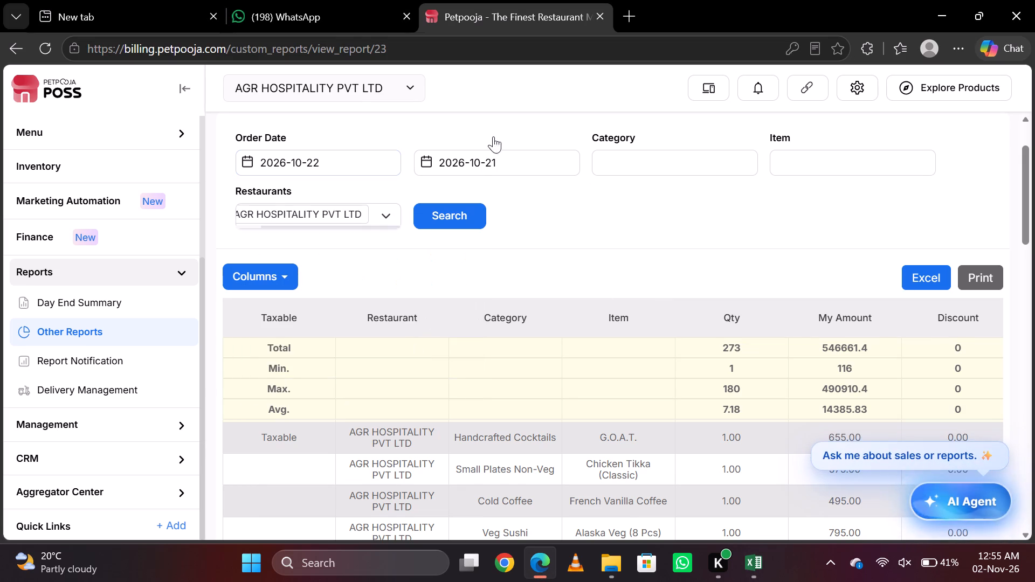
pyautogui.click(488, 160)
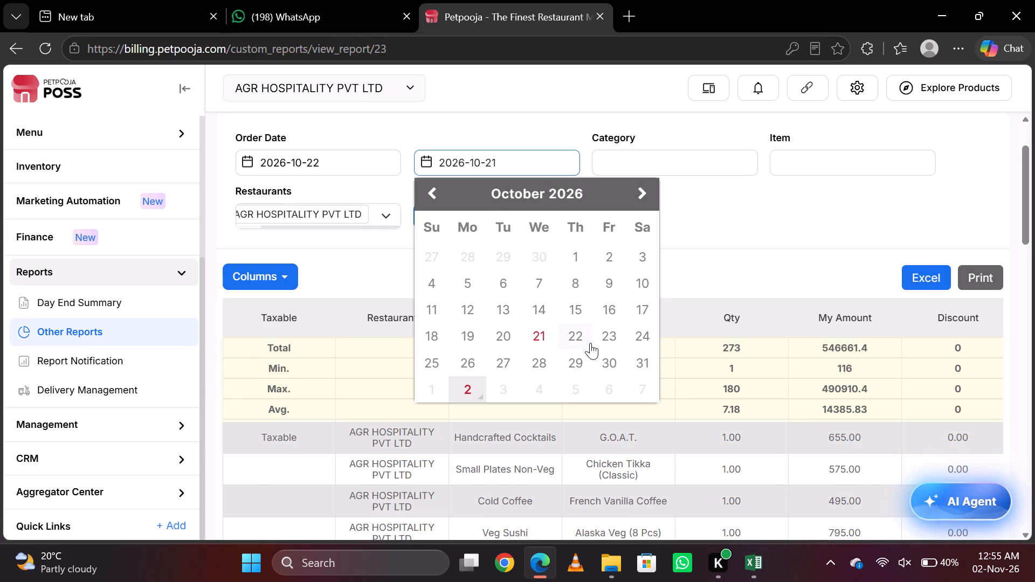
pyautogui.click(590, 343)
pyautogui.click(464, 218)
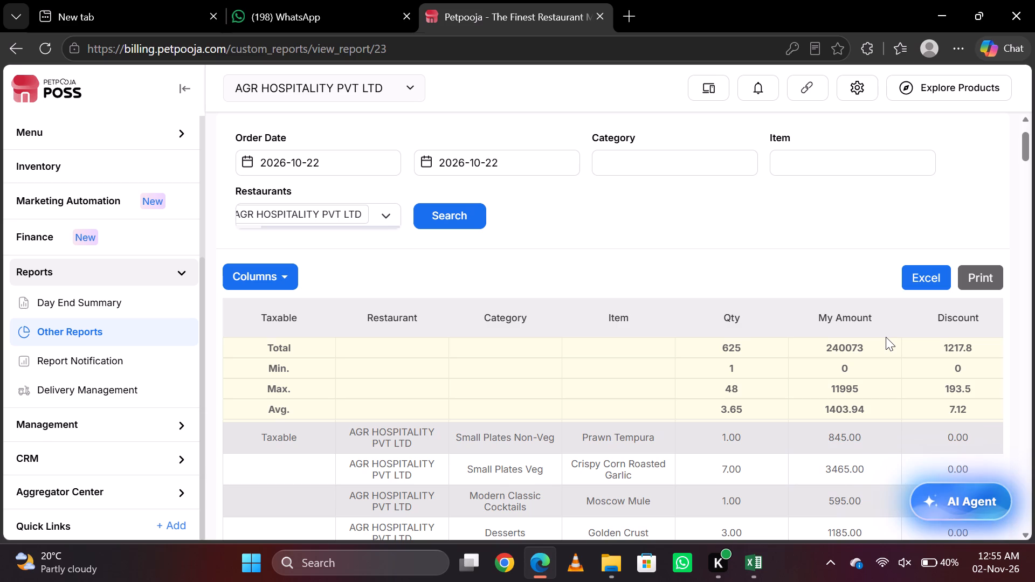
pyautogui.hotkey('alt', 'Tab')
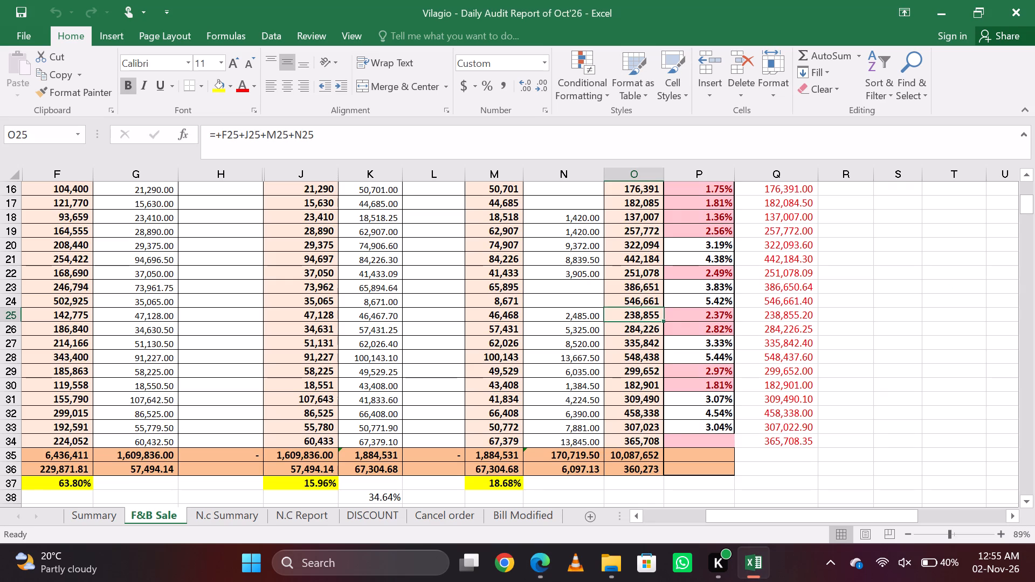
pyautogui.press('Down')
pyautogui.press('Up')
# Run the Petpooja item report for 23 October 2026 and compare its amount and discount with the 23-Oct total on the F&B Sale sheet.
pyautogui.press('Down')
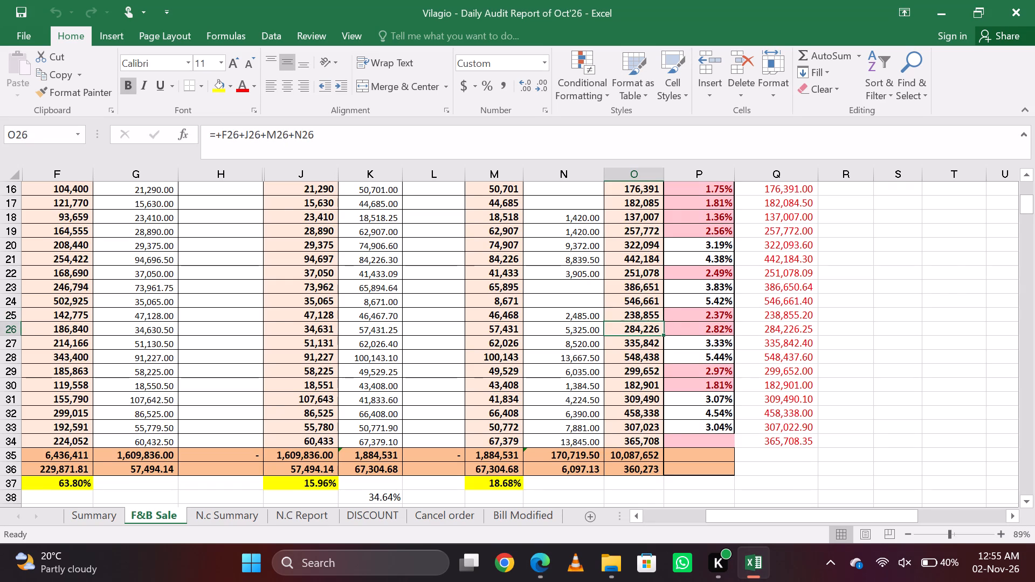
pyautogui.hotkey('alt', 'Tab')
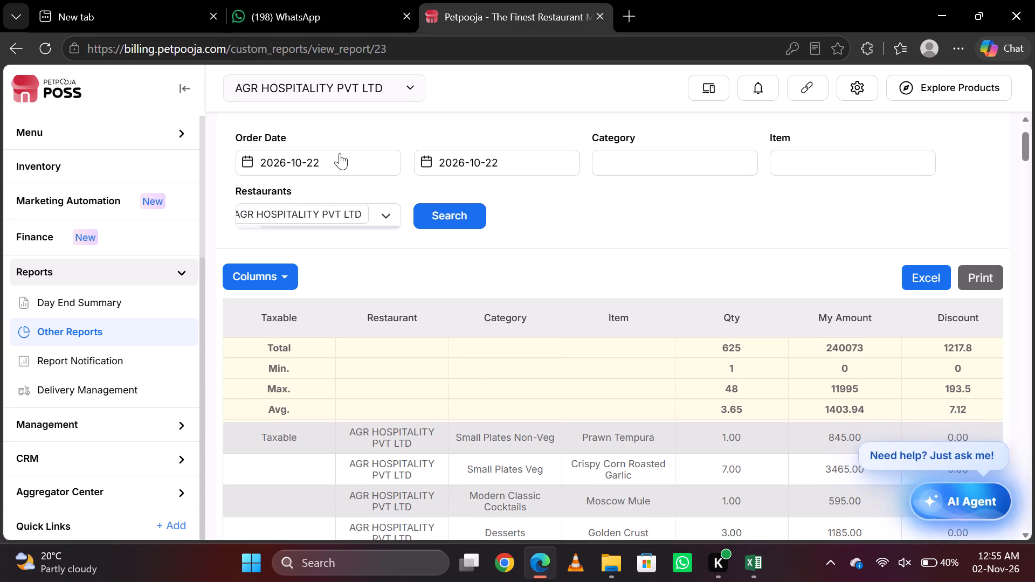
pyautogui.click(340, 153)
pyautogui.click(431, 344)
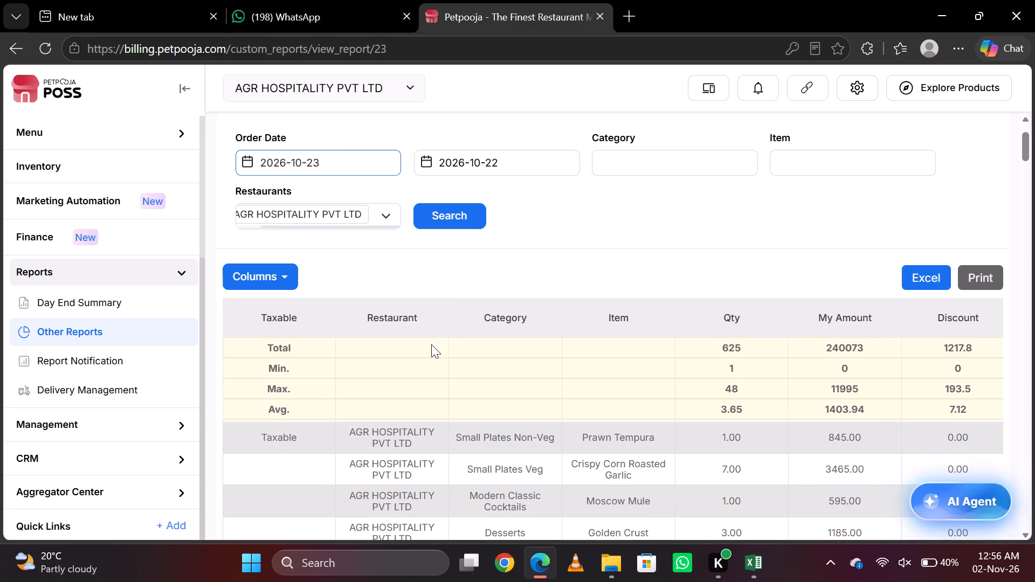
pyautogui.click(487, 172)
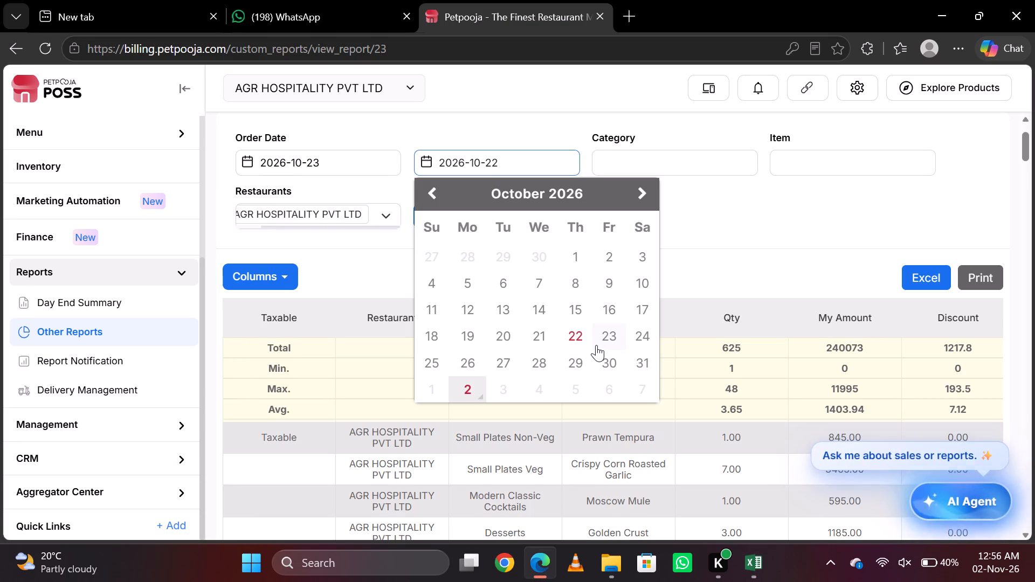
pyautogui.click(596, 345)
pyautogui.click(452, 226)
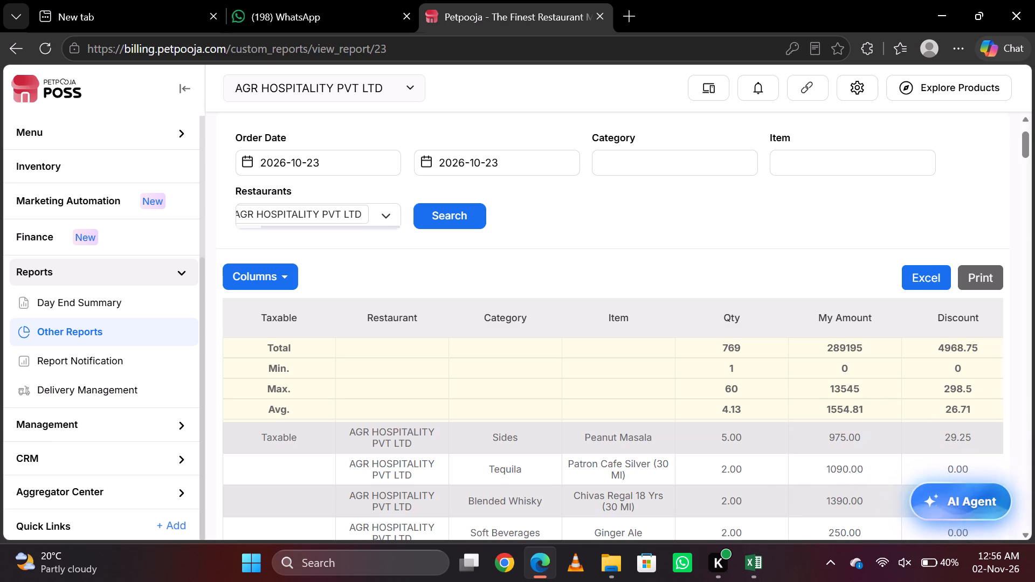
pyautogui.hotkey('alt', 'Tab')
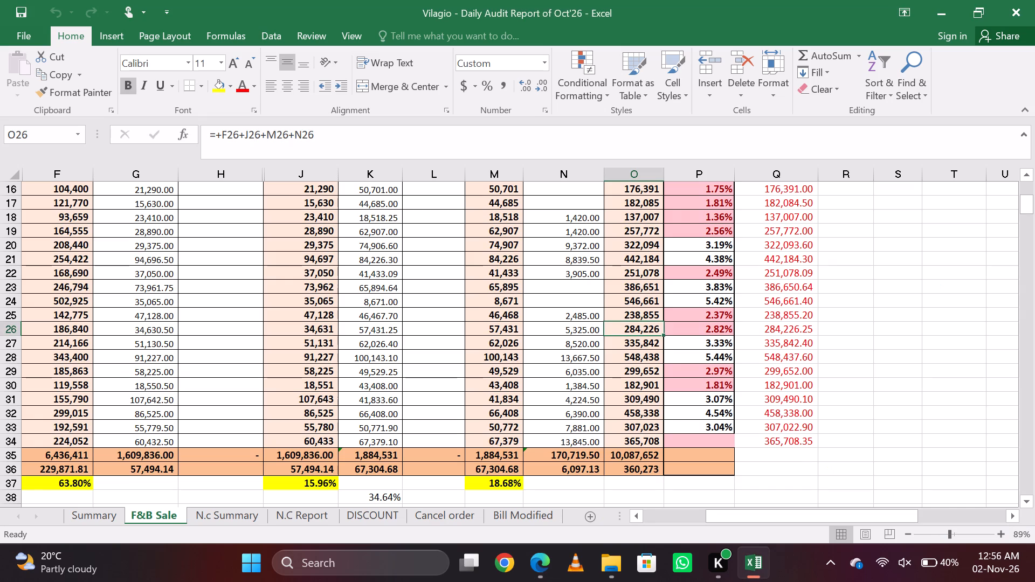
# Run the Petpooja item report for 24 October 2026 and compare its amount and discount with the 24-Oct total on the F&B Sale sheet.
pyautogui.press('Down')
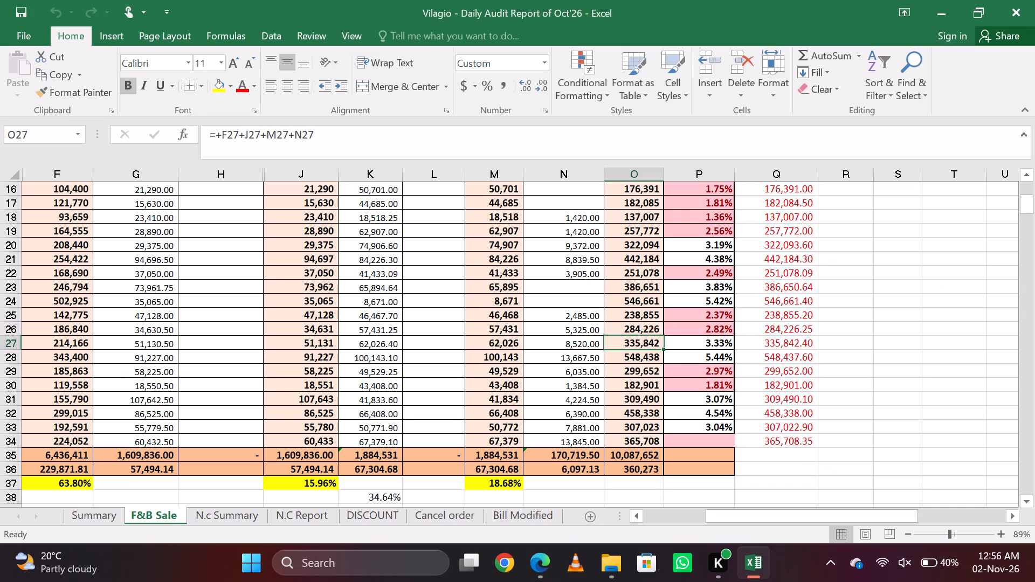
pyautogui.hotkey('alt', 'Tab')
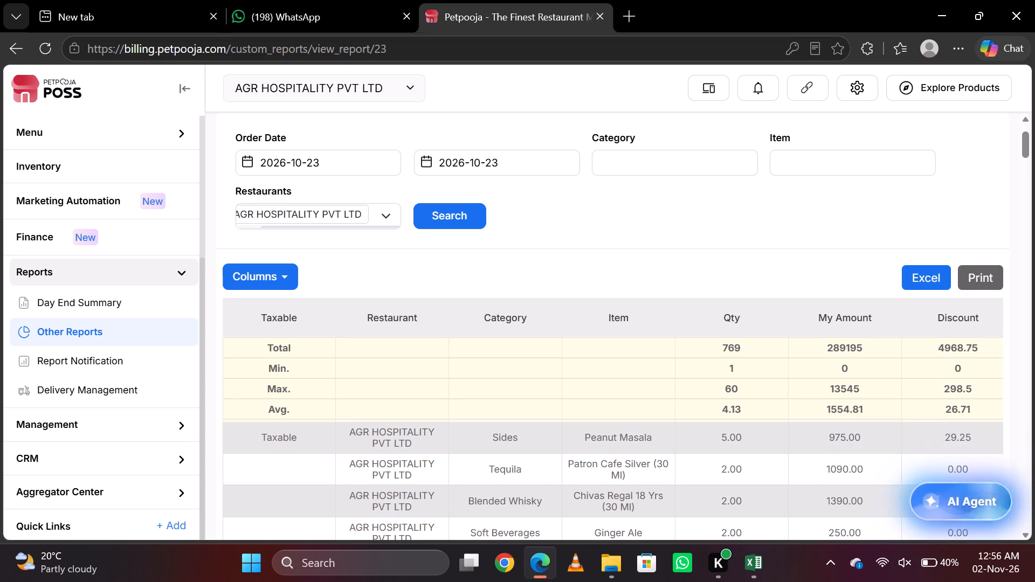
pyautogui.click(315, 158)
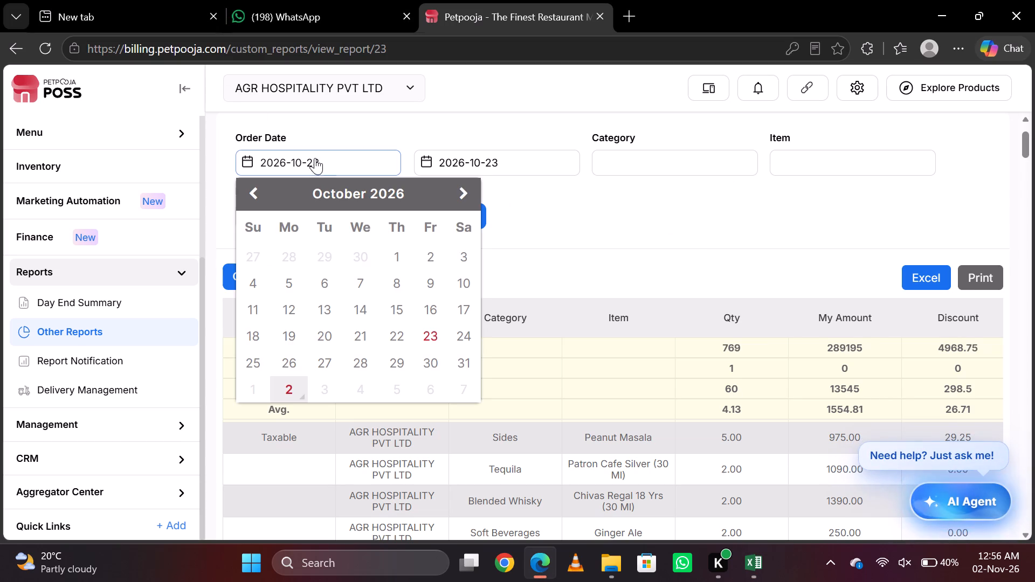
pyautogui.click(454, 339)
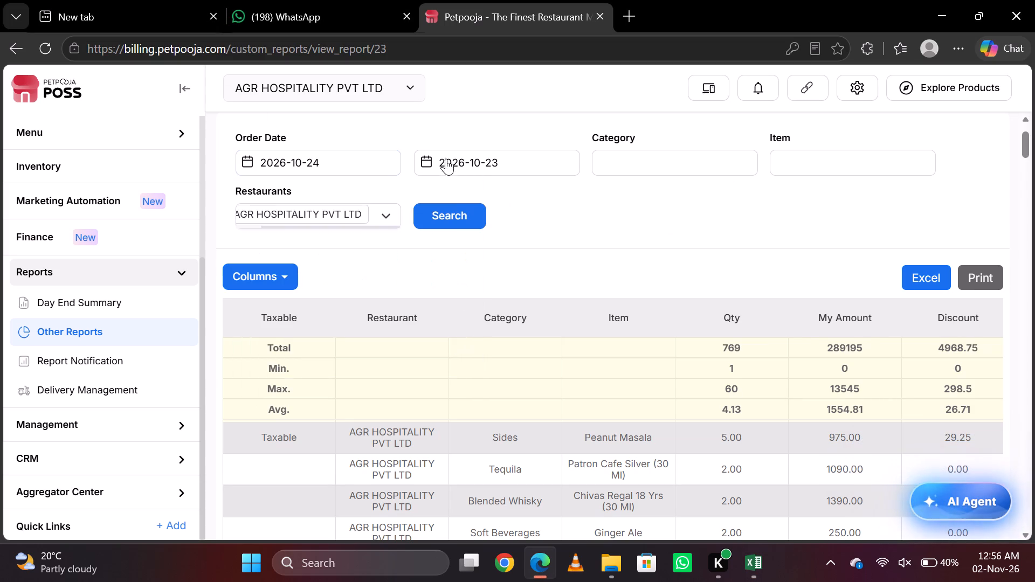
pyautogui.click(457, 156)
pyautogui.click(641, 335)
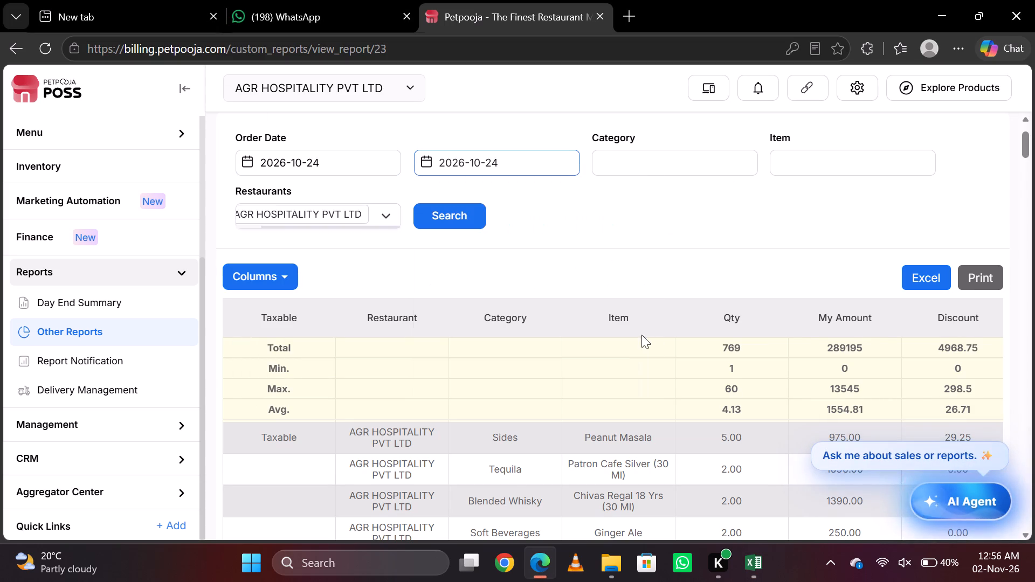
pyautogui.click(465, 214)
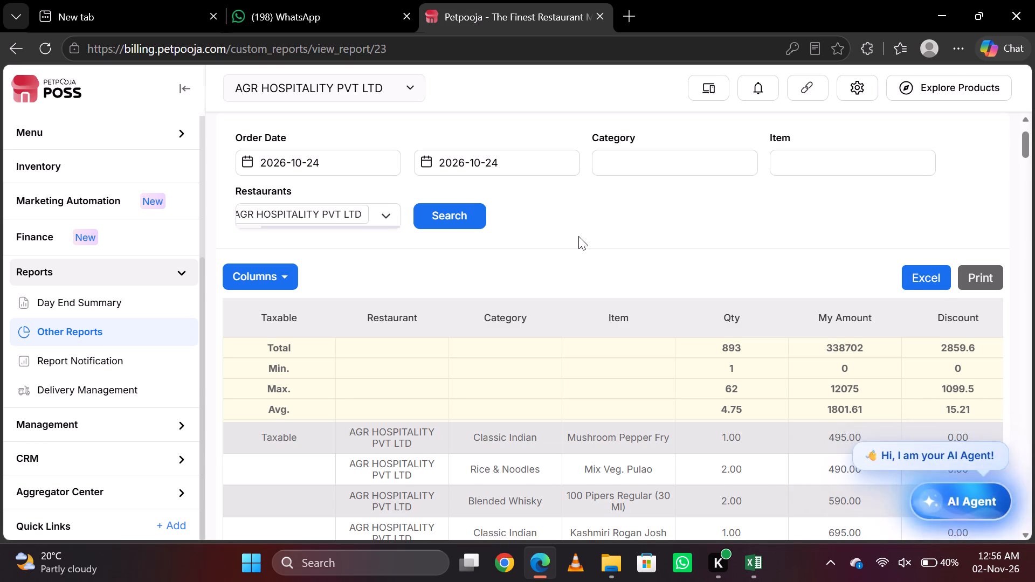
pyautogui.hotkey('alt', 'Tab')
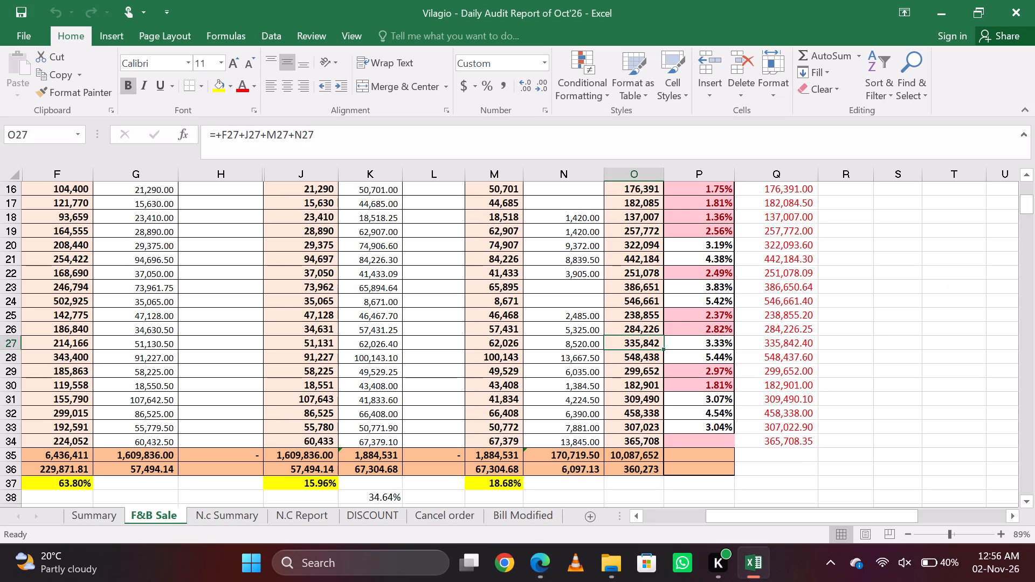
# Move on to the 25-Oct total on the F&B Sale sheet and run the Petpooja item report for 25 October 2026.
pyautogui.press('Down')
pyautogui.hotkey('alt', 'Tab')
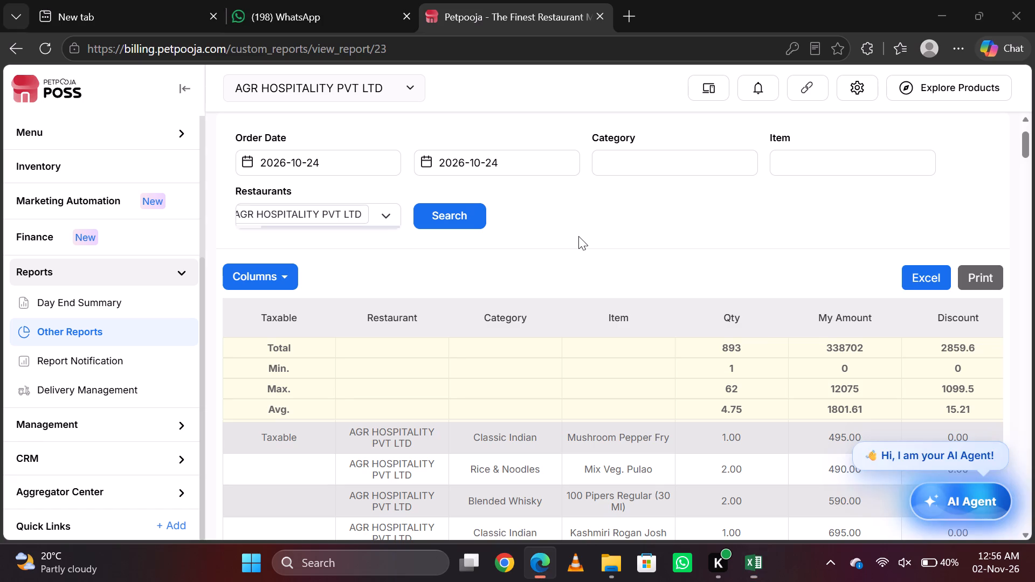
pyautogui.click(325, 161)
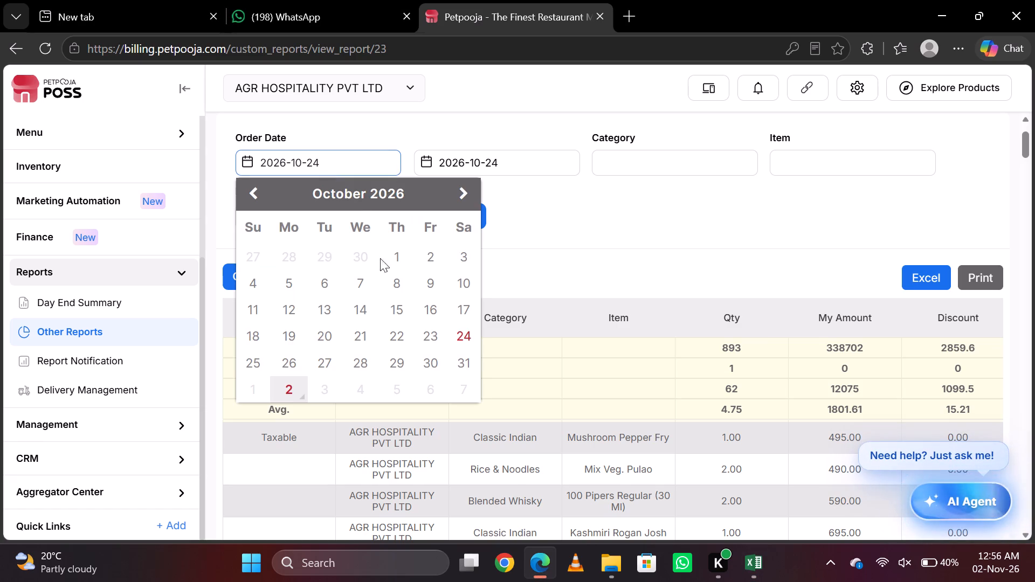
pyautogui.click(265, 364)
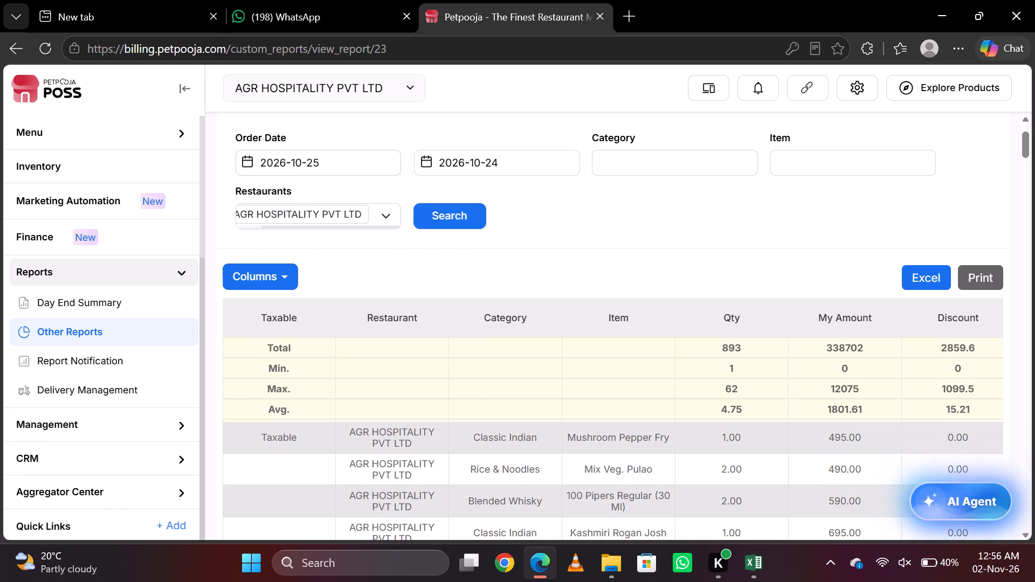
pyautogui.click(485, 167)
pyautogui.click(437, 365)
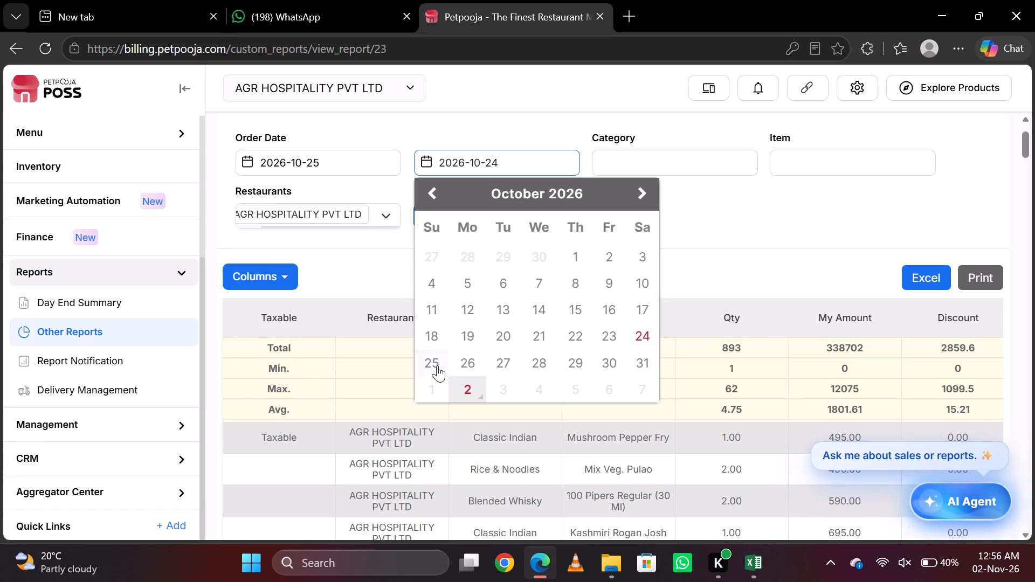
pyautogui.click(444, 216)
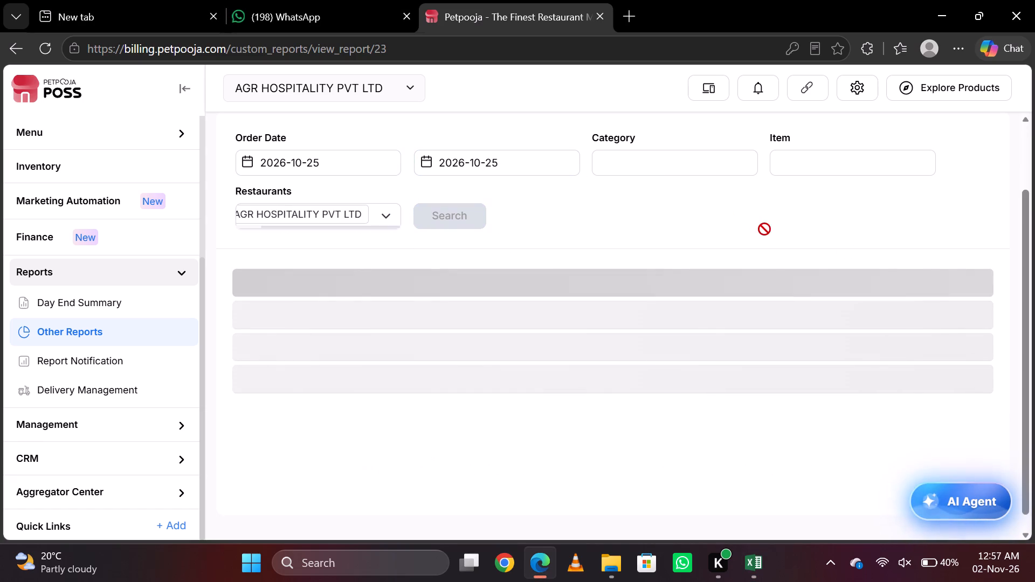
# Export the 25 October item report as an Excel file and return to the report page.
pyautogui.click(912, 275)
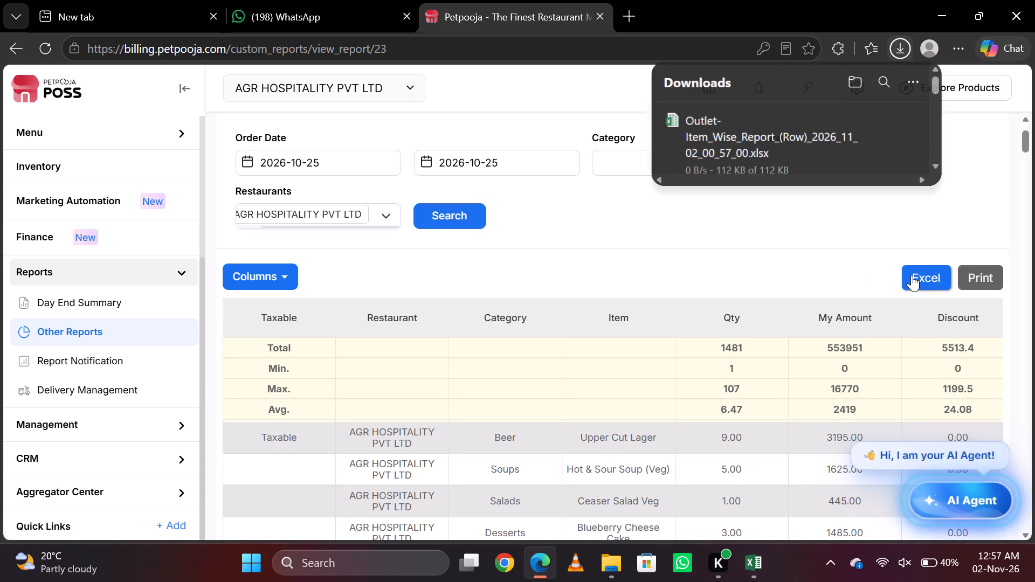
pyautogui.click(958, 202)
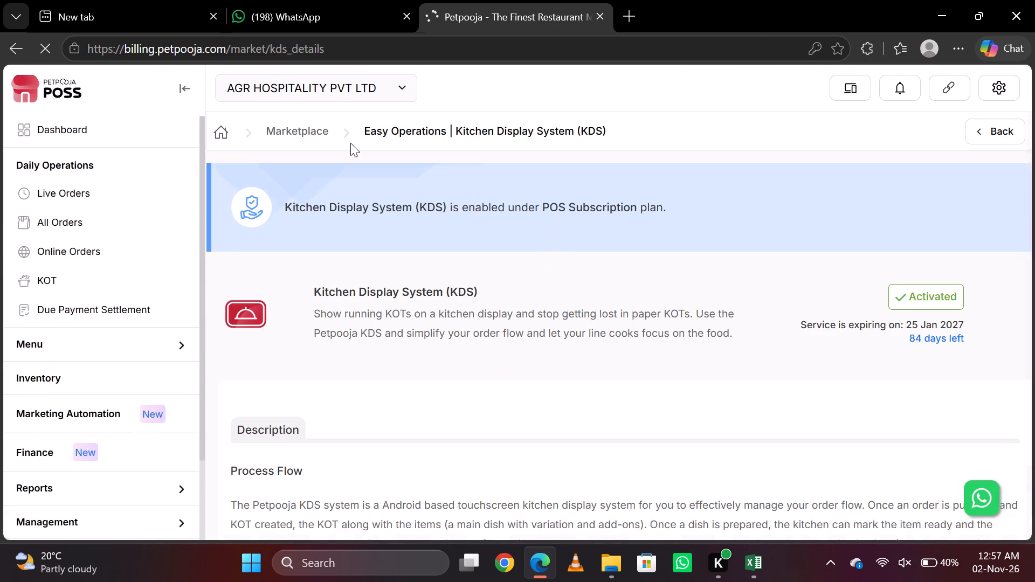
pyautogui.click(5, 45)
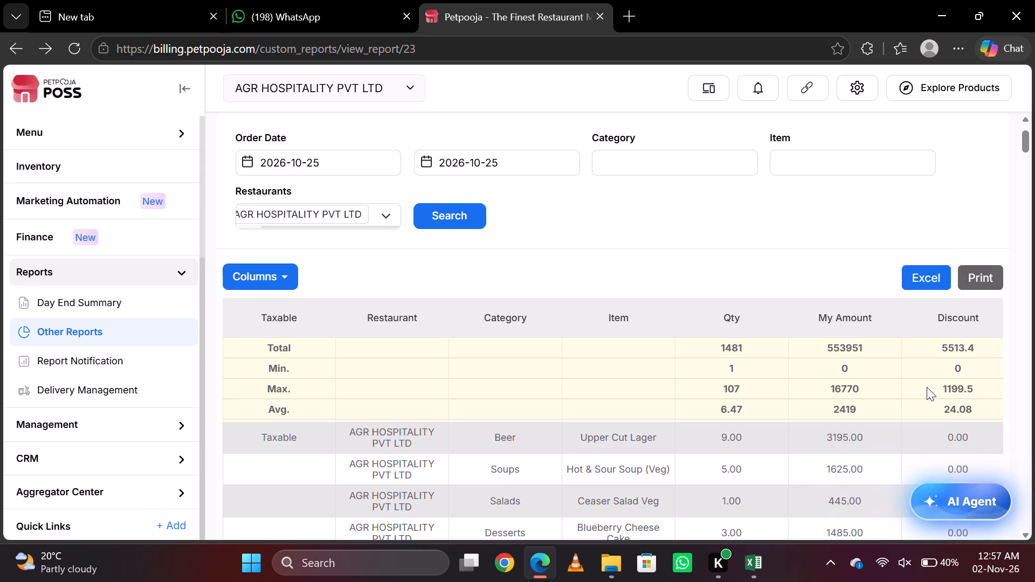
# Compare the report's 25 October amount and discount with the 25-Oct total on the F&B Sale sheet, and move on to the 26-Oct total.
pyautogui.hotkey('alt', 'Tab')
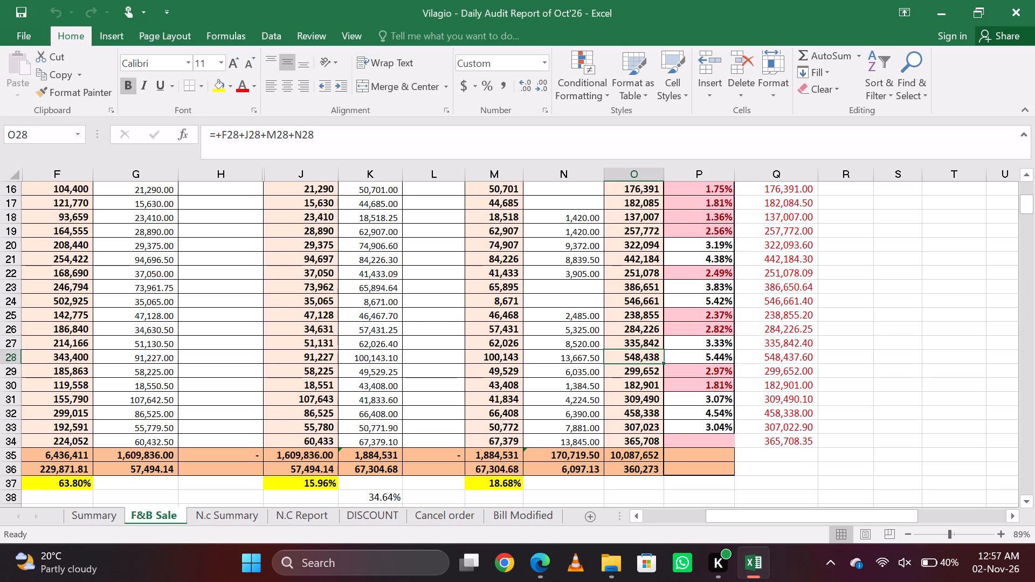
pyautogui.press('Down')
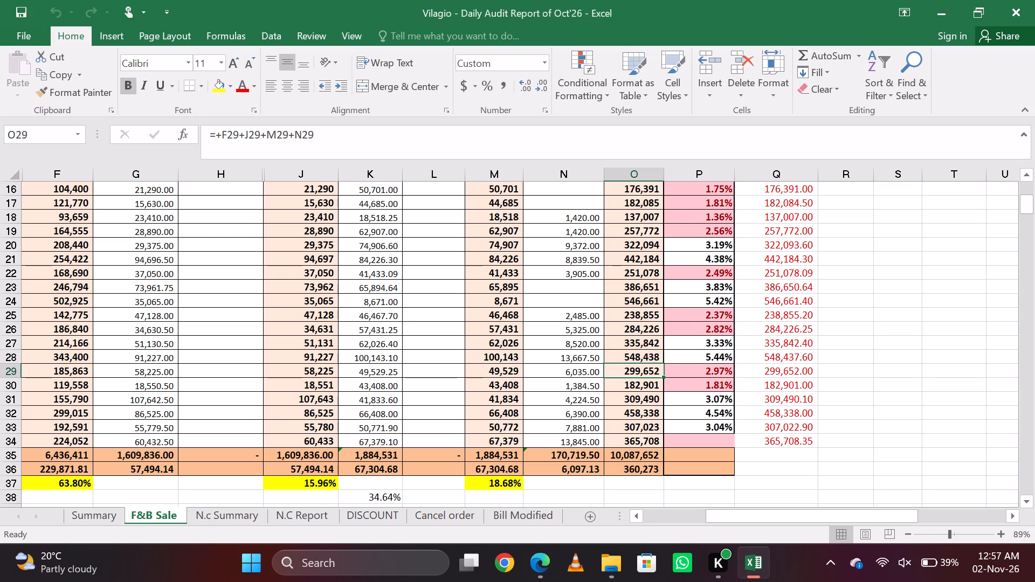
# Run the Petpooja item report for 26 October 2026, compare its amount and discount with the 26-Oct F&B Sale total, and move to the 27-Oct total.
pyautogui.hotkey('alt', 'Tab')
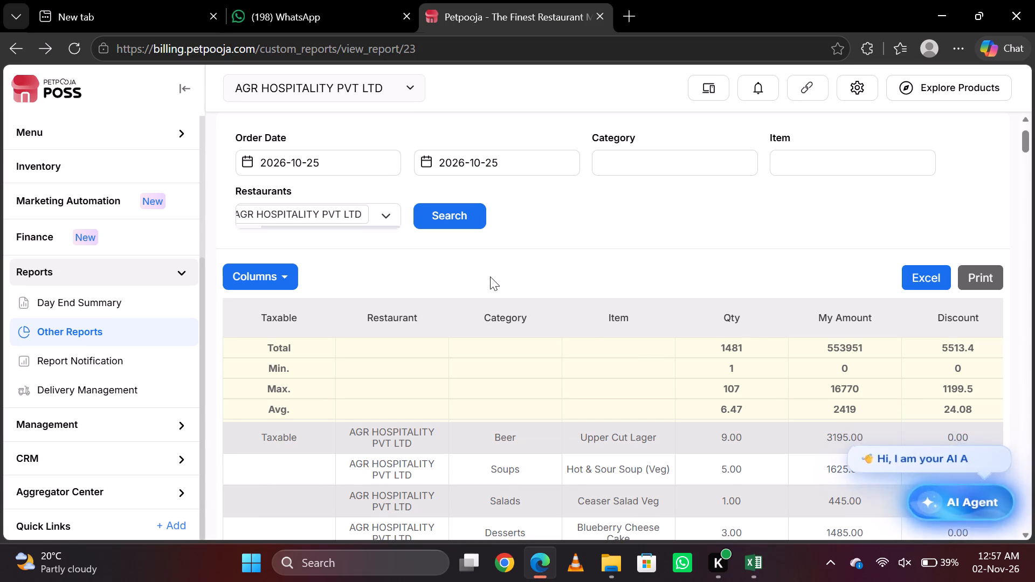
pyautogui.click(375, 170)
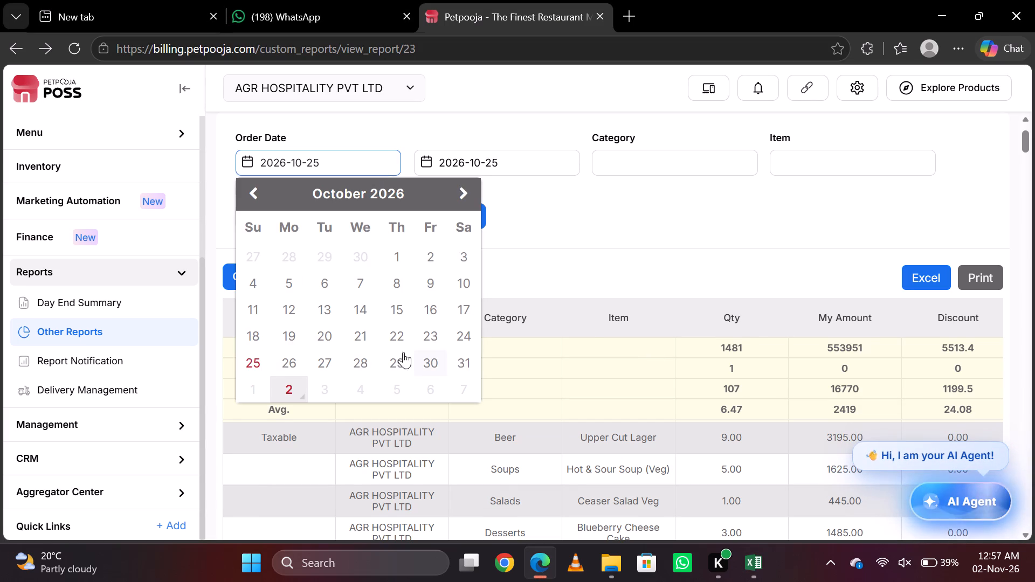
pyautogui.click(299, 358)
pyautogui.click(517, 161)
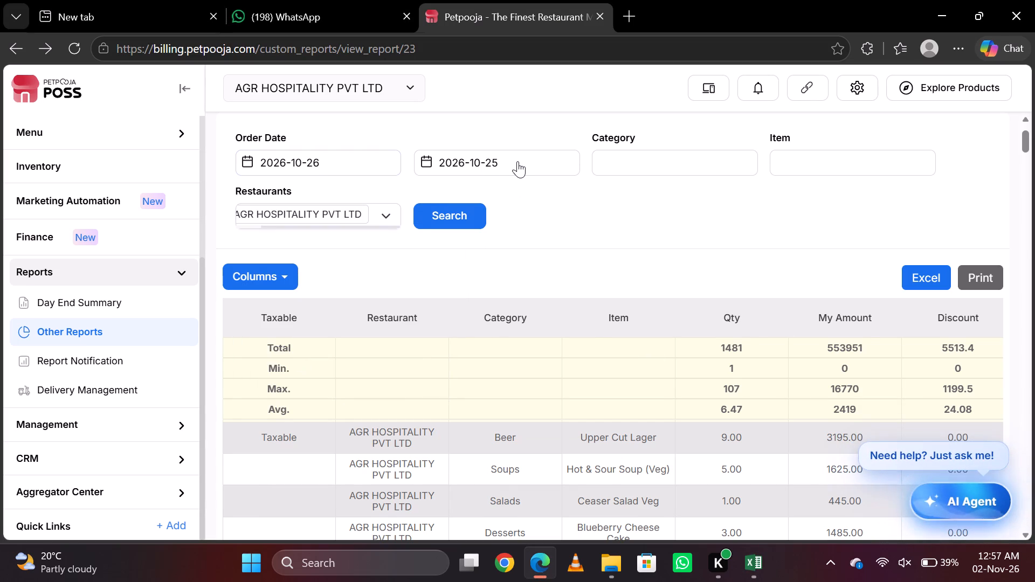
pyautogui.click(471, 362)
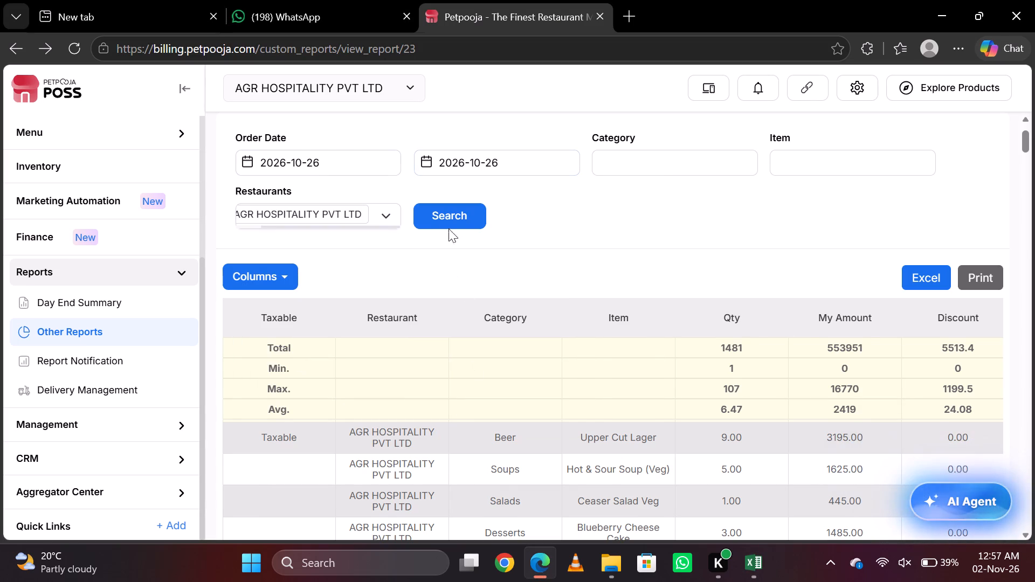
pyautogui.click(446, 212)
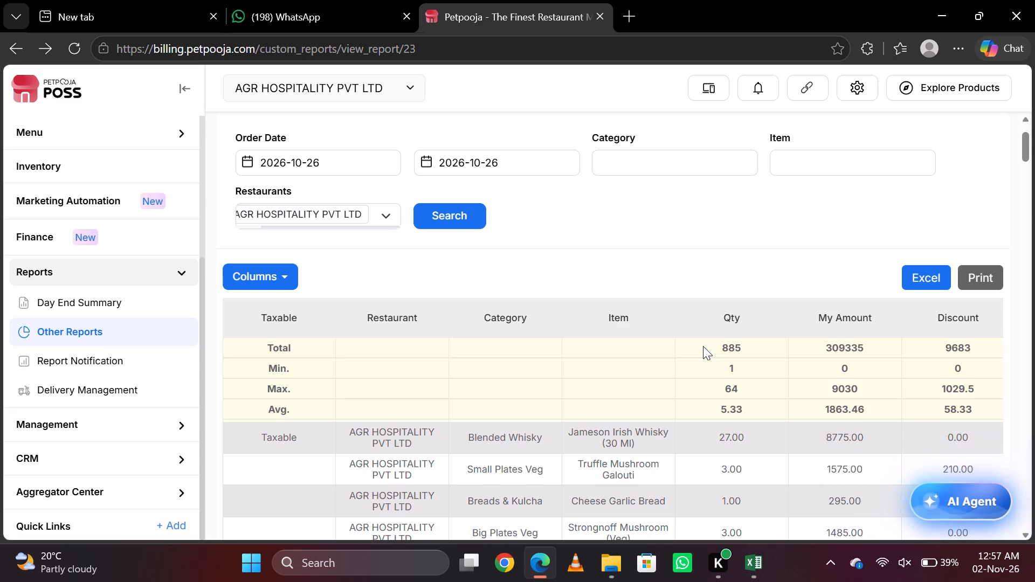
pyautogui.hotkey('alt', 'Tab')
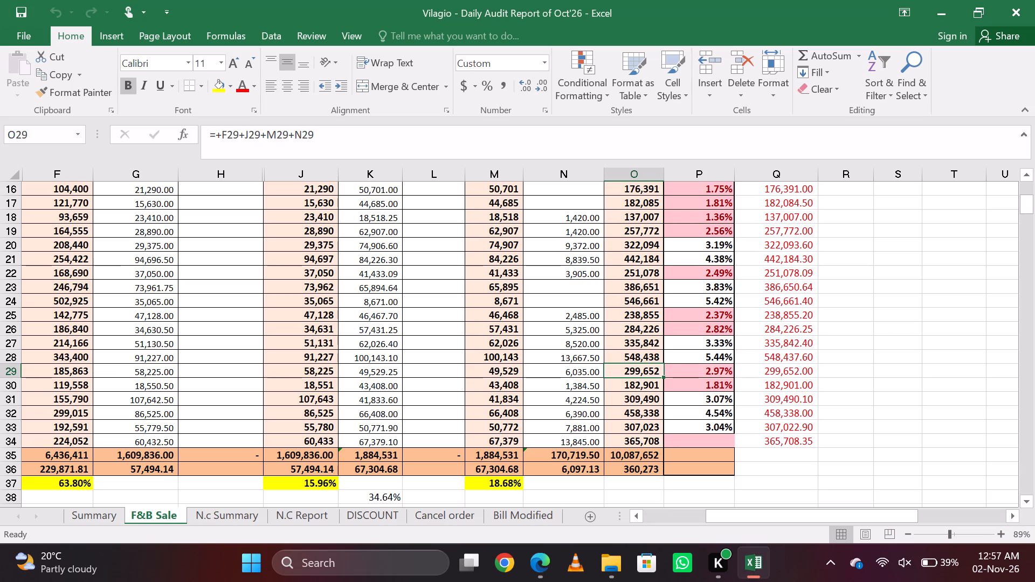
pyautogui.press('Down')
# Run the Petpooja item report for 27 October 2026, check it against the 27-Oct F&B Sale total, and move to the 28-Oct total.
pyautogui.hotkey('alt', 'Tab')
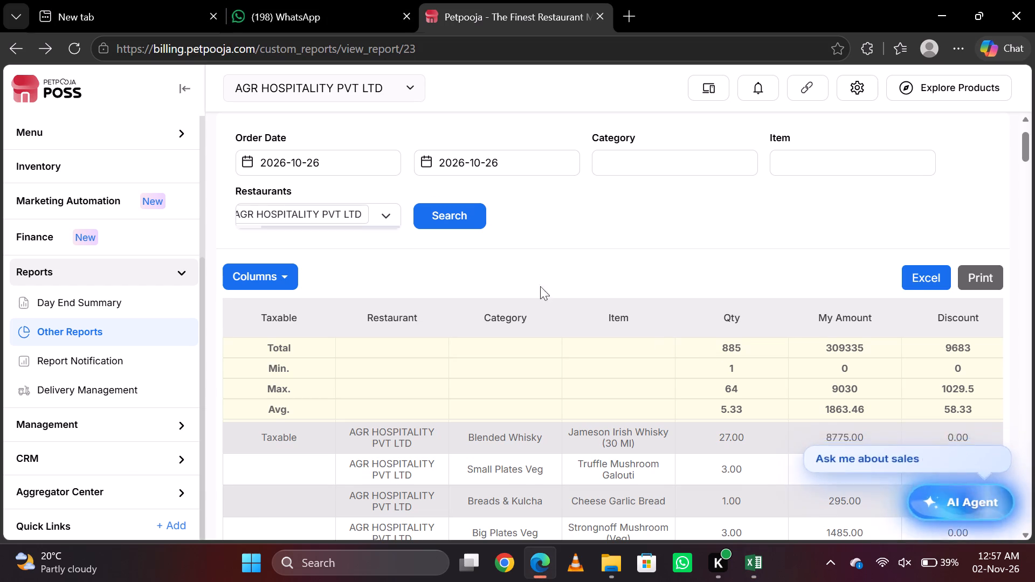
pyautogui.click(323, 154)
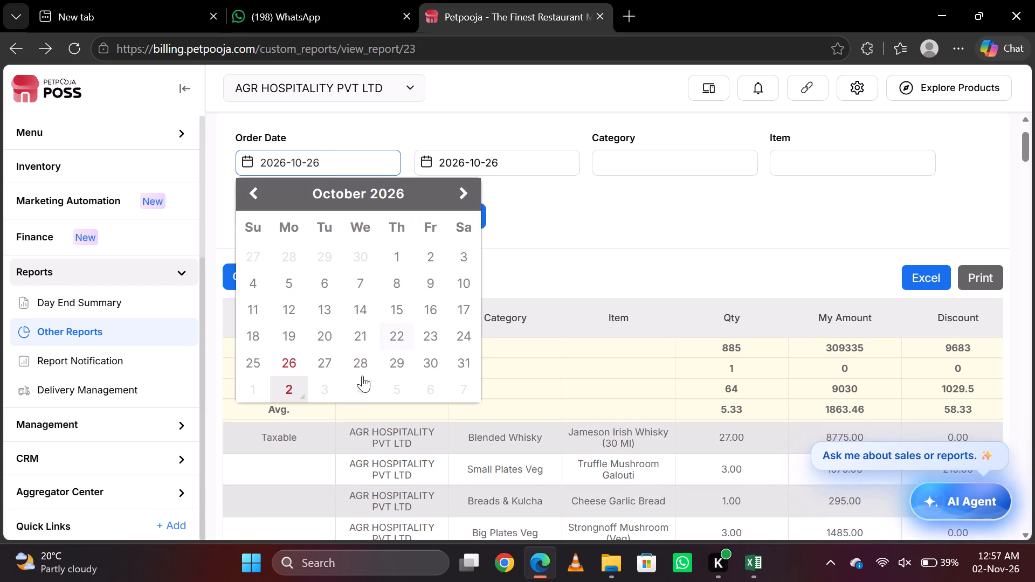
pyautogui.click(332, 364)
pyautogui.click(460, 157)
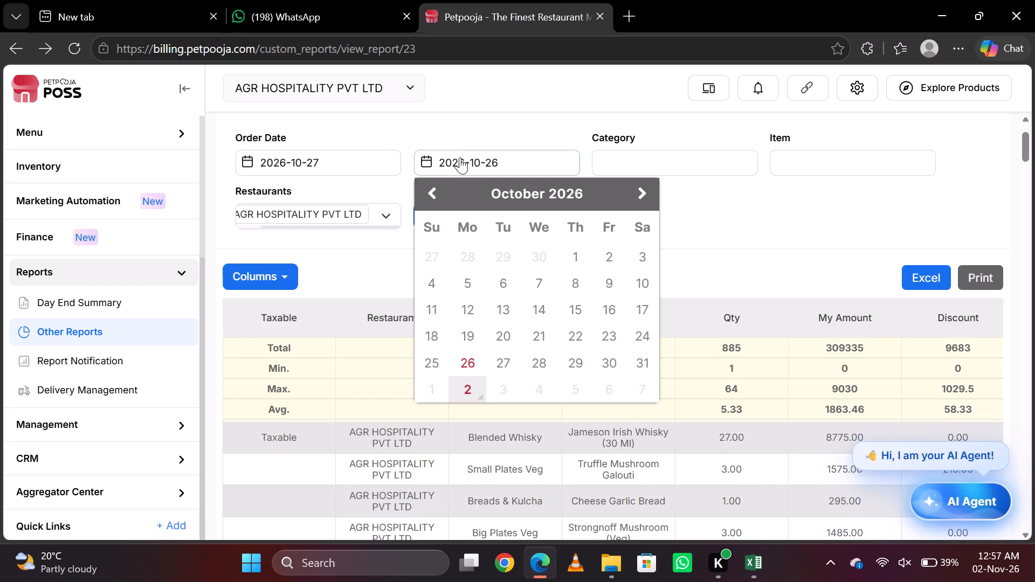
pyautogui.click(502, 361)
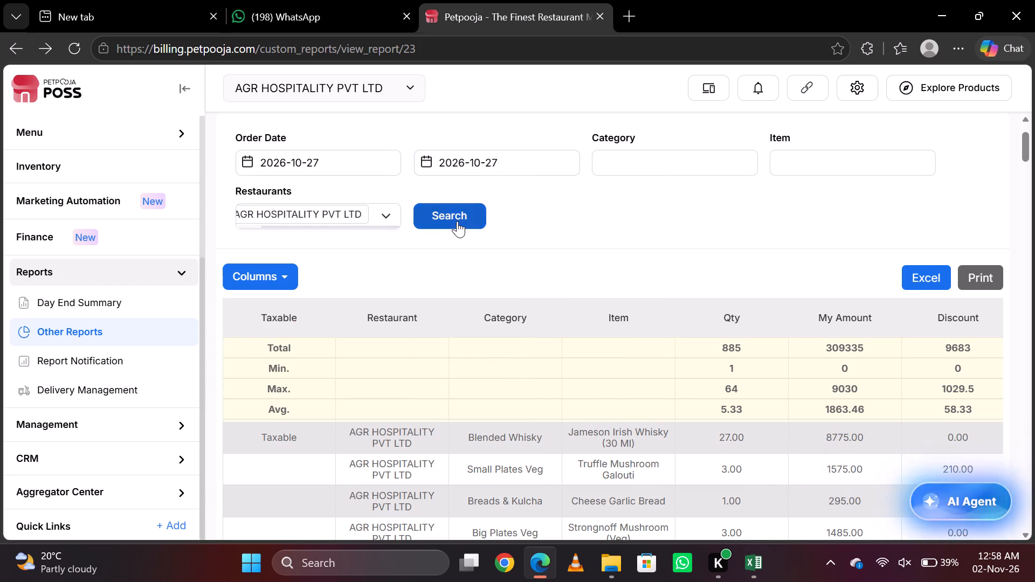
pyautogui.click(457, 221)
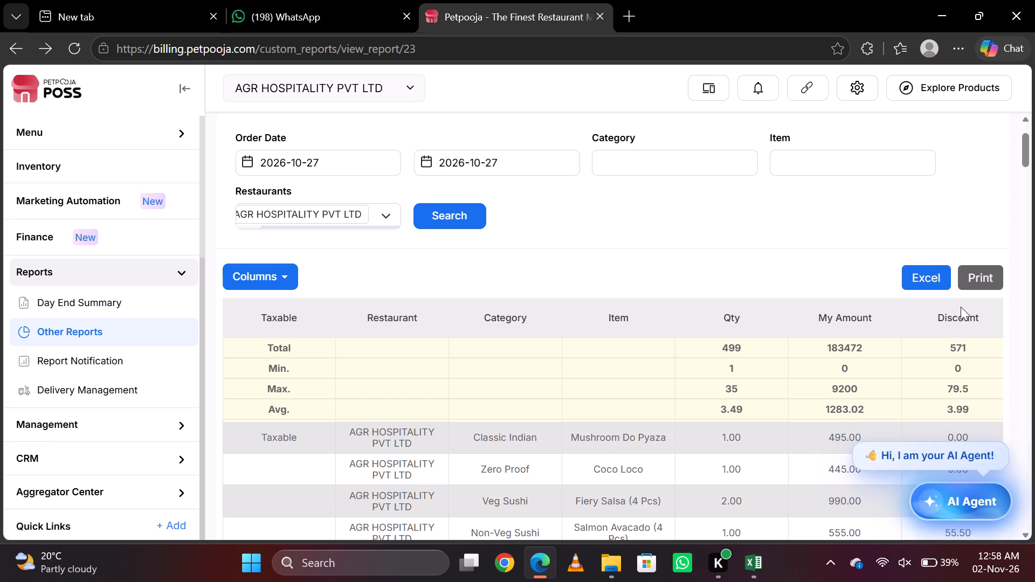
pyautogui.hotkey('alt', 'Tab')
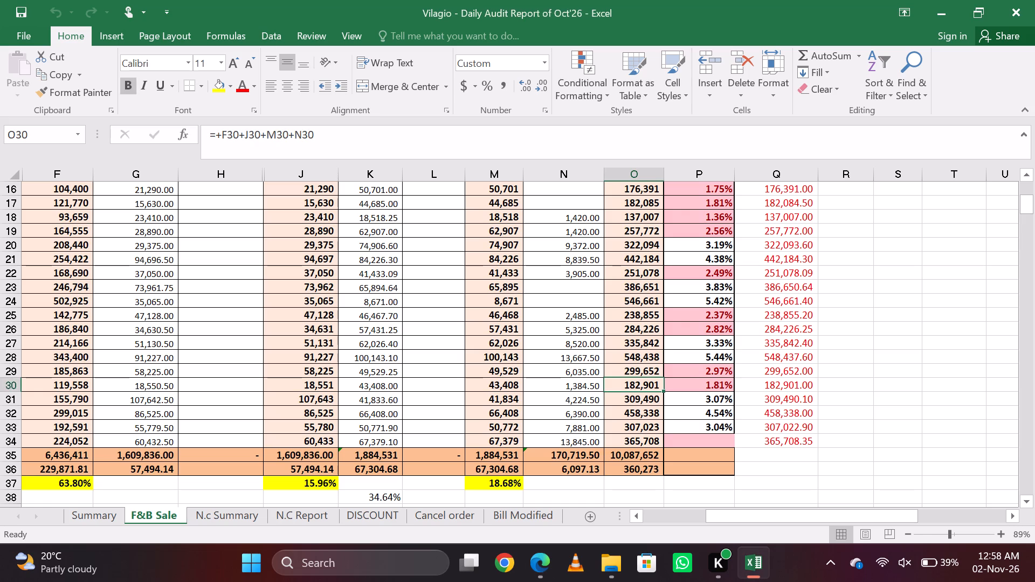
pyautogui.press('Down')
# Run the Petpooja item report for 28 October 2026, compare amount less discount with the 28-Oct F&B Sale total, and move to the 29-Oct total.
pyautogui.hotkey('alt', 'Tab')
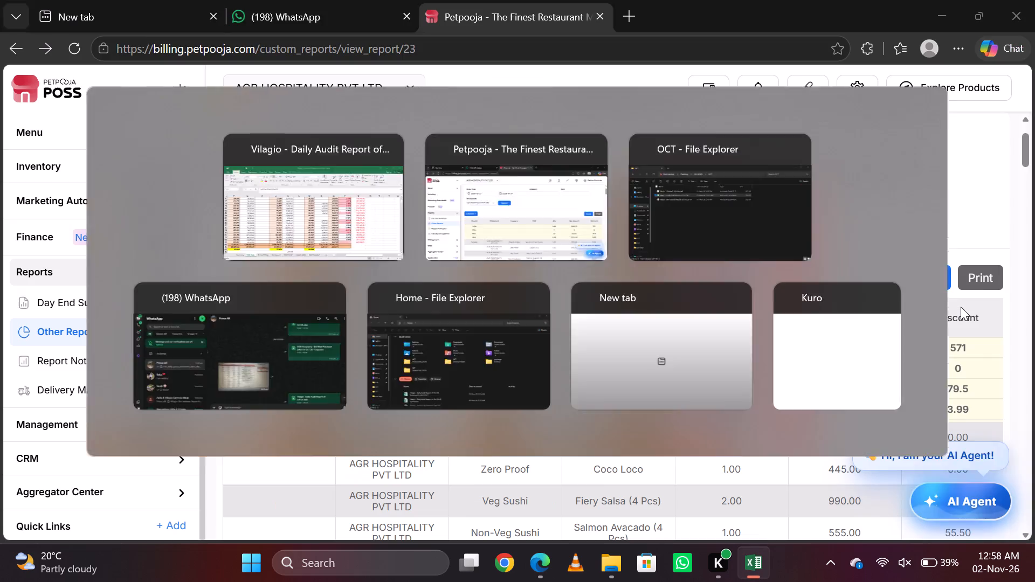
pyautogui.hotkey('alt', 'Tab')
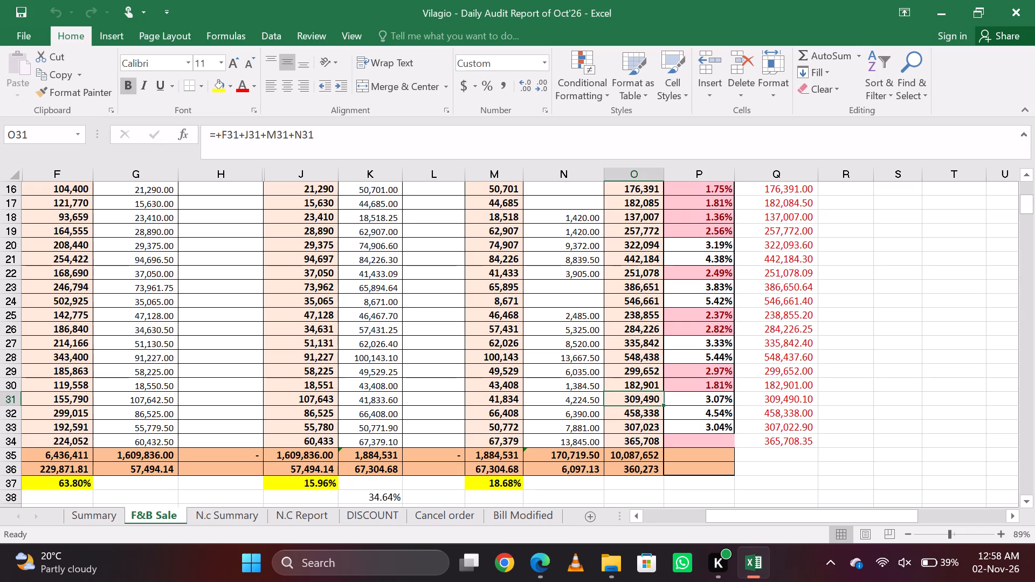
pyautogui.hotkey('alt', 'Tab')
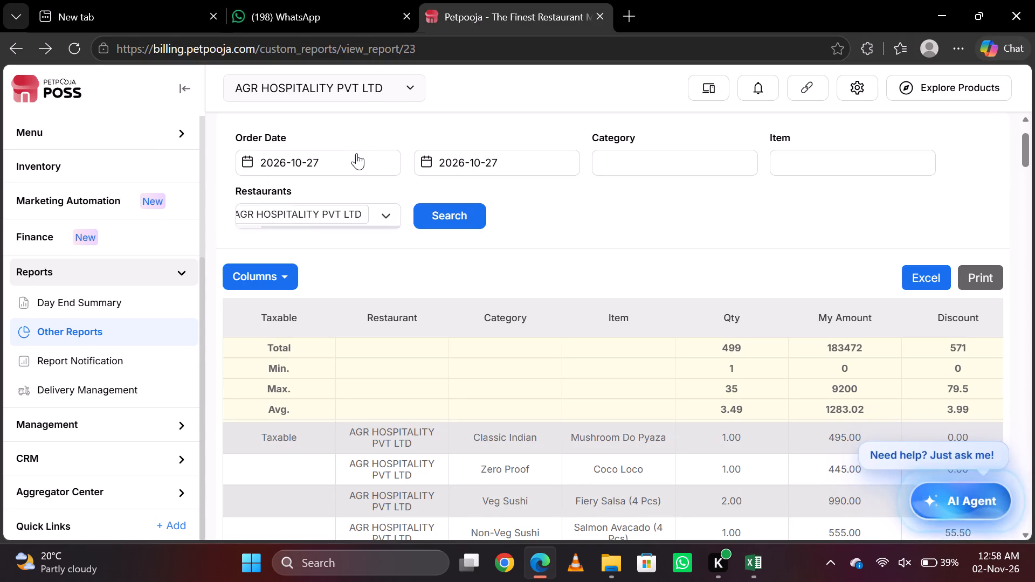
pyautogui.click(368, 149)
pyautogui.click(345, 158)
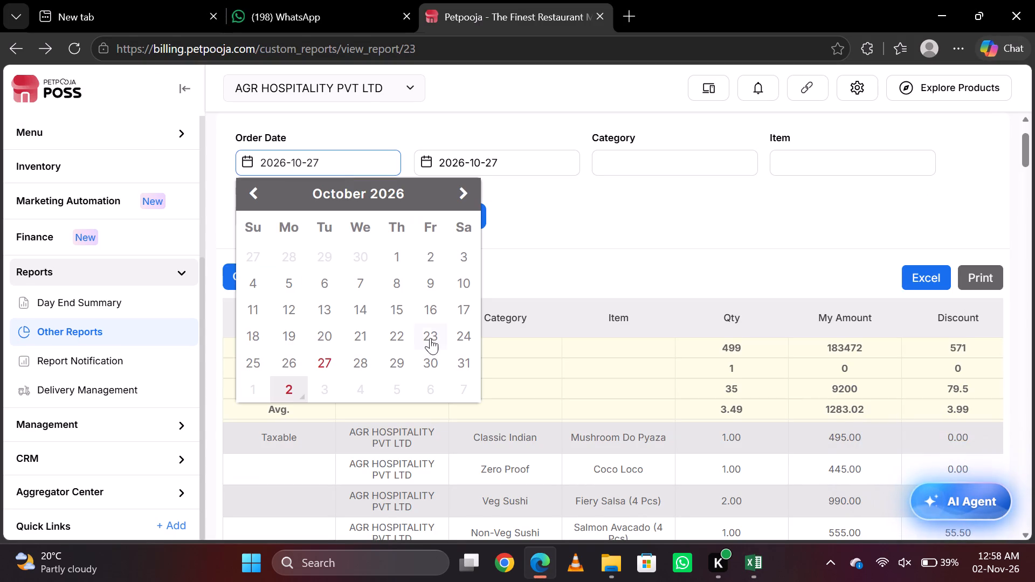
pyautogui.click(366, 359)
pyautogui.click(495, 166)
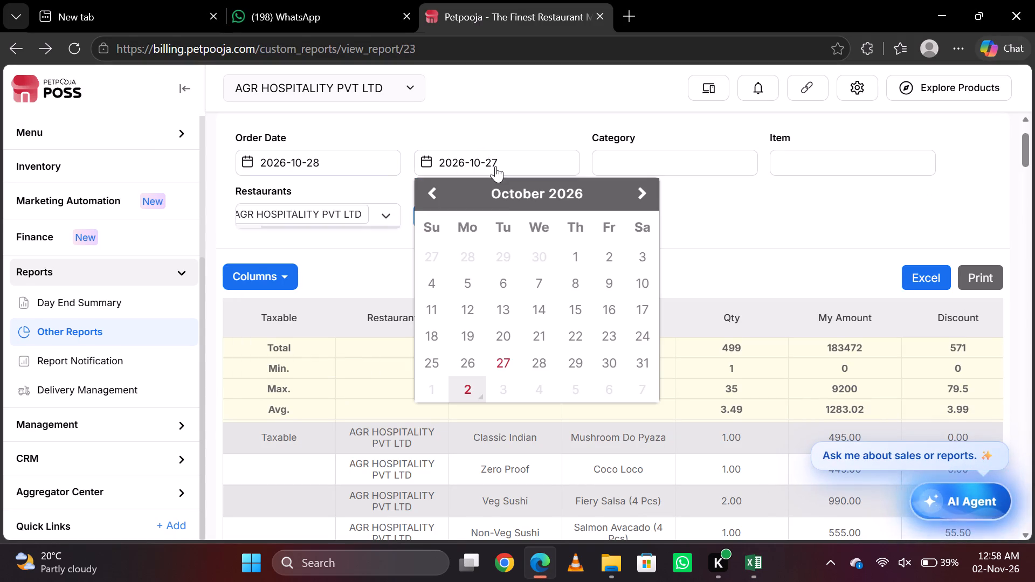
pyautogui.click(539, 353)
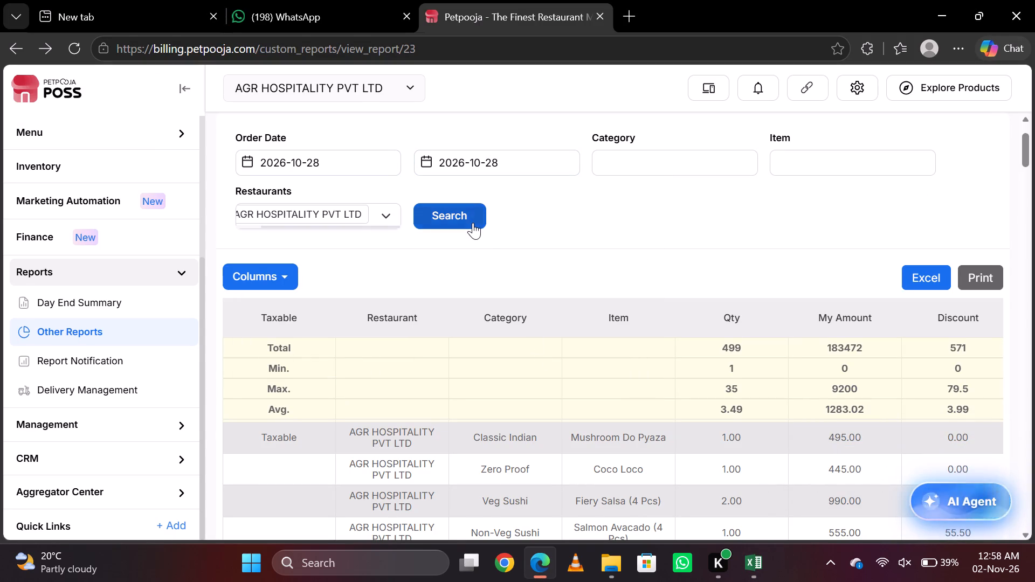
pyautogui.click(473, 223)
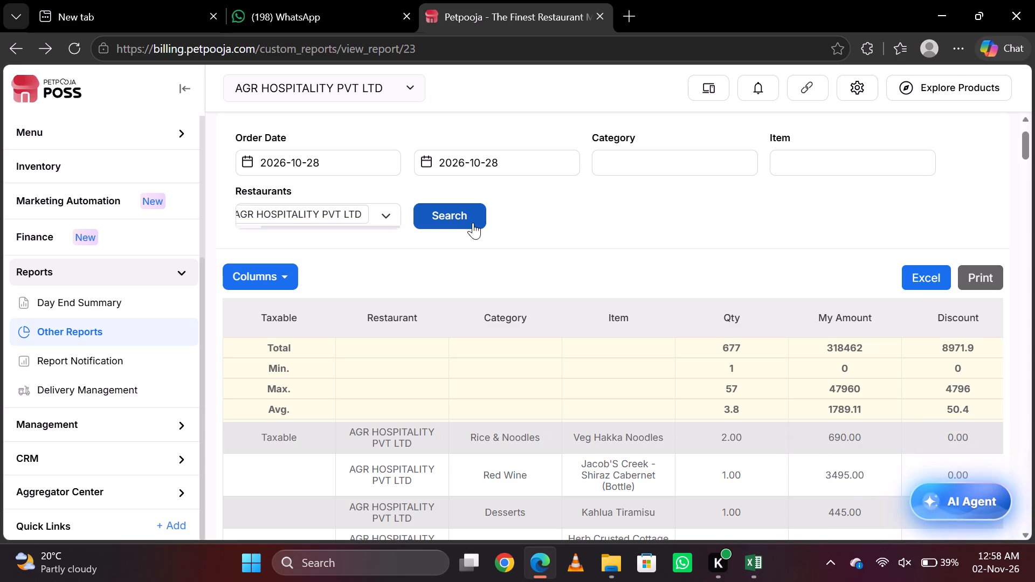
pyautogui.hotkey('alt', 'Tab')
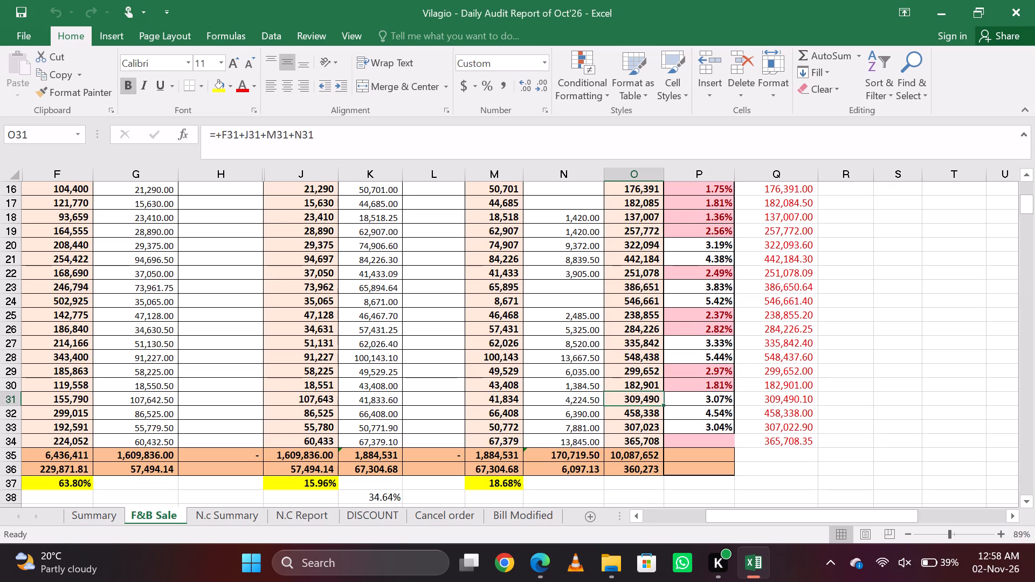
pyautogui.press('Down')
# Run the Petpooja item report for 29 October 2026, recheck it against the 29-Oct F&B Sale total, and move to the 30-Oct total.
pyautogui.hotkey('alt', 'Tab')
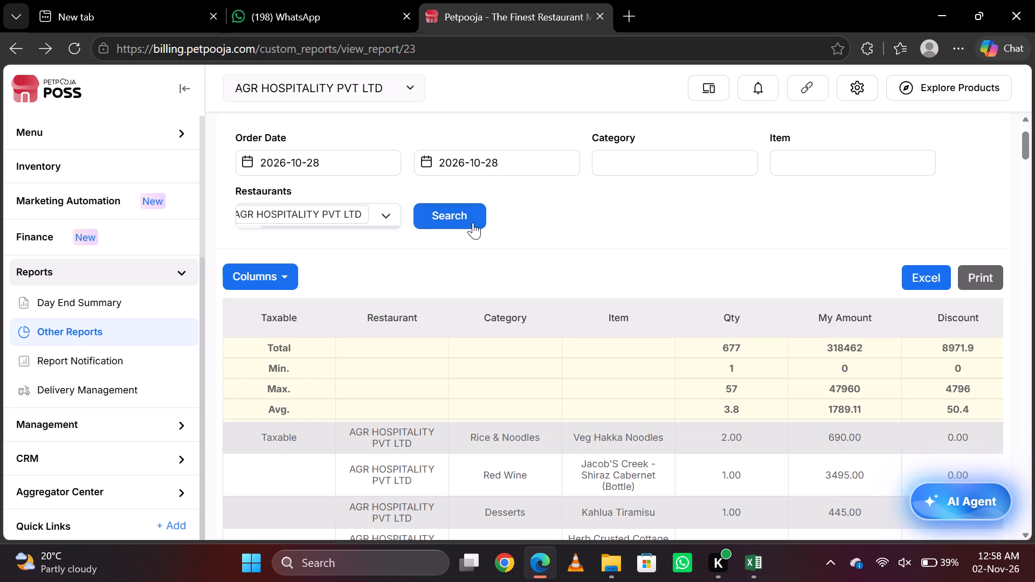
pyautogui.click(326, 159)
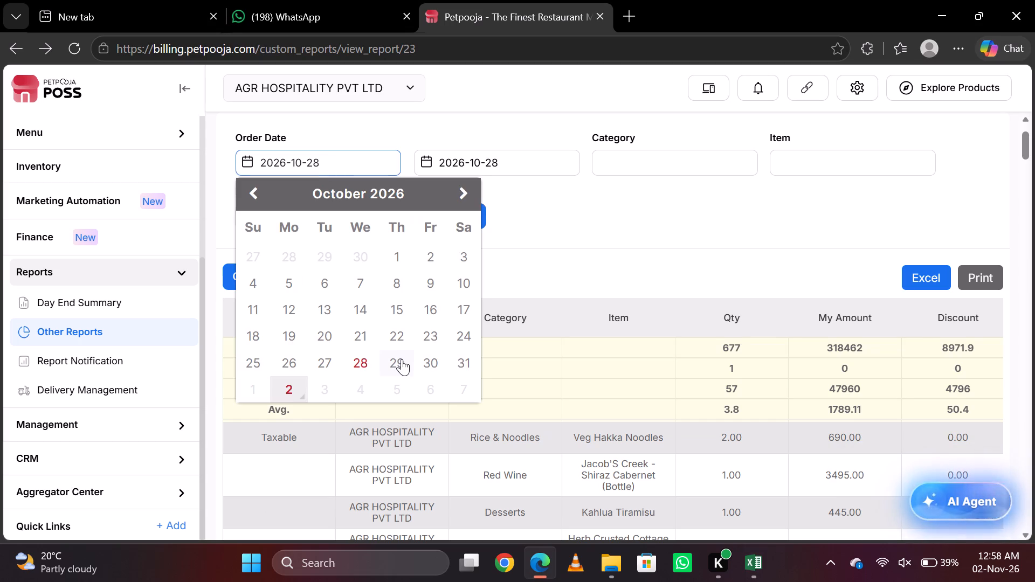
pyautogui.click(402, 359)
pyautogui.click(492, 165)
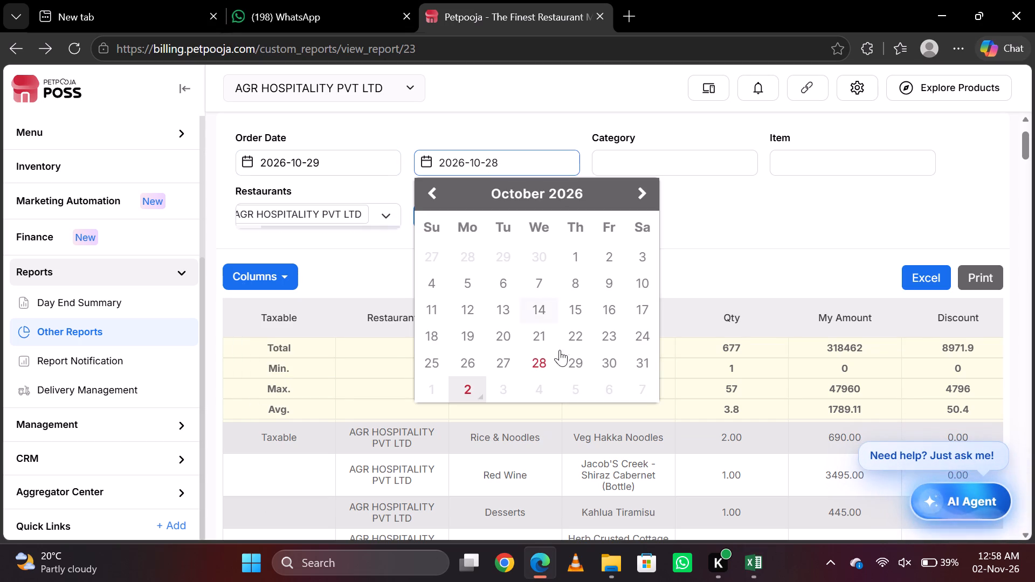
pyautogui.click(572, 370)
pyautogui.click(467, 221)
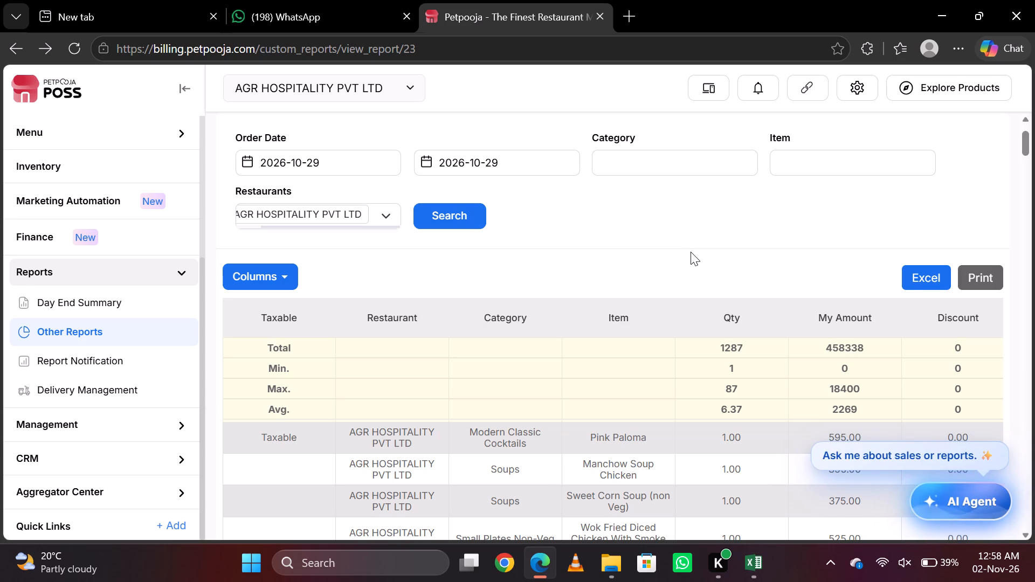
pyautogui.hotkey('alt', 'Tab')
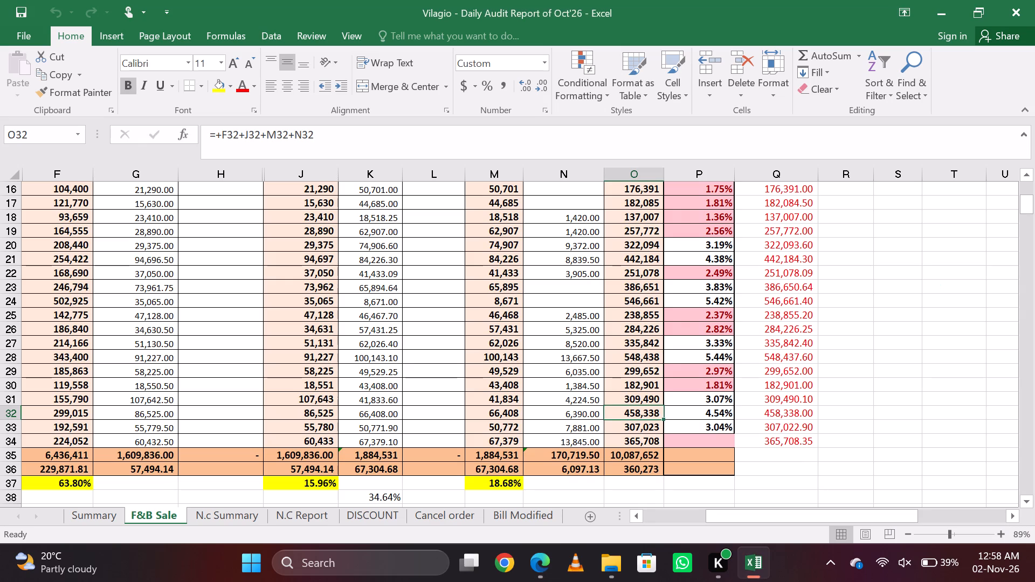
pyautogui.hotkey('alt', 'Tab')
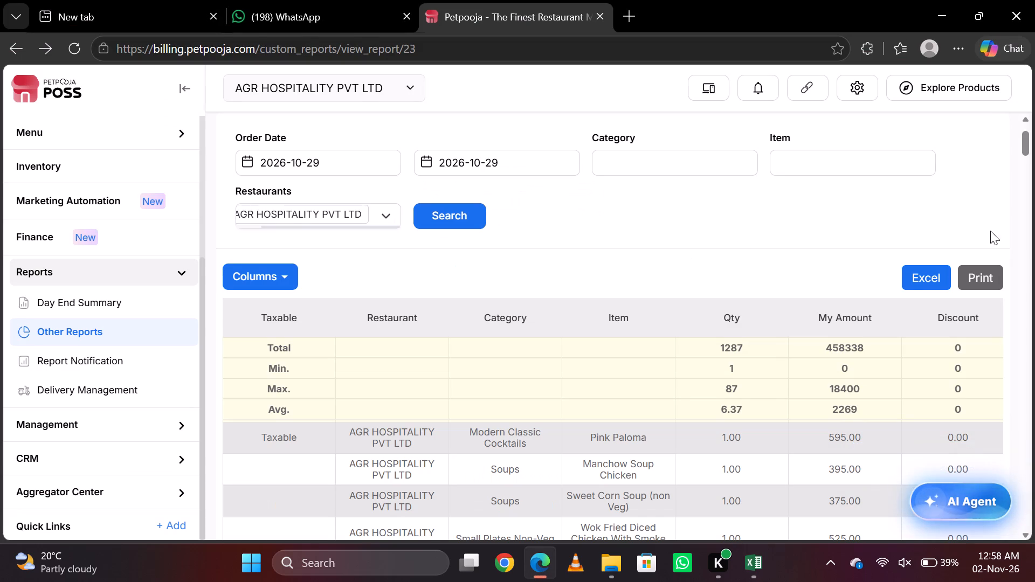
pyautogui.click(437, 218)
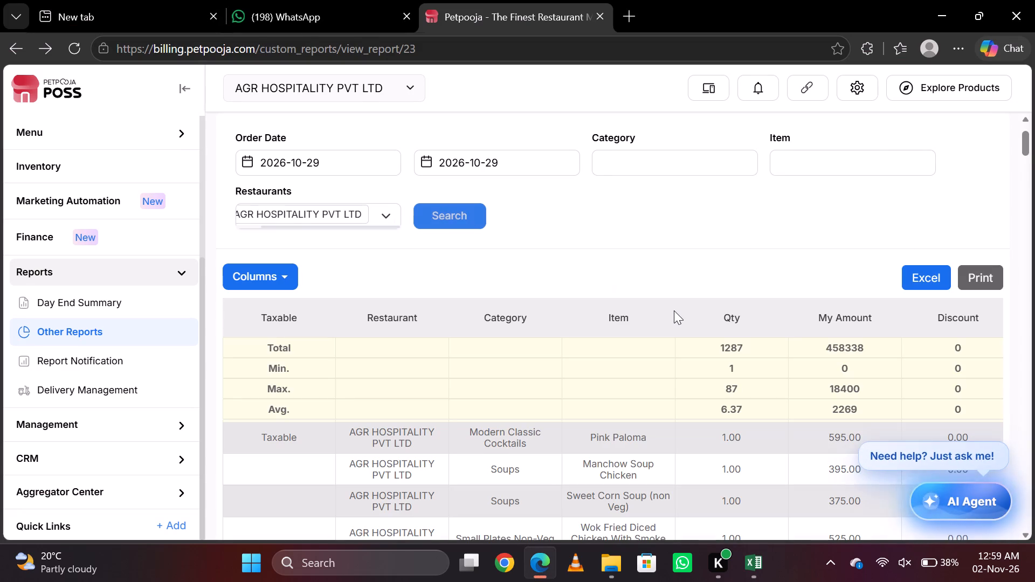
pyautogui.hotkey('alt', 'Tab')
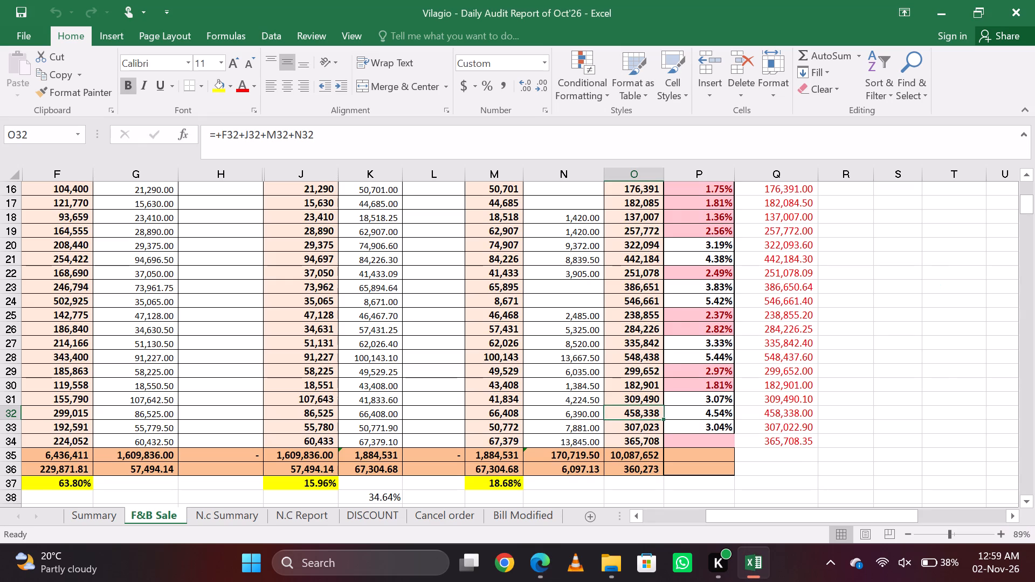
pyautogui.hotkey('alt', 'Tab')
pyautogui.hotkey('alt', 'Tab')
pyautogui.press('Down')
# Run the Petpooja item report for 30 October 2026, compare it with the 30-Oct F&B Sale total, and move to the 31-Oct total.
pyautogui.hotkey('alt', 'Tab')
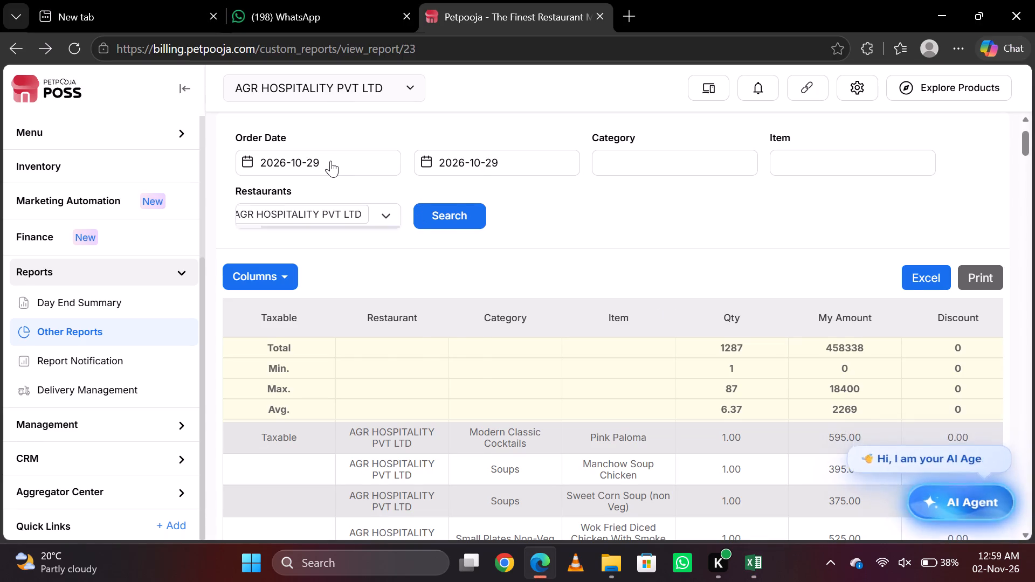
pyautogui.click(330, 161)
pyautogui.click(429, 358)
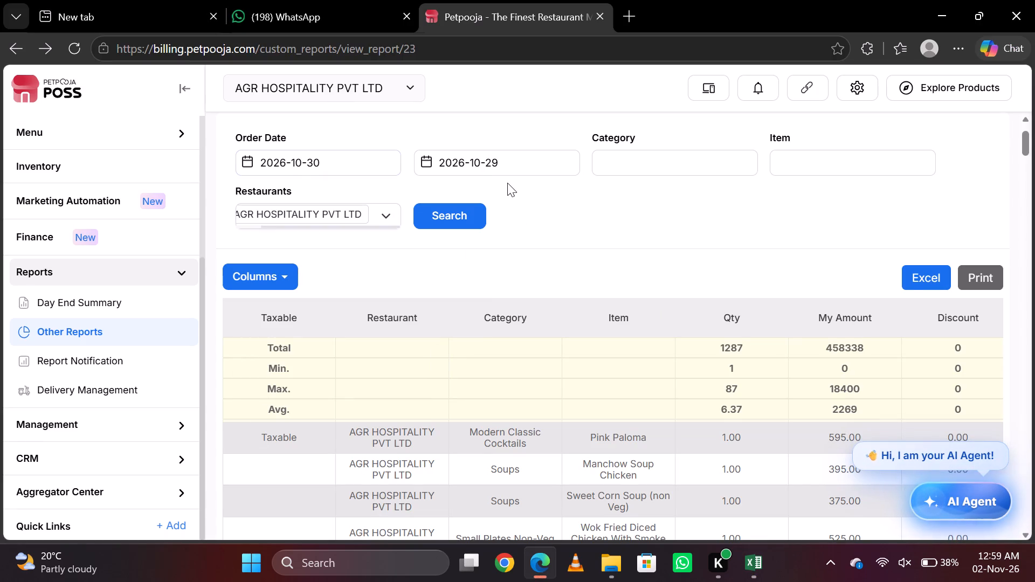
pyautogui.click(498, 160)
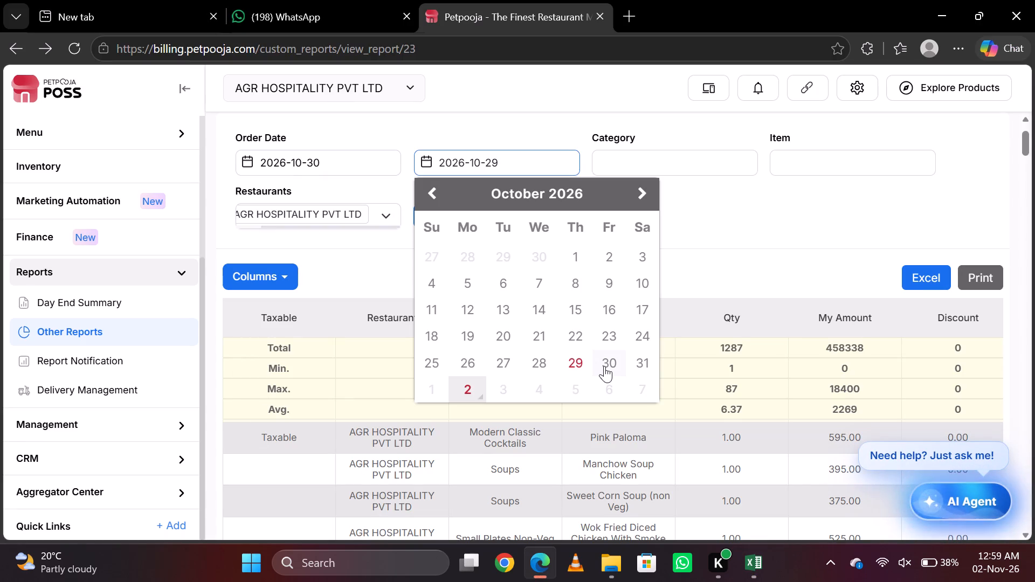
pyautogui.click(604, 366)
pyautogui.click(450, 217)
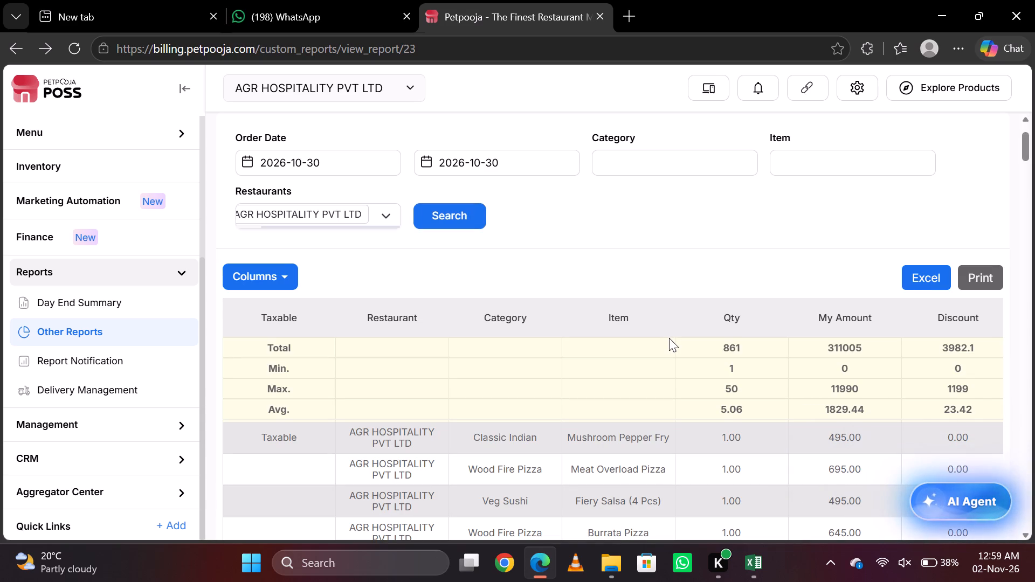
pyautogui.hotkey('alt', 'Tab')
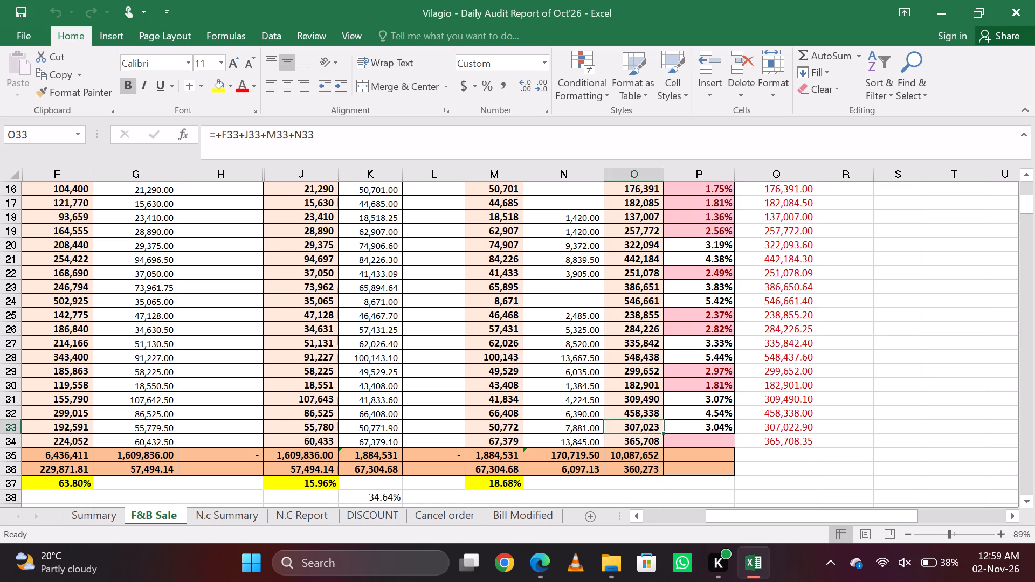
pyautogui.press('Down')
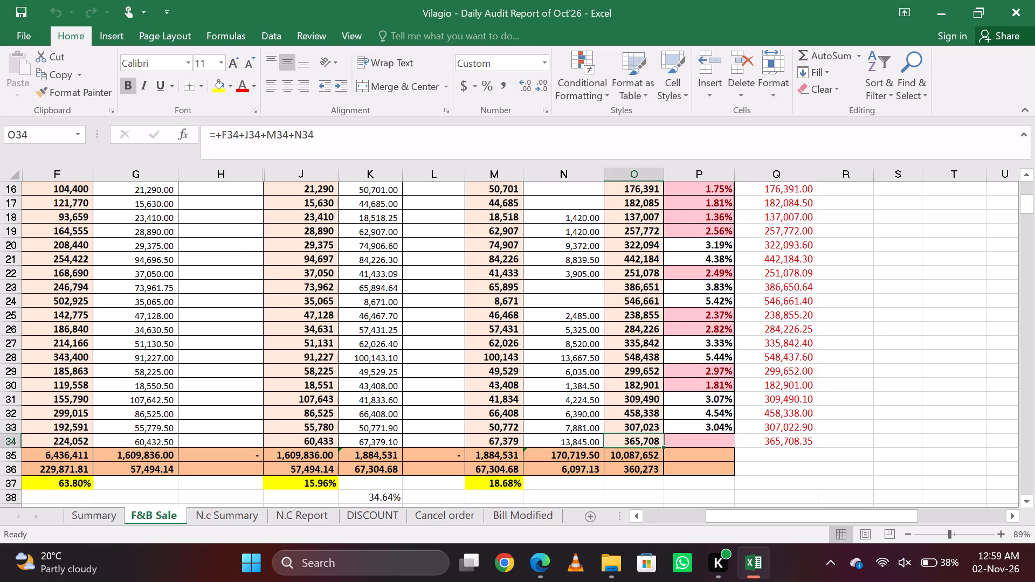
# Run the Petpooja item report for 31 October 2026 and compare amount less discount with the 31-Oct F&B Sale total.
pyautogui.hotkey('alt', 'Tab')
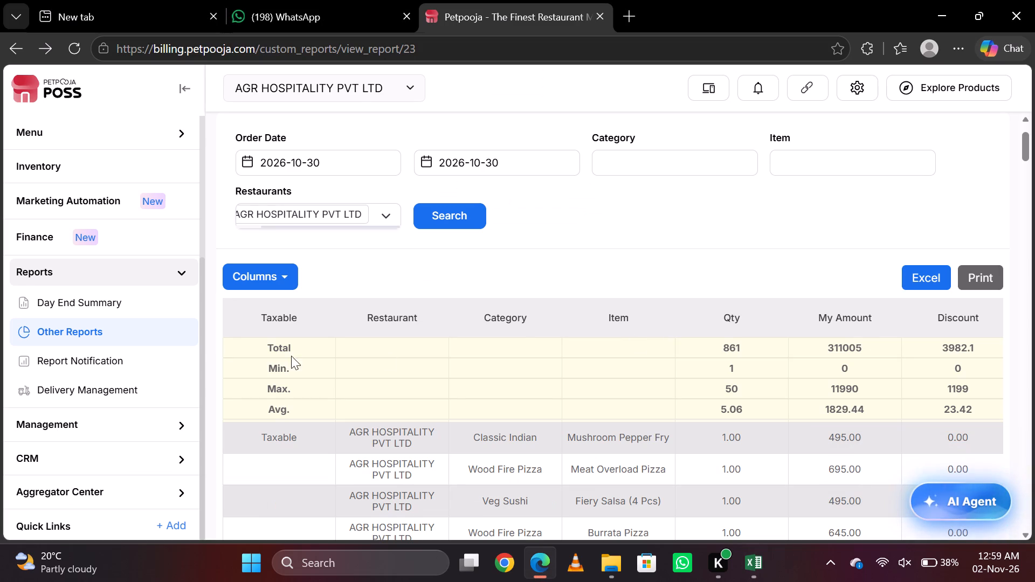
pyautogui.click(322, 167)
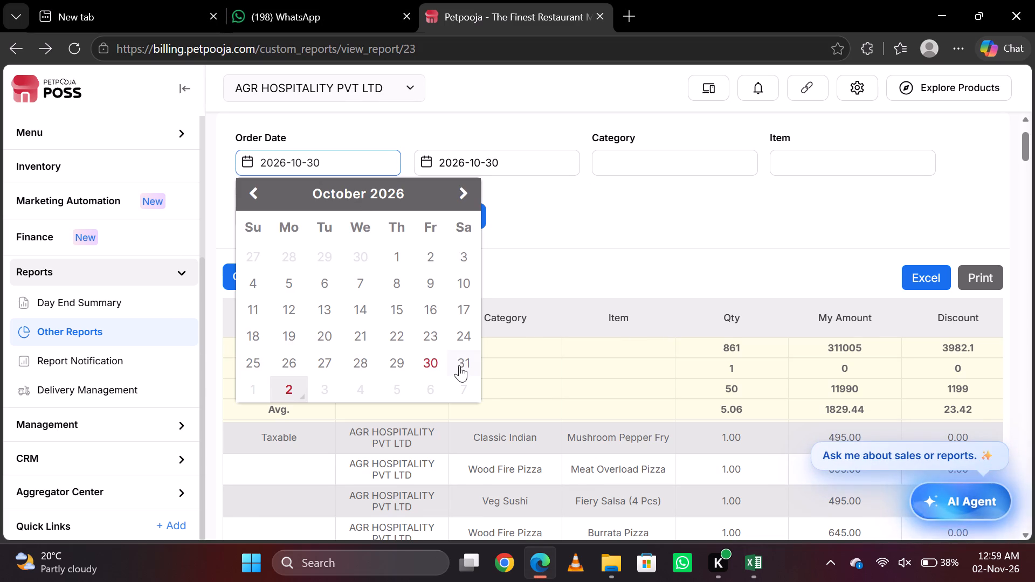
pyautogui.click(459, 365)
pyautogui.click(485, 163)
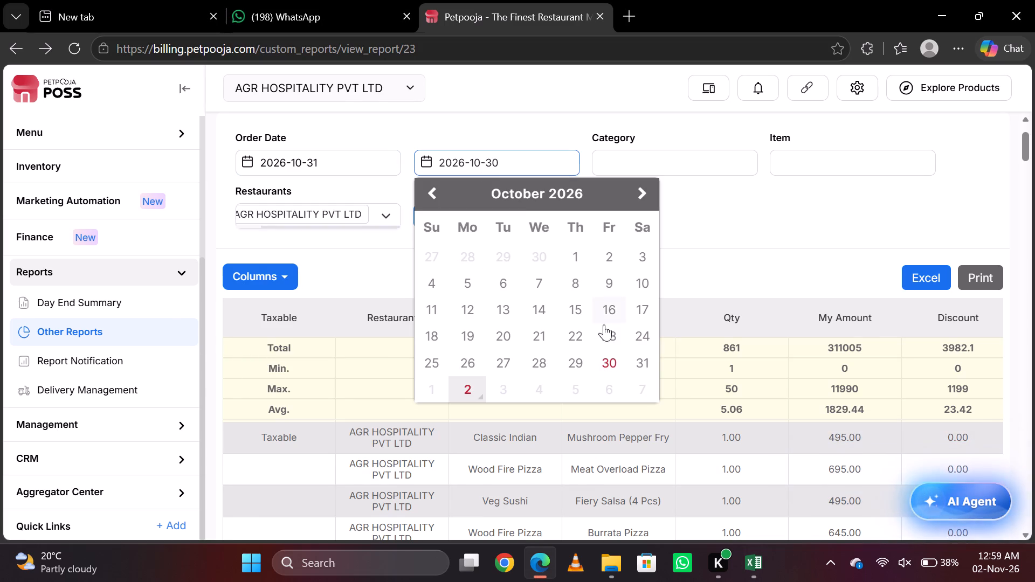
pyautogui.click(652, 361)
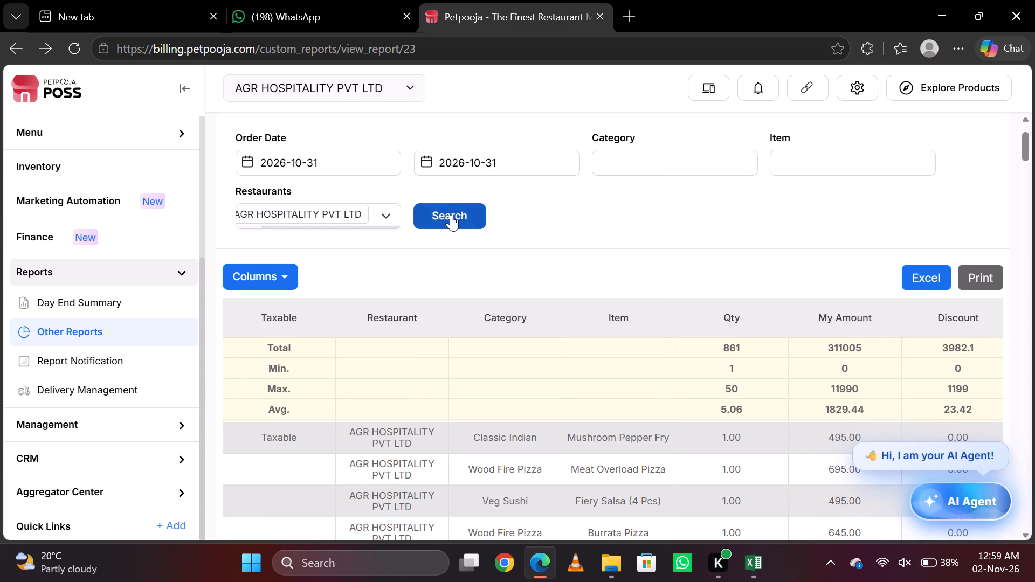
pyautogui.click(451, 214)
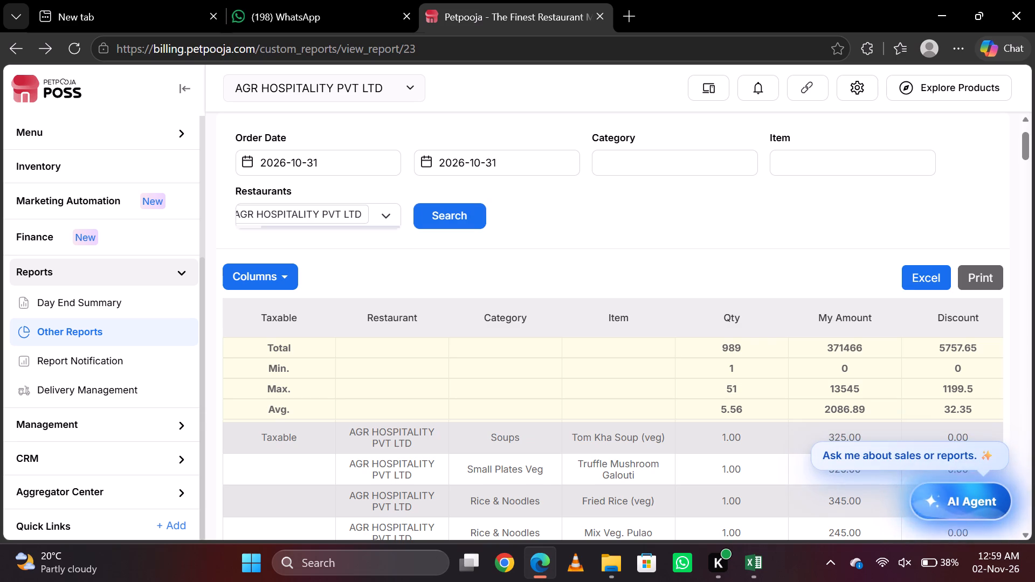
pyautogui.hotkey('alt', 'Tab')
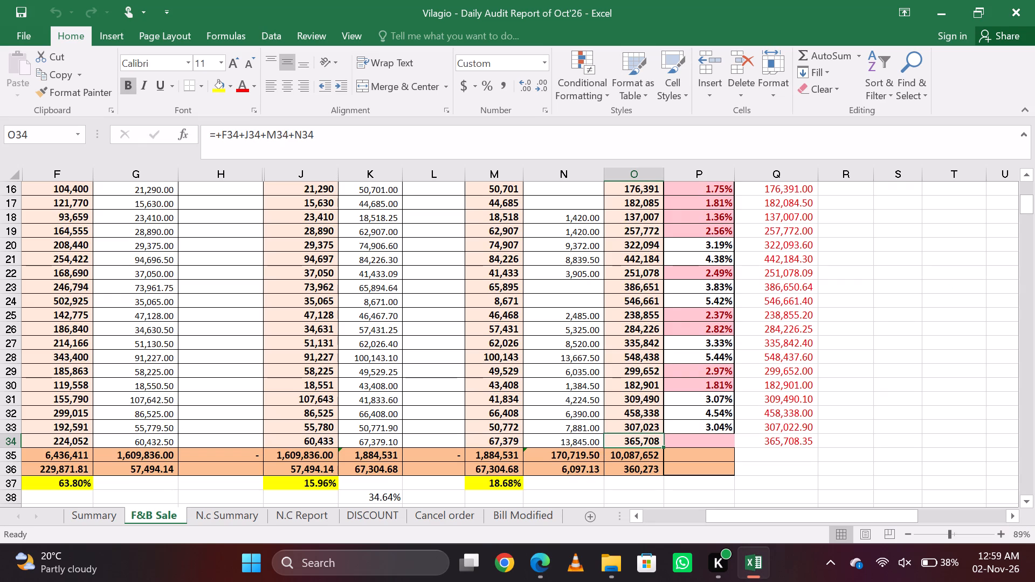
pyautogui.press('Left')
pyautogui.press('Right')
pyautogui.press('Down')
pyautogui.press('Up')
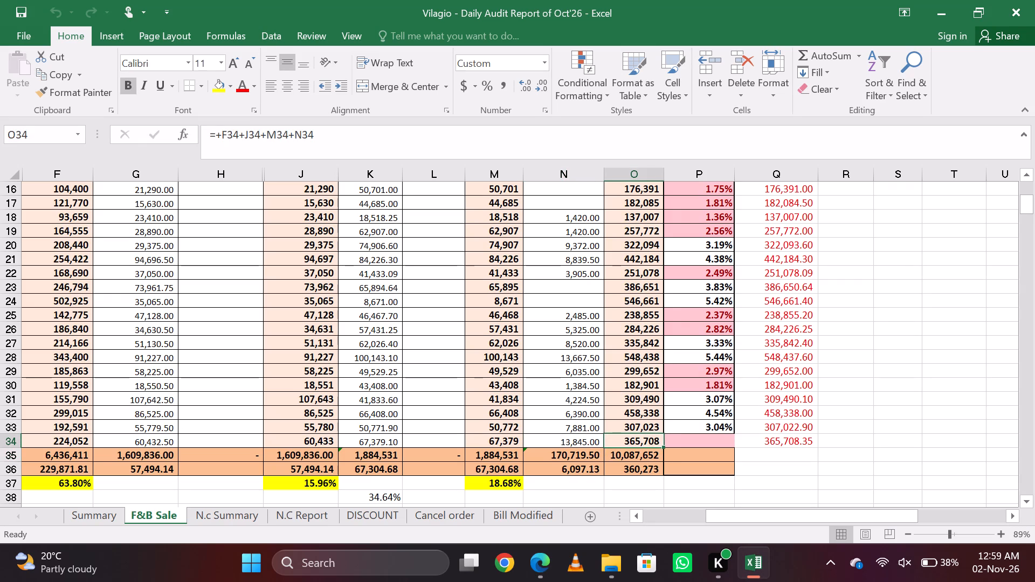
pyautogui.press('Left')
pyautogui.press('Right')
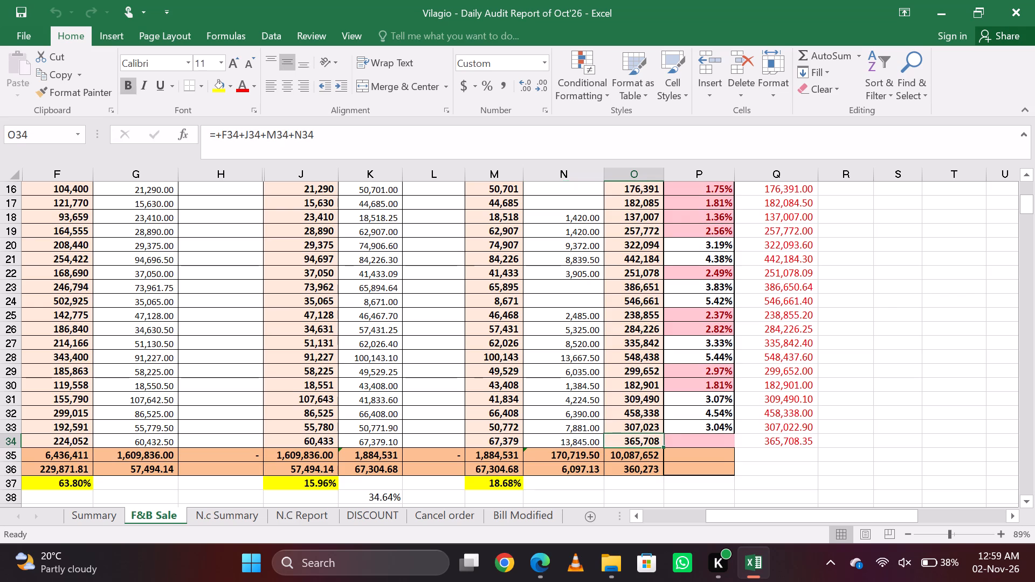
pyautogui.press('Up')
pyautogui.press('Down')
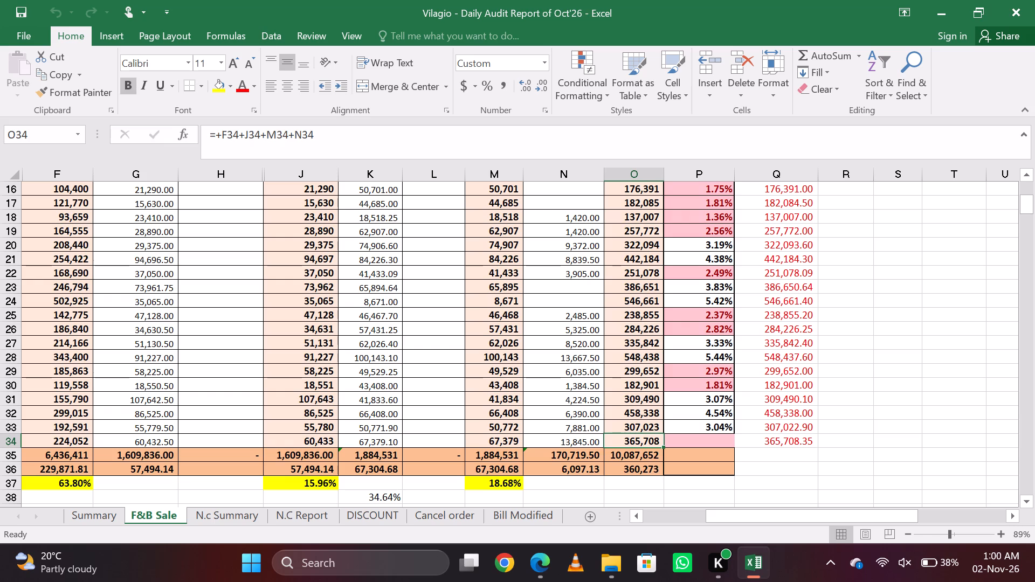
pyautogui.press('Left')
pyautogui.press('Right')
pyautogui.press('Down')
pyautogui.press('Up')
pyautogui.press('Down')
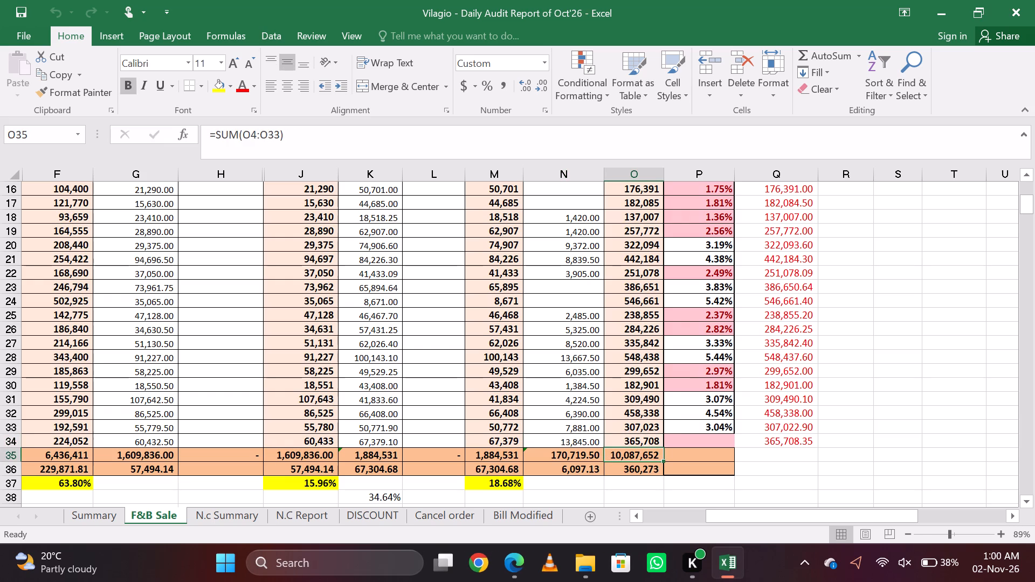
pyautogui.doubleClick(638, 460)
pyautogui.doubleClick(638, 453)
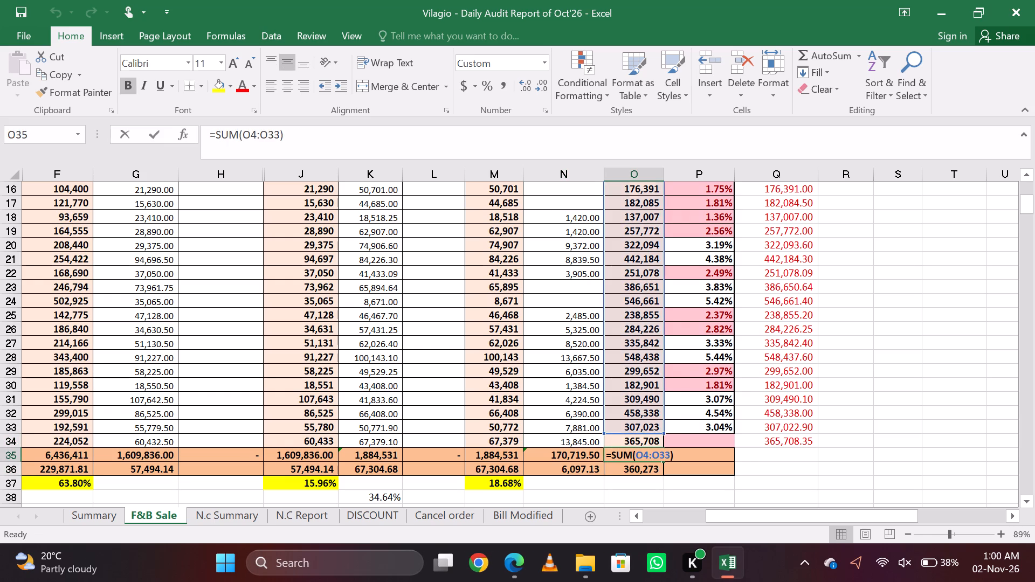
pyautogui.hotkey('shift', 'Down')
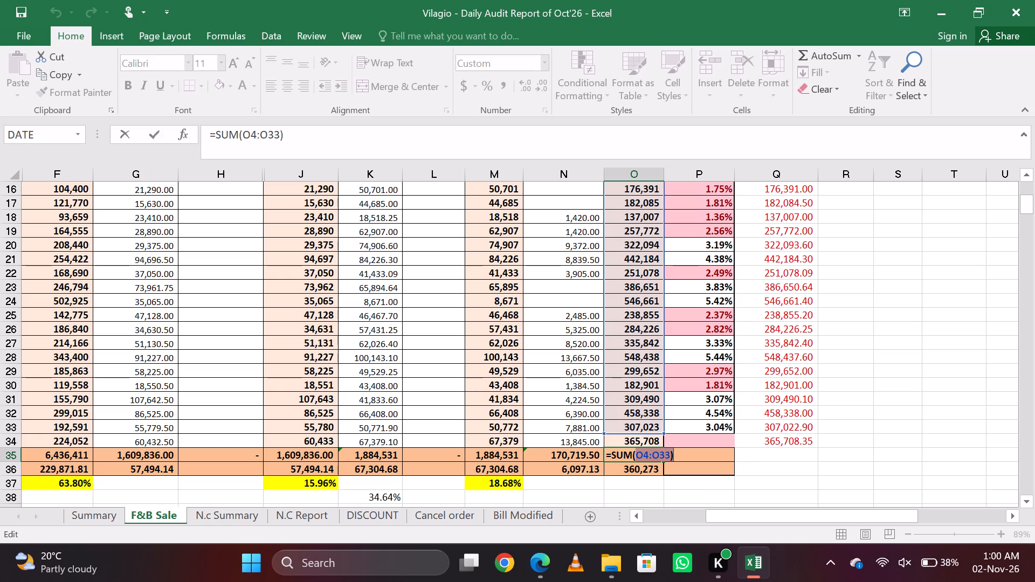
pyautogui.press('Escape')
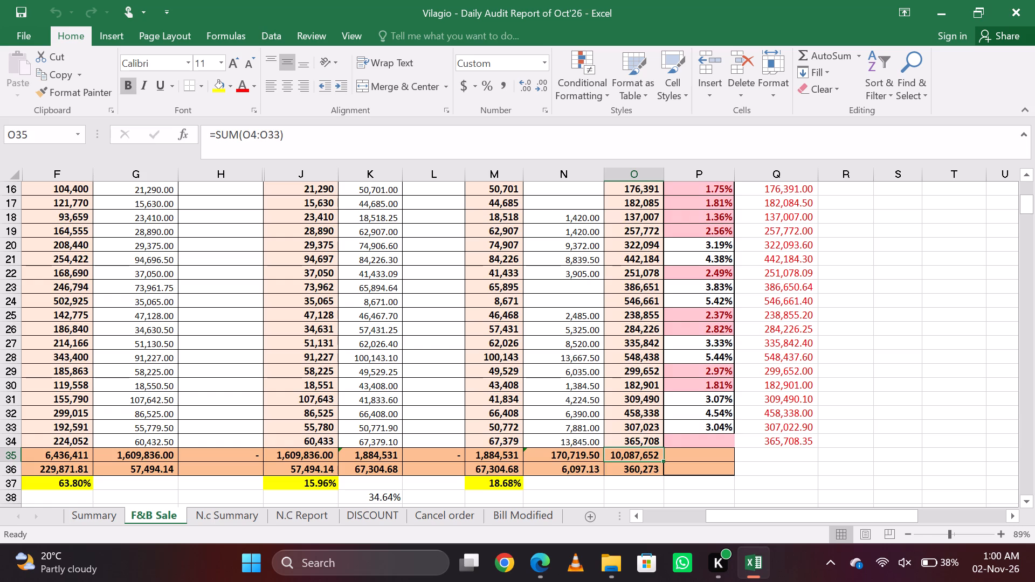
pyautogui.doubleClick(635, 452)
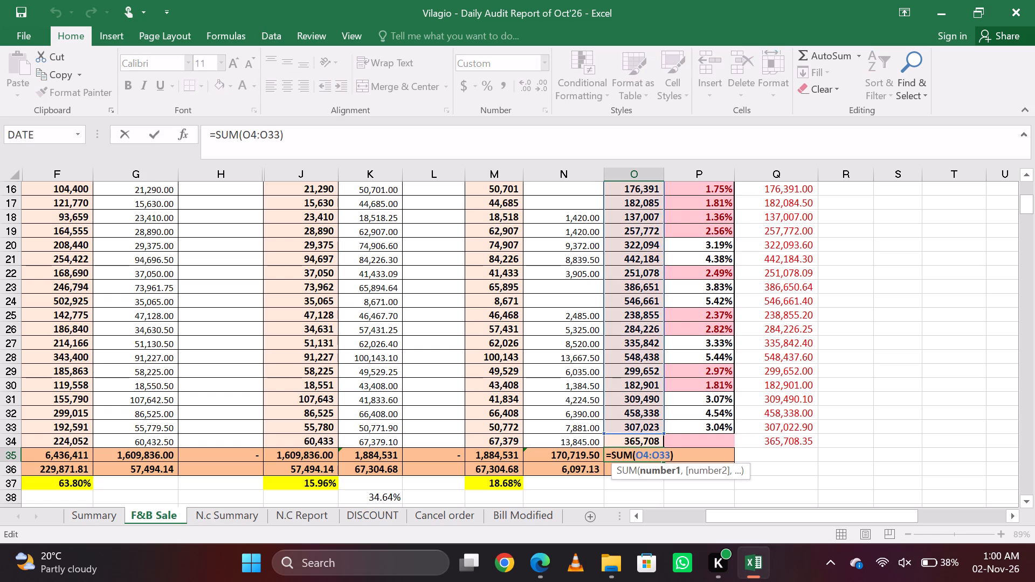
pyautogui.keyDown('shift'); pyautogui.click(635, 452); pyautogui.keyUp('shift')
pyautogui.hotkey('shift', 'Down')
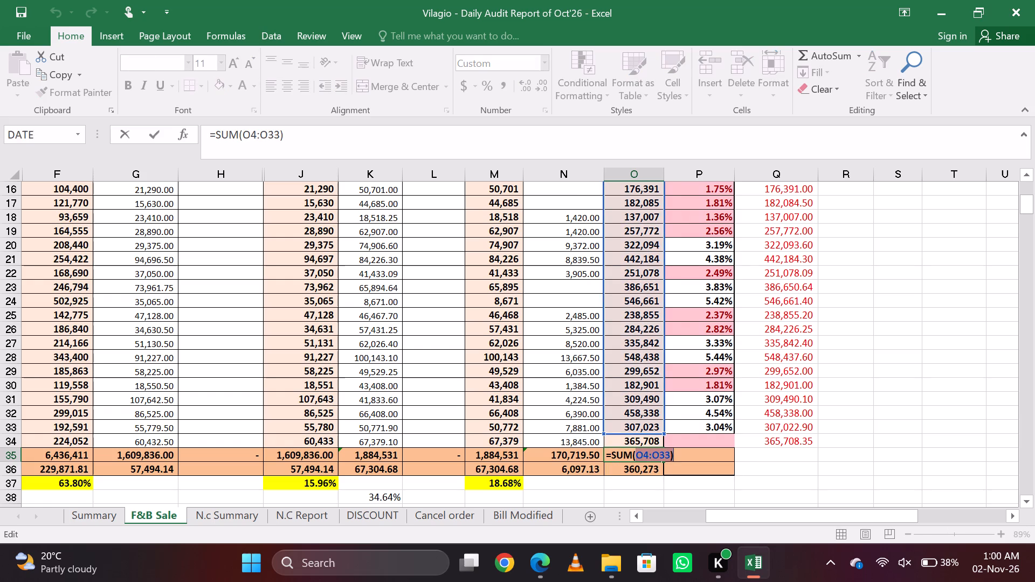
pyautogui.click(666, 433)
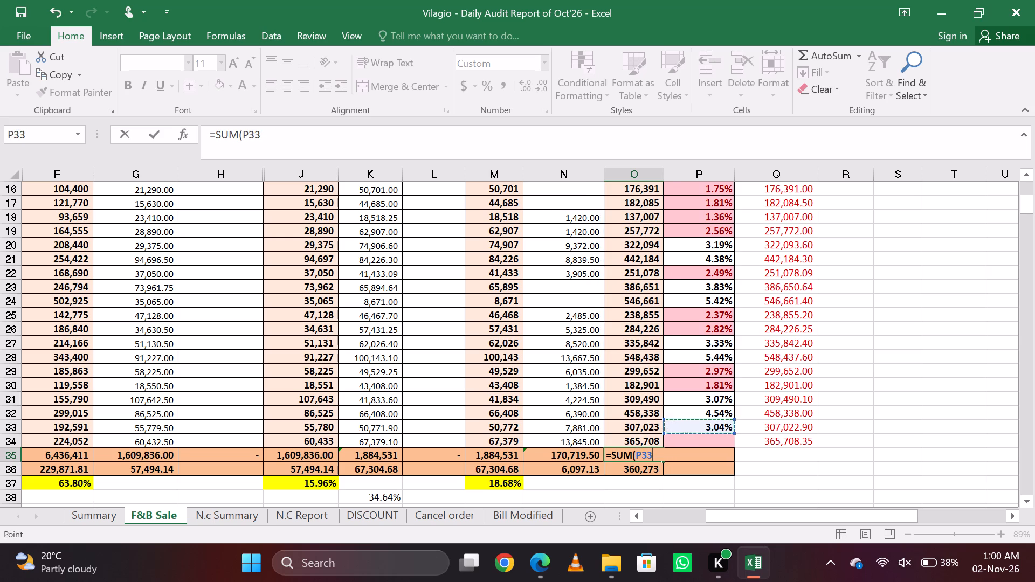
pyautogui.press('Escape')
# Extend the F&B Sale month total formula in O35 to =SUM(O4:O34) and save the workbook.
pyautogui.doubleClick(637, 456)
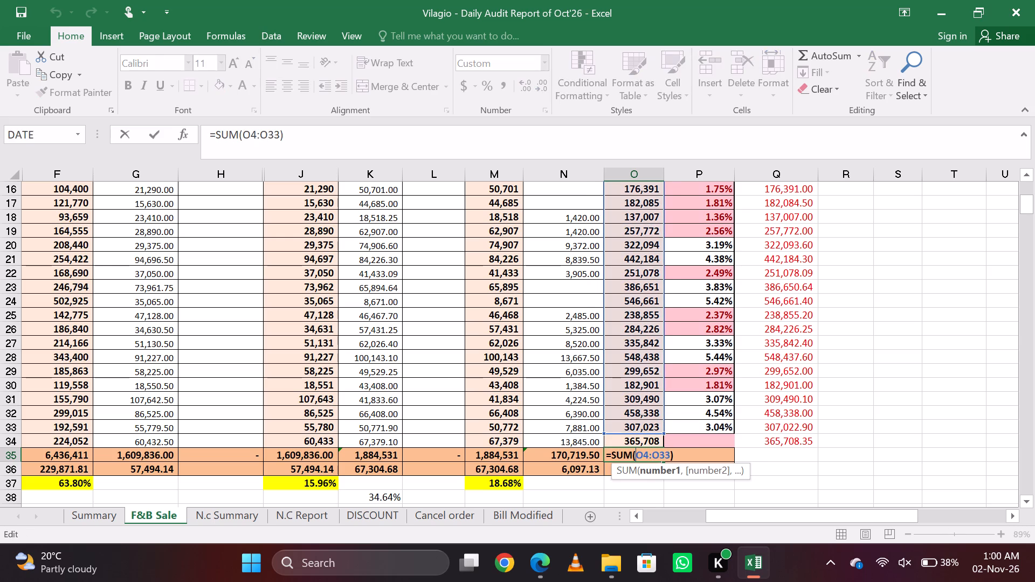
pyautogui.moveTo(664, 434); pyautogui.dragTo(663, 446)
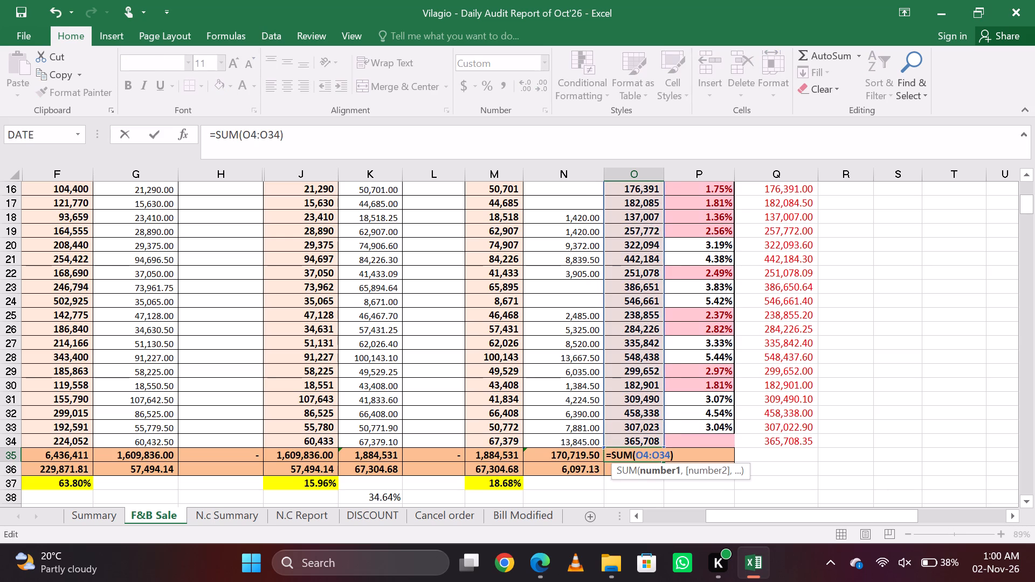
pyautogui.press('Return')
pyautogui.press('Up')
pyautogui.press('Down')
pyautogui.press('Up')
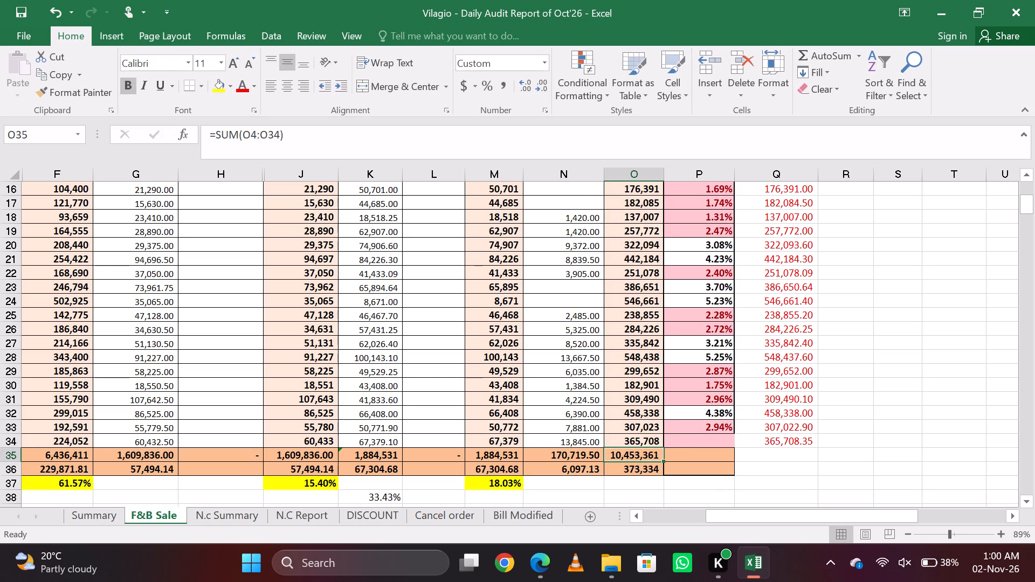
pyautogui.hotkey('ctrl', 's')
pyautogui.press('Down')
pyautogui.press('Up')
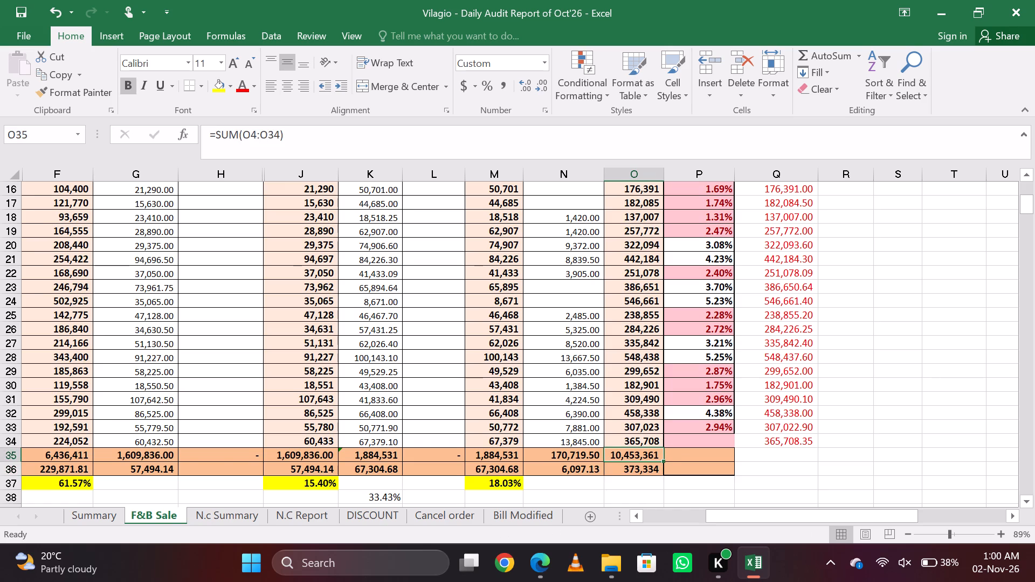
# Check the Summary sheet's sales figures against the F&B Sale month total.
pyautogui.hotkey('ctrl', 'pageup')
pyautogui.press('Down')
pyautogui.press('Up')
pyautogui.press('Left')
pyautogui.hotkey('ctrl', 'pagedown')
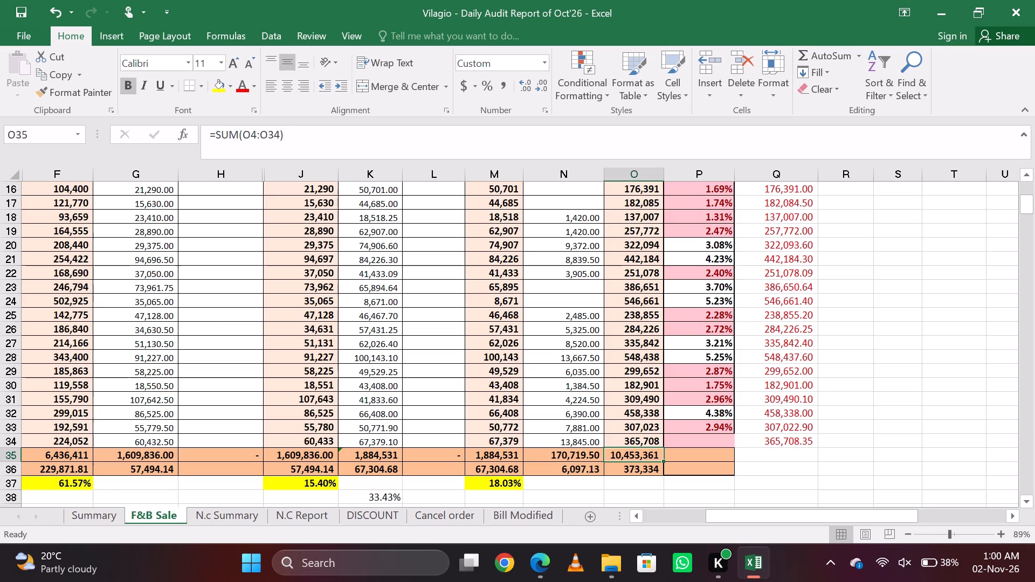
pyautogui.press('Down')
pyautogui.press('Up')
pyautogui.hotkey('ctrl', 'pageup')
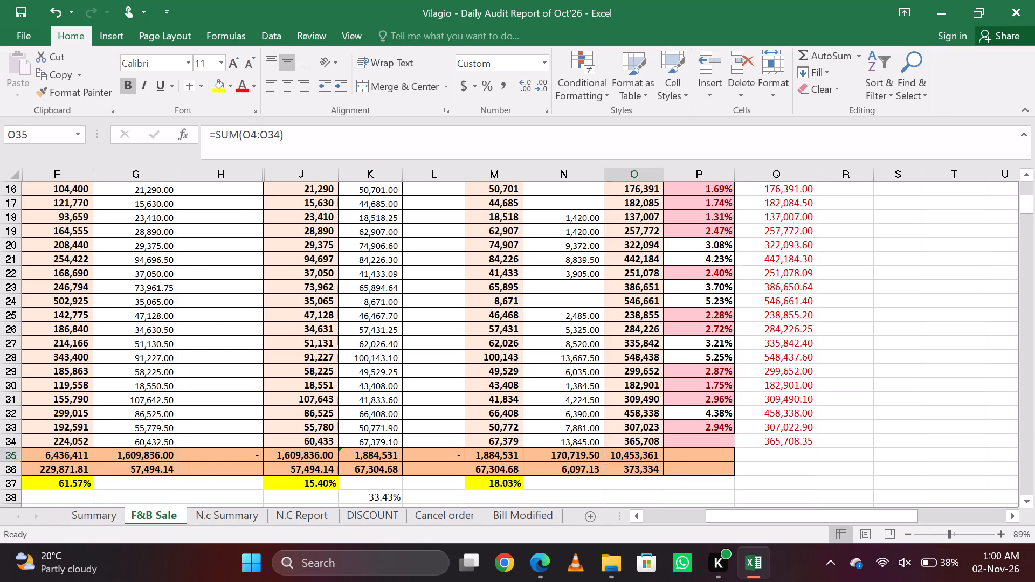
pyautogui.hotkey('ctrl', 'pagedown')
pyautogui.press('Down')
pyautogui.press('Up')
# Review the 31-Oct row across its F&B Sale columns and recheck its daily total and the month total formulas.
pyautogui.press('Up')
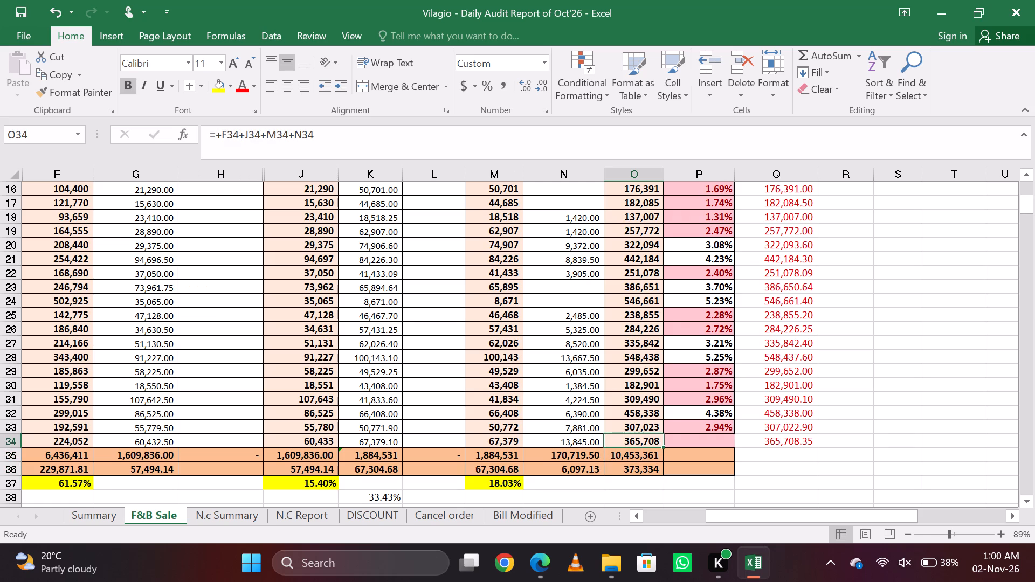
pyautogui.press('Left')
pyautogui.press('Left')
pyautogui.press('Left')
pyautogui.press('Left')
pyautogui.press('Left')
pyautogui.press('Left')
pyautogui.press('Left')
pyautogui.press('Left')
pyautogui.press('Left')
pyautogui.press('Left')
pyautogui.press('Left')
pyautogui.press('Left')
pyautogui.press('Left')
pyautogui.press('Left')
pyautogui.press('Left')
pyautogui.press('Left')
pyautogui.press('Left')
pyautogui.press('Left')
pyautogui.press('Left')
pyautogui.press('Left')
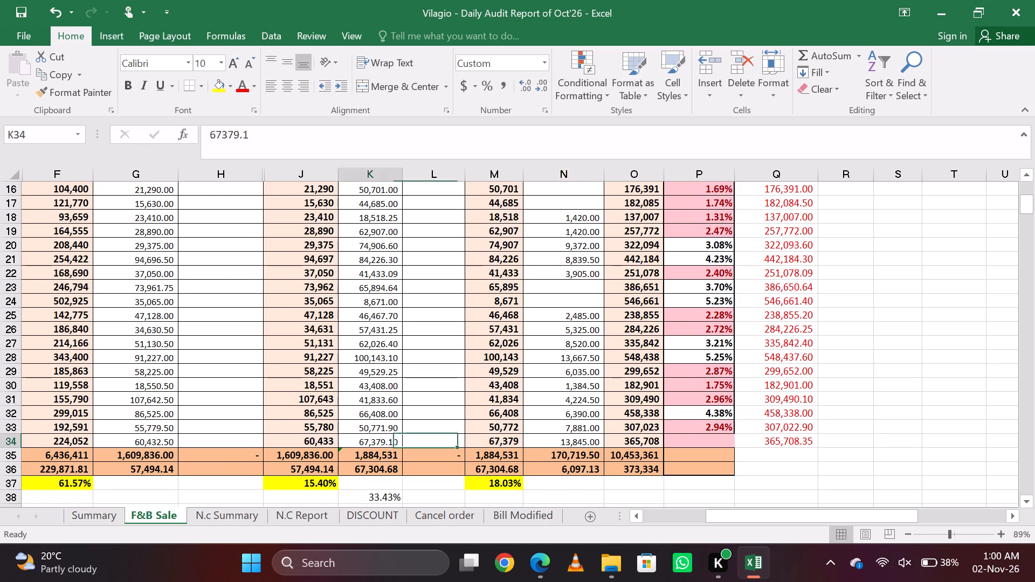
pyautogui.press('Right')
pyautogui.press('Right')
pyautogui.press('Right')
pyautogui.press('Right')
pyautogui.press('Right')
pyautogui.press('Right')
pyautogui.press('Right')
pyautogui.press('Right')
pyautogui.press('Right')
pyautogui.press('Right')
pyautogui.press('Right')
pyautogui.press('Right')
pyautogui.press('Right')
pyautogui.press('Right')
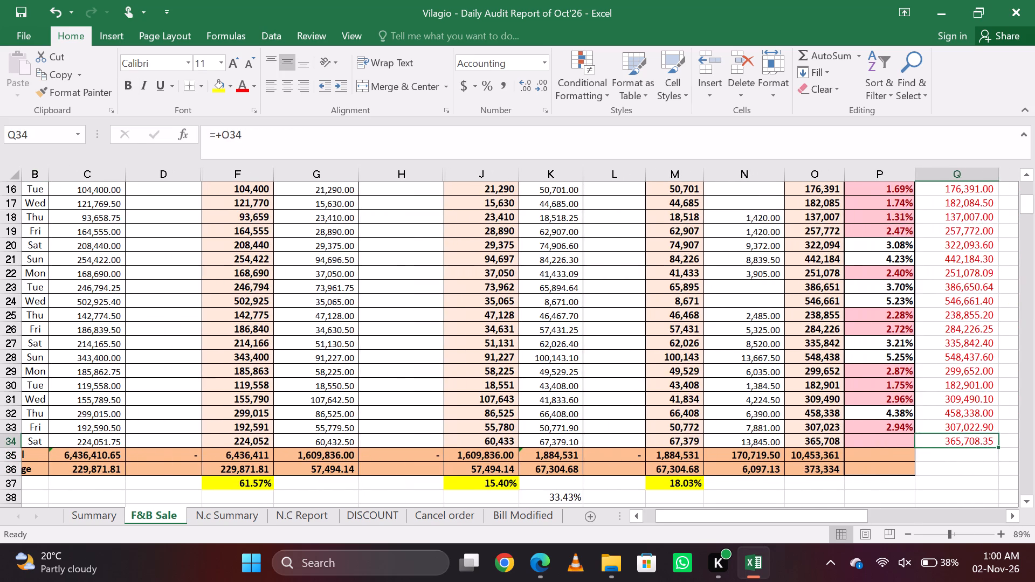
pyautogui.press('Left')
pyautogui.press('Left')
pyautogui.press('Left')
pyautogui.press('Right')
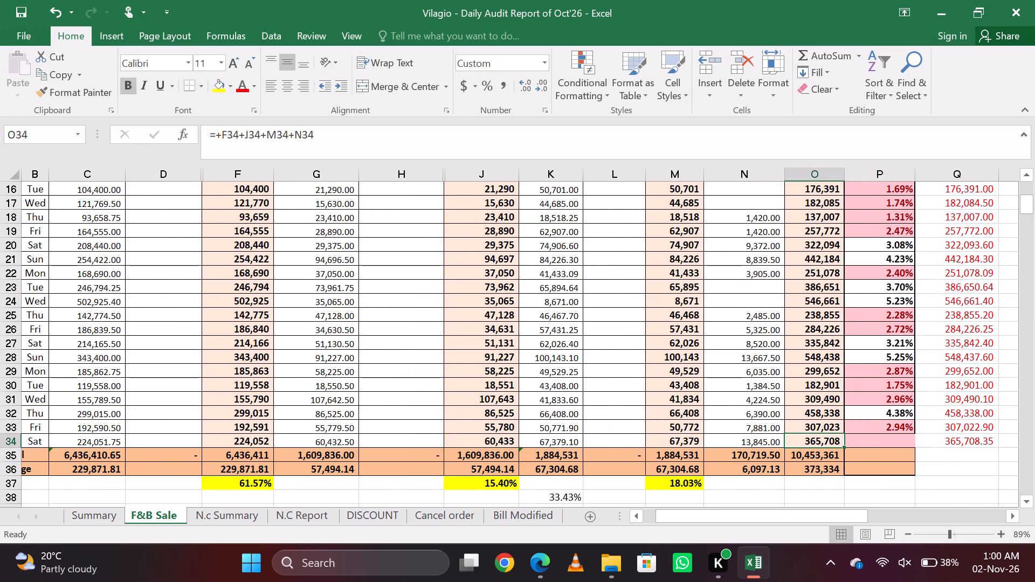
pyautogui.press('Down')
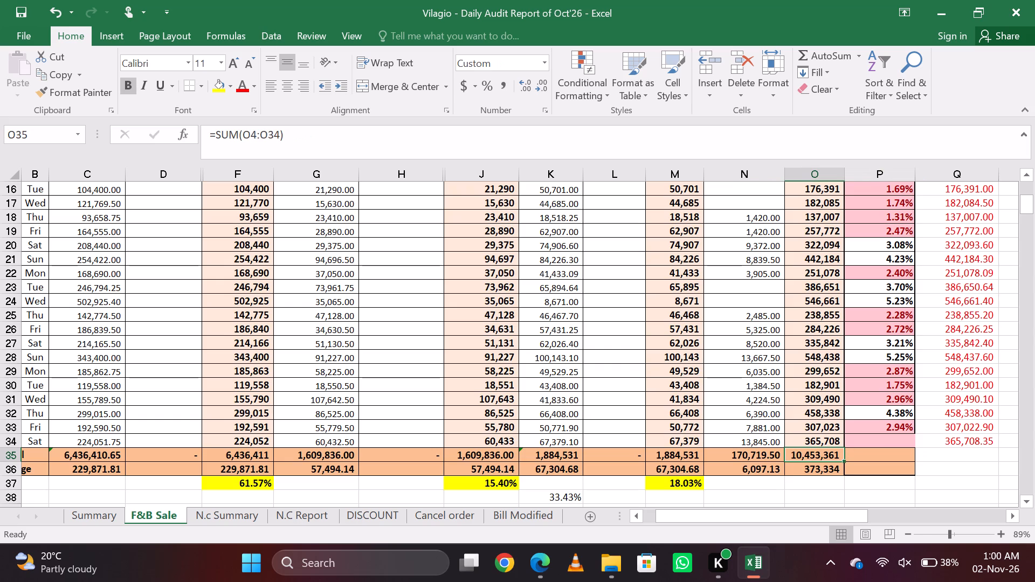
pyautogui.press('Up')
pyautogui.press('Down')
pyautogui.press('Up')
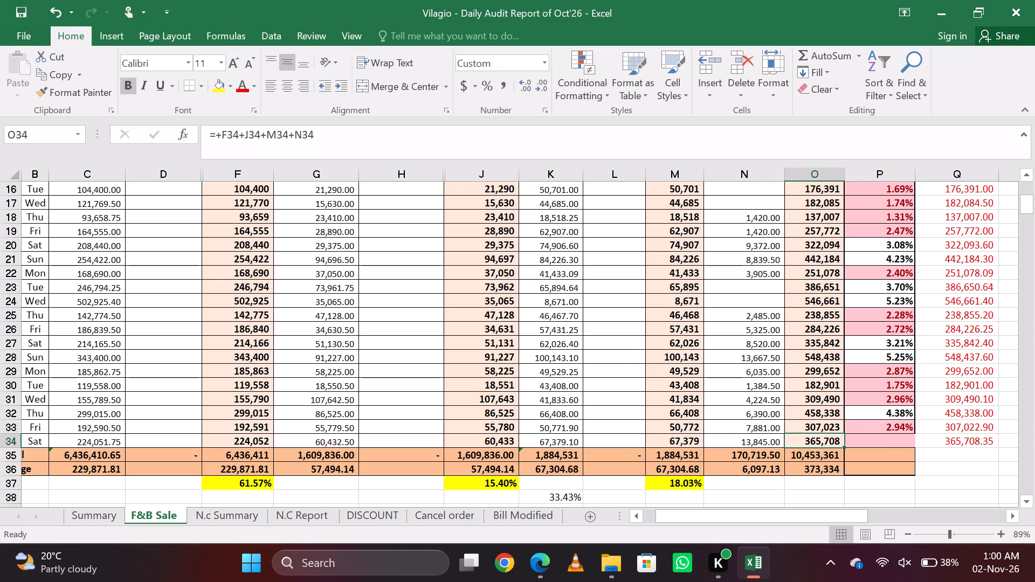
pyautogui.press('Down')
pyautogui.press('Up')
pyautogui.press('Down')
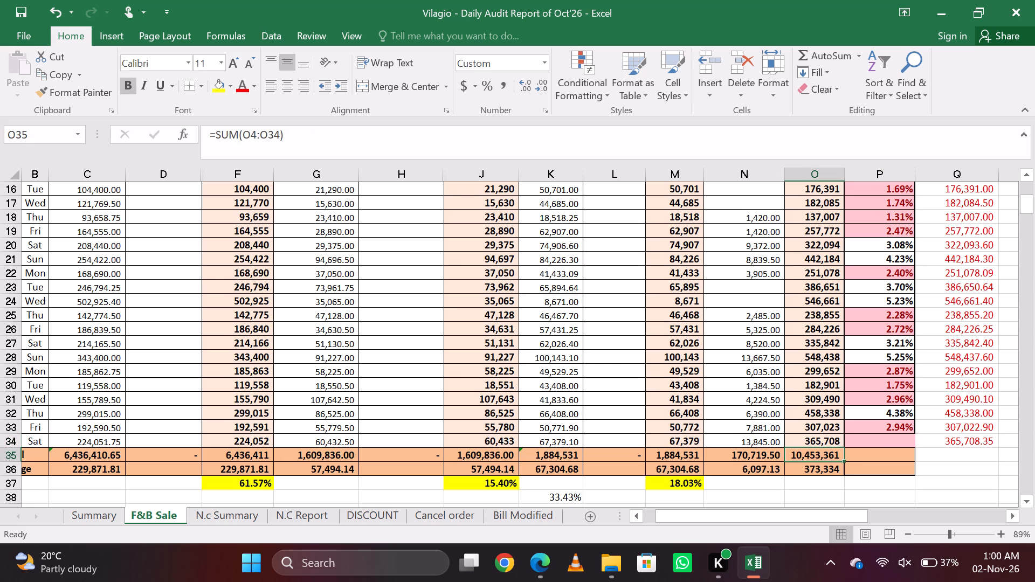
pyautogui.press('Up')
pyautogui.press('Left')
pyautogui.press('Right')
pyautogui.press('Left')
pyautogui.press('Right')
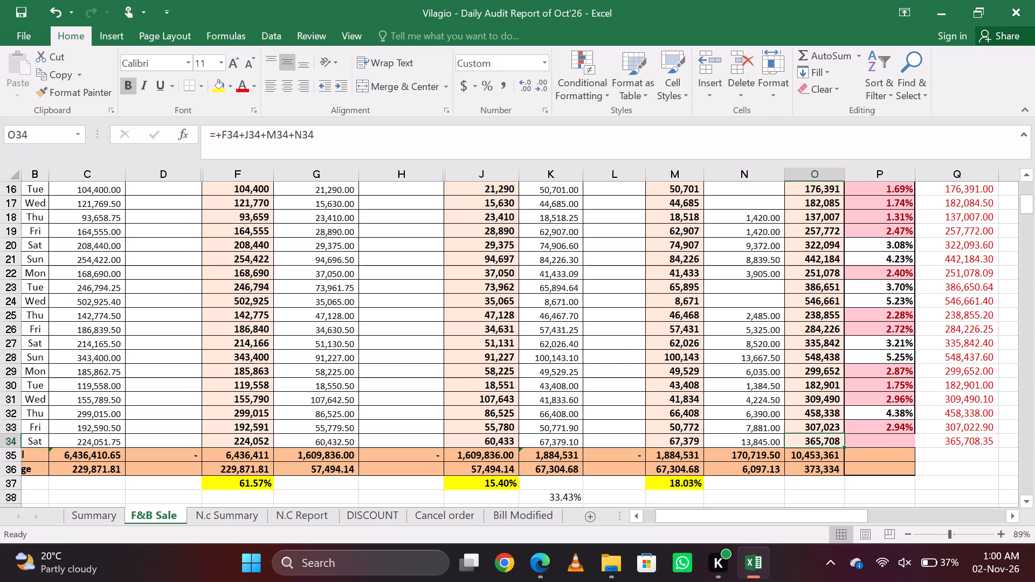
pyautogui.press('Down')
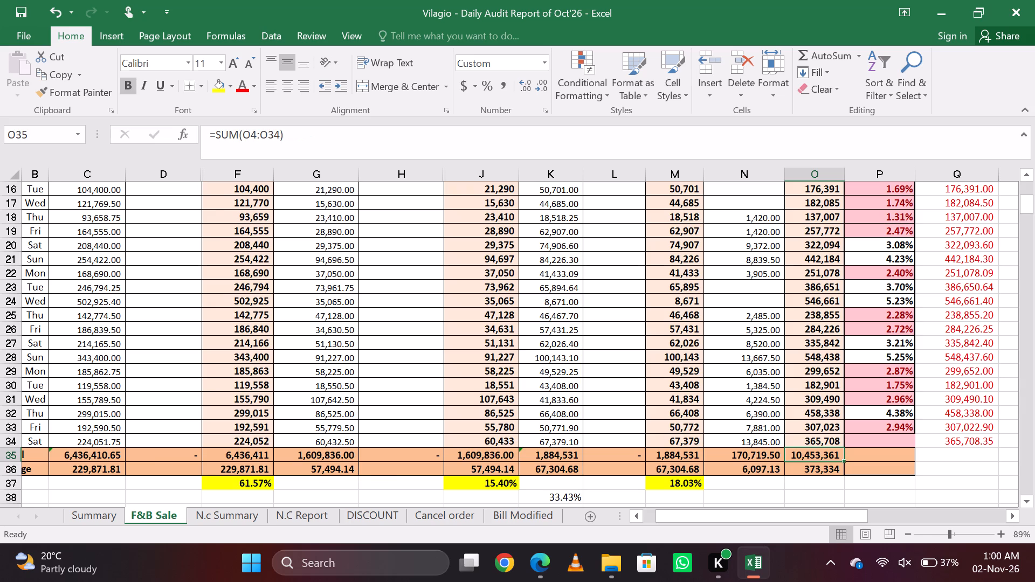
# Check the MTD Total Sale on the Summary sheet, look through the open windows, and return to the F&B Sale month total.
pyautogui.hotkey('ctrl', 'pageup')
pyautogui.press('Down')
pyautogui.press('Up')
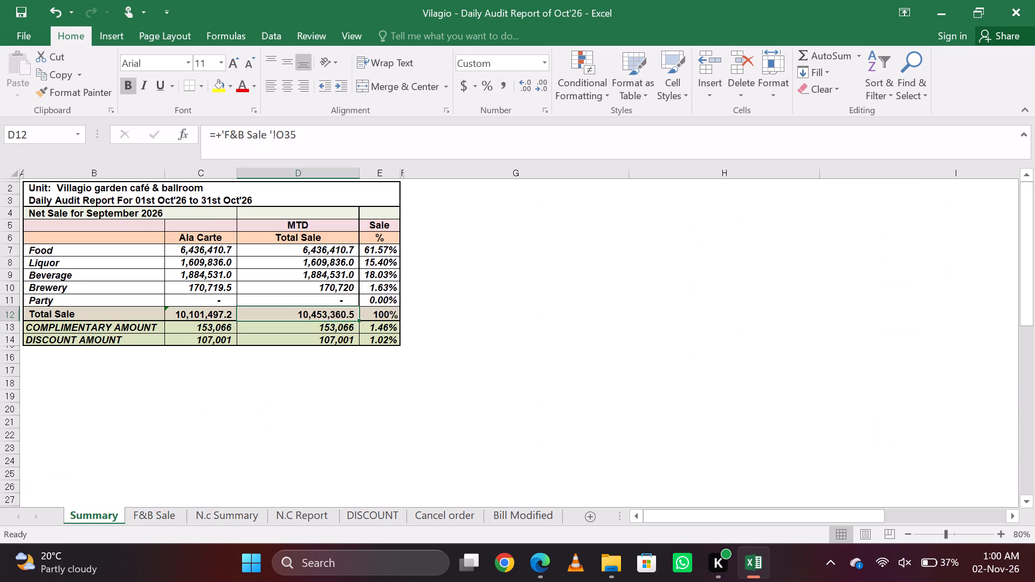
pyautogui.hotkey('alt', 'Tab')
pyautogui.hotkey('alt', 'Tab')
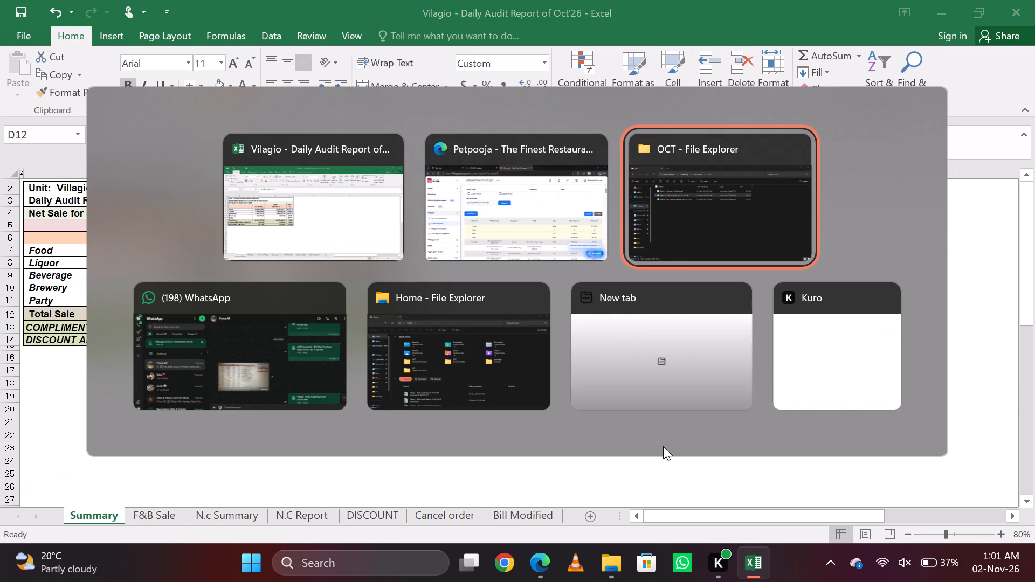
pyautogui.hotkey('alt', 'Tab')
pyautogui.hotkey('alt', 'Tab')
pyautogui.hotkey('alt', 'Tab')
pyautogui.hotkey('alt', 'Tab')
pyautogui.hotkey('alt', 'Tab')
pyautogui.hotkey('ctrl', 'pagedown')
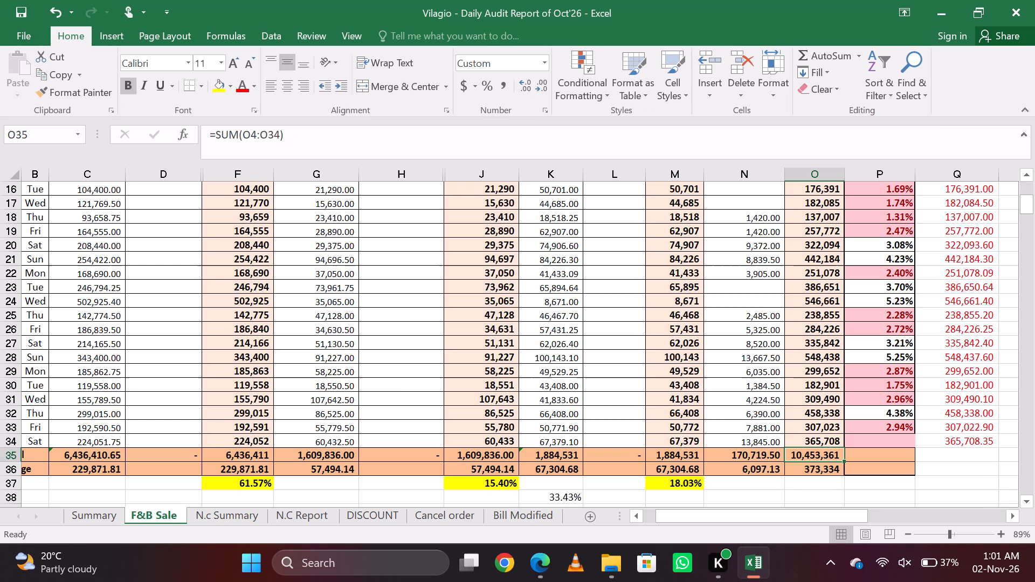
# Look through the Vilagio workbook's N.c Summary, N.C Report, DISCOUNT, Cancel order and Bill Modified sheets.
pyautogui.hotkey('ctrl', 'pagedown')
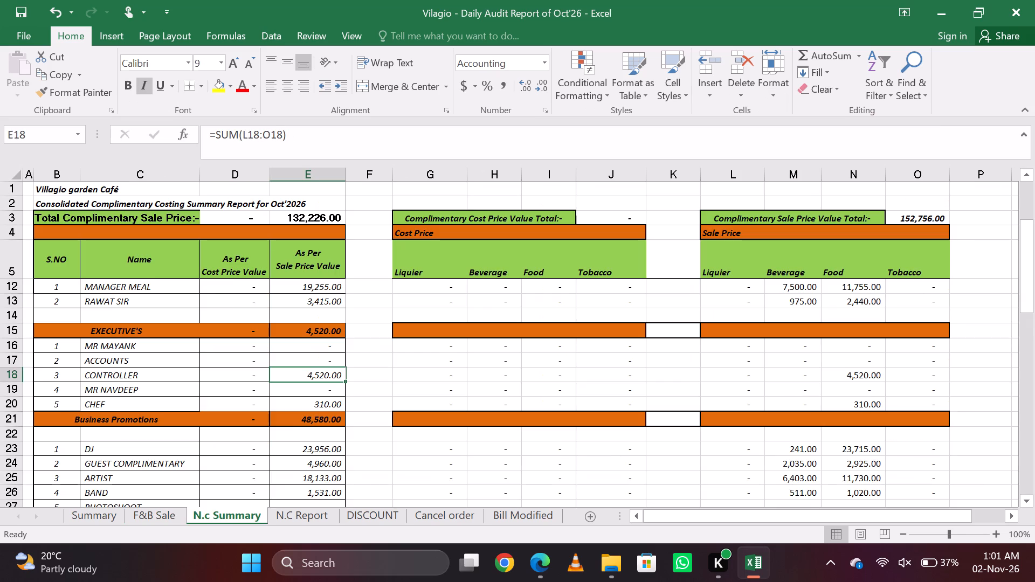
pyautogui.hotkey('ctrl', 'pagedown')
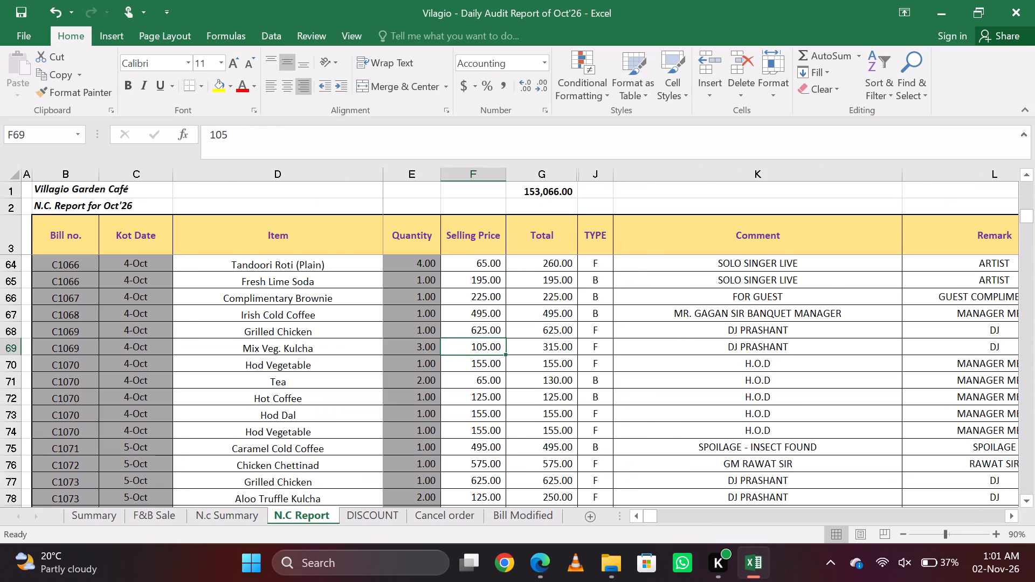
pyautogui.hotkey('ctrl', 'pagedown')
pyautogui.hotkey('ctrl', 'pageup')
pyautogui.hotkey('ctrl', 'pageup')
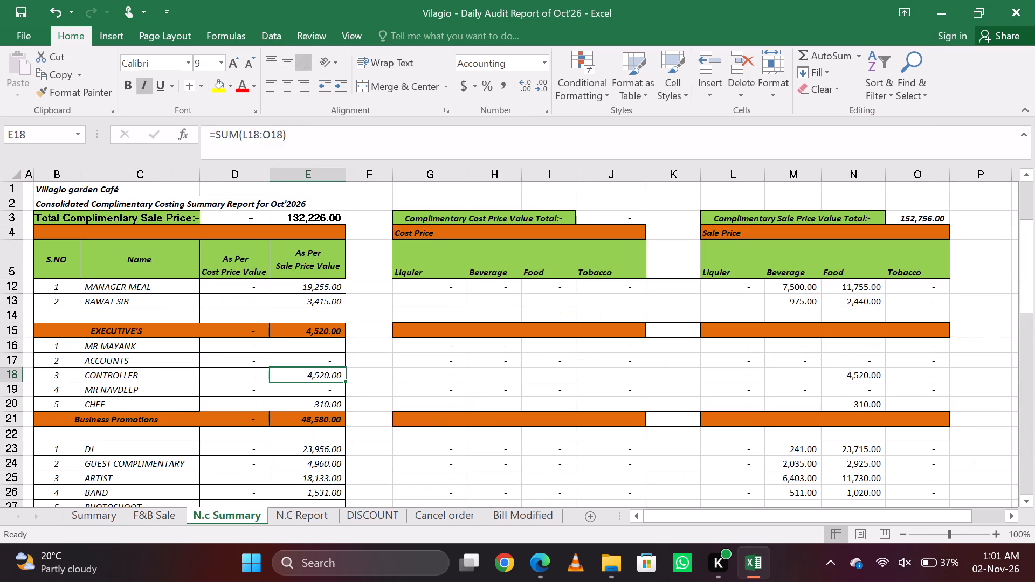
pyautogui.hotkey('ctrl', 'pagedown')
pyautogui.hotkey('ctrl', 'pagedown')
pyautogui.hotkey('ctrl', 'pagedown')
pyautogui.hotkey('ctrl', 'pagedown')
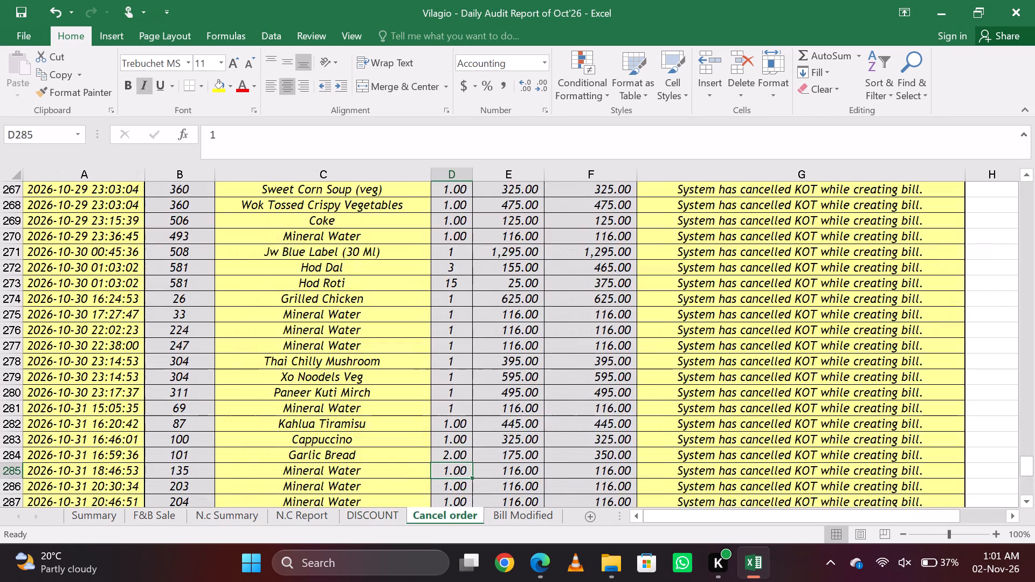
pyautogui.hotkey('ctrl', 'pagedown')
pyautogui.hotkey('ctrl', 'pagedown')
pyautogui.hotkey('ctrl', 'pagedown')
pyautogui.hotkey('ctrl', 'pageup')
pyautogui.hotkey('ctrl', 'pageup')
pyautogui.hotkey('ctrl', 'pageup')
pyautogui.hotkey('ctrl', 'pageup')
pyautogui.hotkey('ctrl', 'pageup')
pyautogui.hotkey('ctrl', 'pageup')
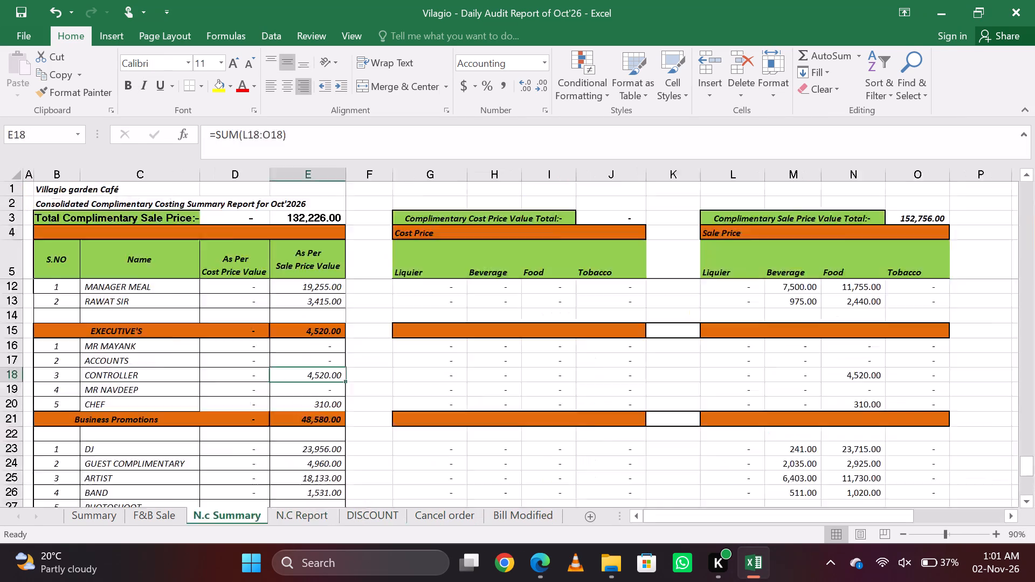
# Return to the Summary sheet and save the Vilagio workbook.
pyautogui.hotkey('ctrl', 'pageup')
pyautogui.hotkey('ctrl', 's')
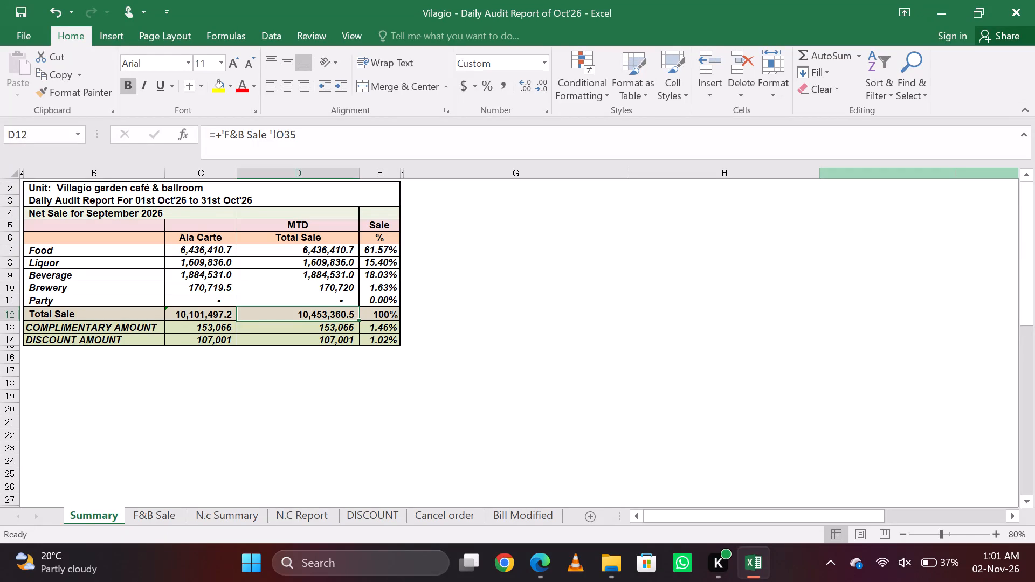
# In Petpooja's item-wise report, set the order start date to 2026-10-01, export to Excel, and search through 2026-10-31.
pyautogui.hotkey('alt', 'Tab')
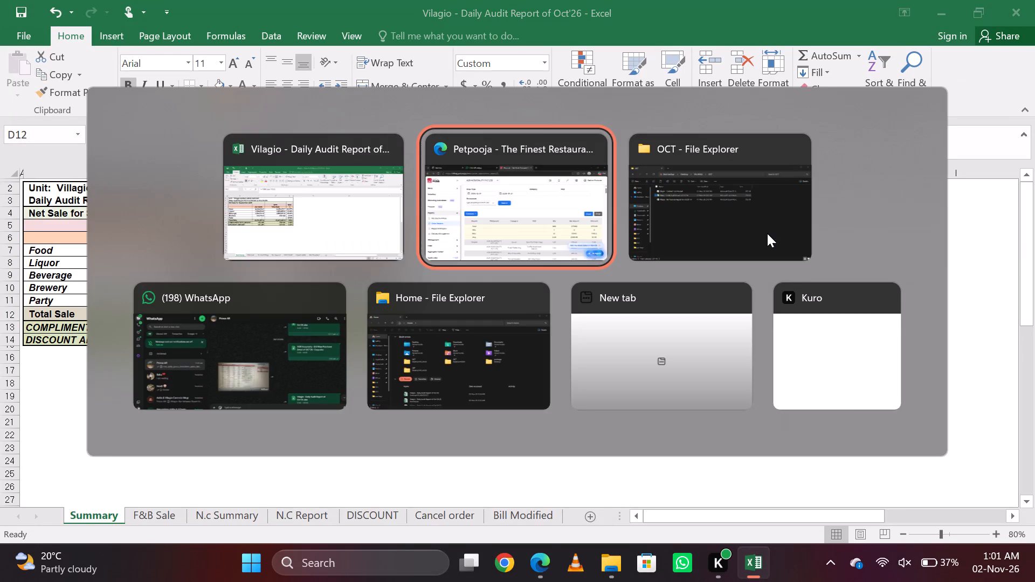
pyautogui.click(335, 169)
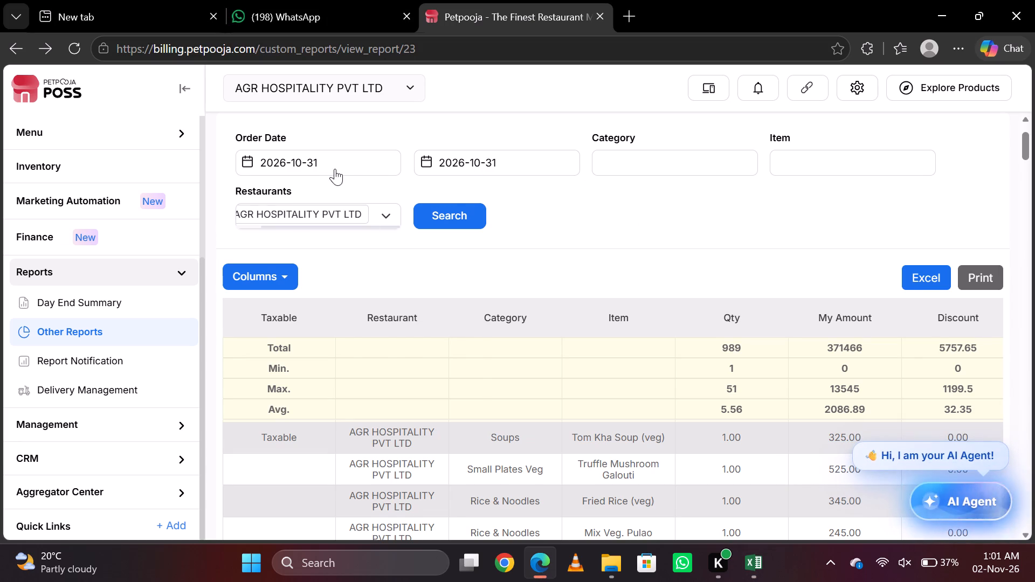
pyautogui.click(396, 260)
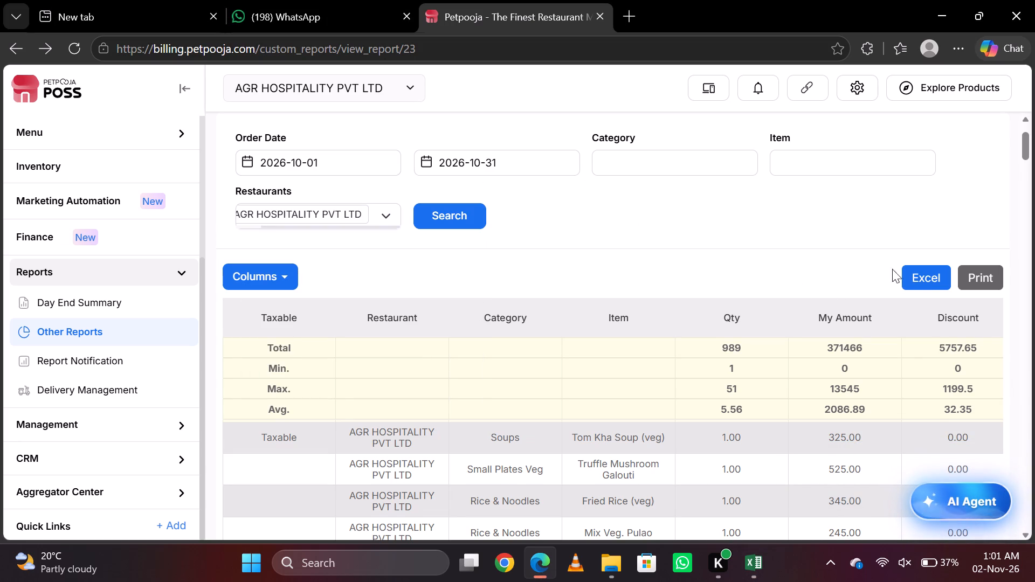
pyautogui.click(917, 275)
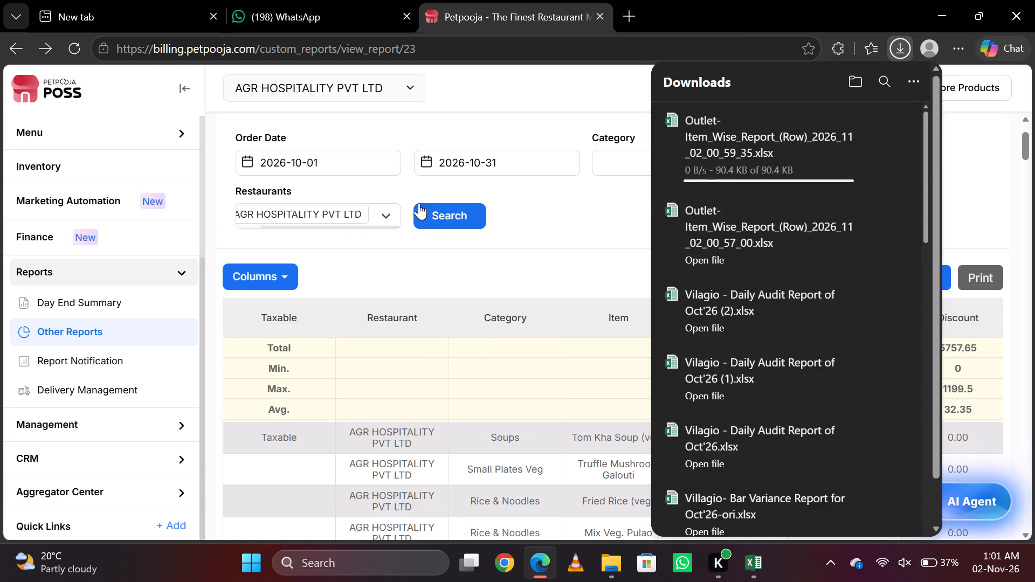
pyautogui.click(444, 217)
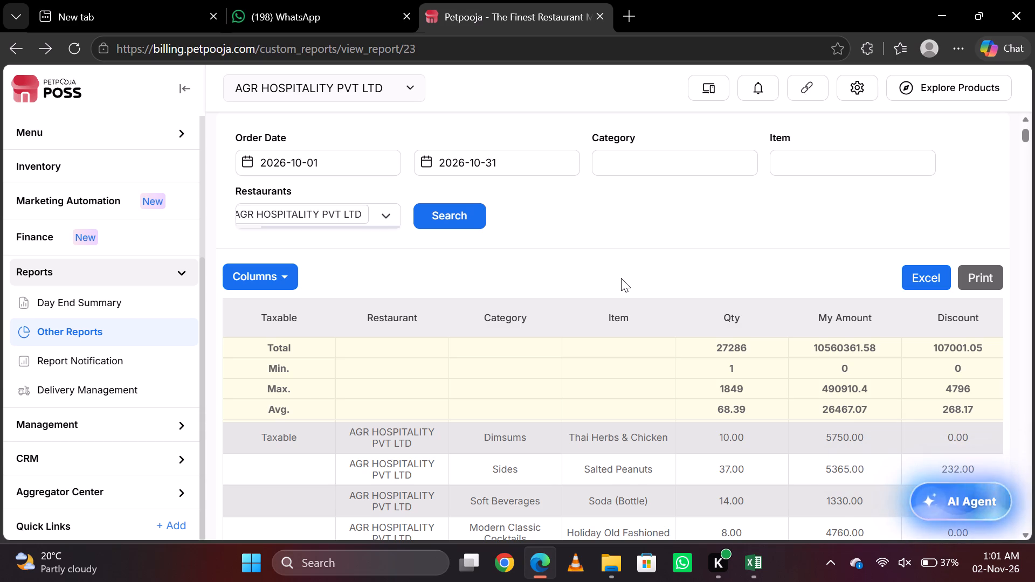
# Switch back to Excel and close the Vilagio Daily Audit Report workbook.
pyautogui.hotkey('alt', 'Tab')
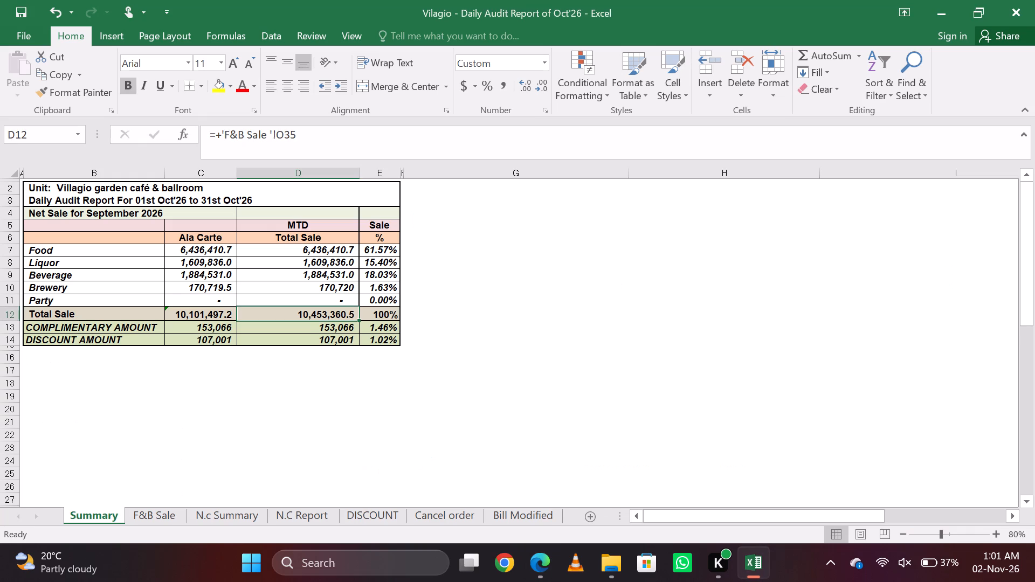
pyautogui.click(1034, 0)
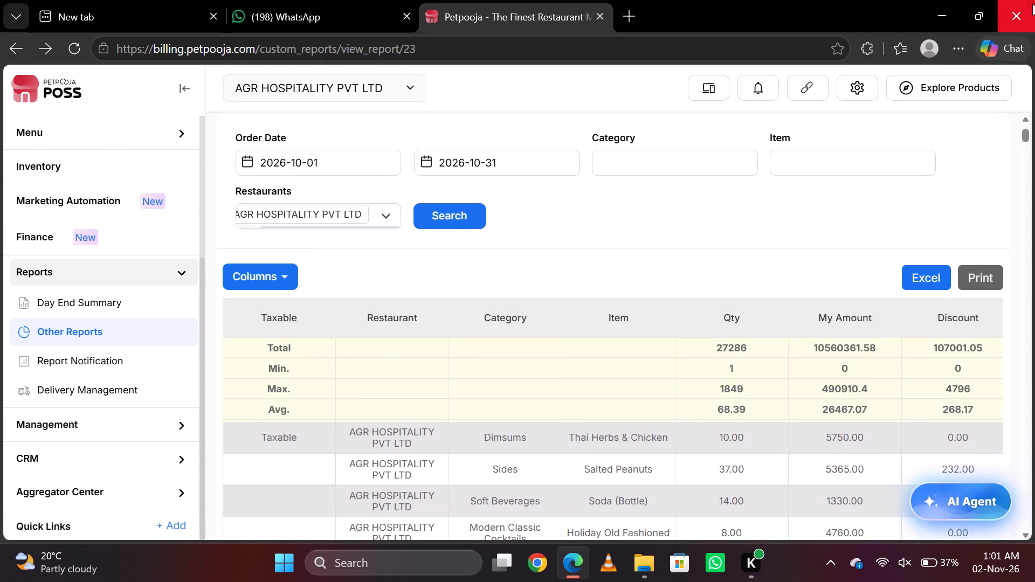